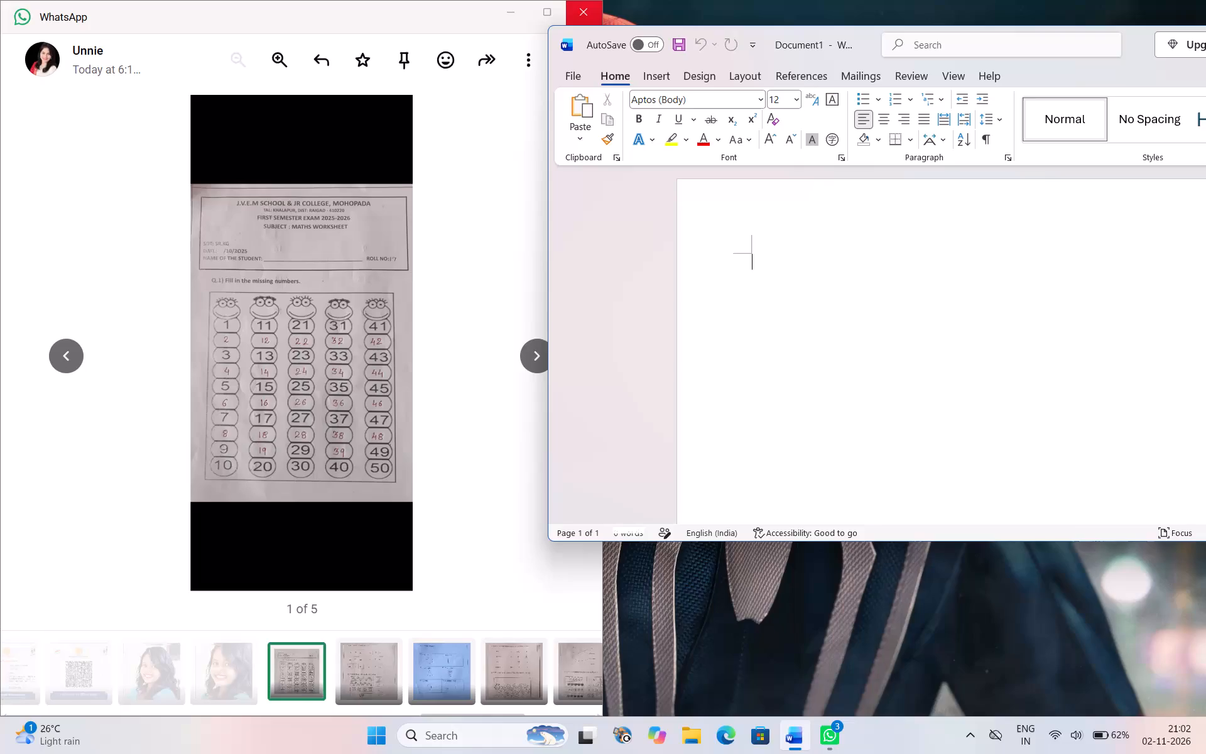
Snap the WhatsApp window with the maths worksheet photo to the left half of the screen, beside the blank Word document.
right_click(898, 288)
scroll(898, 288, "left", 3)
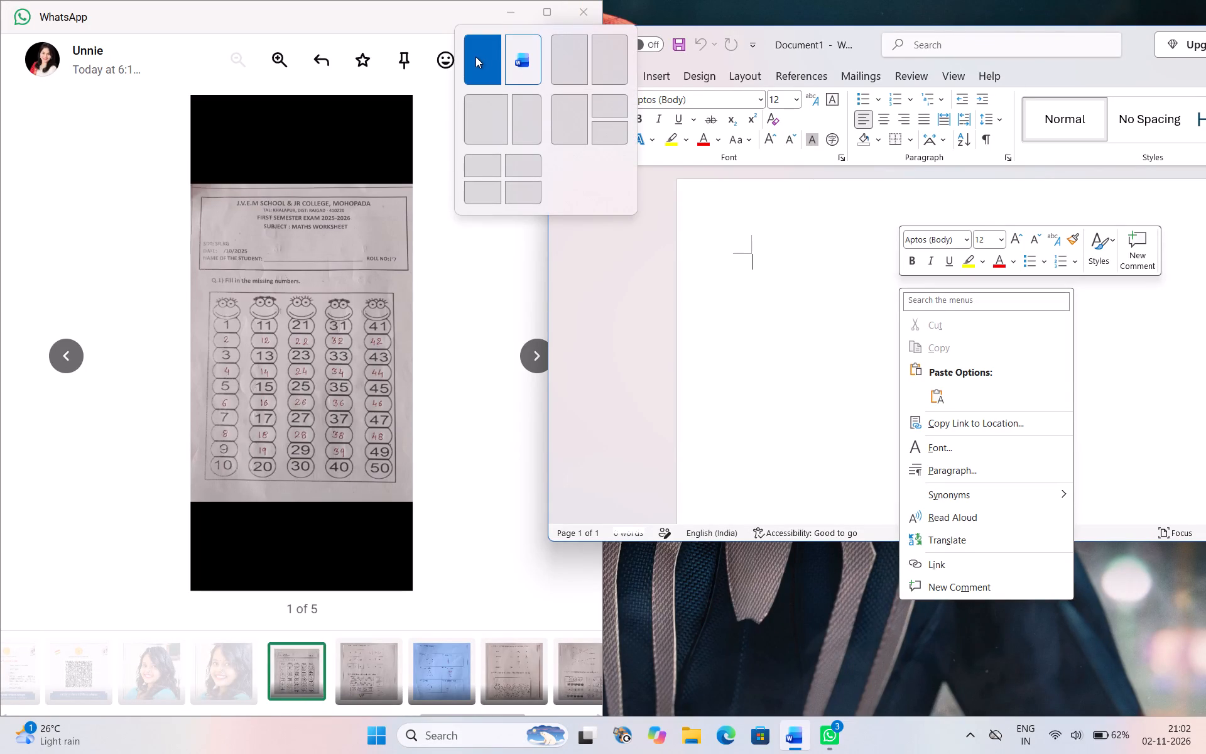
left_click(475, 57)
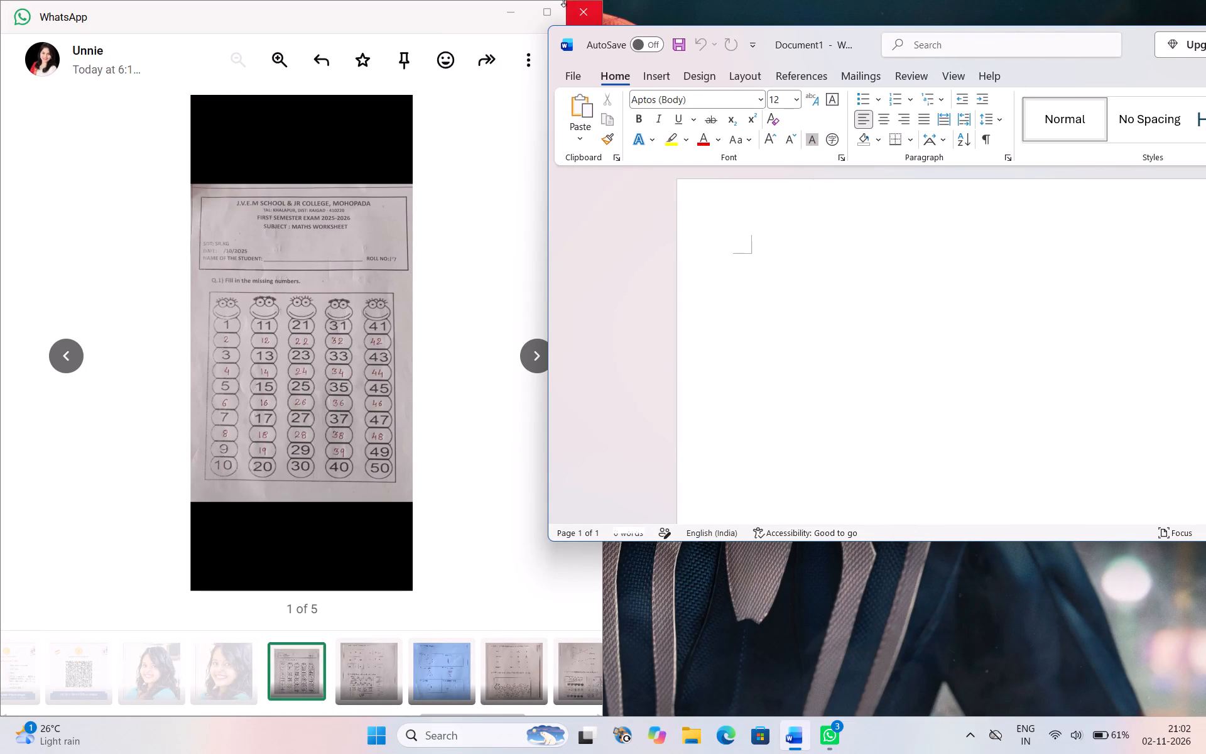
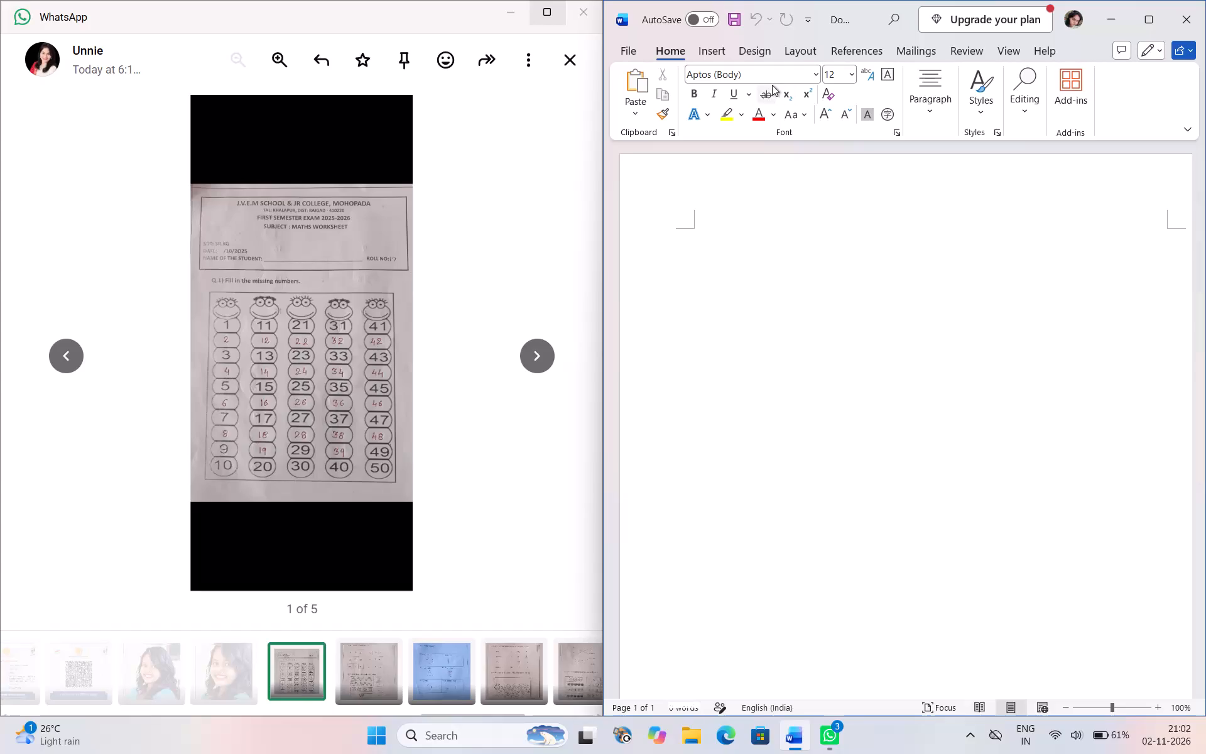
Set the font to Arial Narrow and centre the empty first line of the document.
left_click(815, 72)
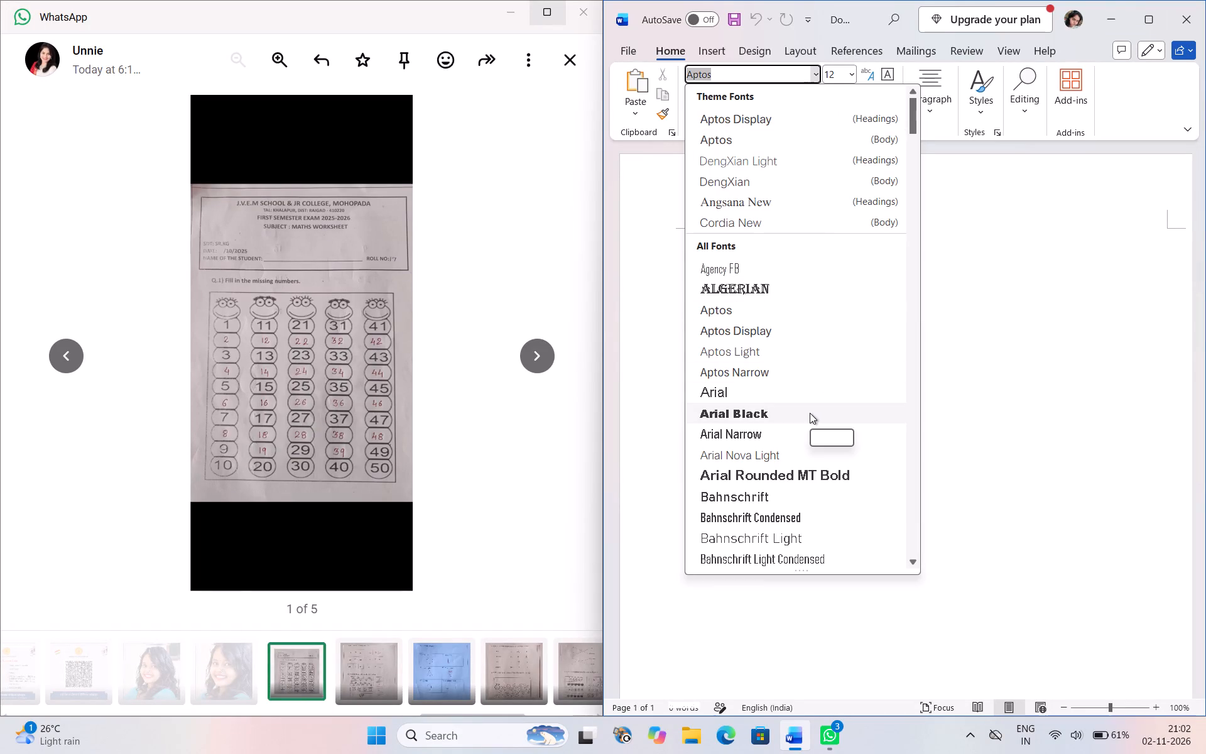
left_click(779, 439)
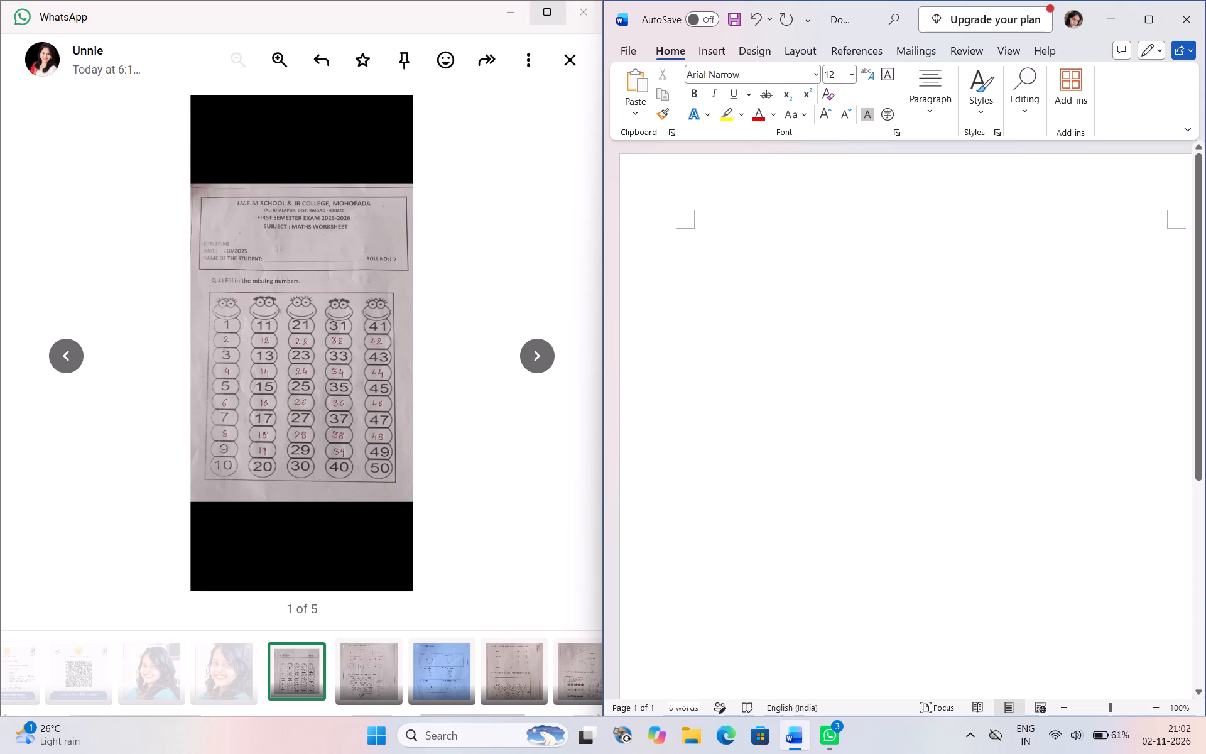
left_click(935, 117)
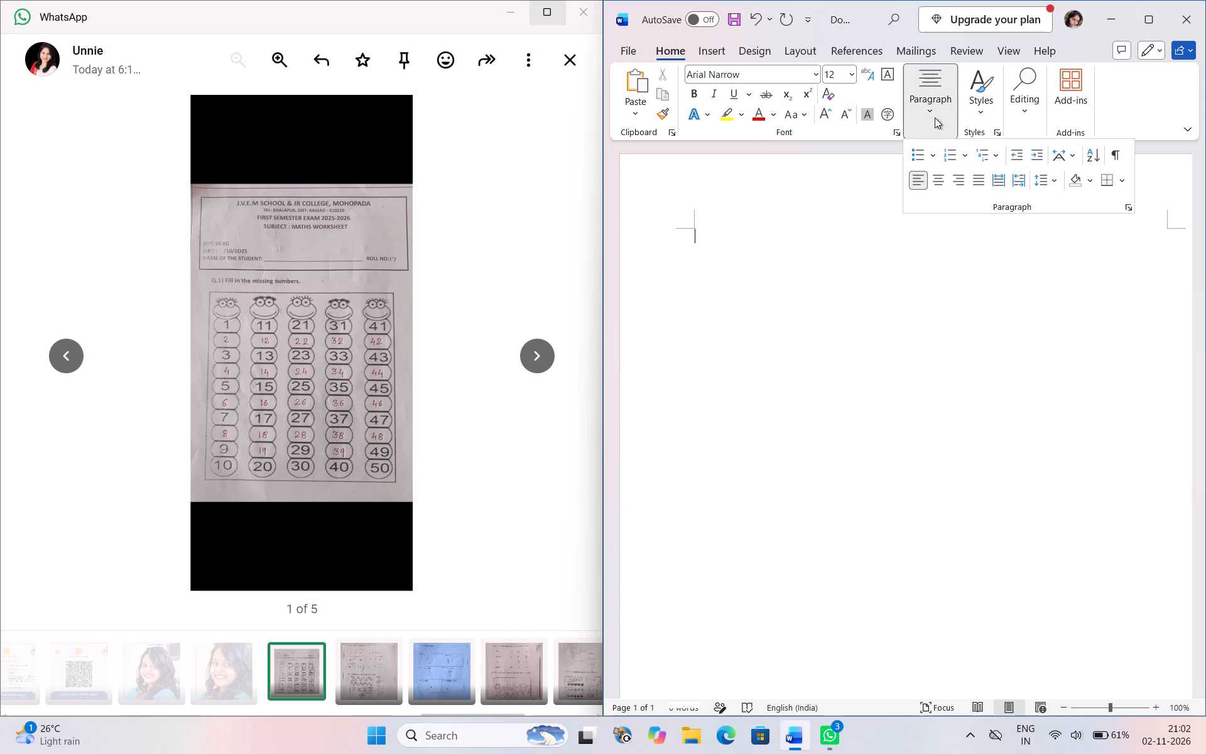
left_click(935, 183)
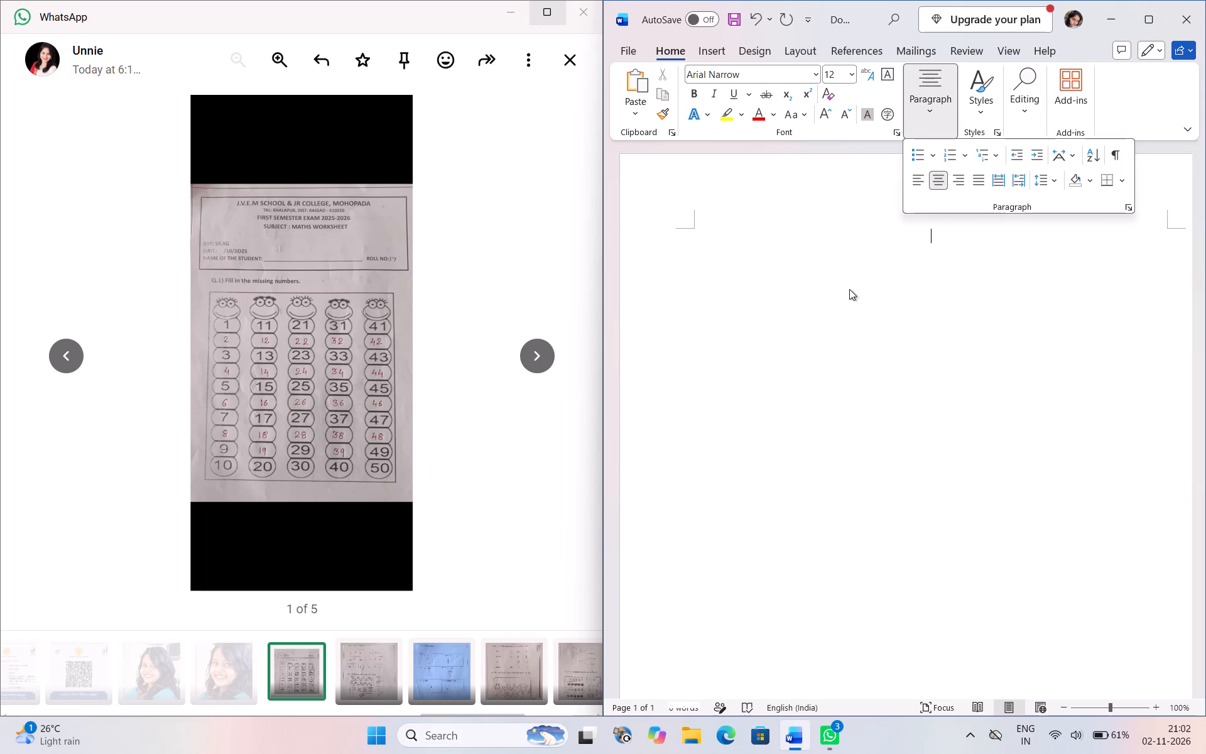
Enter the school name "J.V.E.M SCHOOL & JR.COLLEGE,MOHOPADA" on the first line of the document.
key("j")
key("period")
left_click(932, 244)
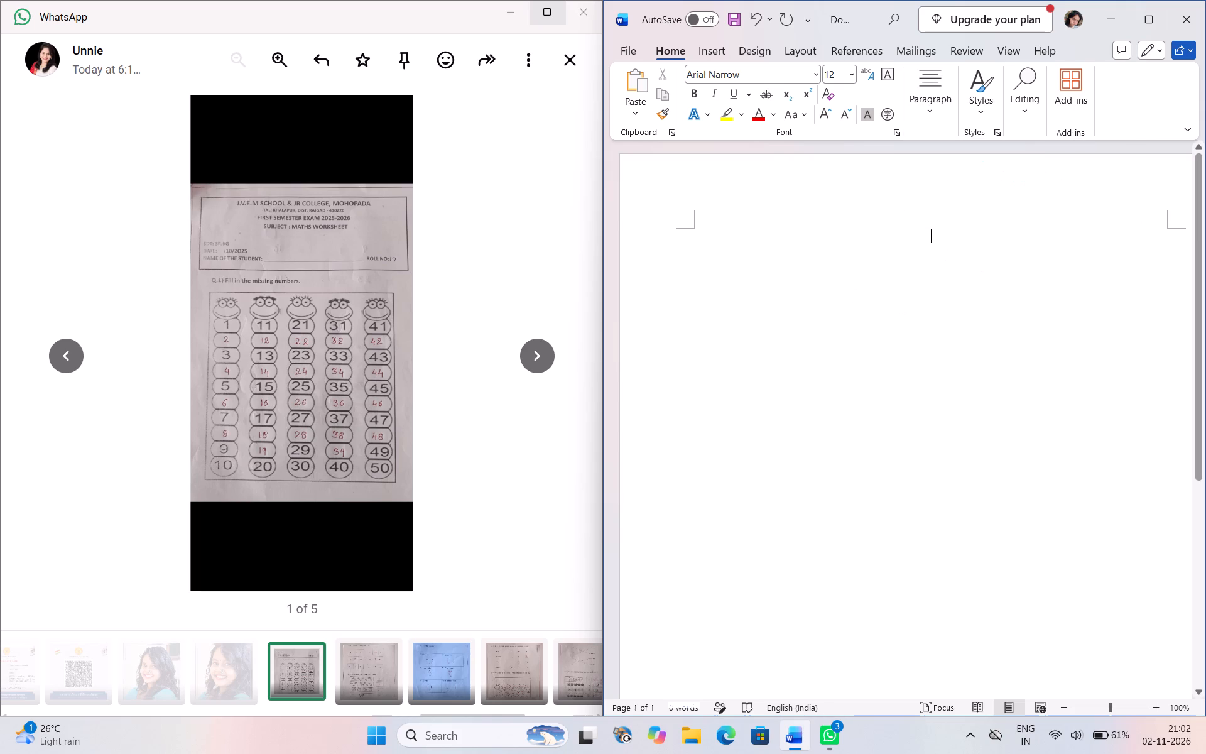
left_click(932, 246)
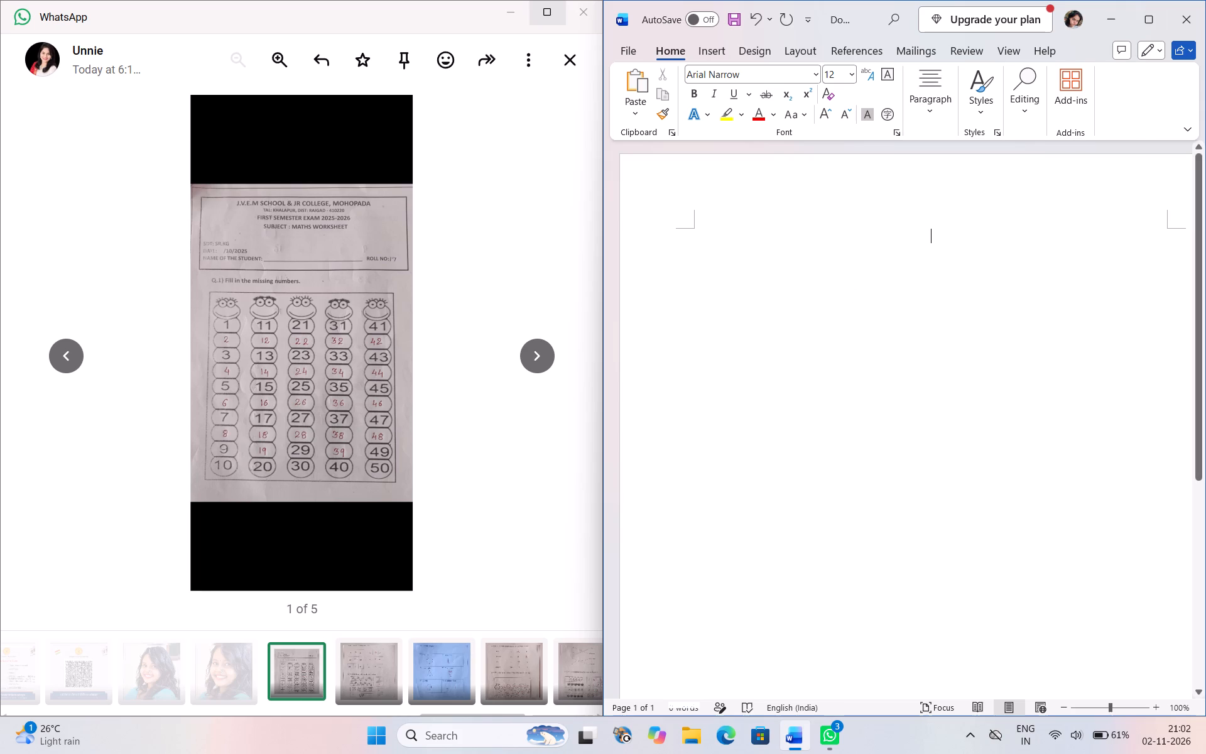
type("J.")
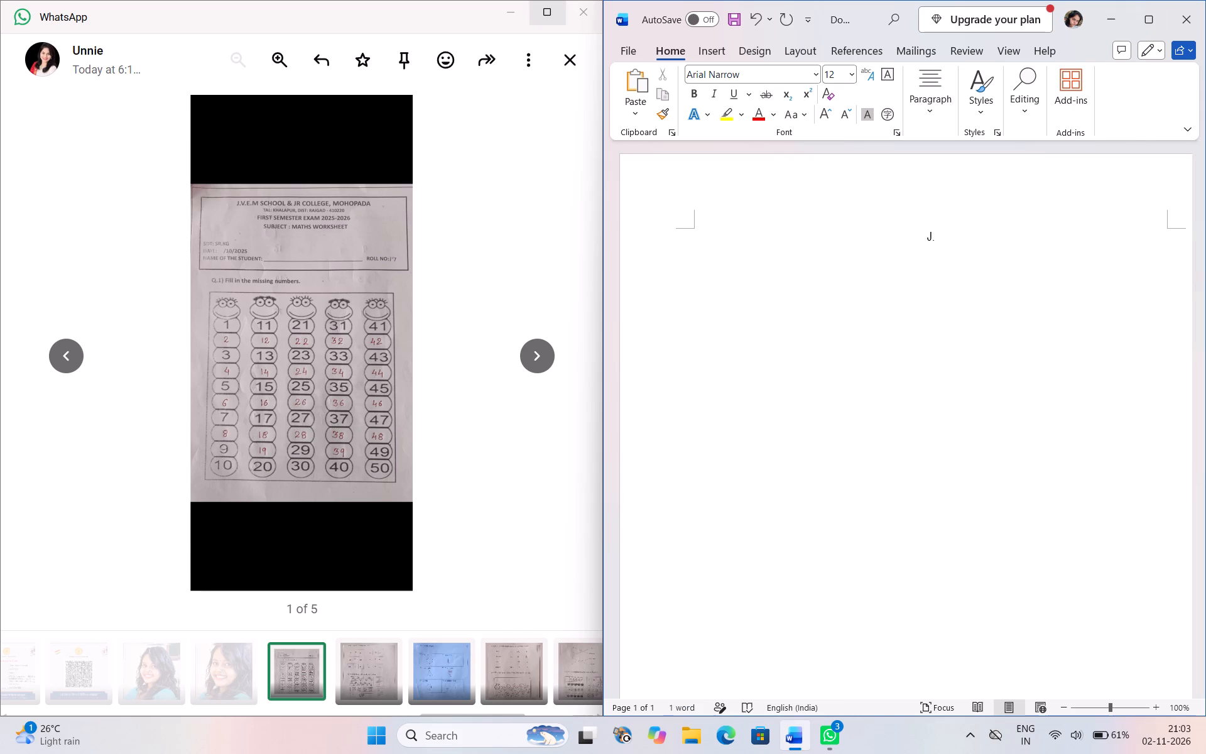
key("v")
type(".E")
key("period")
type("M")
key("space")
key("space")
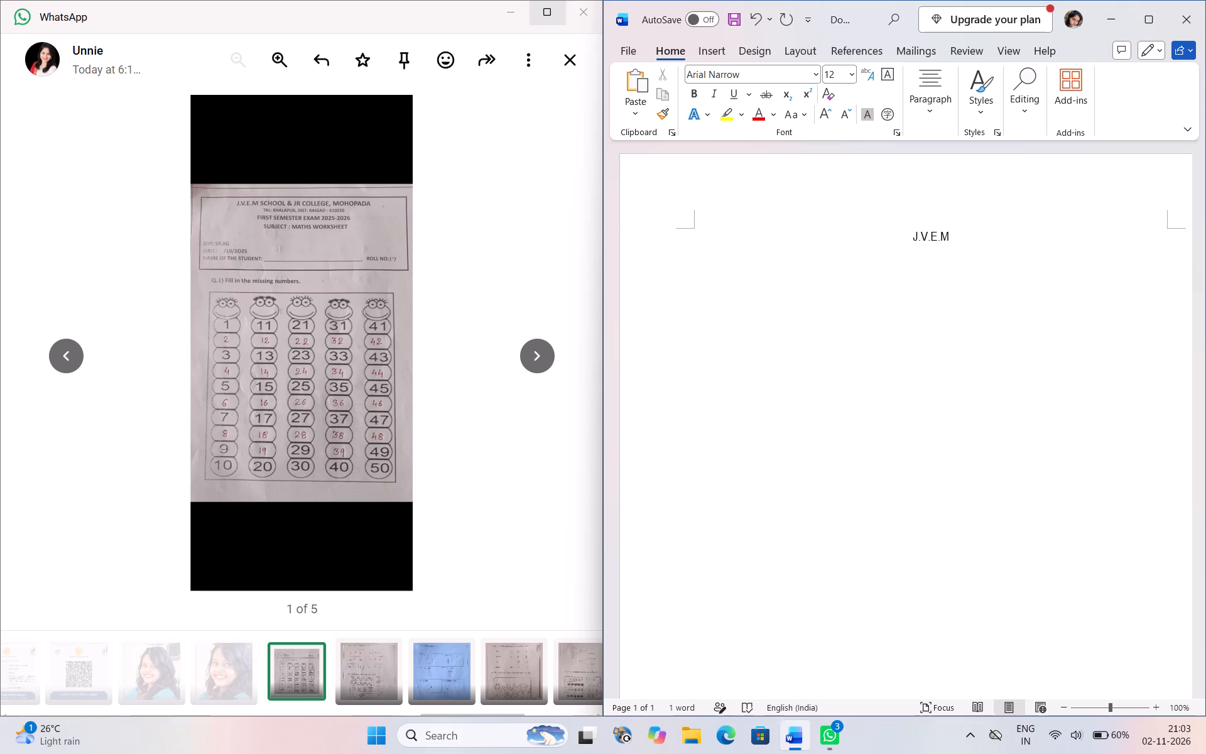
key("s")
key("a")
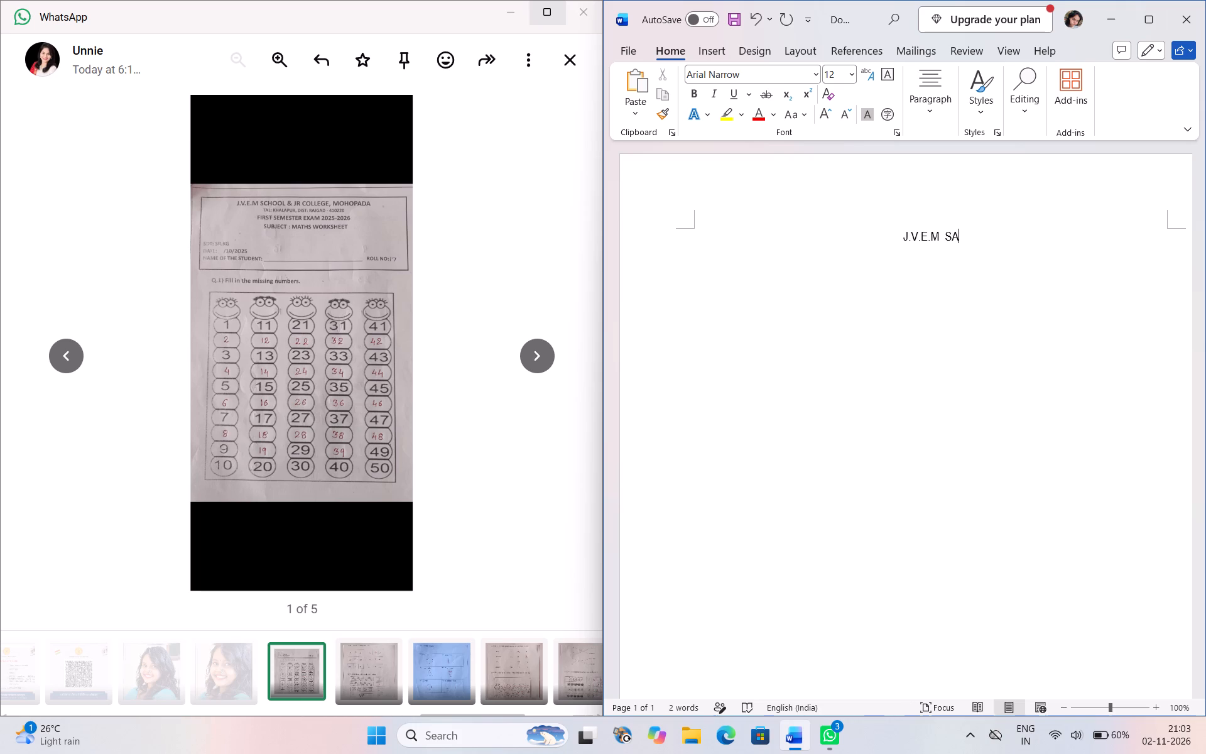
key("BackSpace")
key("c")
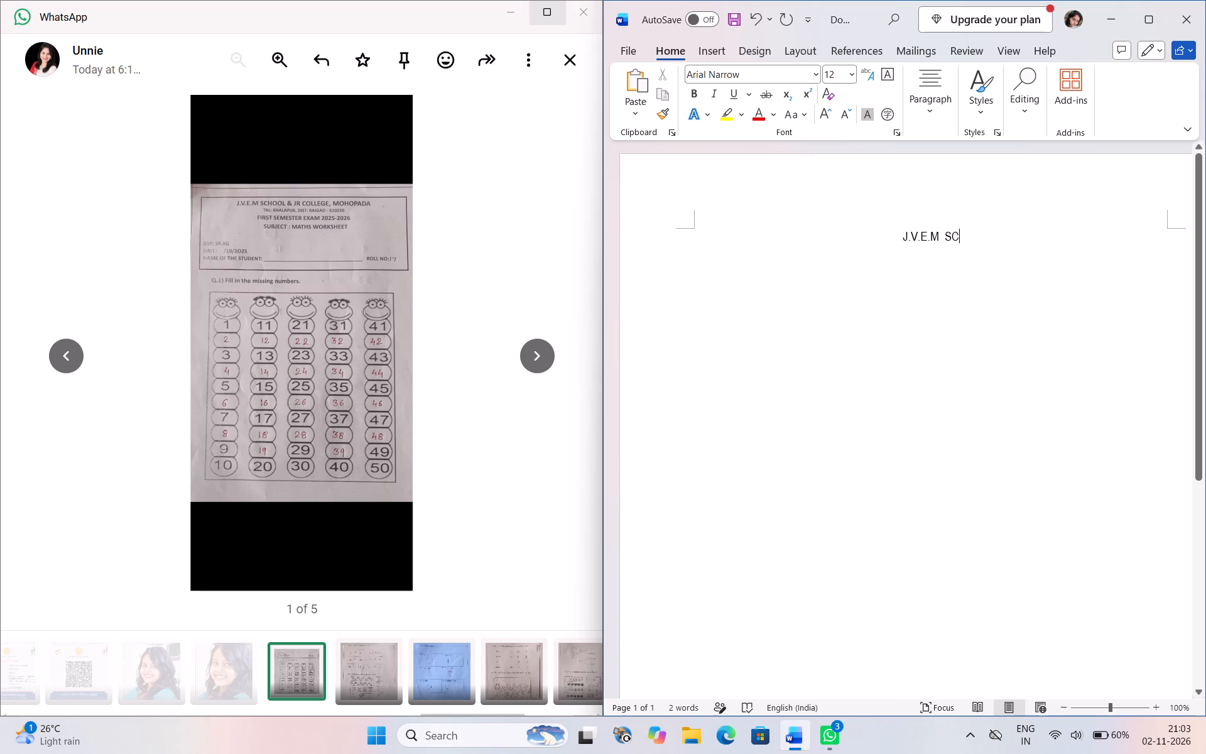
type("HOOL")
key("space")
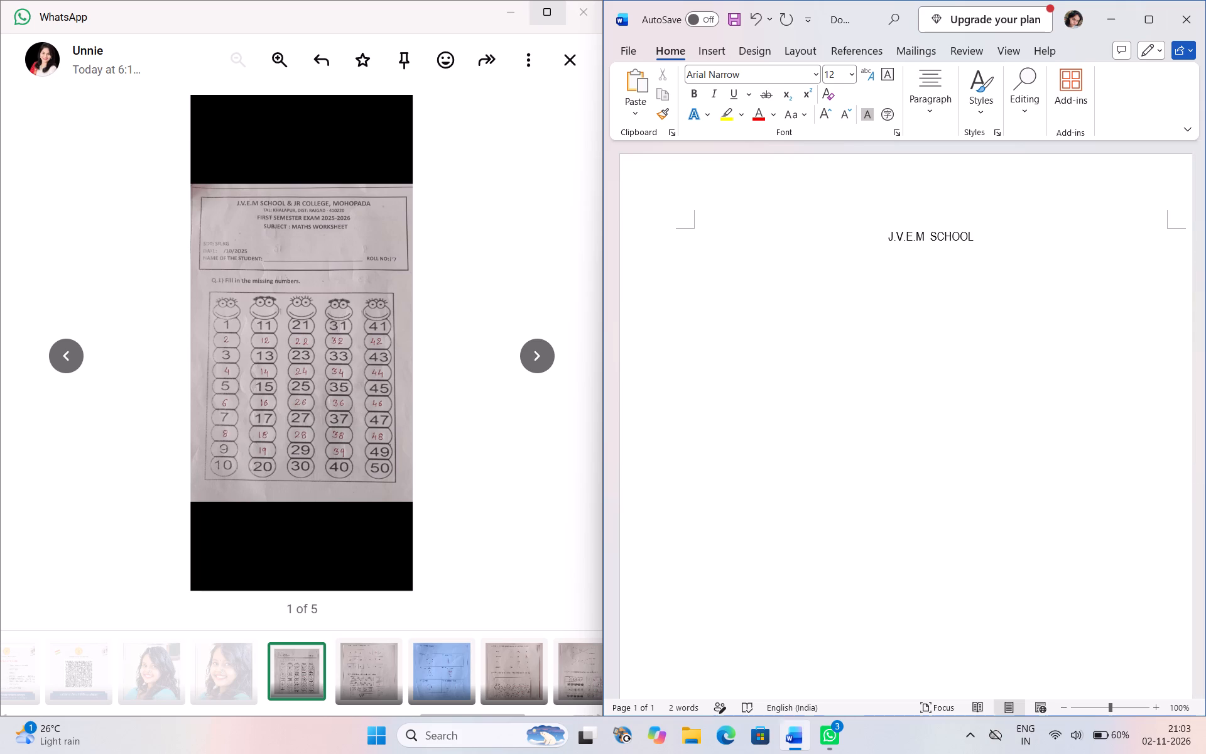
key("shift+ampersand")
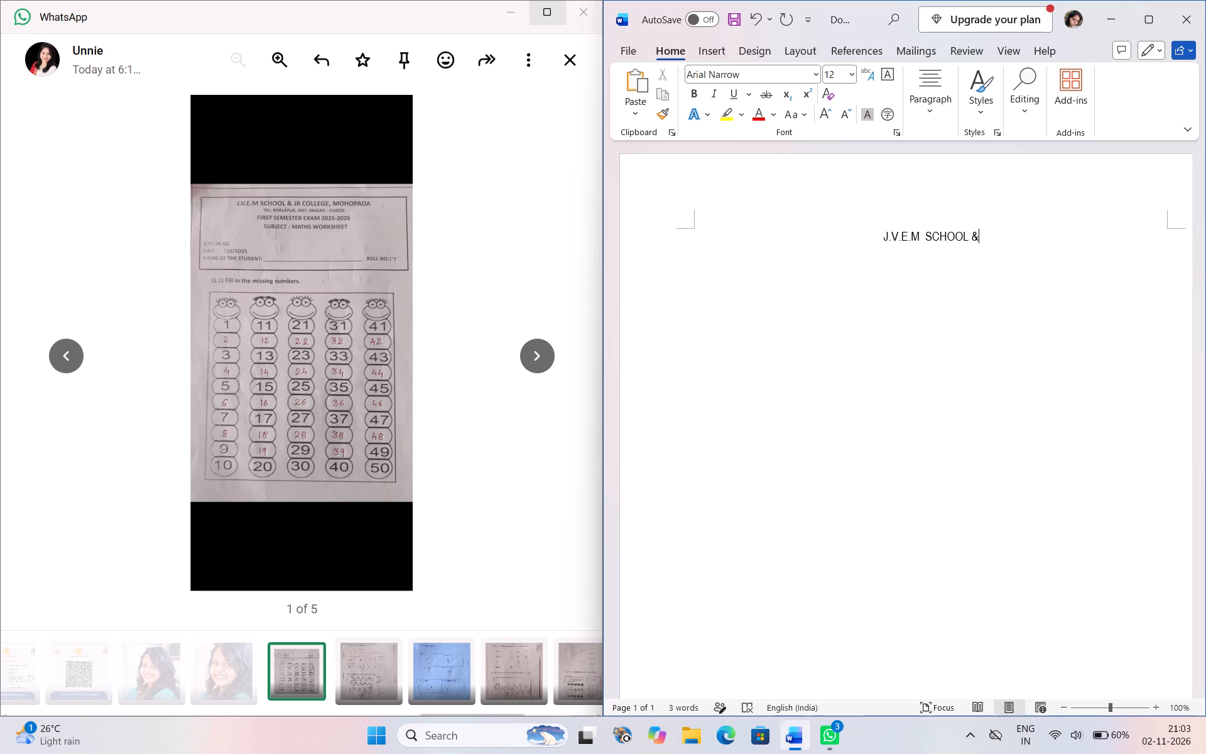
key("space")
key("j")
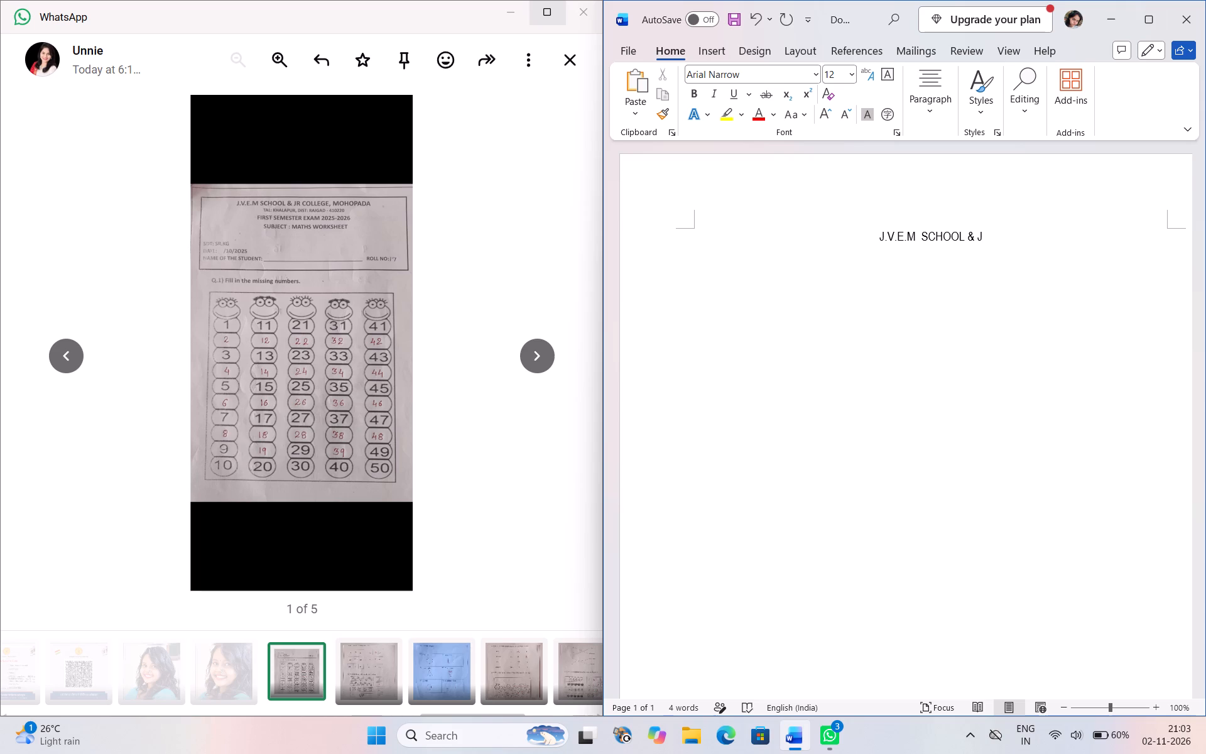
key("r")
key("period")
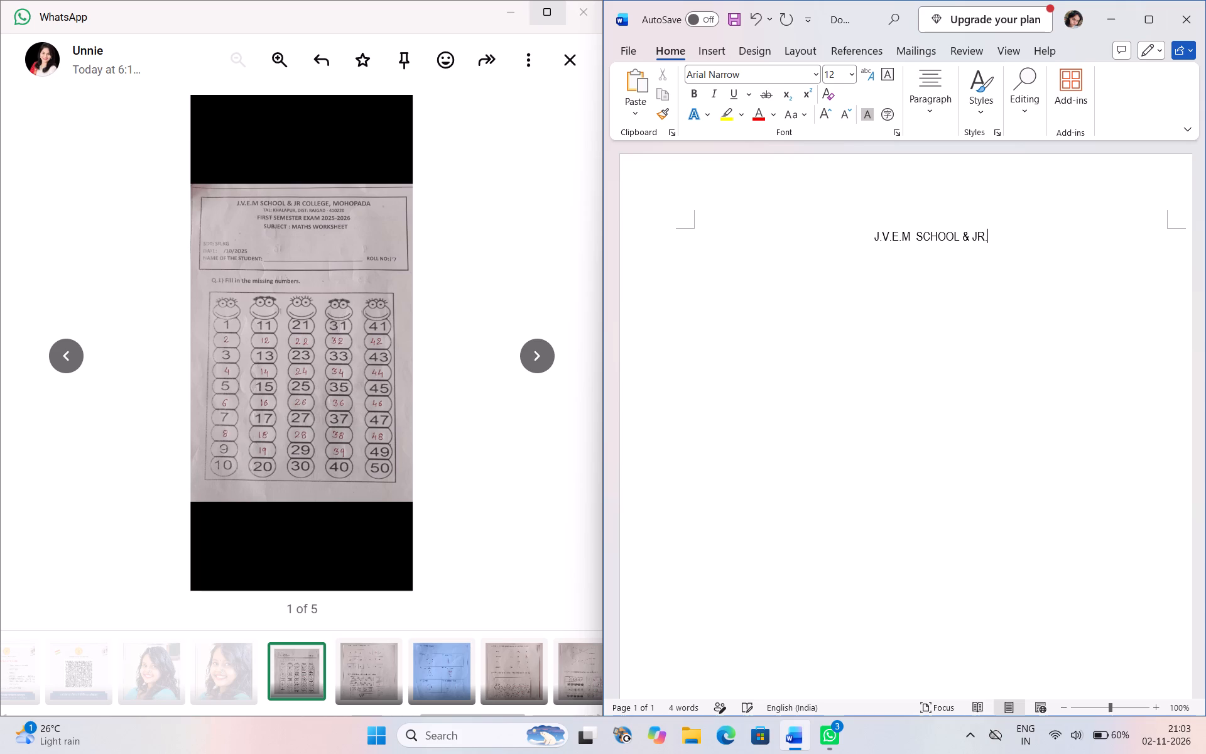
type("CO")
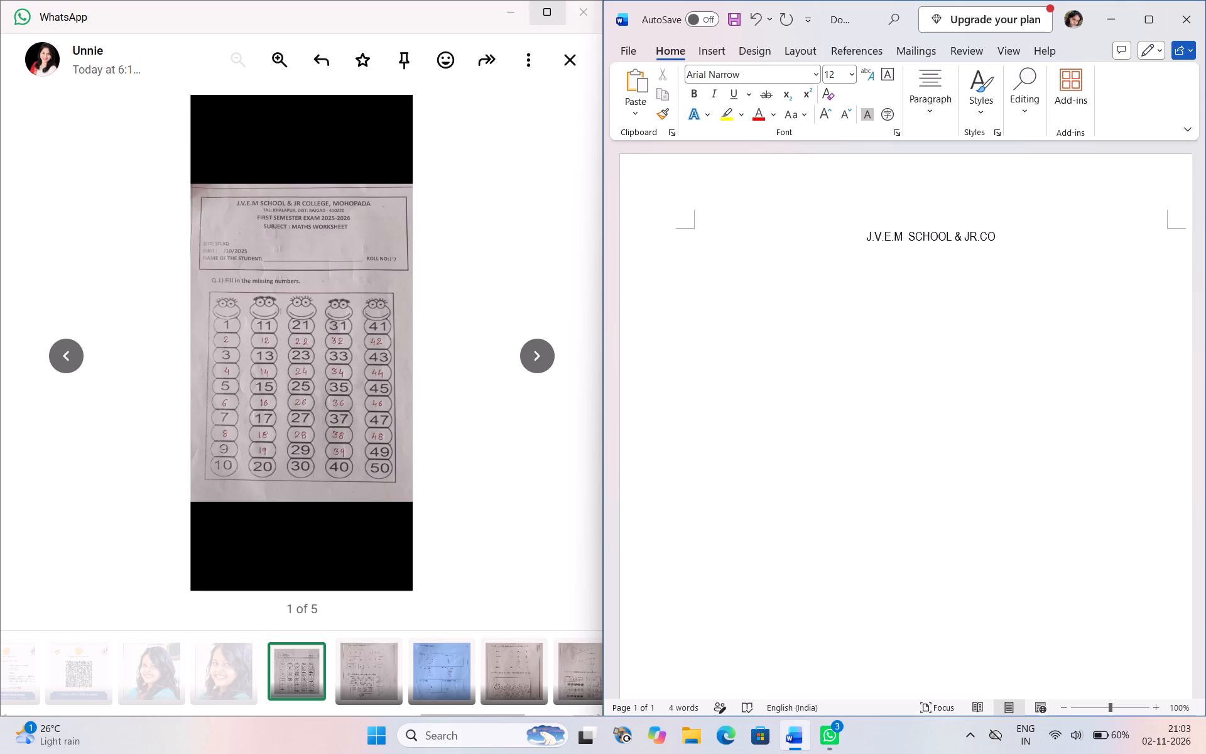
type("LL")
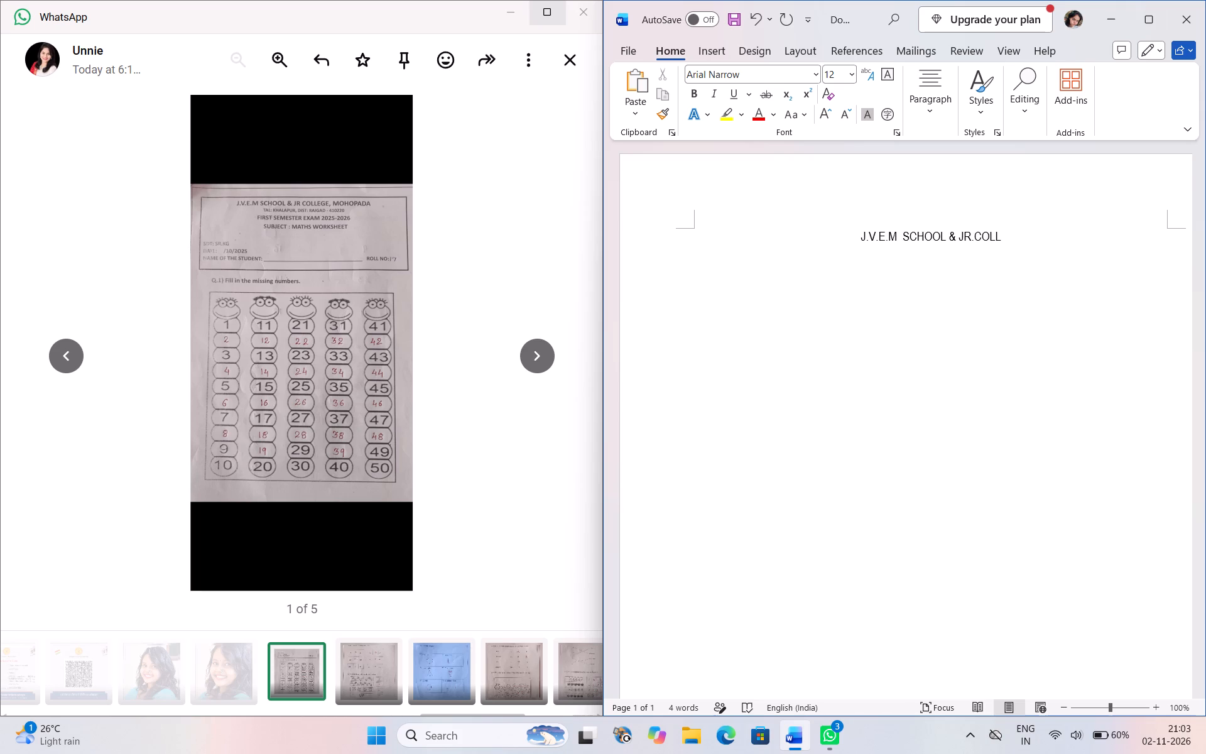
key("e")
key("g")
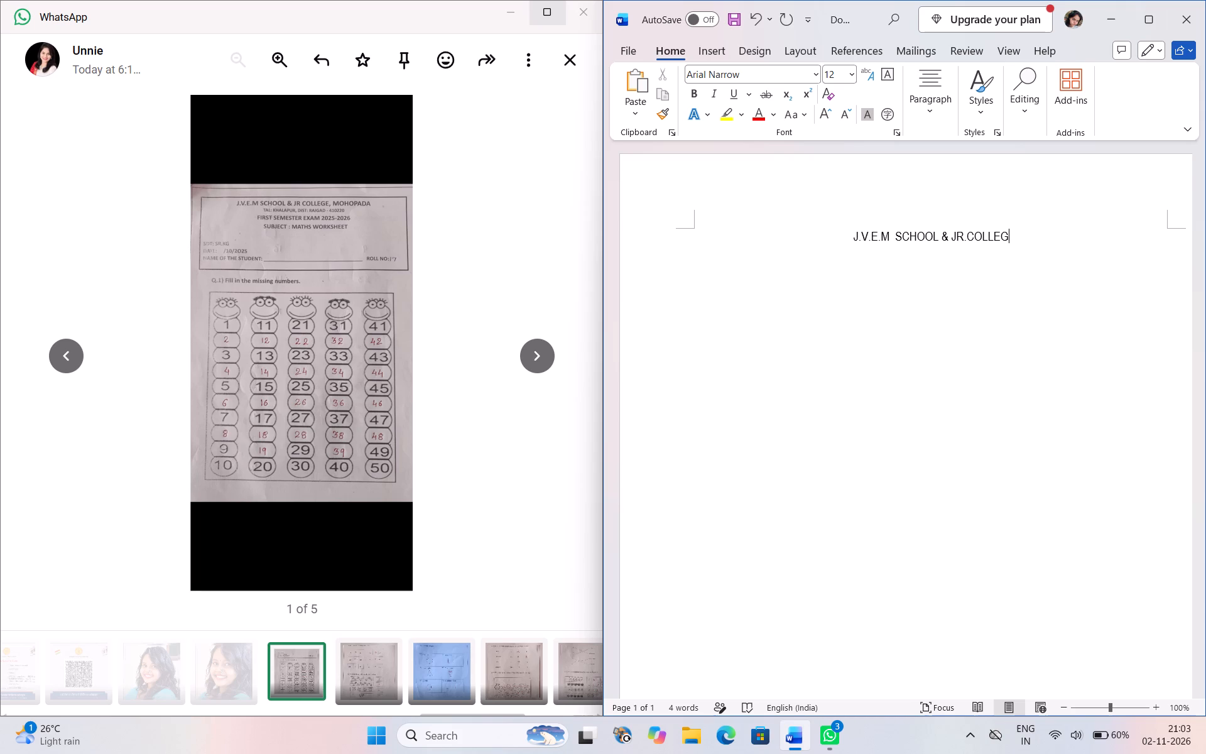
key("e")
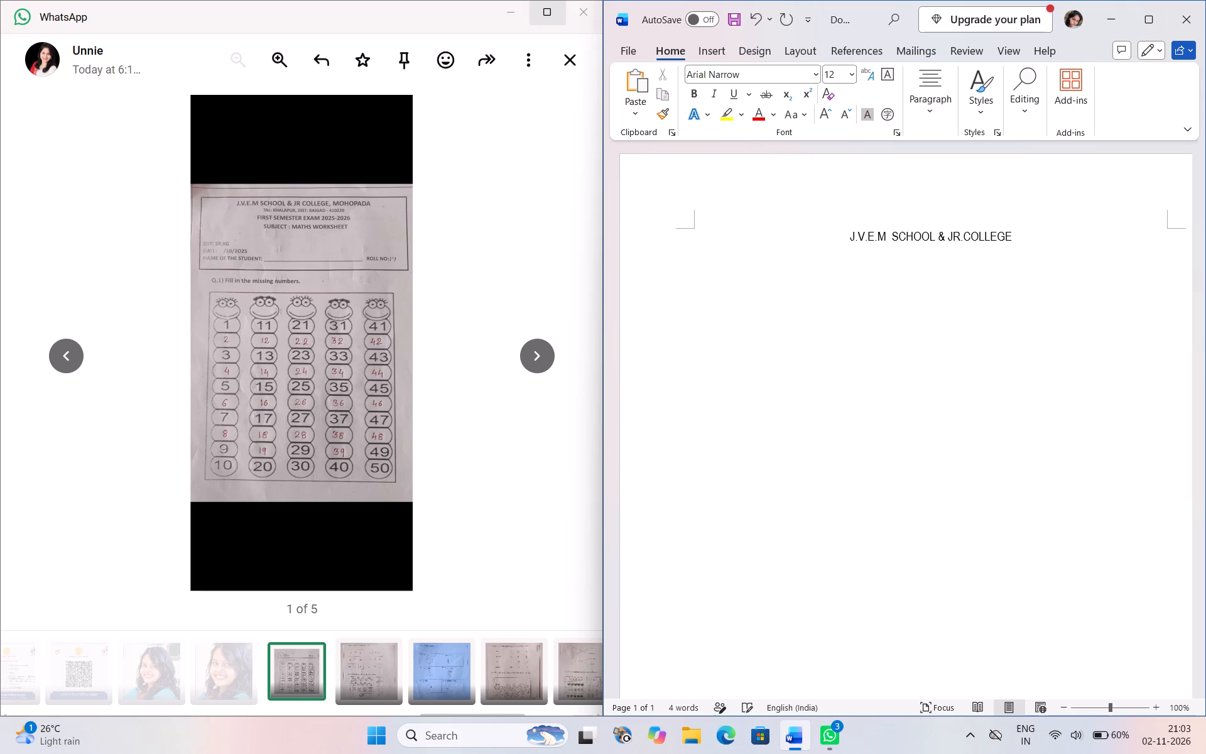
key("comma")
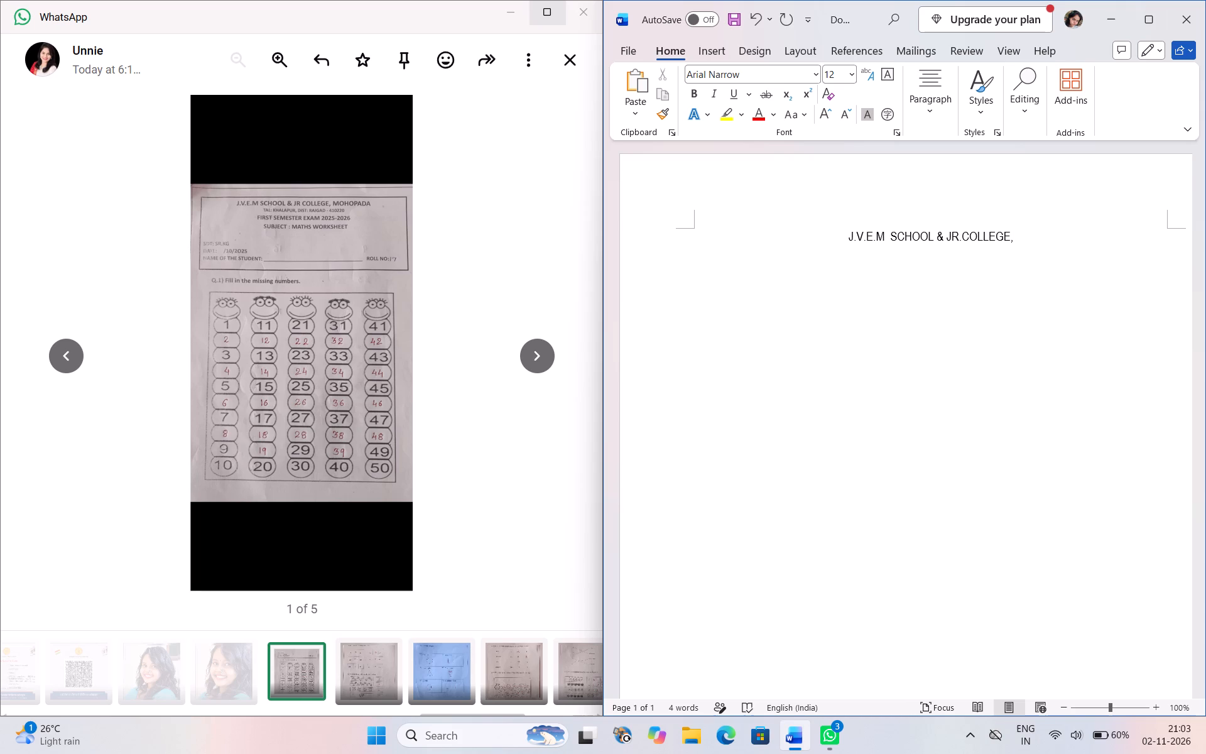
type("MO")
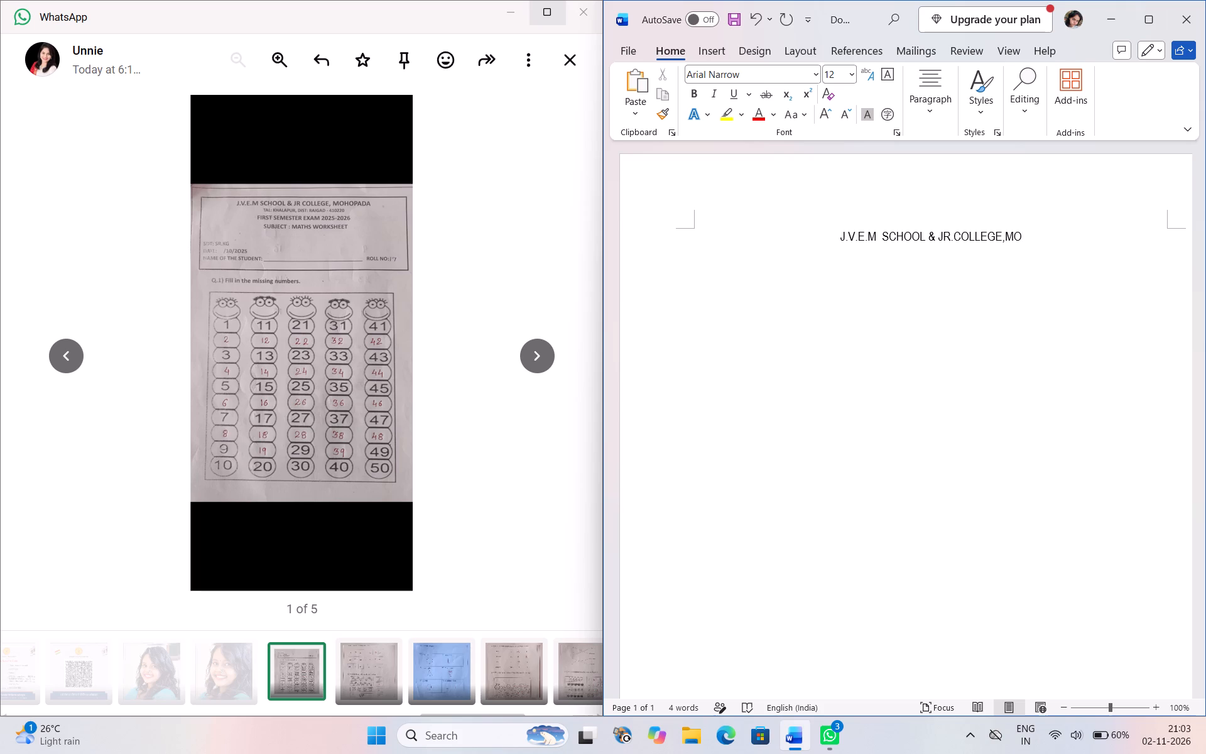
type("HO")
key("p")
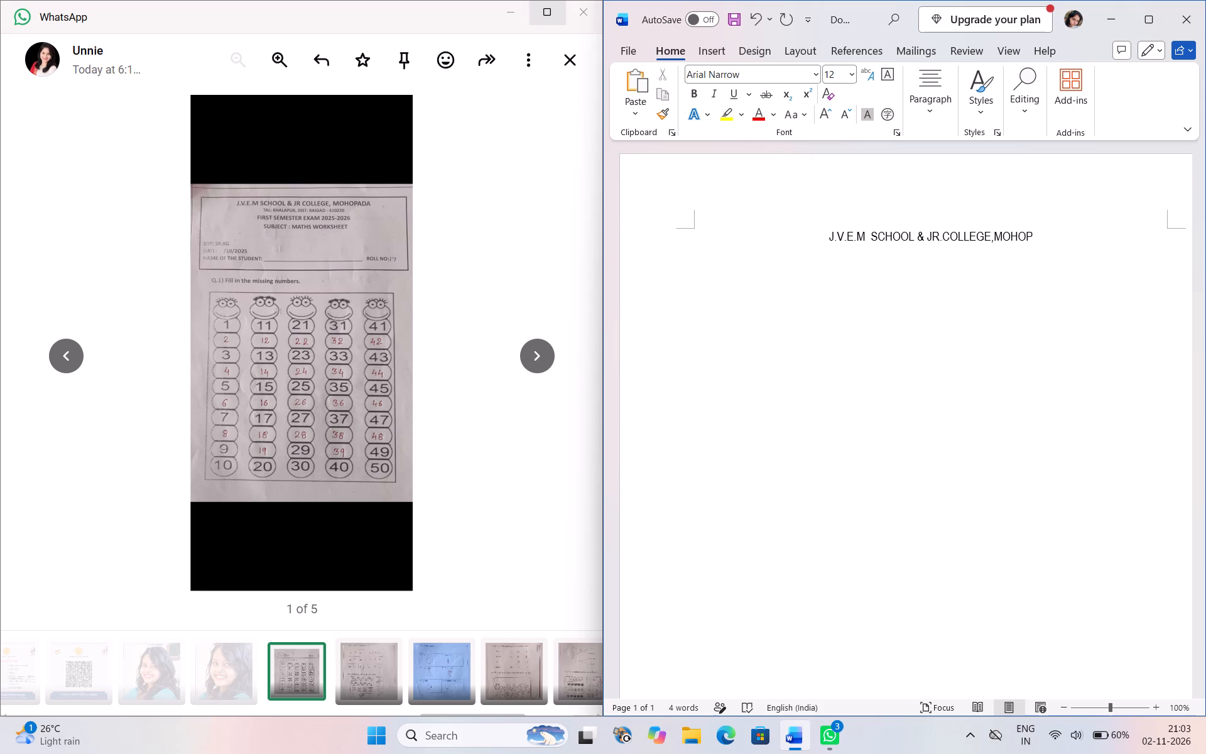
type("ADA")
key("space")
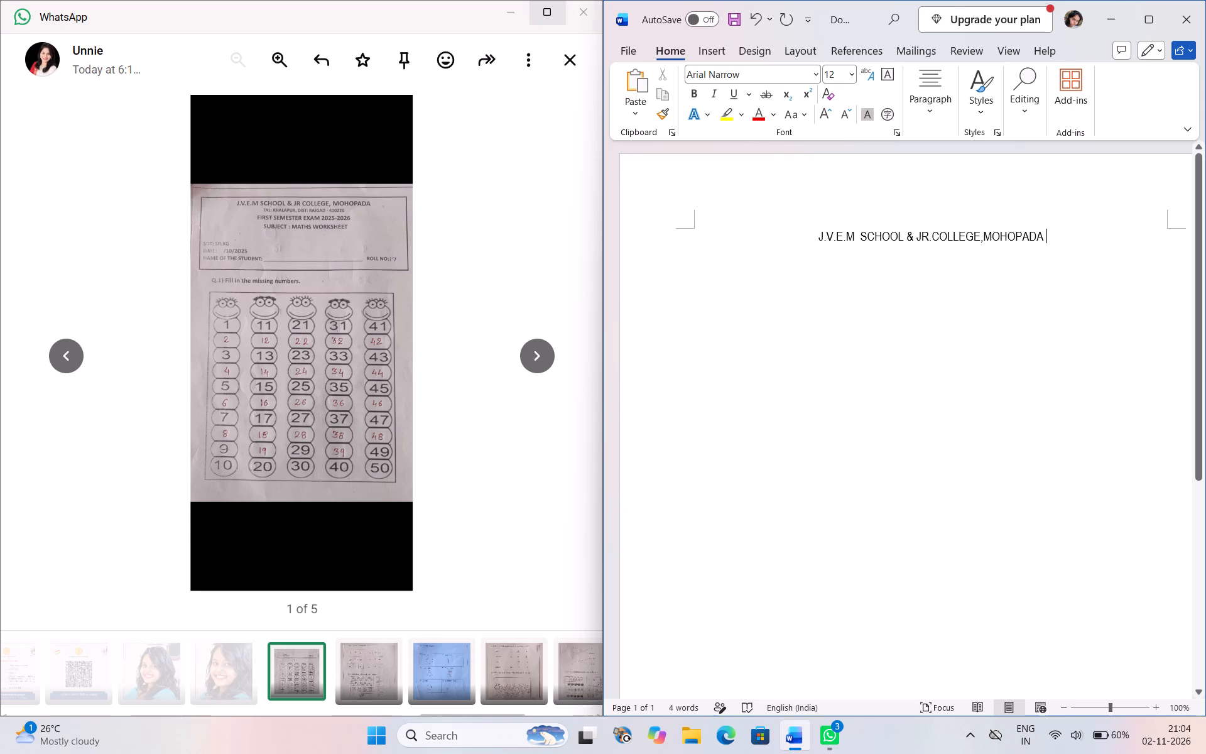
Apply the Heading 1 style to the whole school name line.
left_click_drag(1047, 240, 783, 236)
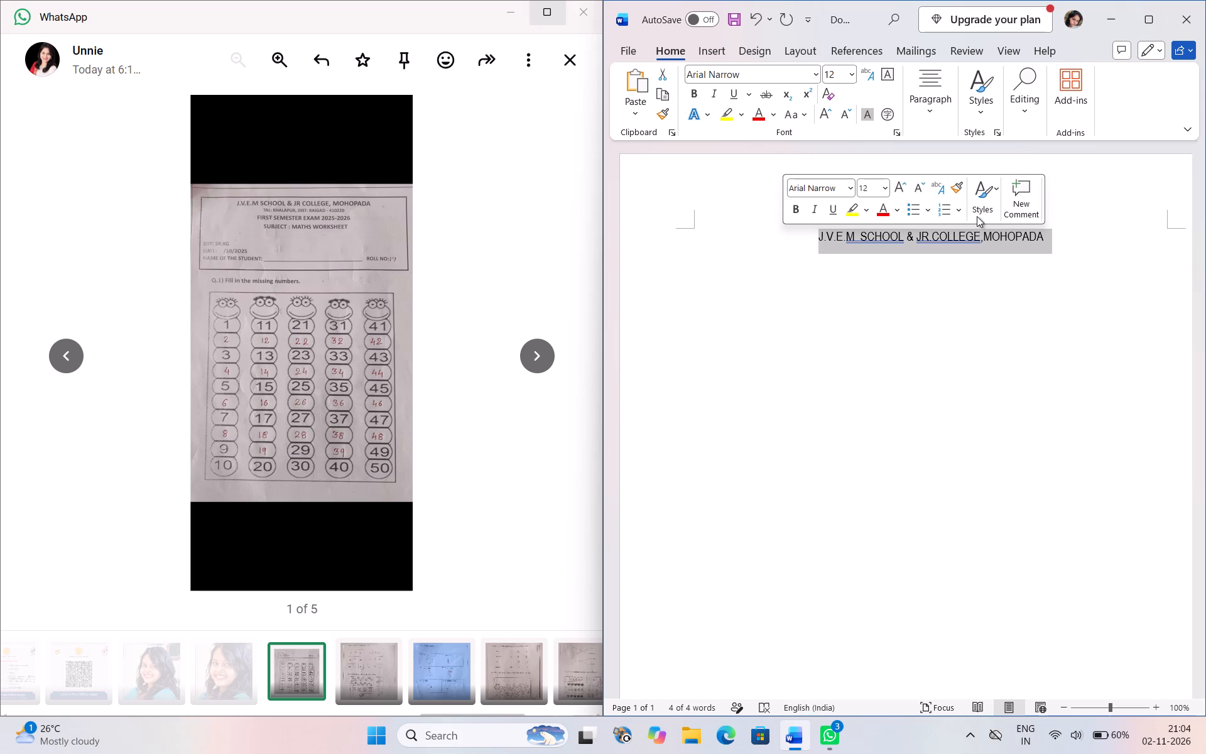
left_click(987, 202)
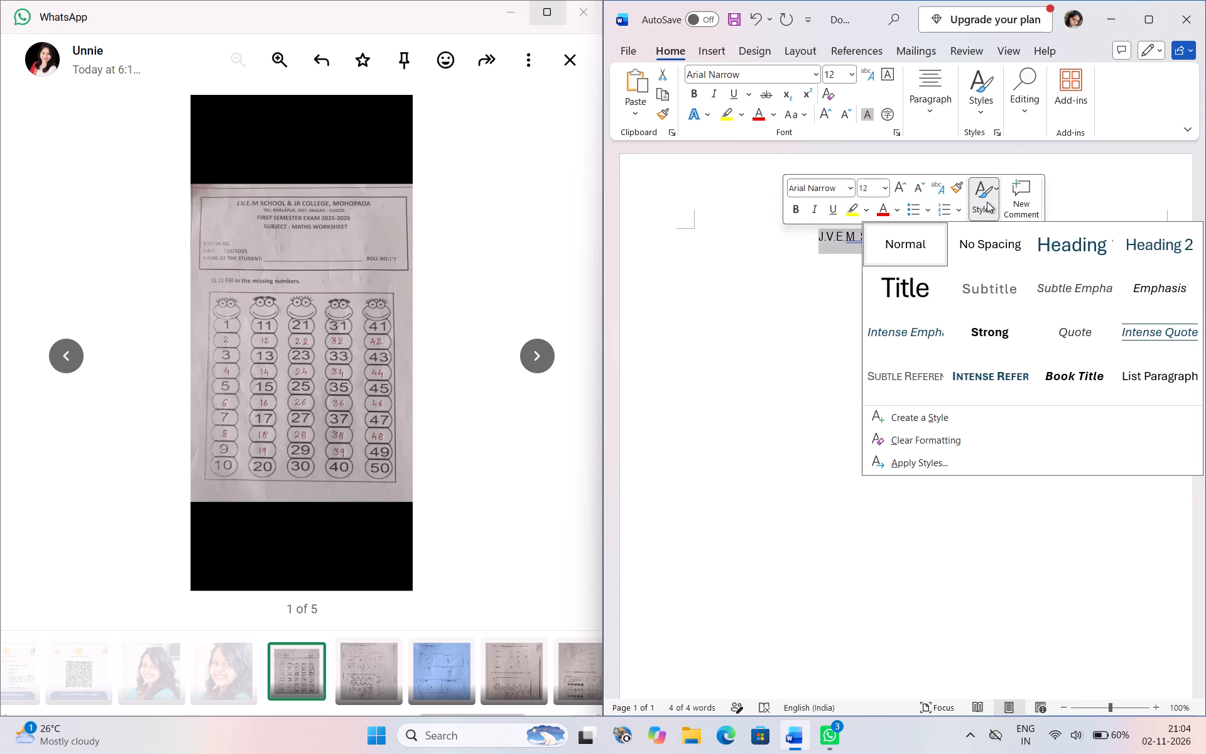
left_click(1087, 246)
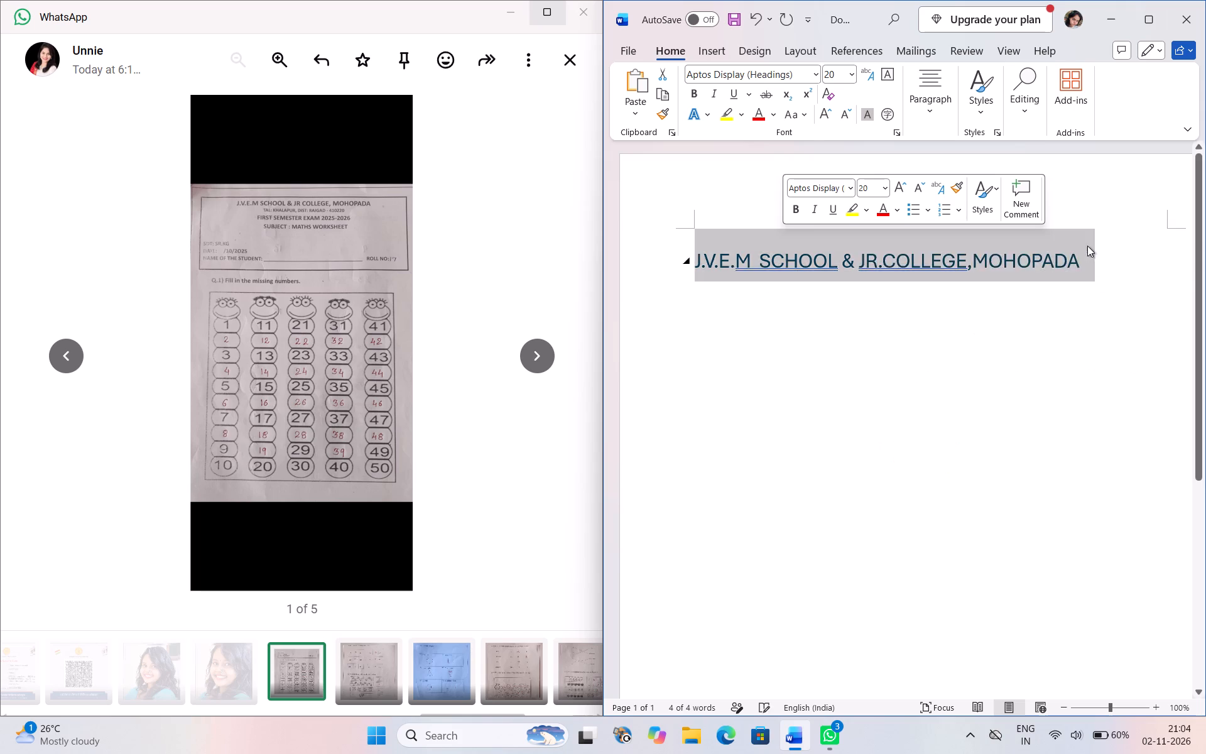
left_click(959, 303)
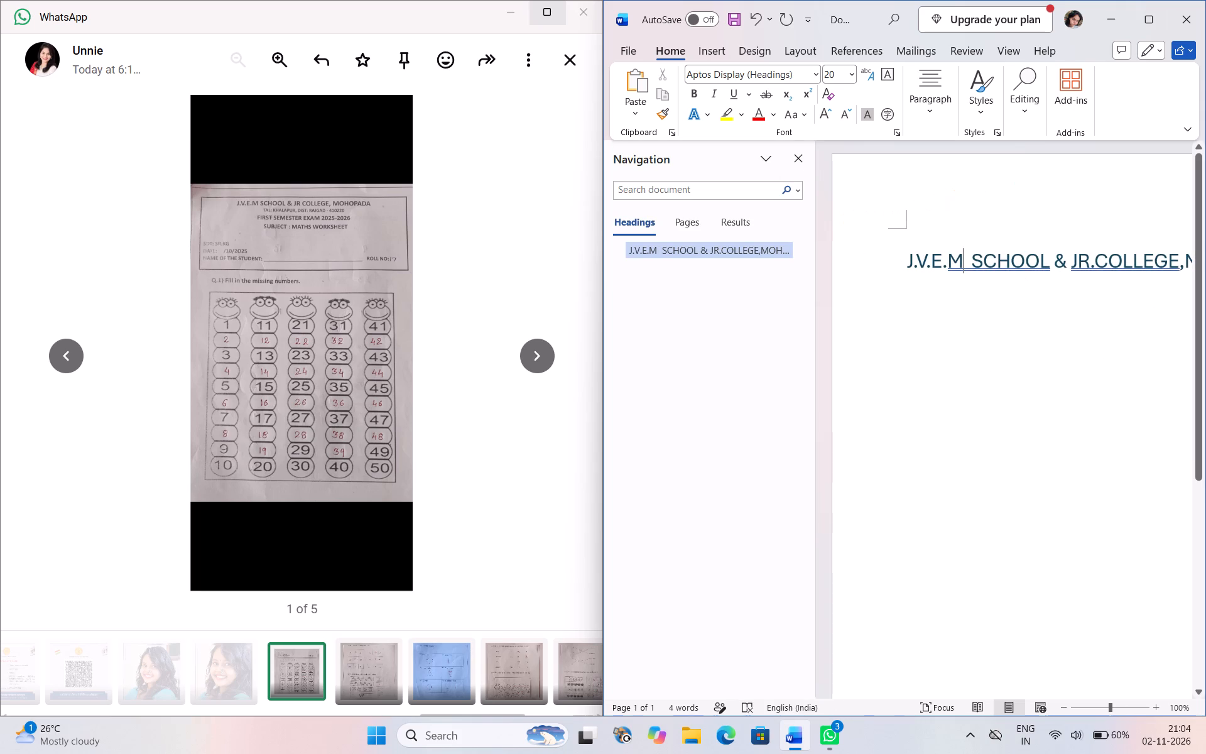
Centre the whole school name heading horizontally on the page.
double_click(946, 261)
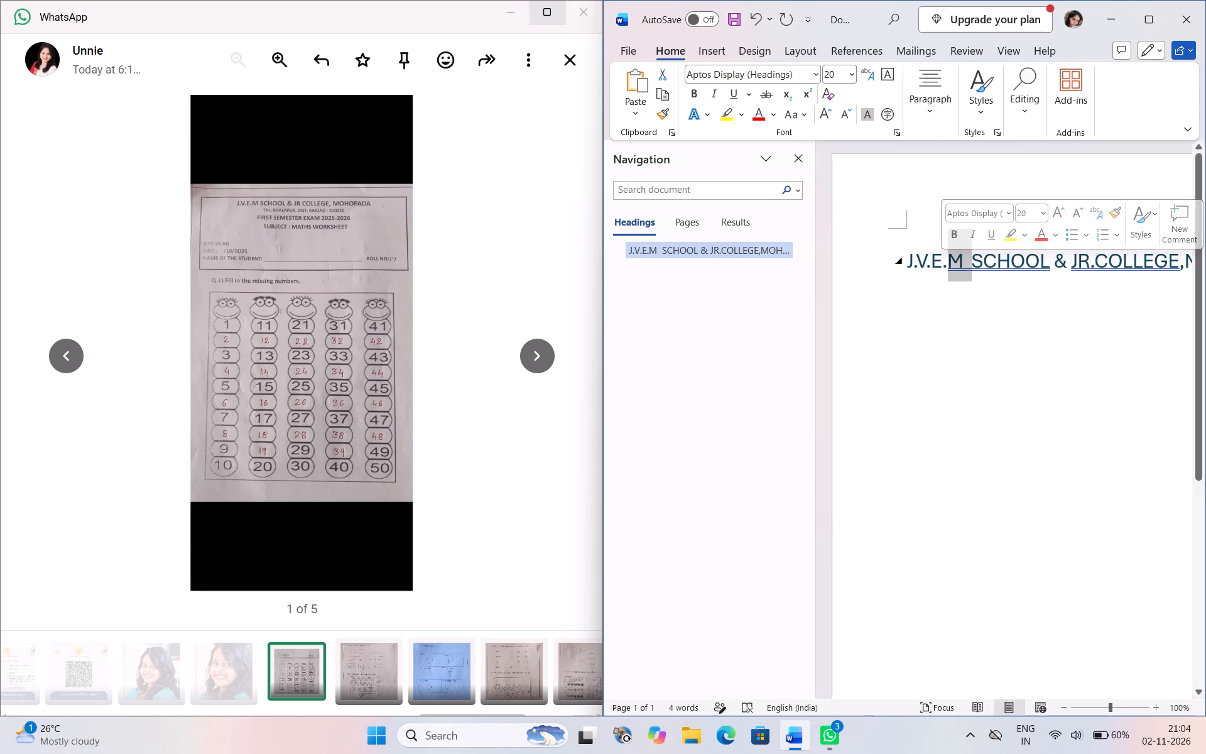
left_click_drag(907, 257, 1120, 265)
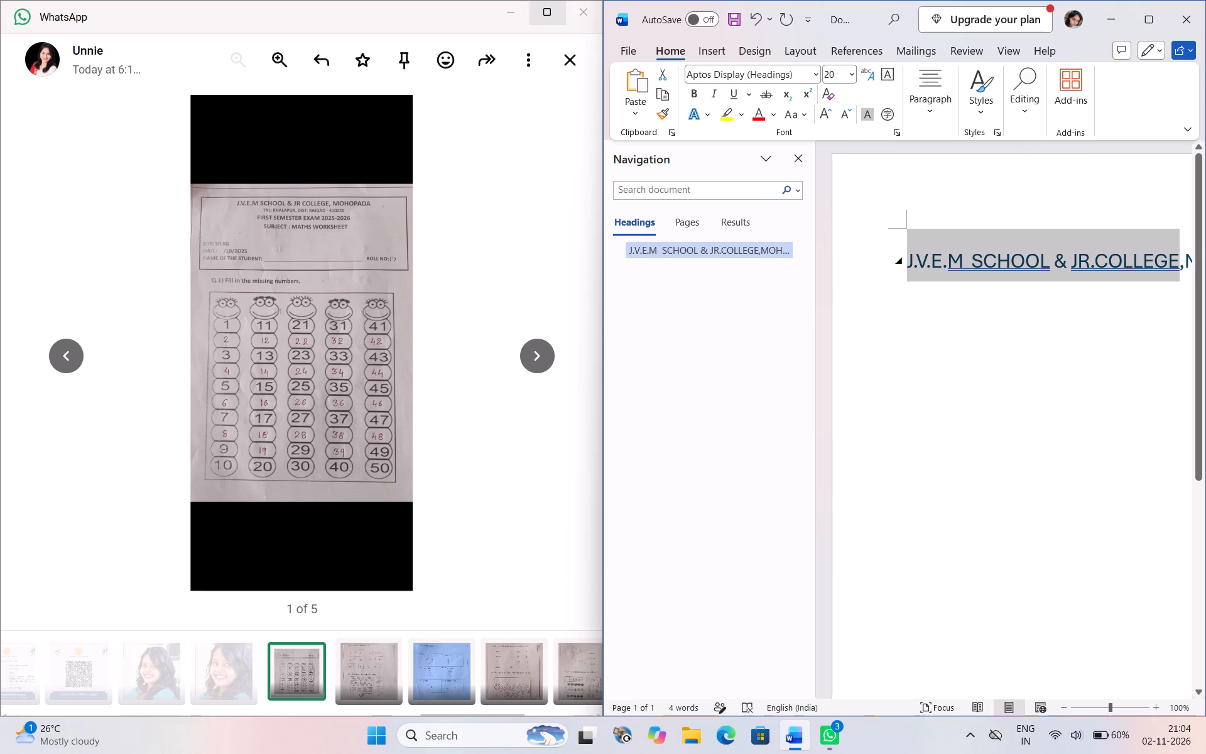
left_click_drag(1120, 265, 1205, 266)
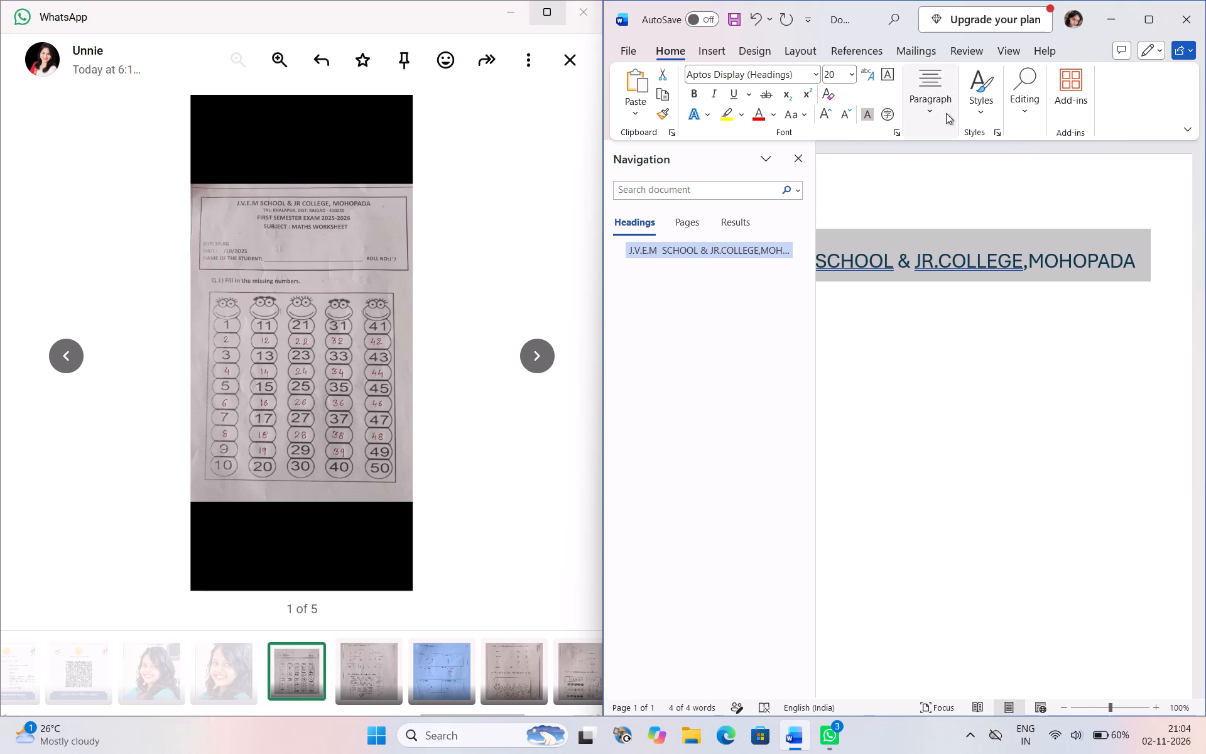
left_click(947, 115)
left_click(947, 180)
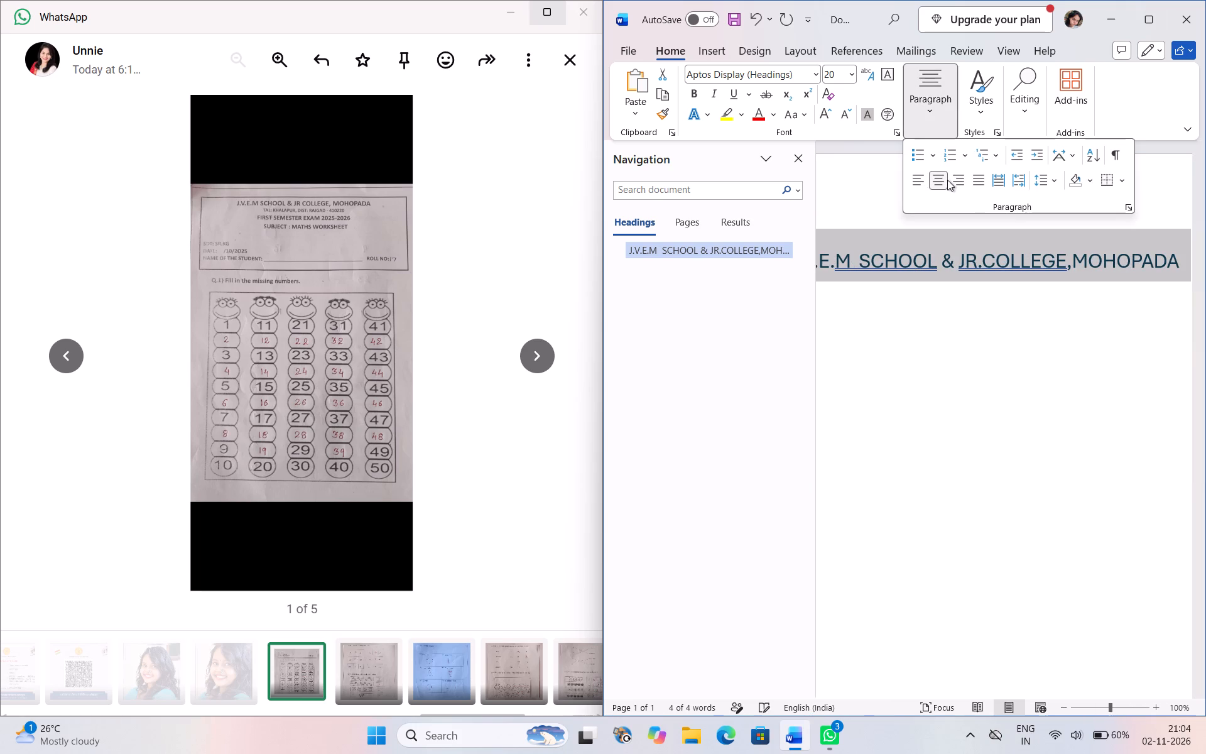
left_click(1021, 356)
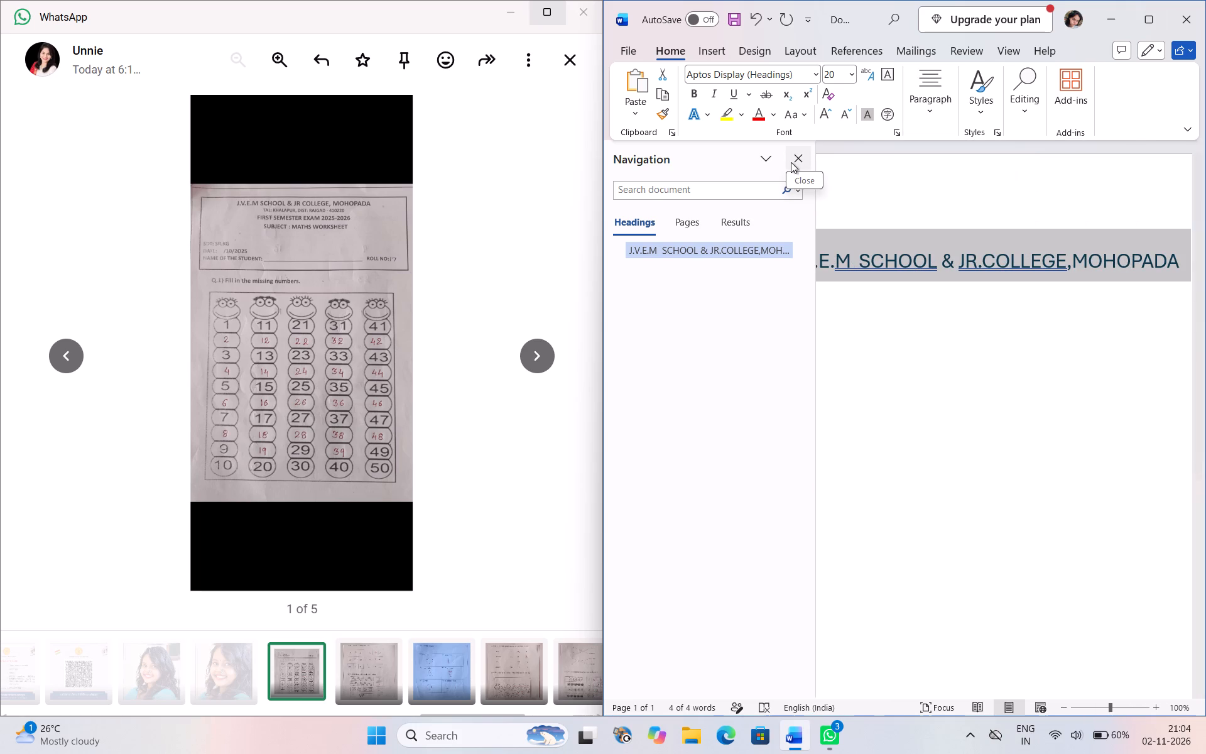
Close the Navigation pane and return to the document text.
left_click(791, 162)
left_click(892, 418)
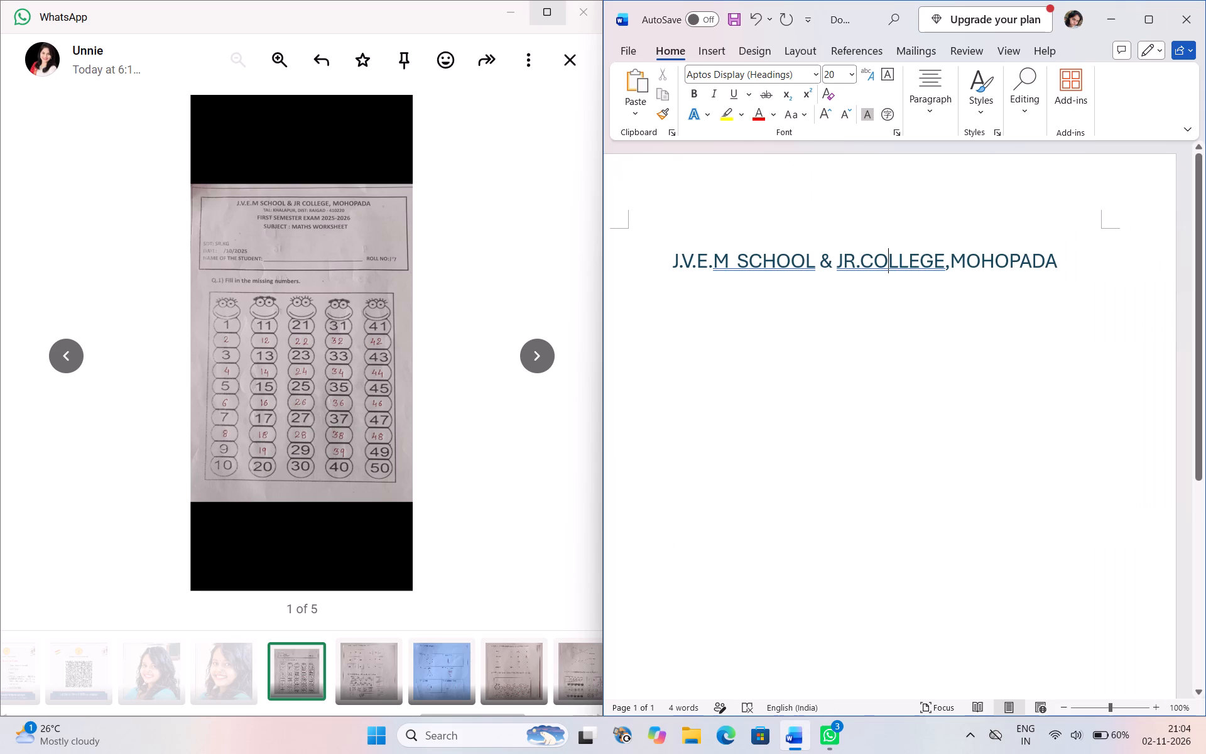
Add a new centred line below the school name heading.
left_click(1065, 265)
key("Return")
left_click(933, 118)
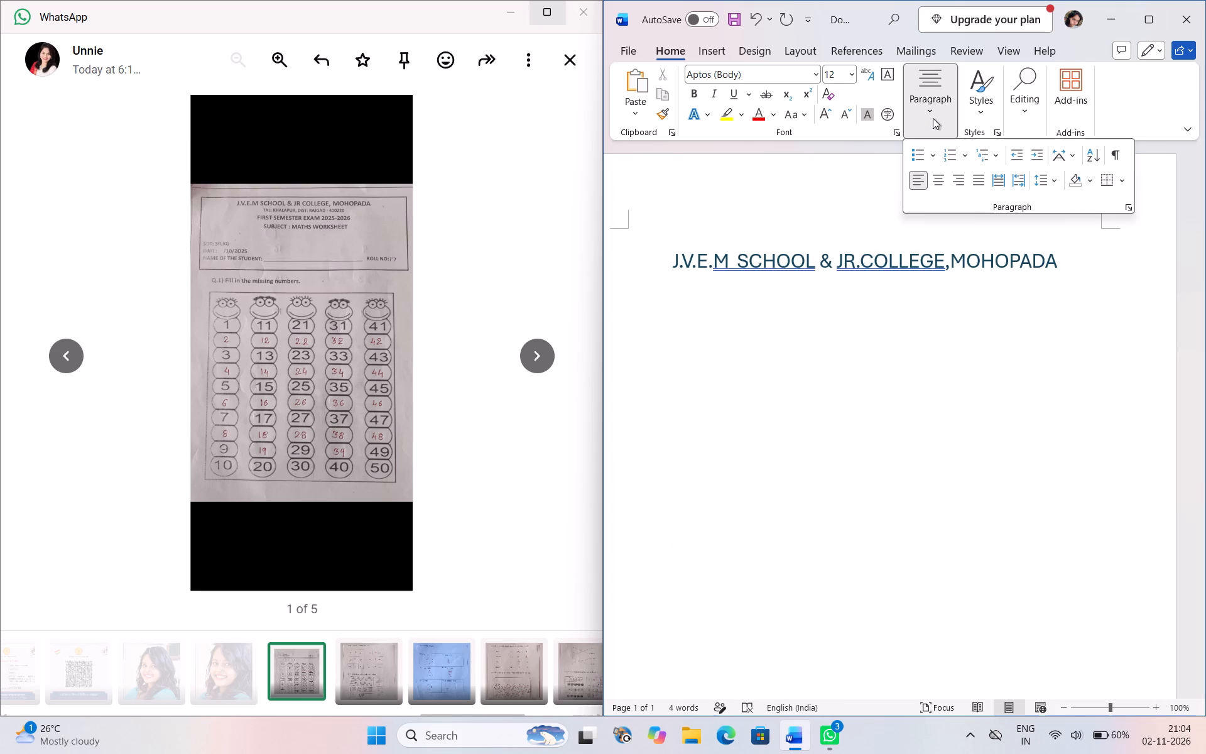
left_click(933, 175)
Enter the taluka "TAL:KHALAPUR," in capitals on the centred line below the school name.
key("t")
key("t")
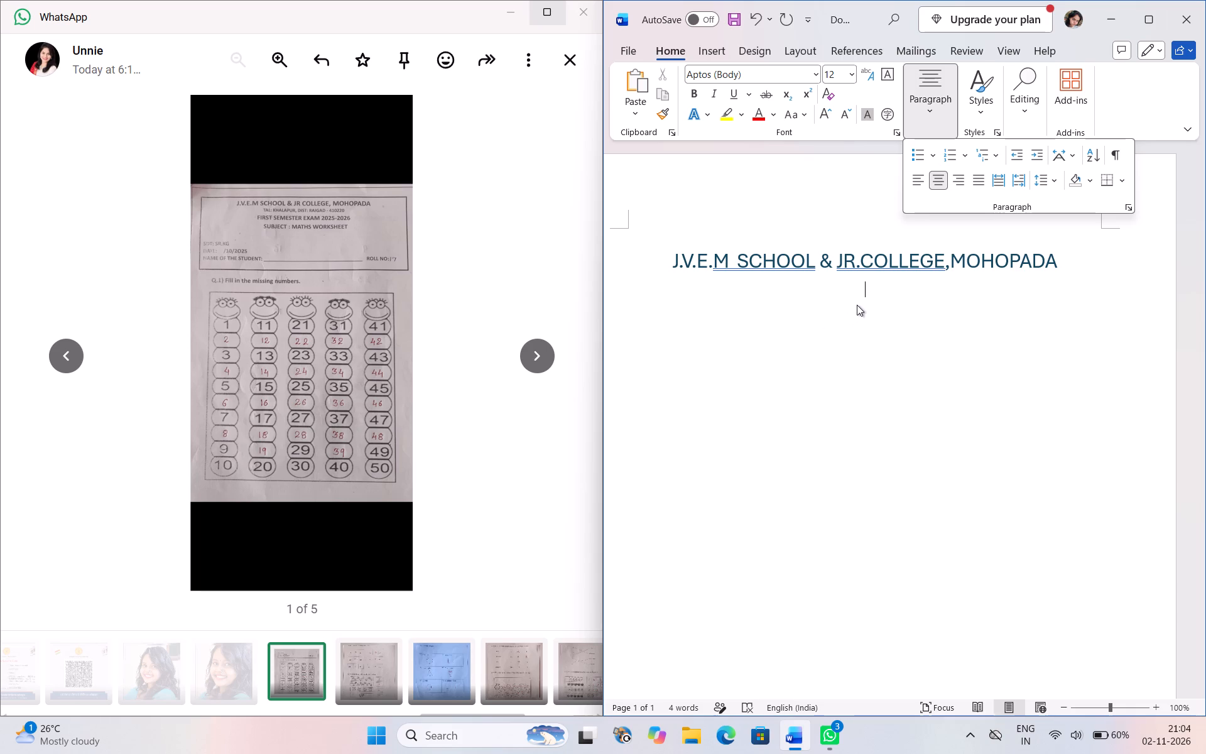
left_click(857, 305)
key("t")
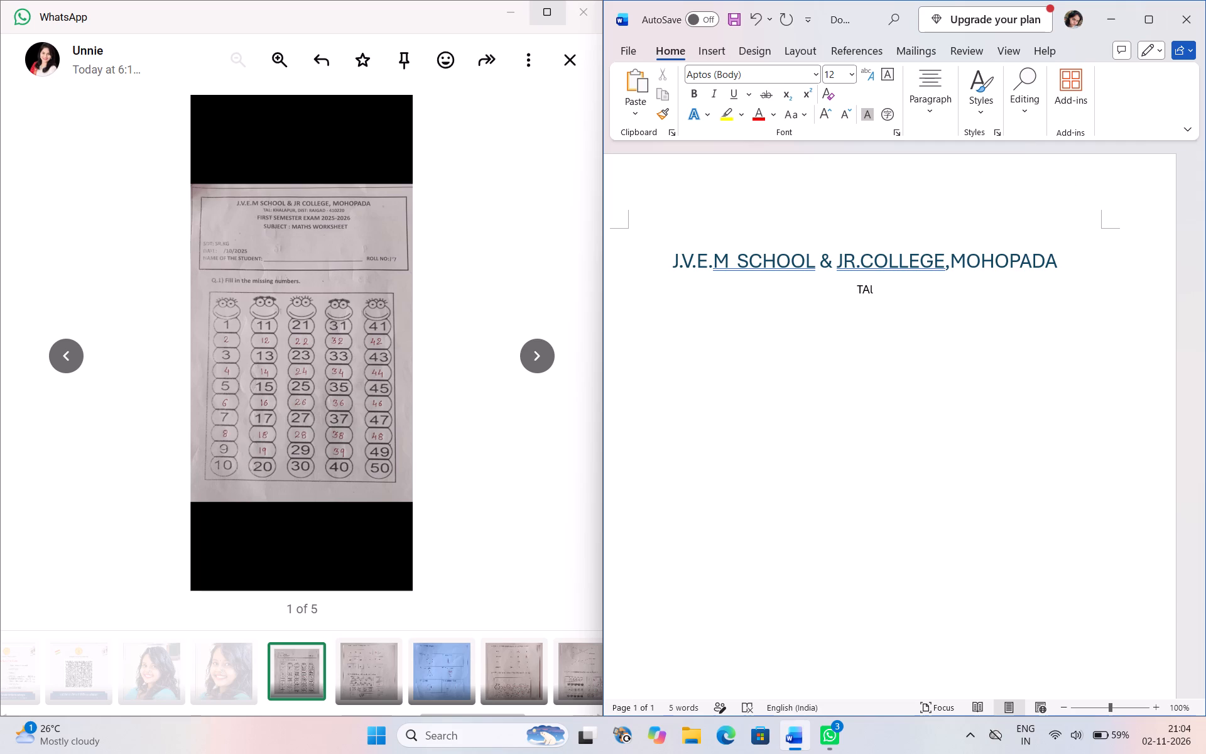
type(":")
key("space")
key("BackSpace")
key("BackSpace")
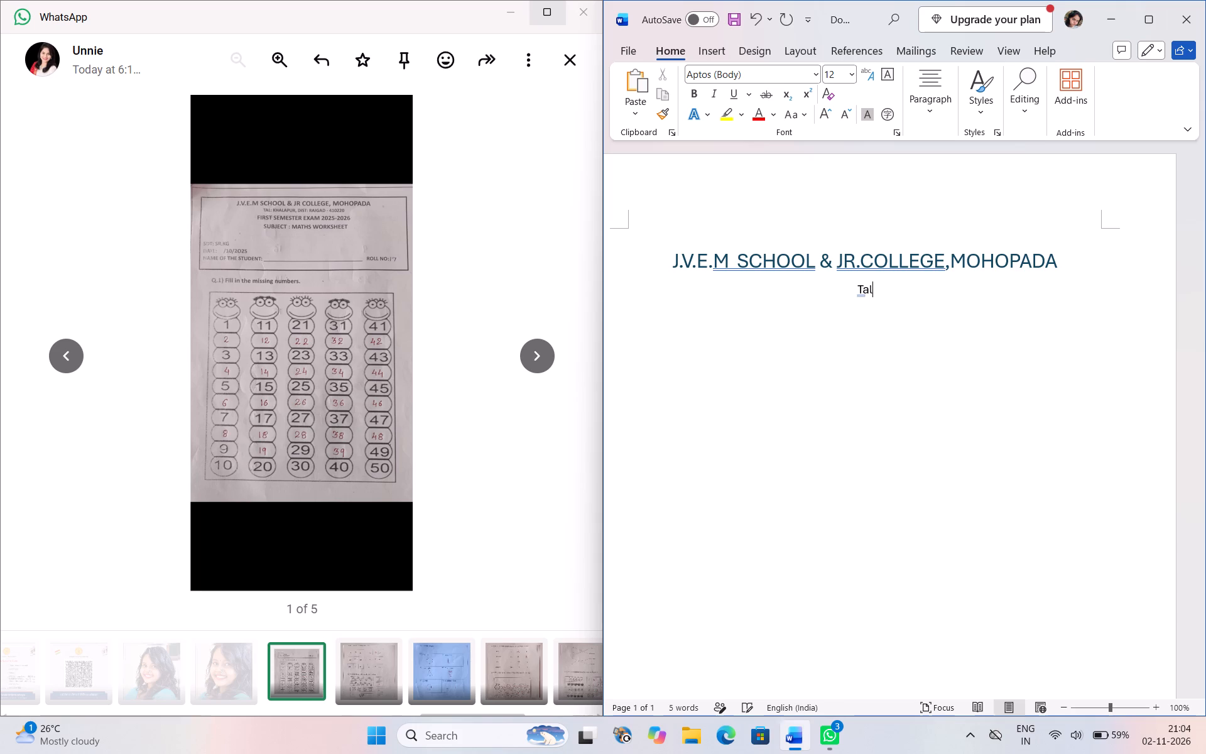
key("BackSpace")
key("BackSpace")
type("AL")
type(":")
key("space")
key("BackSpace")
key("k")
type("HA")
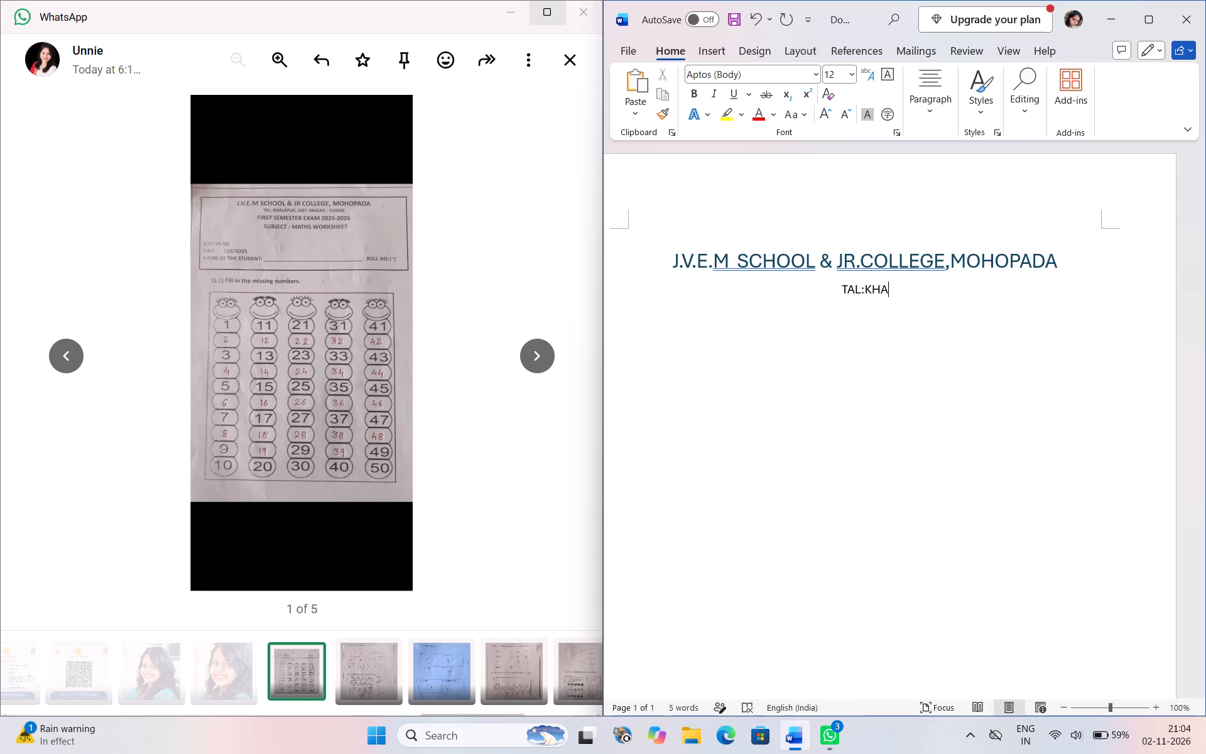
type("LAPUE")
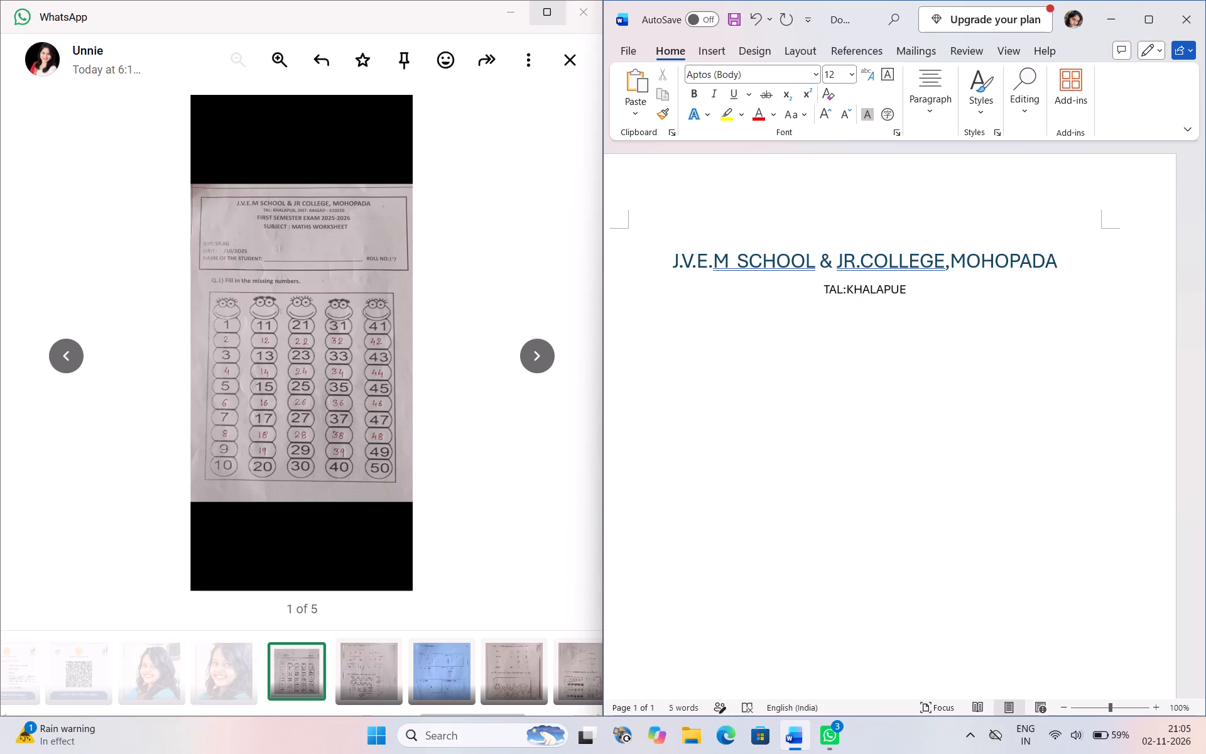
key("BackSpace")
type("R")
key("space")
key("BackSpace")
type(",")
key("space")
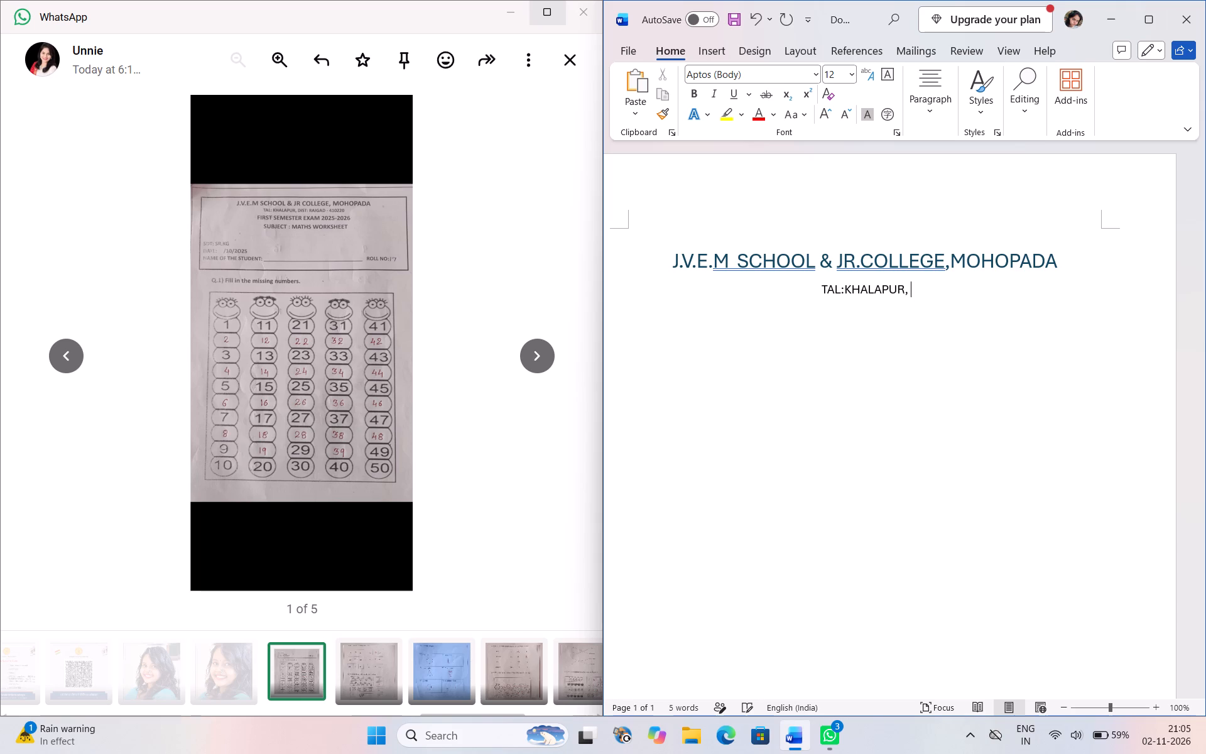
Add the district "DIST:RAIGAD" after the taluka on the same line.
type("DIST")
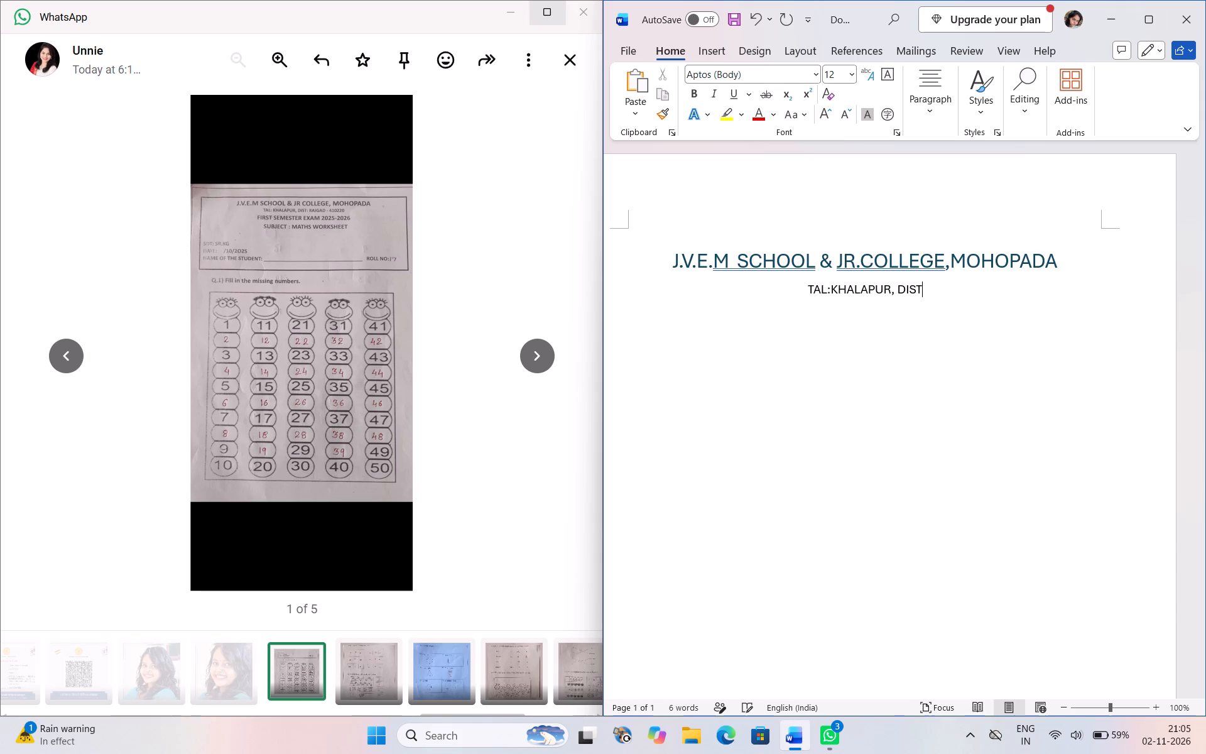
key("shift+colon")
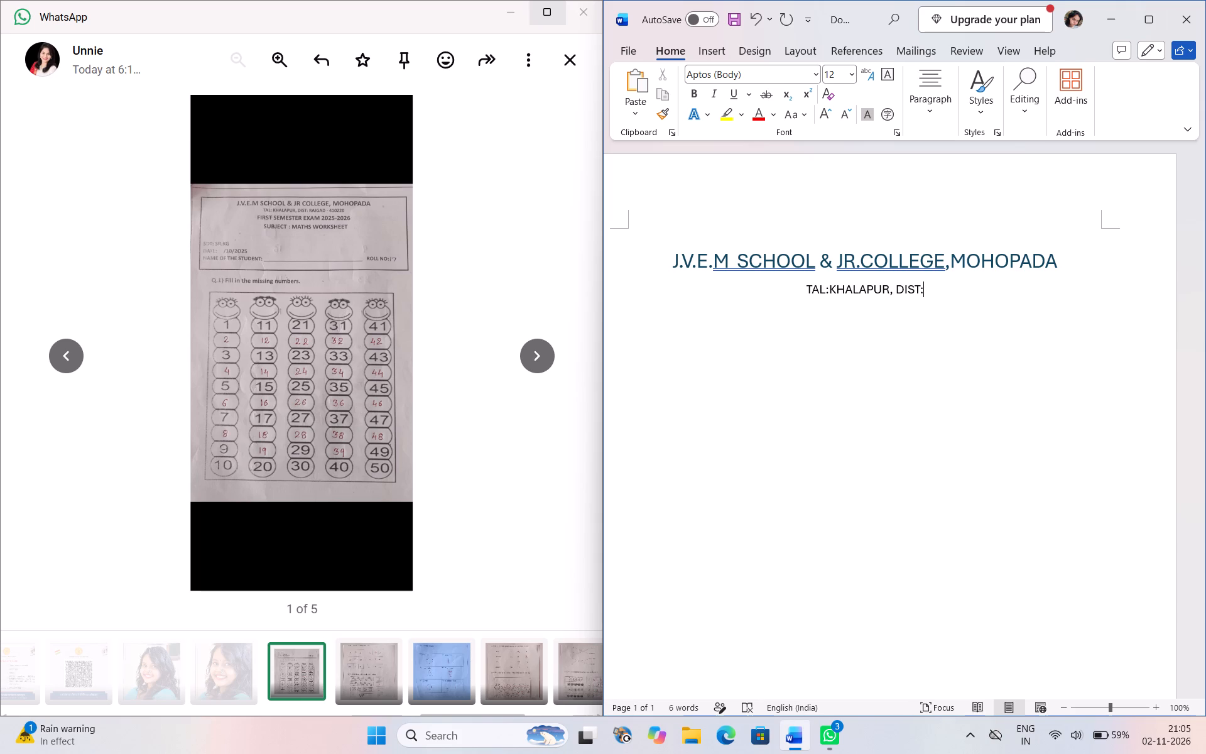
type("RA")
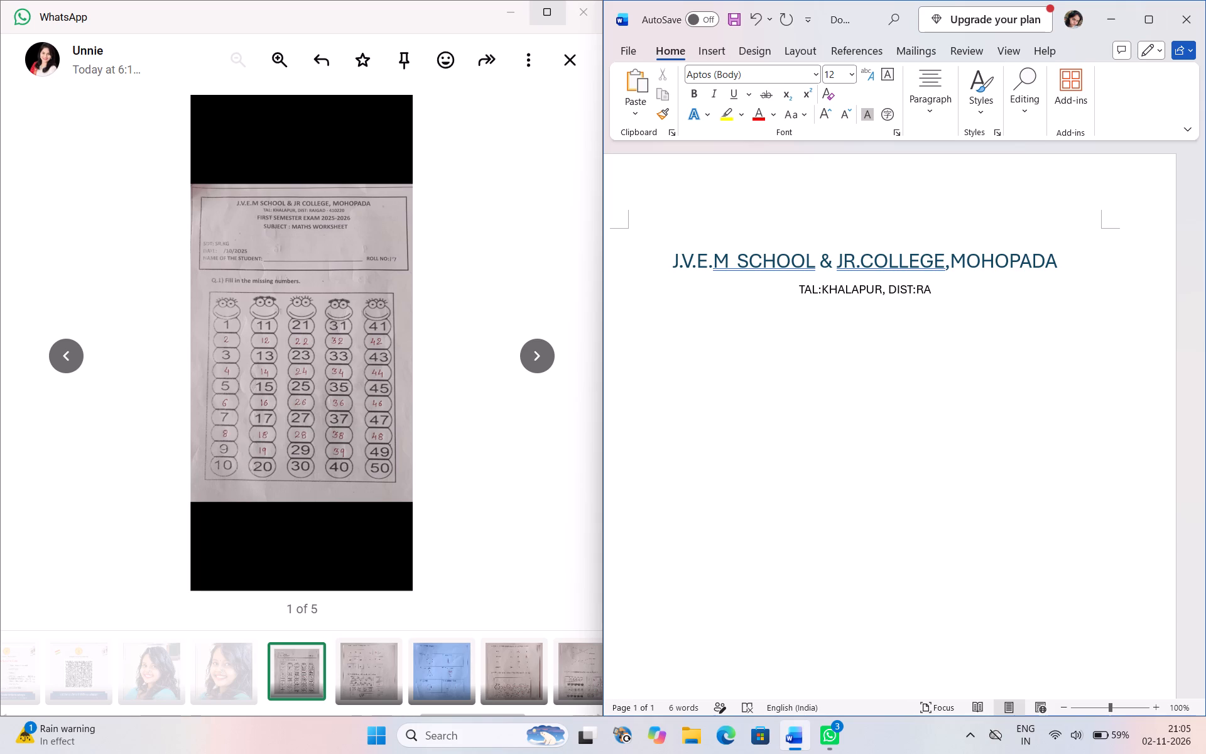
type("IGAD")
key("space")
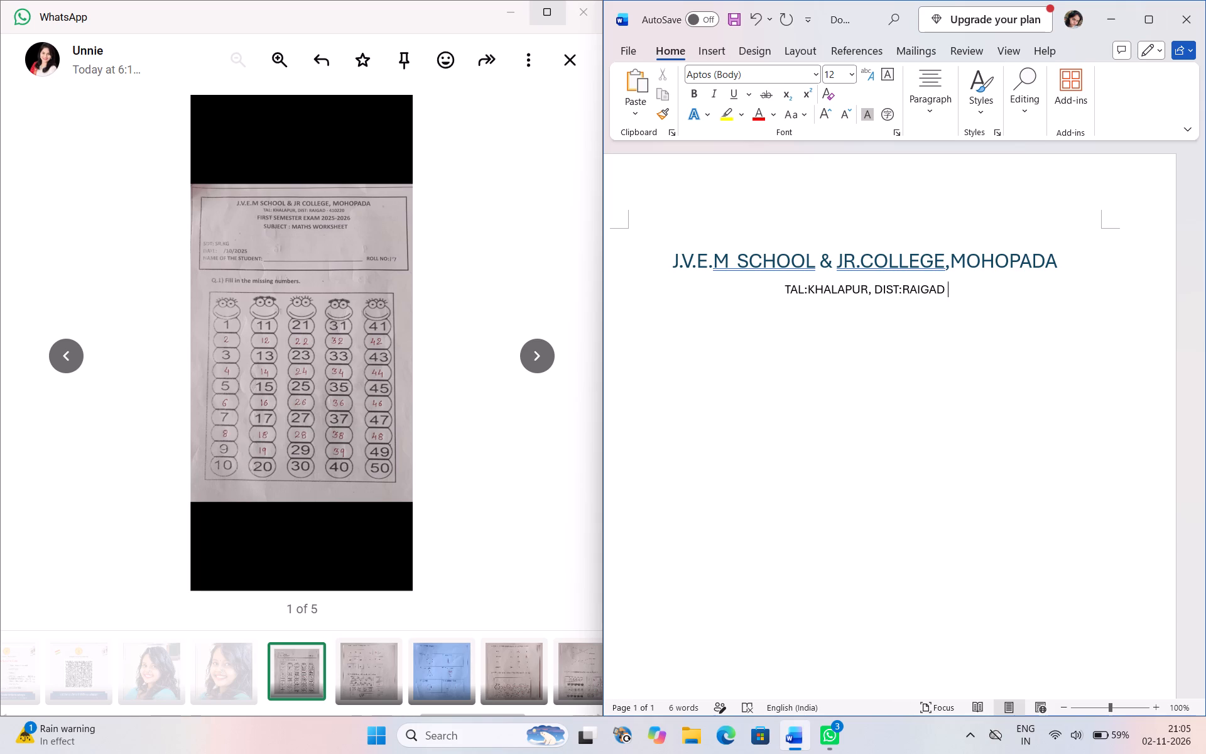
Enlarge the worksheet photo to read its header and append the pin code "-410220" directly after RAIGAD.
scroll(408, 221, "up", 3, "ctrl")
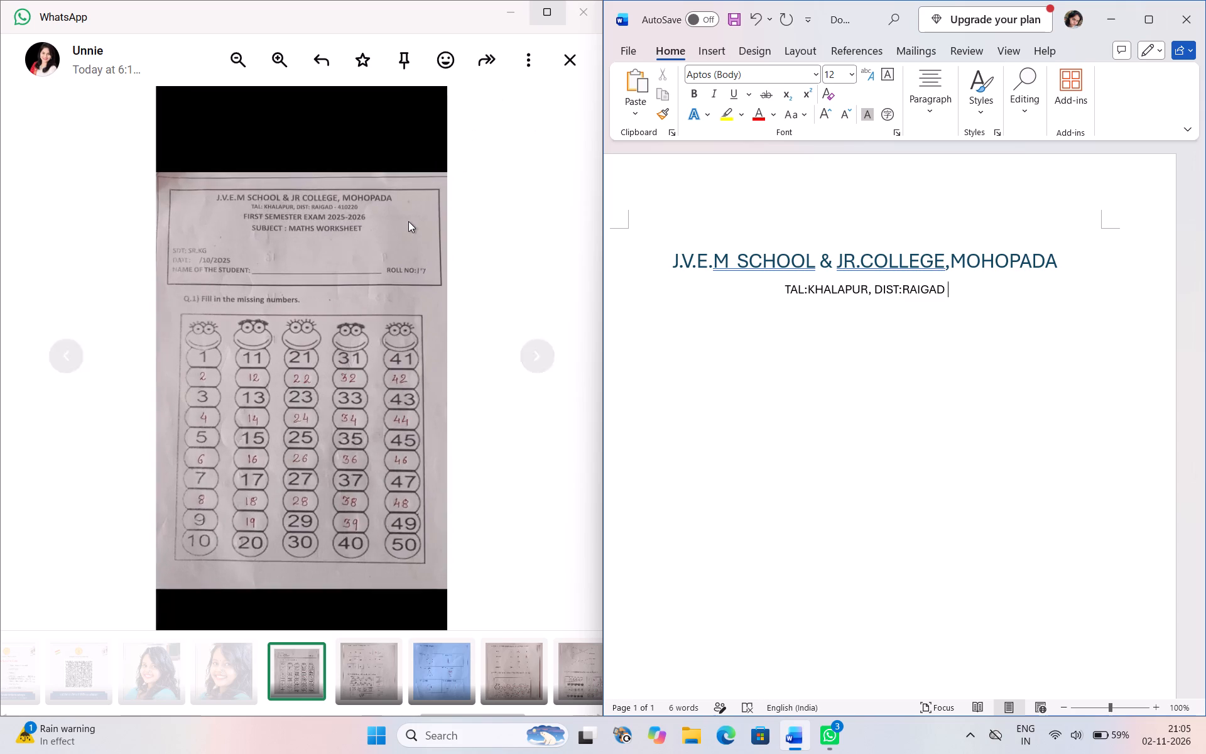
scroll(408, 221, "up", 10, "ctrl")
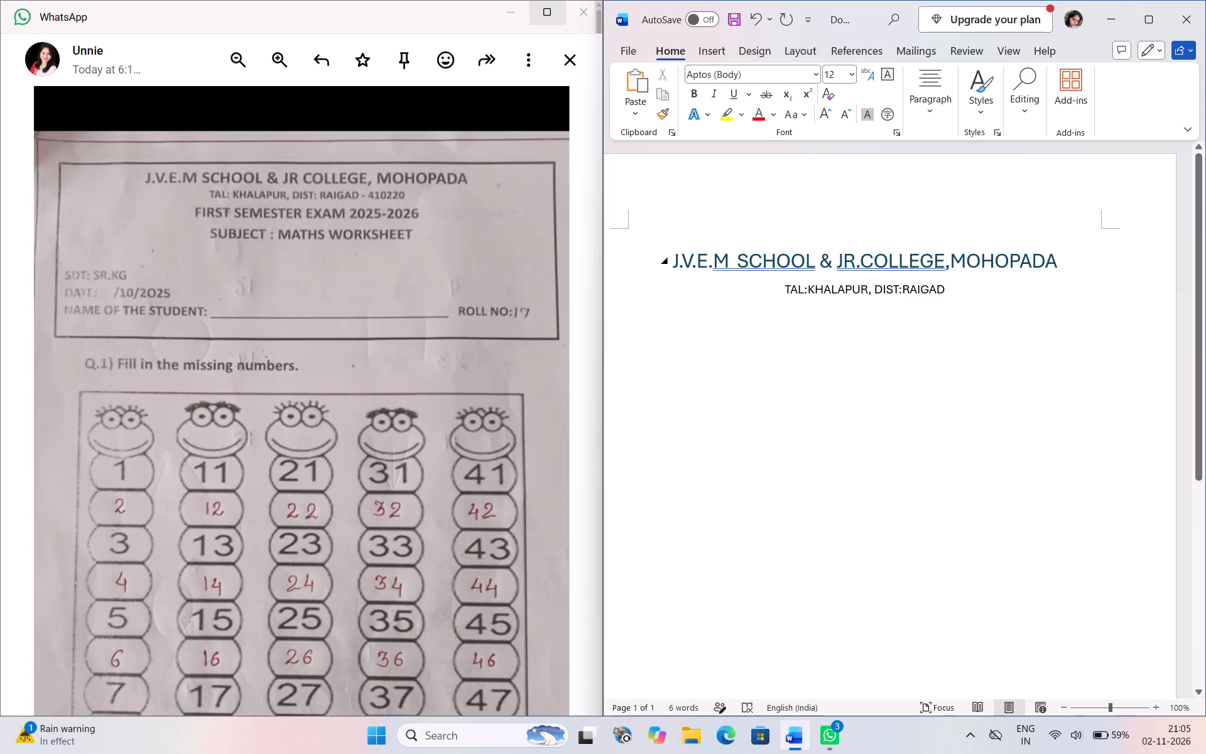
key("BackSpace")
key("shift+underscore")
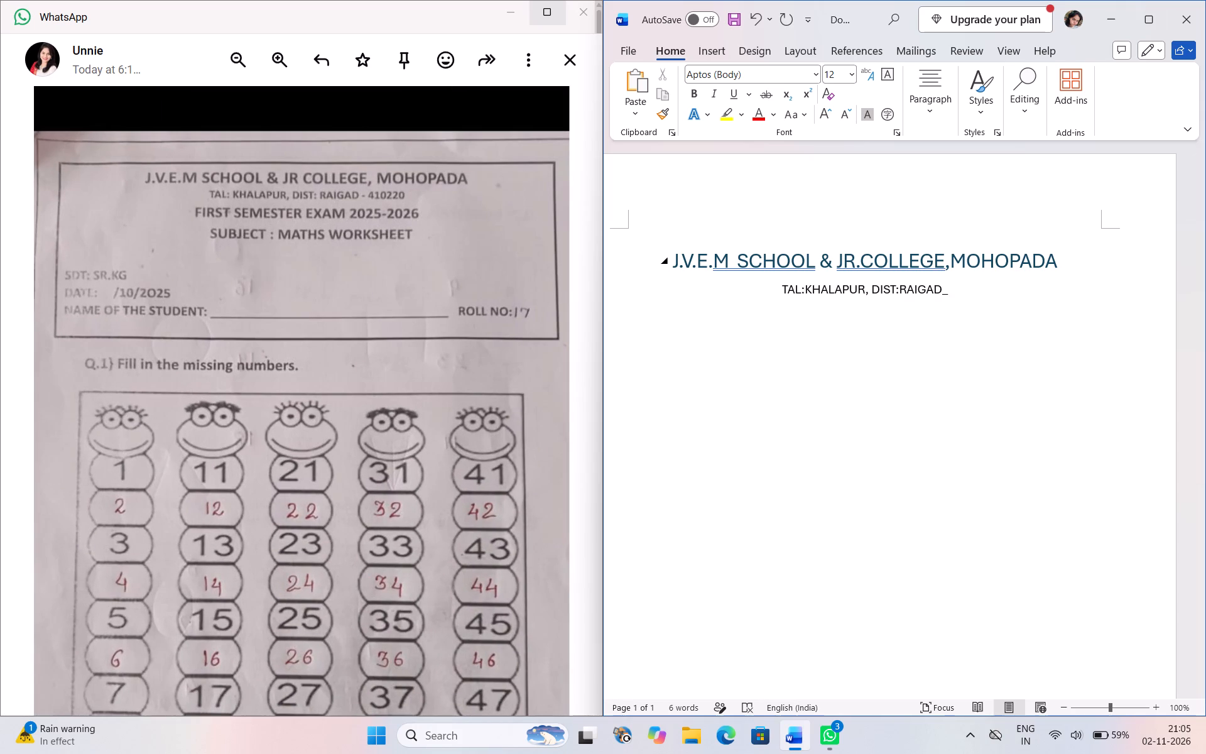
key("BackSpace")
key("minus")
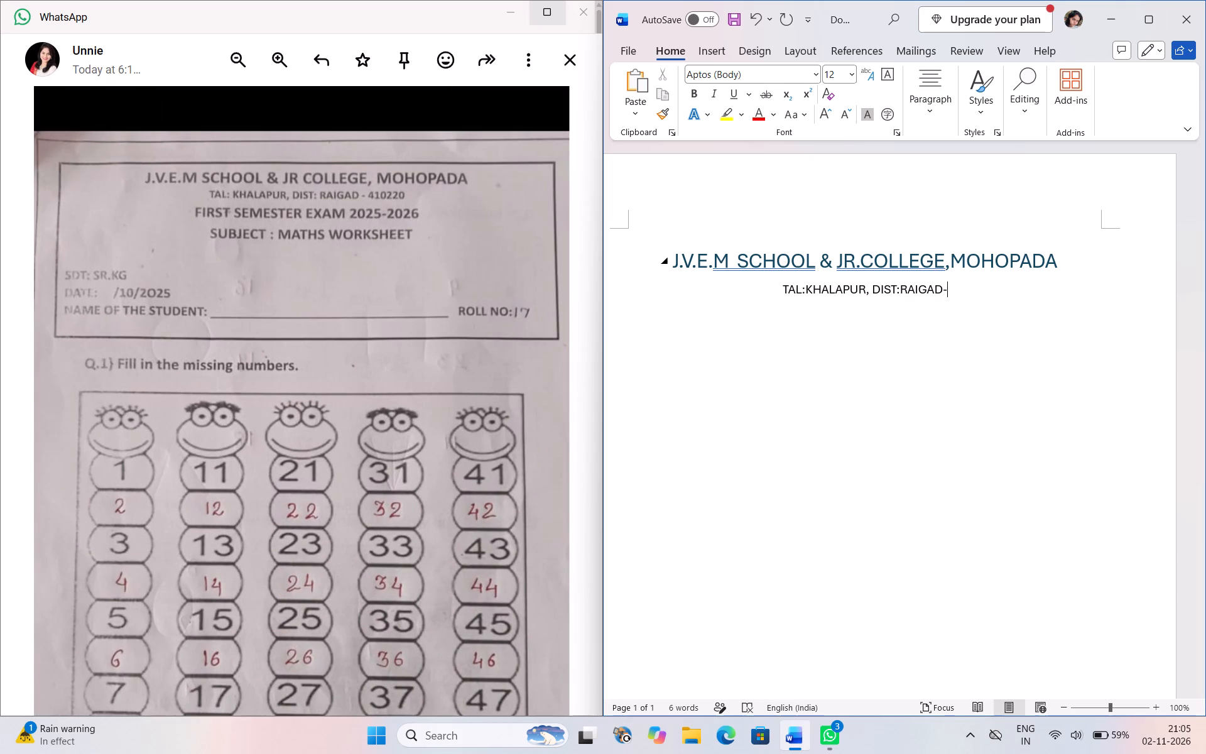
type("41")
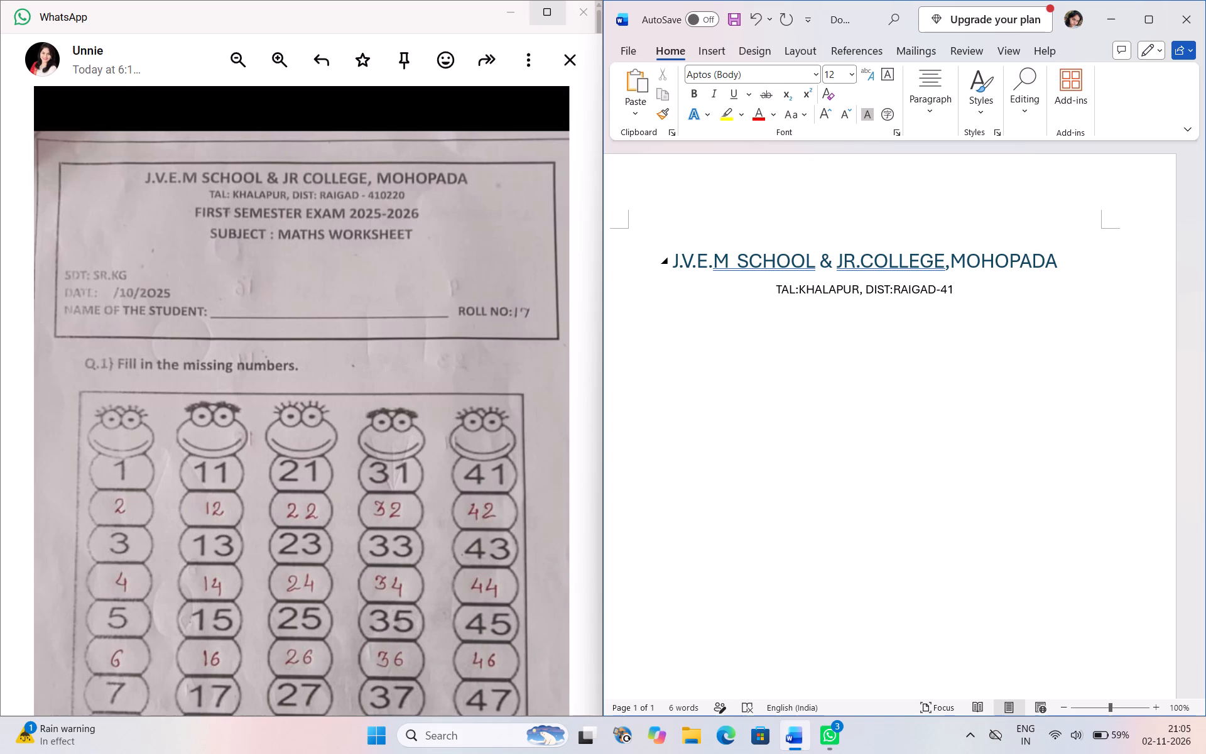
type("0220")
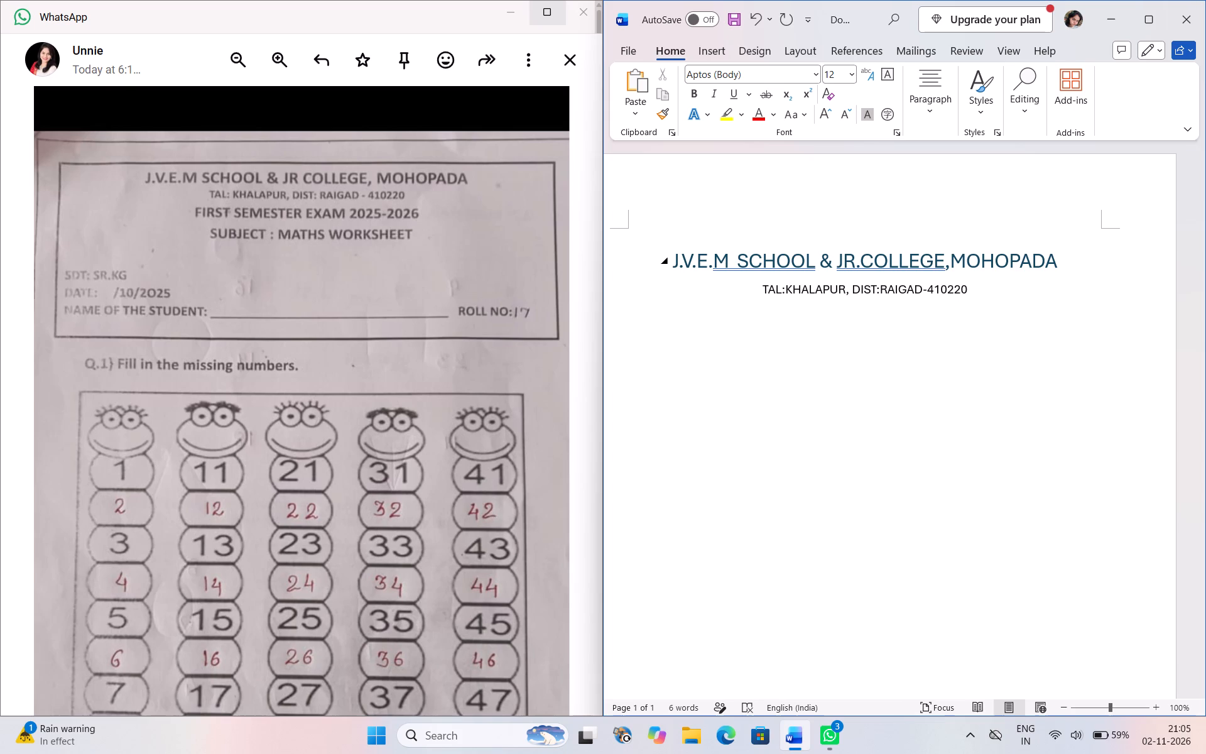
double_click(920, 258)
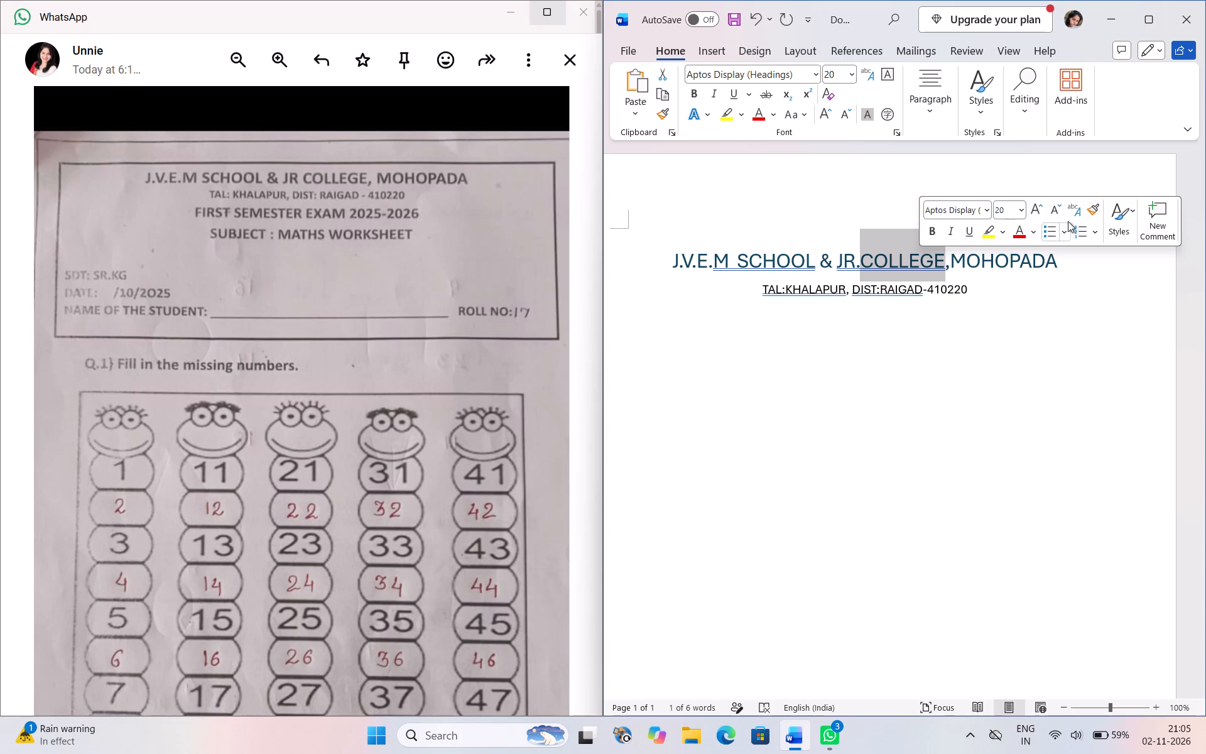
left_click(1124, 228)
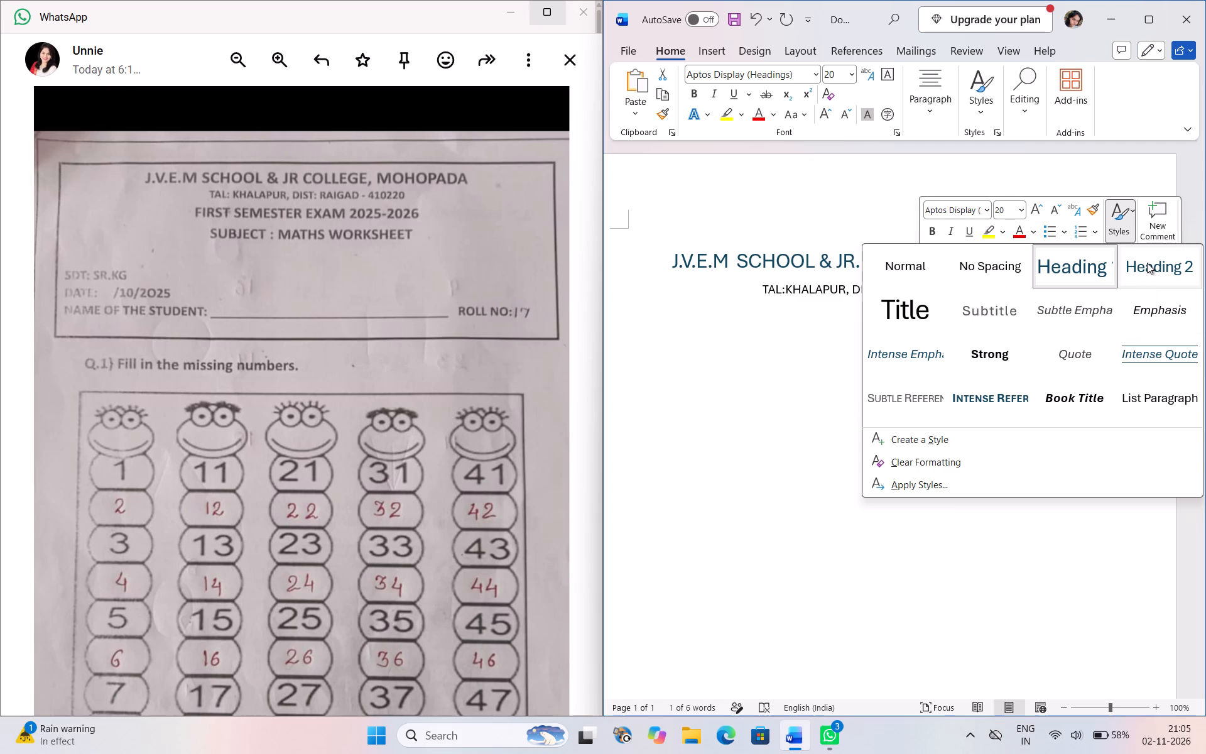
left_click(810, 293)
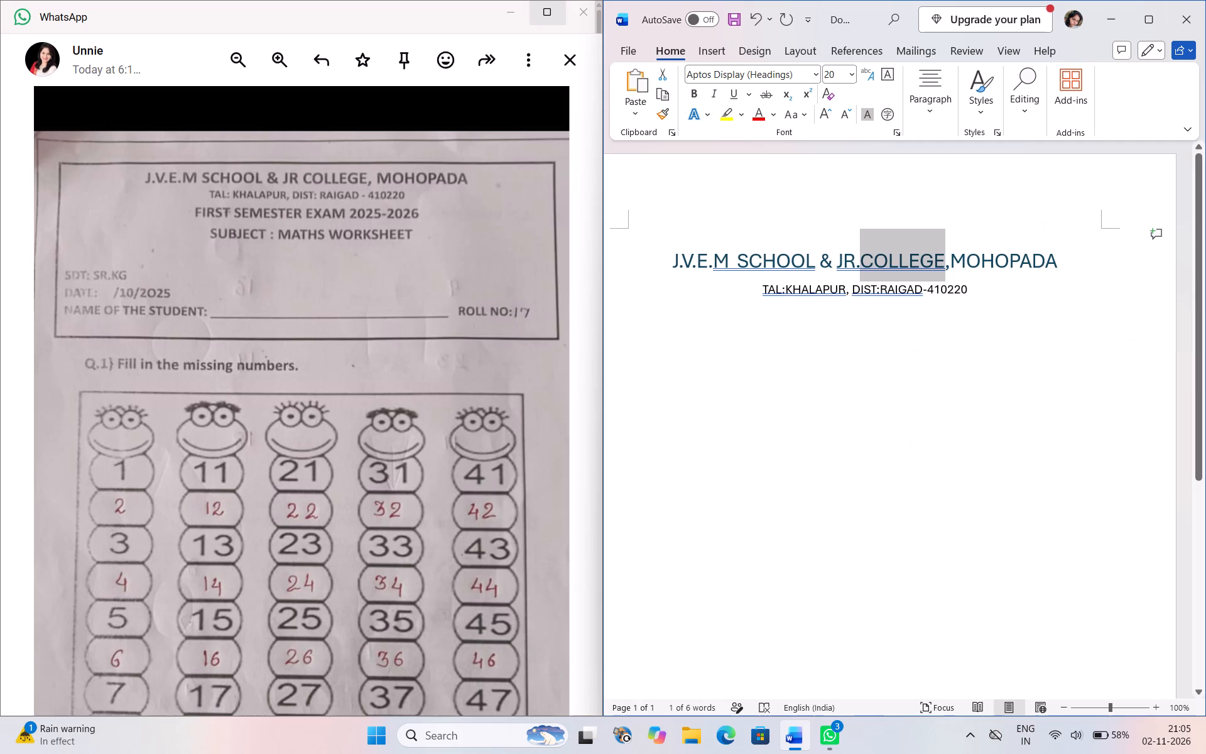
Apply the Subtle Emphasis style to the whole taluka and district line.
double_click(810, 293)
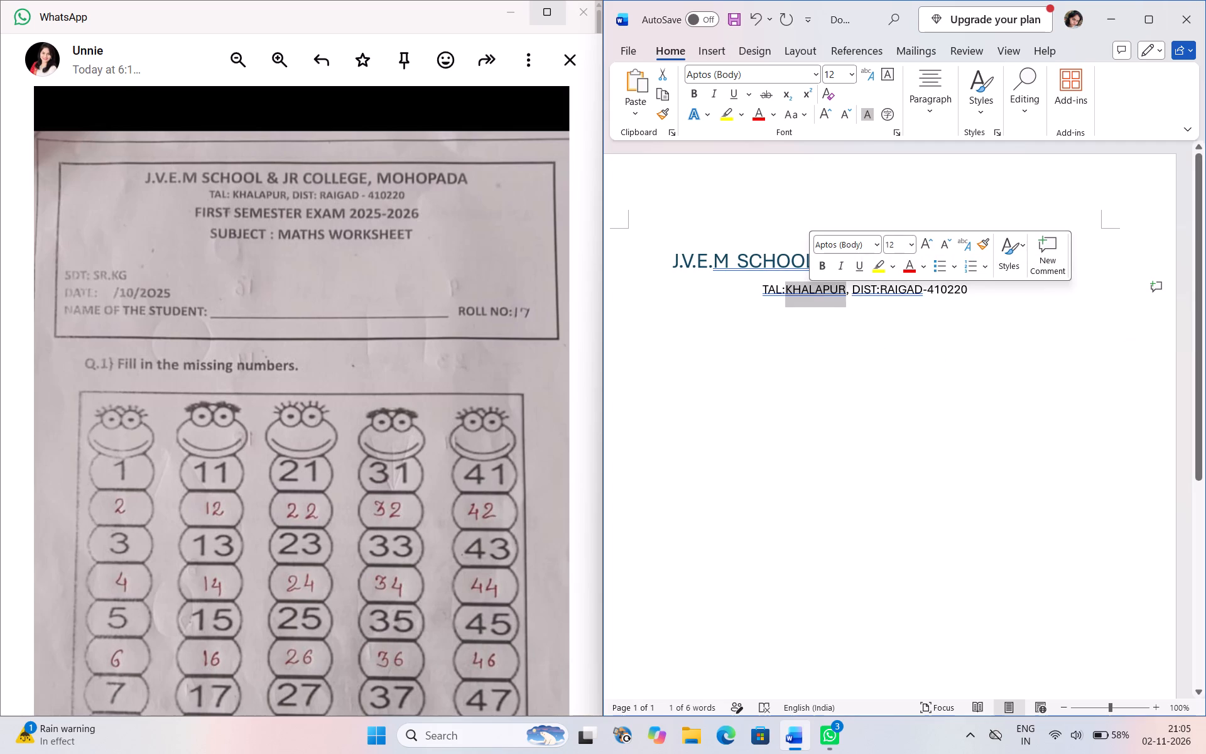
left_click(766, 290)
left_click_drag(766, 290, 979, 297)
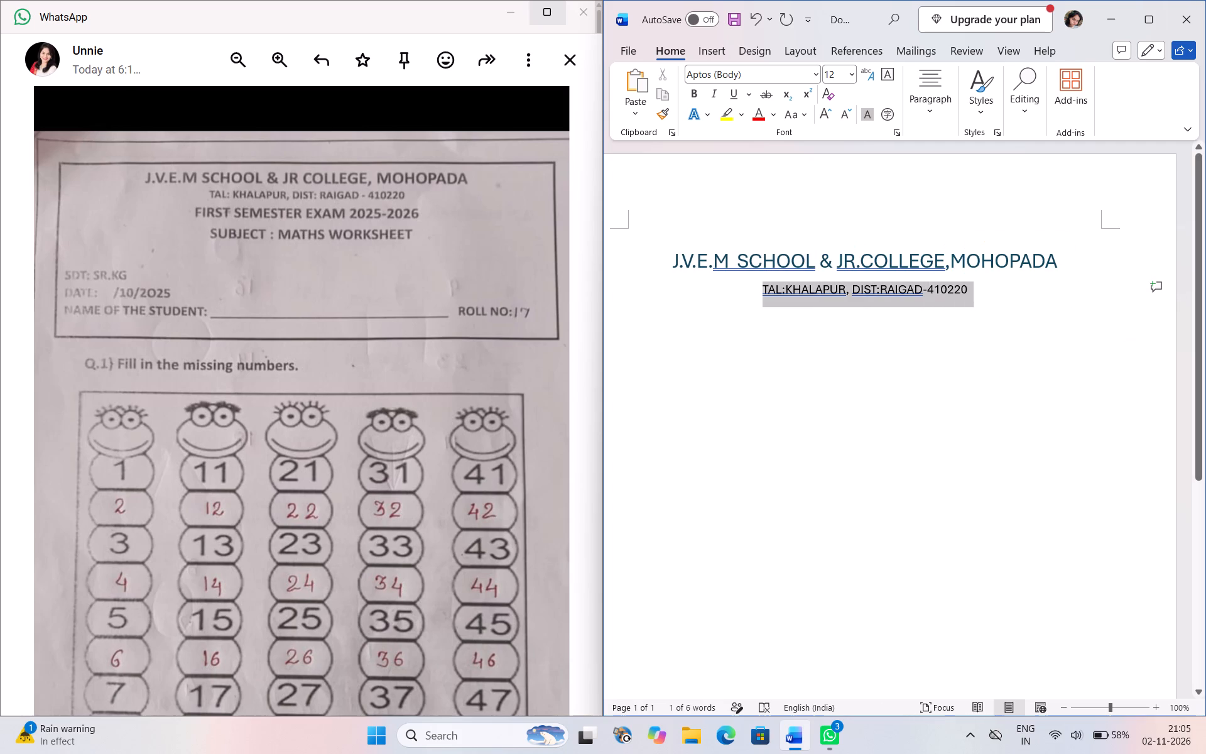
left_click_drag(979, 297, 1003, 299)
left_click(1146, 269)
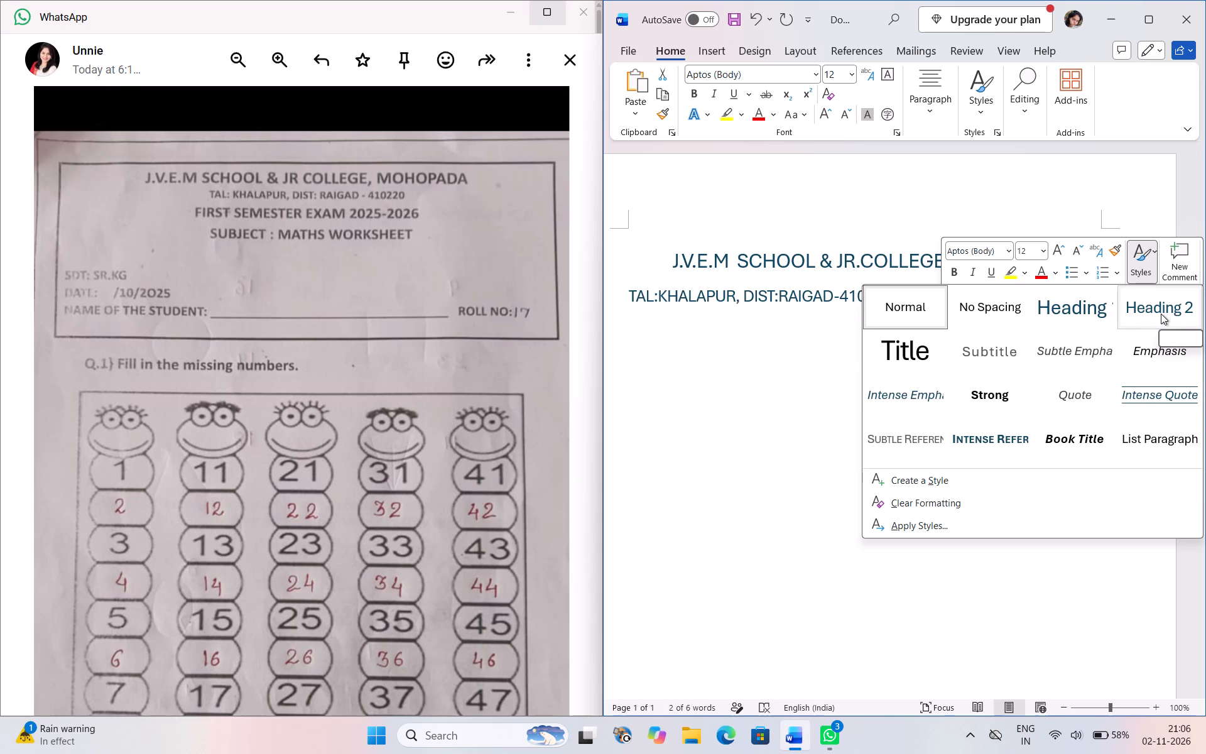
left_click(1063, 361)
left_click(907, 369)
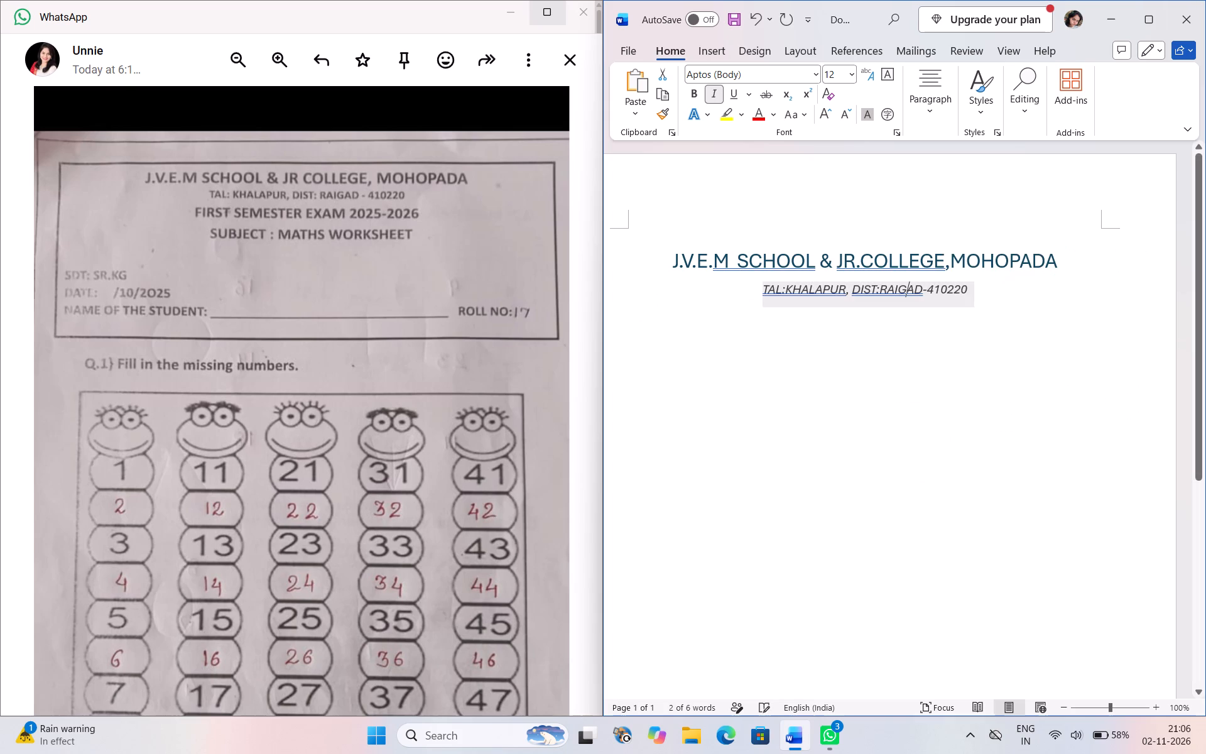
Enter "FIRST SEMESTER EXAM" in capitals on a new centred line below the taluka and district line.
left_click(985, 288)
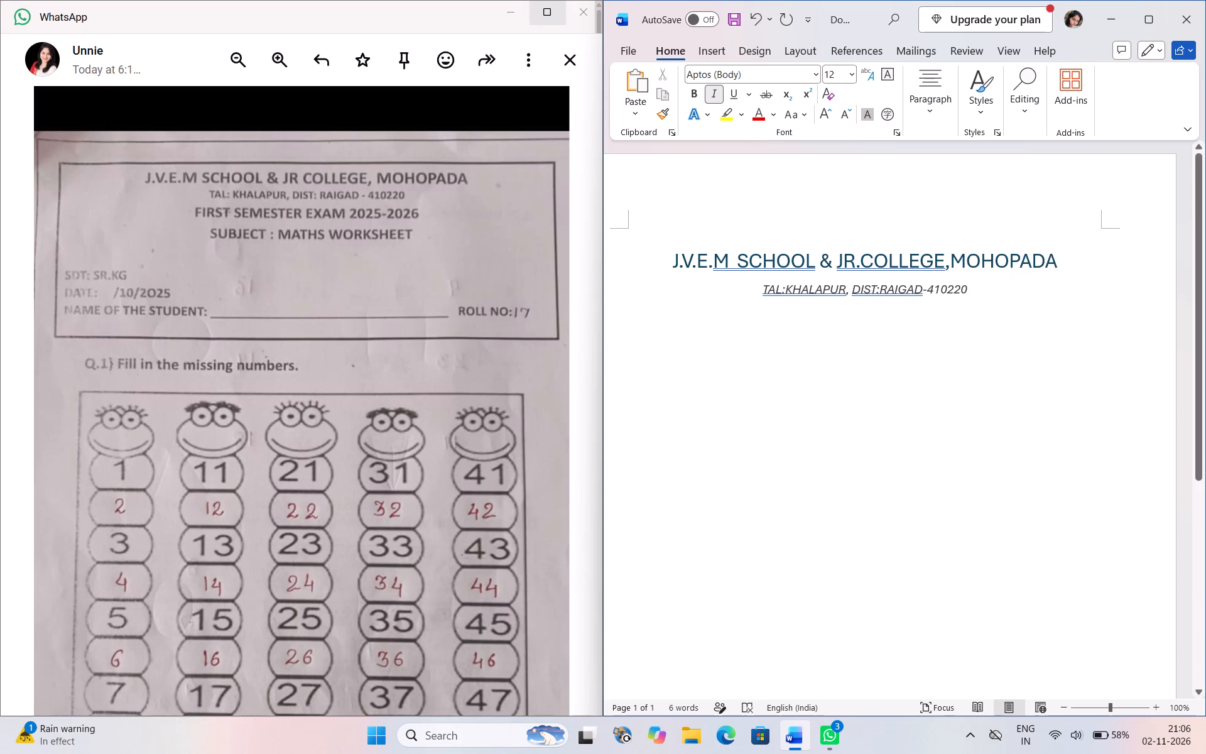
key("Return")
key("f")
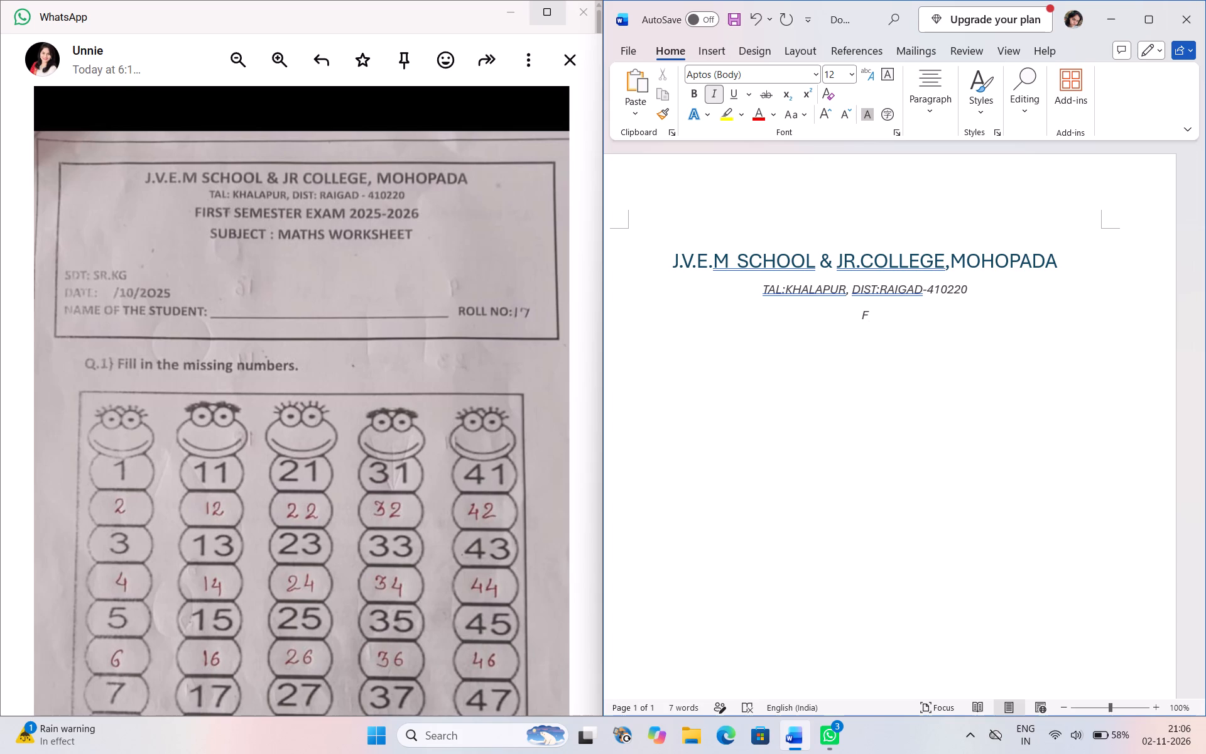
type("IRST")
key("space")
type("SEM")
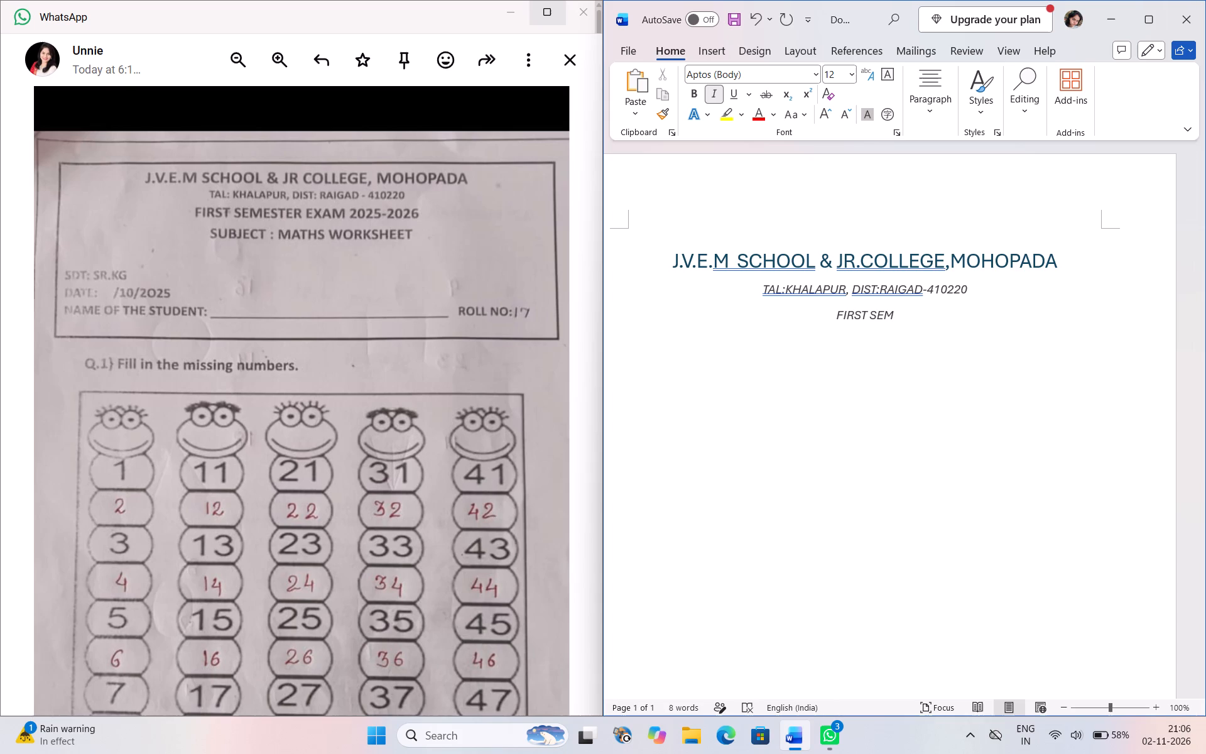
key("e")
type("STER")
key("space")
type("EXAM")
key("space")
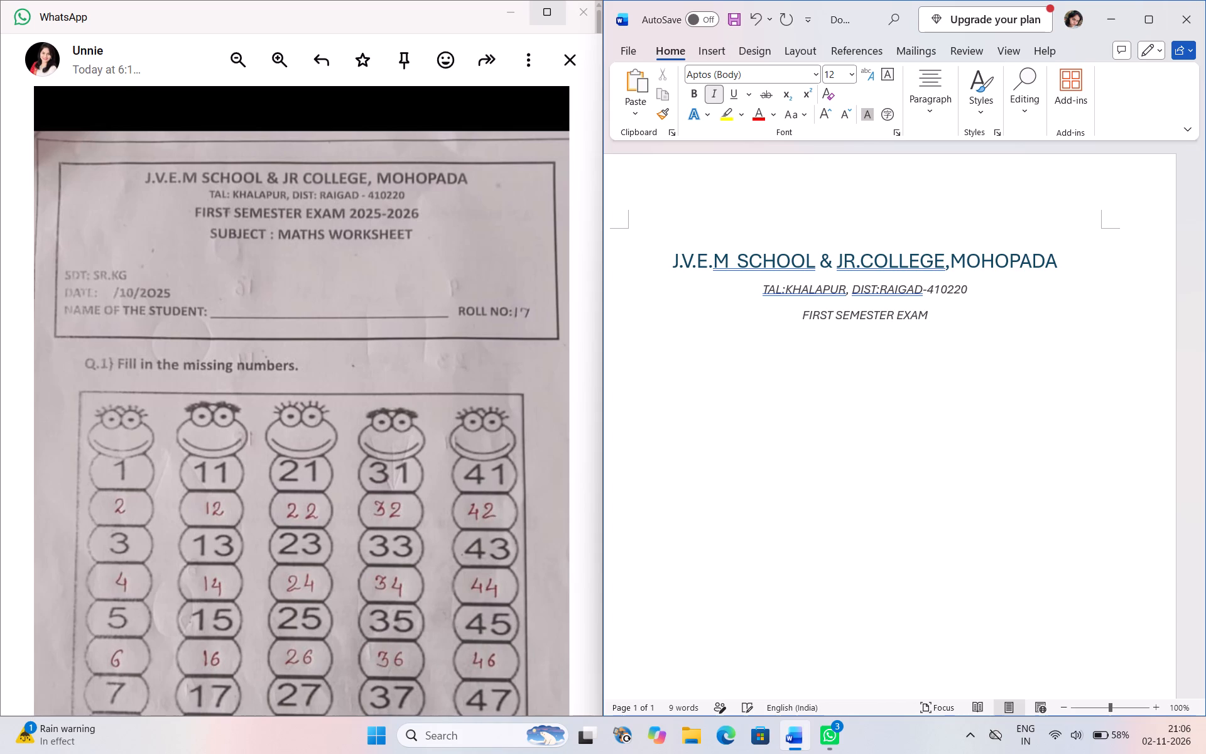
Add the academic year "2026-27" after EXAM on the same line.
type("2025")
key("minus")
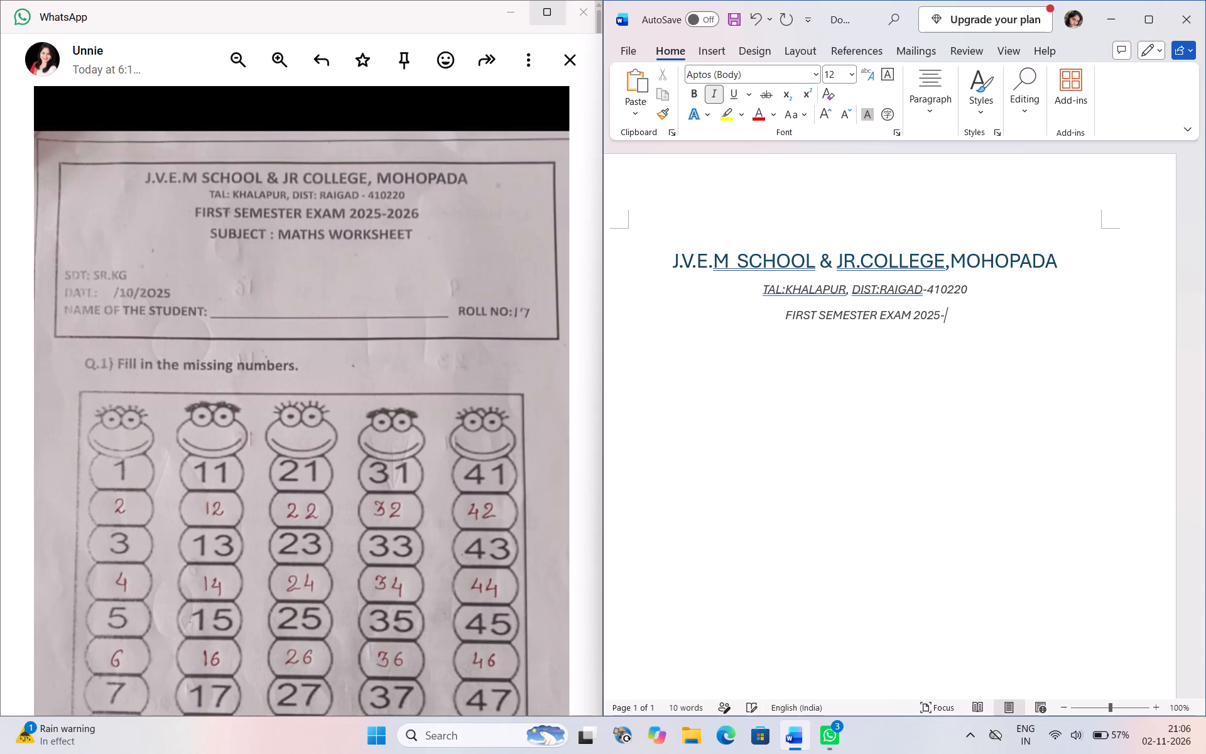
key("2")
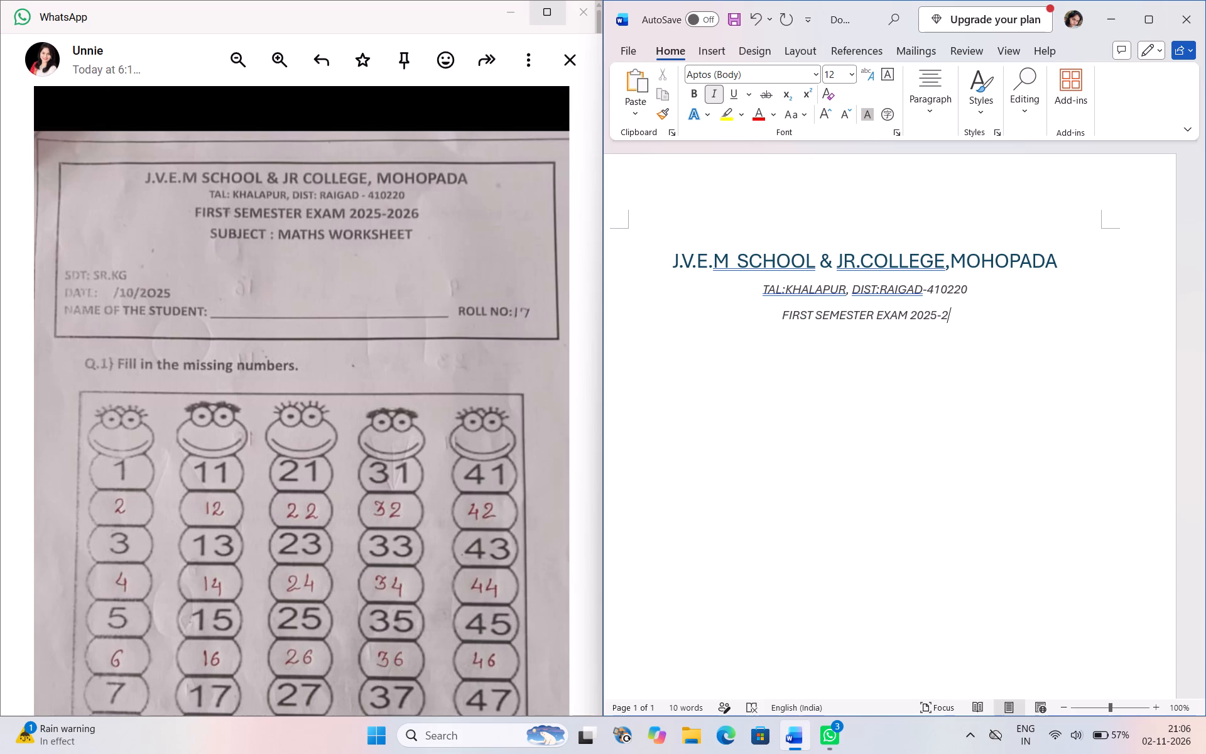
key("BackSpace")
key("BackSpace")
key("BackSpace")
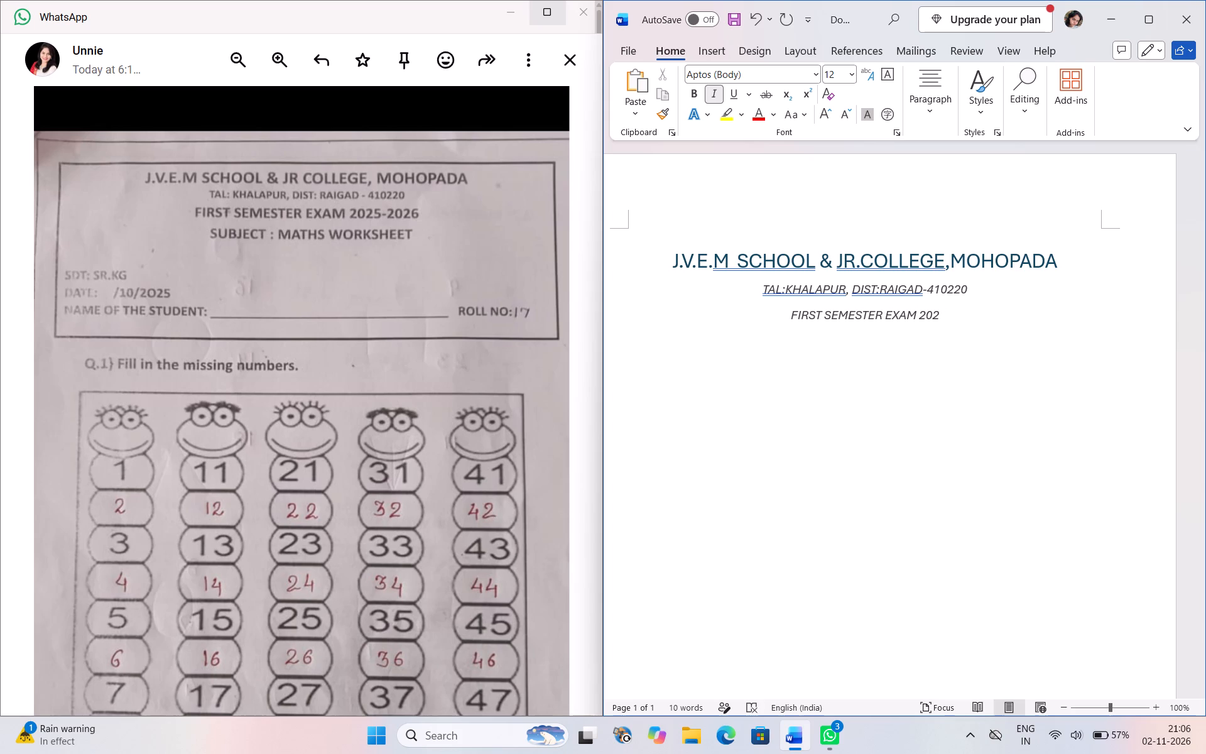
type("6-")
type("27")
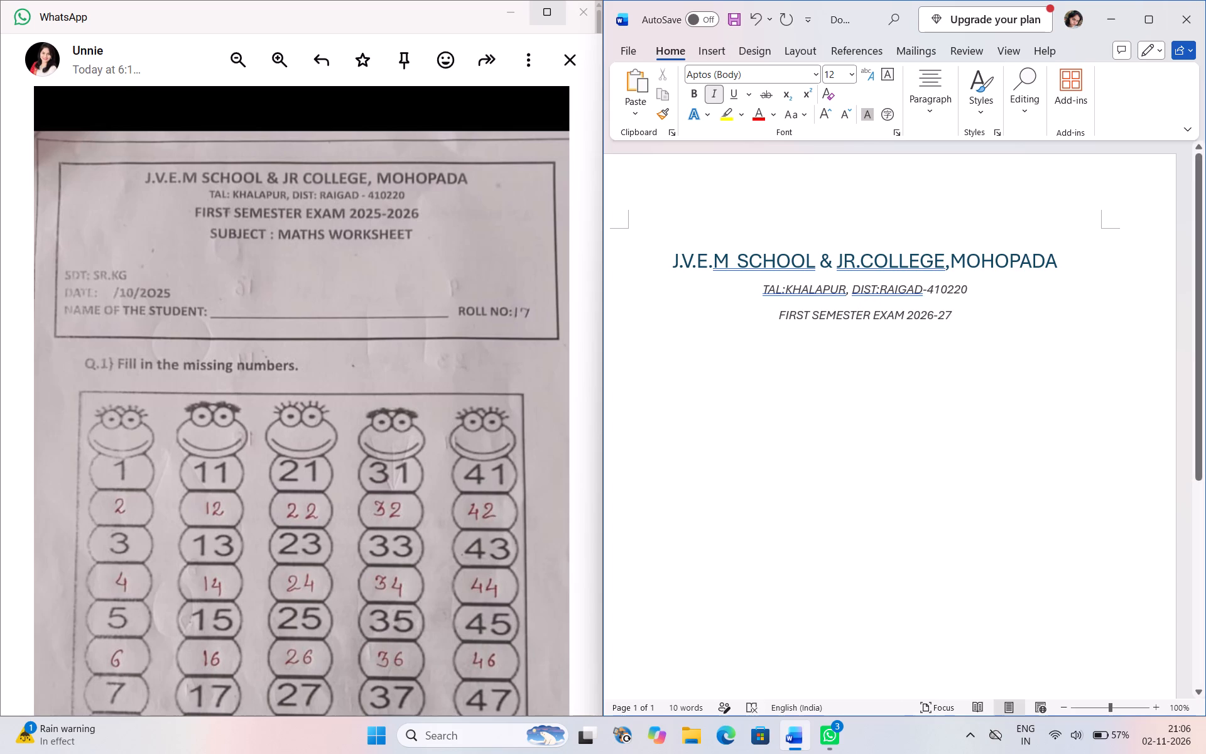
Apply the Subtitle style to the whole exam title line and centre it.
left_click_drag(775, 312, 981, 319)
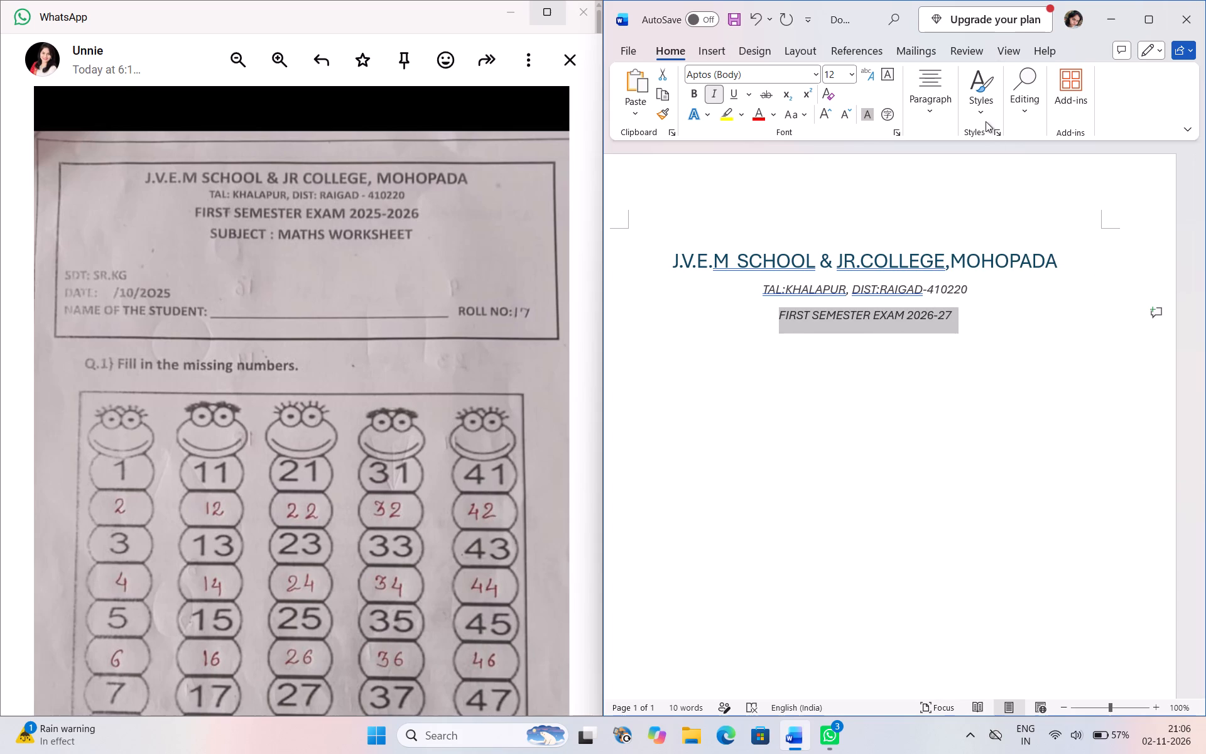
left_click(983, 106)
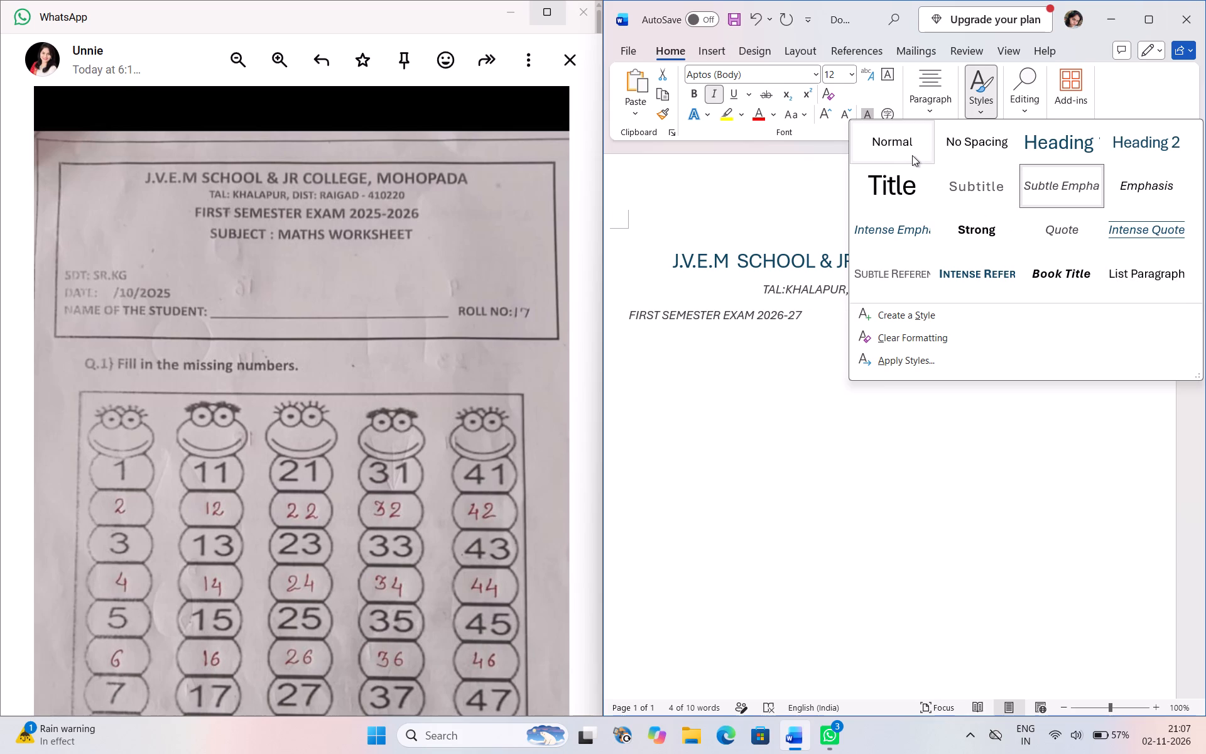
left_click(977, 195)
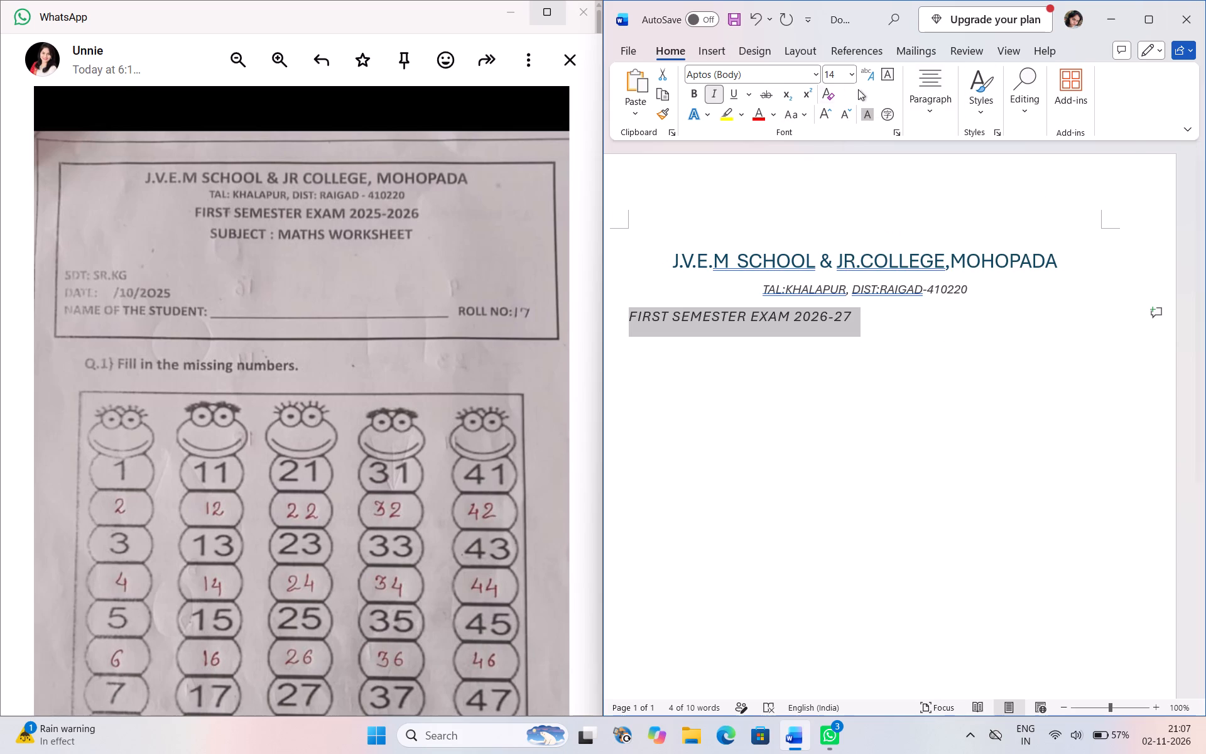
left_click(945, 104)
left_click(941, 181)
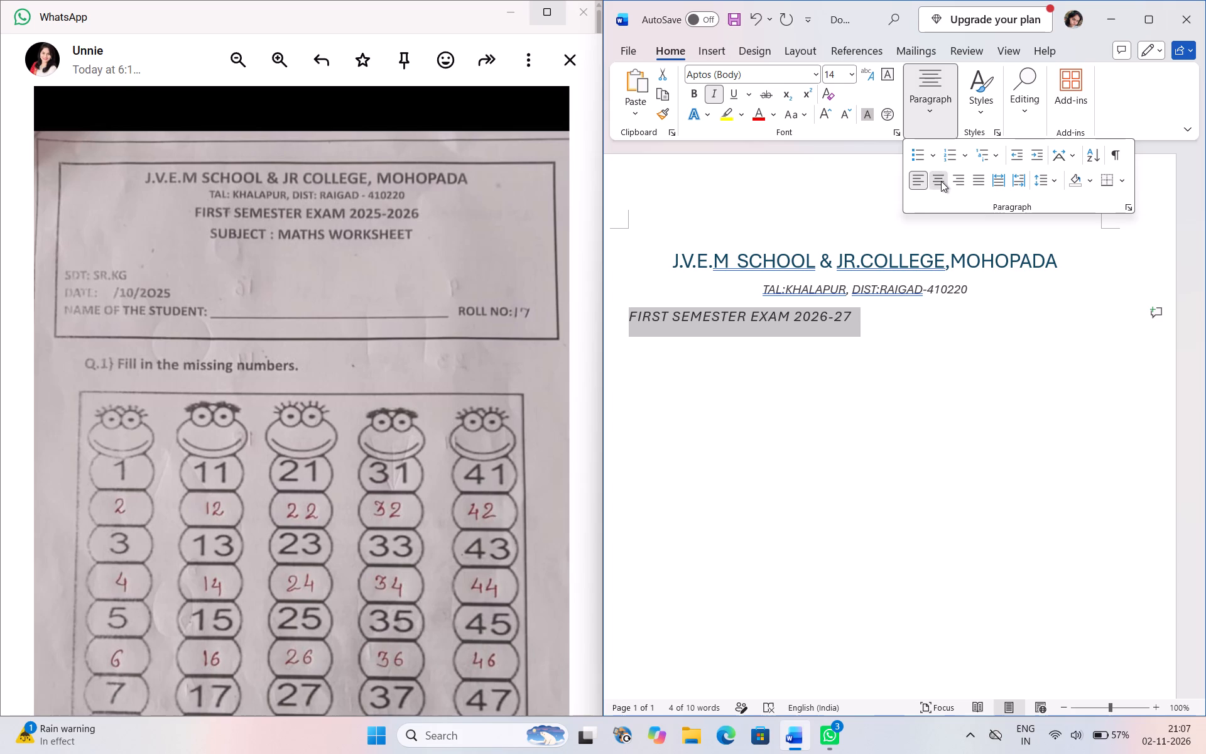
left_click(874, 381)
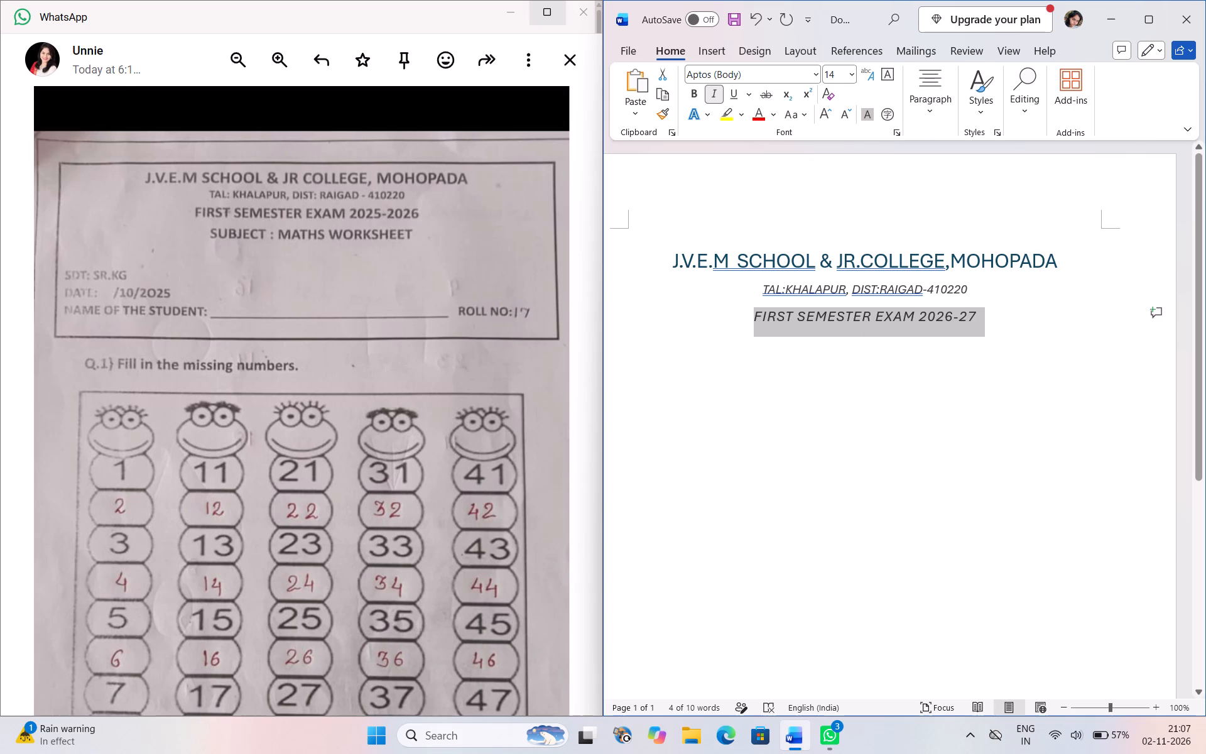
left_click(1011, 325)
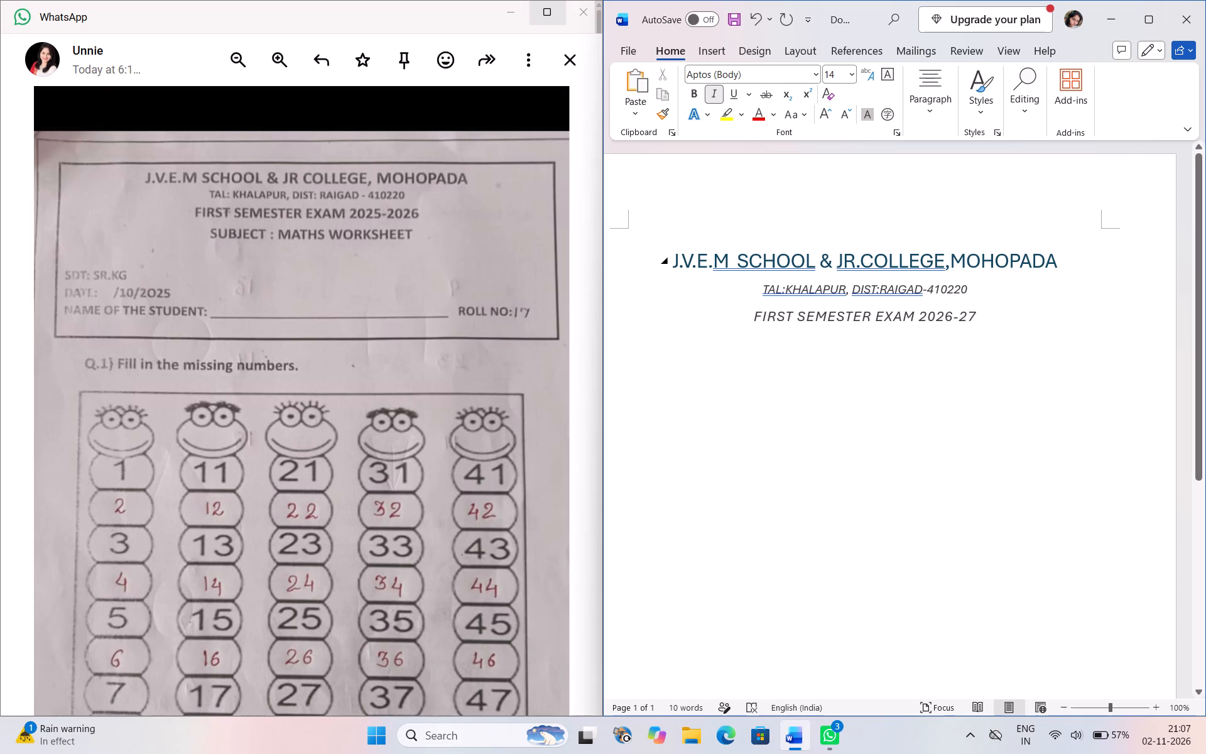
Restyle the school name line in grey italics like the lines below and enlarge the exam title to 18 pt.
left_click_drag(1058, 253, 667, 262)
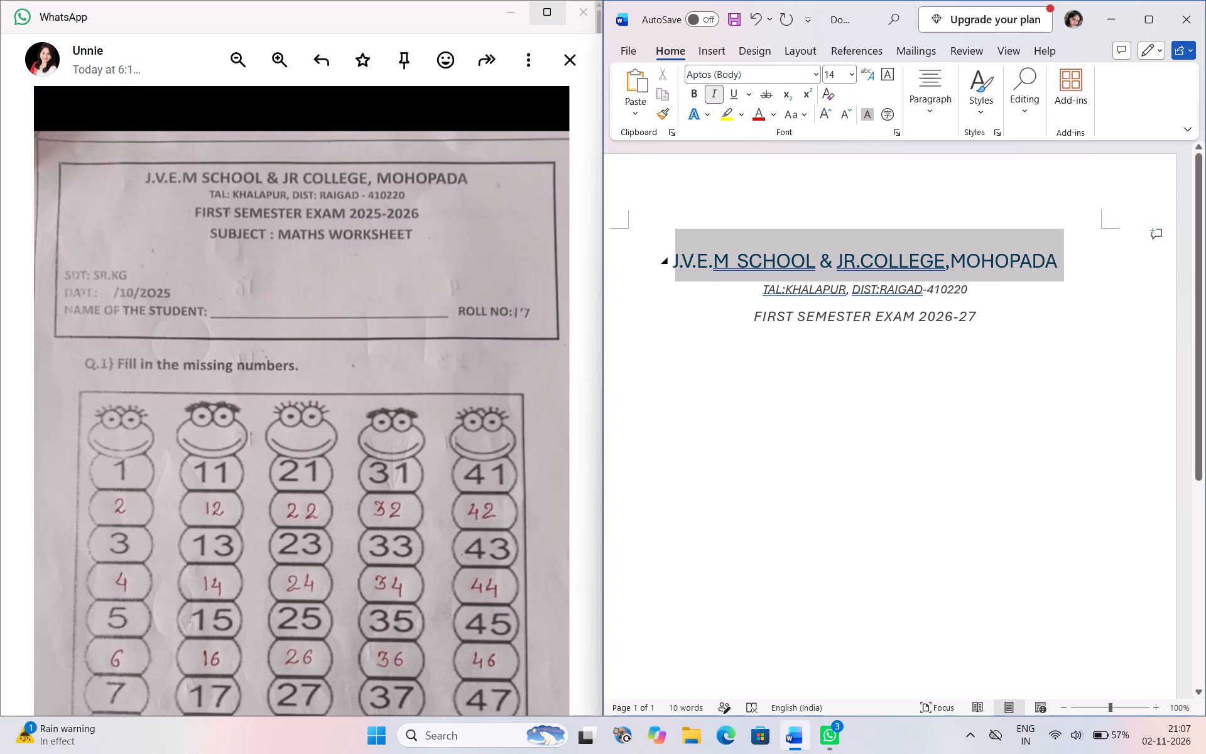
left_click_drag(667, 262, 654, 261)
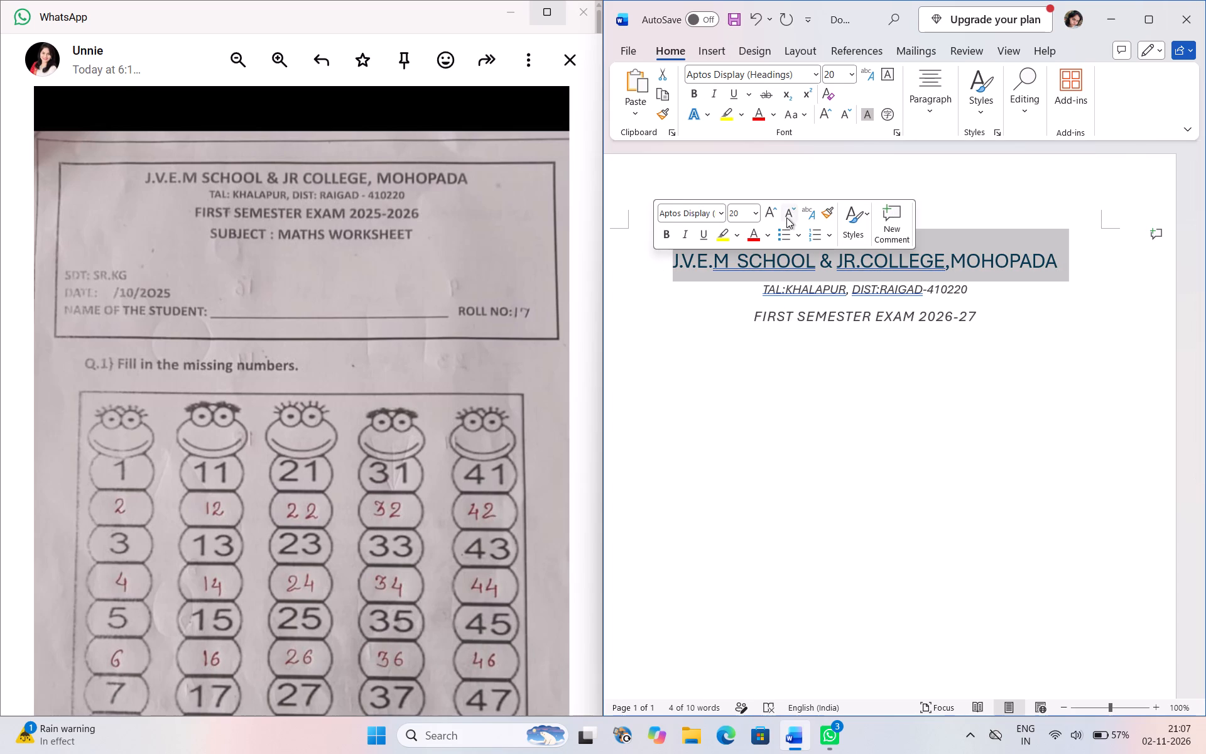
left_click(863, 227)
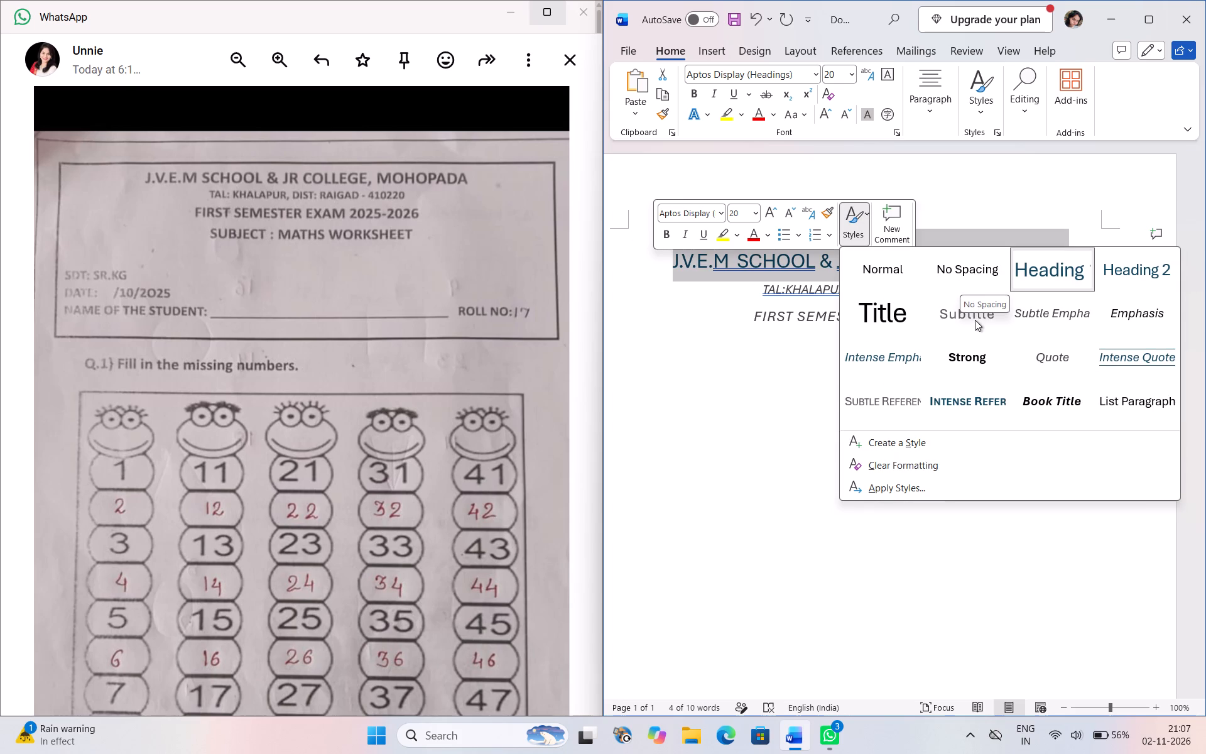
Apply the Subtle Emphasis style to the school name line.
left_click(1036, 317)
left_click(909, 393)
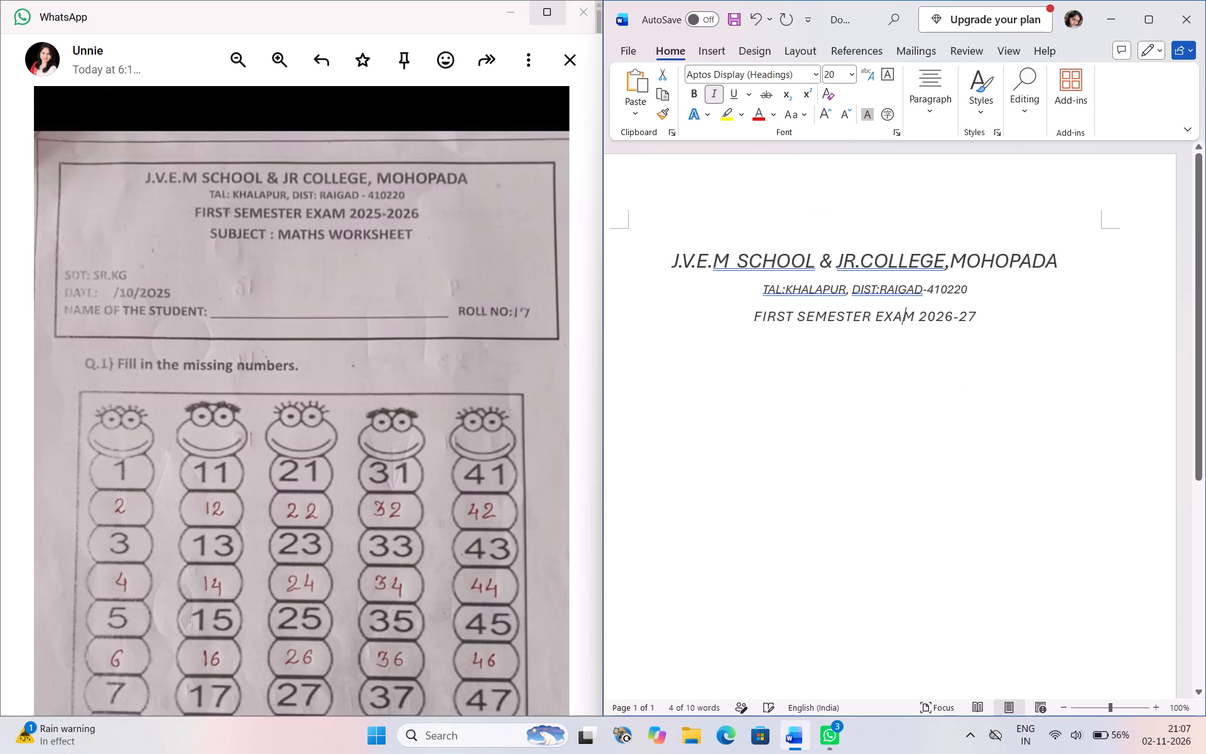
Set the font size of the whole "FIRST SEMESTER EXAM 2026-27" line to 18.
left_click(984, 312)
left_click(984, 312)
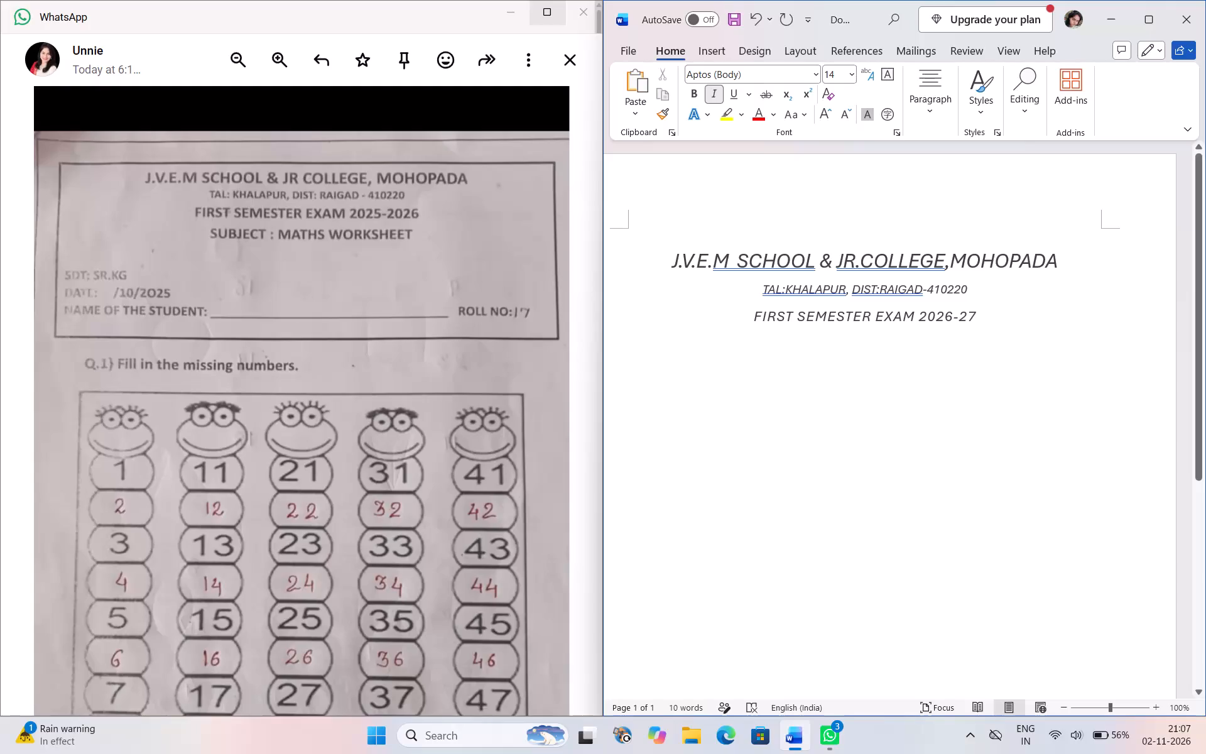
left_click_drag(984, 312, 764, 311)
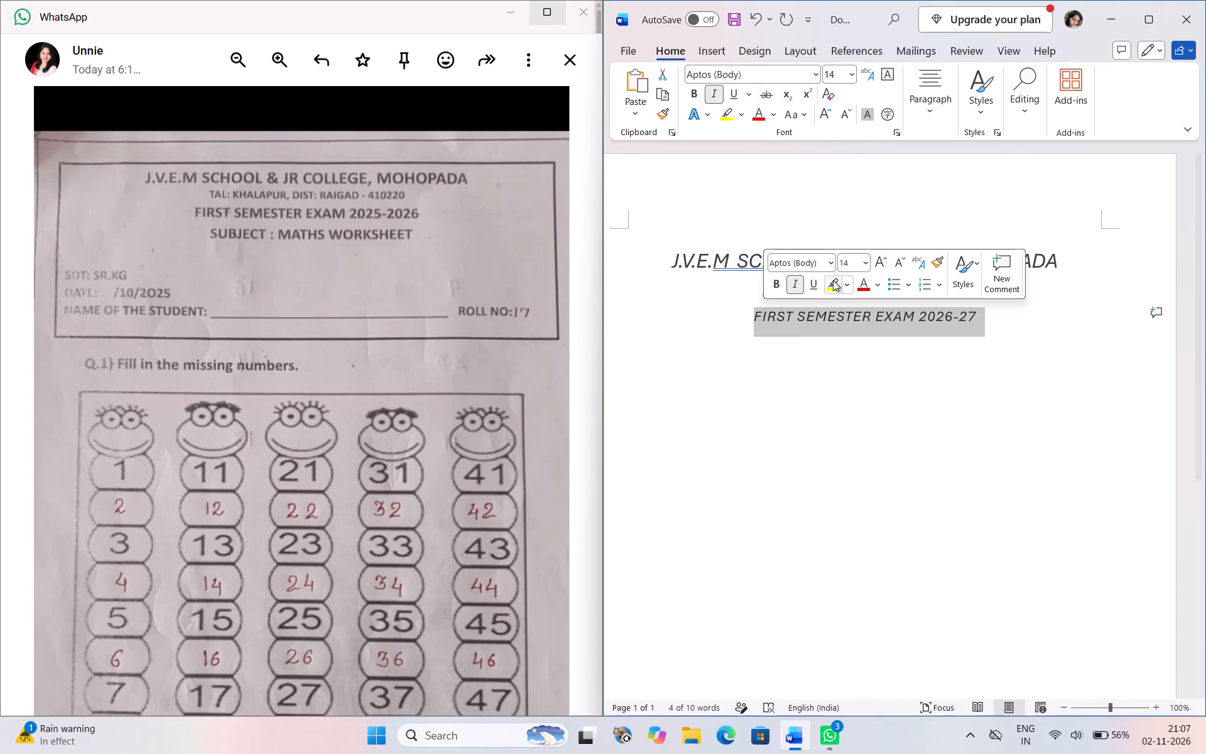
left_click(864, 257)
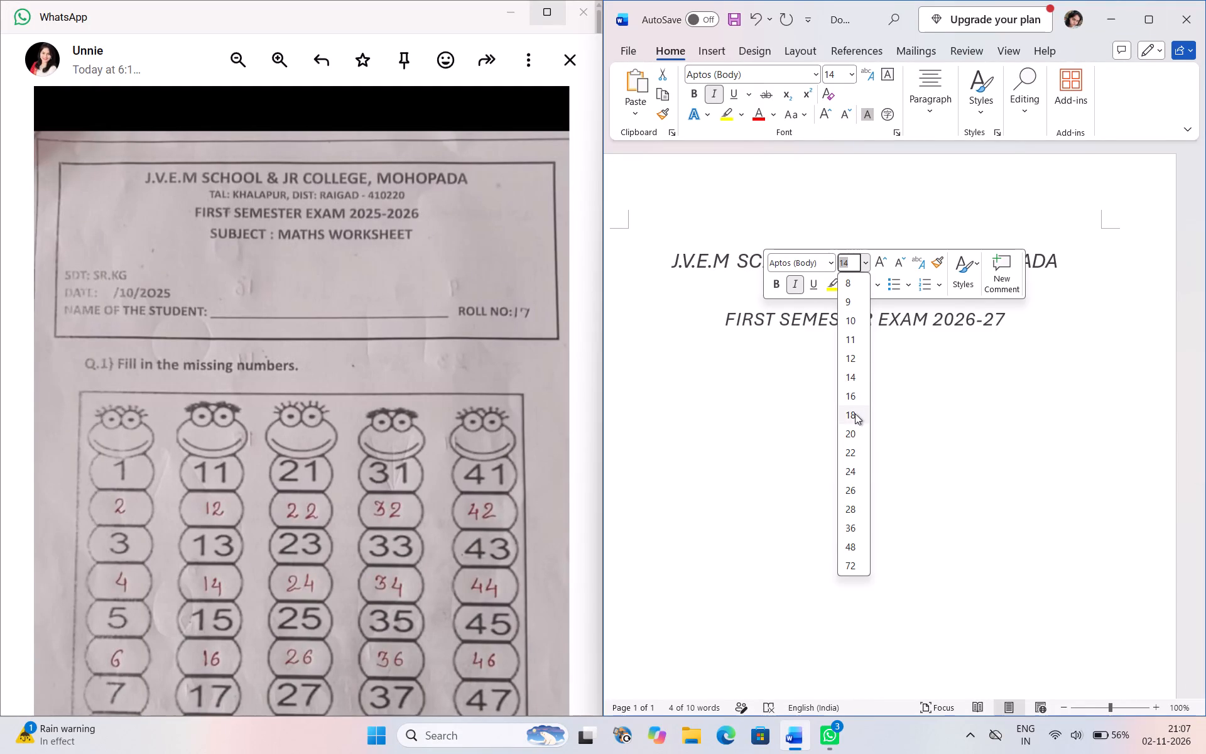
left_click(855, 413)
left_click(1037, 402)
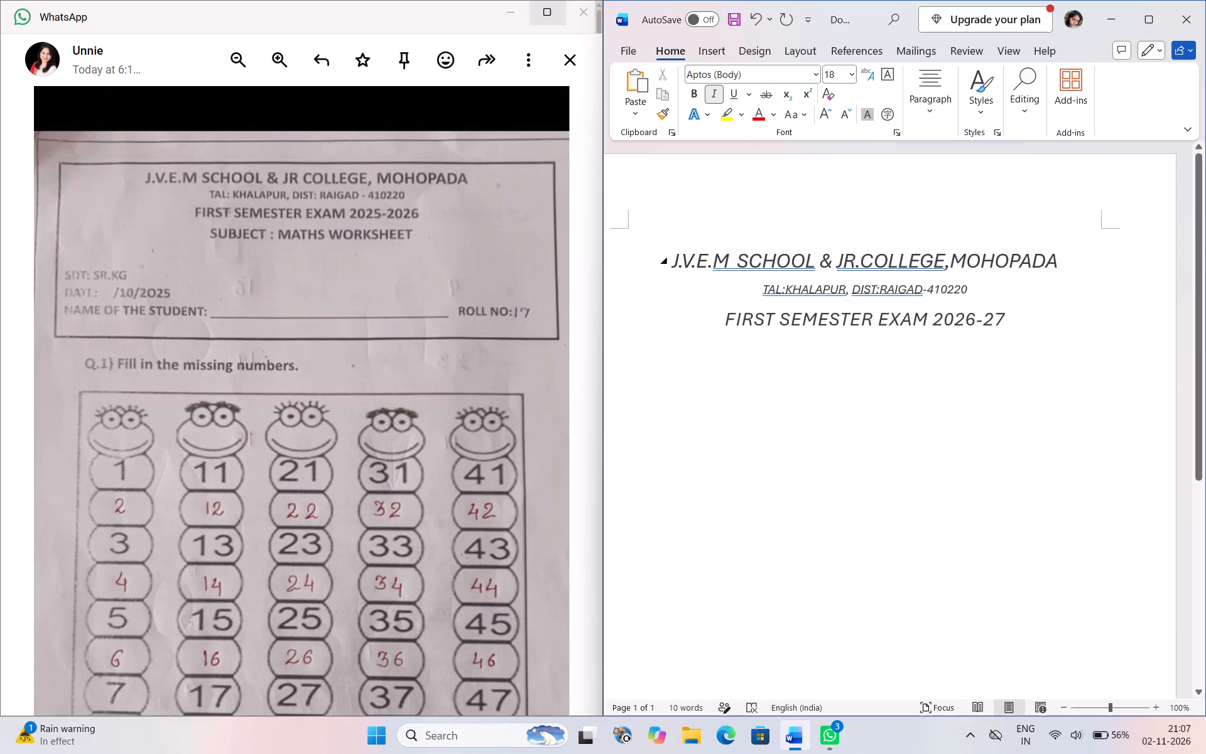
Set the font size of the whole taluka and district line to 14 pt.
left_click_drag(974, 294, 790, 306)
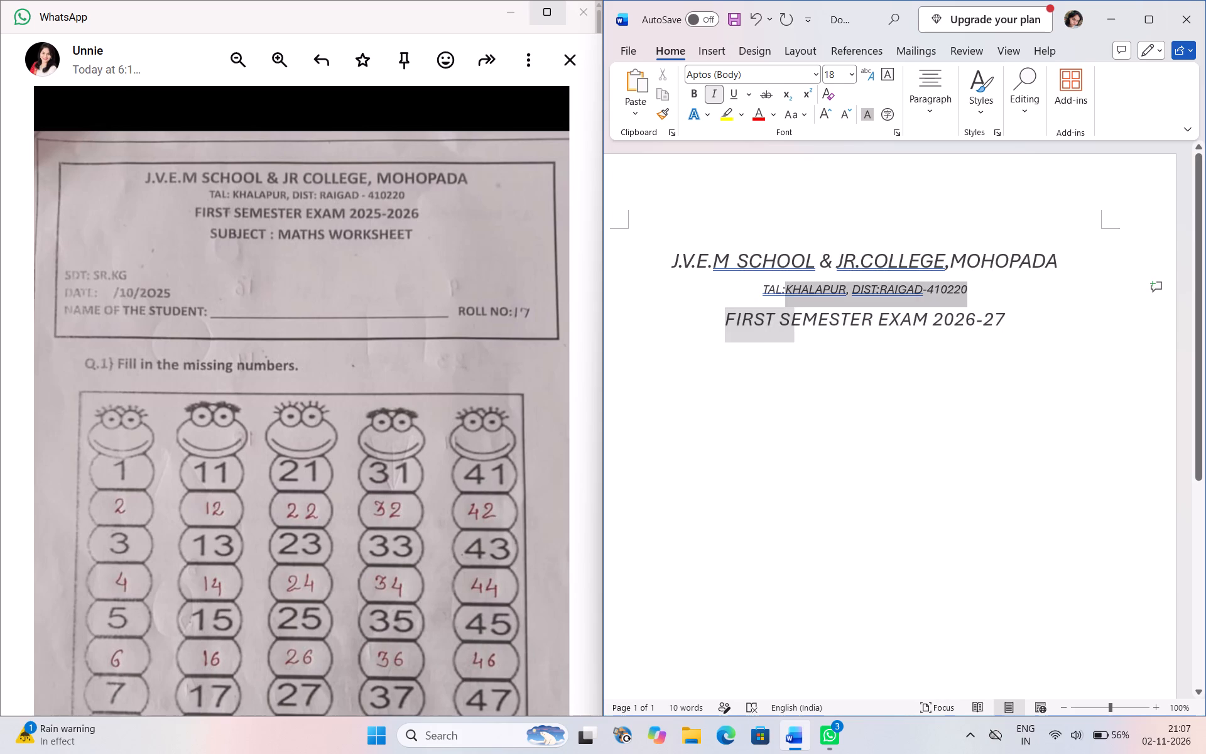
left_click_drag(790, 306, 761, 293)
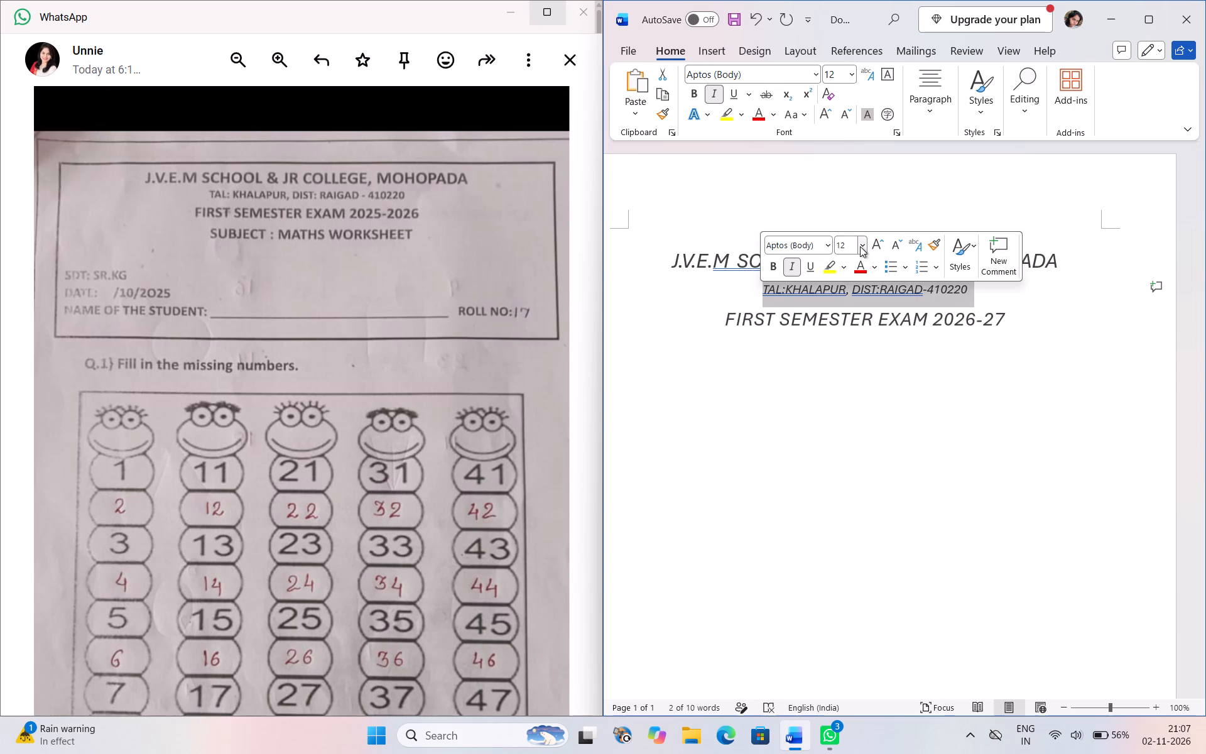
left_click(860, 246)
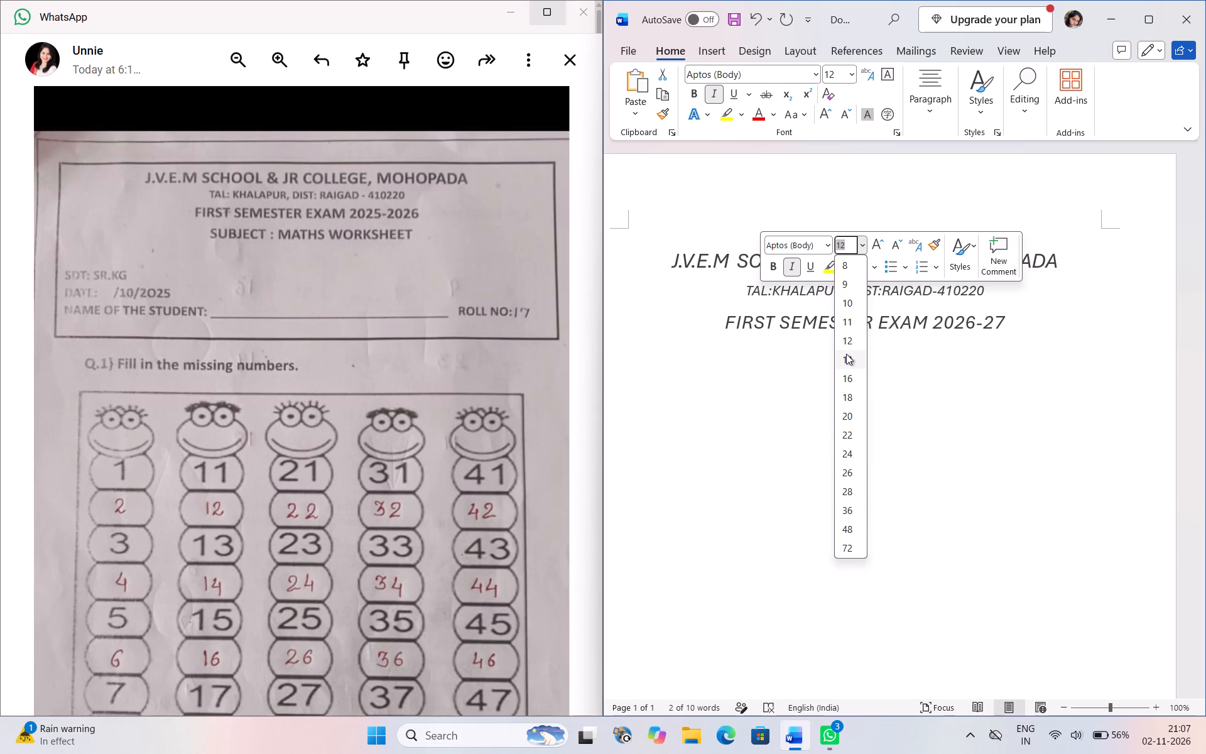
left_click(846, 354)
left_click(1001, 331)
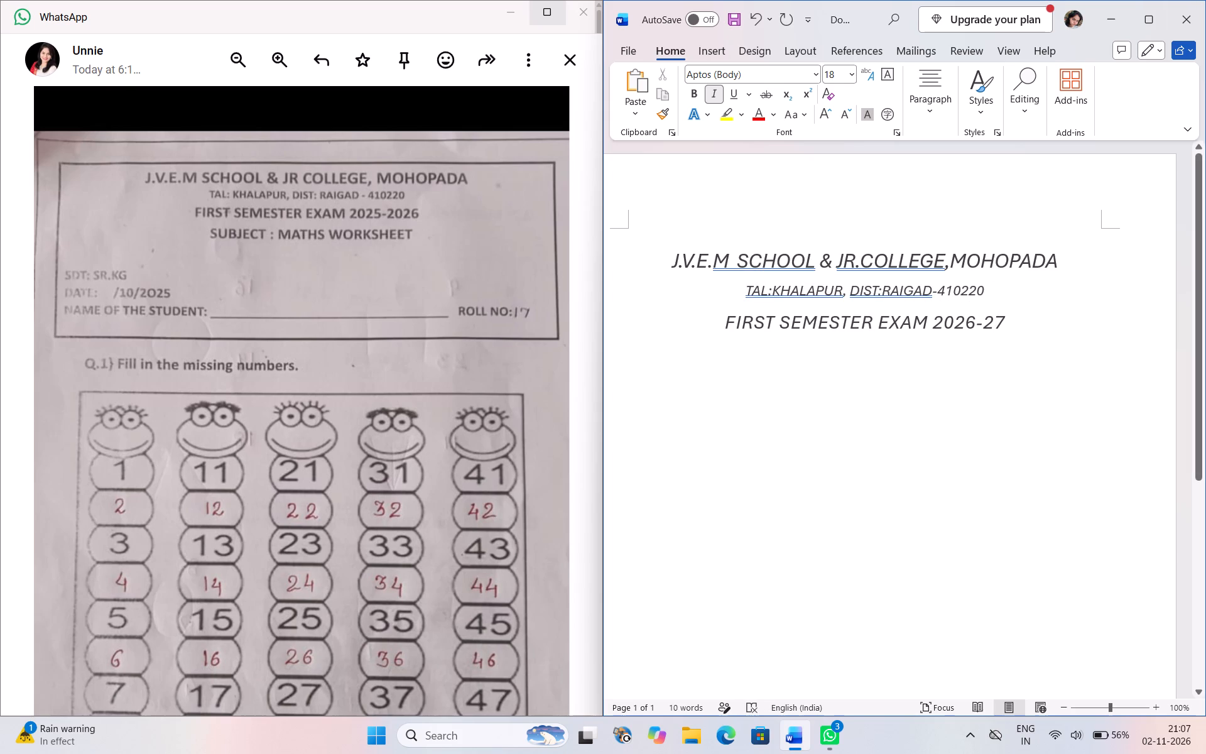
Start a new line below the exam title and centre it.
left_click(1027, 334)
key("Return")
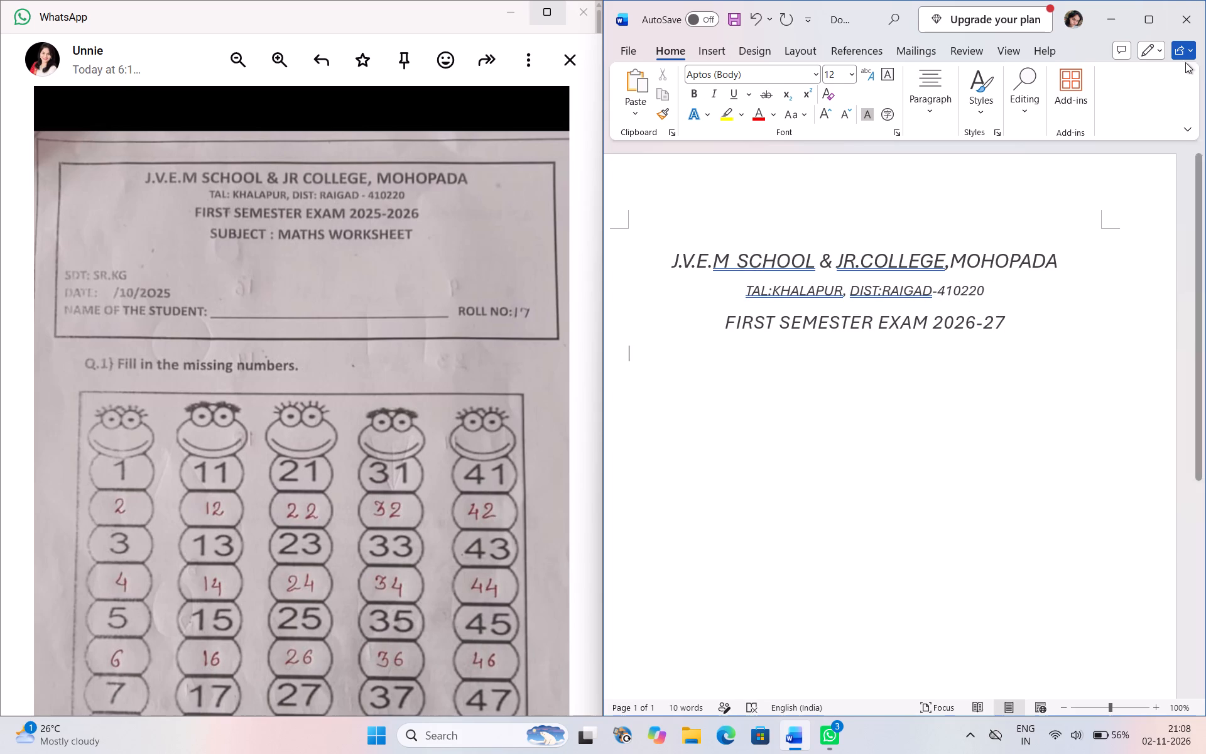
left_click(930, 101)
left_click(940, 178)
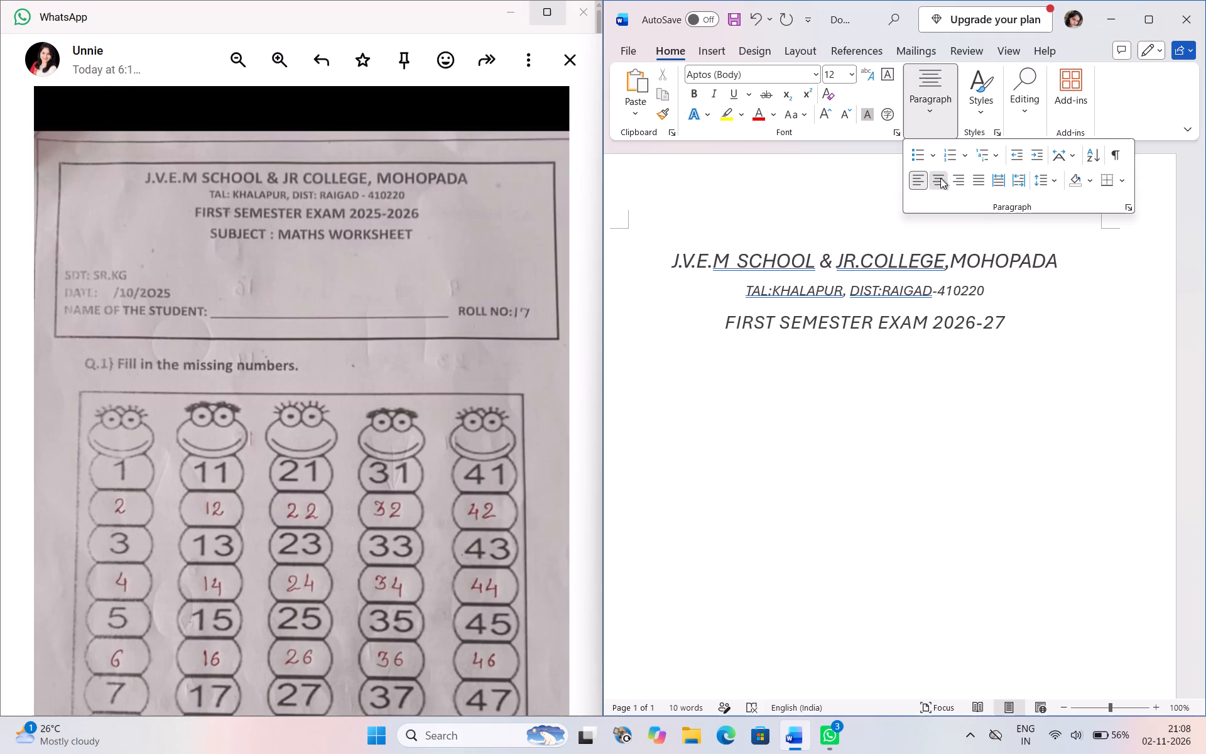
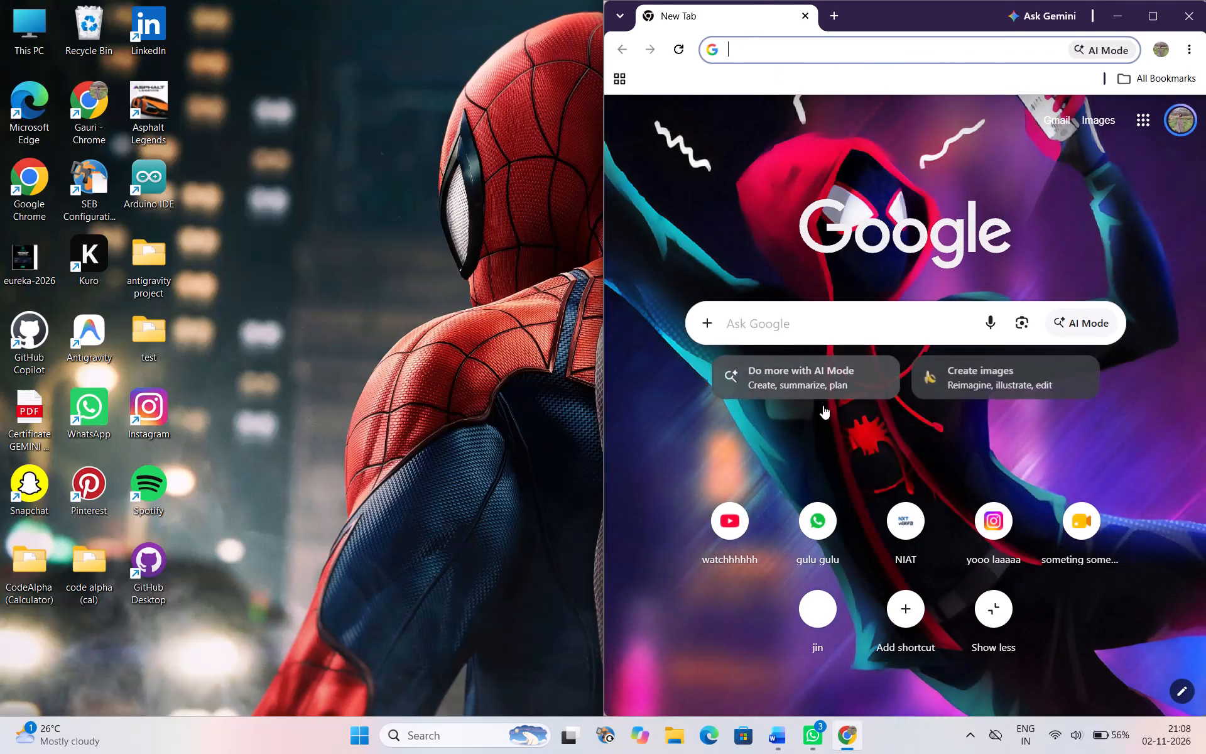
Open YouTube in Chrome and play the "Sunflower - Post Malone" Spider-Man Miles Morales mix.
double_click(755, 523)
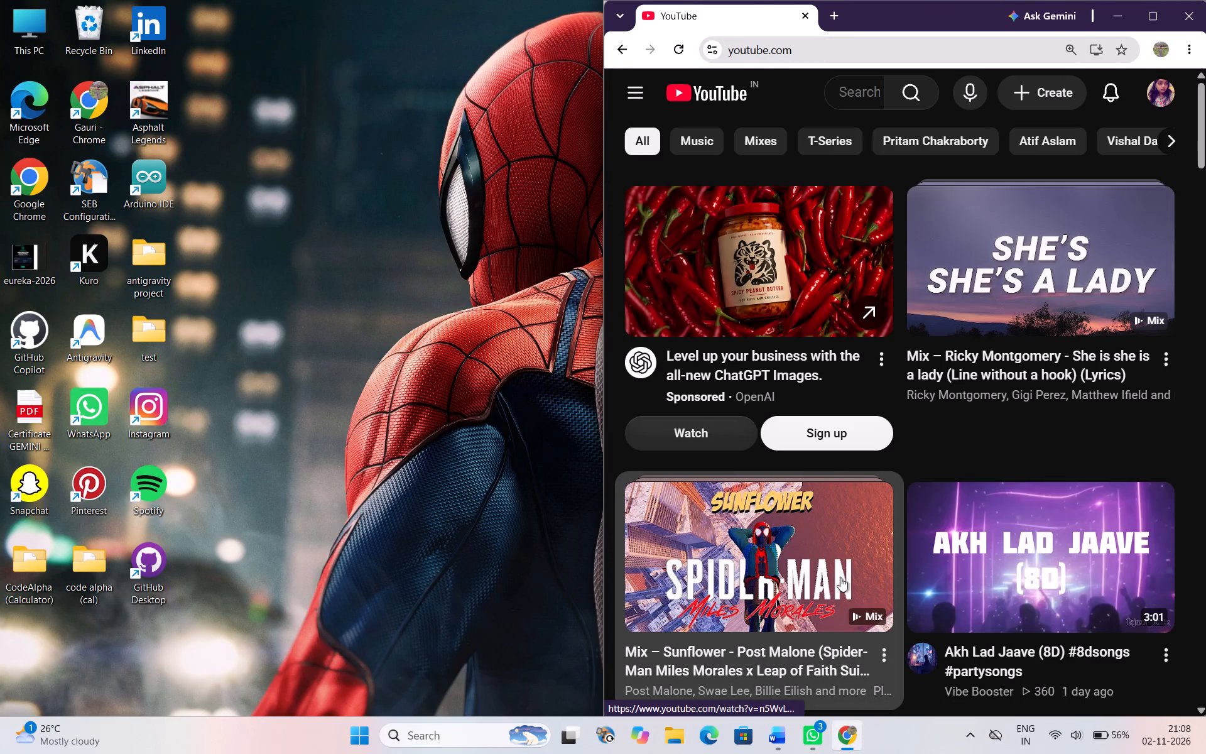
double_click(768, 590)
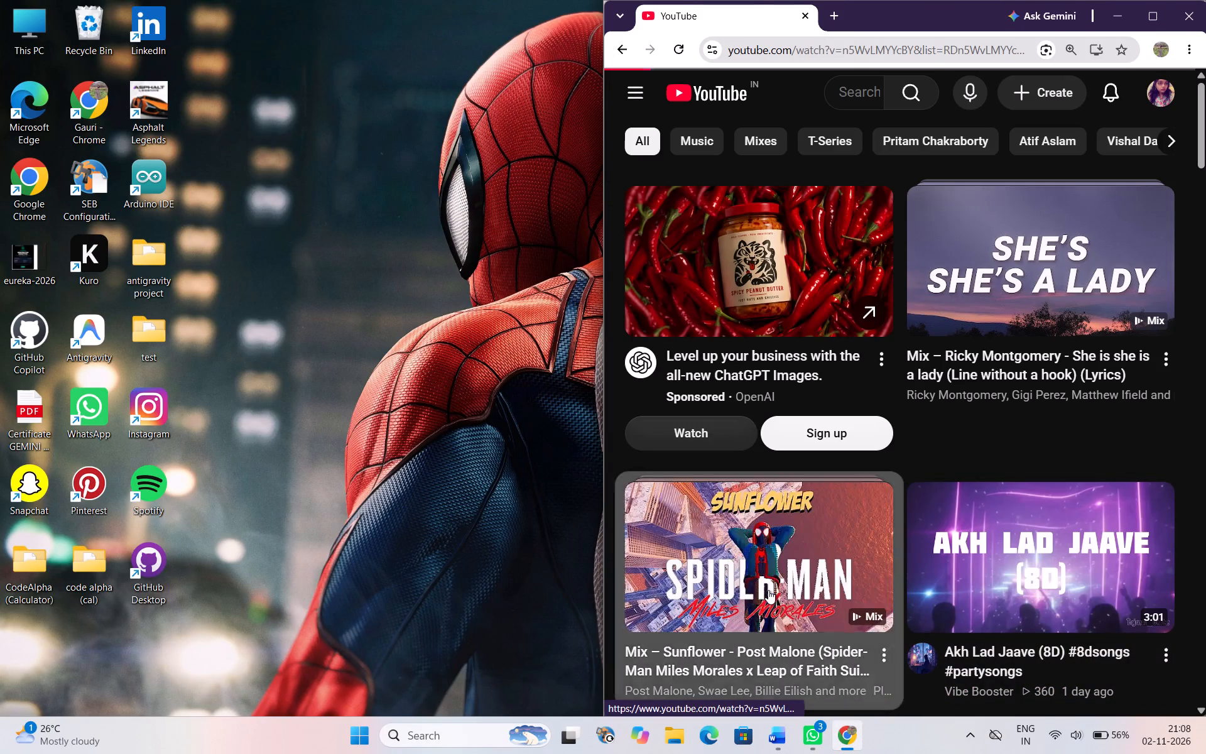
Minimise the Chrome window with the YouTube mix to clear it from the desktop.
left_click(1118, 9)
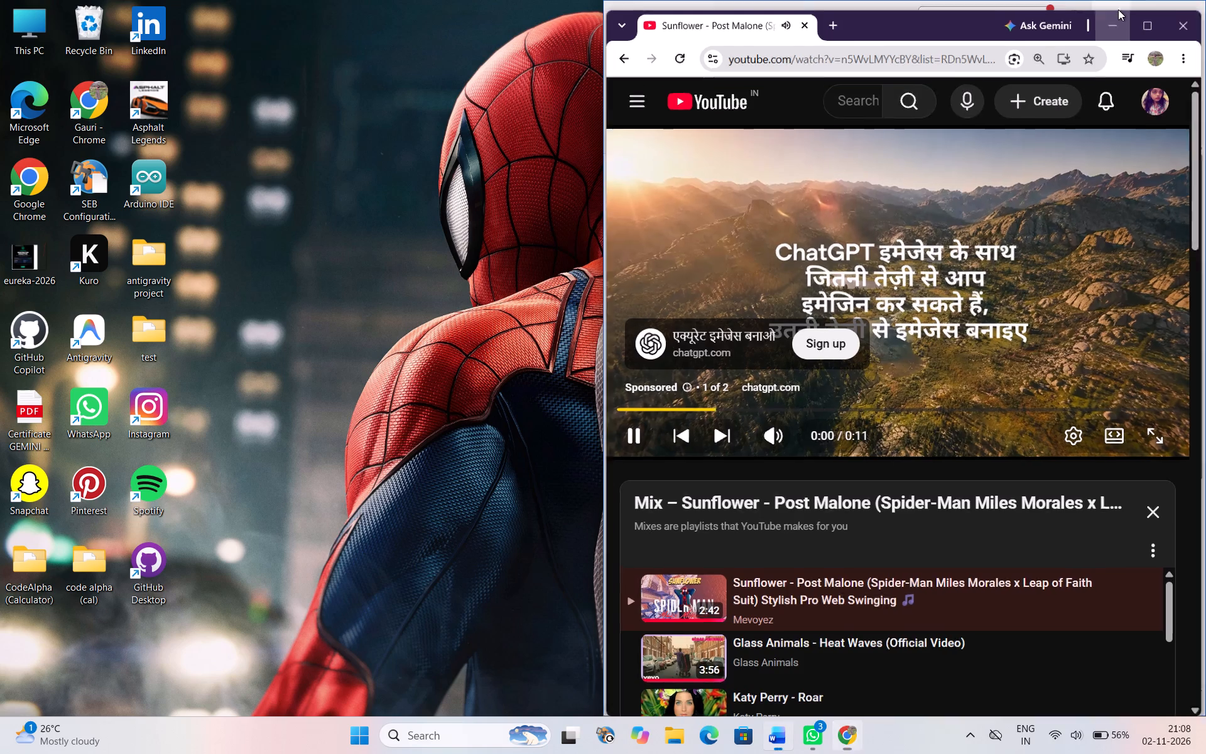
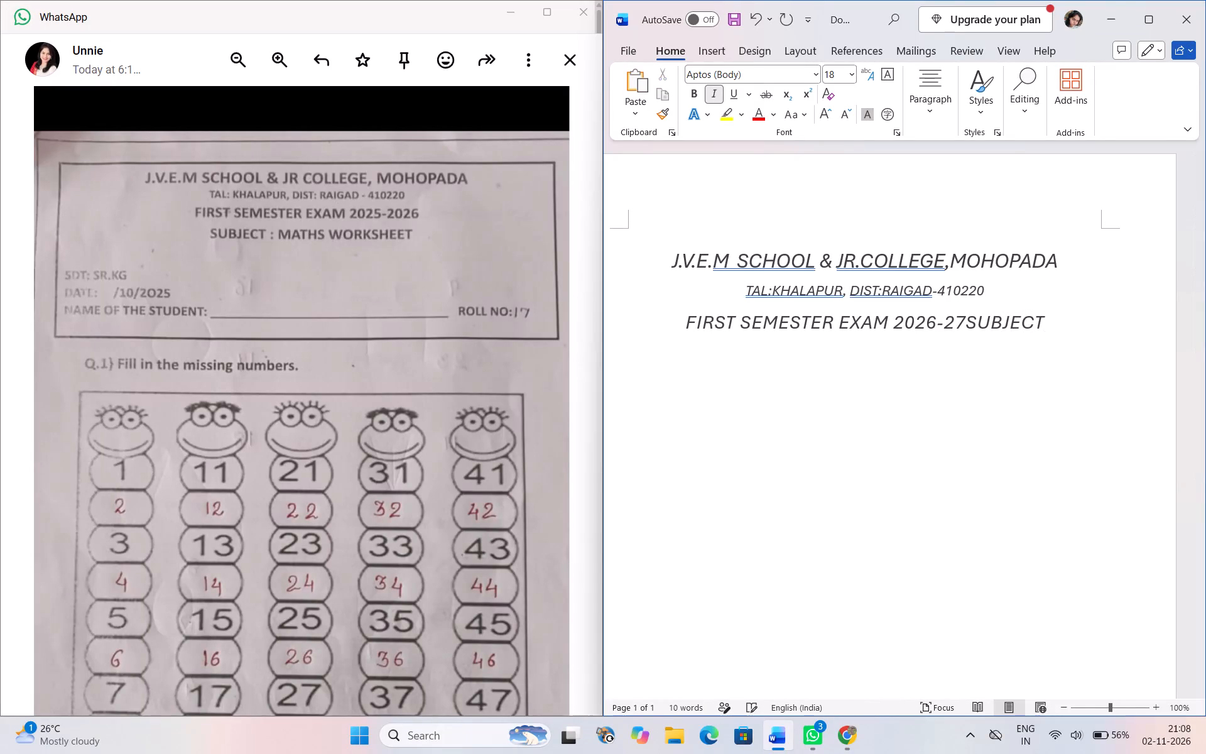
Delete the word "SUBJECT" from the end of the exam title line, leaving "FIRST SEMESTER EXAM 2026-27".
key("BackSpace")
key("BackSpace")
key("BackSpace")
key("BackSpace")
key("BackSpace")
key("BackSpace")
key("BackSpace")
key("BackSpace")
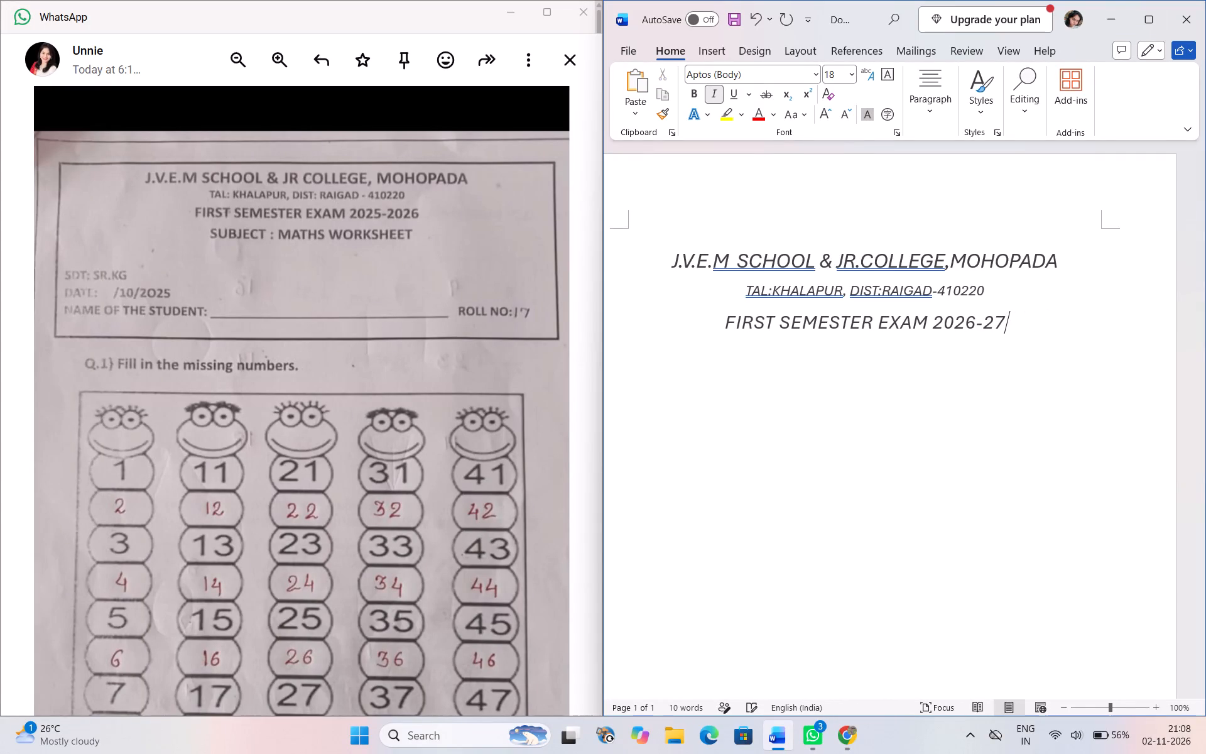
Add a centred line reading "SUBJECT: MATHS" below the exam title.
key("Return")
left_click(932, 124)
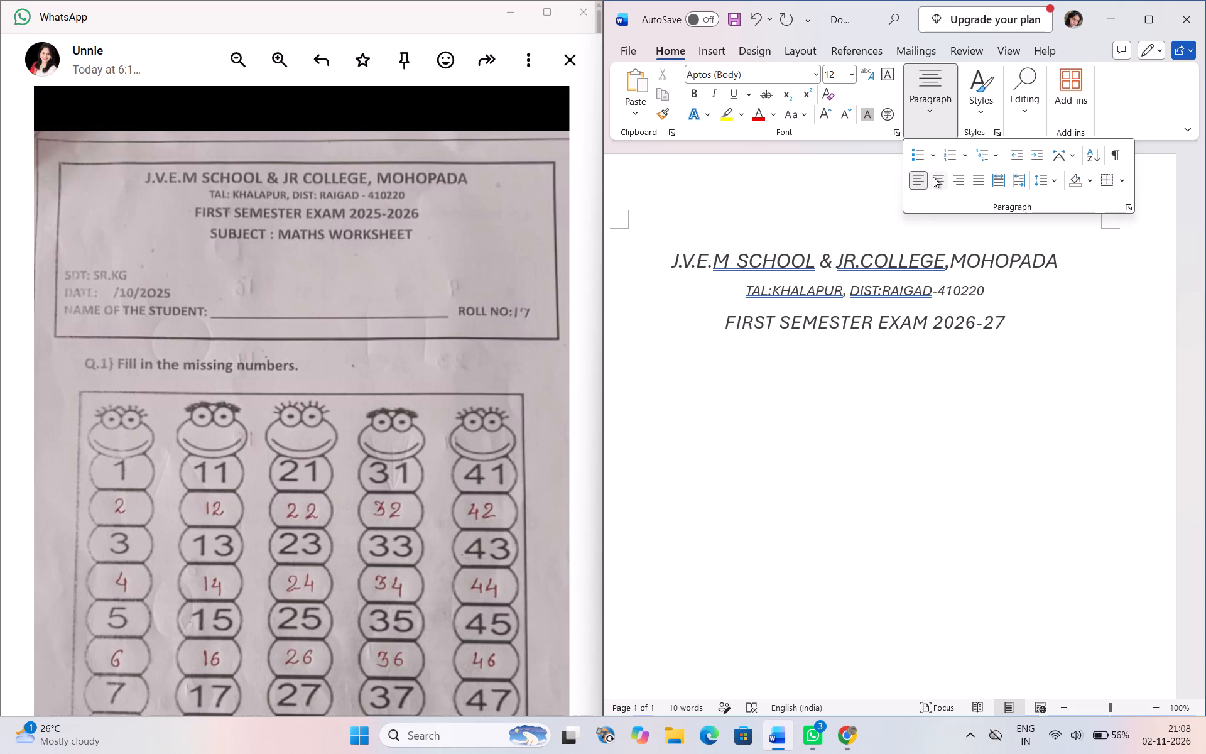
left_click(933, 177)
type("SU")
left_click_drag(859, 343, 873, 349)
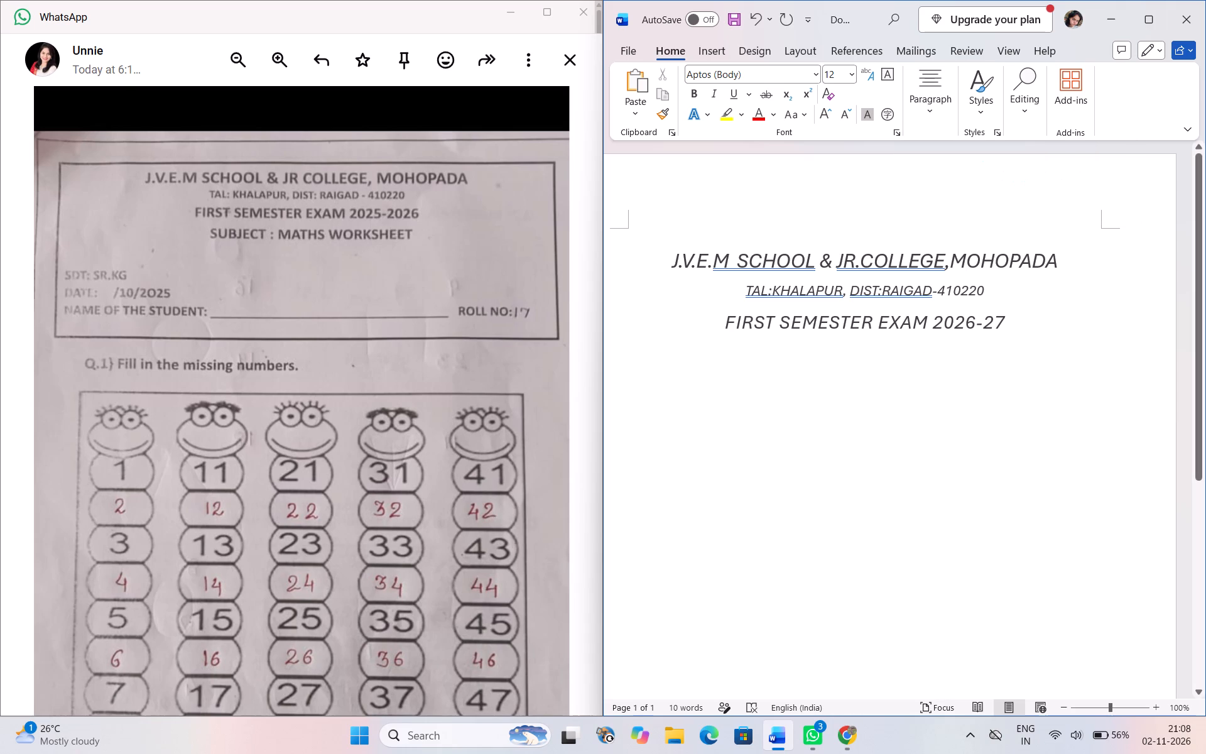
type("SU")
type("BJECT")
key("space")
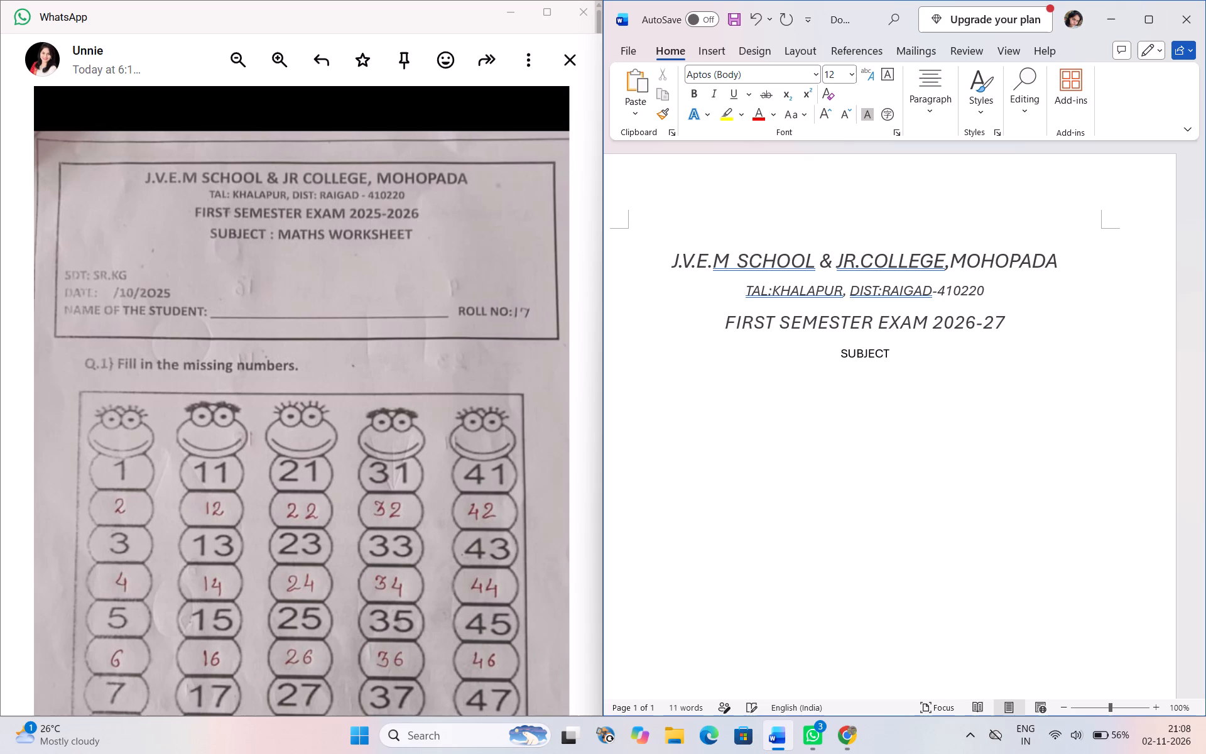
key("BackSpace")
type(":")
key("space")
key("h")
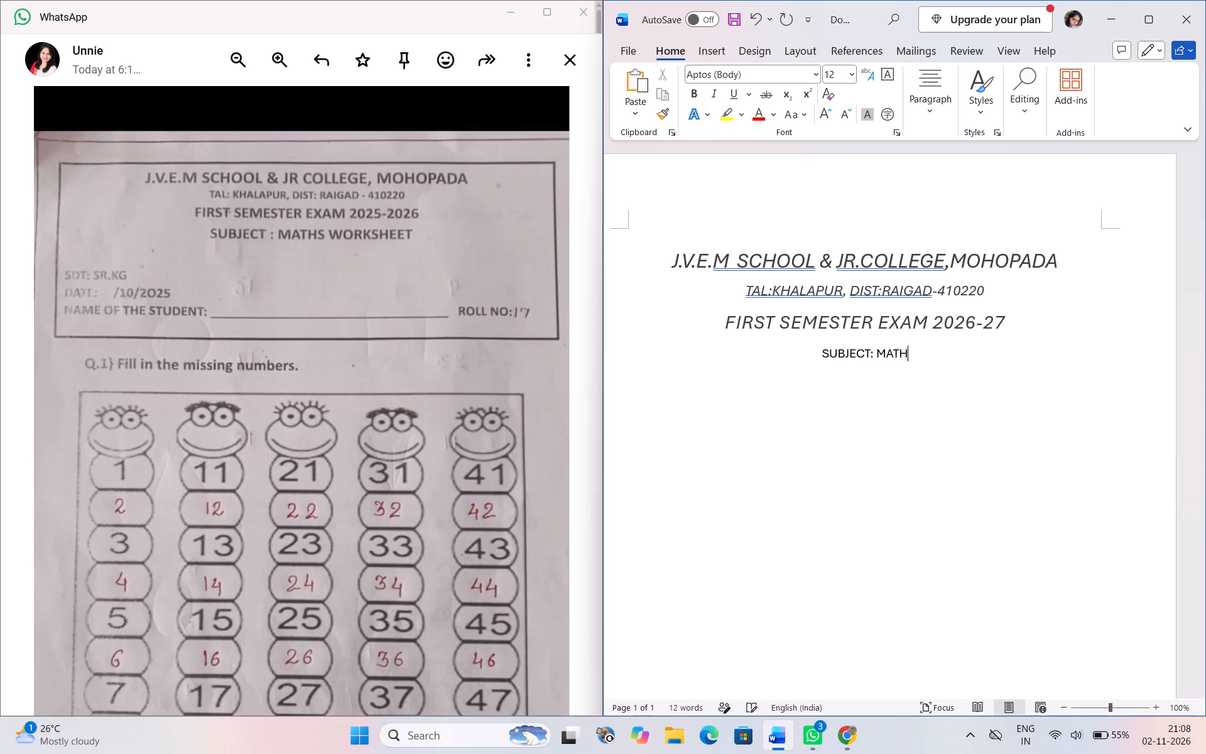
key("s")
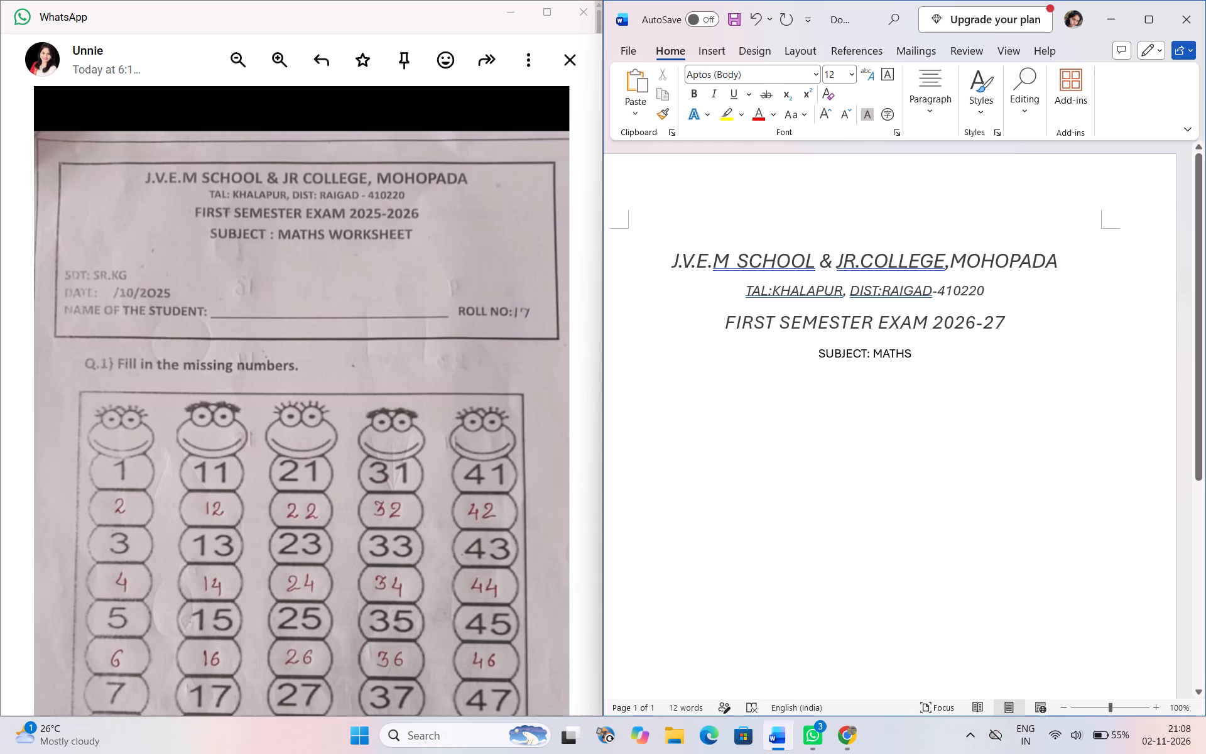
Select the "SUBJECT: MATHS" line and open the text style choices for it.
left_click_drag(920, 359, 812, 354)
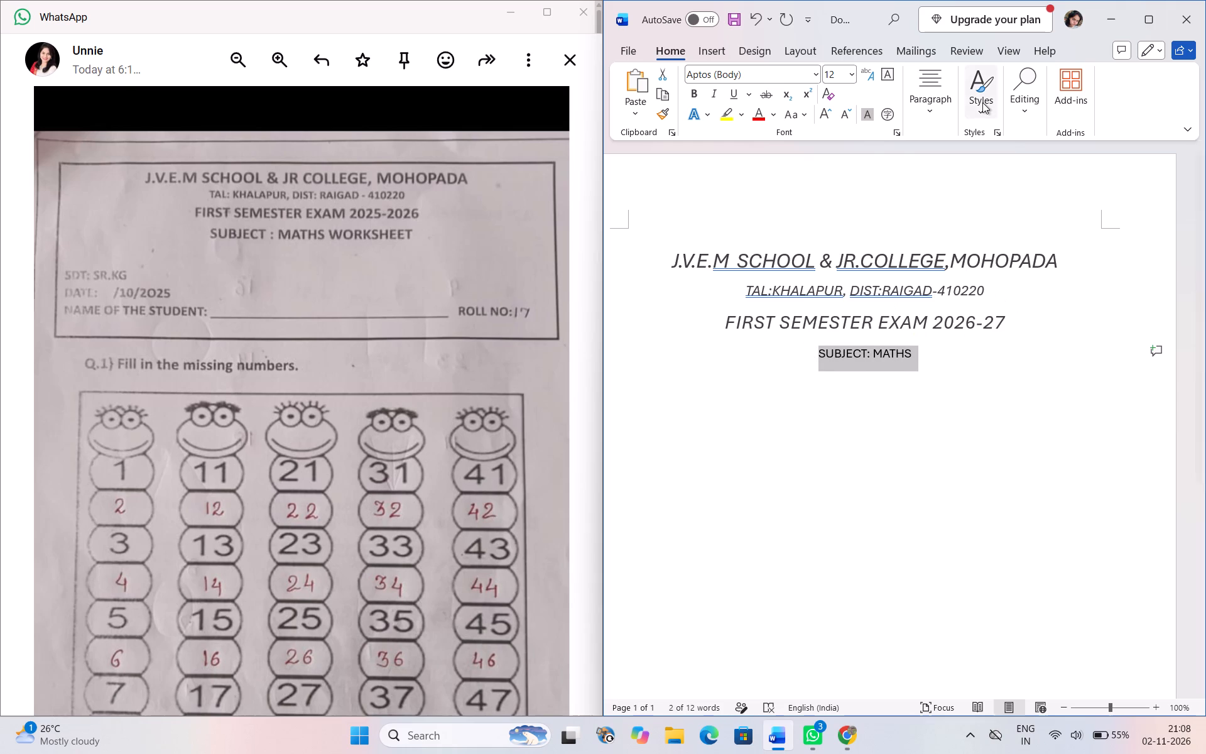
left_click(982, 102)
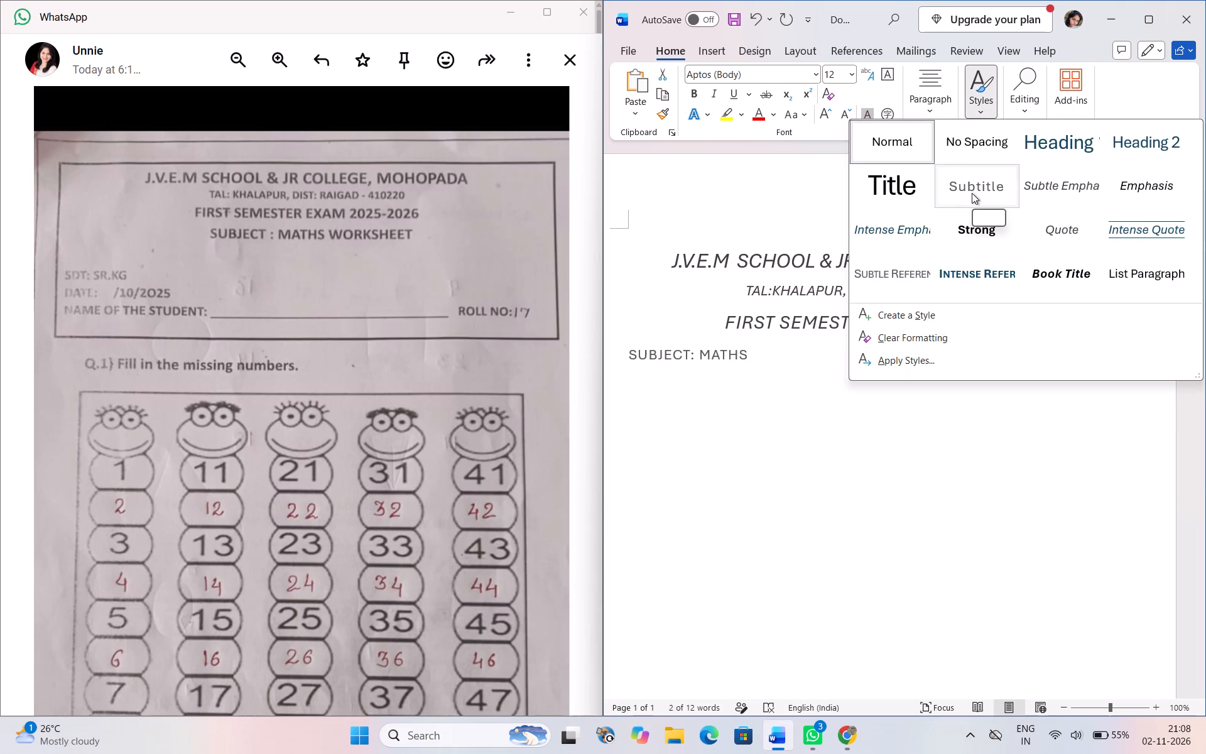
Apply the Subtle Emphasis style to the "SUBJECT: MATHS" line.
left_click(1057, 188)
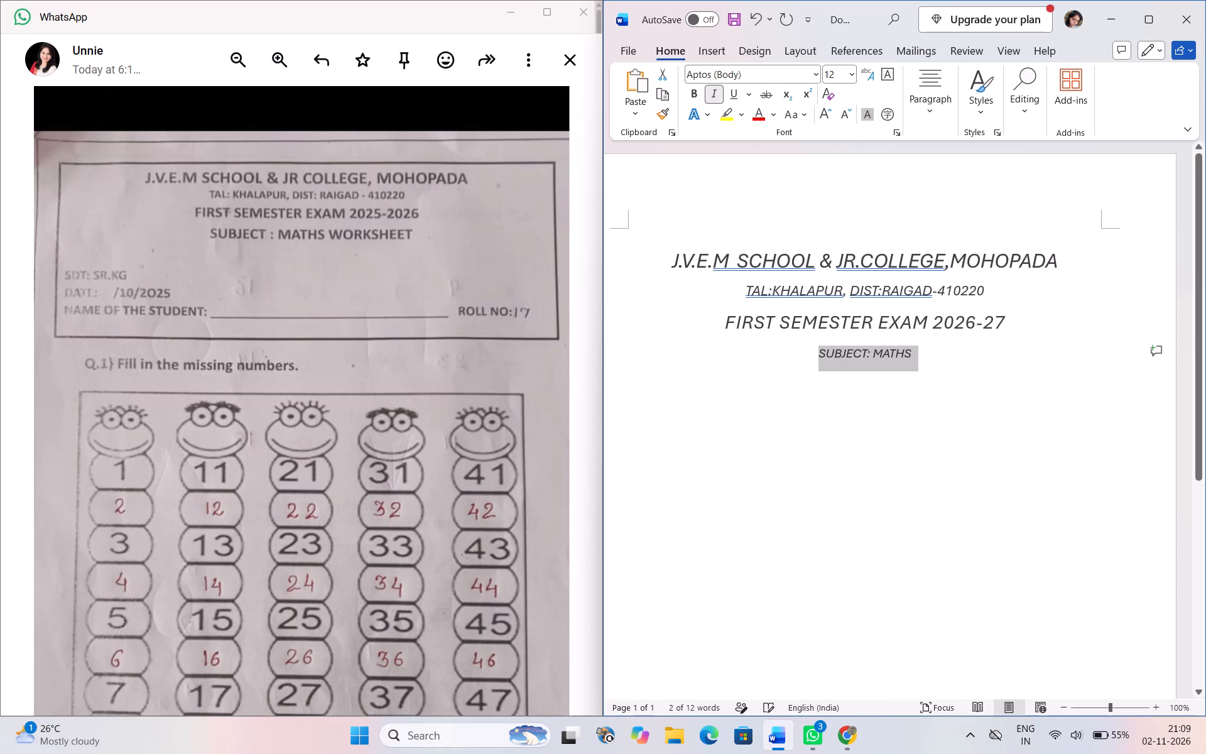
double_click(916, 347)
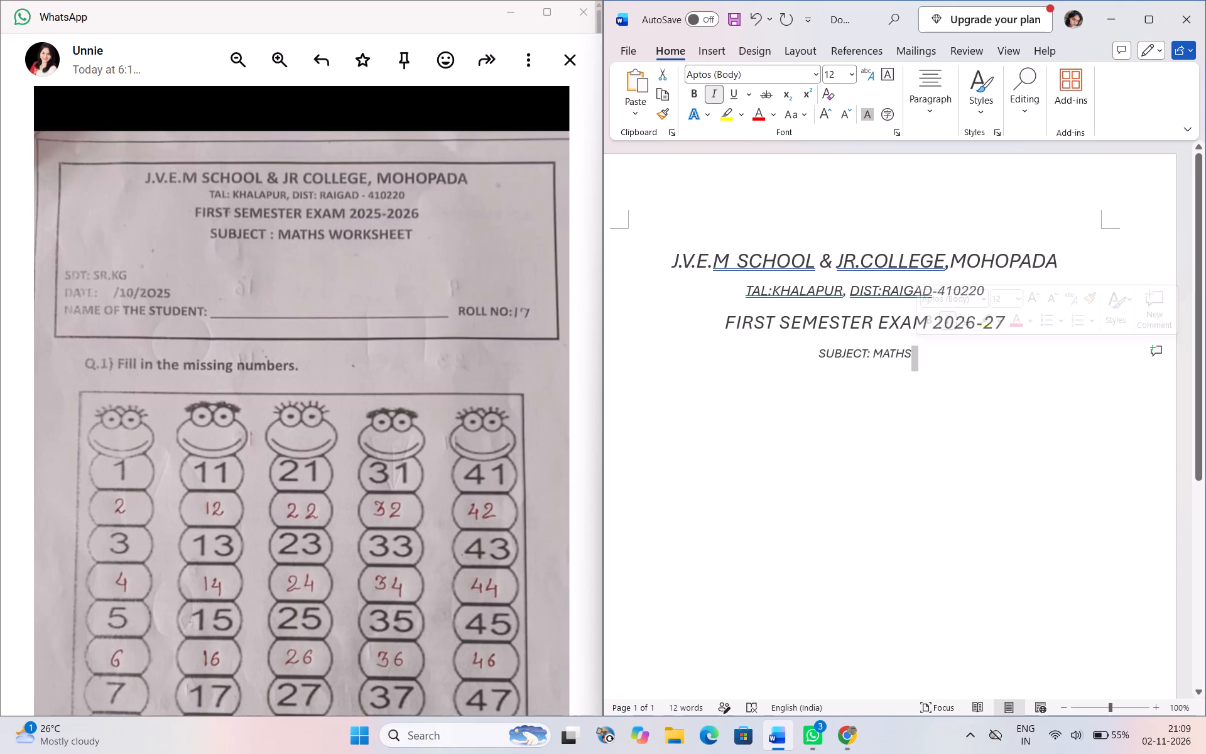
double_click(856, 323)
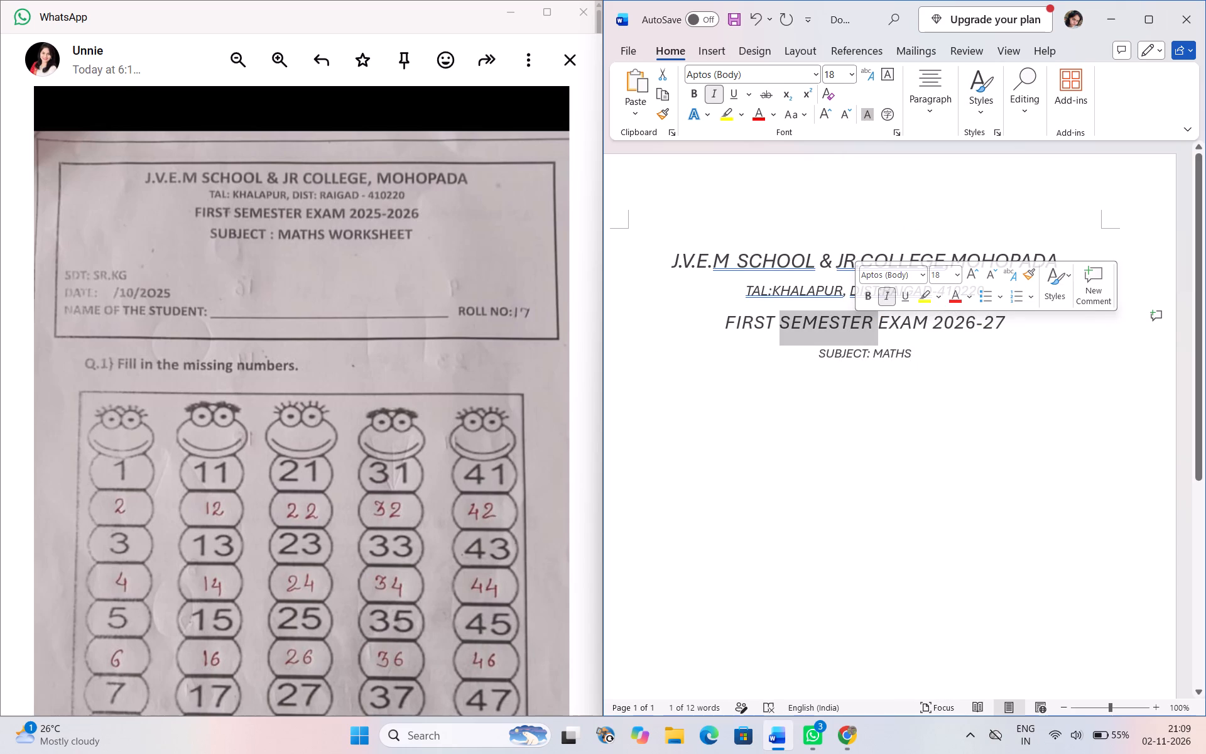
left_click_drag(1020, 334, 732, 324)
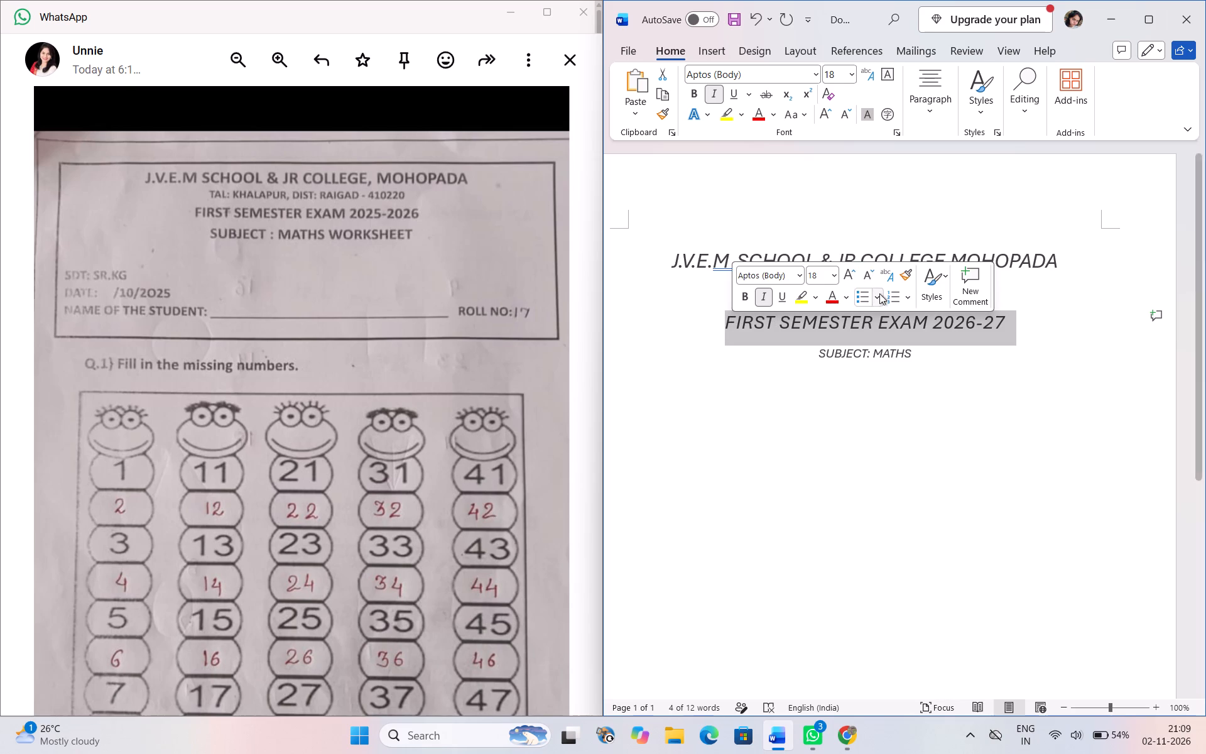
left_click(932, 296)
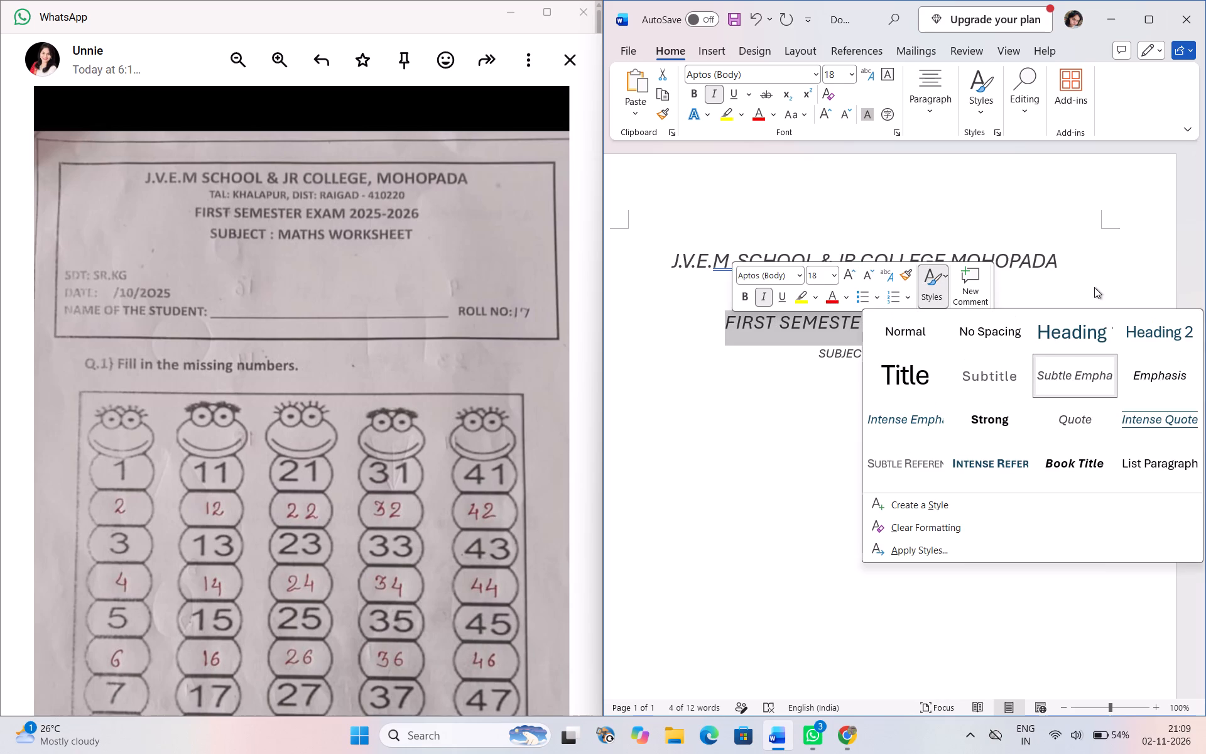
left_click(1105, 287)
Set the font size of the "SUBJECT: MATHS" line to 16.
double_click(908, 363)
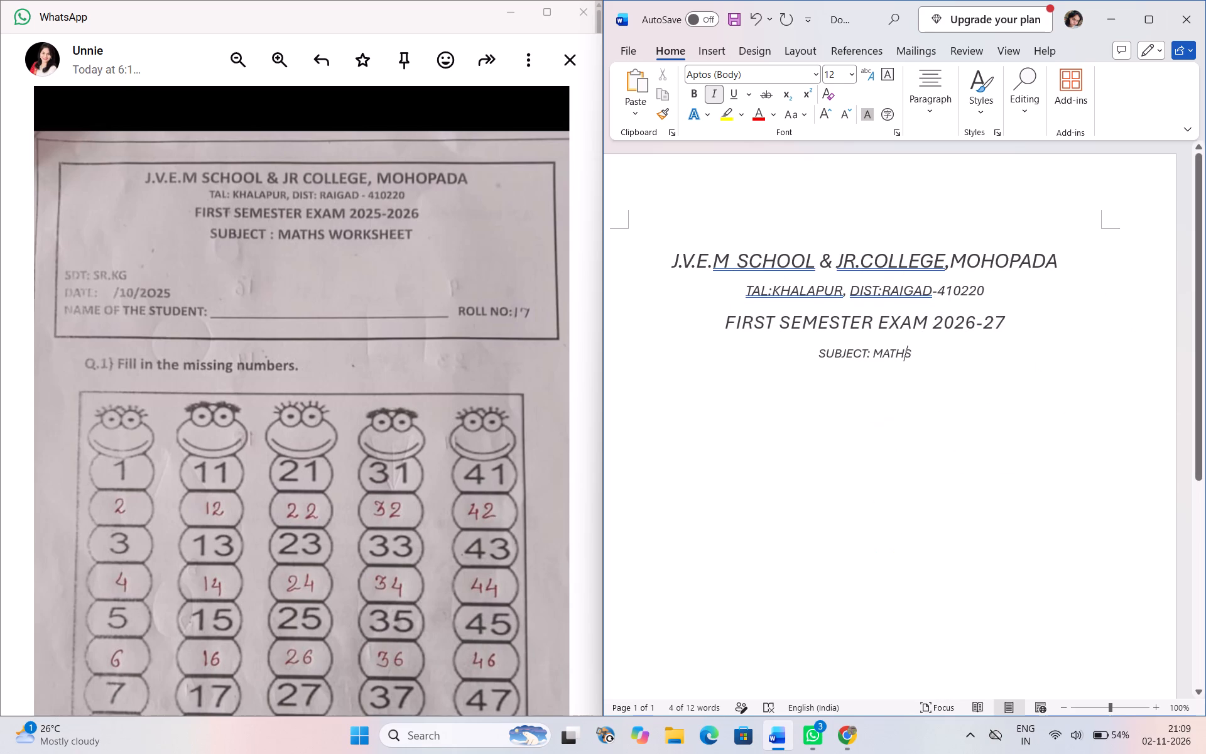
left_click(917, 363)
left_click_drag(917, 363, 803, 367)
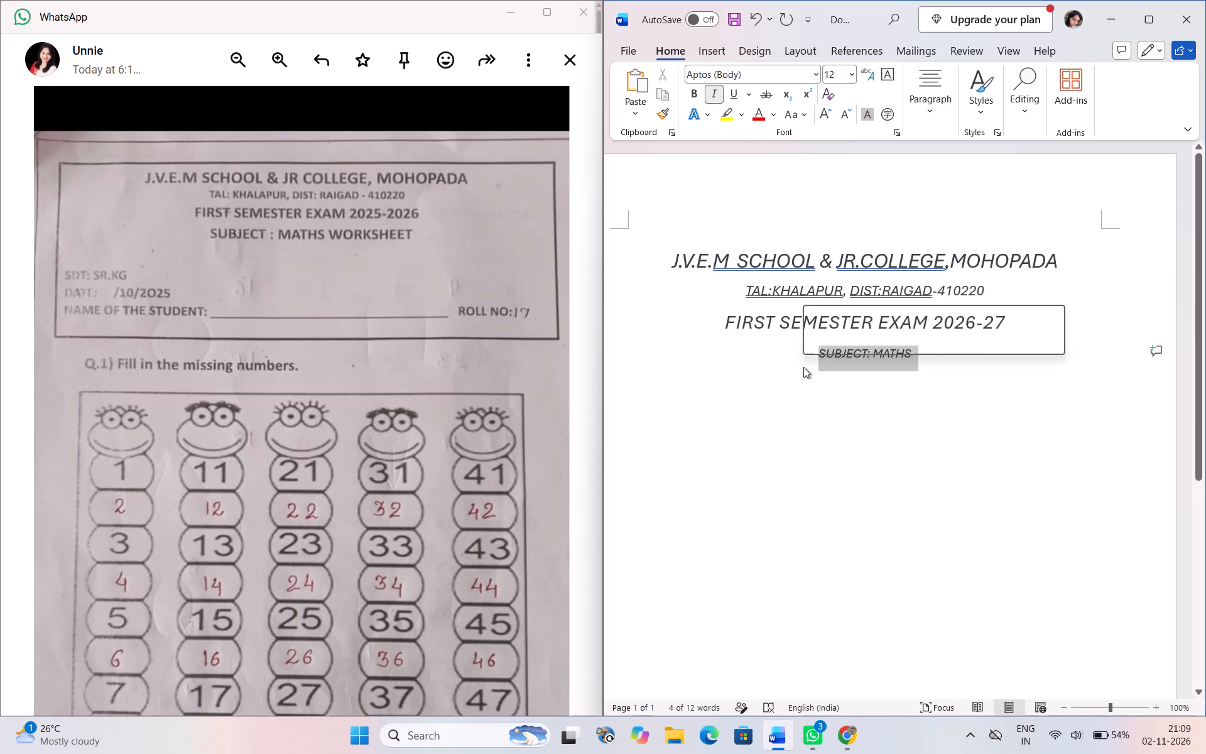
left_click(1006, 344)
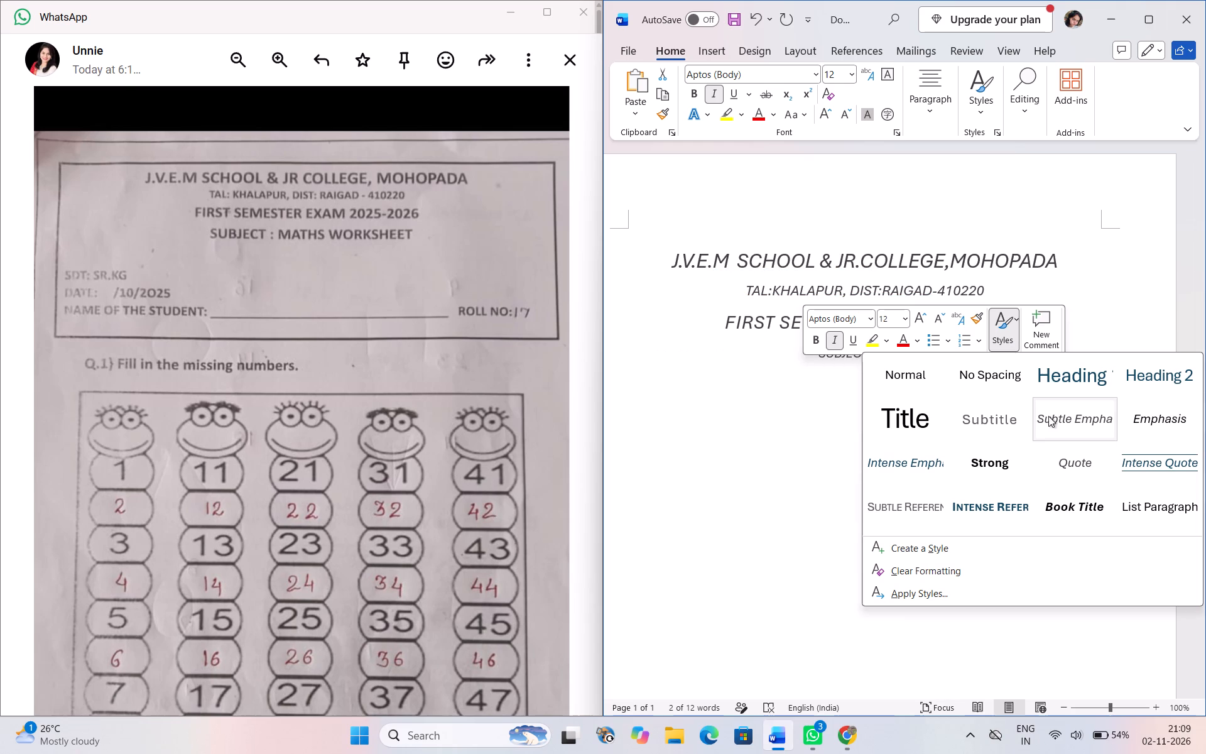
left_click(906, 319)
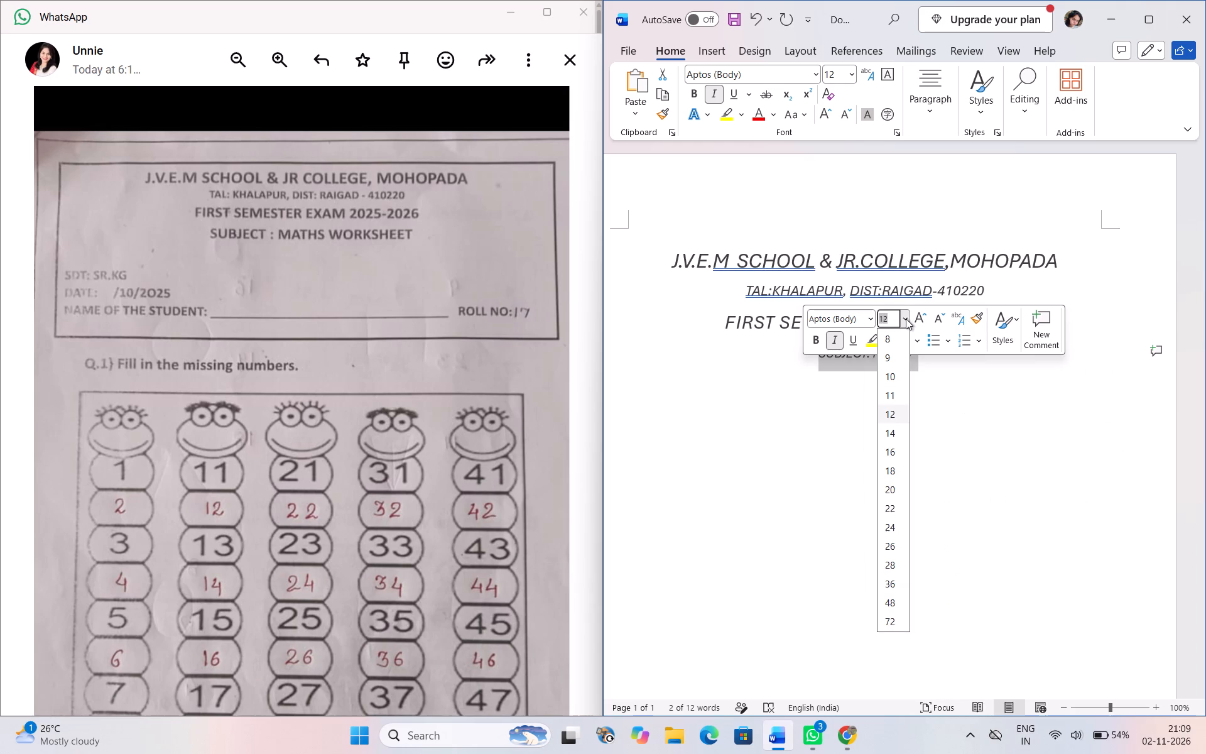
left_click(894, 452)
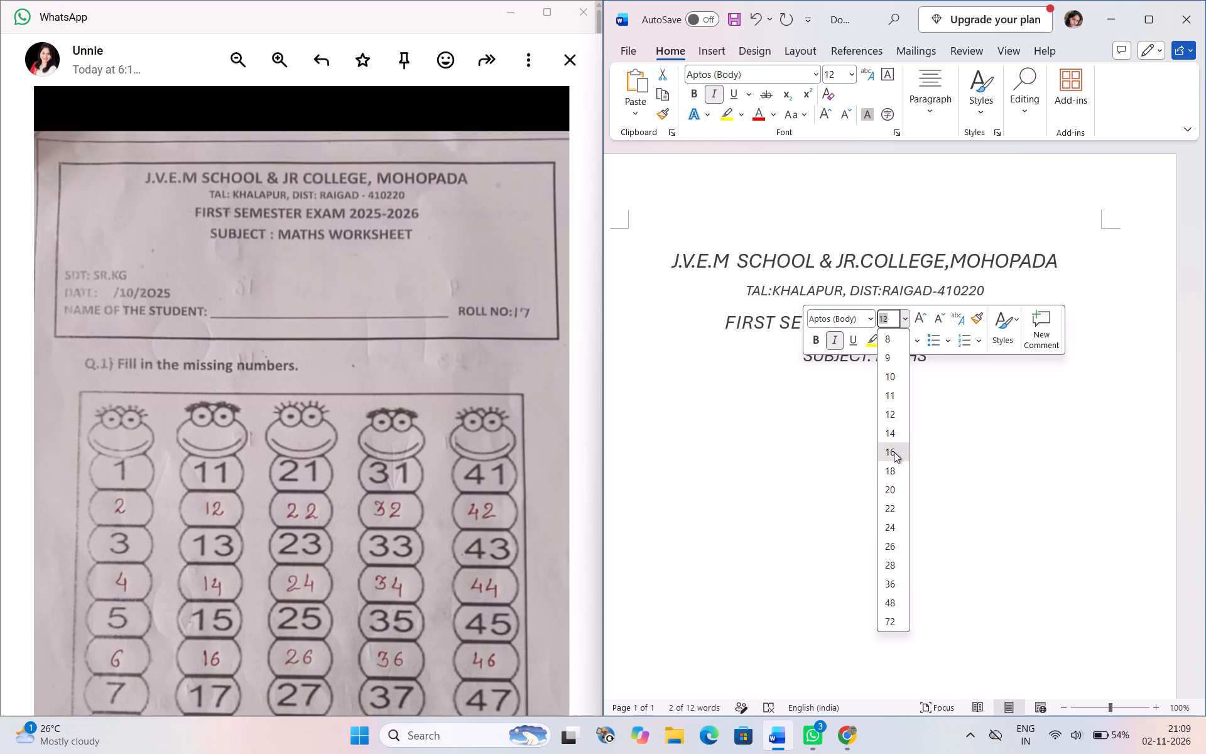
left_click(1019, 428)
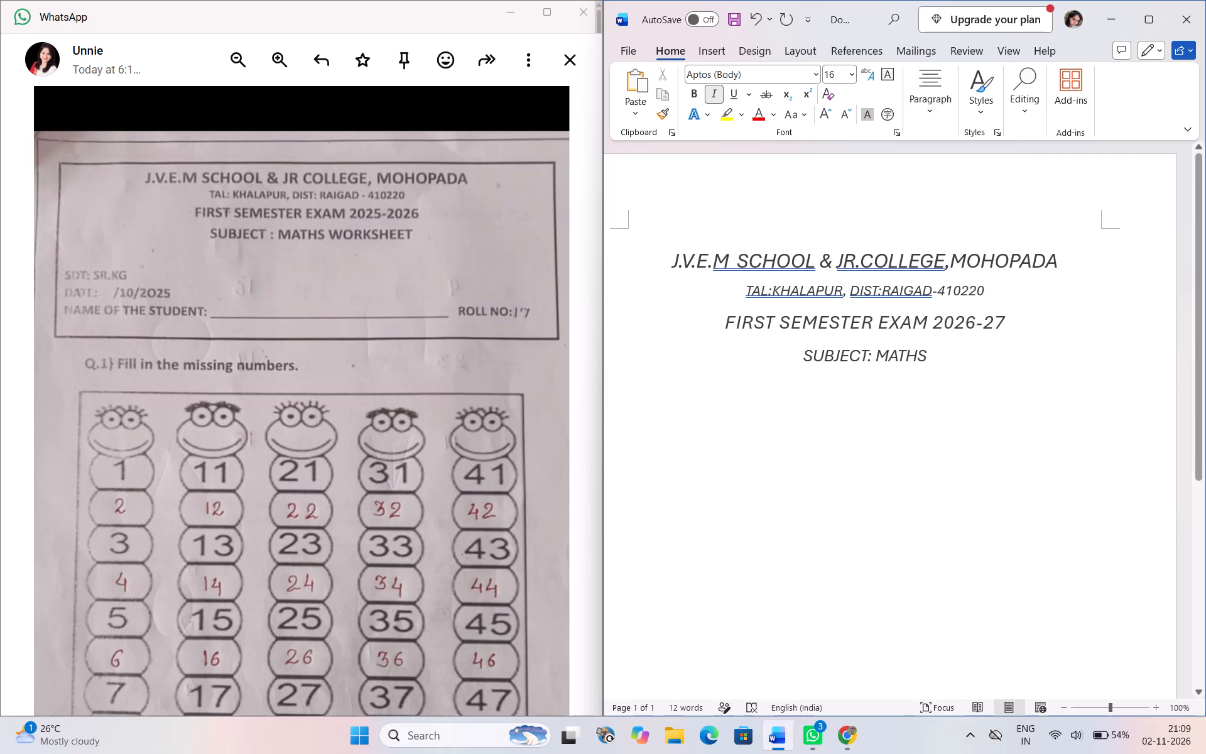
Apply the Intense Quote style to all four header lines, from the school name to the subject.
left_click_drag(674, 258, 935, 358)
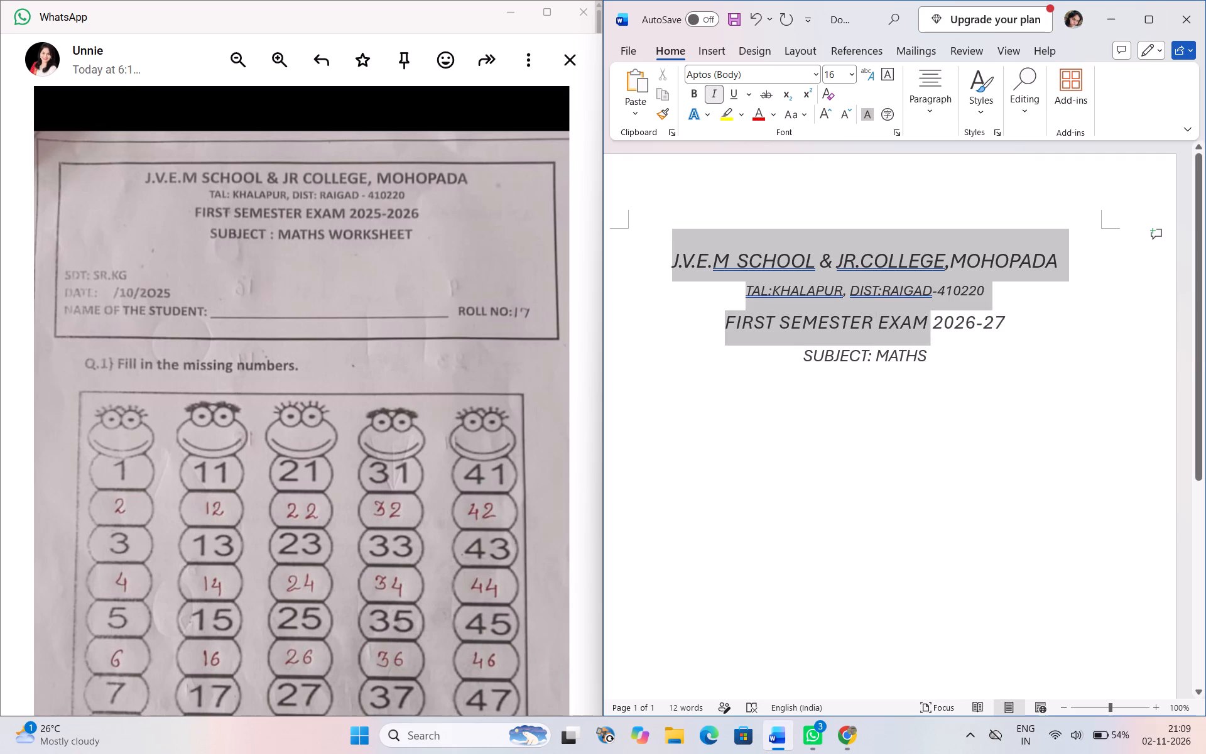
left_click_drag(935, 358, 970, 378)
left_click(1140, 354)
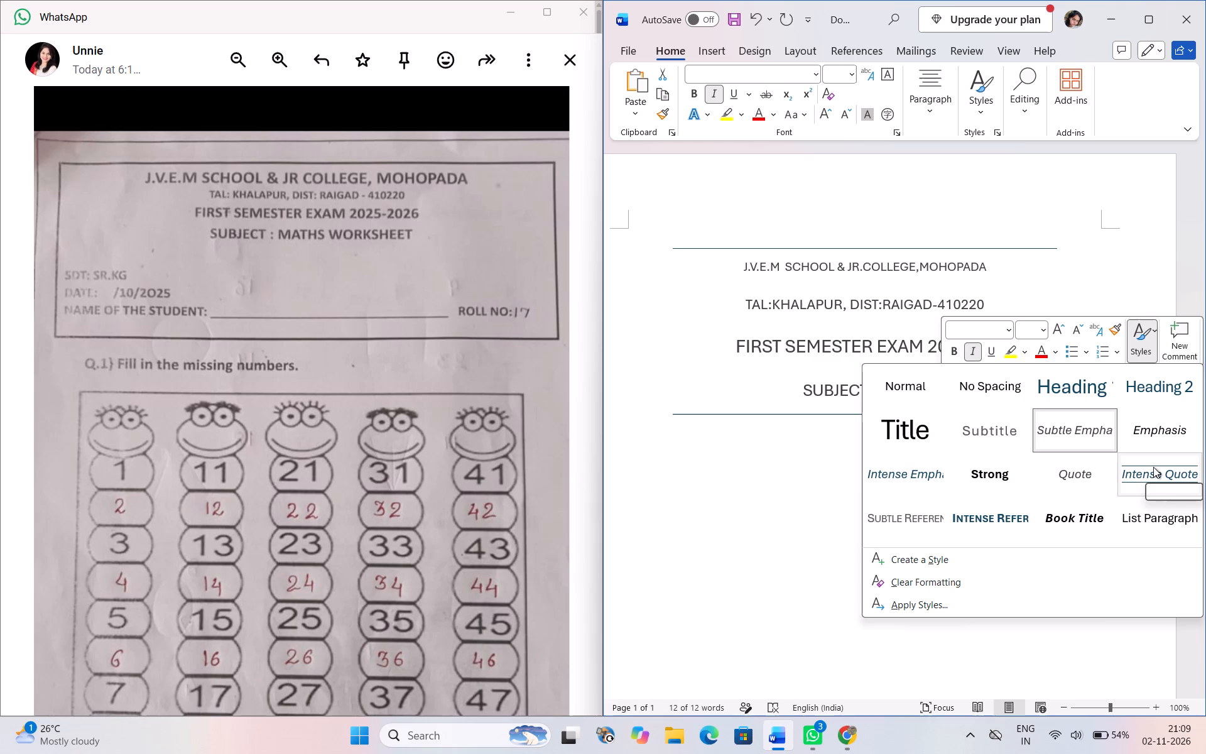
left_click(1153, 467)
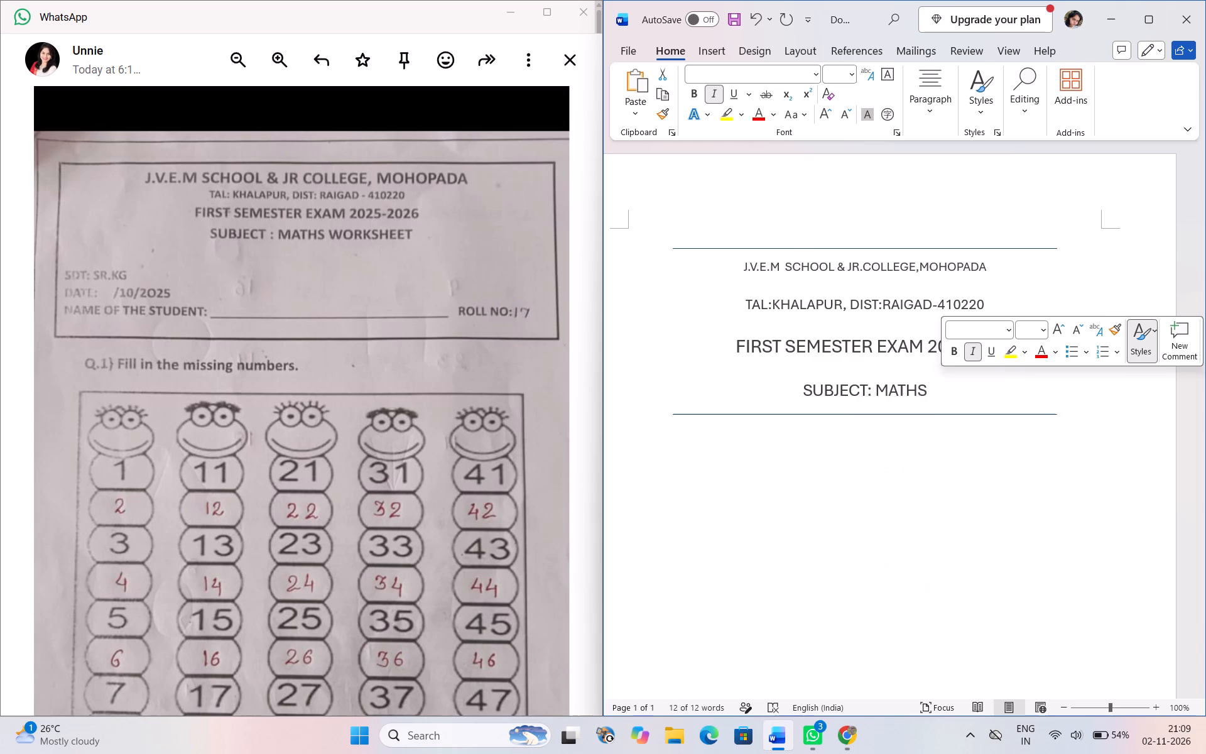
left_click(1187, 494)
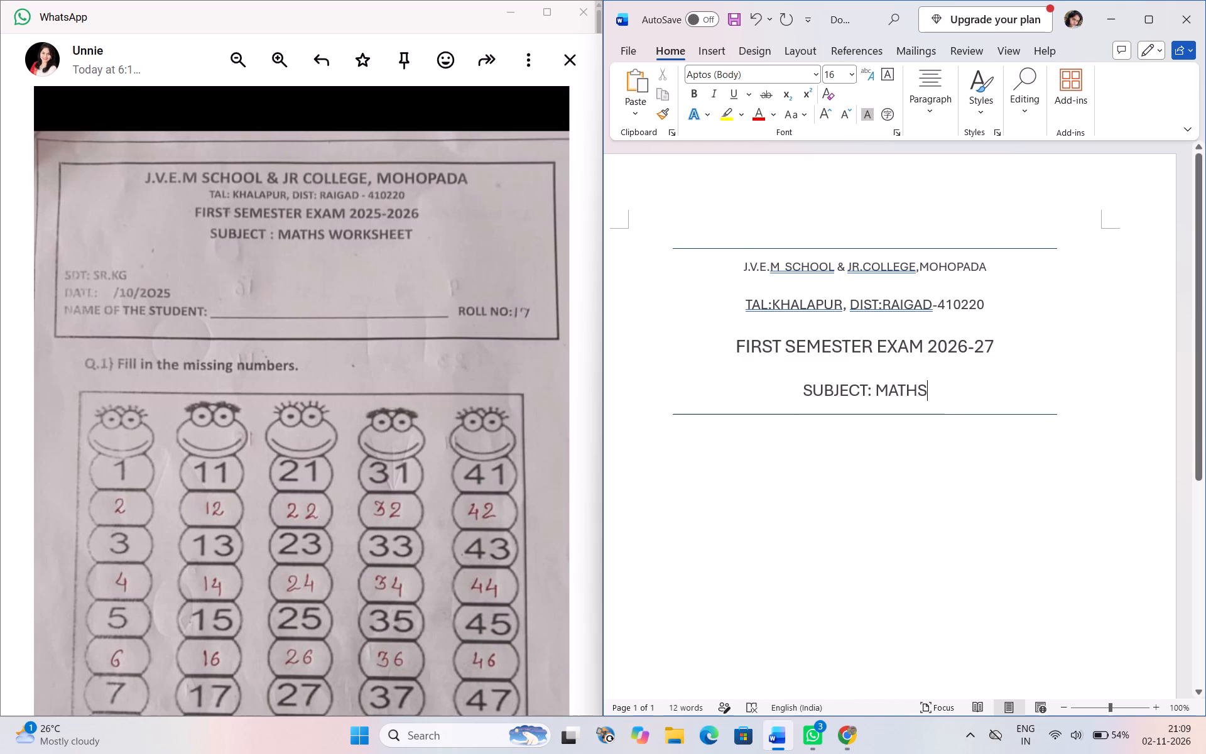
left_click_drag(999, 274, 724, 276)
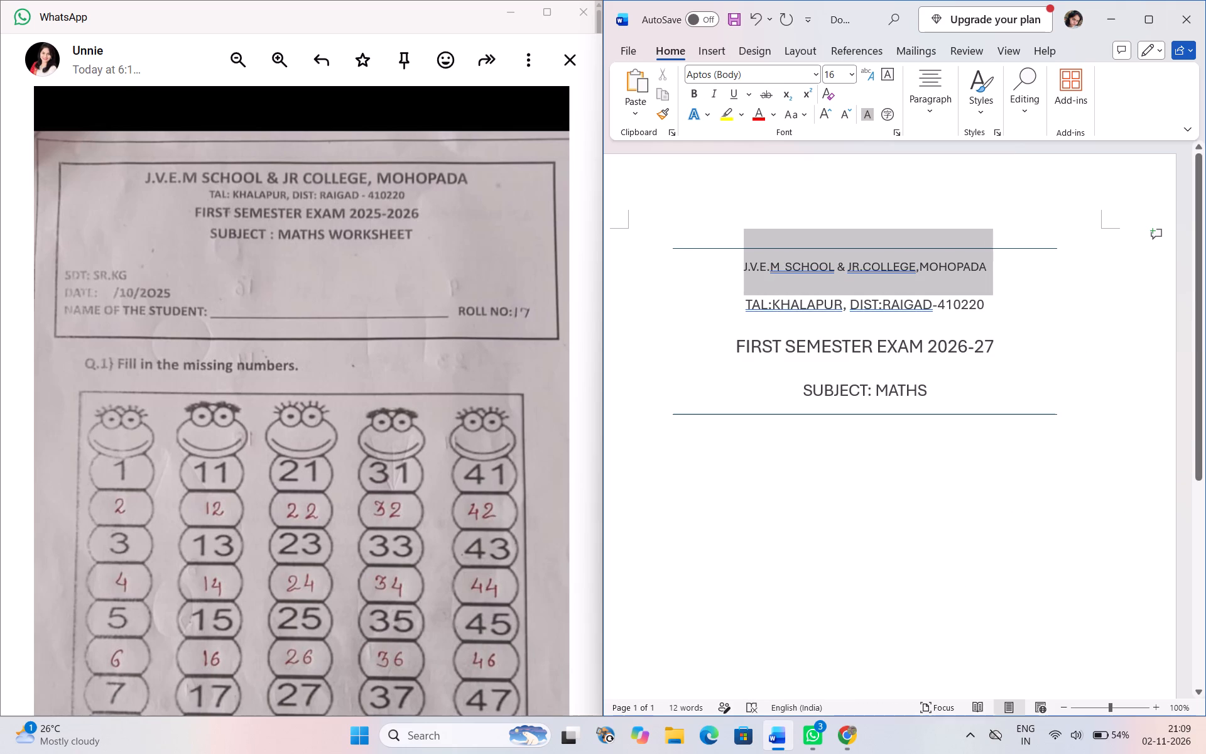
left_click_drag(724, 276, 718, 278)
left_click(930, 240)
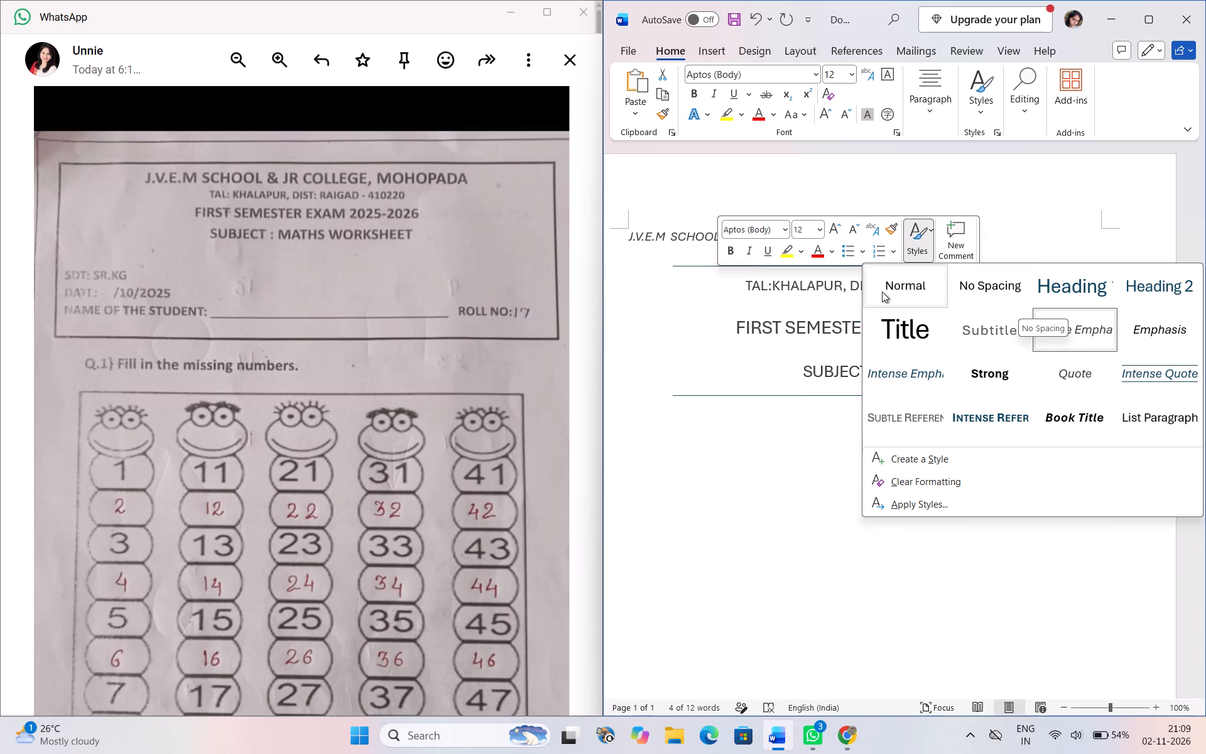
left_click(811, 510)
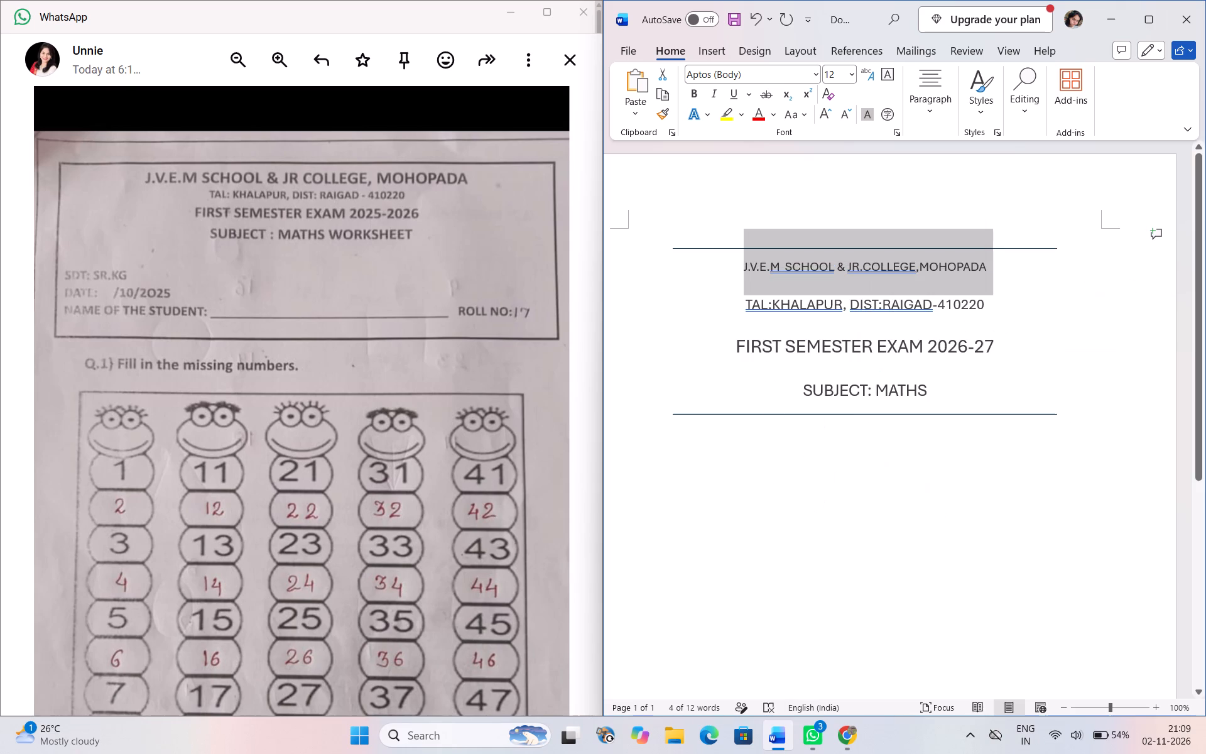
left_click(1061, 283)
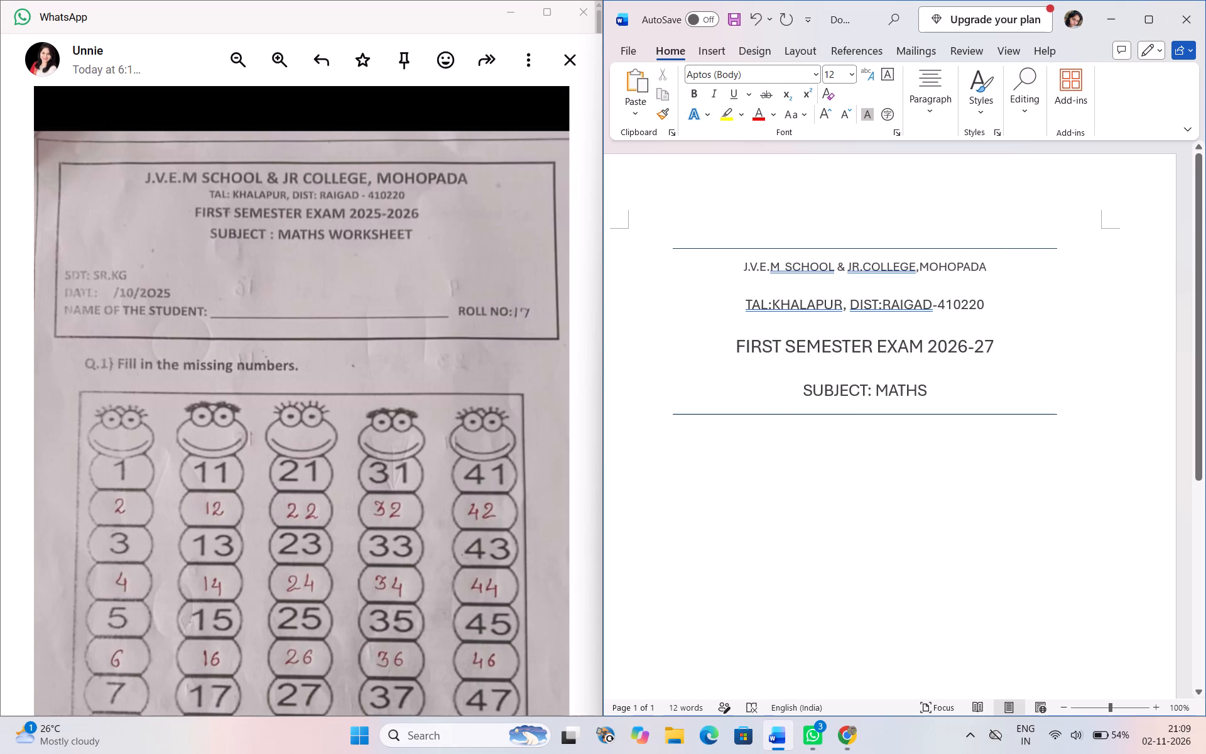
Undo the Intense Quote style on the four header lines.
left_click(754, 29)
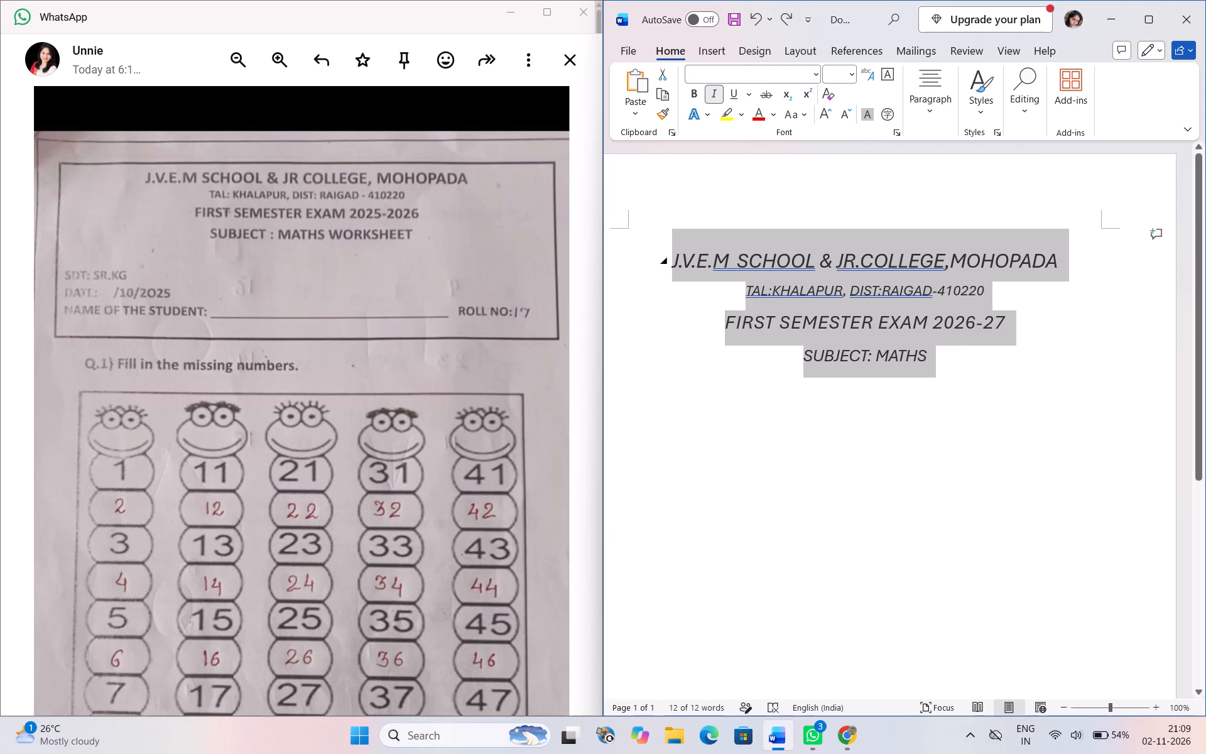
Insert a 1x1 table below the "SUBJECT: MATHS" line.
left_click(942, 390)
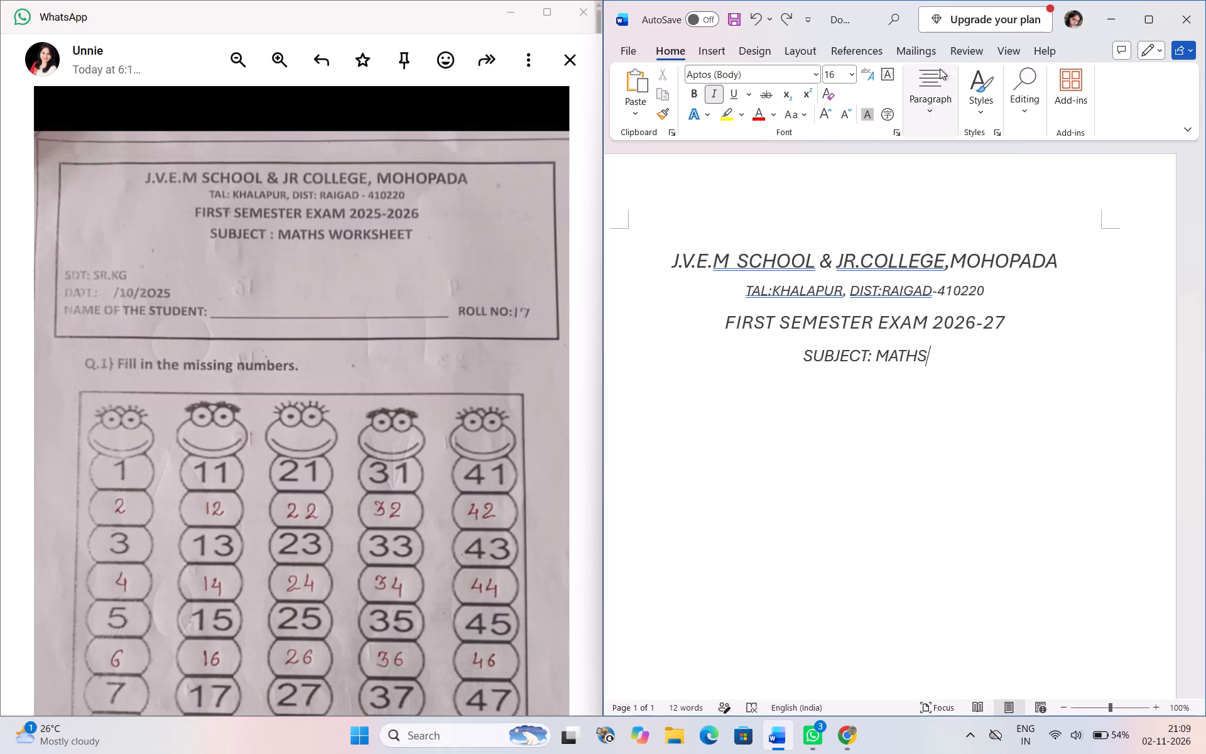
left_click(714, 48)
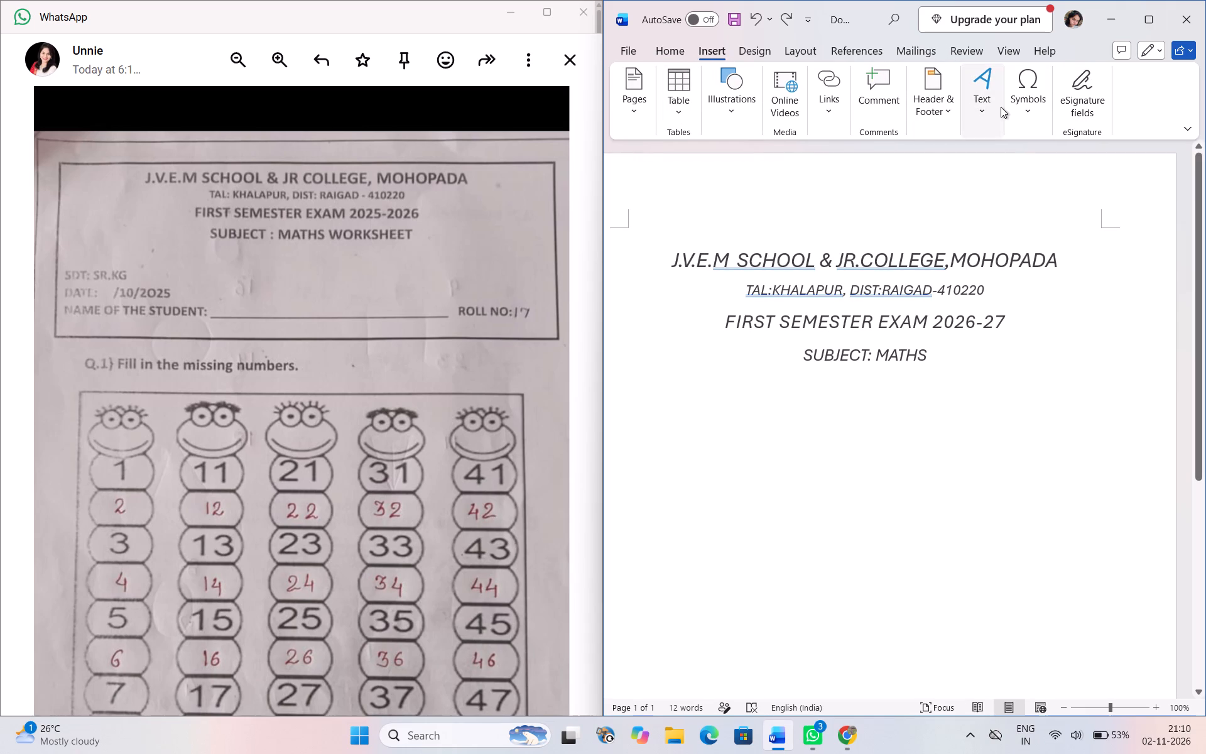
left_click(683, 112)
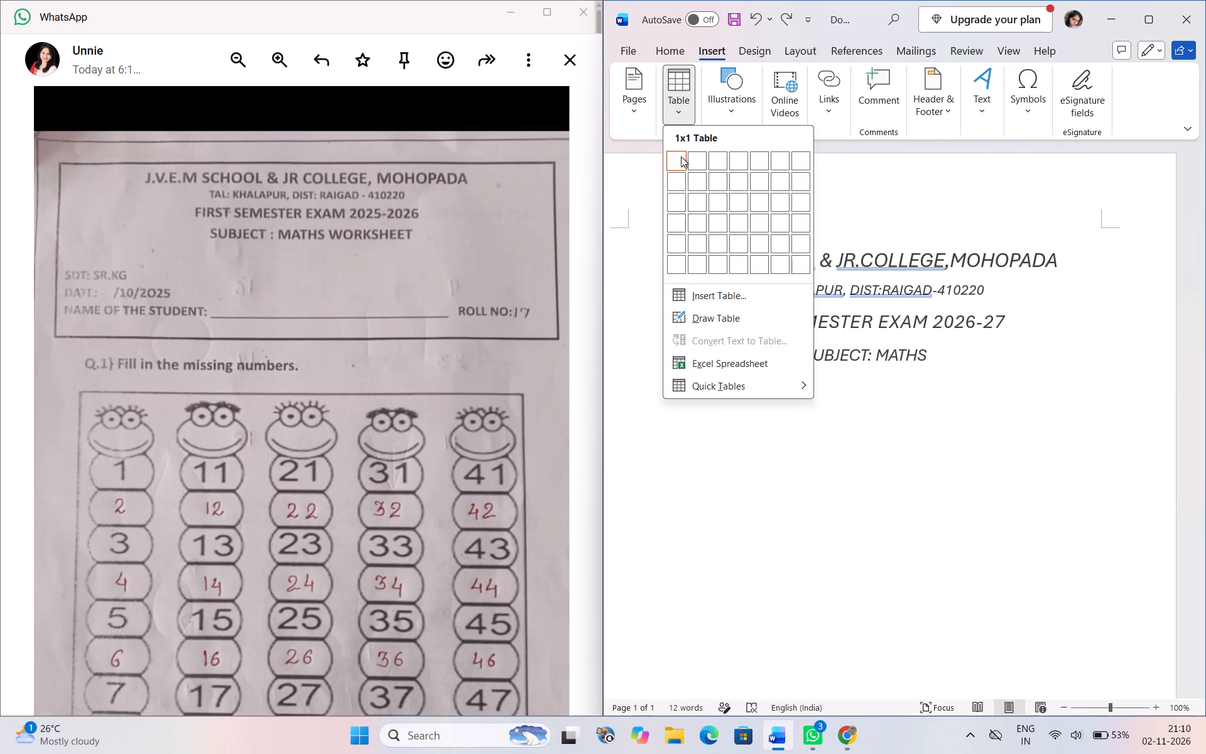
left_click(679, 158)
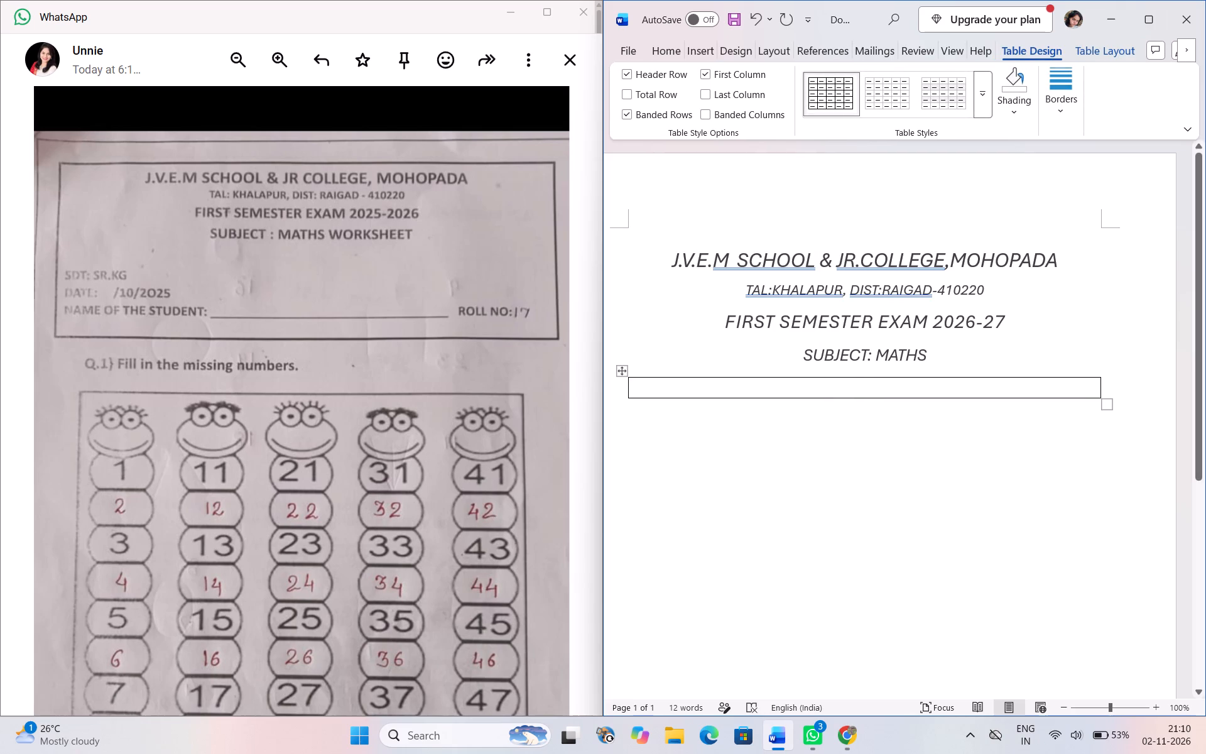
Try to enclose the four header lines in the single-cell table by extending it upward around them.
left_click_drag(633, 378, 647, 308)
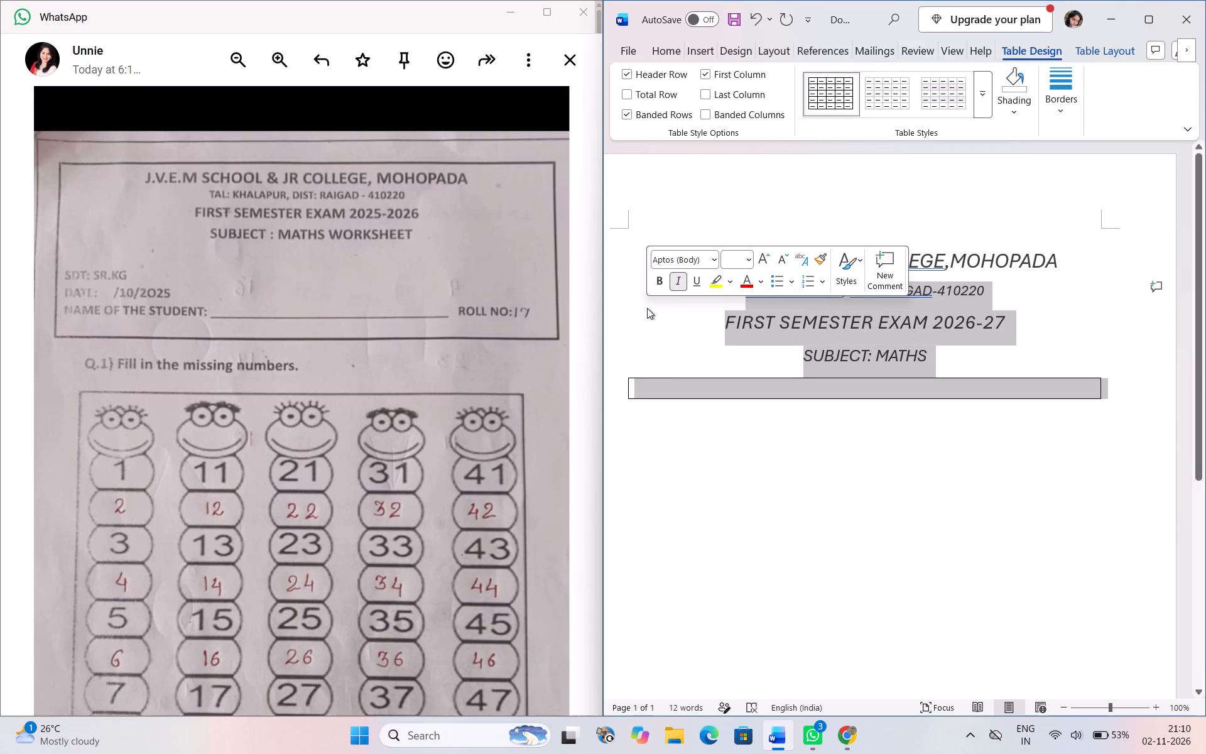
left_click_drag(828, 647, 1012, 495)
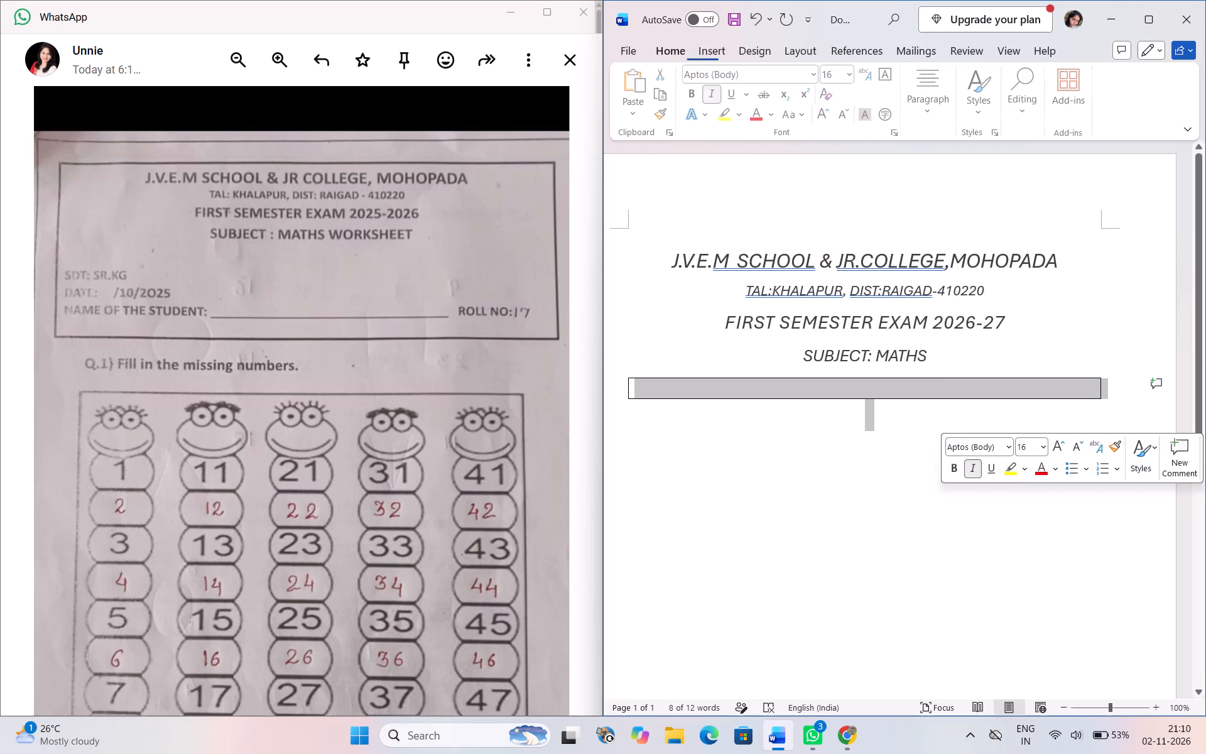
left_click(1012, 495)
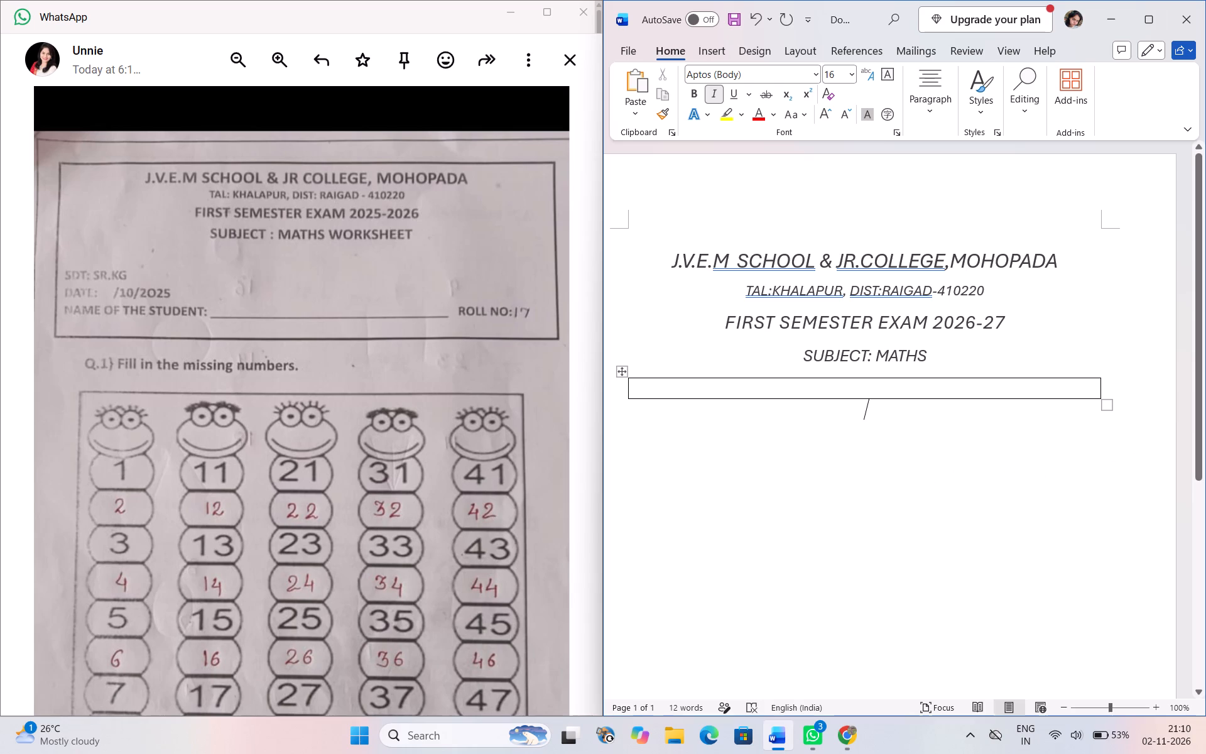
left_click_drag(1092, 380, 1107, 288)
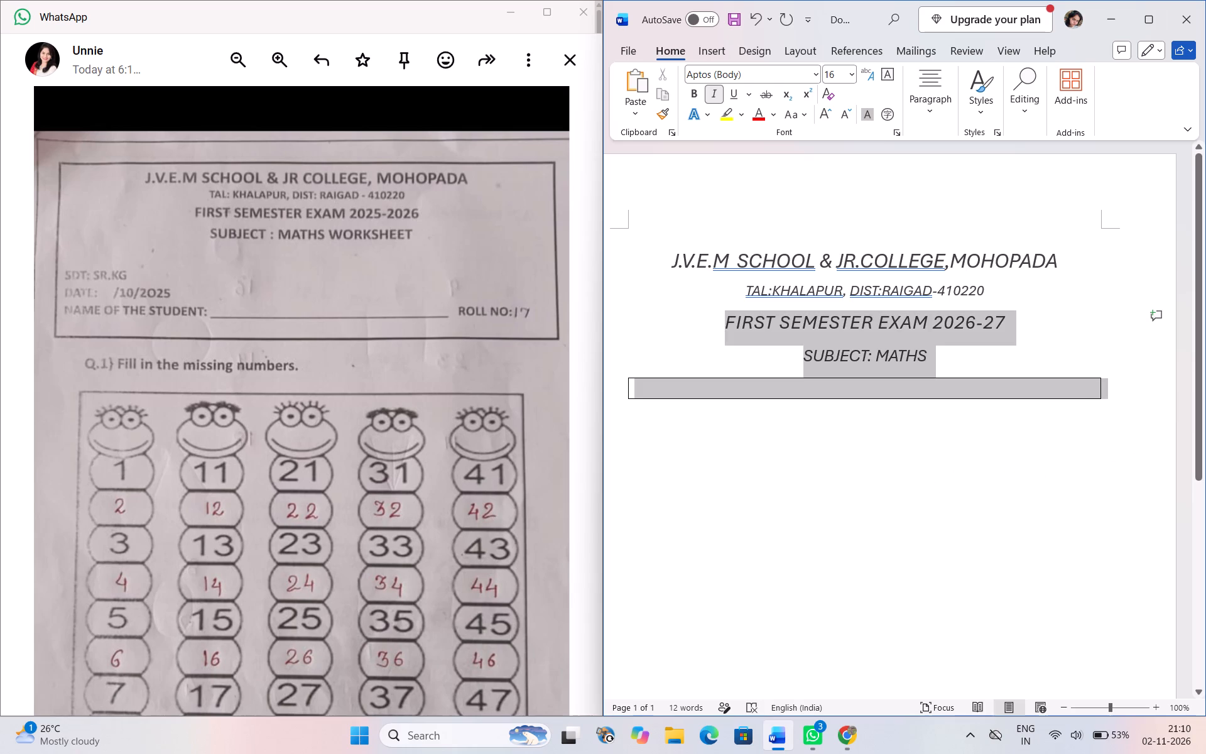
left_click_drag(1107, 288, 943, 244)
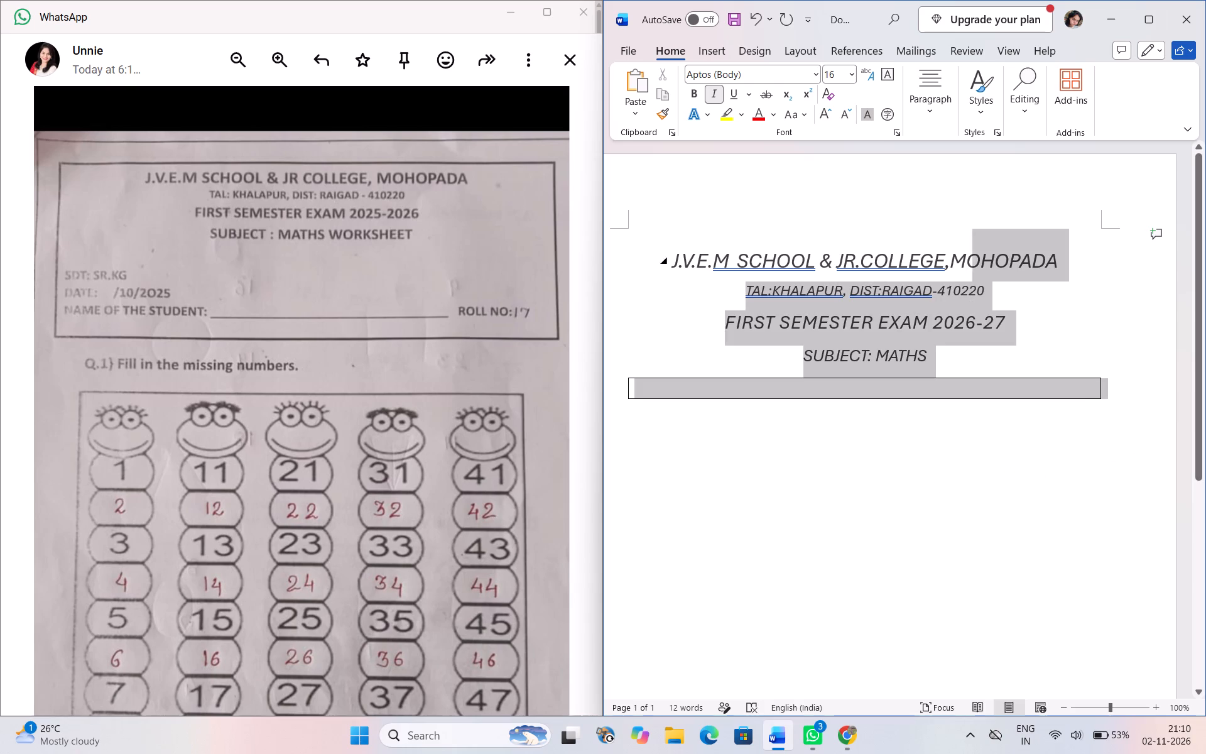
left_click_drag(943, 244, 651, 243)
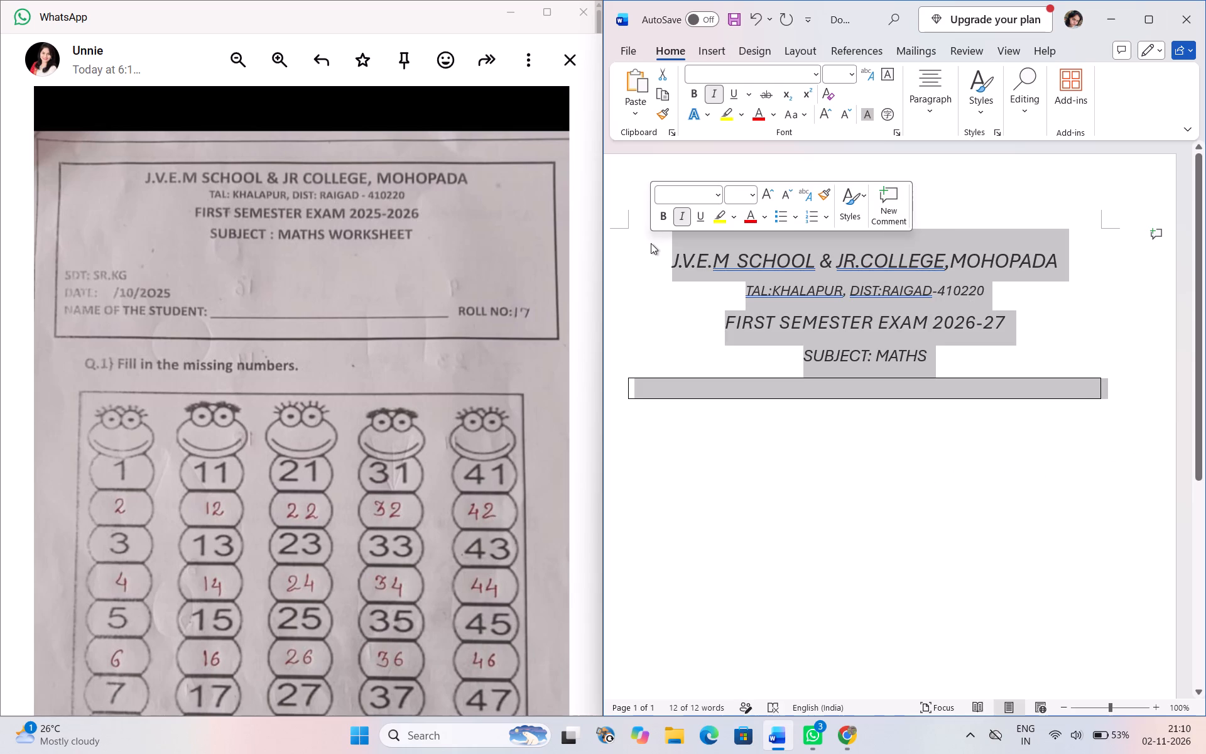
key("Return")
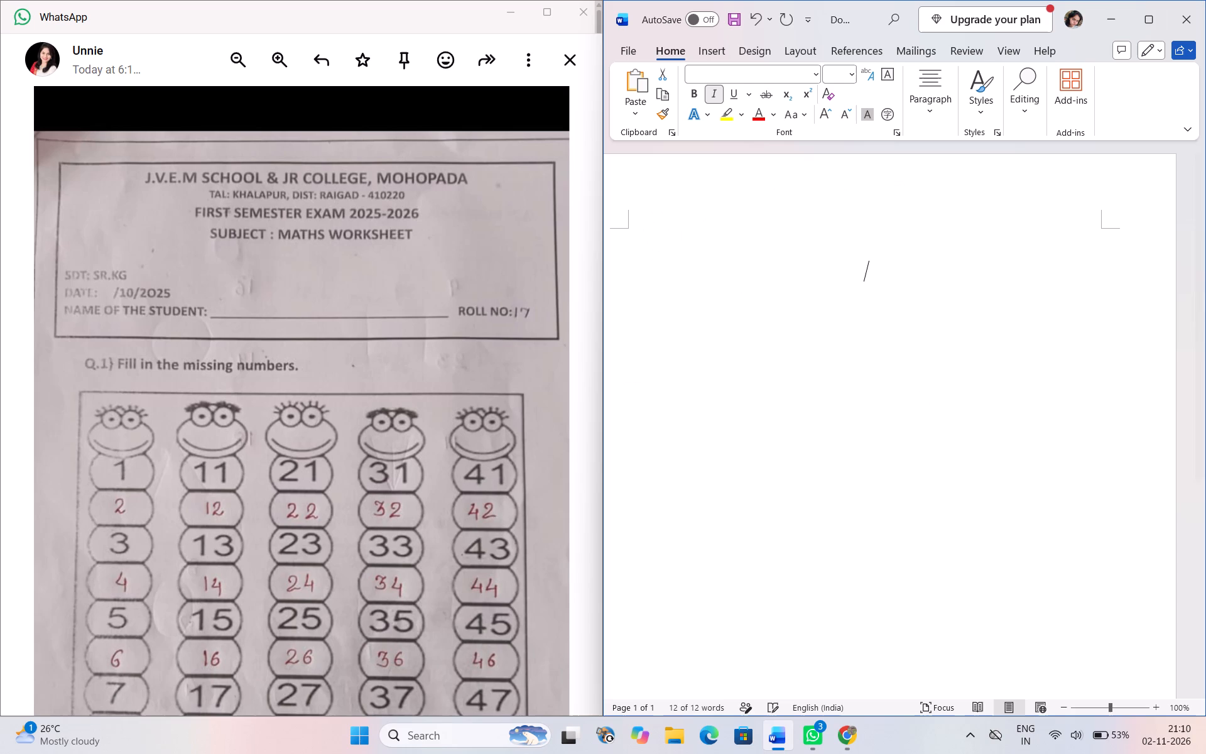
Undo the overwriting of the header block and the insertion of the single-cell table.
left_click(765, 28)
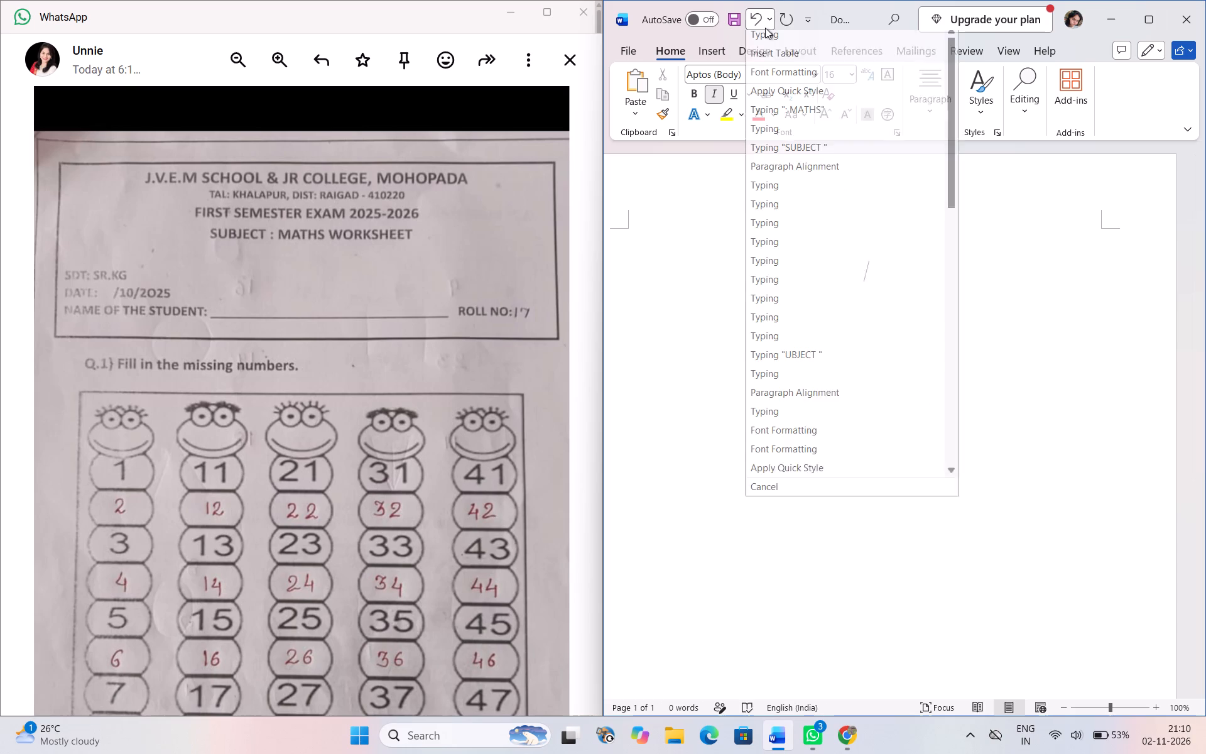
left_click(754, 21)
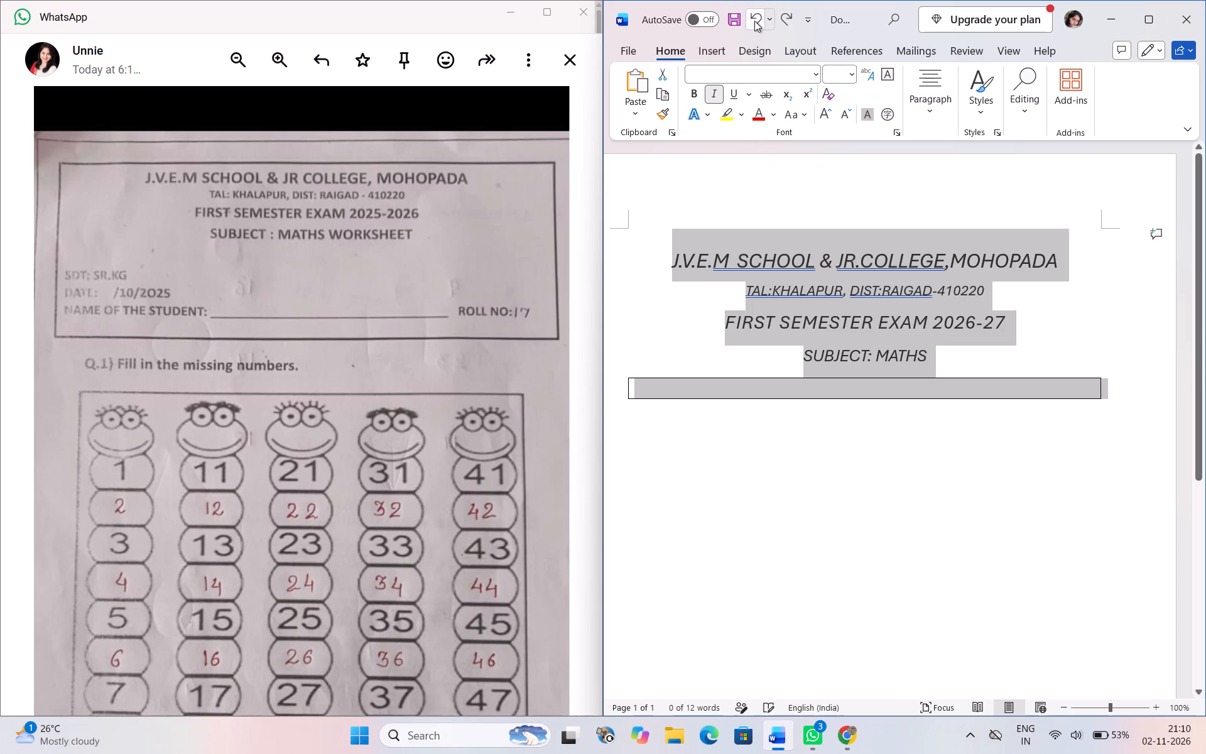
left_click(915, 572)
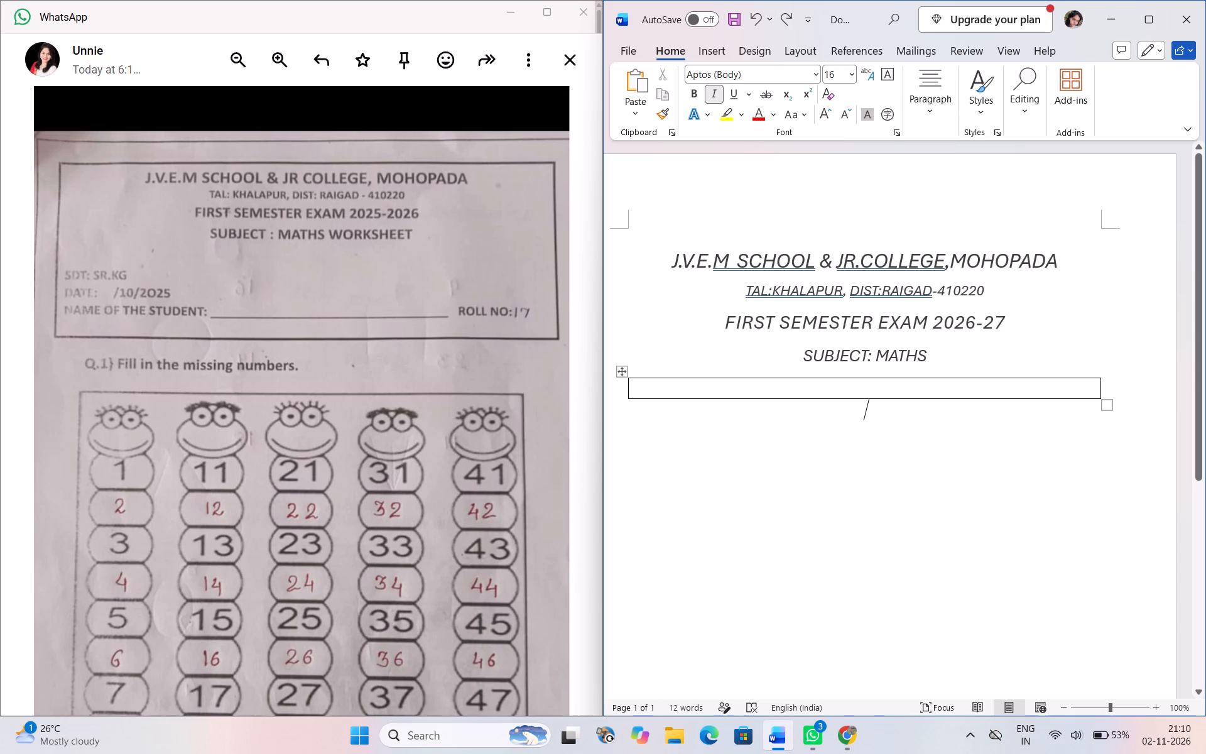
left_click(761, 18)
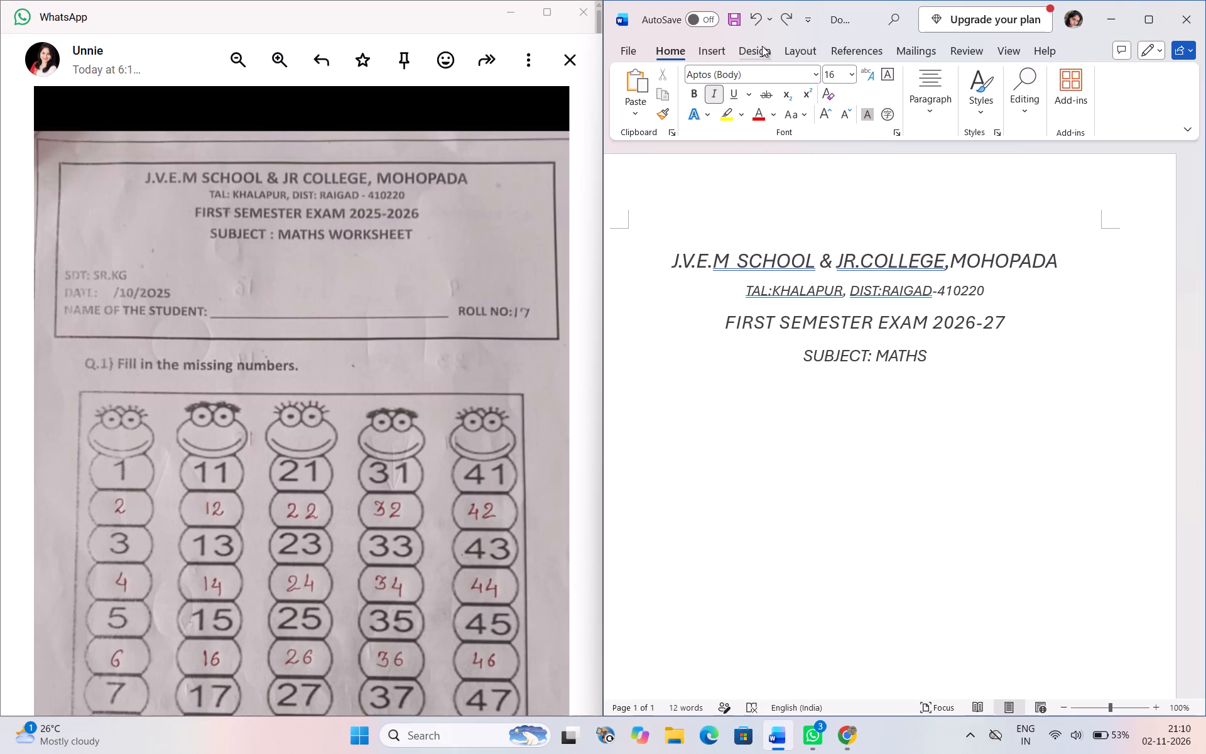
Apply a Box page border to the whole document using the second line style at ½ pt width.
left_click(762, 46)
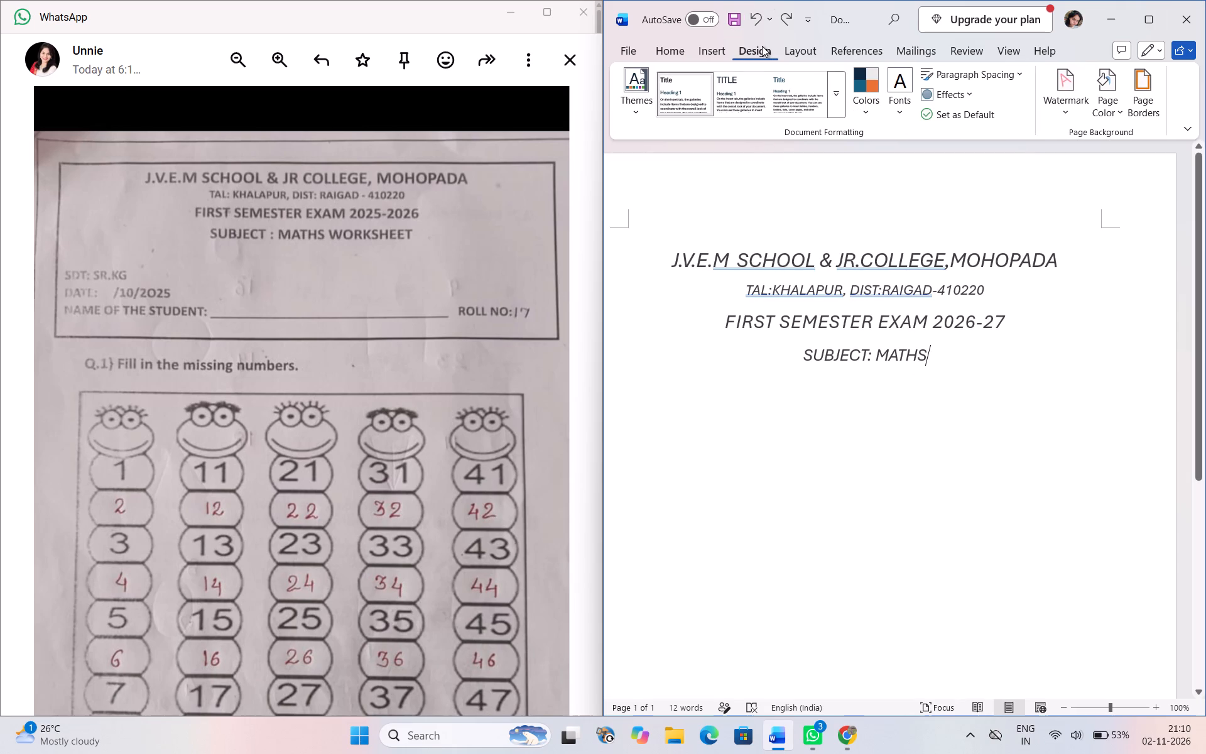
left_click(1133, 116)
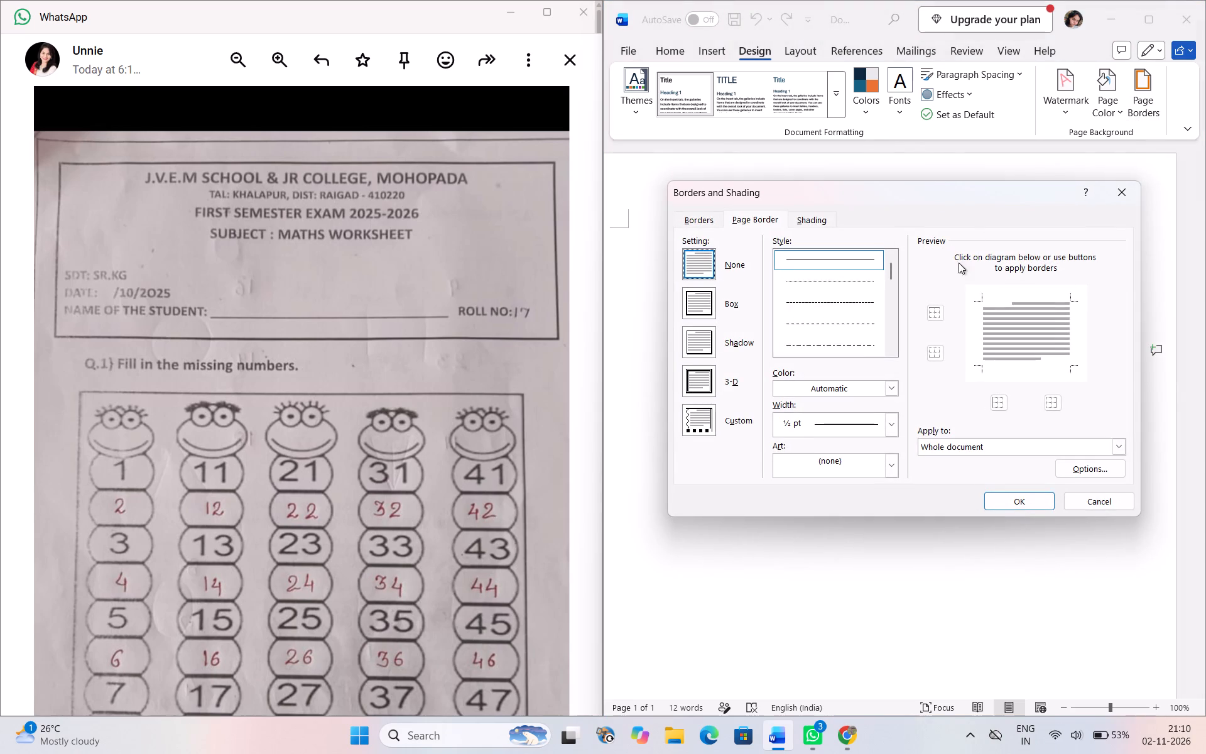
left_click(825, 282)
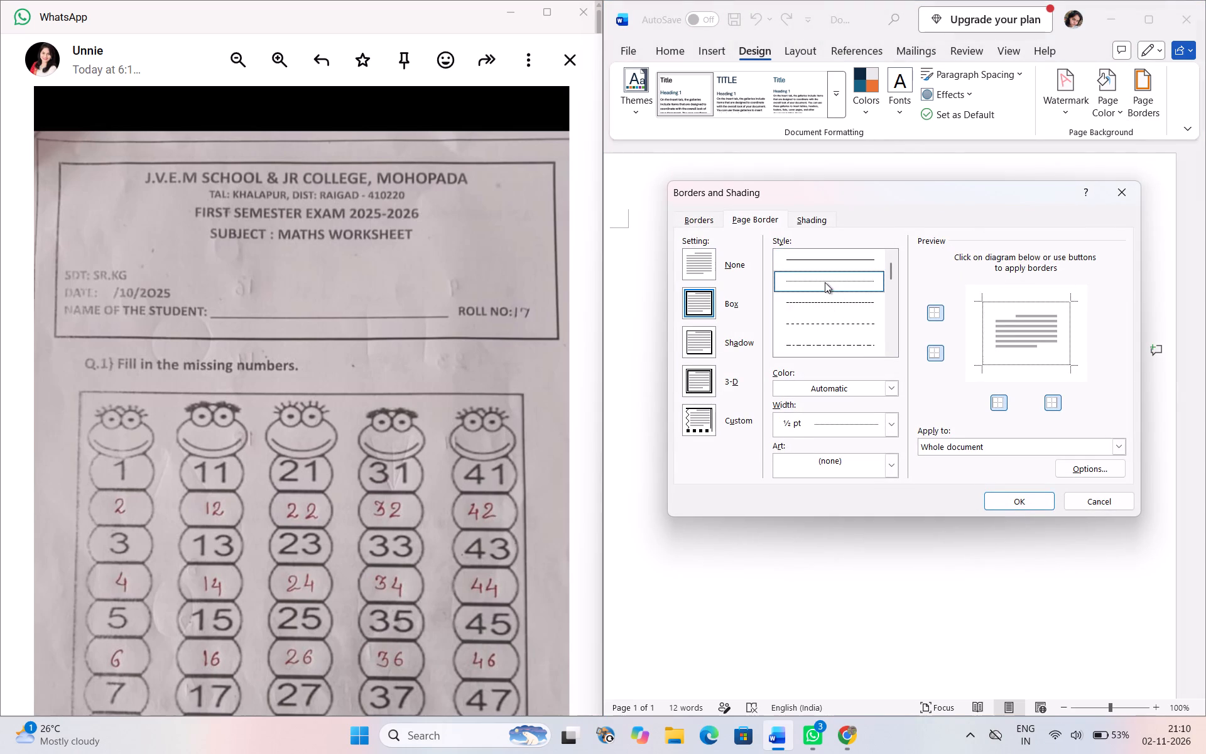
left_click(994, 495)
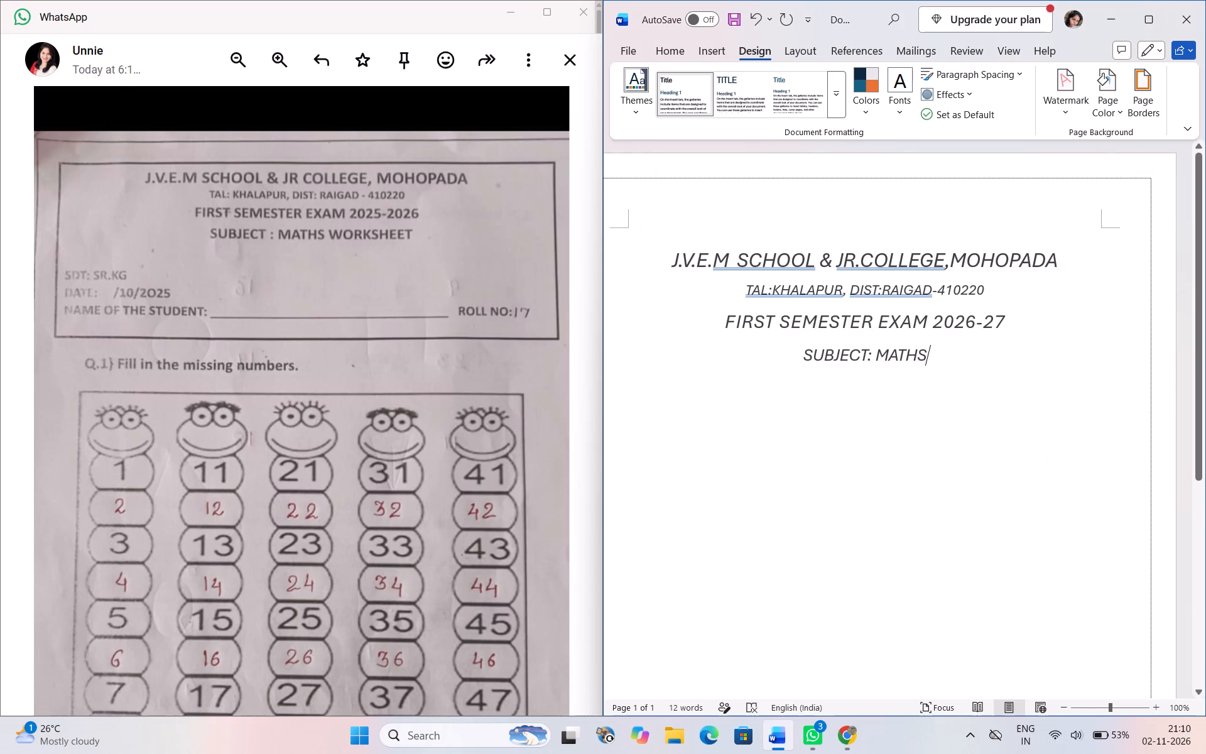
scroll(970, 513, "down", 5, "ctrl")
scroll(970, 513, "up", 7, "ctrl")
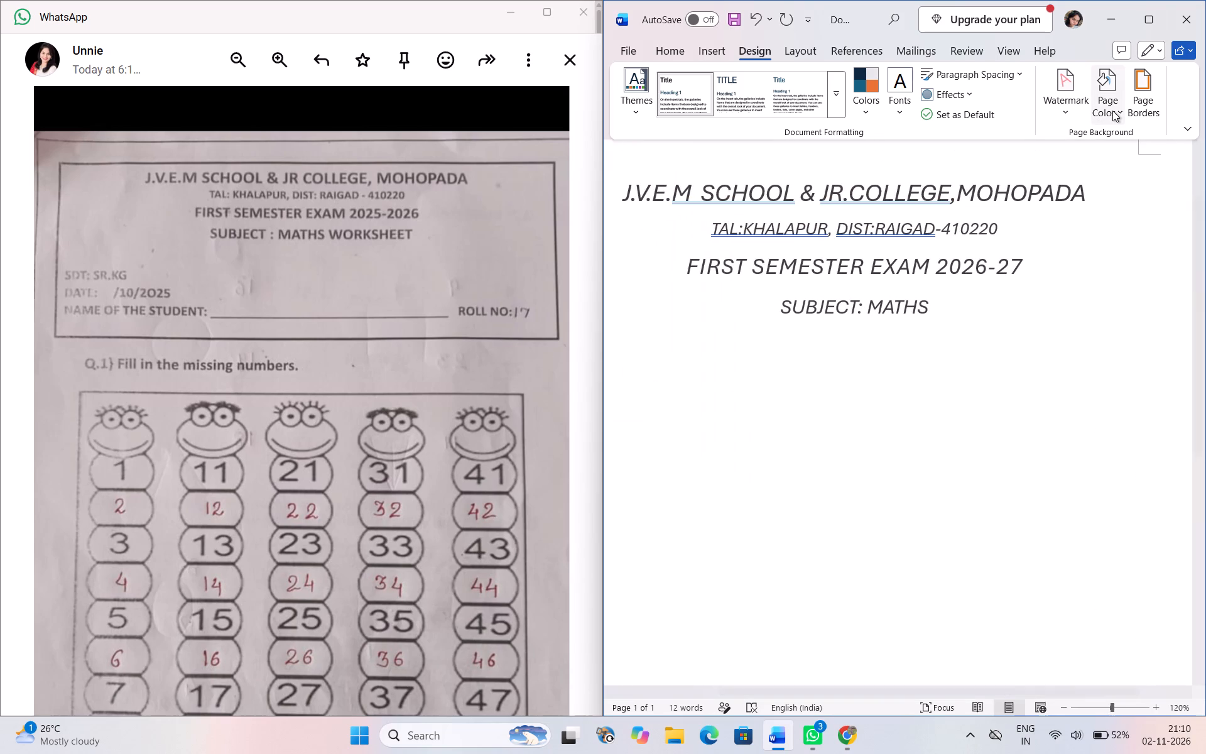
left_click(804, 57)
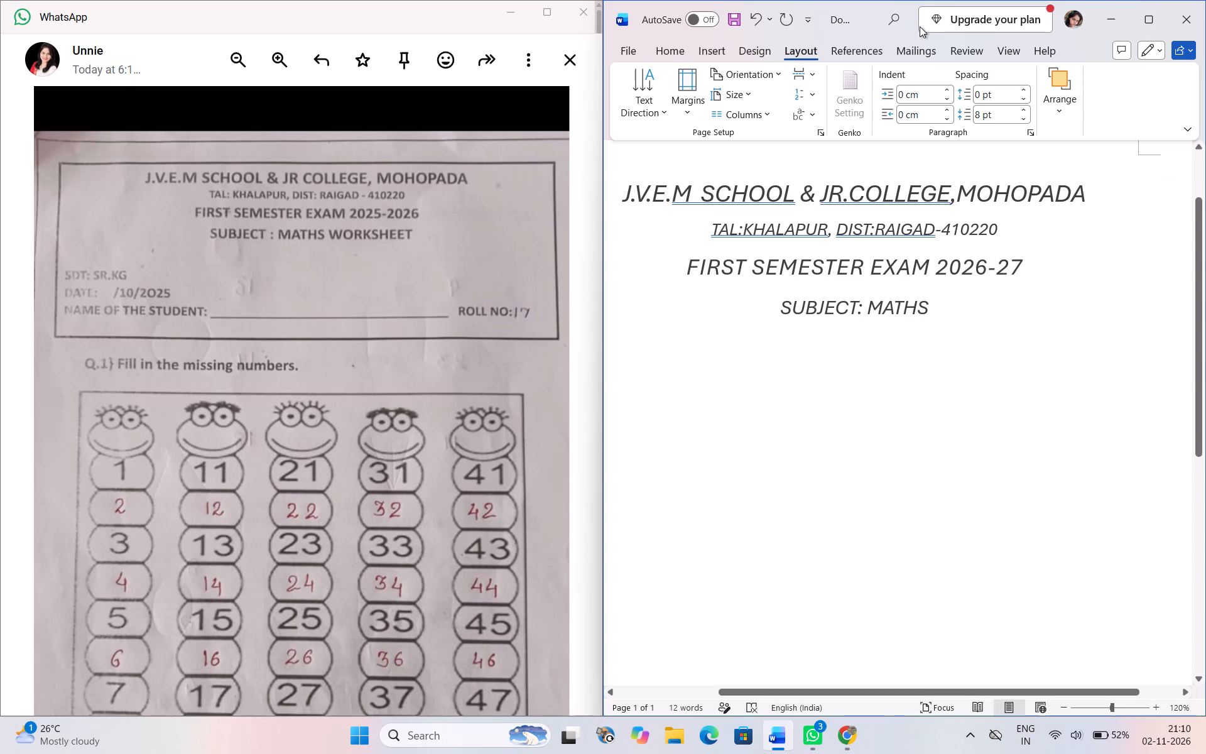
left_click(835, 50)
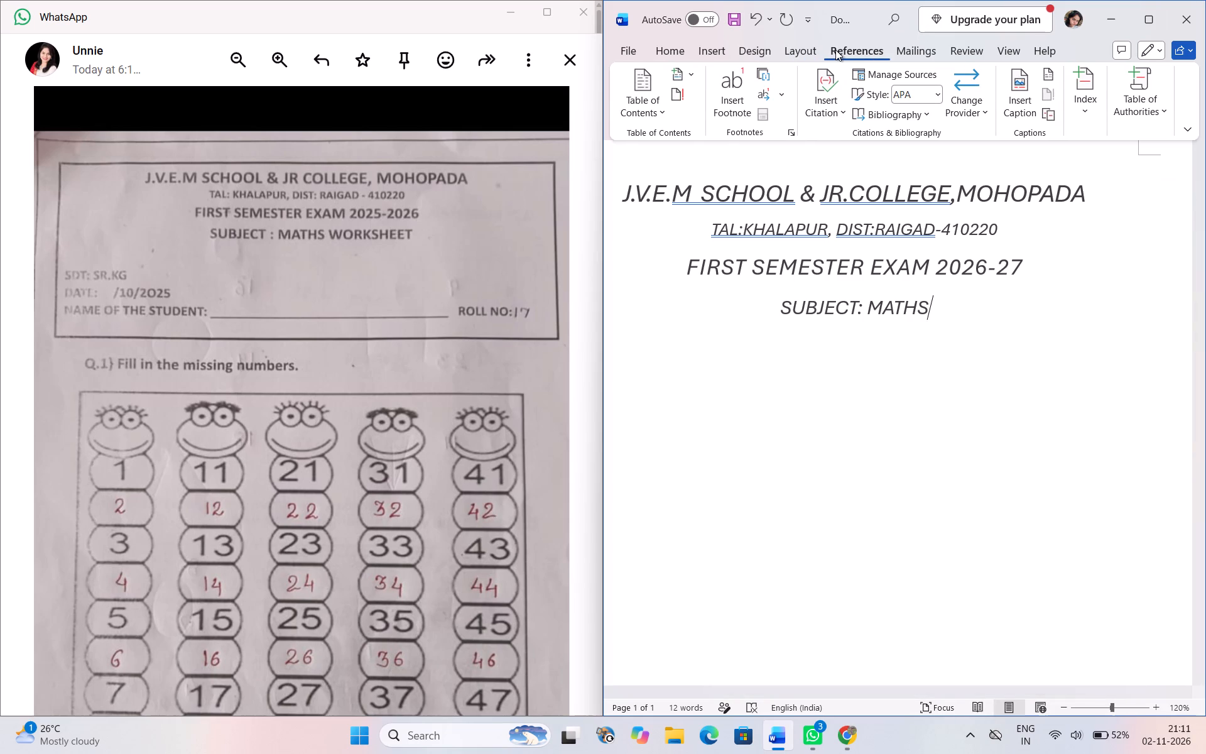
Insert a single-cell table on a new blank line above the school name.
left_click(701, 44)
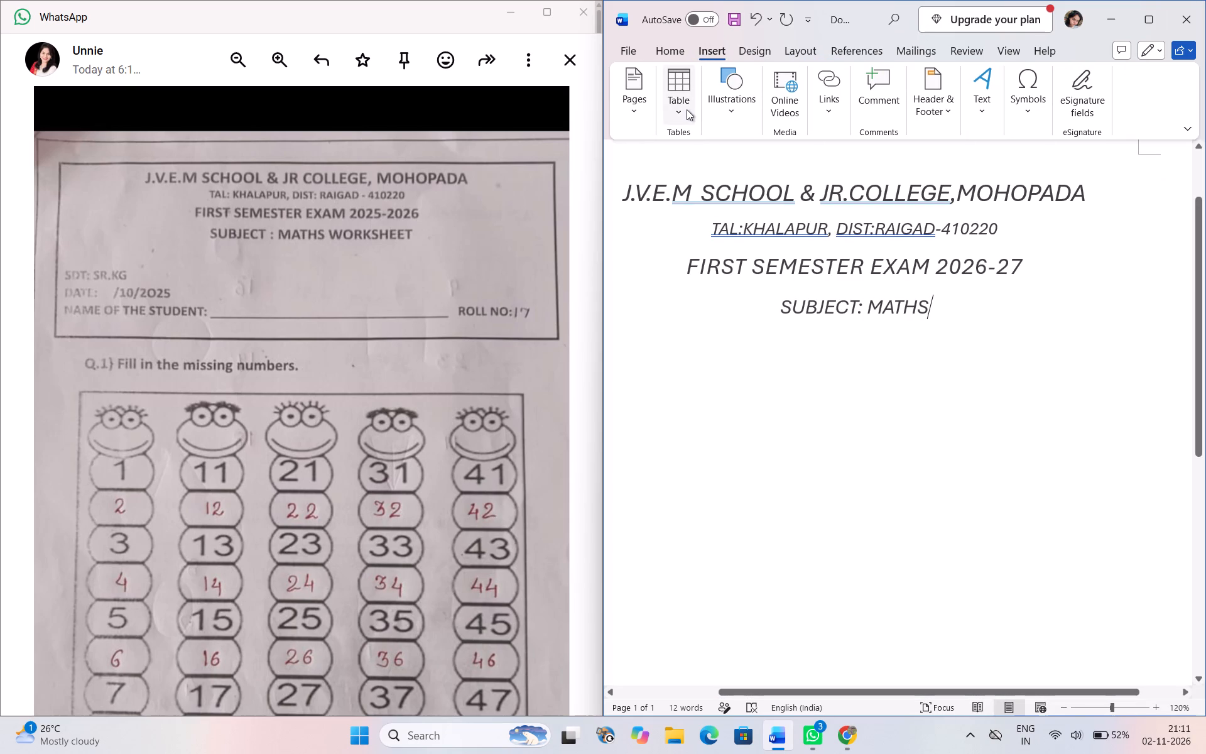
scroll(771, 254, "up", 2)
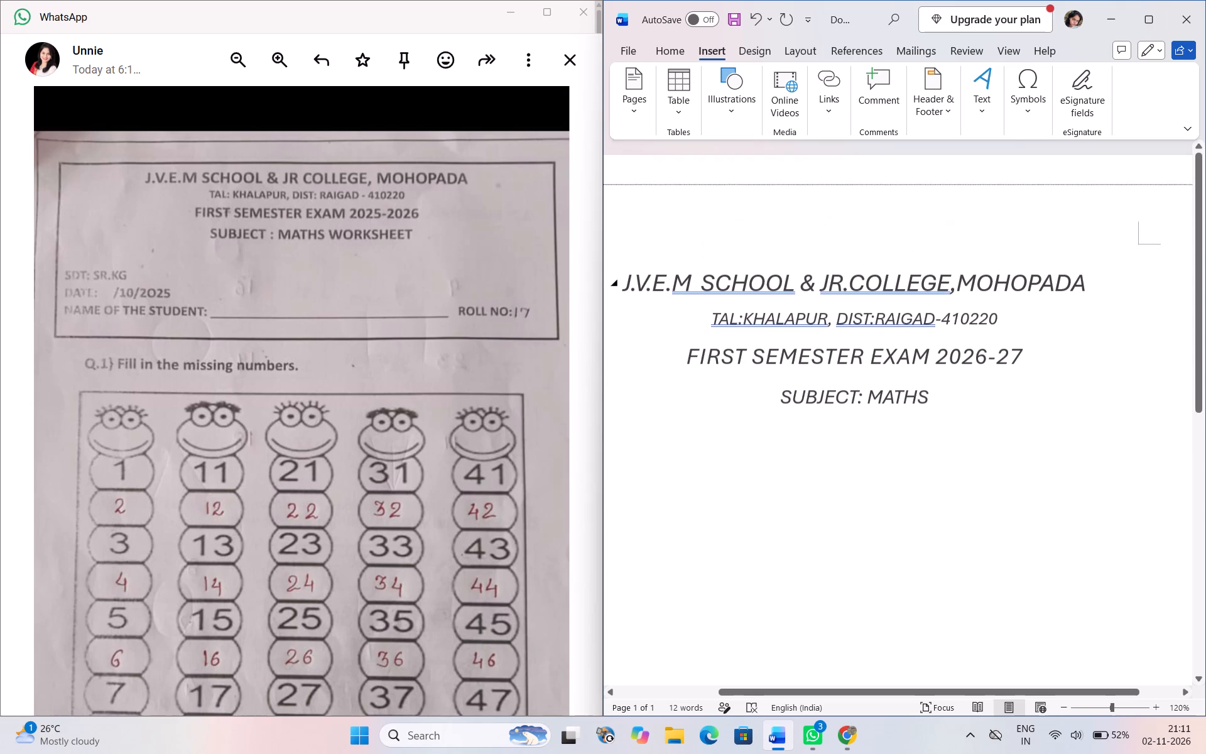
left_click(727, 234)
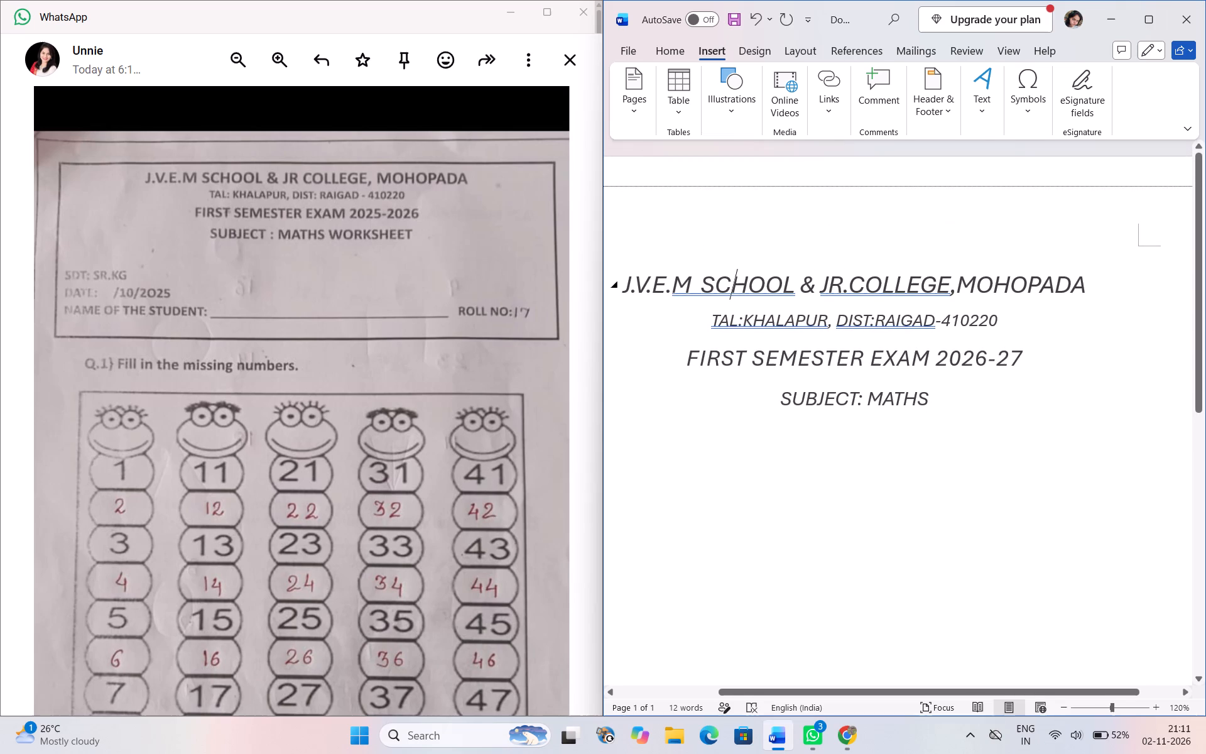
left_click(623, 278)
key("Return")
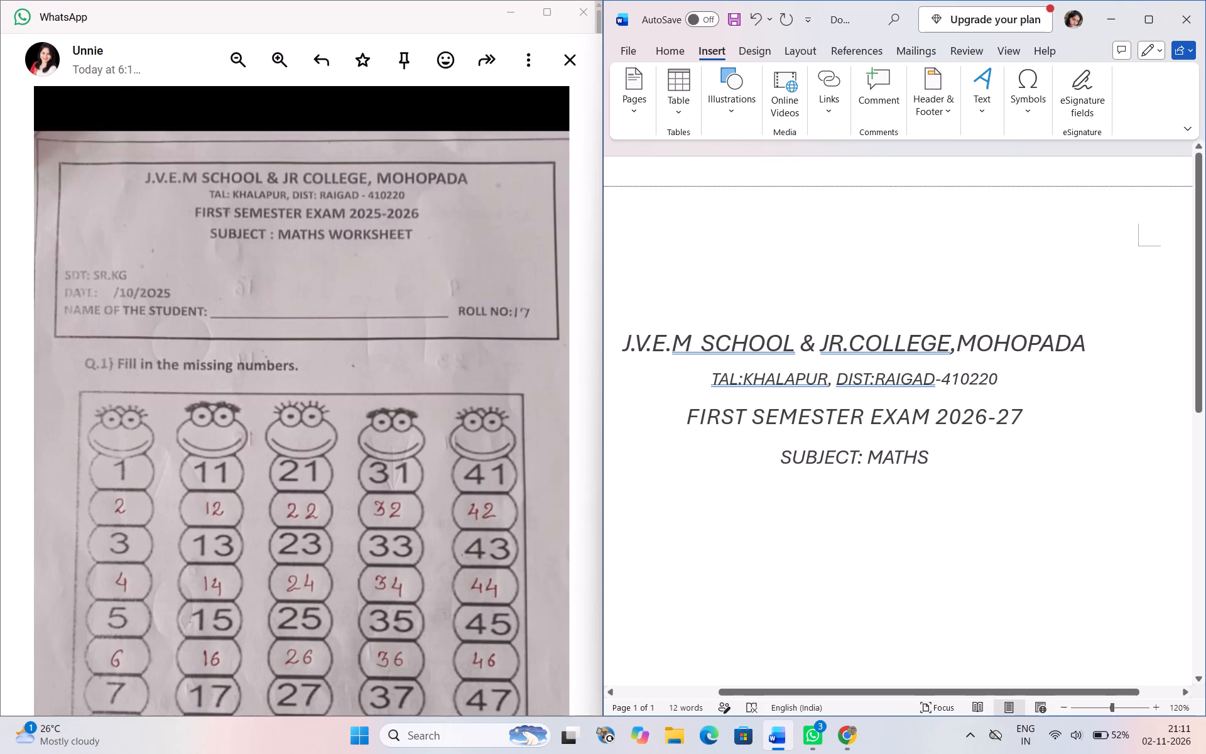
left_click(645, 289)
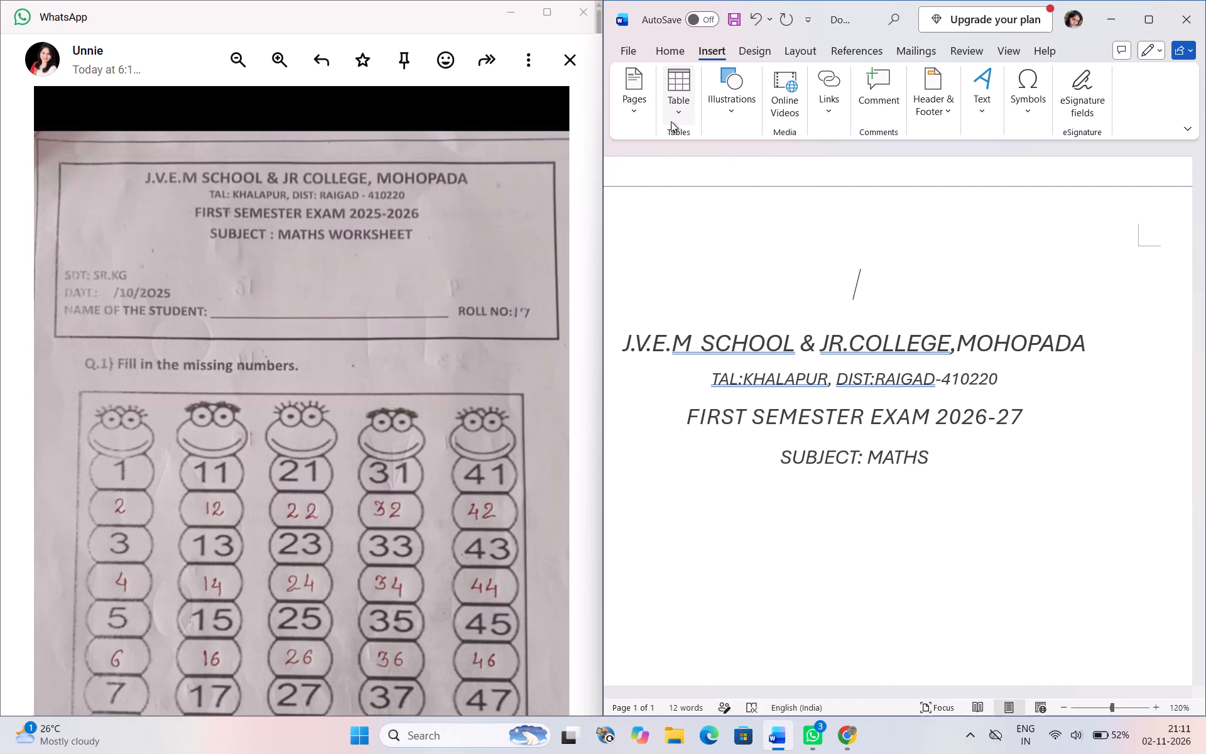
left_click(671, 121)
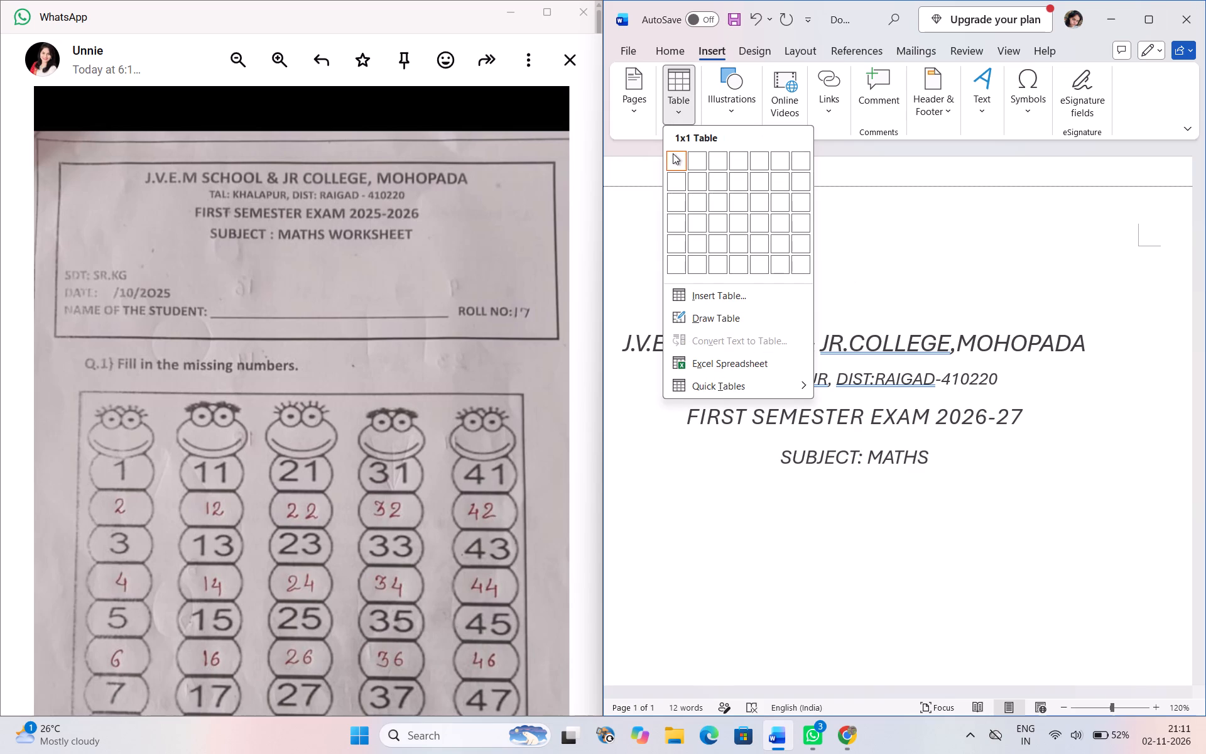
Insert the 1x1 table above the school name and enlarge it into a tall box extending slightly past the right margin.
left_click(673, 153)
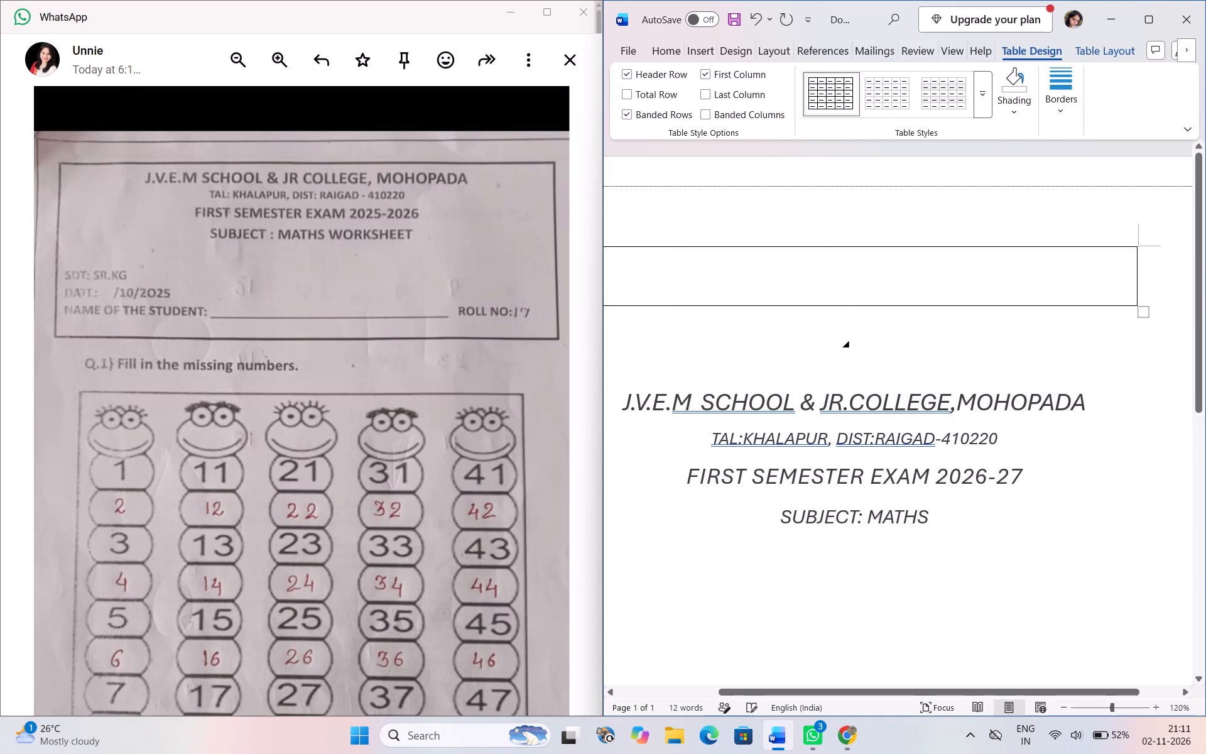
left_click_drag(1143, 312, 1170, 544)
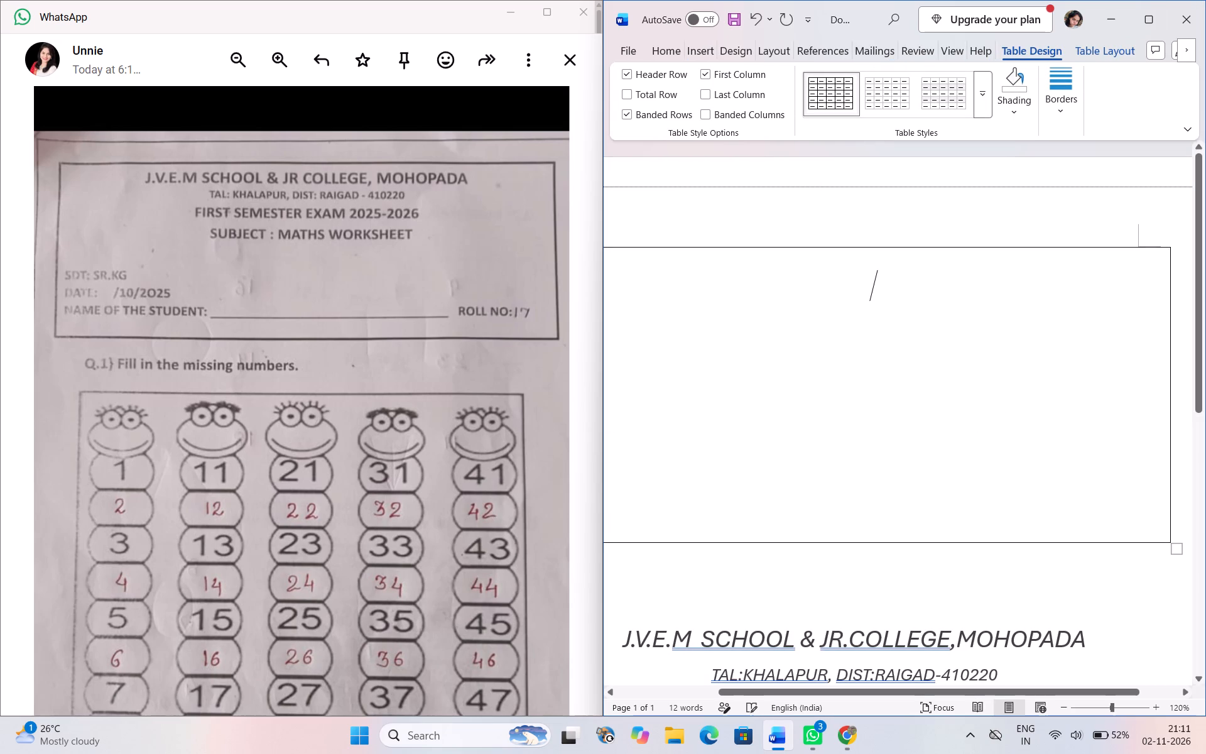
scroll(1060, 510, "down", 5, "ctrl")
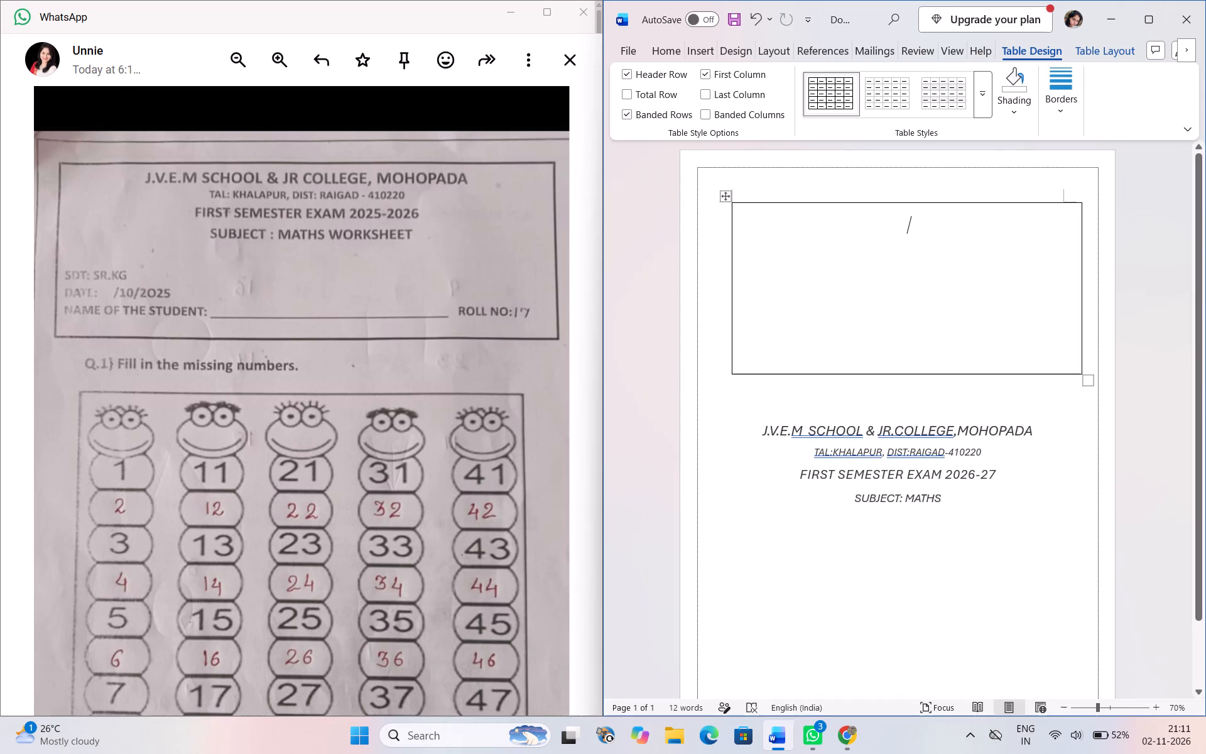
left_click_drag(763, 425, 988, 512)
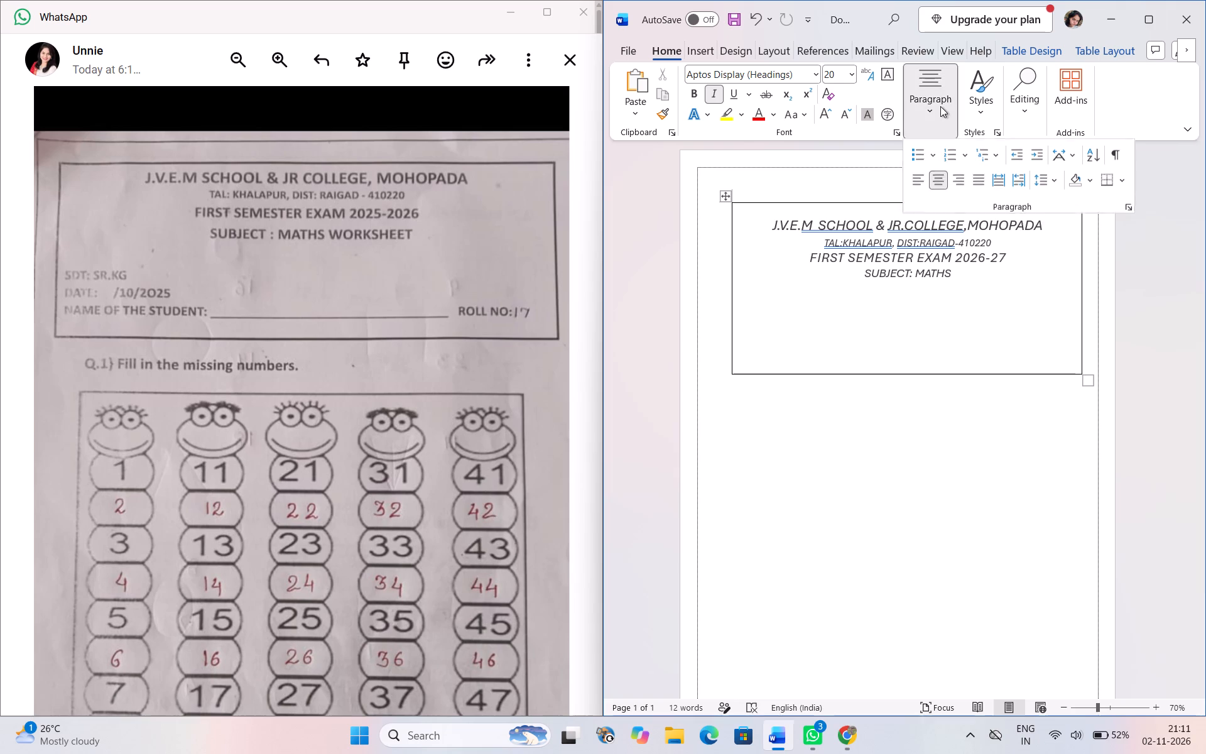
left_click(925, 182)
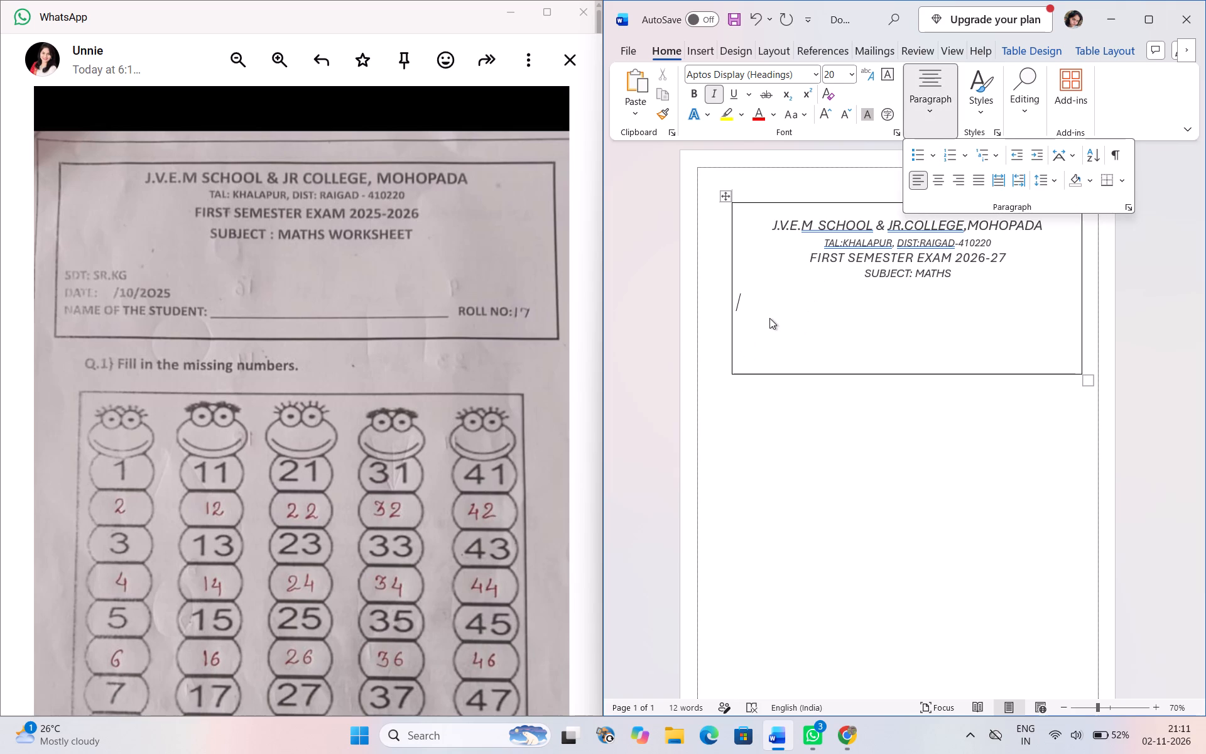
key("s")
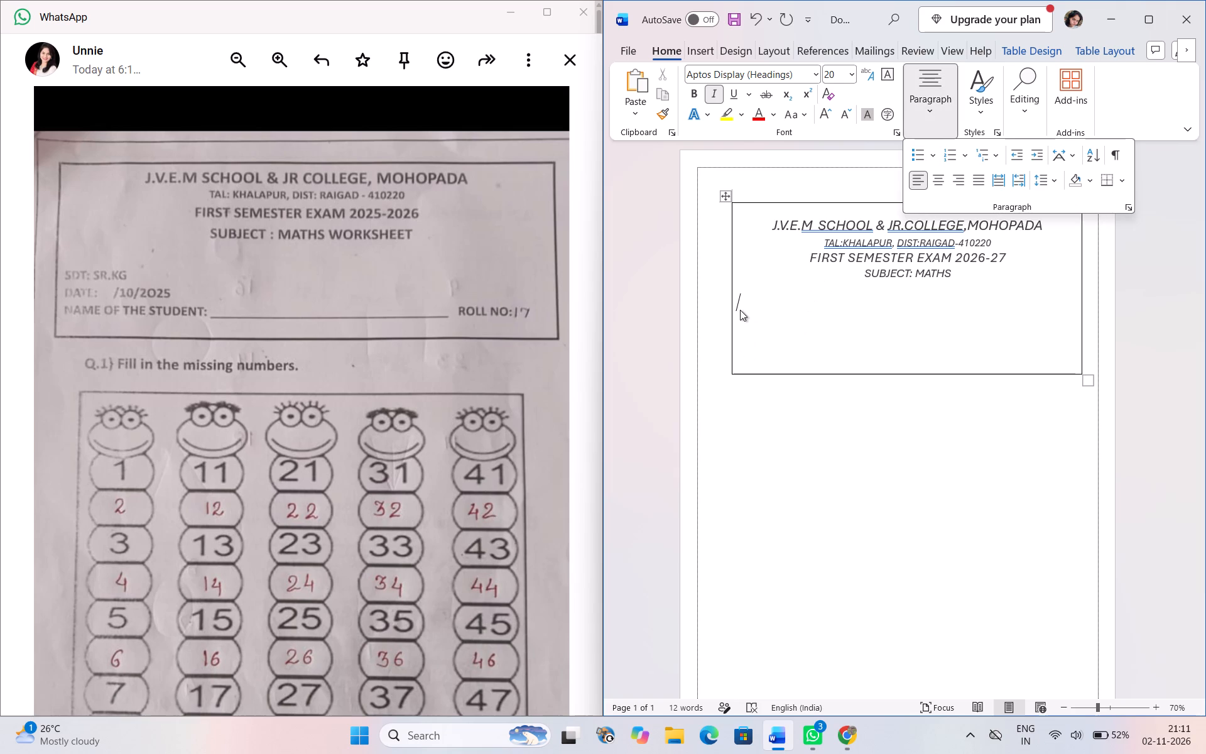
left_click(742, 310)
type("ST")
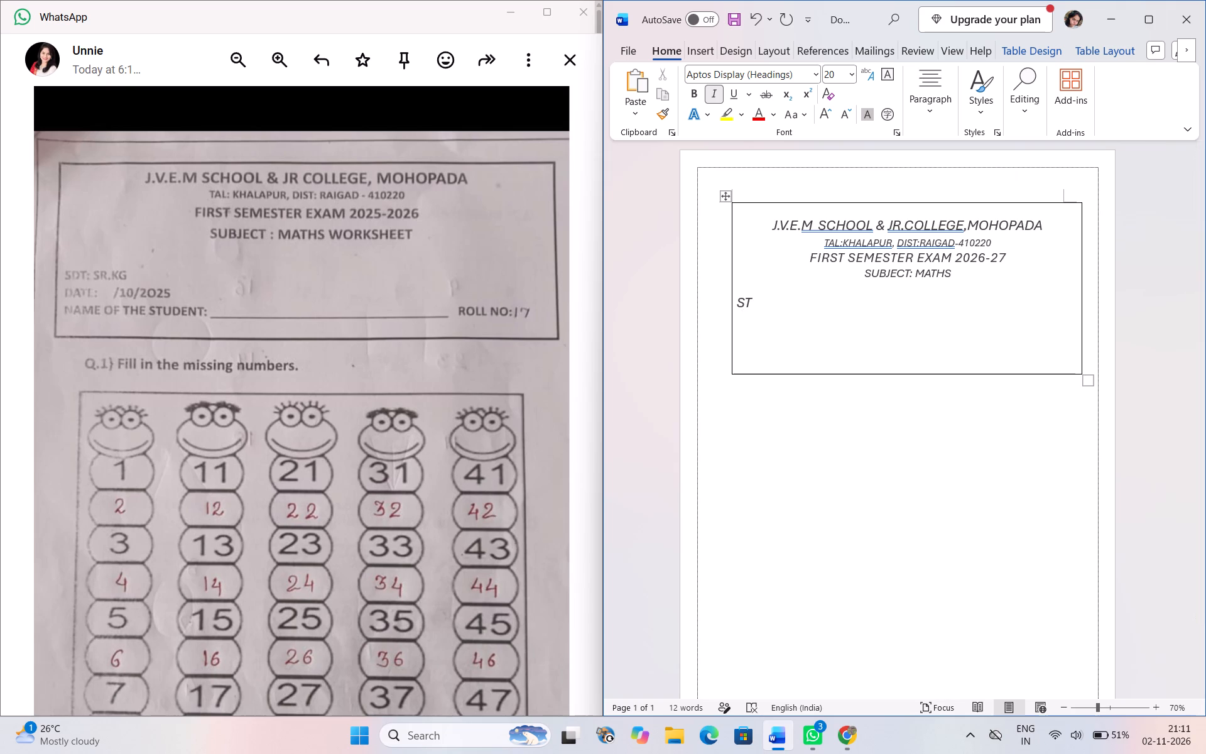
Complete the class line inside the header box so it reads "STD:SR.KG", and start a new line below it.
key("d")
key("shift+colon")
type("SR,")
key("BackSpace")
type(".KG")
key("space")
key("Return")
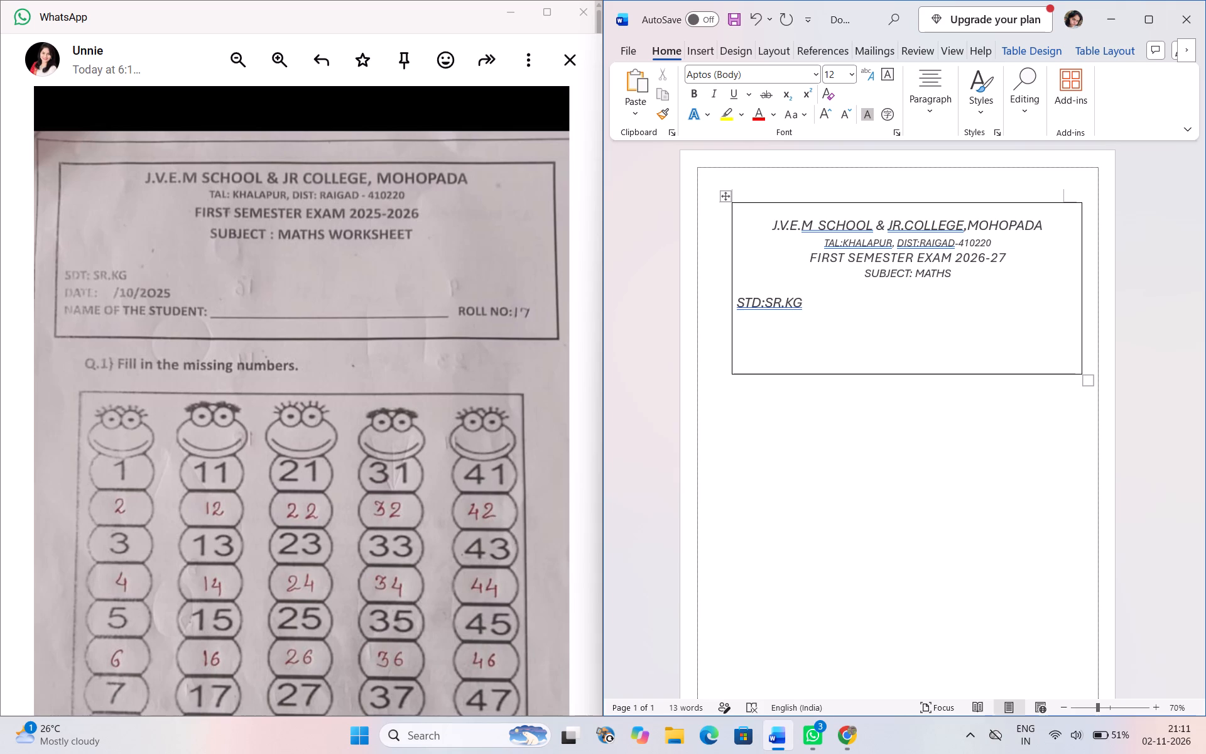
Add a "DATE :" line below the class line and begin its date with "03/04/".
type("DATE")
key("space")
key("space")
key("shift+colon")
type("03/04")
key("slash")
Replace the month in the header box's date line and complete the date as 03/11/2026.
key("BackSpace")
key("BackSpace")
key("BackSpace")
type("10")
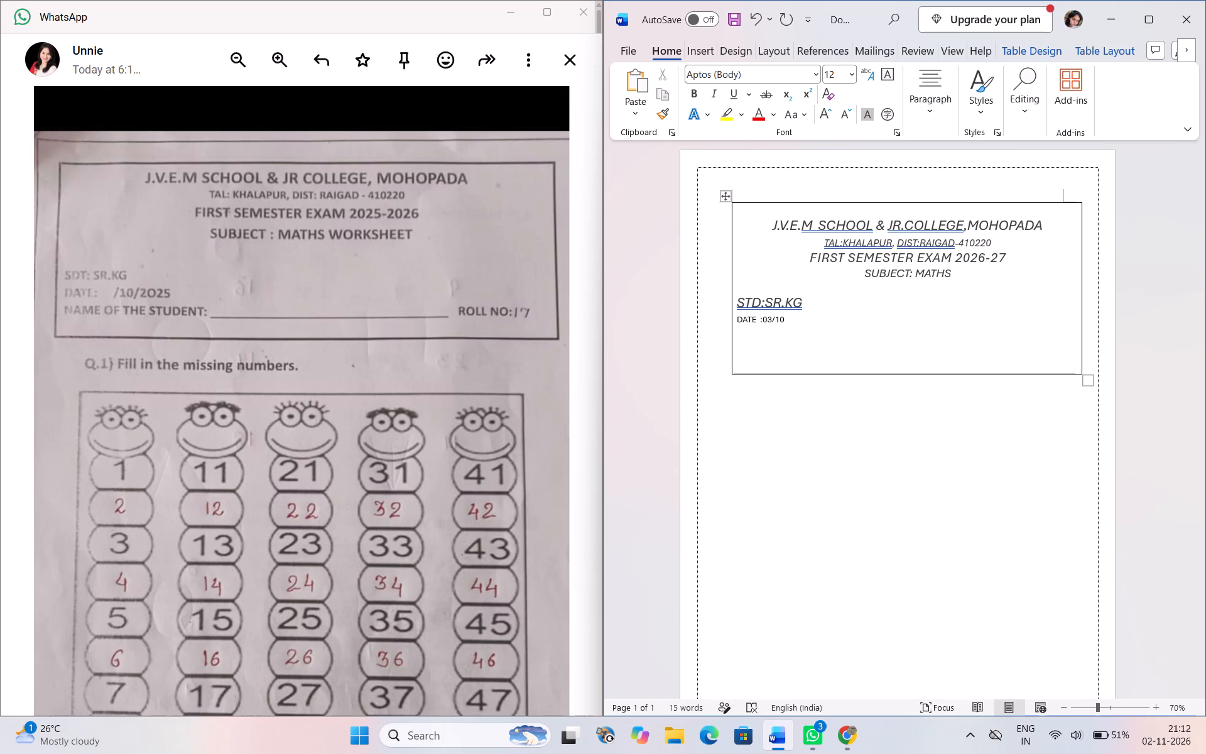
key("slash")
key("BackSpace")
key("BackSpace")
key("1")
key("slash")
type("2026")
Add a "NAME :" line below the date line in the header box.
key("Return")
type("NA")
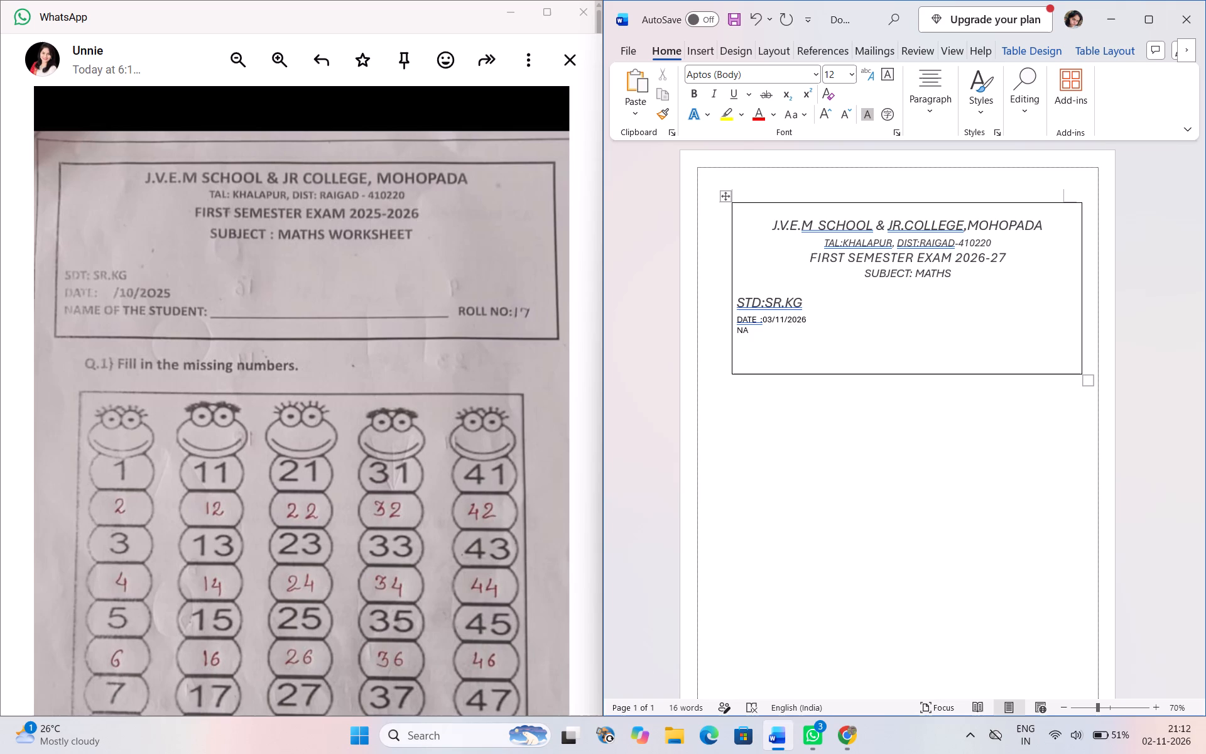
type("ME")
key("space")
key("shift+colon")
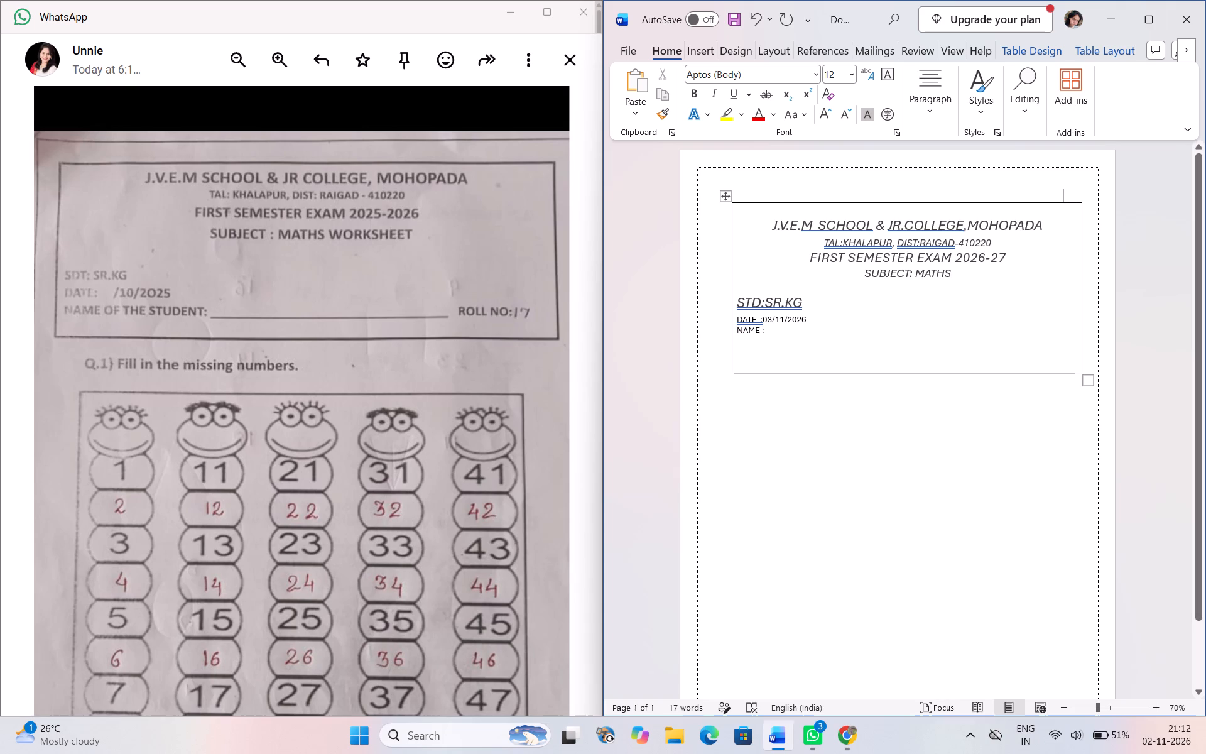
Open the gallery of text styles for the name line.
left_click(966, 102)
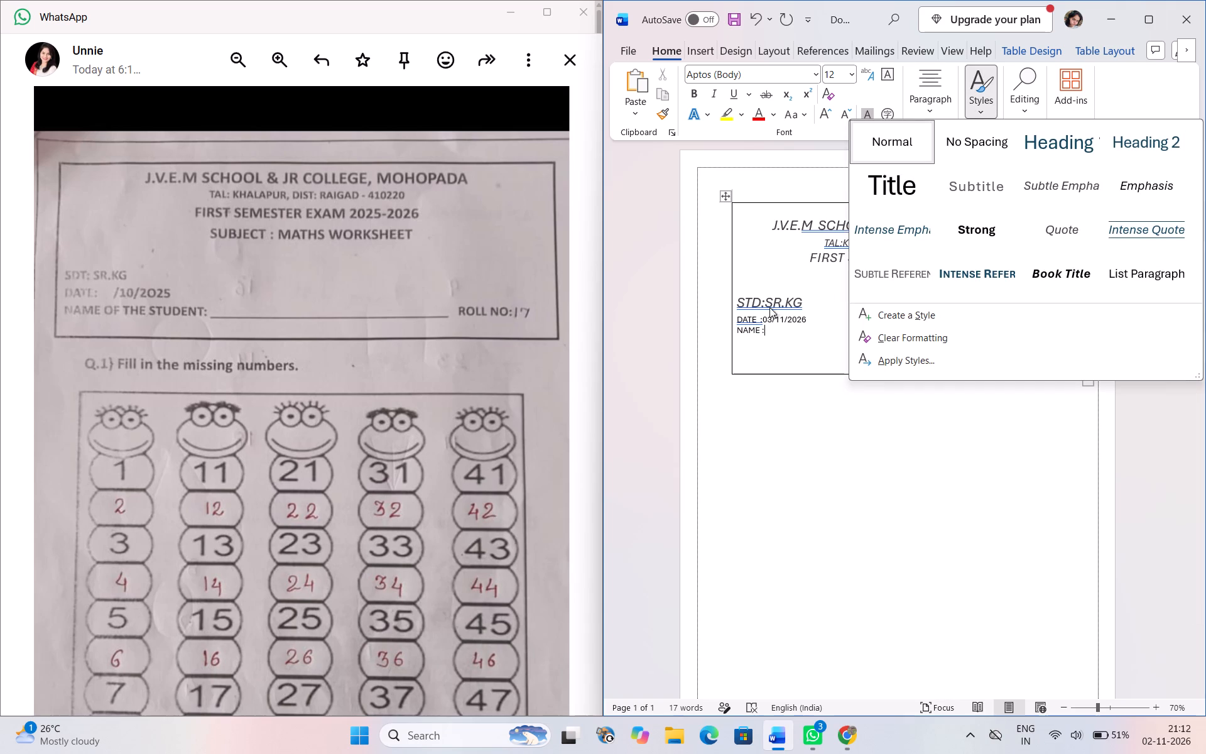
Apply the Normal style to the STD, DATE and NAME lines.
left_click(751, 298)
left_click_drag(738, 298, 775, 337)
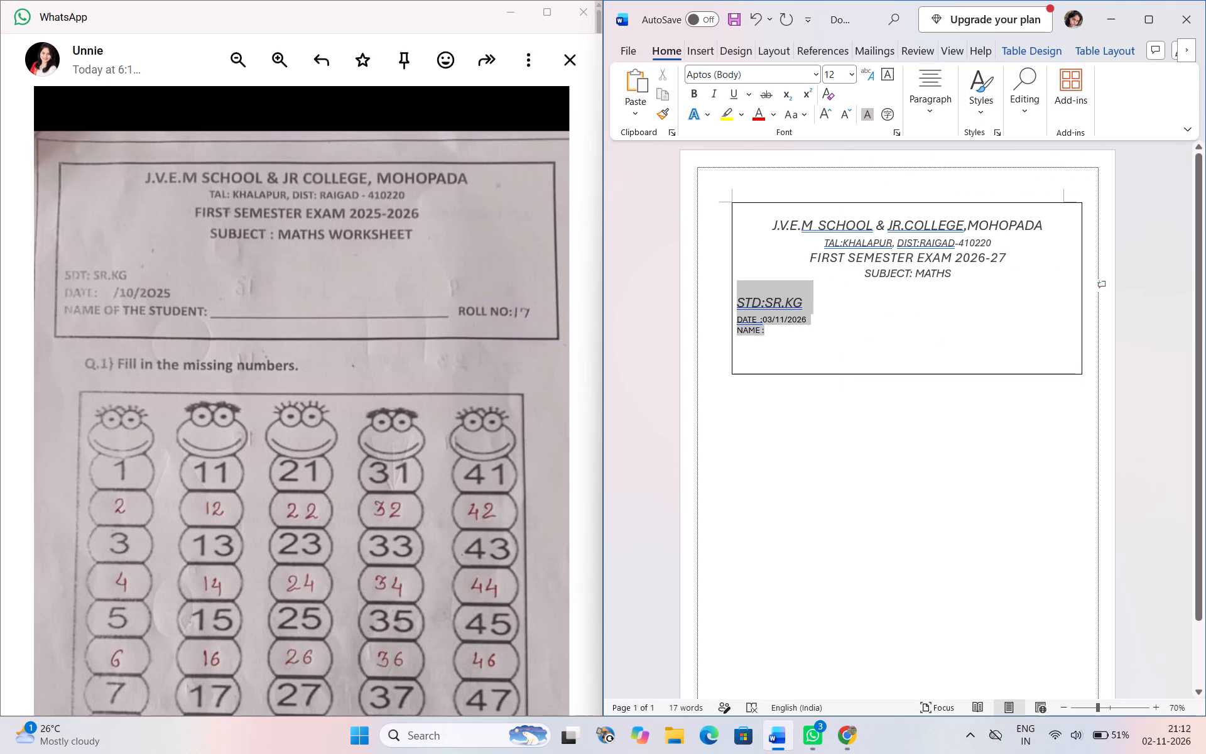
left_click_drag(775, 337, 777, 338)
left_click(940, 117)
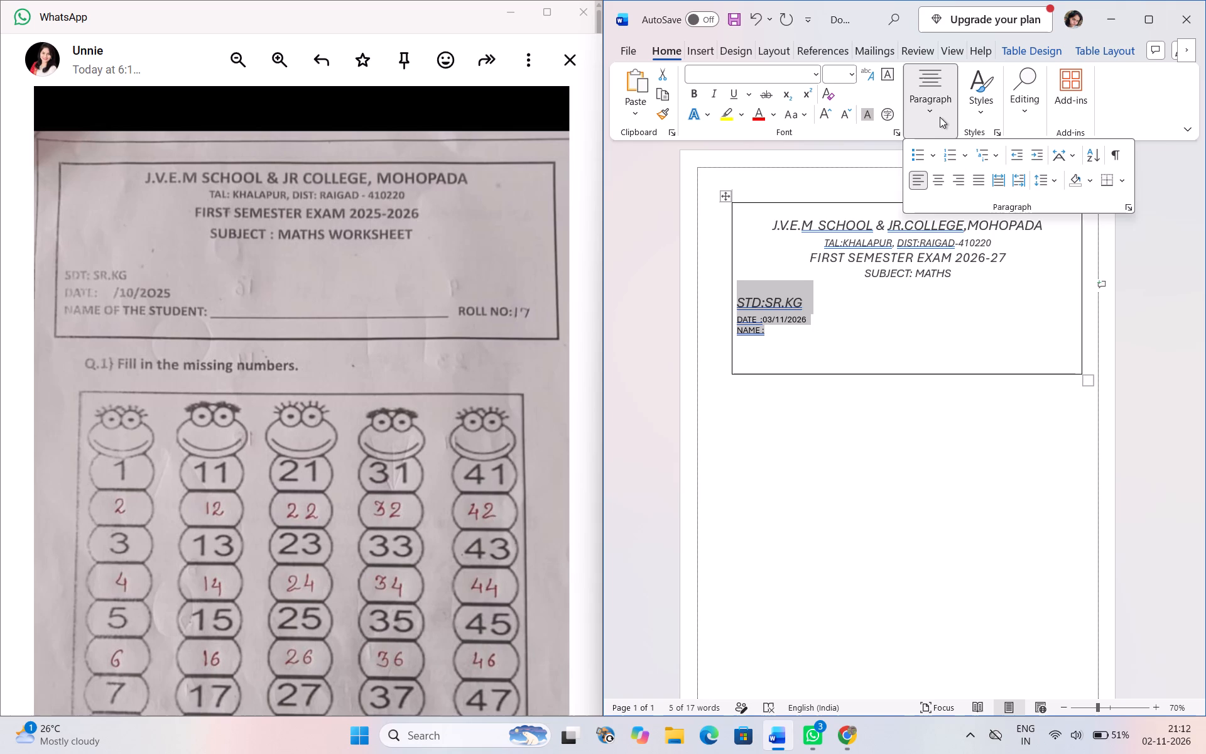
left_click(981, 114)
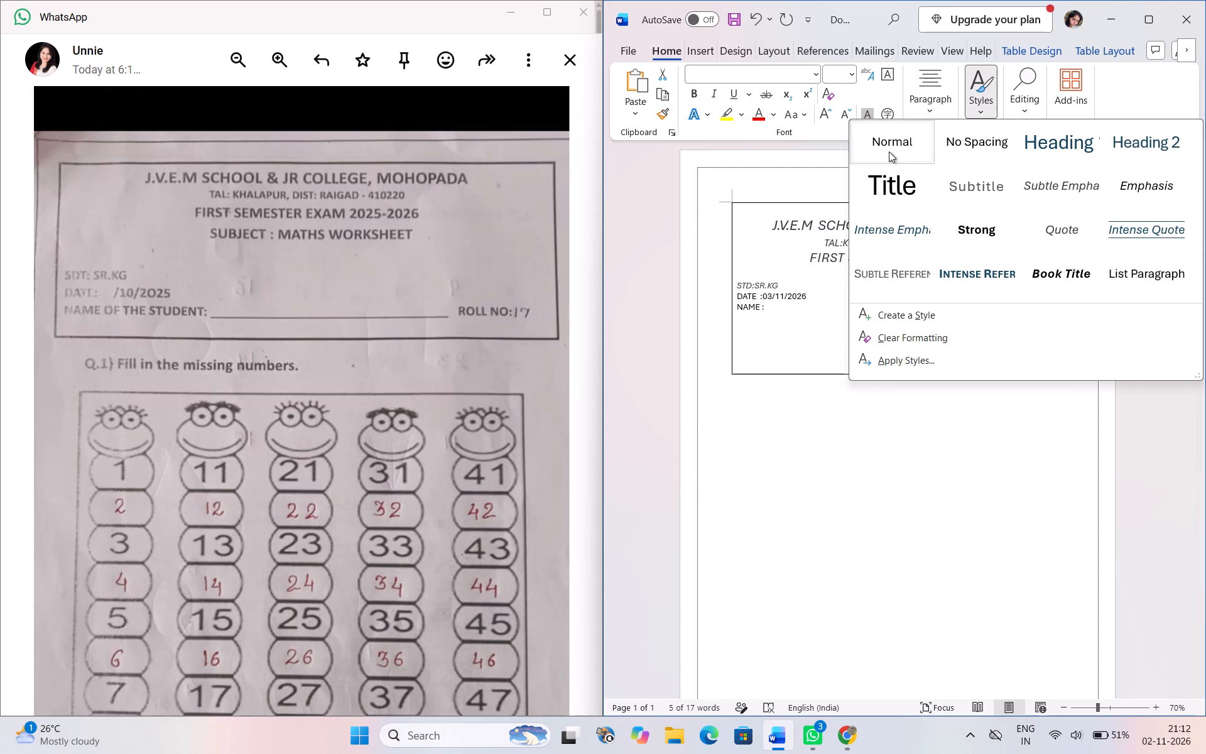
left_click(889, 151)
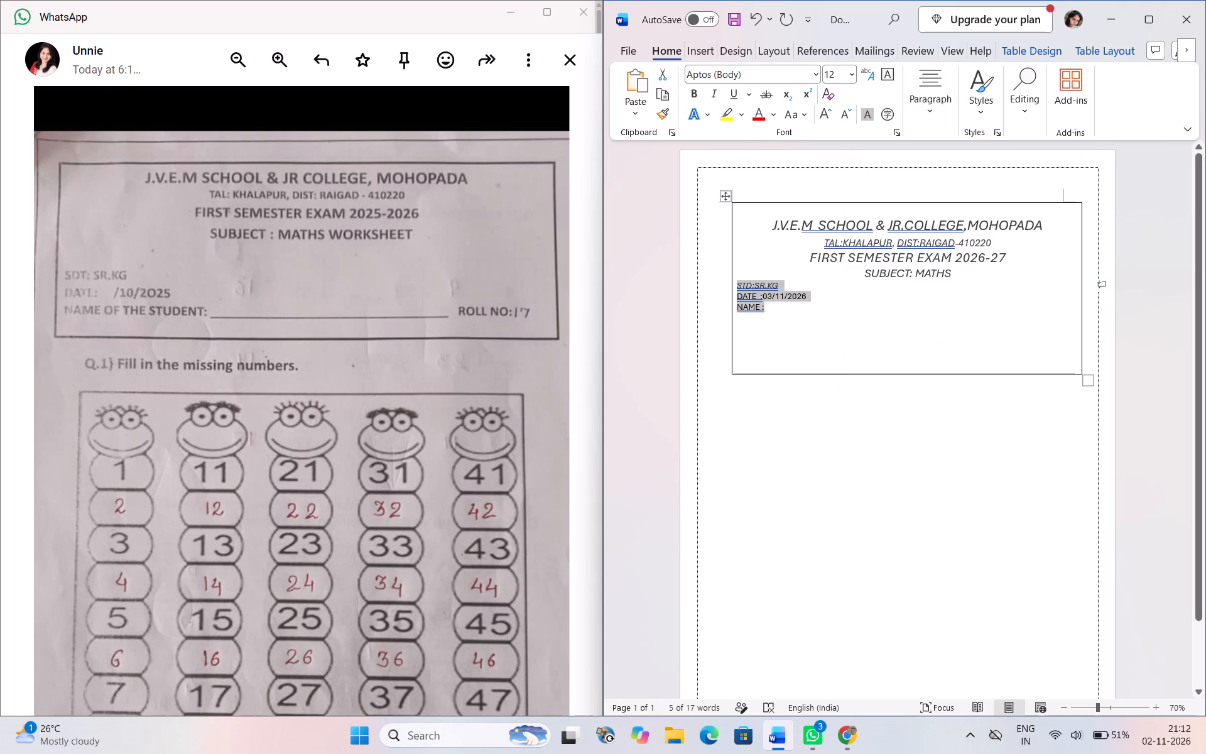
left_click(897, 355)
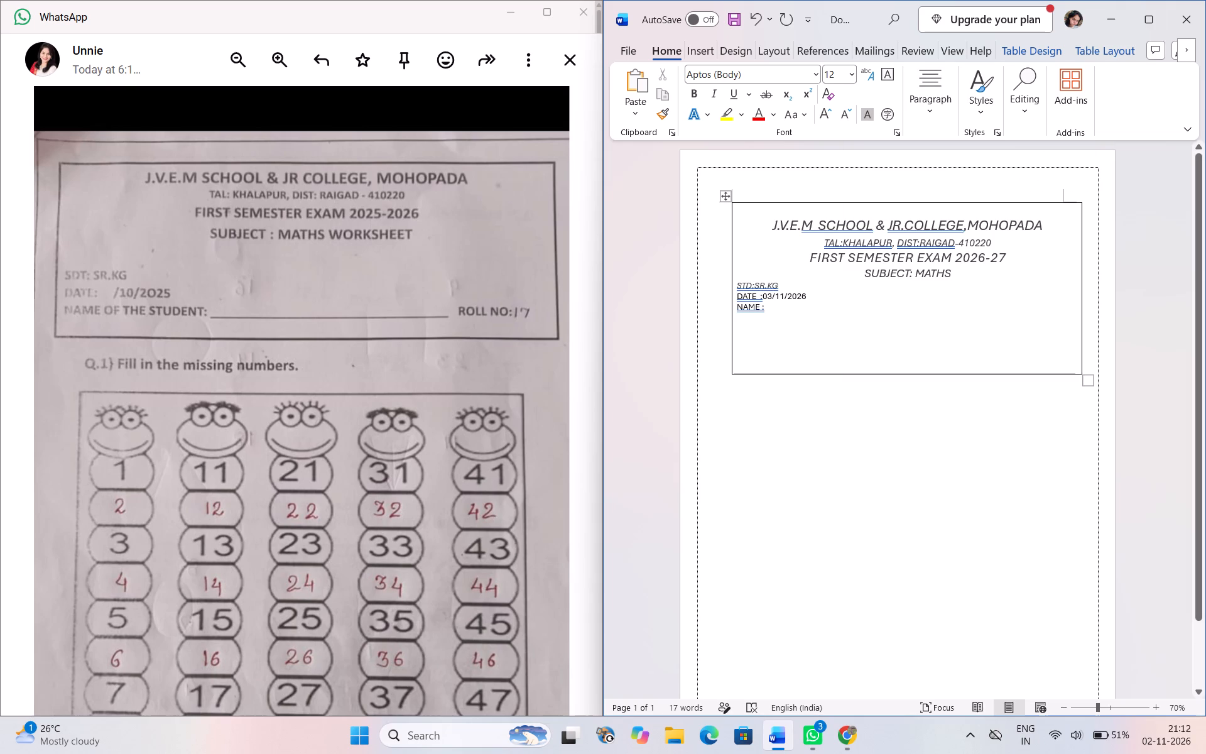
Insert two blank lines between the "SUBJECT: MATHS" line and the "STD:SR.KG" line.
left_click_drag(736, 283, 743, 283)
left_click(743, 283)
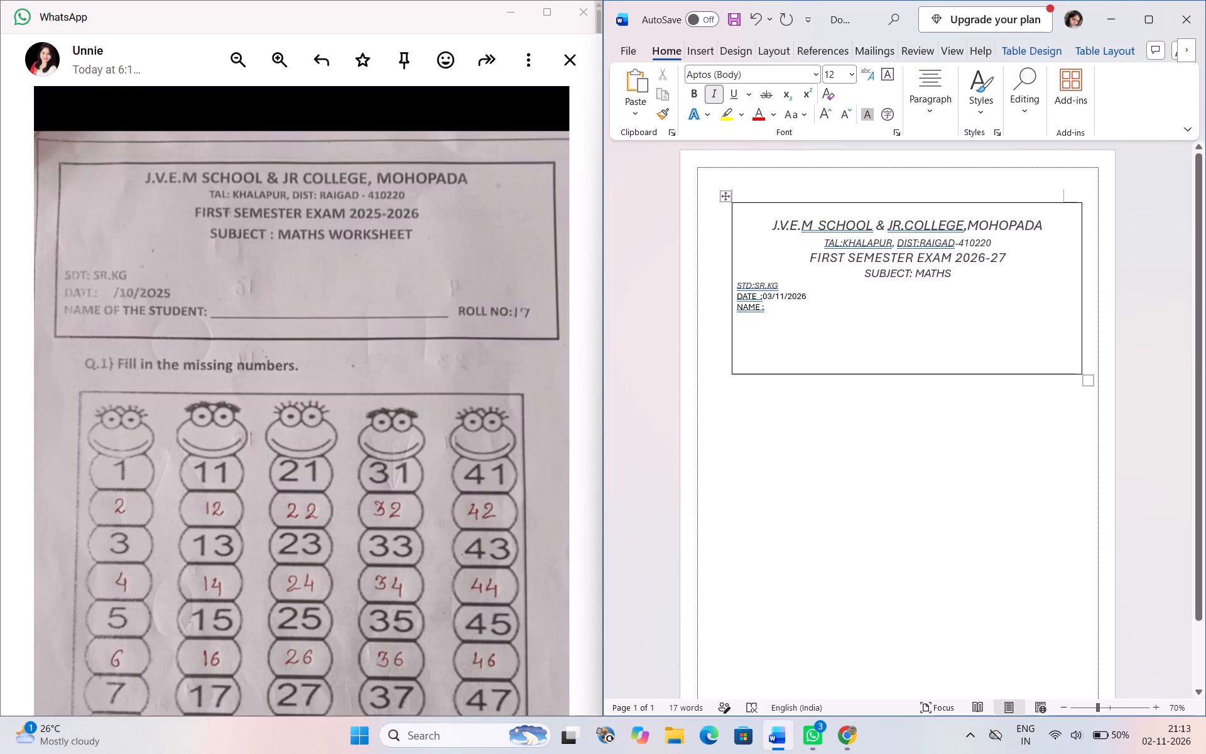
left_click(738, 285)
key("Left")
key("Return")
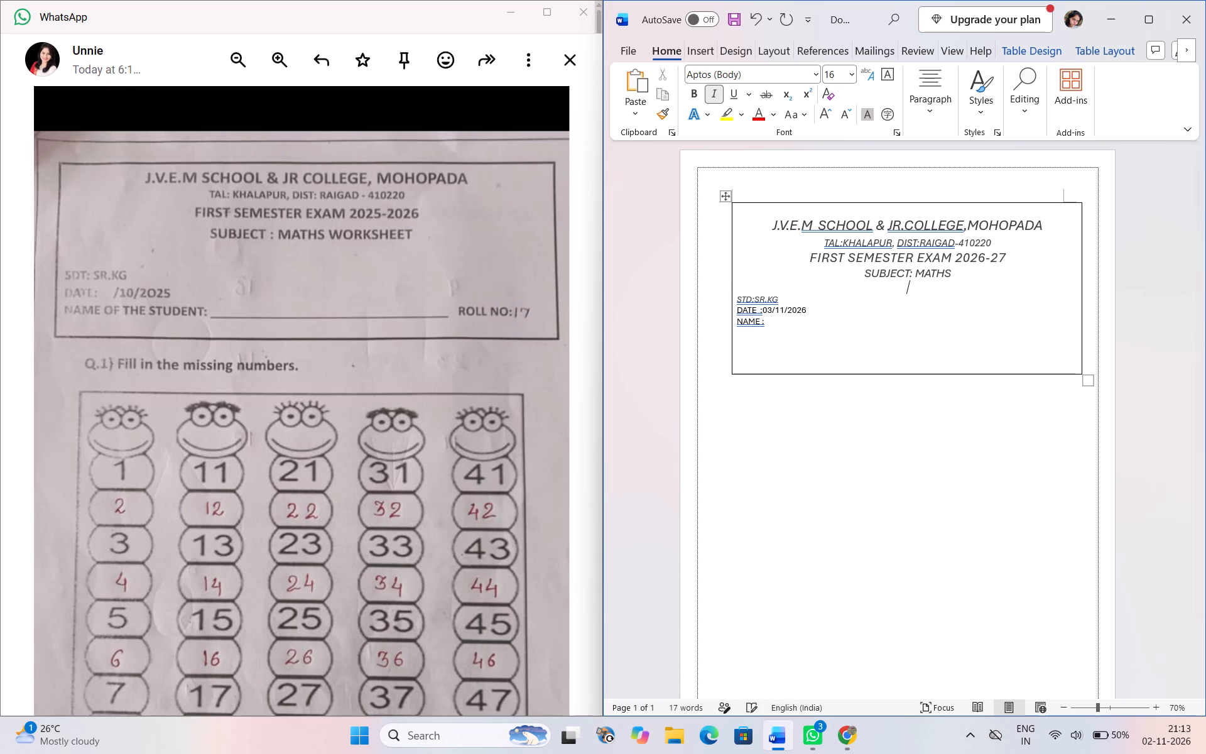
key("Return")
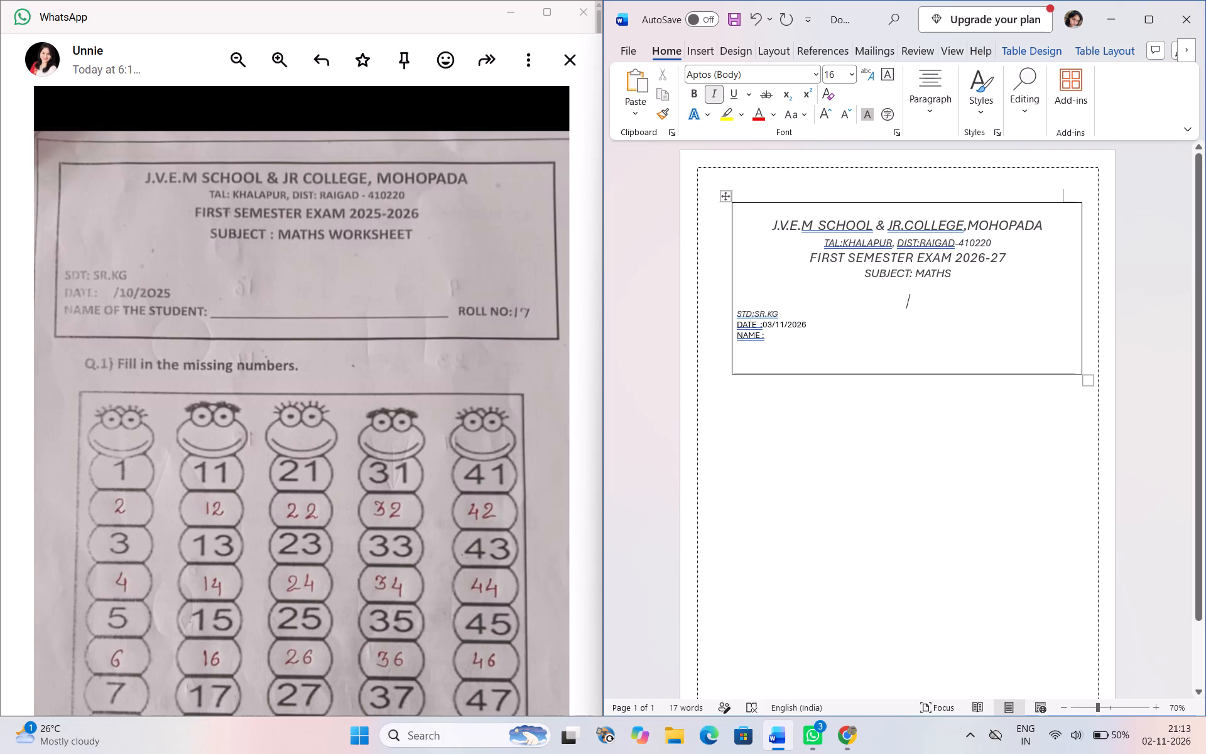
Set the font size of the STD, DATE and NAME lines to 16.
left_click_drag(738, 310, 771, 341)
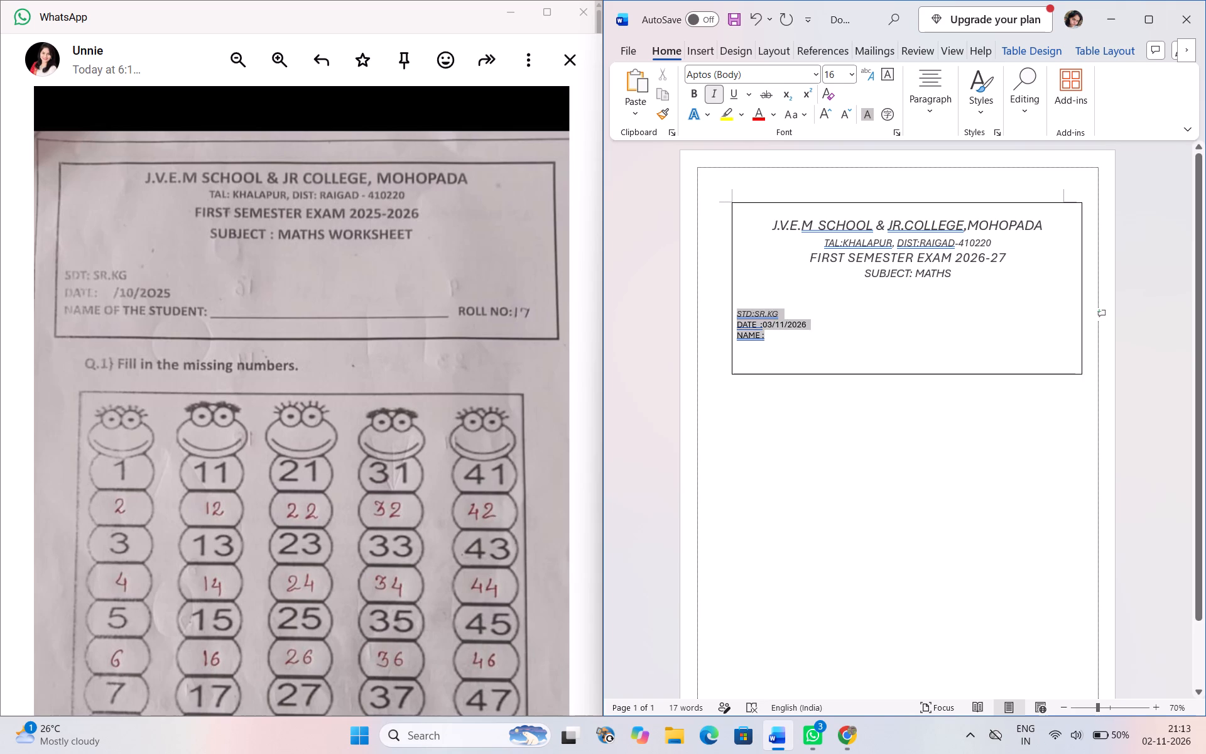
left_click_drag(771, 341, 772, 342)
left_click(873, 287)
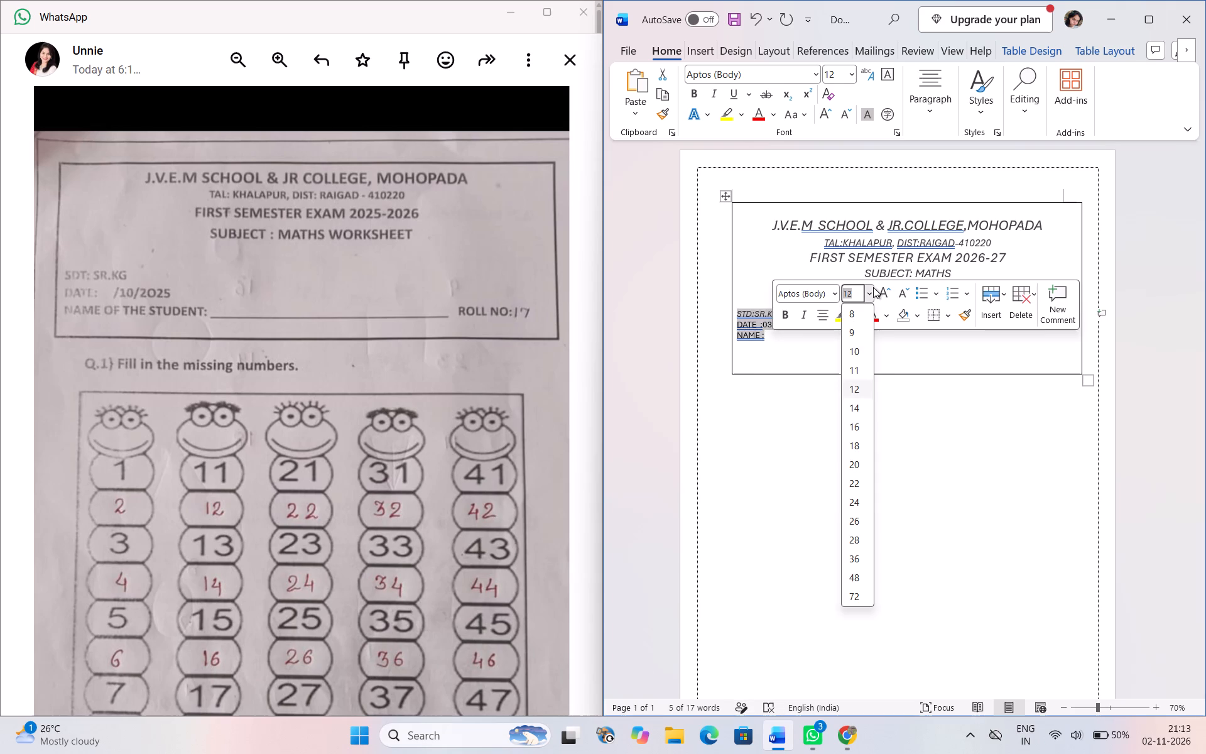
left_click(862, 408)
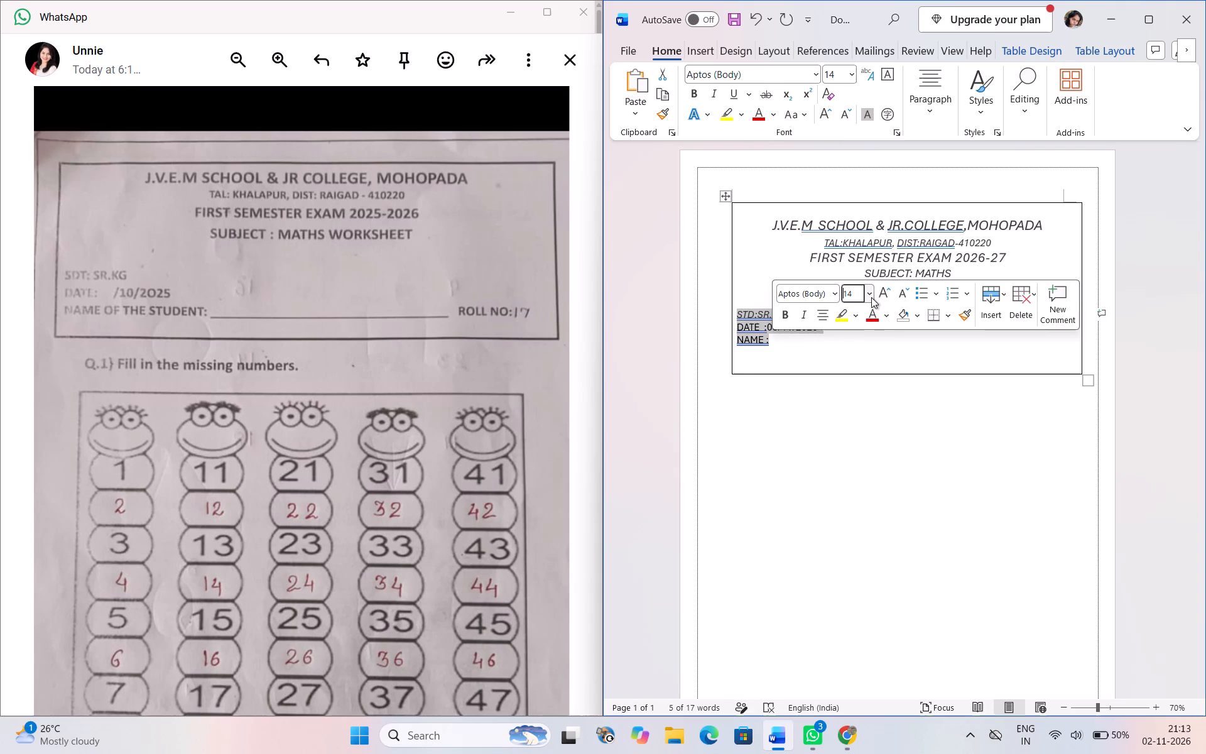
left_click(872, 297)
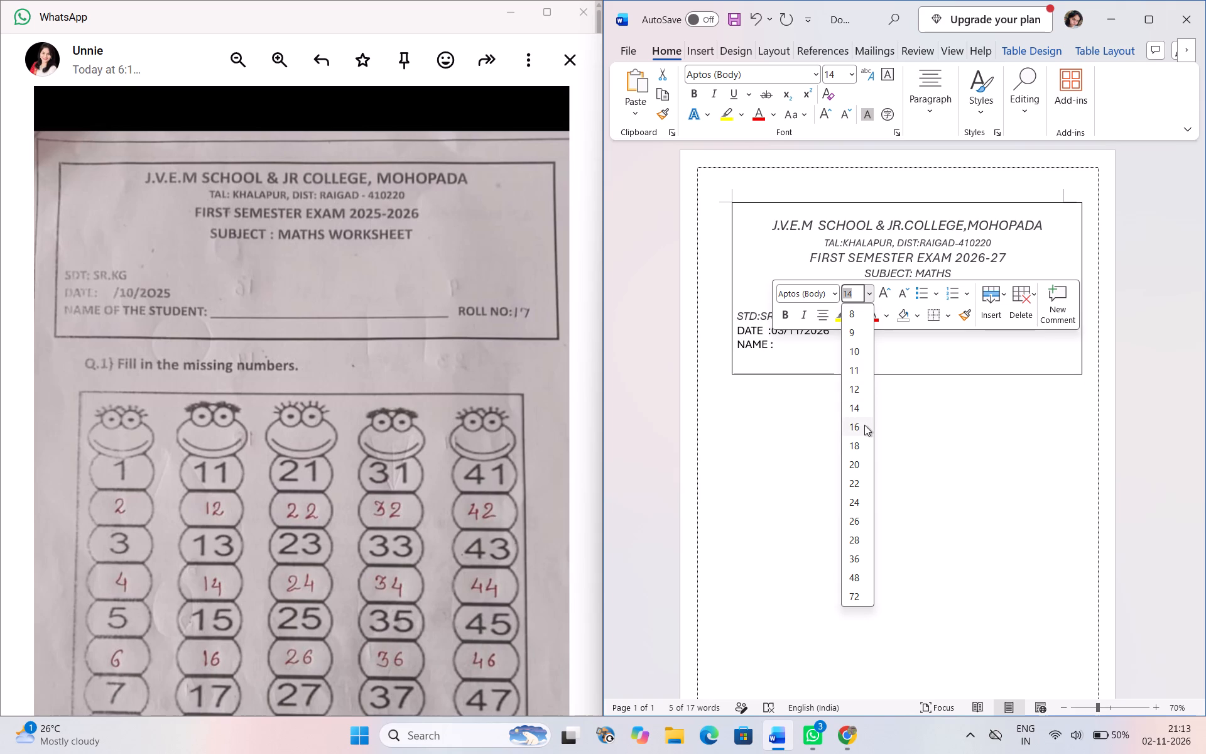
left_click(864, 425)
left_click(841, 422)
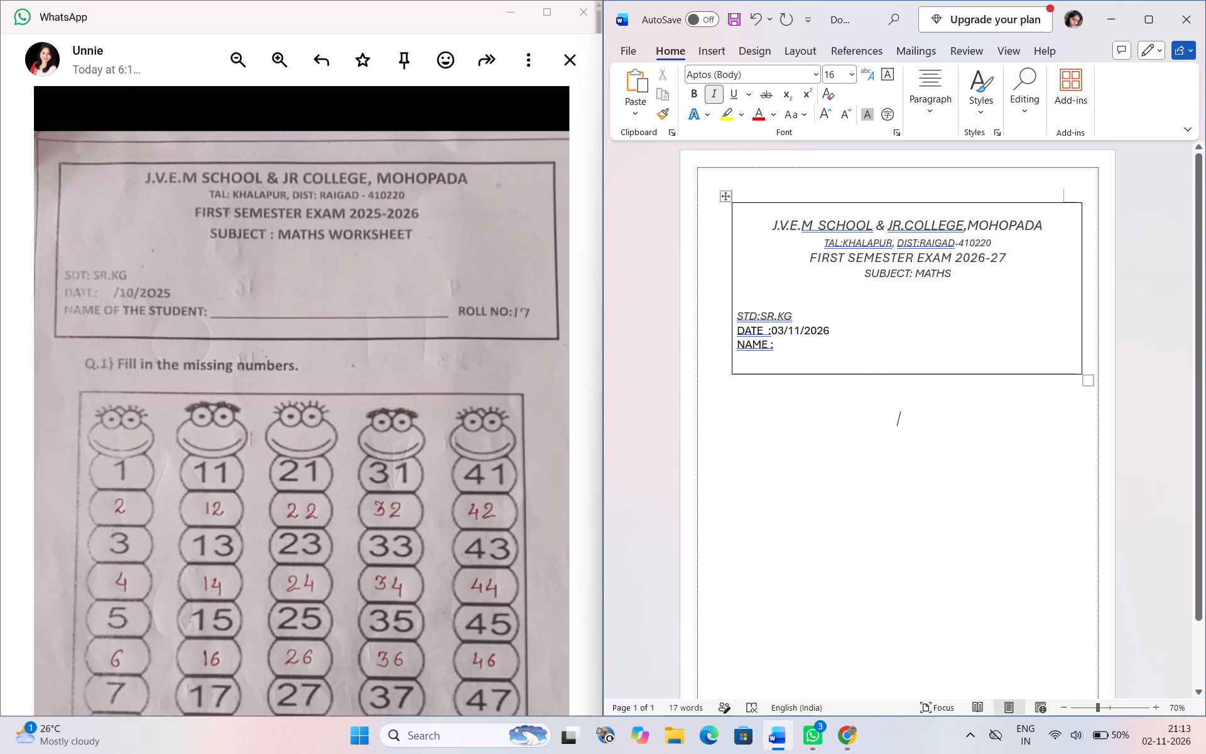
Insert a wide run of spaces after the date 03/11/2026 on the DATE line.
left_click(1022, 332)
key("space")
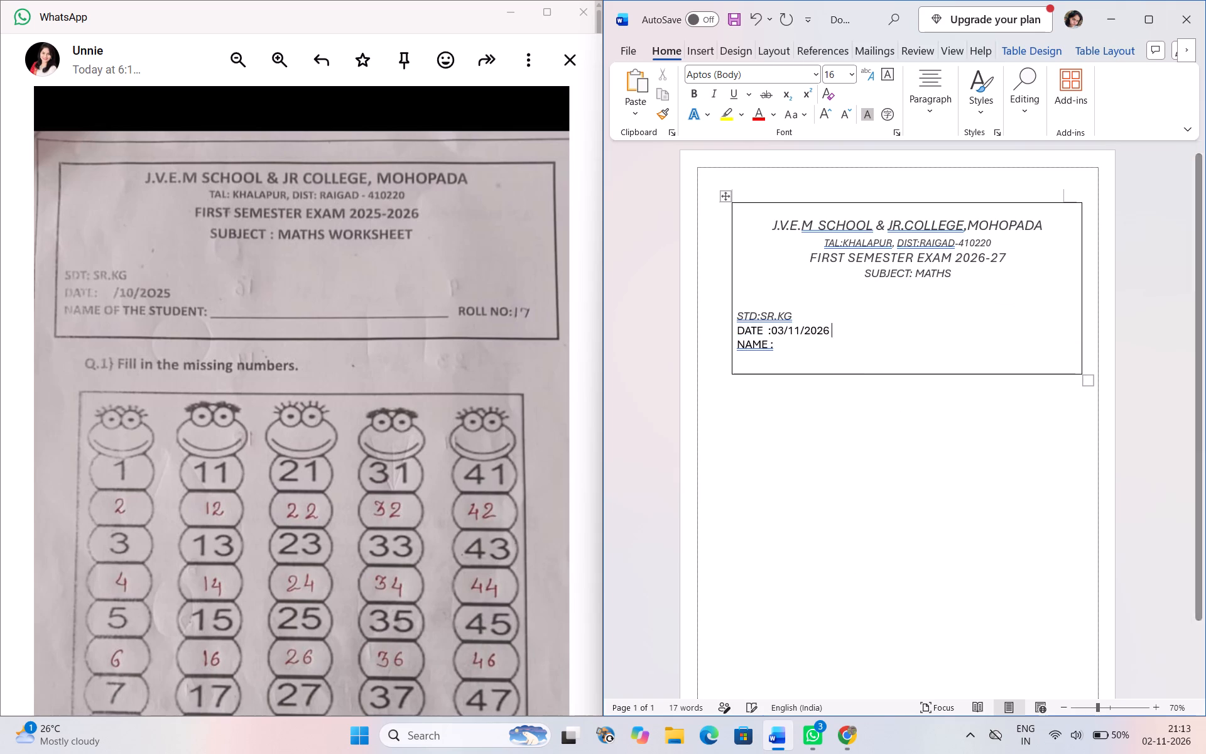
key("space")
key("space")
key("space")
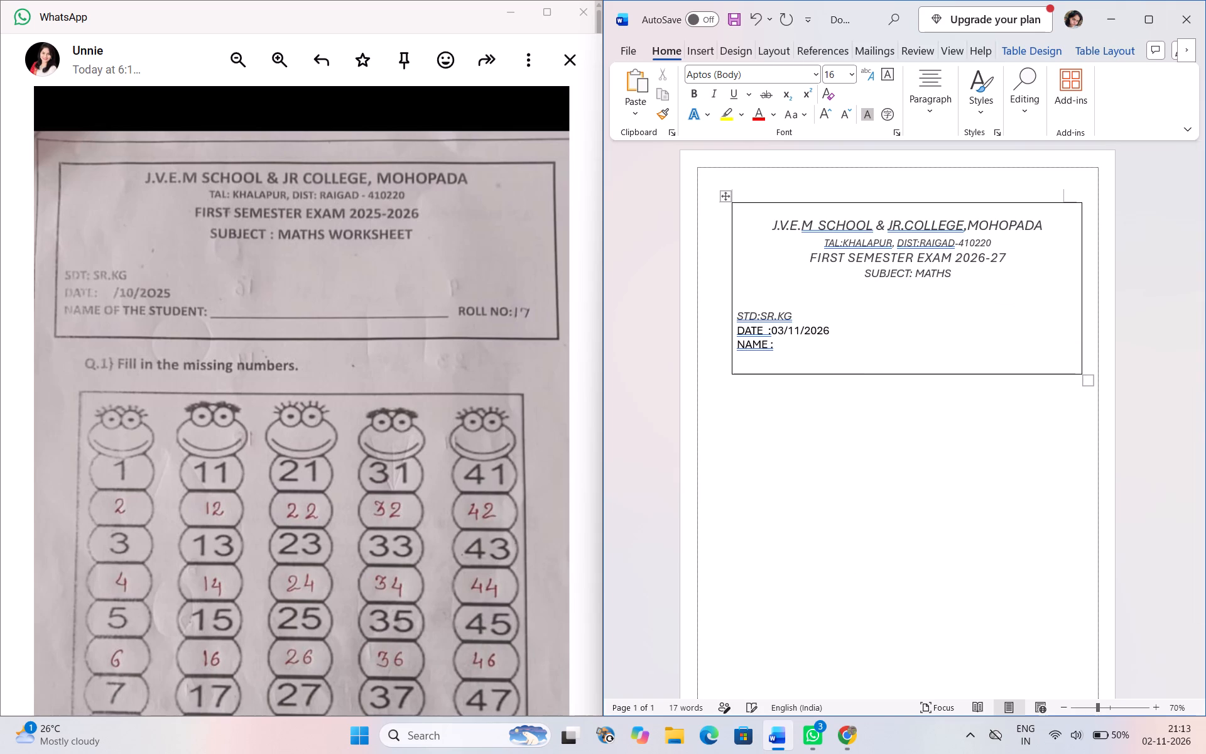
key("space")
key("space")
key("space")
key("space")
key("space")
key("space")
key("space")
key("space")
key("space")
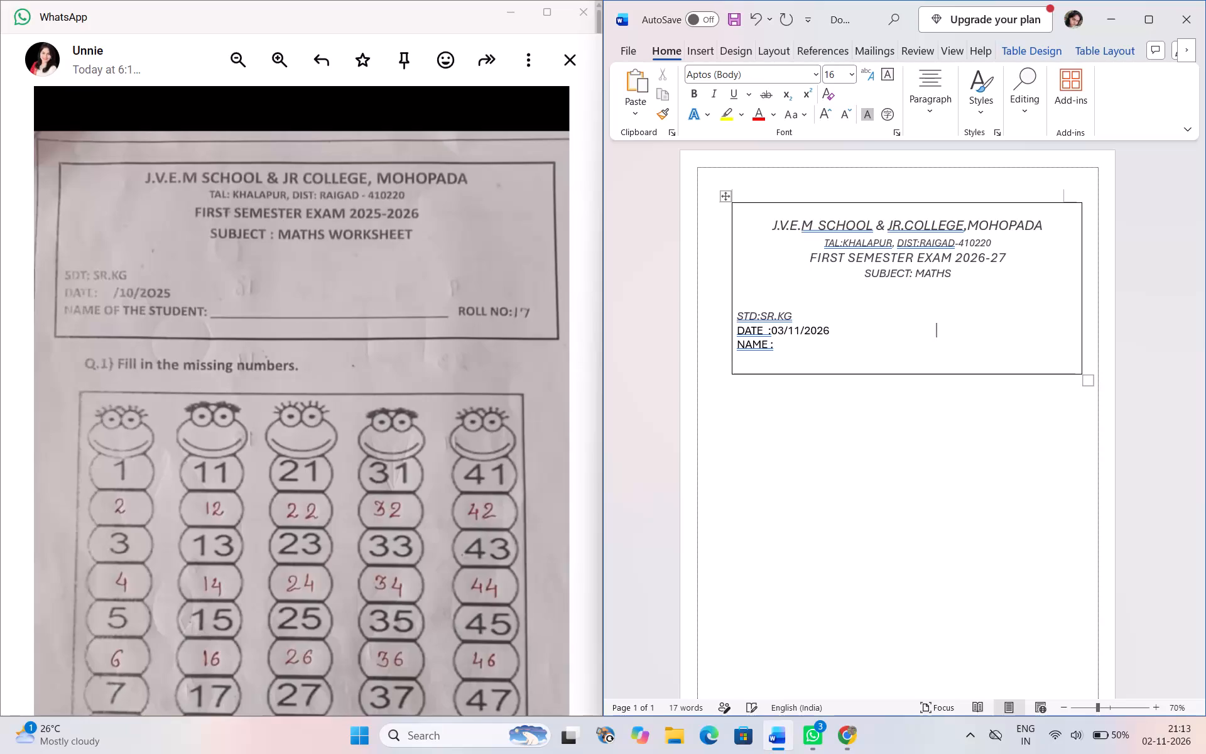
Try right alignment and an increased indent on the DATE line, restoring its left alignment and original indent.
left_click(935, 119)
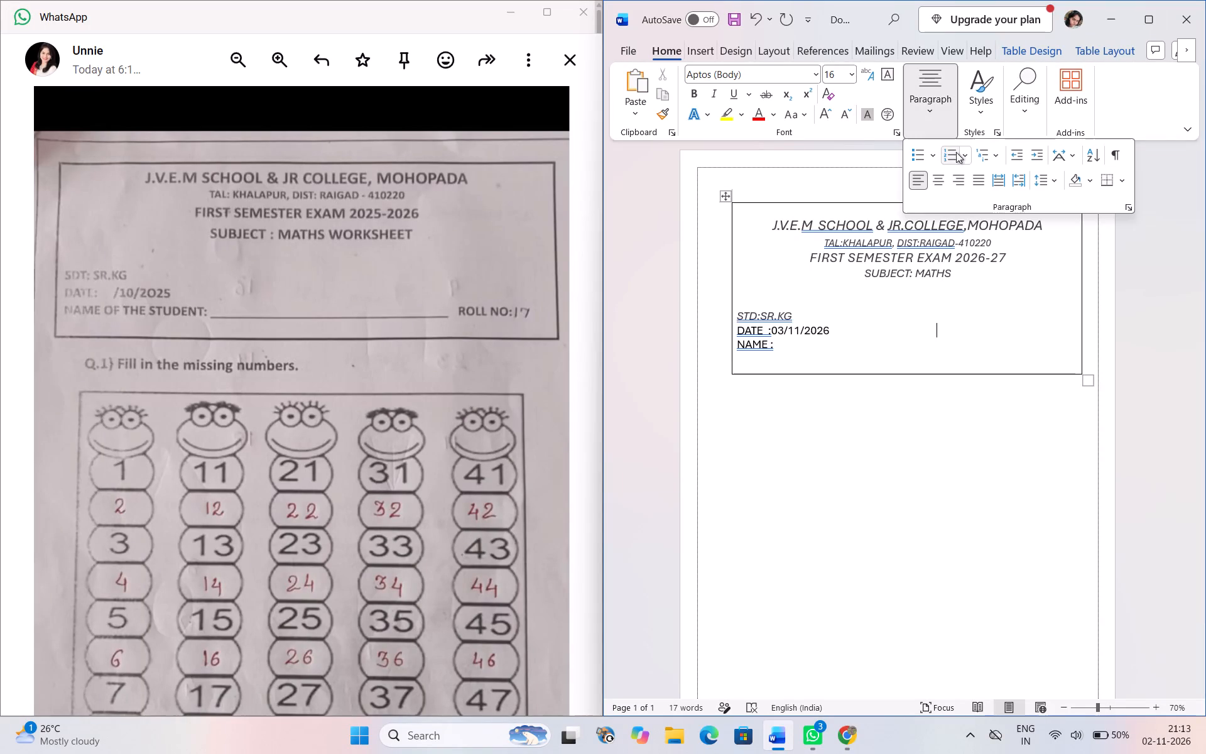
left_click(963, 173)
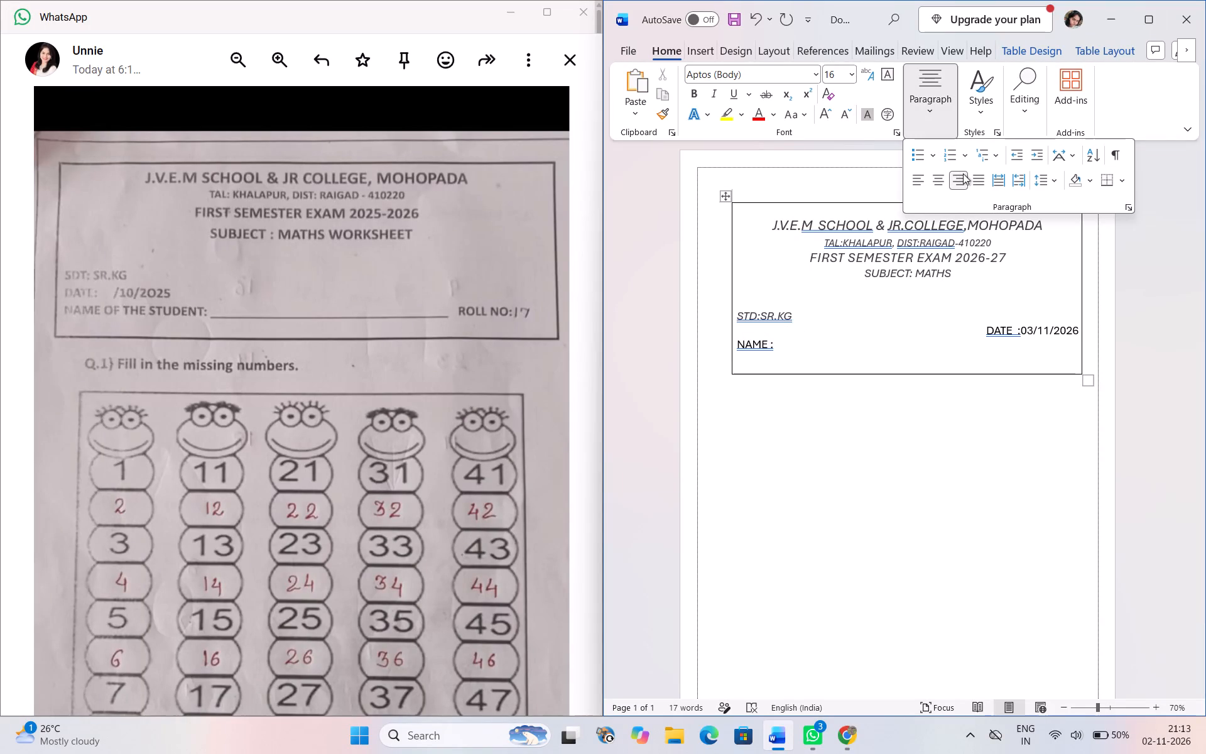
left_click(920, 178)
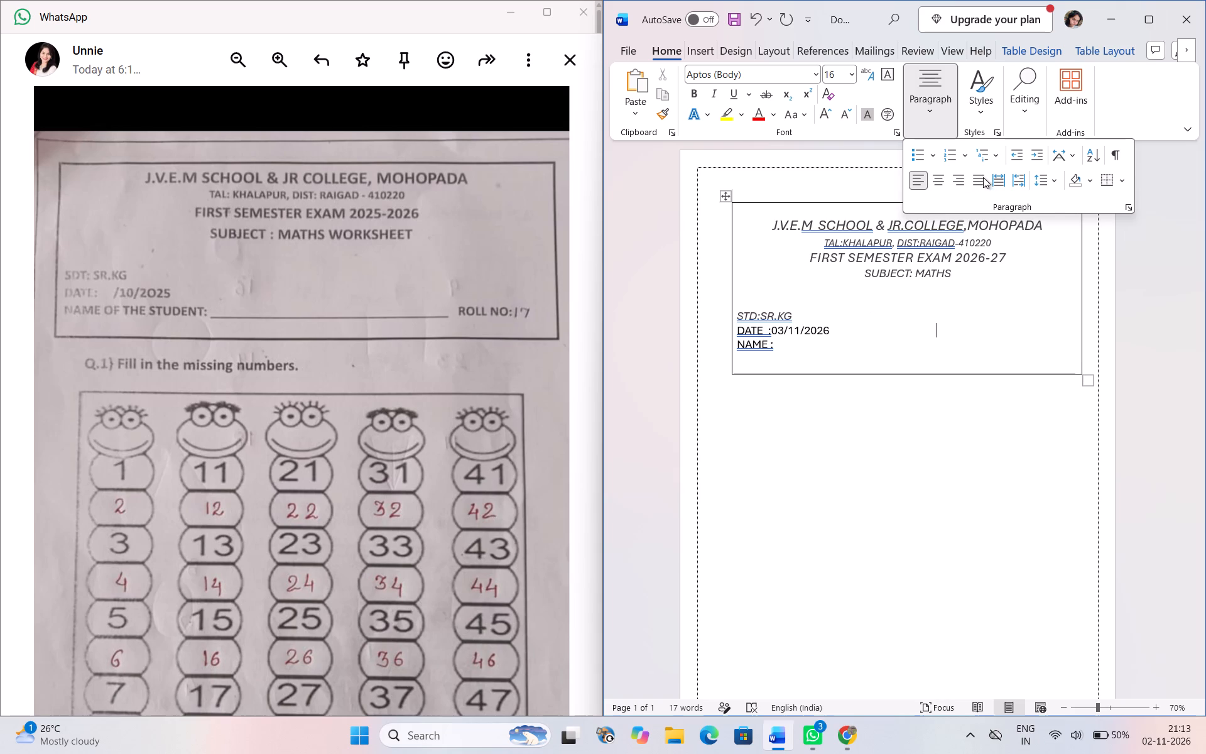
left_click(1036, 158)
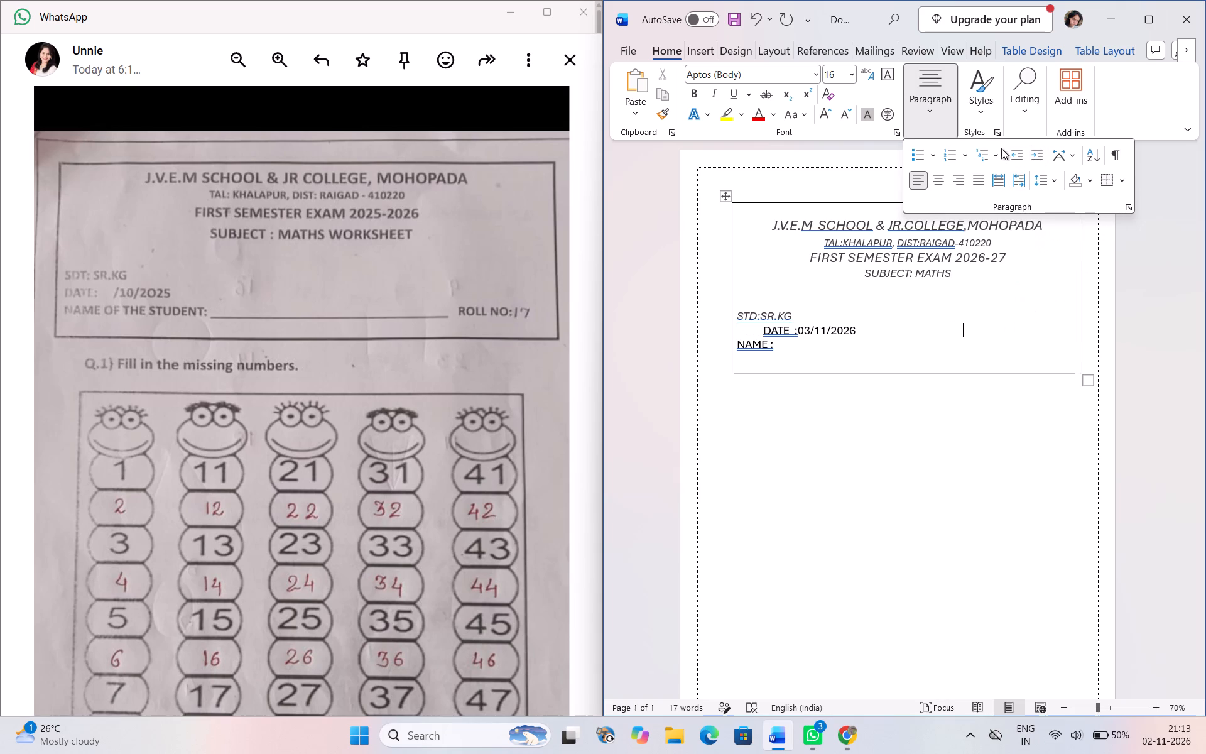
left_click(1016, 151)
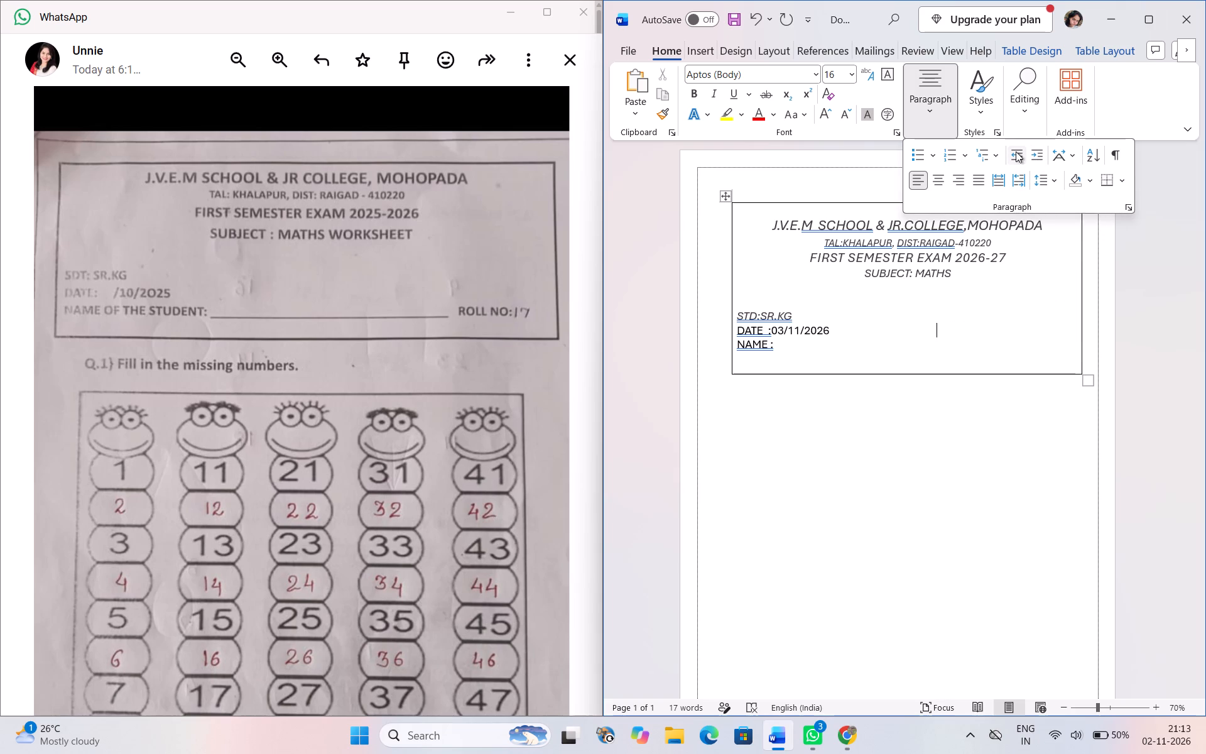
Extend the gap after the date with more spaces and add the text "TOTAL" near the right end of the DATE line.
left_click(977, 317)
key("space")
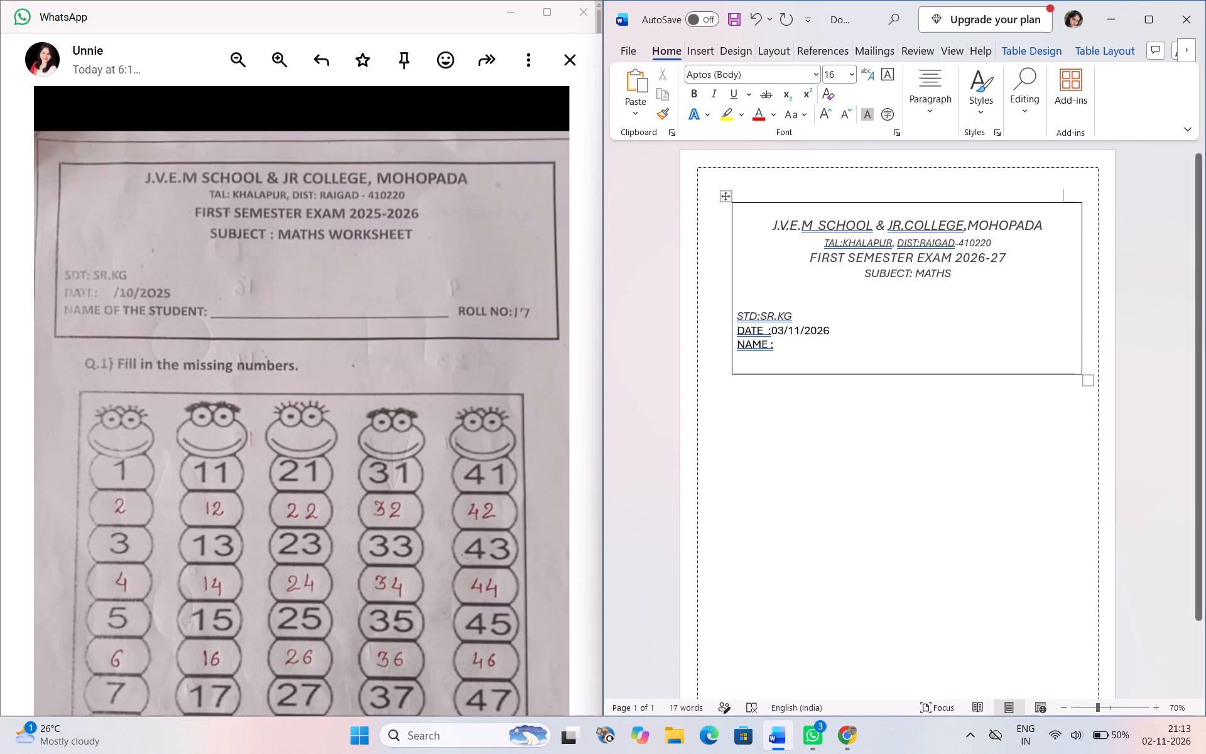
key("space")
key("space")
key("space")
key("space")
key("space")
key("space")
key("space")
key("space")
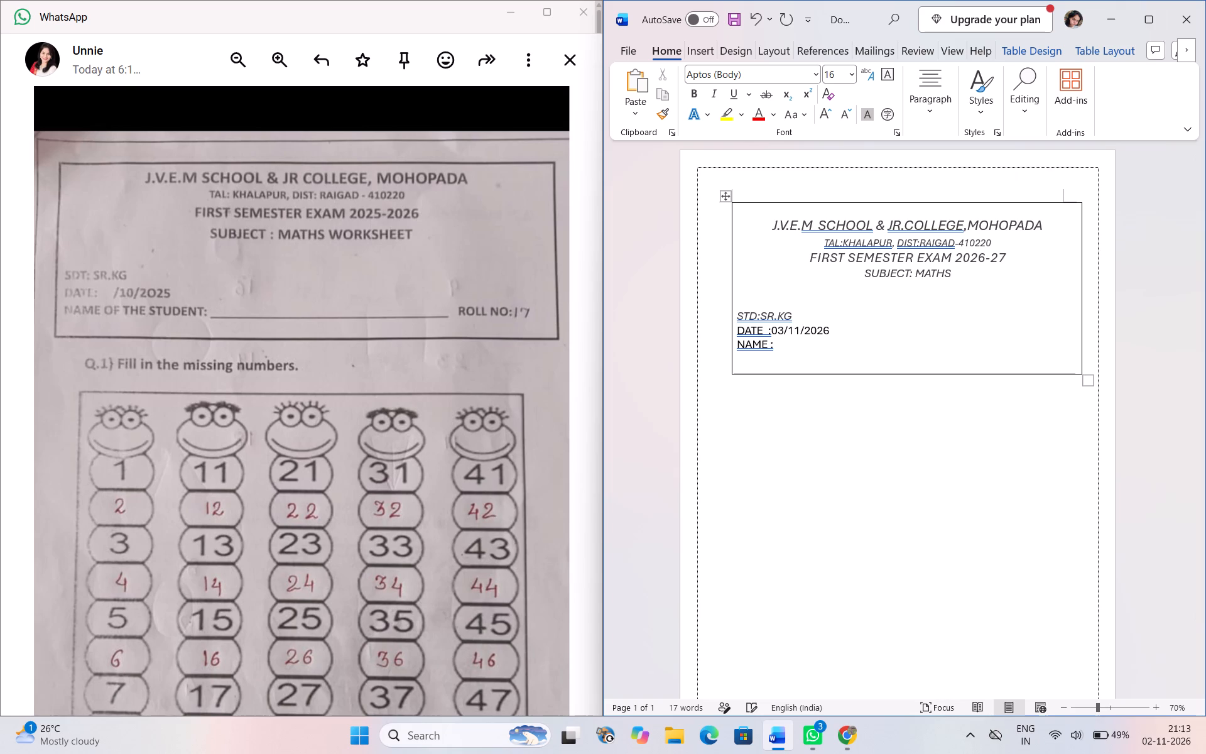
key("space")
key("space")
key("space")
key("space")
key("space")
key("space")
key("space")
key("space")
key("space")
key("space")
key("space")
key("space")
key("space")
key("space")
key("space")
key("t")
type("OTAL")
Complete the entry after the date on the DATE line so that it reads "TOTAL MARKS:30".
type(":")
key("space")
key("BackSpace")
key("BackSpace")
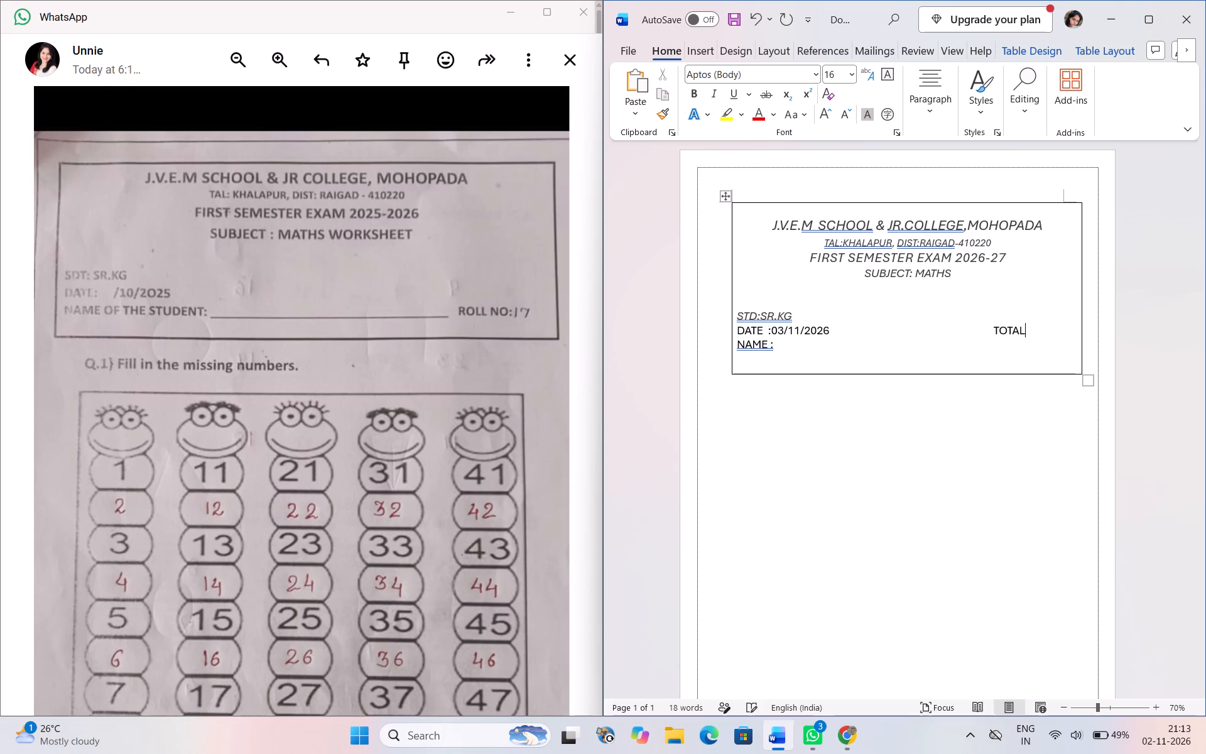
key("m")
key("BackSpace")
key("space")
type("MARKS")
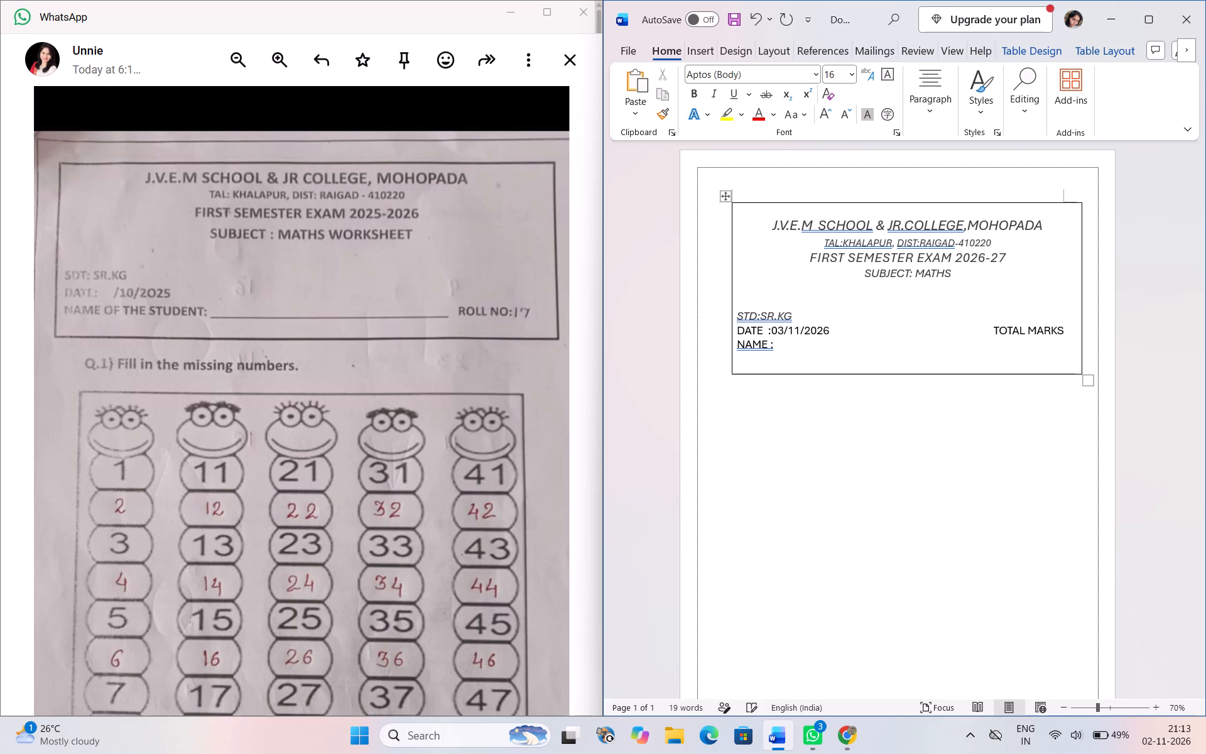
key("space")
key("shift+colon")
key("BackSpace")
key("BackSpace")
key("shift+colon")
type("30")
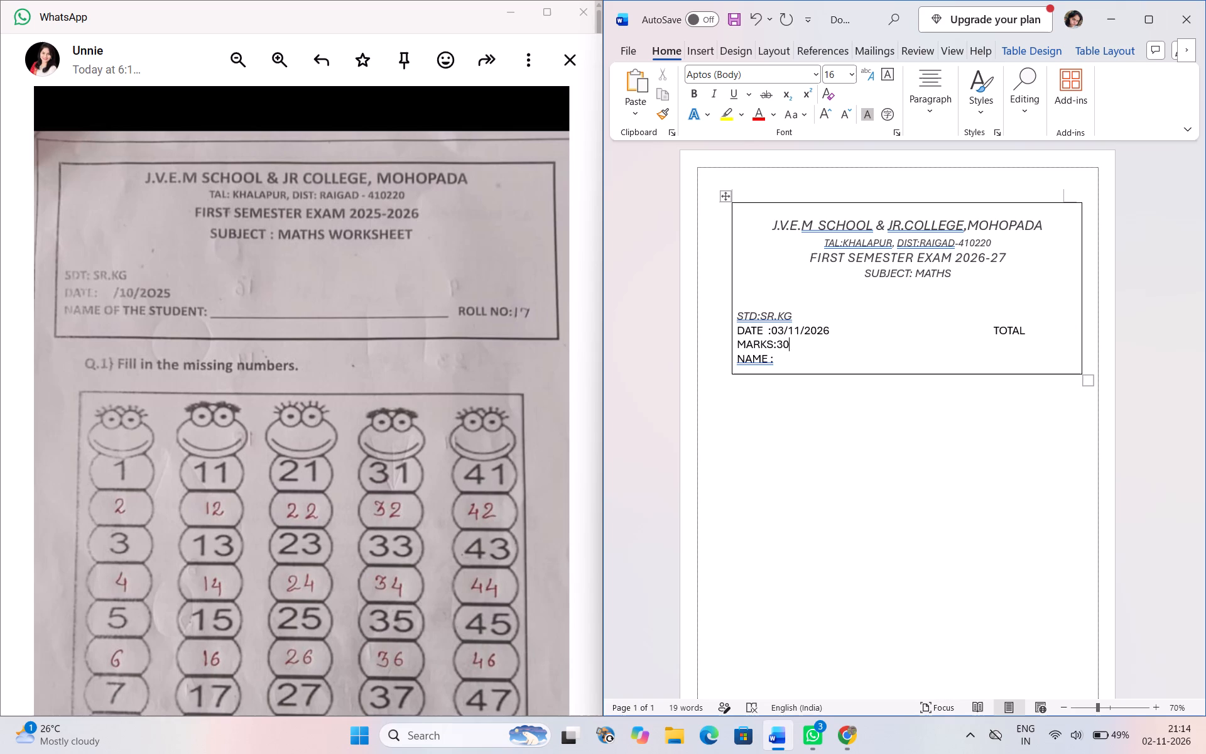
Remove four spaces before "TOTAL MARKS:30" to fit it on the DATE line, and add a space before its colon.
left_click(994, 327)
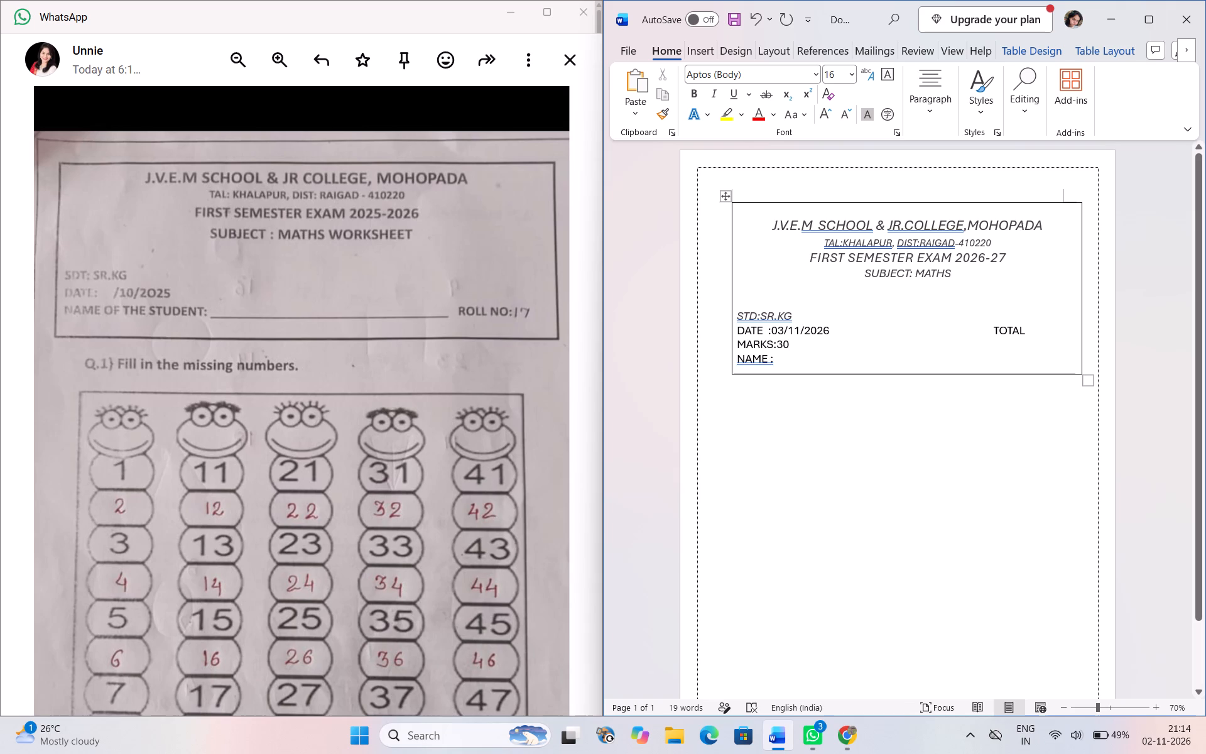
left_click(994, 327)
key("BackSpace")
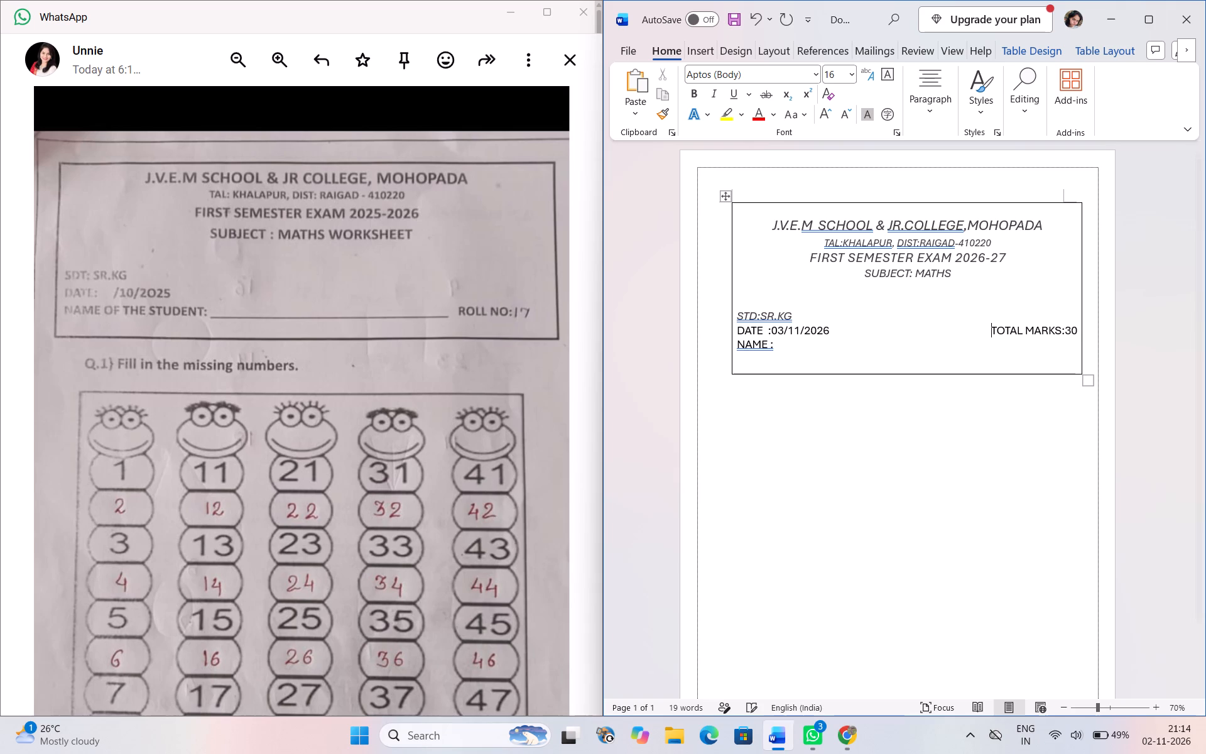
key("BackSpace")
key("BackSpace")
key("BackSpace")
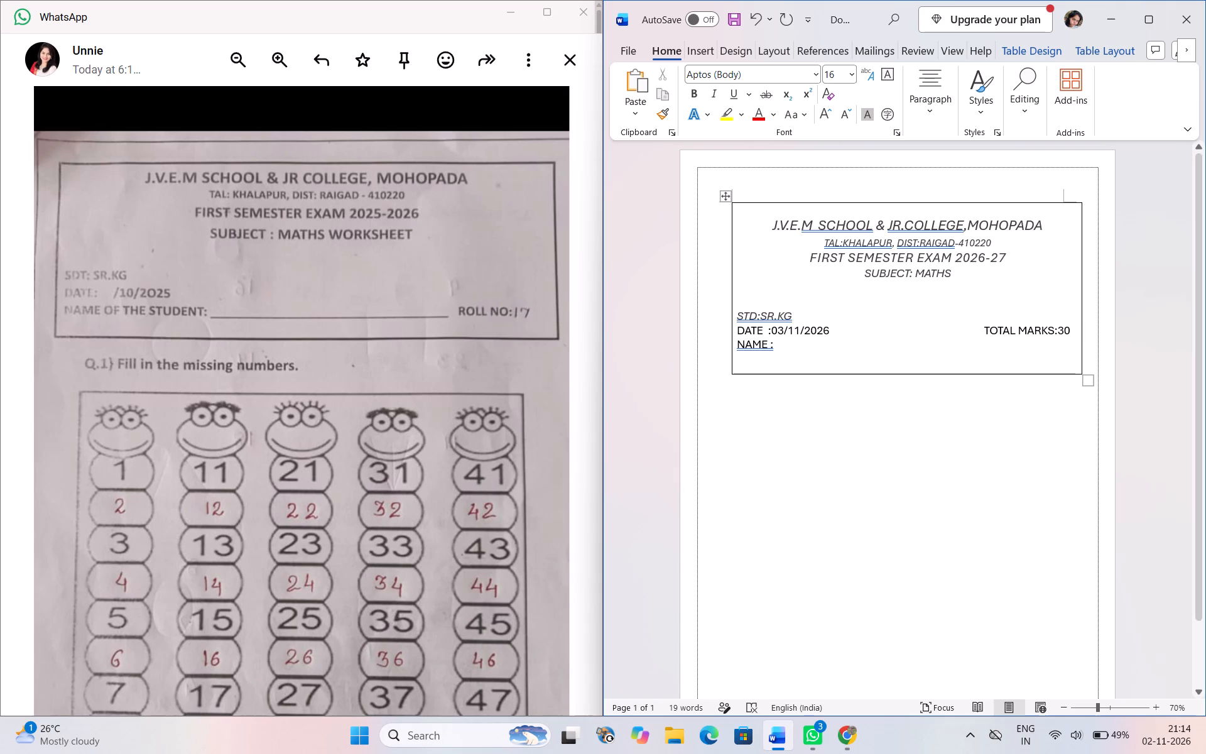
left_click(1056, 331)
key("space")
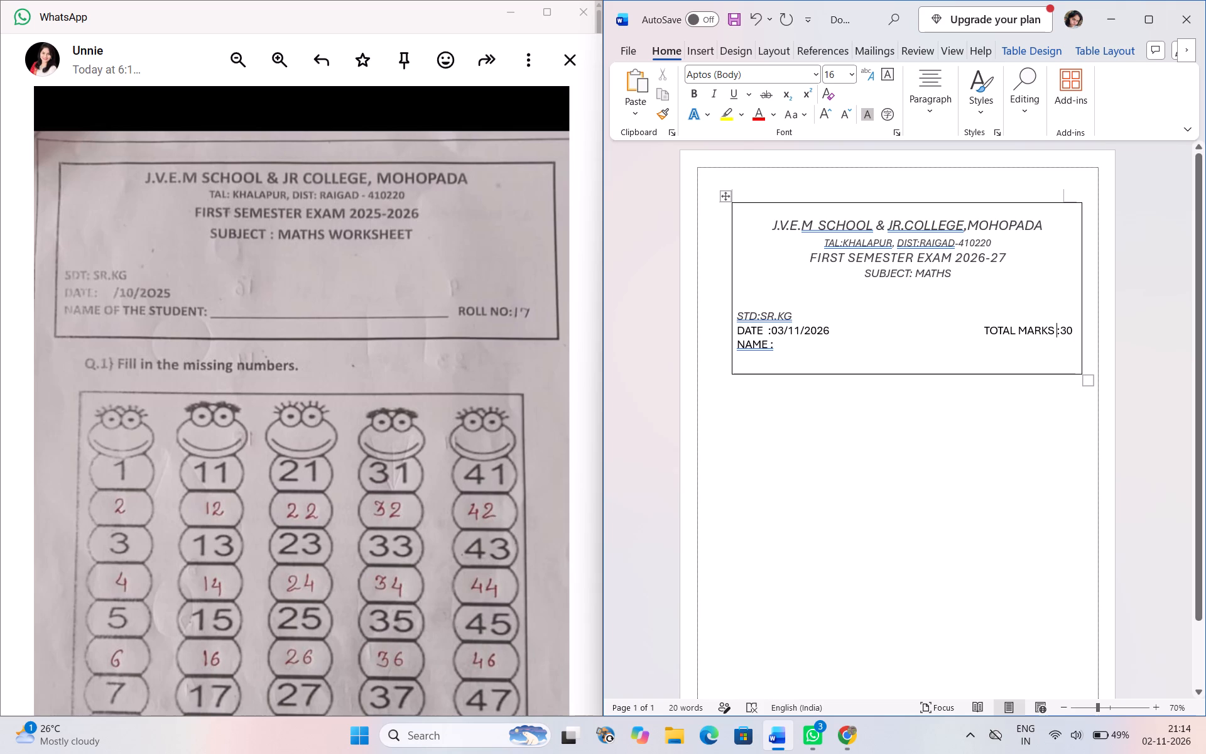
Add a long underscore blank after "NAME :", ending a little before the start of "TOTAL MARKS" above.
left_click(790, 349)
key("space")
key("BackSpace")
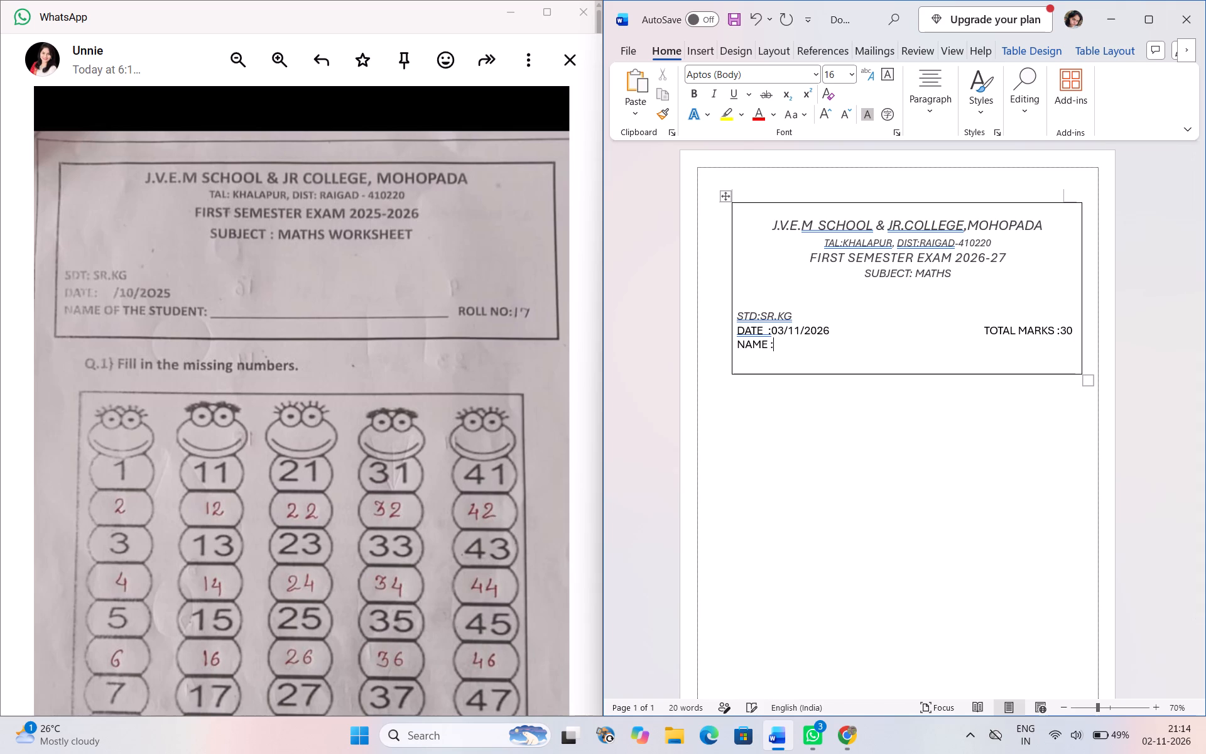
key("Return")
key("BackSpace")
key("shift+underscore")
key("BackSpace")
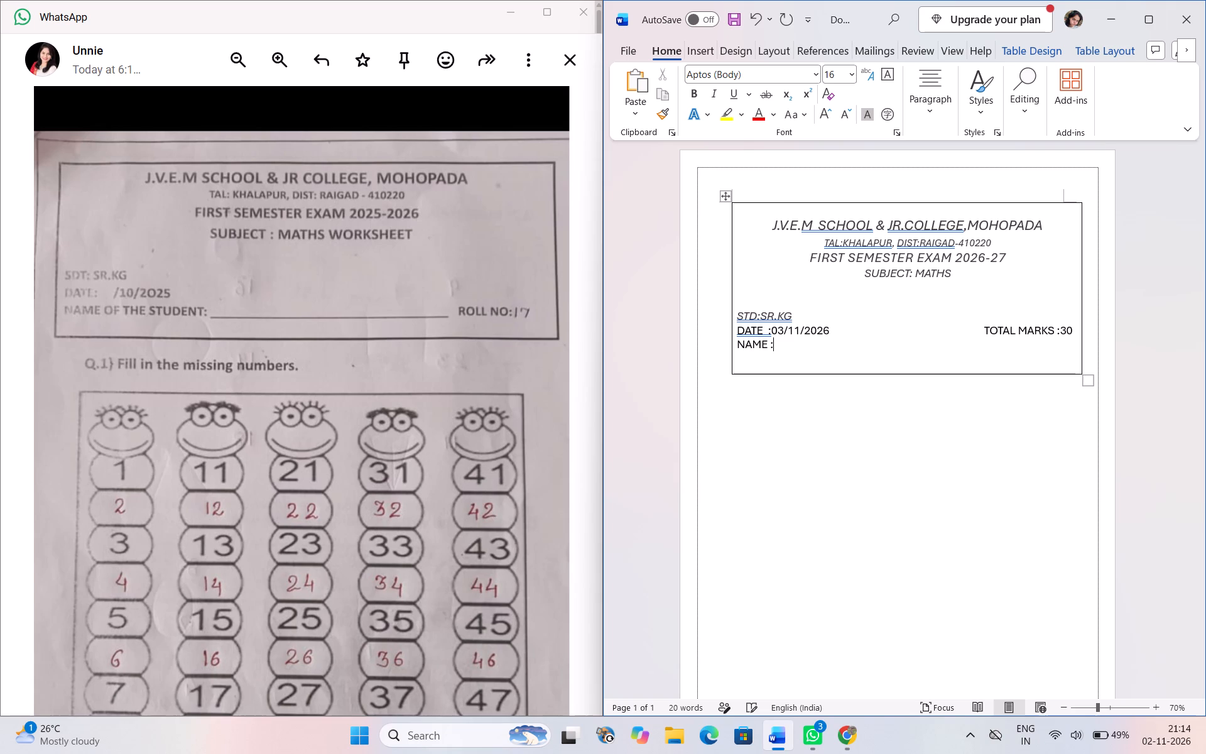
key("space")
key("shift+underscore")
key("shift+underscore")
key("shift+underscore")
key("shift+underscore")
key("shift+underscore")
key("shift+underscore")
key("shift+underscore")
key("shift+underscore")
key("shift+underscore")
key("shift+underscore")
key("shift+underscore")
key("shift+underscore")
key("shift+underscore")
key("shift+underscore")
key("shift+underscore")
key("shift+underscore")
key("shift+underscore")
key("shift+underscore")
key("shift+underscore")
key("shift+underscore")
key("shift+underscore")
key("BackSpace")
key("BackSpace")
key("BackSpace")
key("BackSpace")
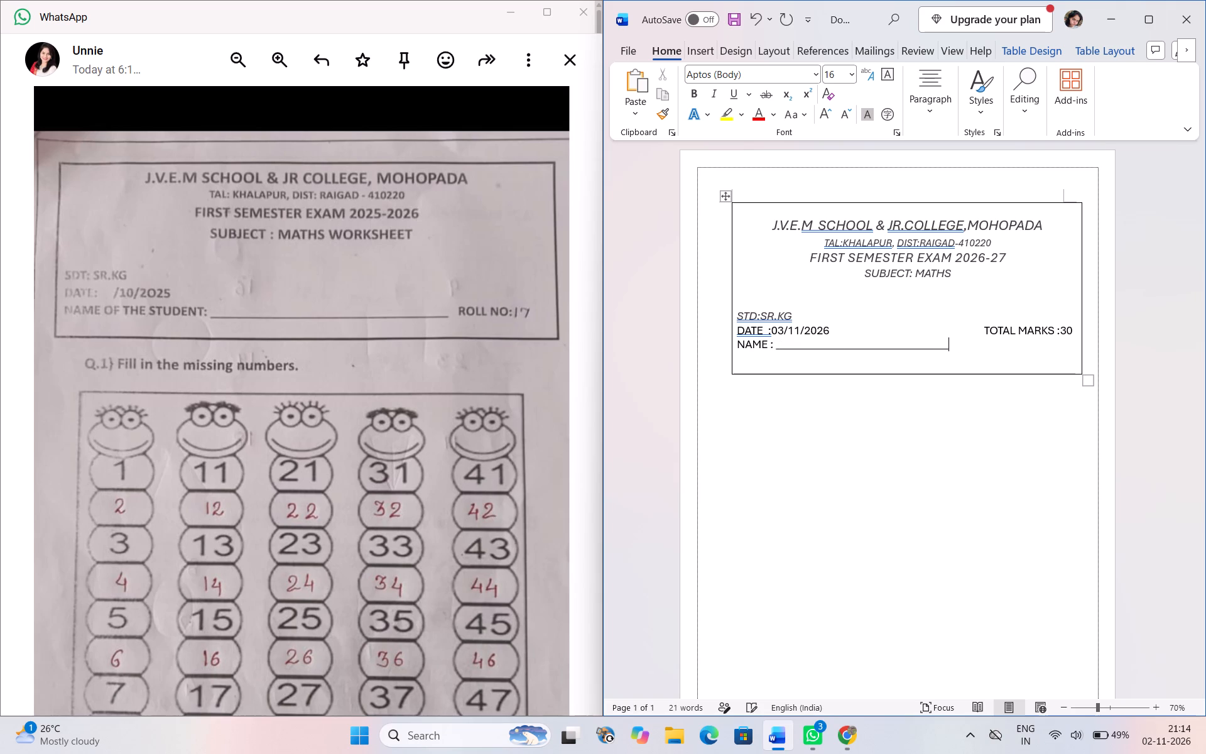
Add "ROLL NO:" with a short underscore blank on the NAME line, spaced to start directly below "TOTAL MARKS".
left_click(986, 340)
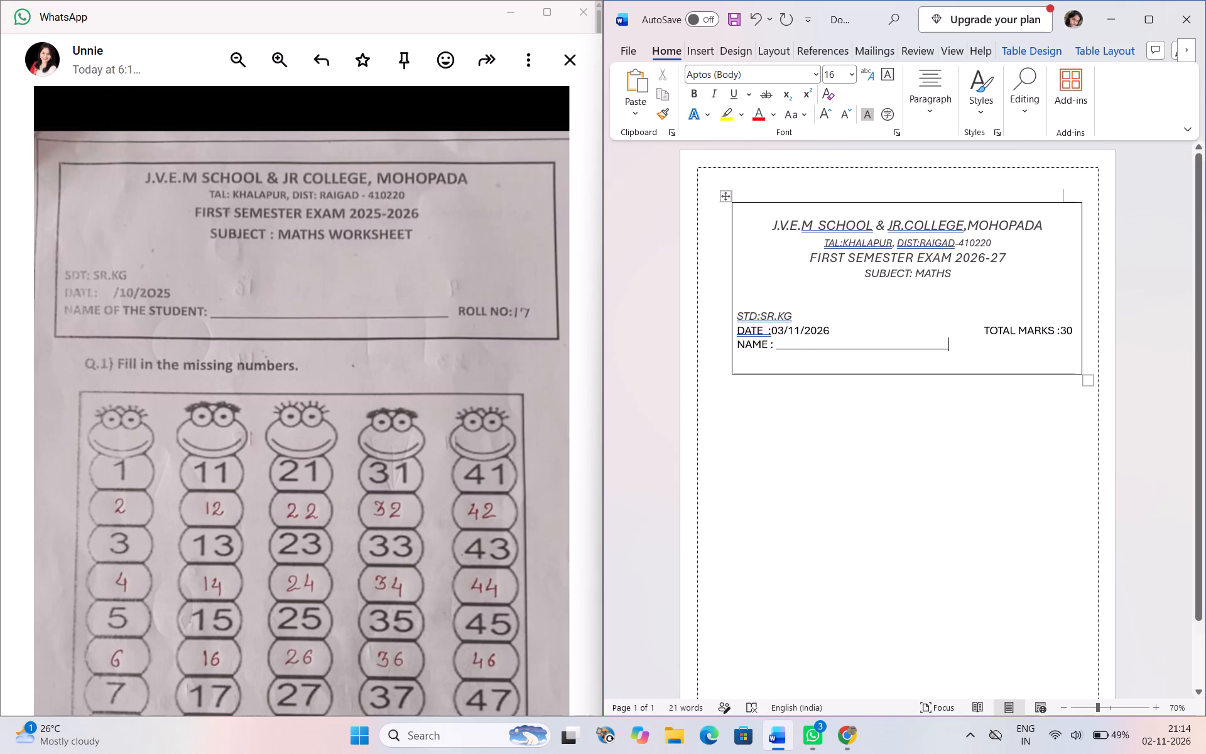
key("space")
key("space")
key("space")
key("space")
key("space")
key("space")
key("space")
key("space")
key("space")
key("space")
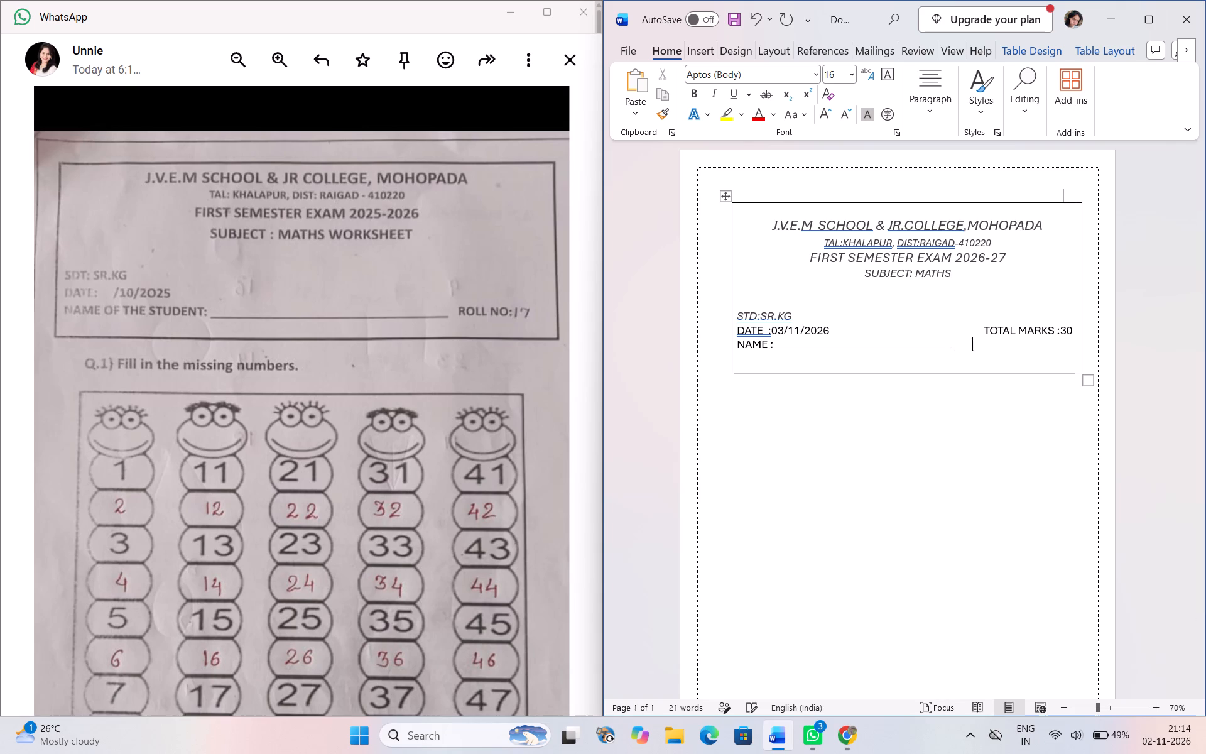
key("space")
key("space")
key("space")
key("space")
key("space")
type("RO")
type("LL NO")
key("shift+colon")
type("__")
key("shift+underscore")
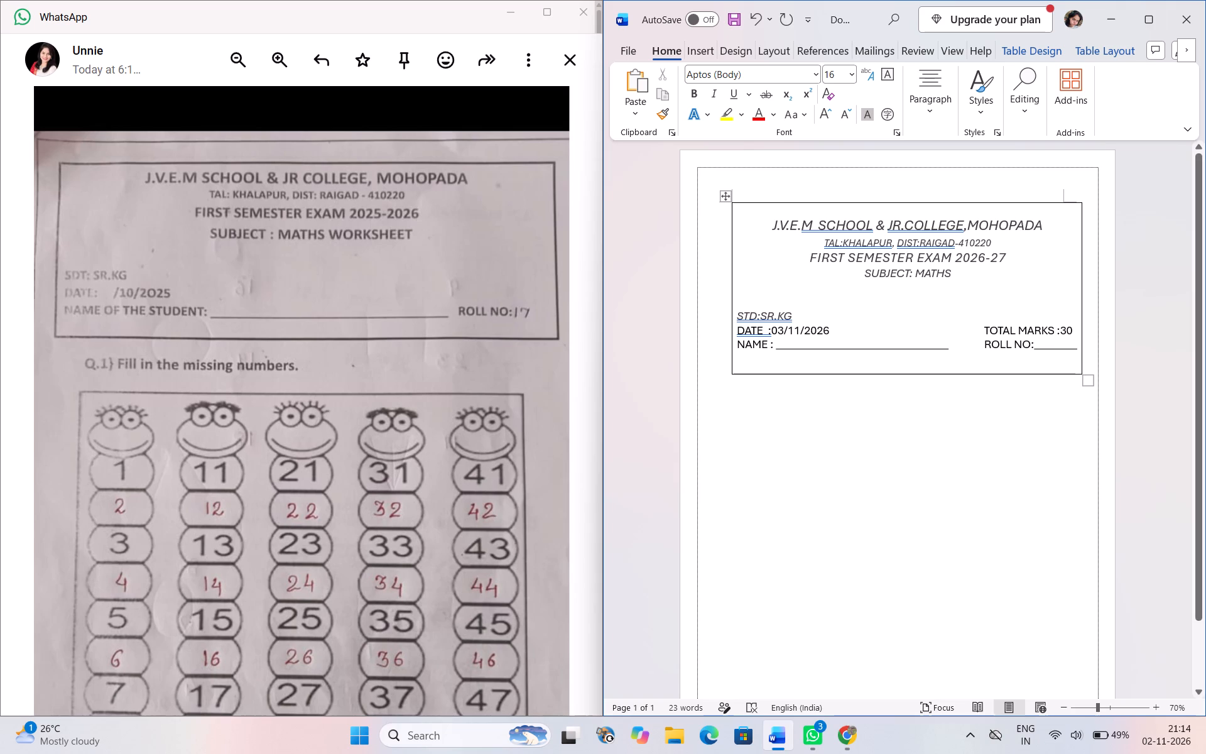
Lengthen the underscore blank after "NAME :" by three underscores.
left_click(964, 352)
left_click(964, 352)
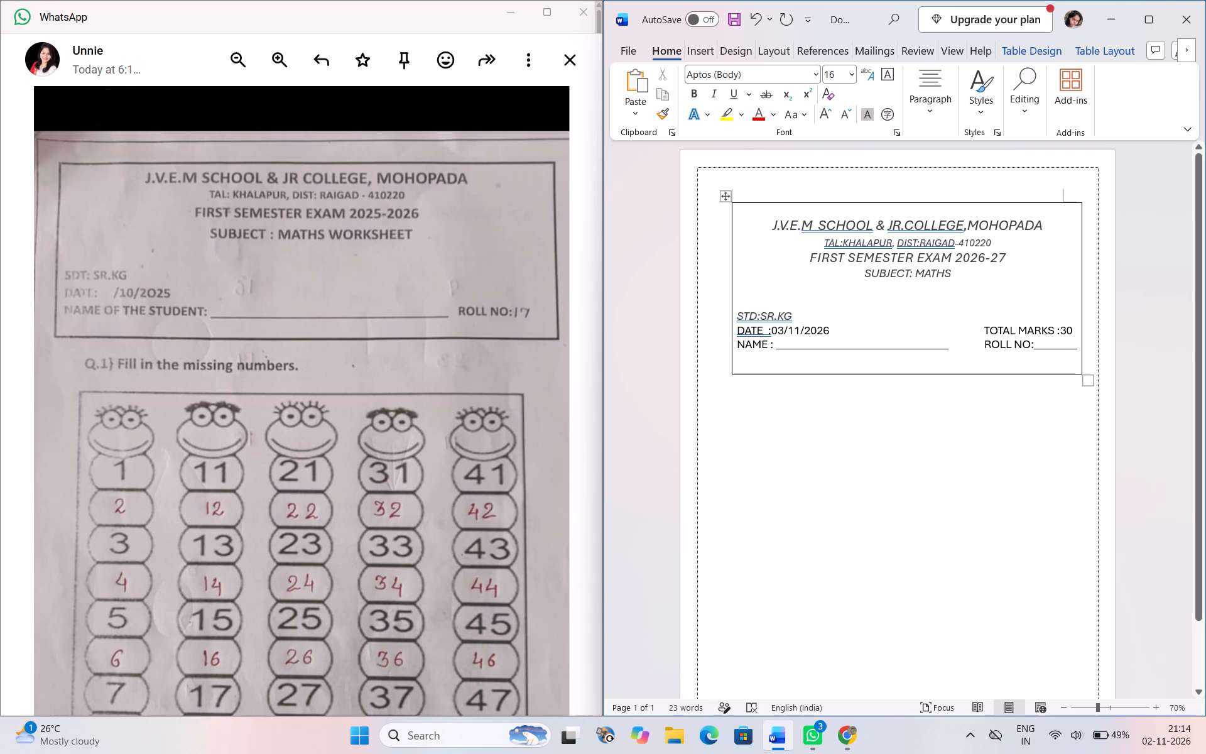
left_click(953, 345)
key("BackSpace")
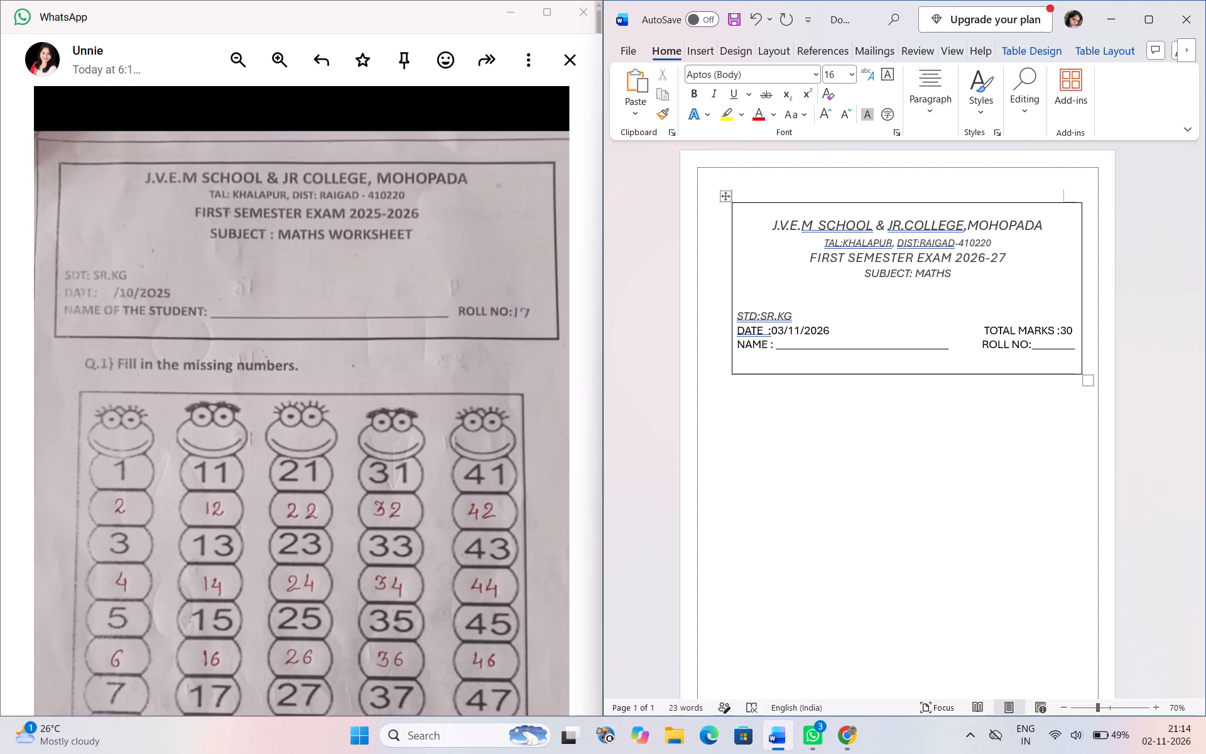
key("space")
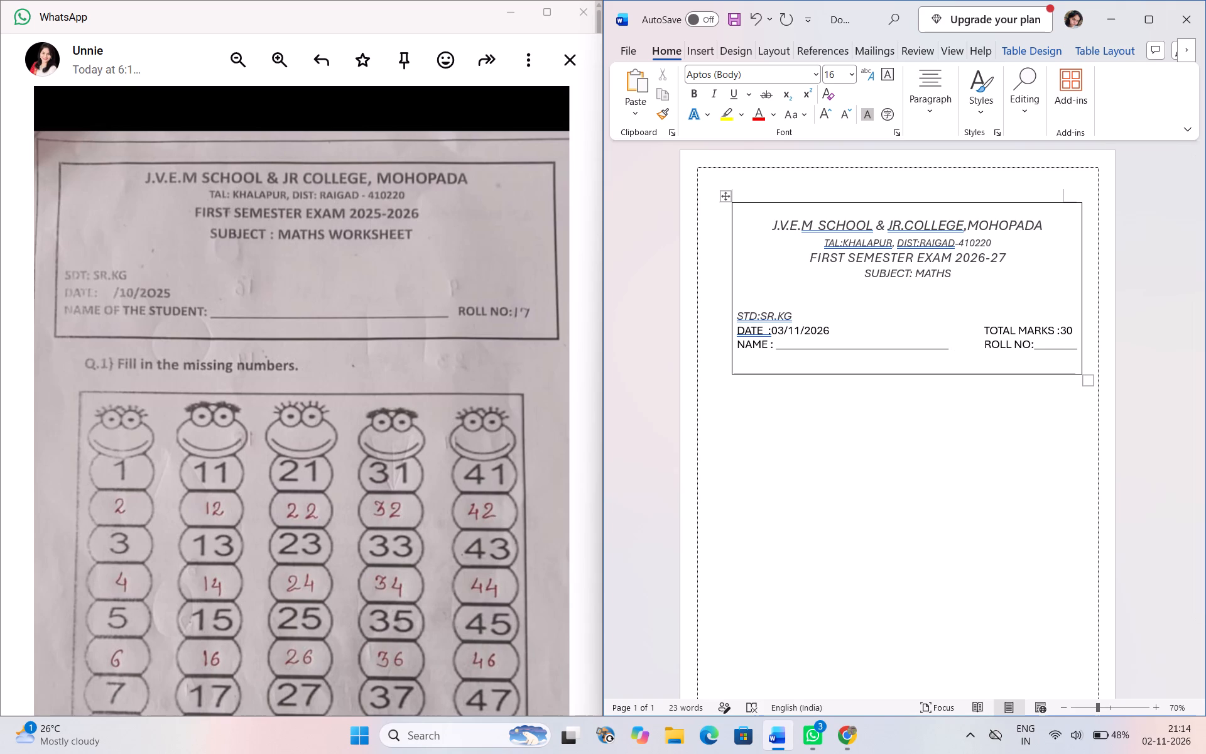
left_click(949, 351)
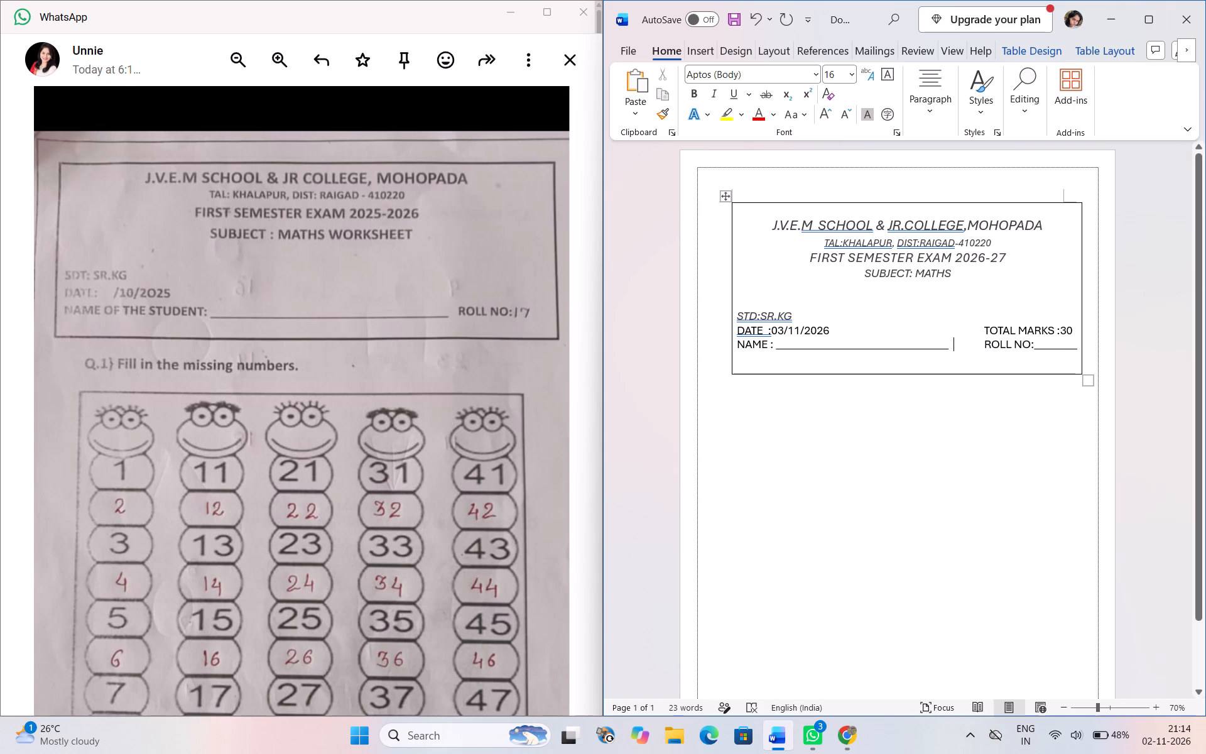
type("_____")
key("BackSpace")
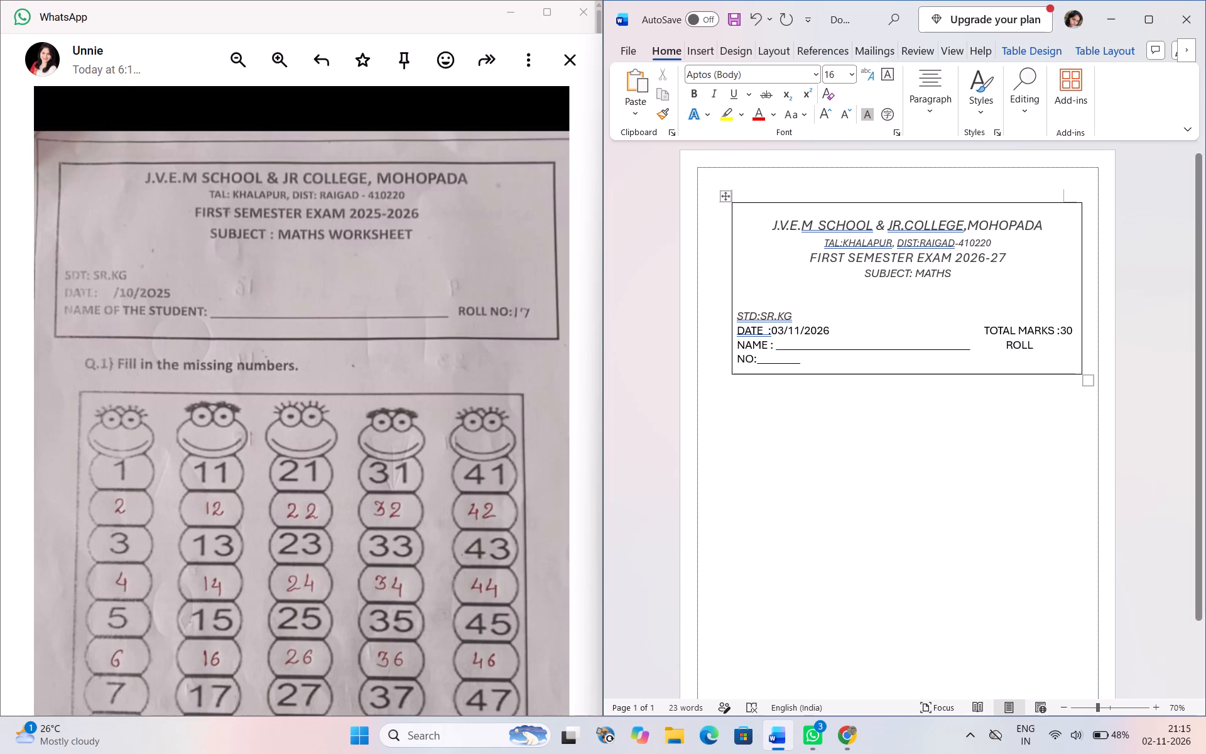
key("BackSpace")
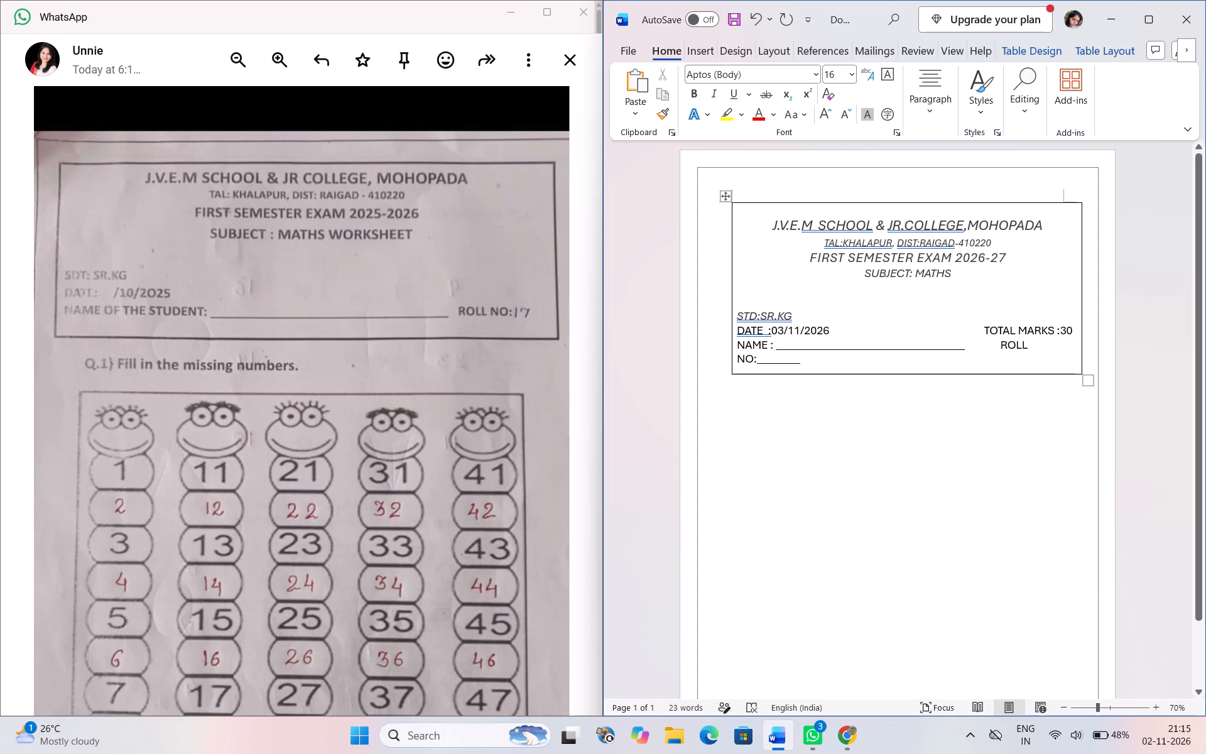
Delete the extra spaces before "ROLL NO:" so it fits on the NAME line, aligned below "TOTAL MARKS".
key("Right")
key("Right")
key("Right")
key("Right")
key("Right")
key("Right")
key("Right")
key("Right")
key("Right")
key("Right")
key("Right")
key("Right")
key("Right")
key("Right")
key("Right")
key("BackSpace")
key("BackSpace")
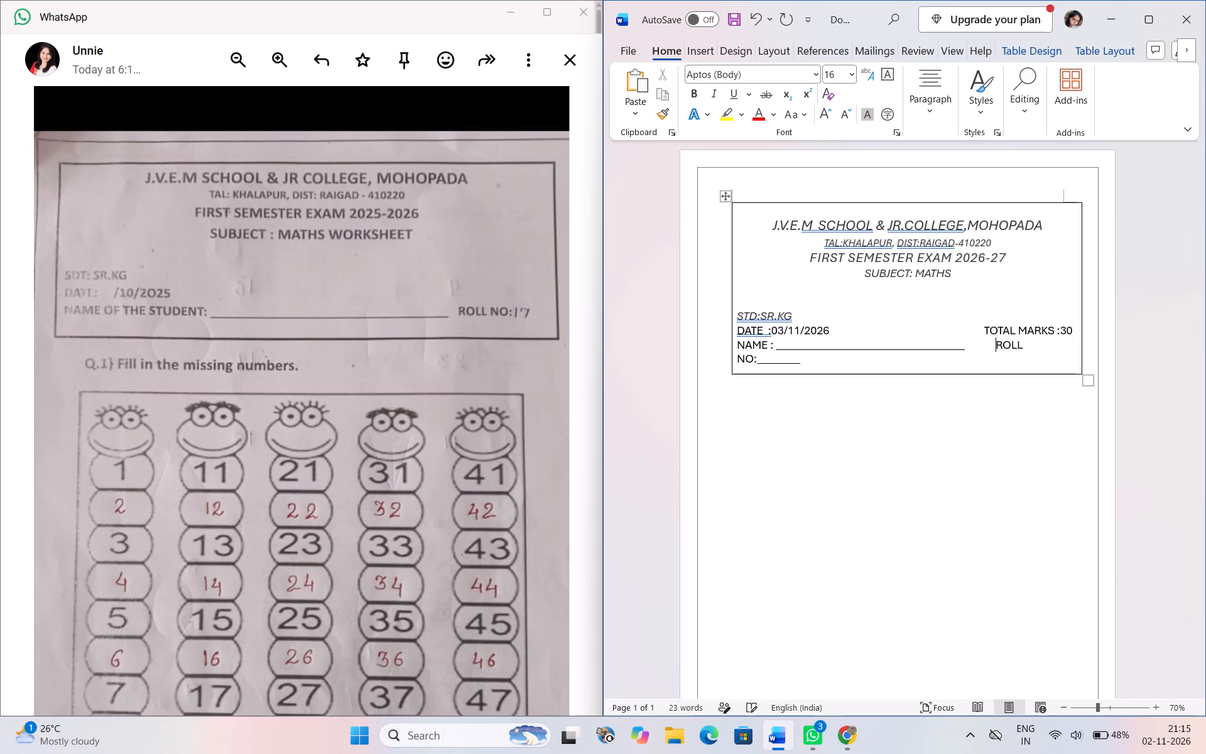
key("BackSpace")
key("BackSpace")
key("BackSpace")
key("BackSpace")
key("BackSpace")
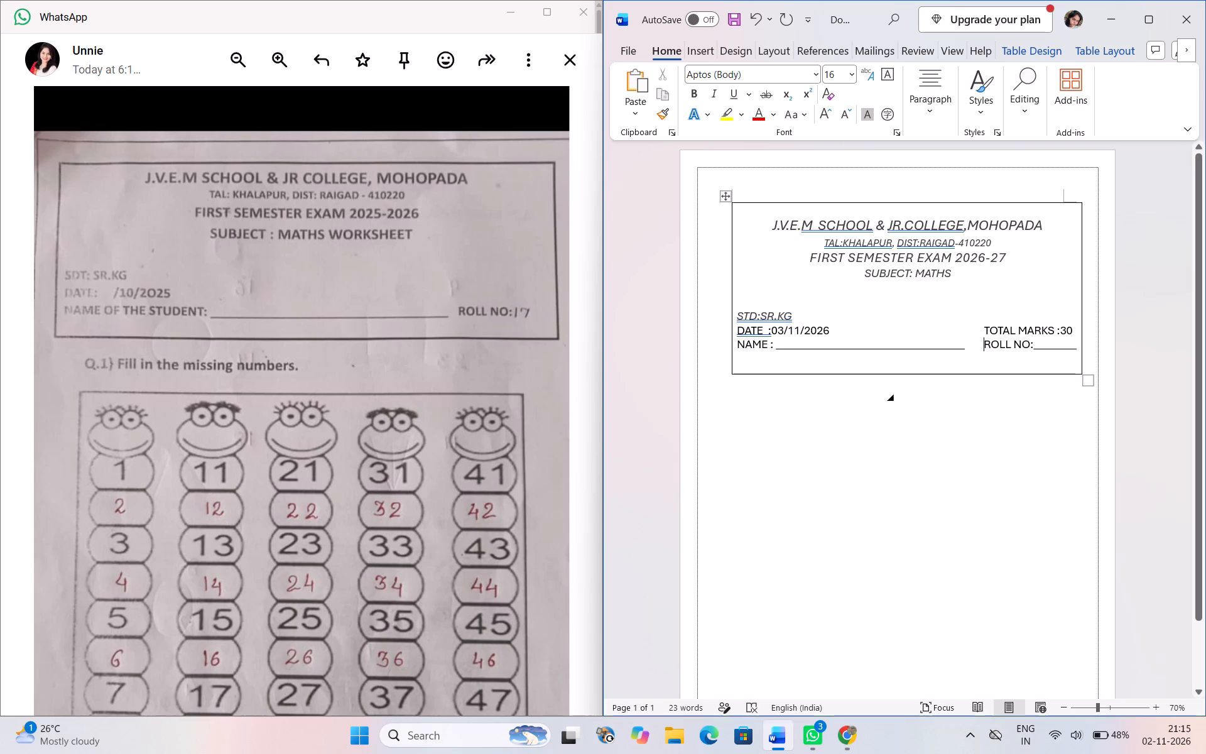
Shrink the header box's height so its bottom border sits just below the NAME line, and leave the table.
left_click_drag(1085, 376, 1083, 366)
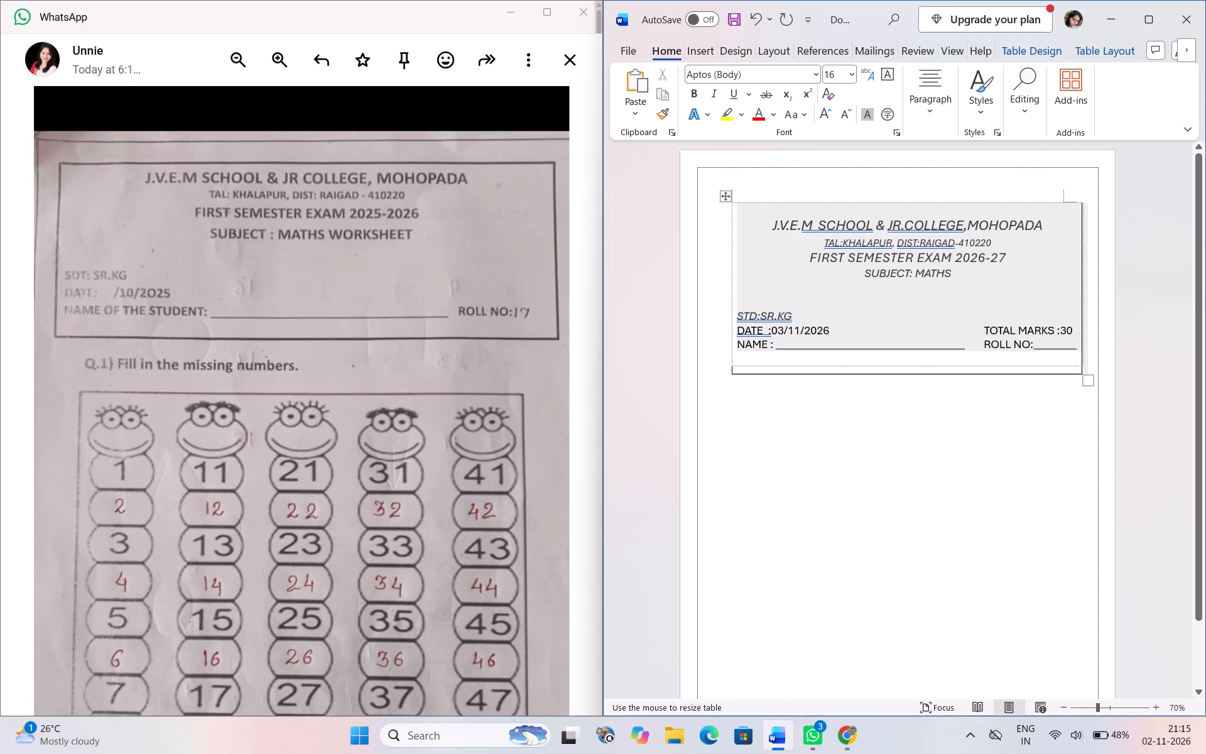
left_click_drag(1083, 366, 1084, 361)
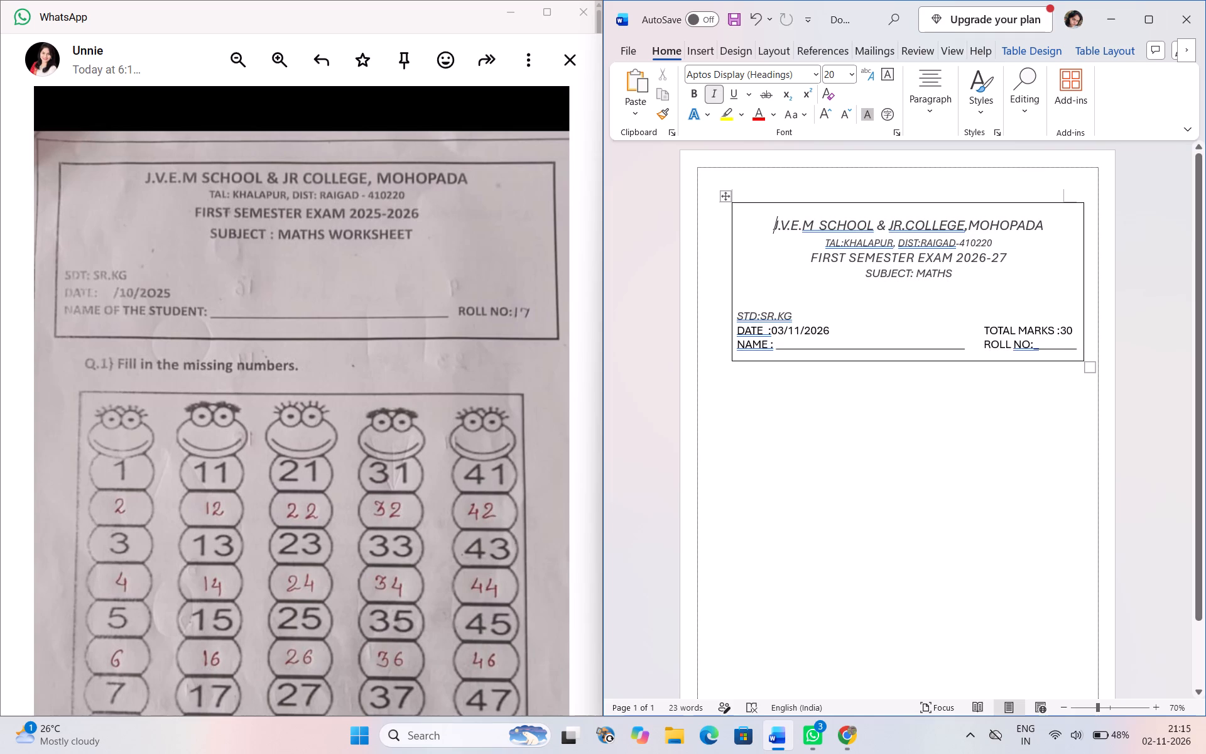
left_click(982, 418)
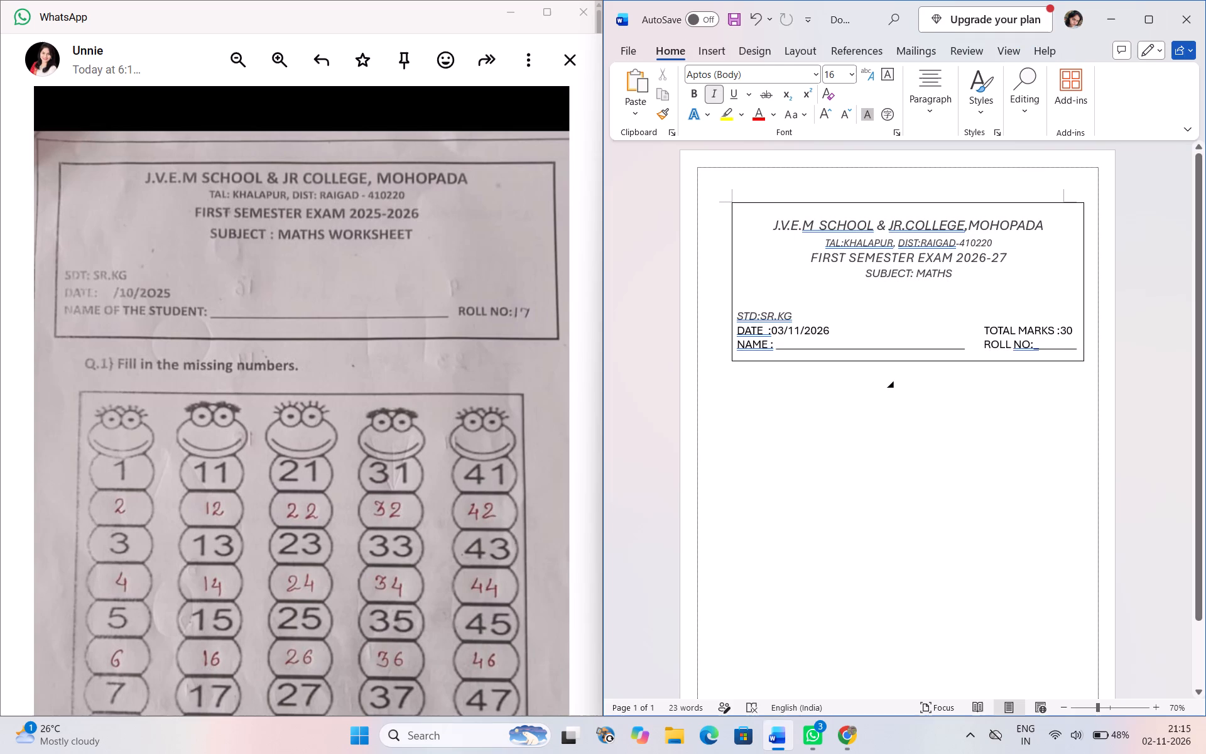
Add the left-aligned question line "Q.1 Fill in the missing numbers" below the header box.
left_click(849, 403)
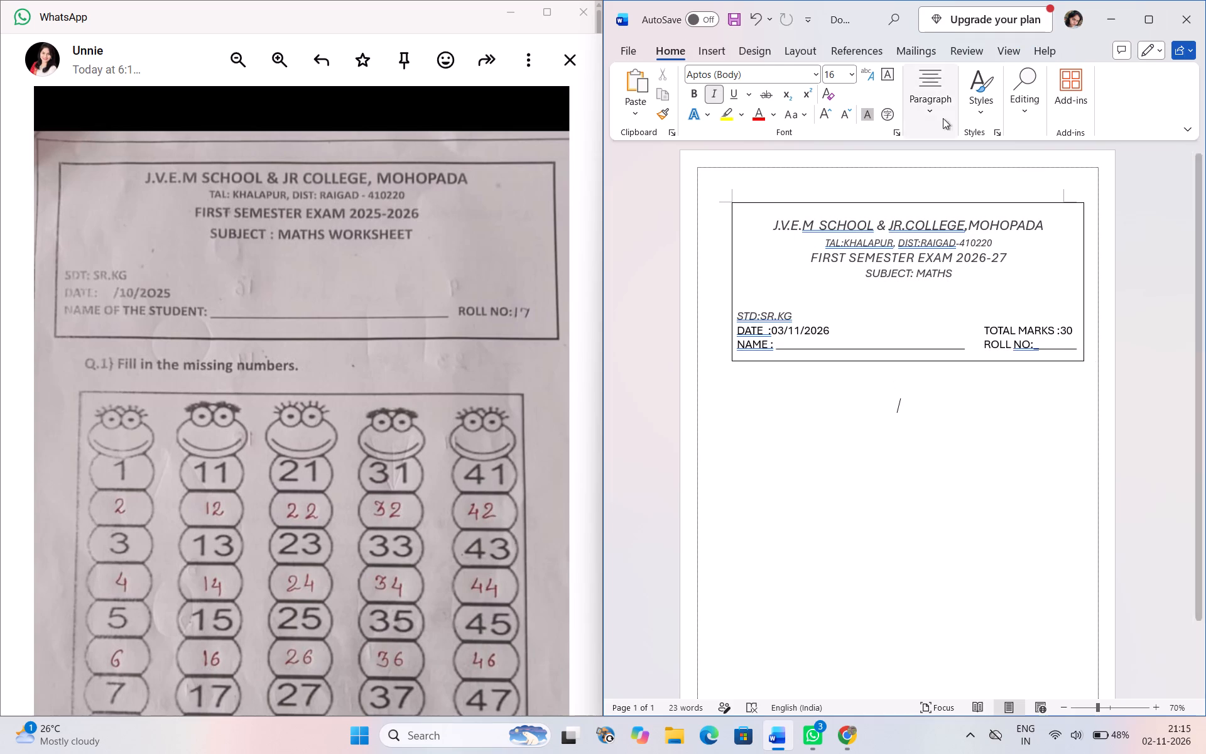
left_click(932, 115)
left_click(922, 173)
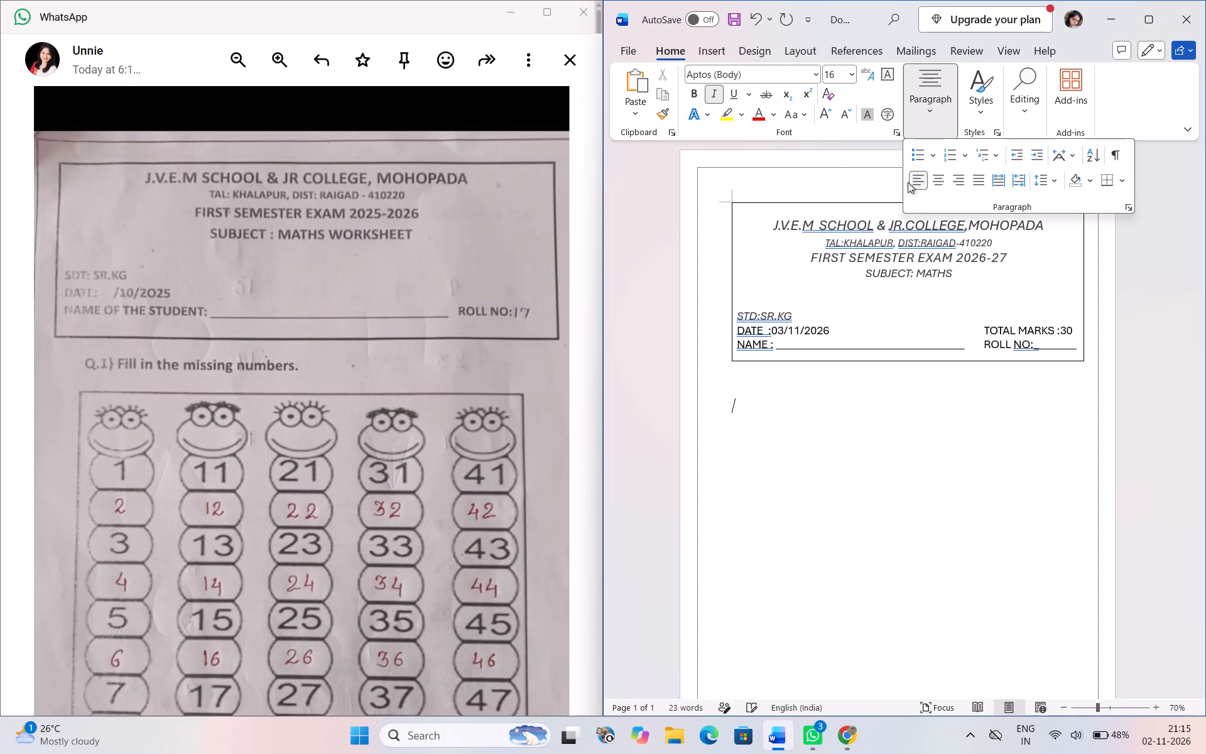
type("Q.")
Write the left-aligned question line "Q.1 Fill in the missing numbers" below the header box.
left_click(757, 395)
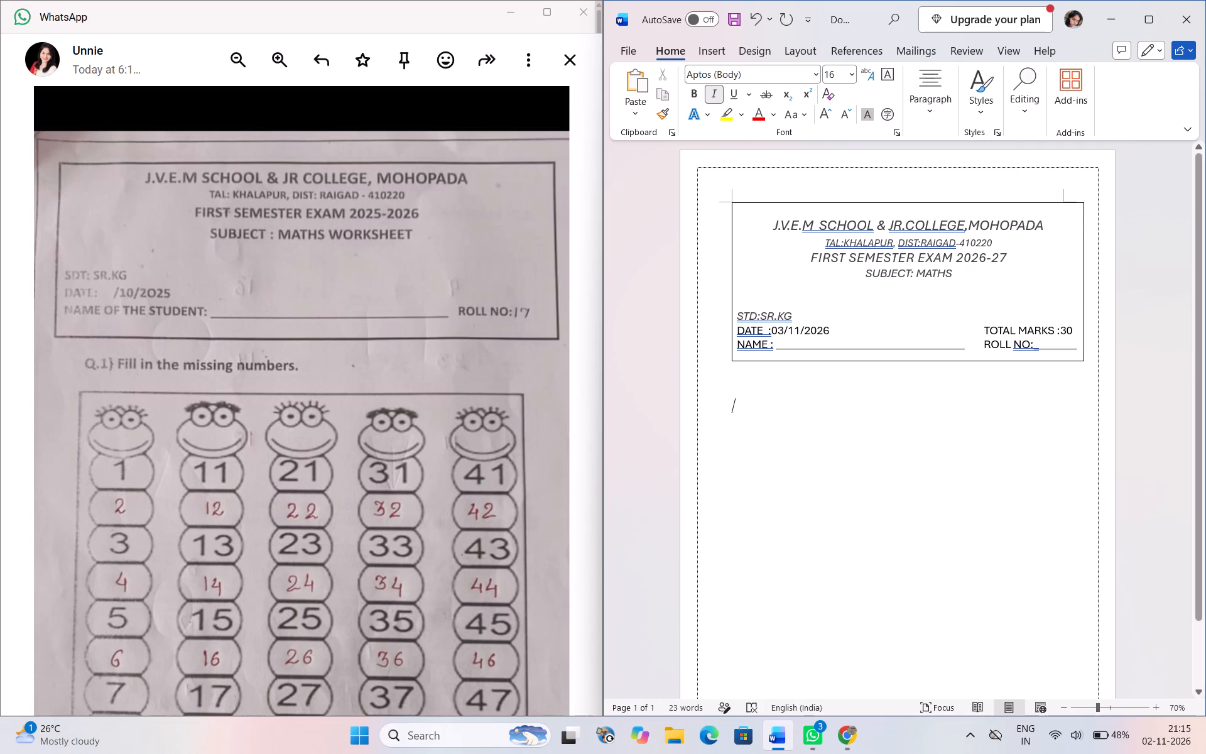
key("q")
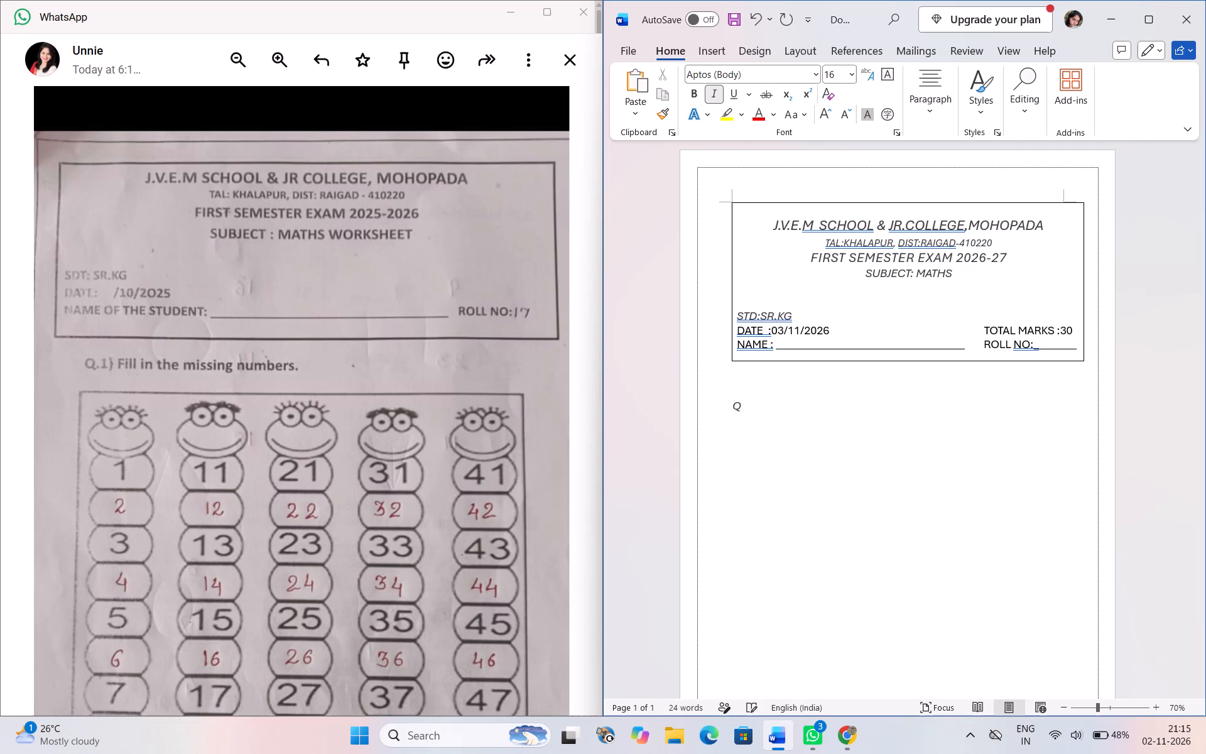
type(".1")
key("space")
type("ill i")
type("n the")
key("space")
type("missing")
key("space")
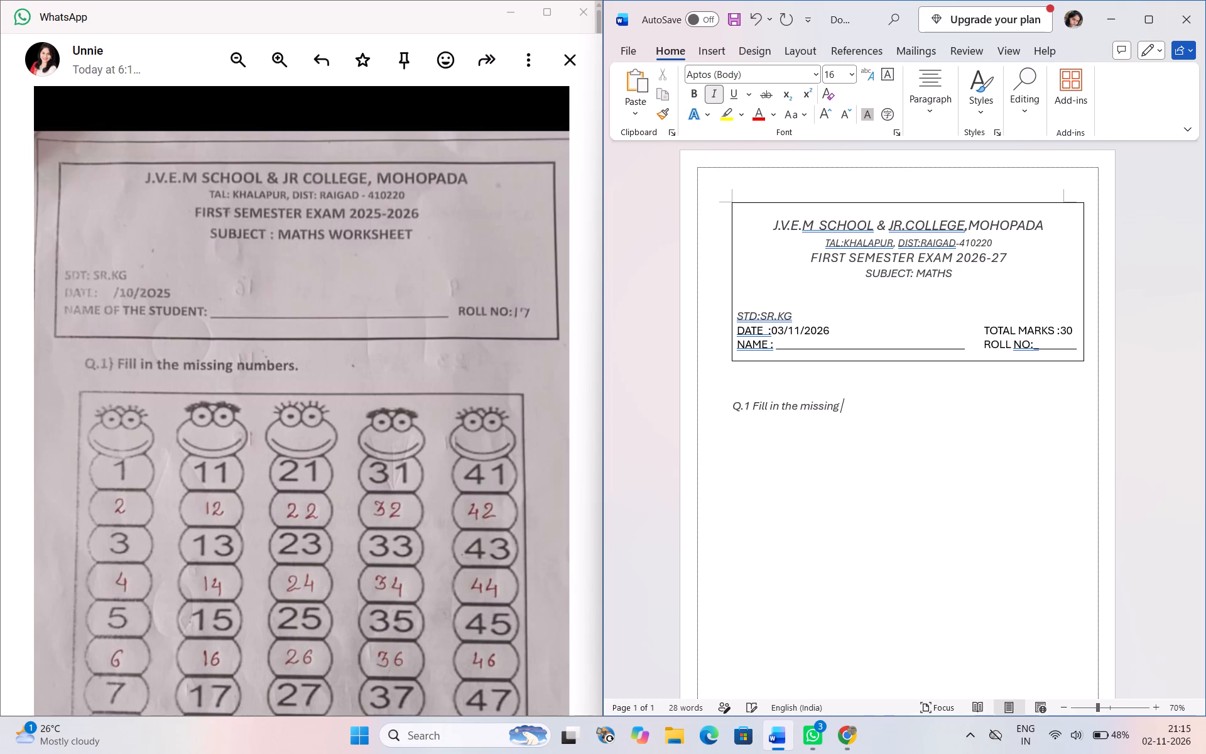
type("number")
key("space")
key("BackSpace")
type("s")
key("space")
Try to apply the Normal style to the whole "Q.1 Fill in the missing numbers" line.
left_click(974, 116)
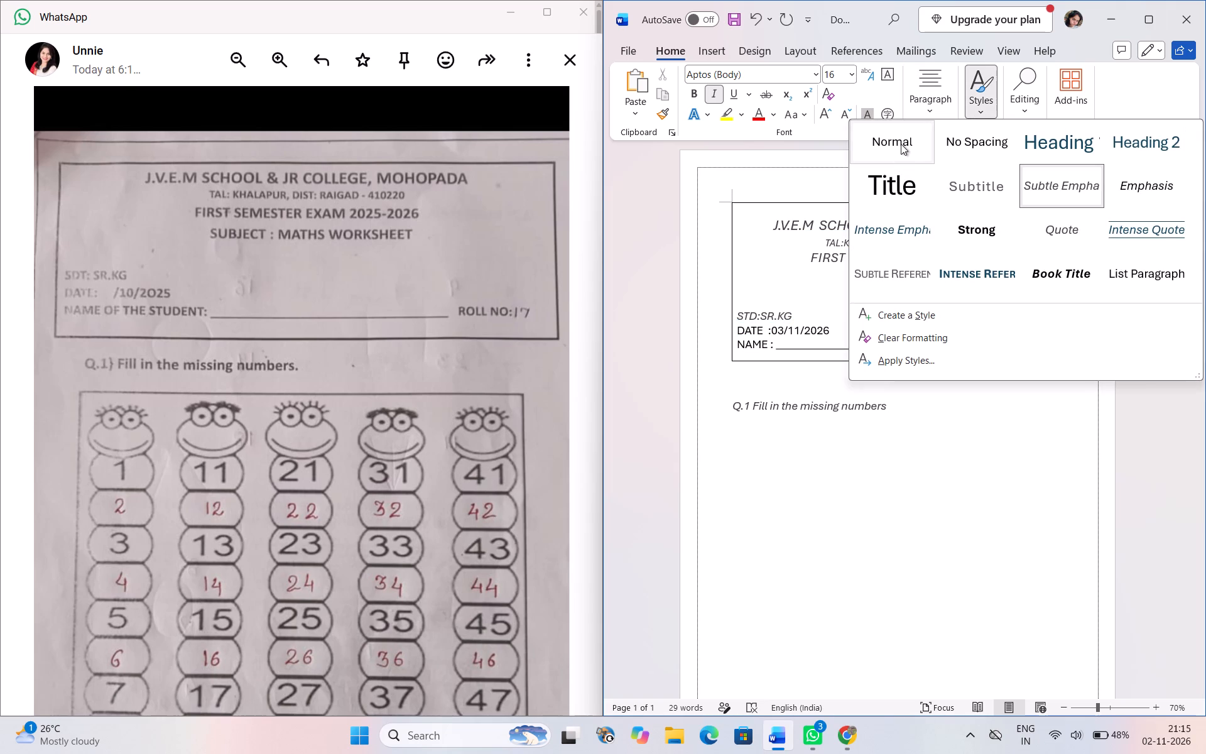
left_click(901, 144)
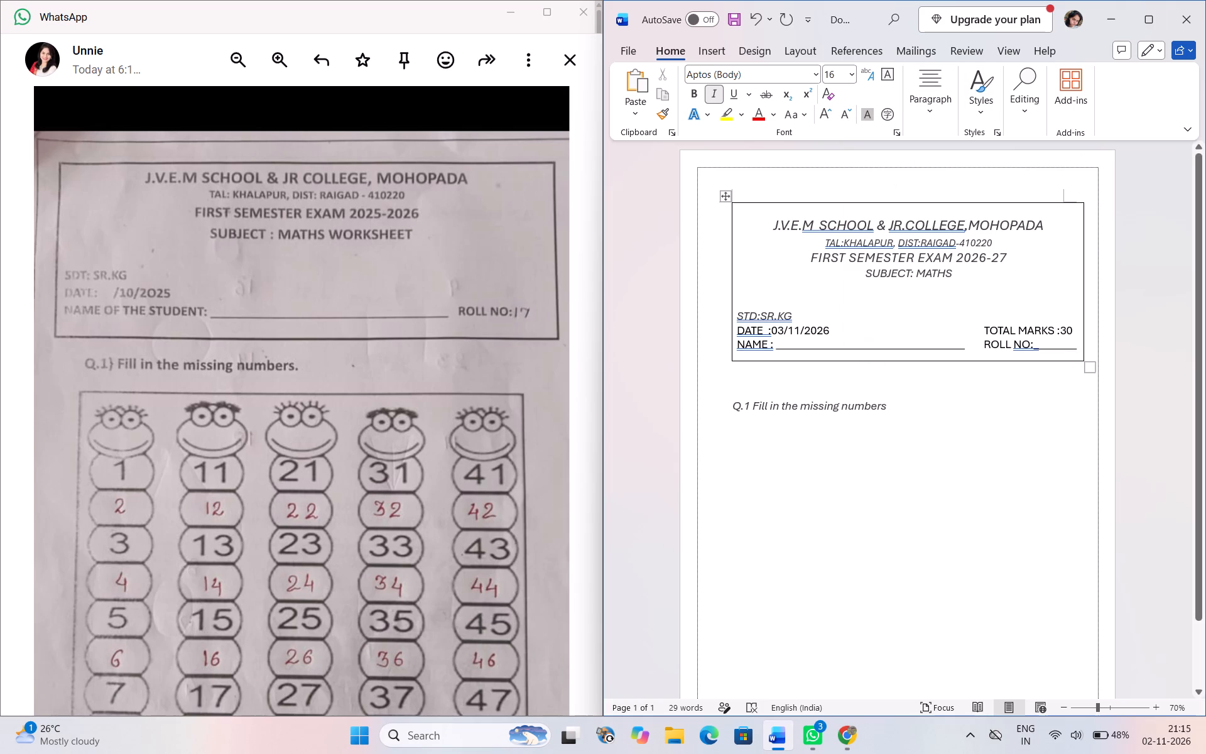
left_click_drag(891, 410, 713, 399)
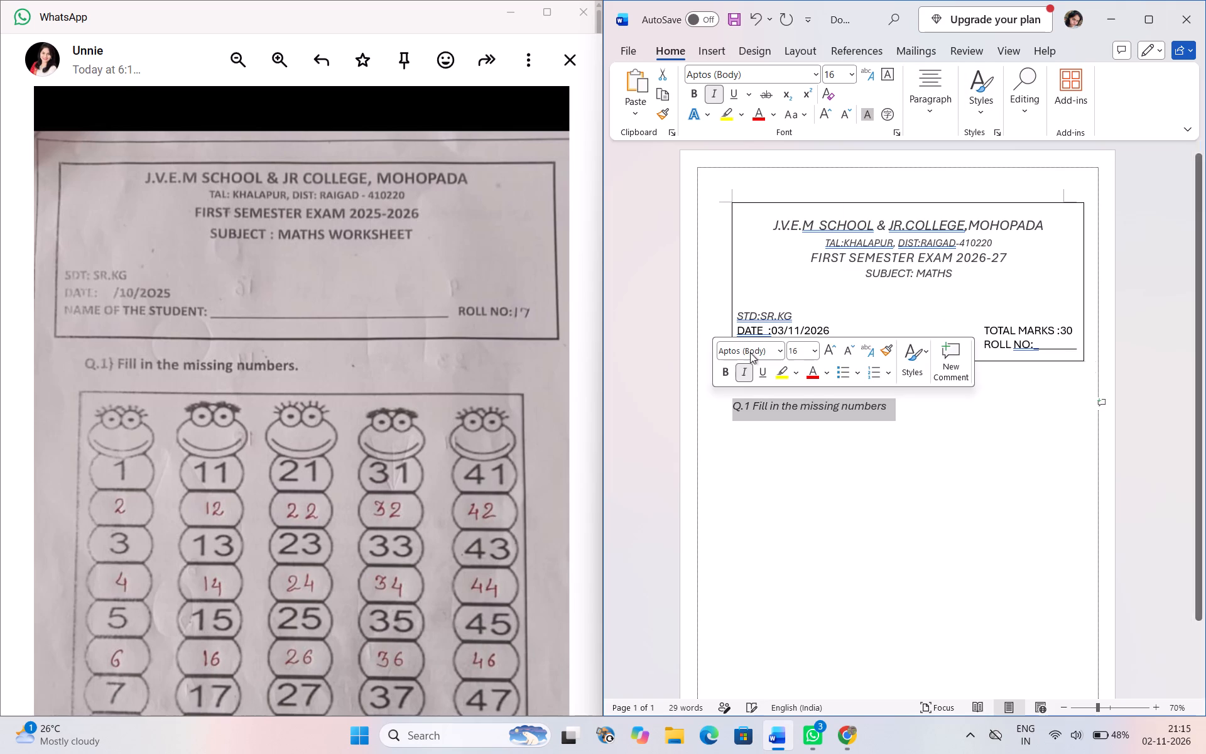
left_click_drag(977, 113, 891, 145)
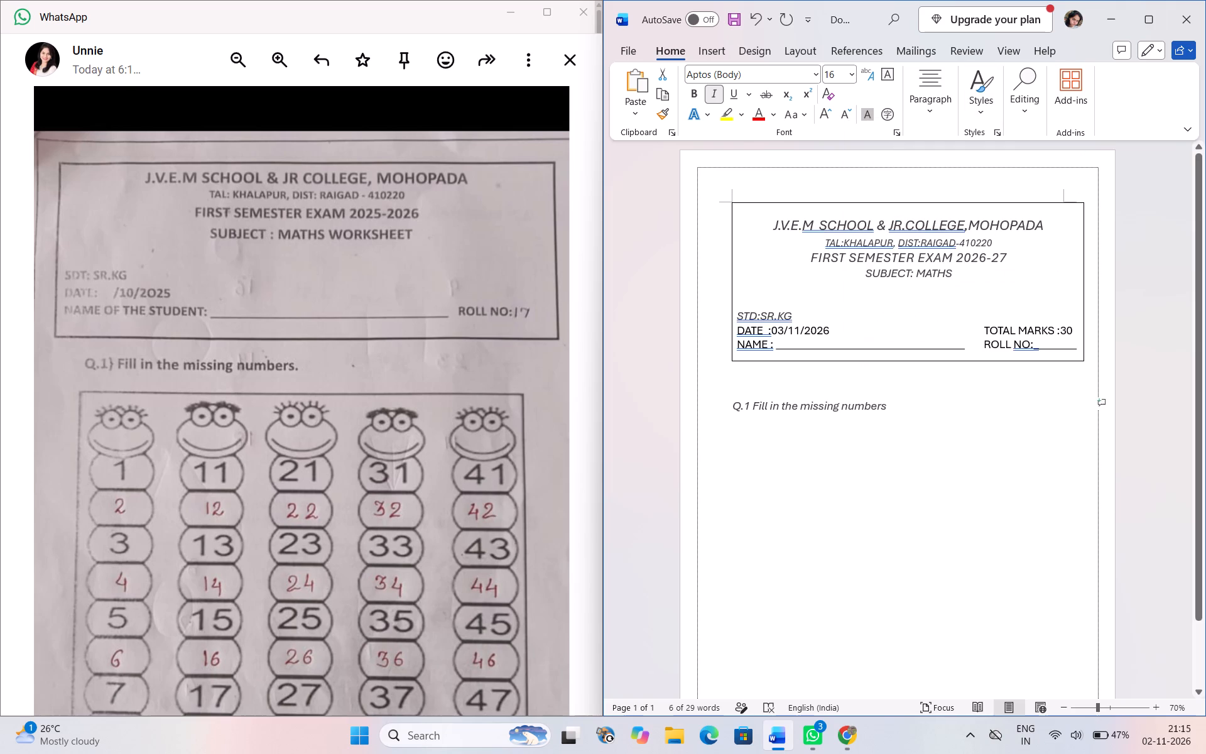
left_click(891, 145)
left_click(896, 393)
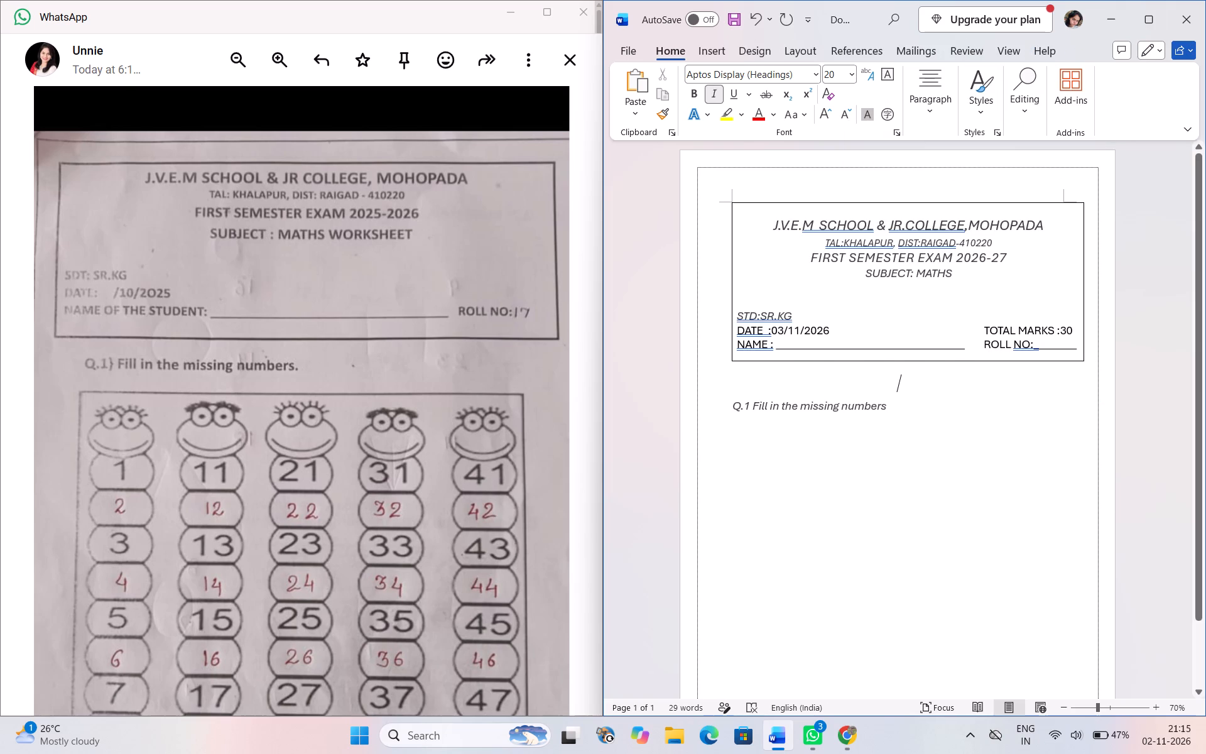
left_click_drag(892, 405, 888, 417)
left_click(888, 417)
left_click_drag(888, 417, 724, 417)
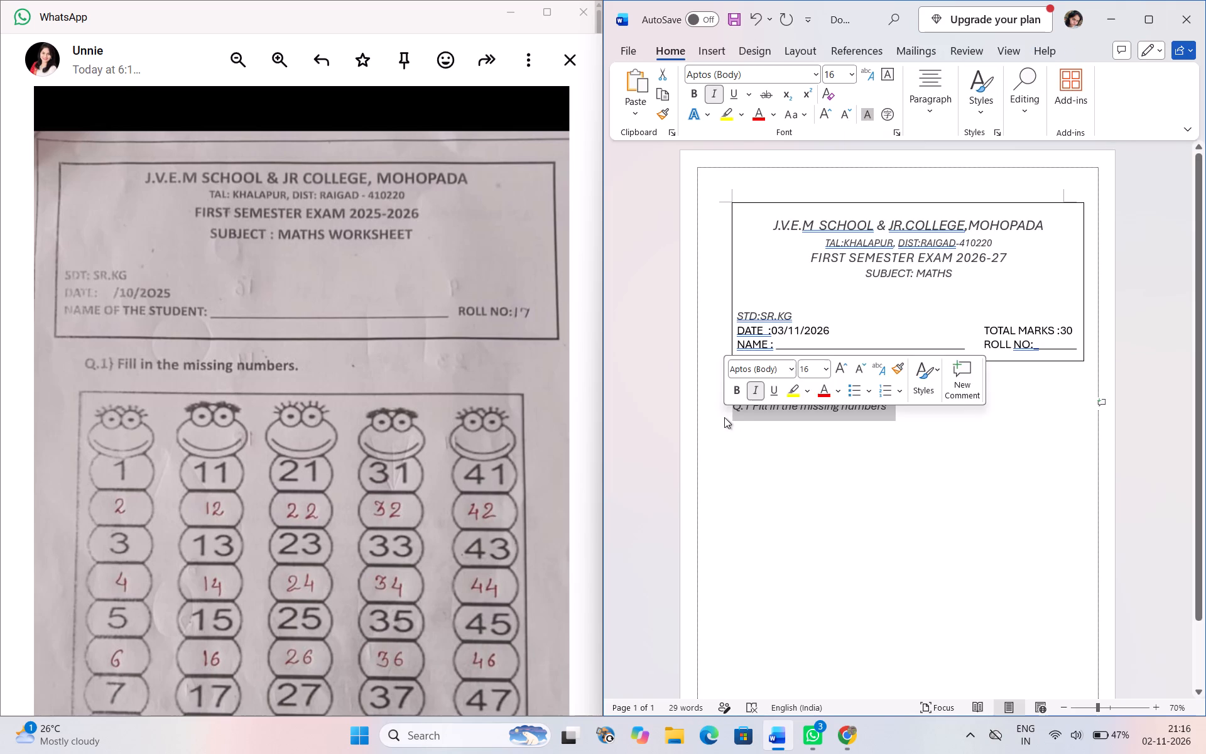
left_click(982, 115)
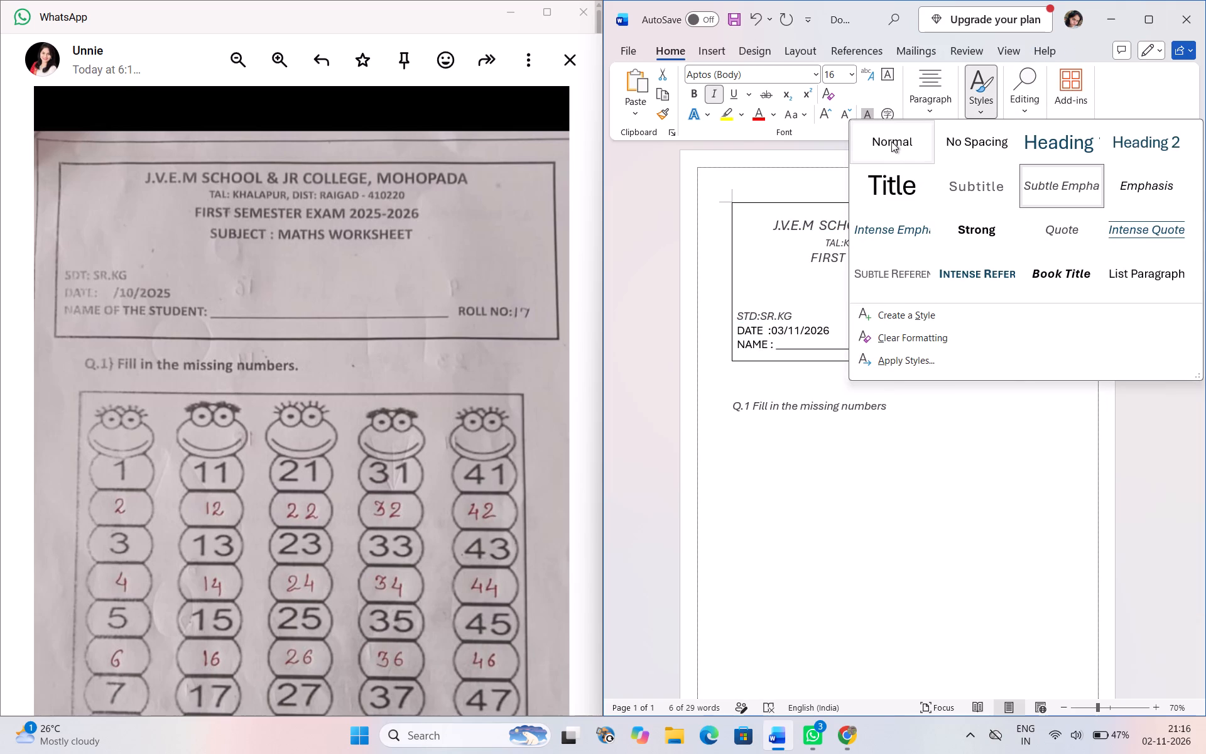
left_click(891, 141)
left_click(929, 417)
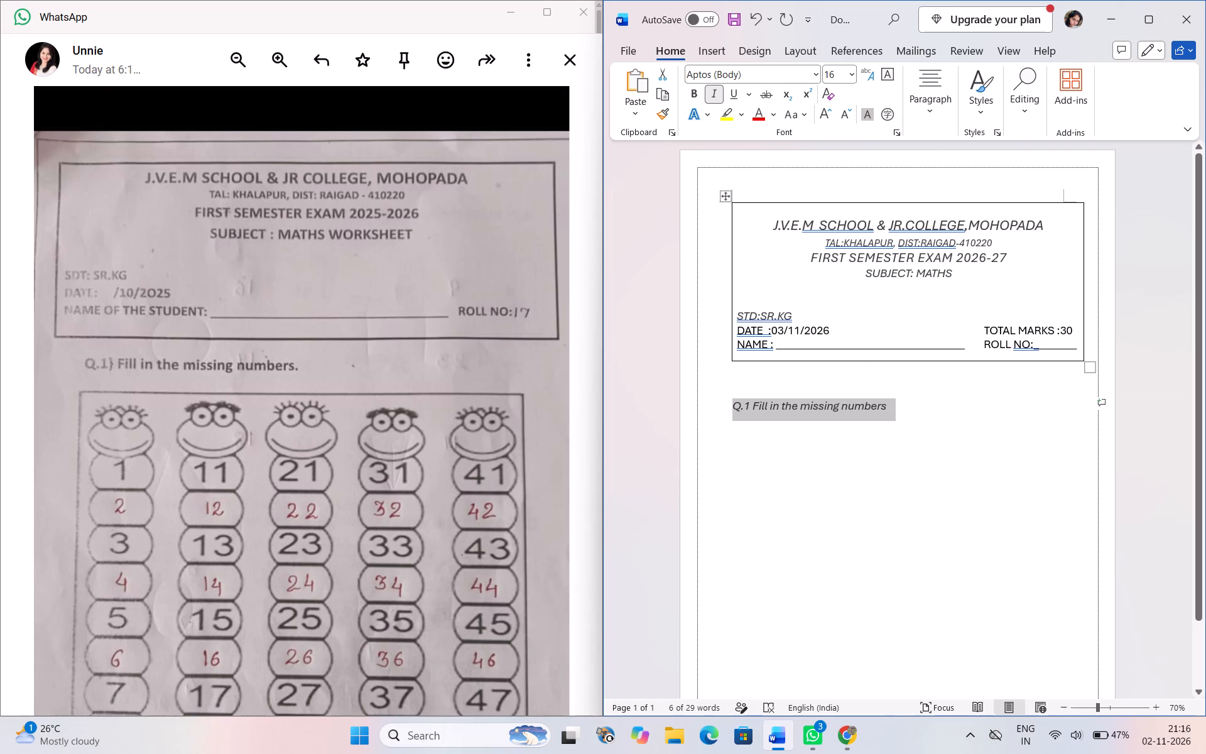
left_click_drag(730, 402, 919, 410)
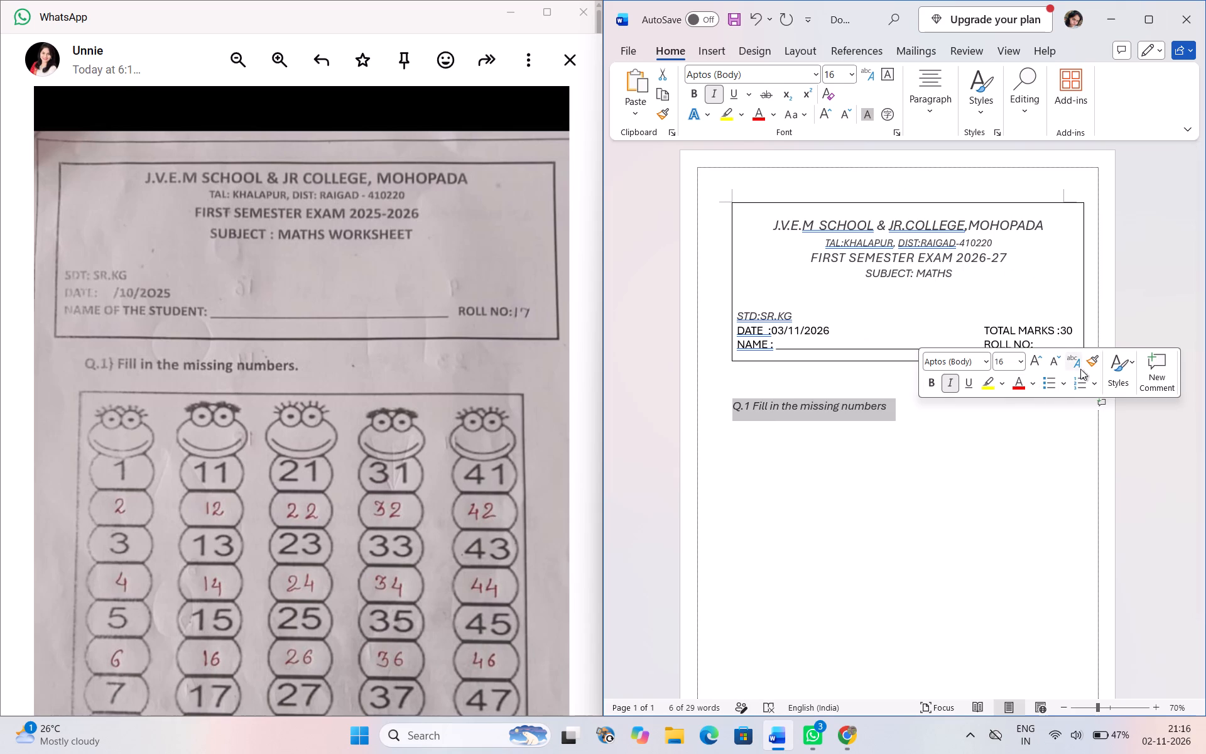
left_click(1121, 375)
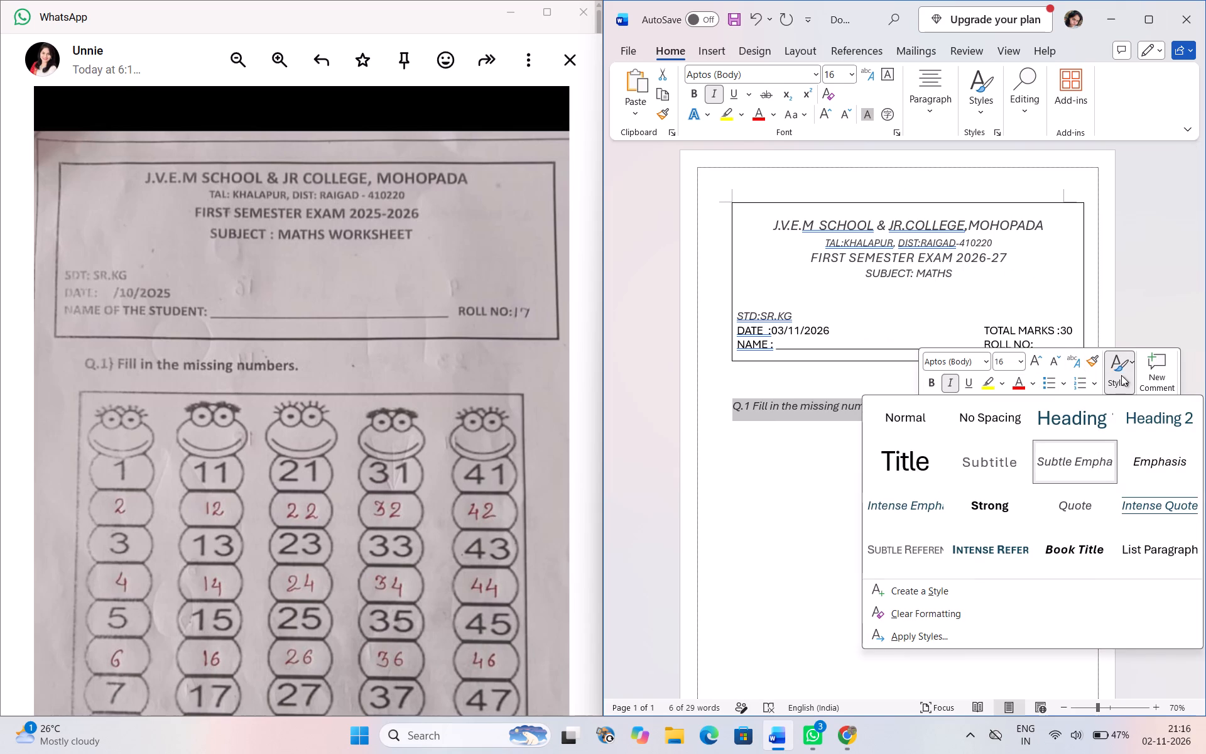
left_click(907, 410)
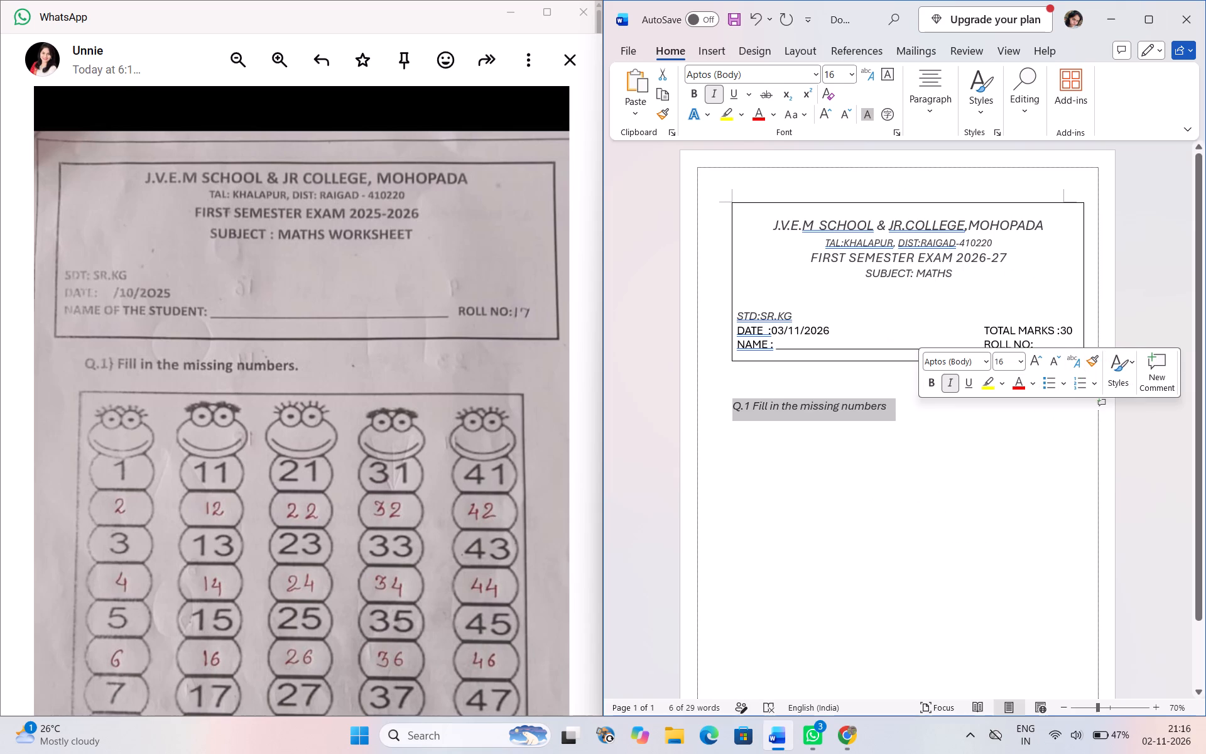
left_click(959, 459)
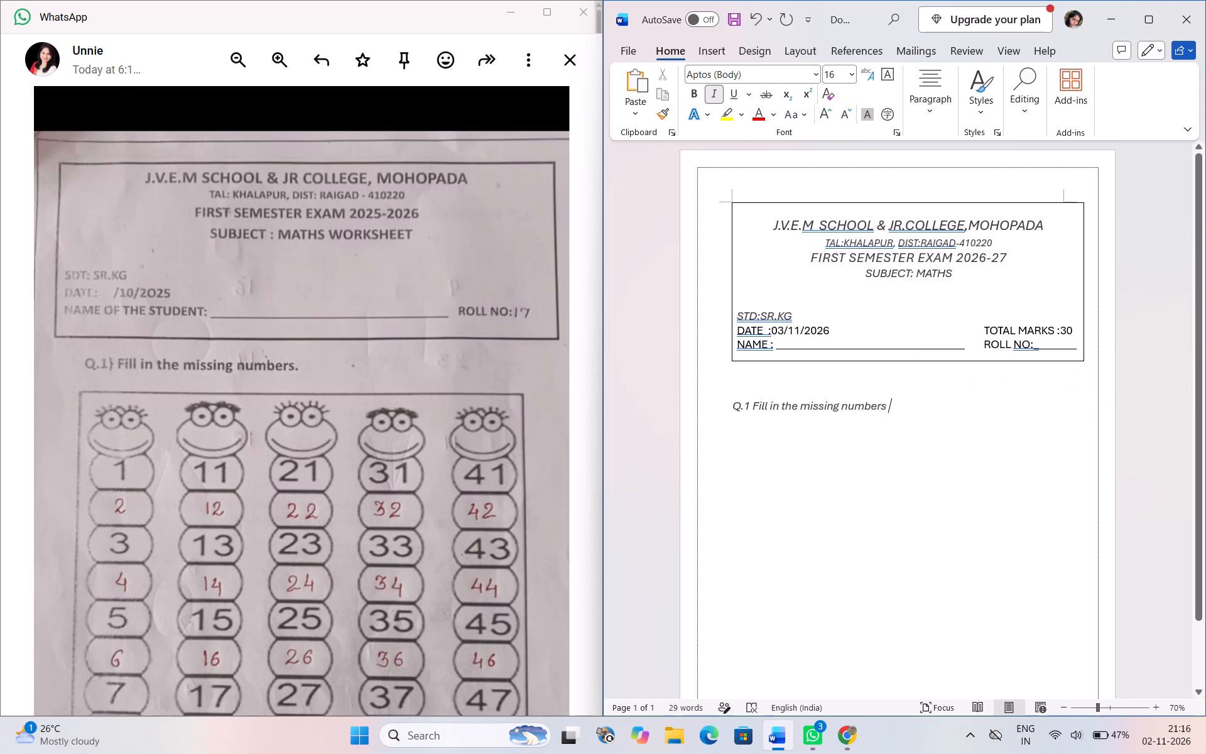
Select the whole "Q.1 Fill in the missing numbers" line for reformatting.
left_click_drag(888, 407, 751, 408)
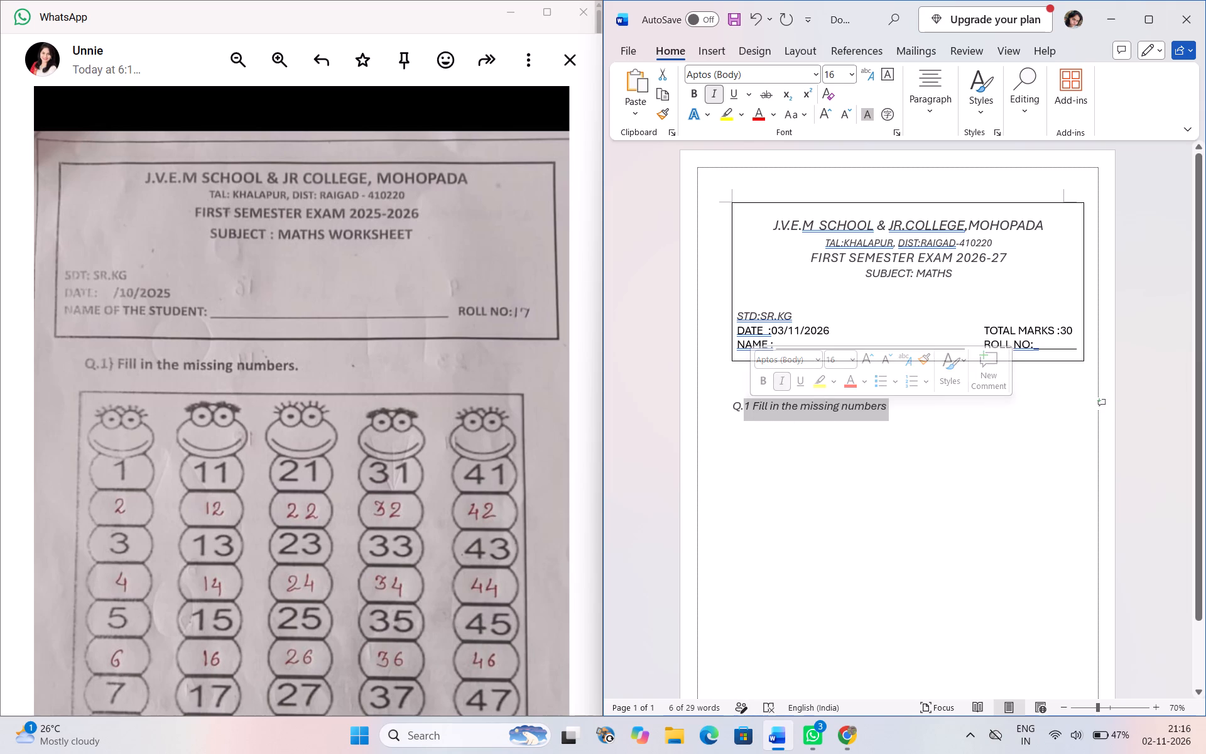
left_click_drag(893, 435, 890, 405)
left_click_drag(890, 405, 722, 406)
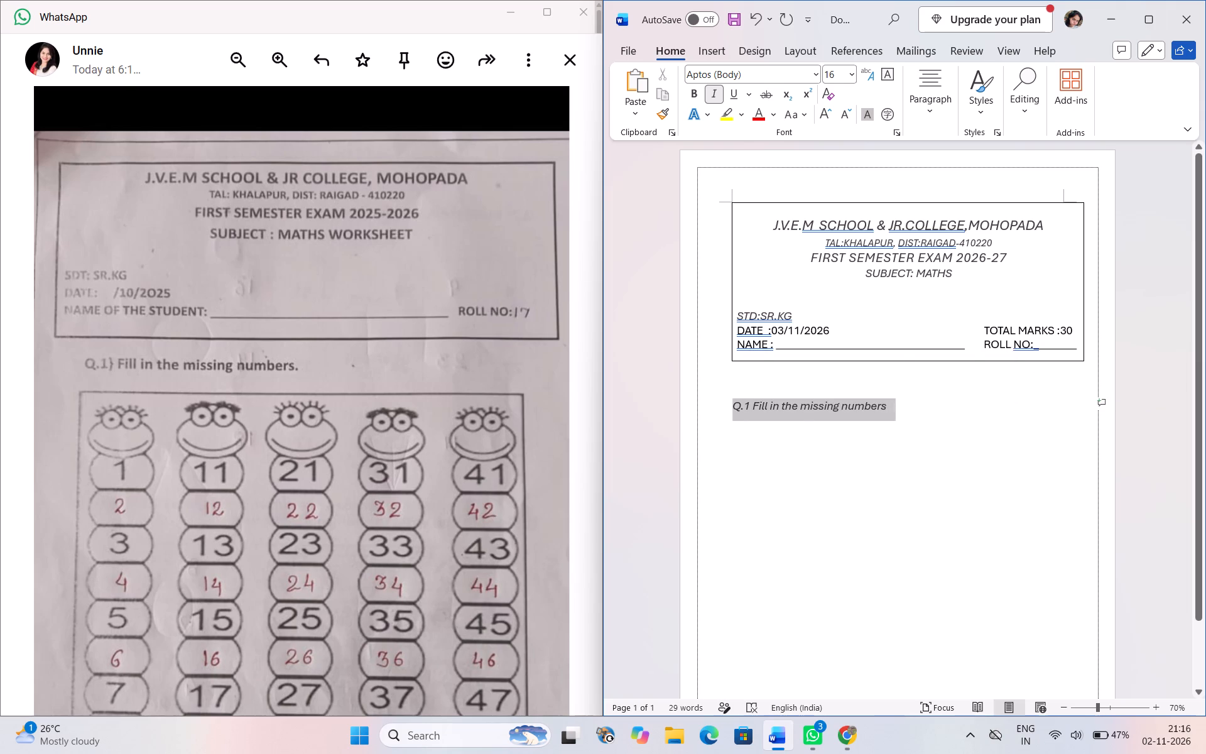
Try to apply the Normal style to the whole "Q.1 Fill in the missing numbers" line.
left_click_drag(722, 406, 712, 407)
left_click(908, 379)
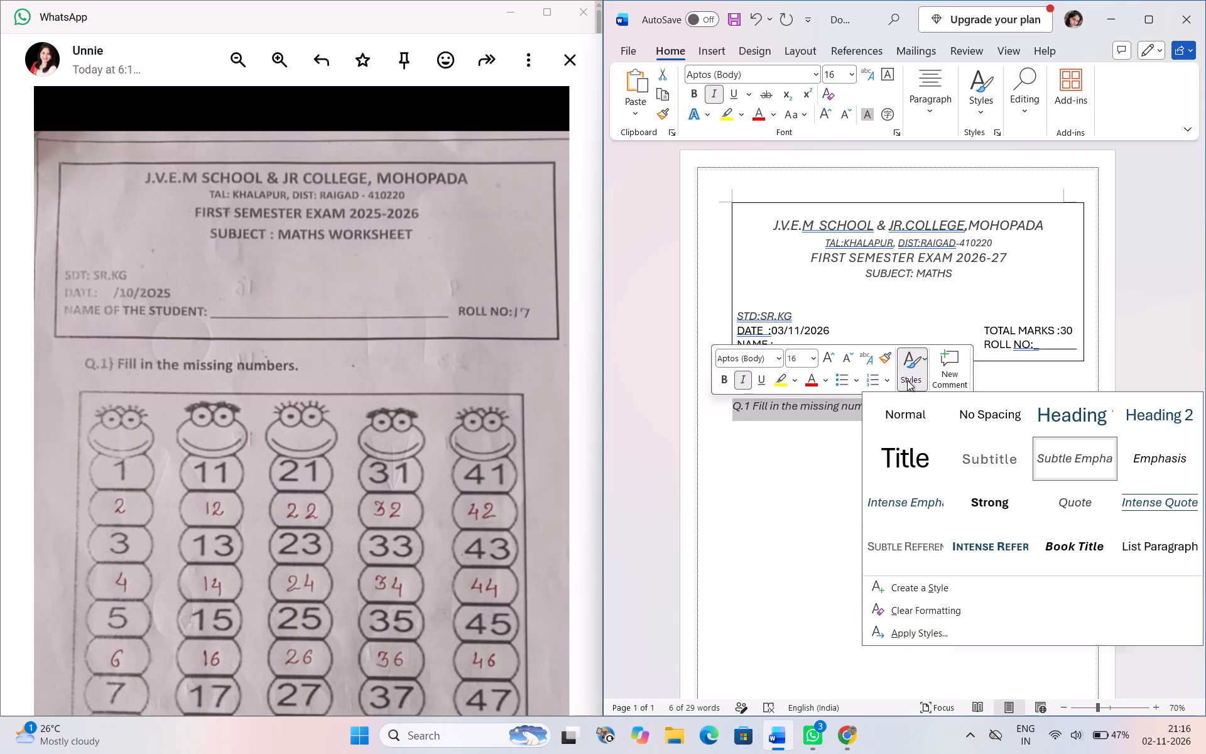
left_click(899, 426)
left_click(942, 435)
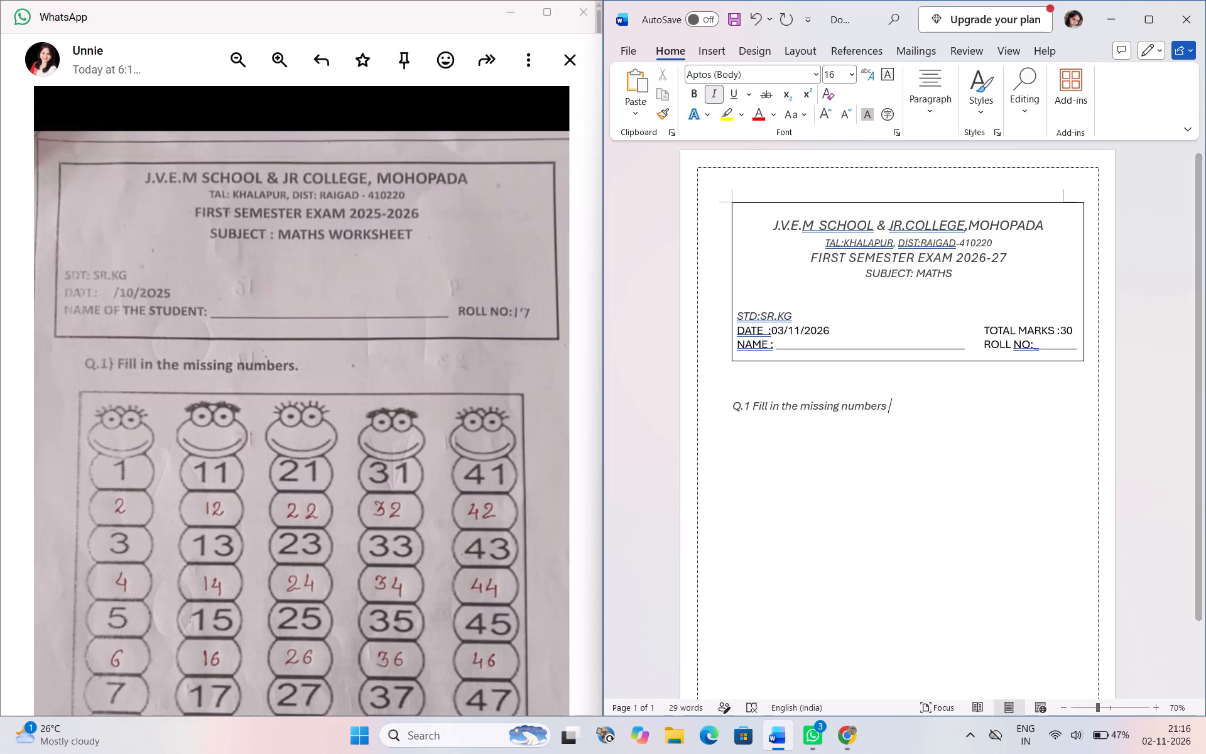
Add the mark allocation "5marks" at the end of the Q.1 line, spaced far out from the question text.
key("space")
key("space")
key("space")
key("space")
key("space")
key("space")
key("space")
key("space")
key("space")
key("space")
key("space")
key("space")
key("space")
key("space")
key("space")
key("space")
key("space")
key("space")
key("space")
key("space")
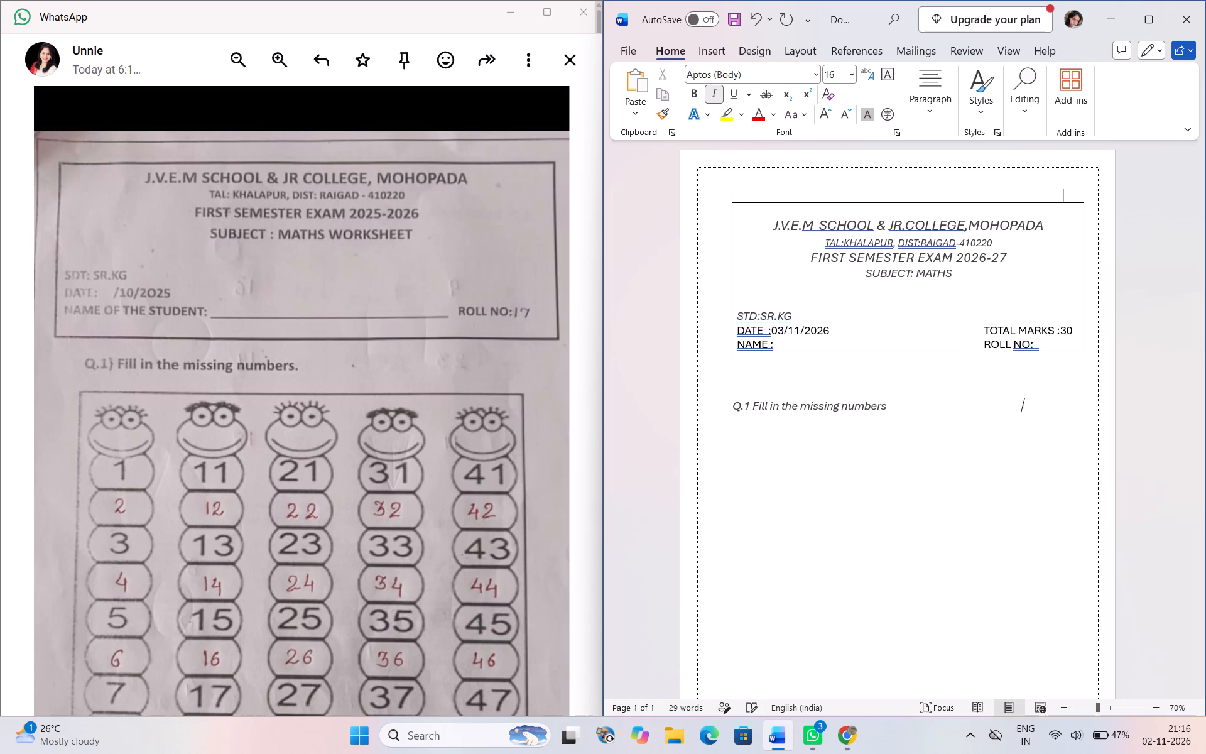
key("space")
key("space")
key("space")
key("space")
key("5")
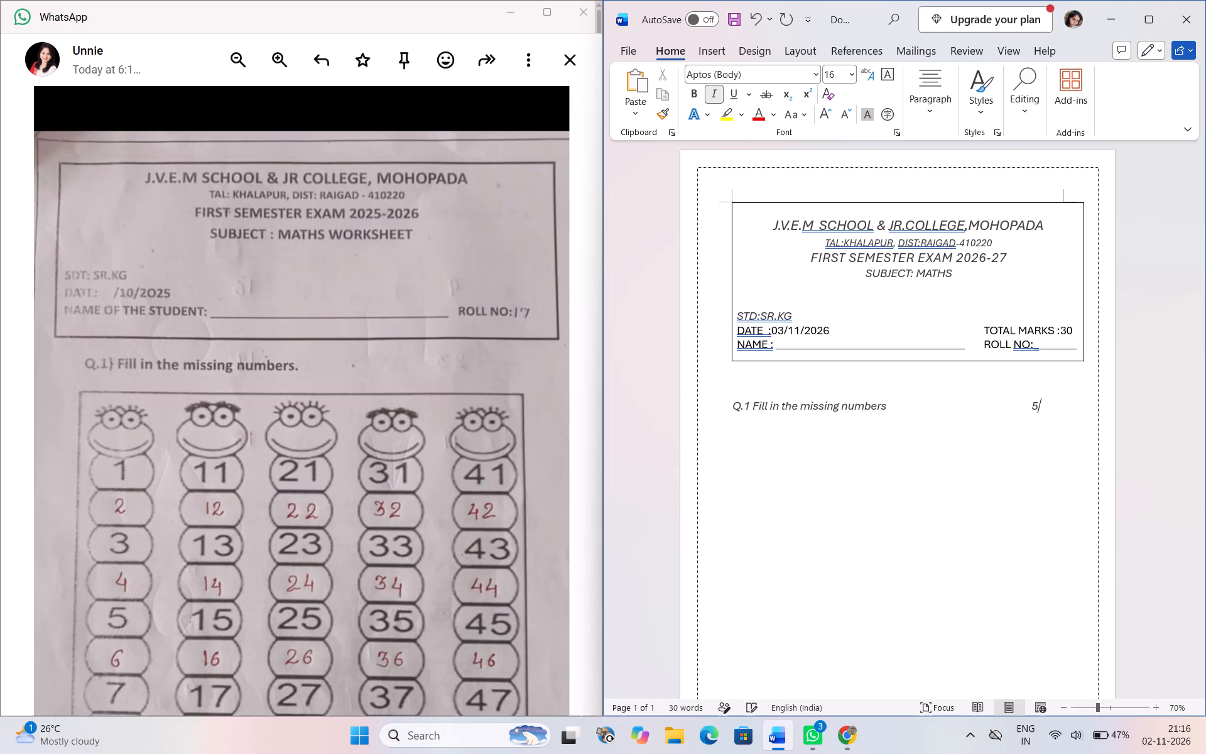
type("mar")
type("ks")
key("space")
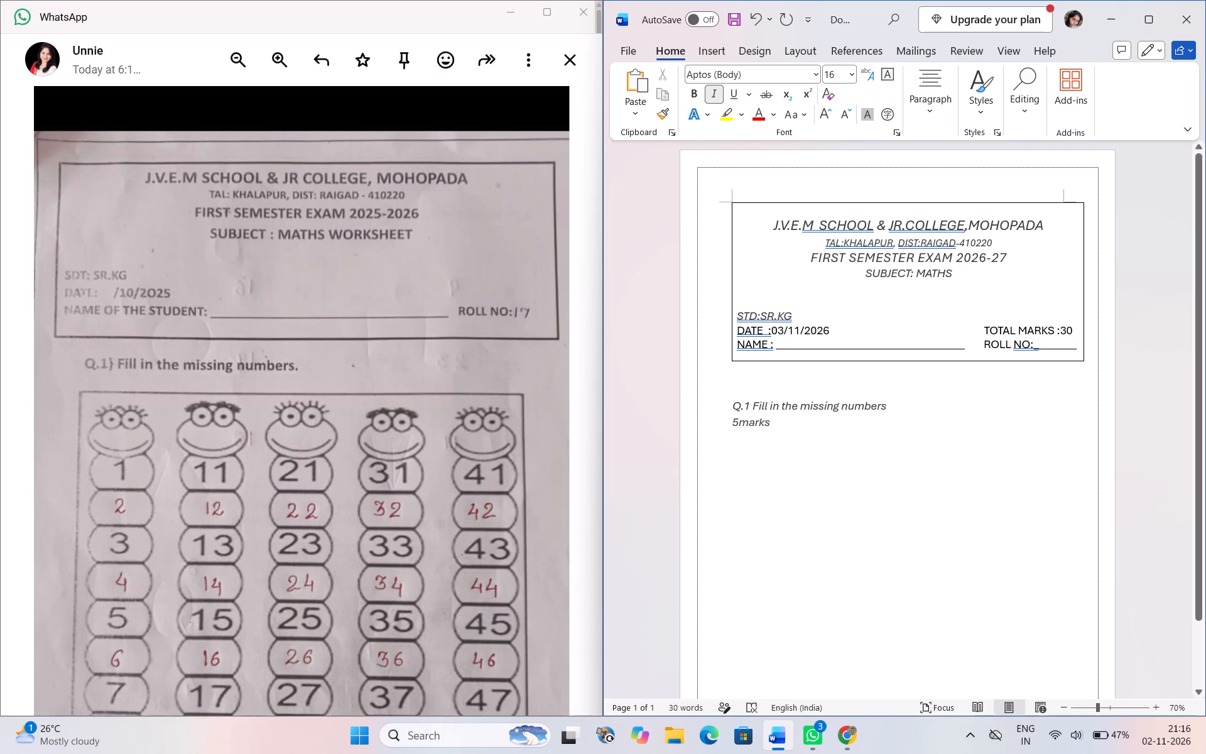
Reduce the spacing before "5marks" so it sits on the Q.1 line near the page's right margin.
left_click(732, 420)
key("BackSpace")
key("BackSpace")
key("BackSpace")
key("BackSpace")
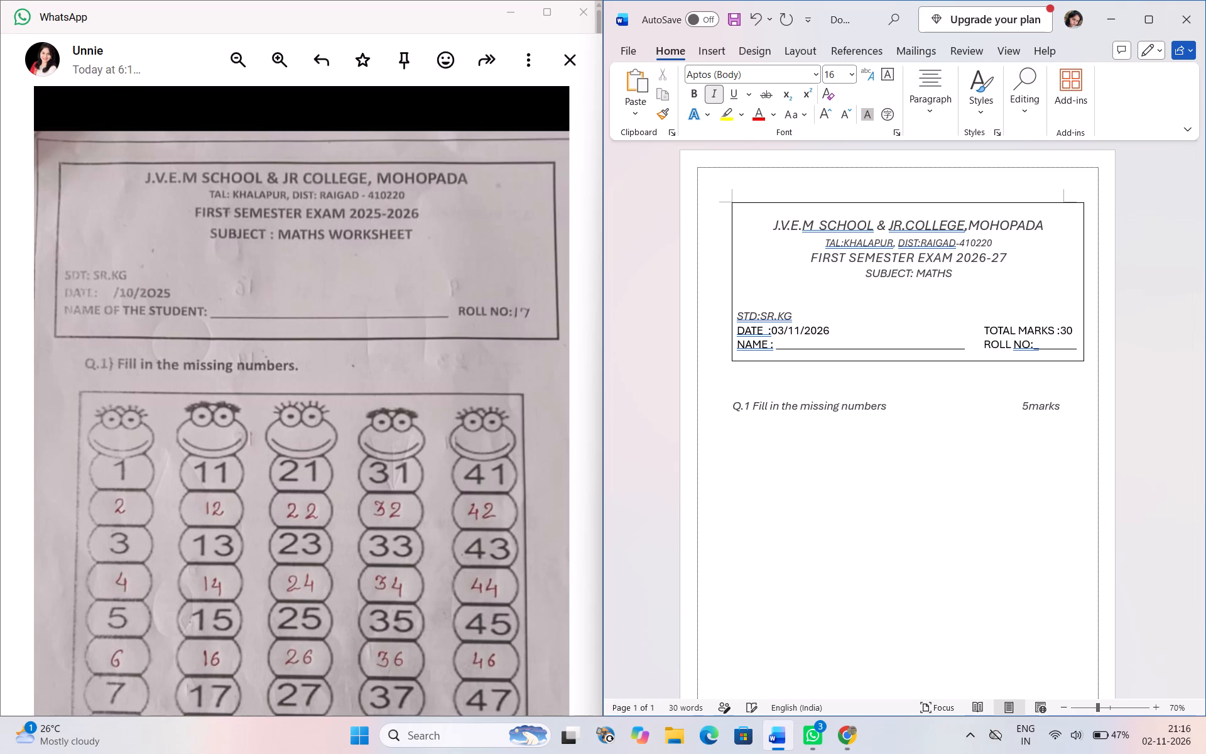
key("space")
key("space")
key("BackSpace")
Start a new empty line below the Q.1 question line.
left_click(825, 472)
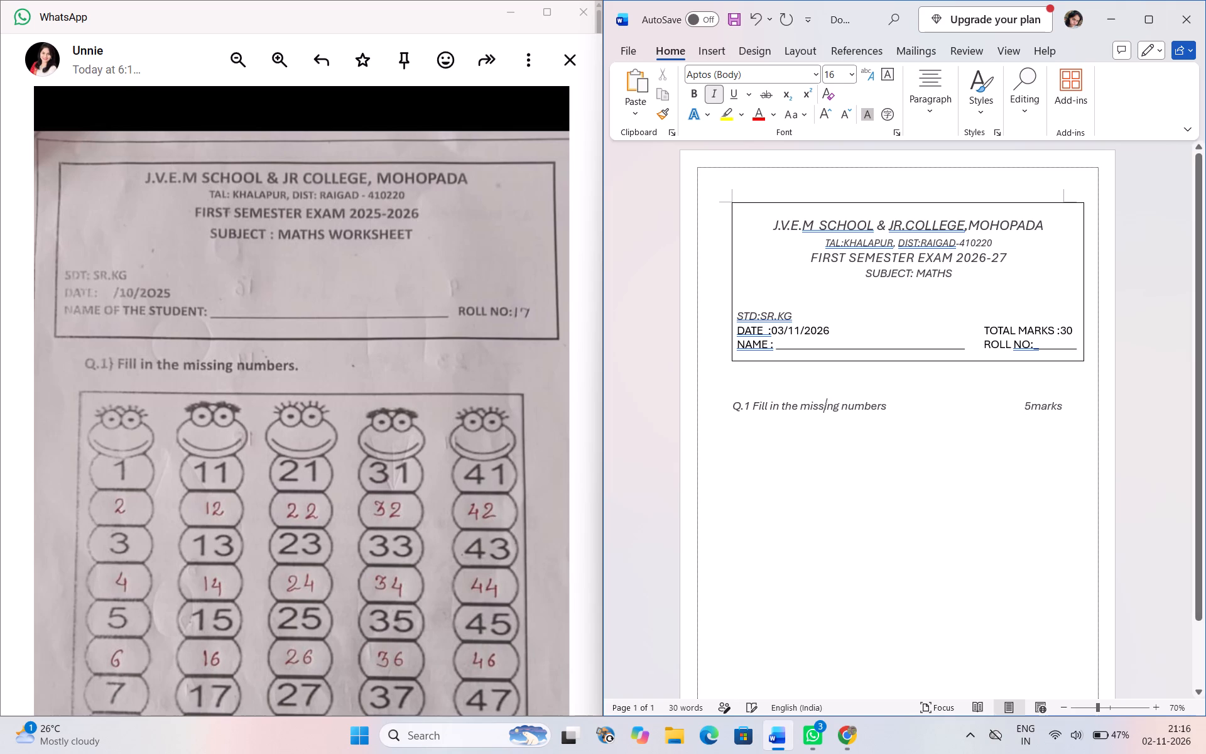
left_click(1077, 408)
key("Return")
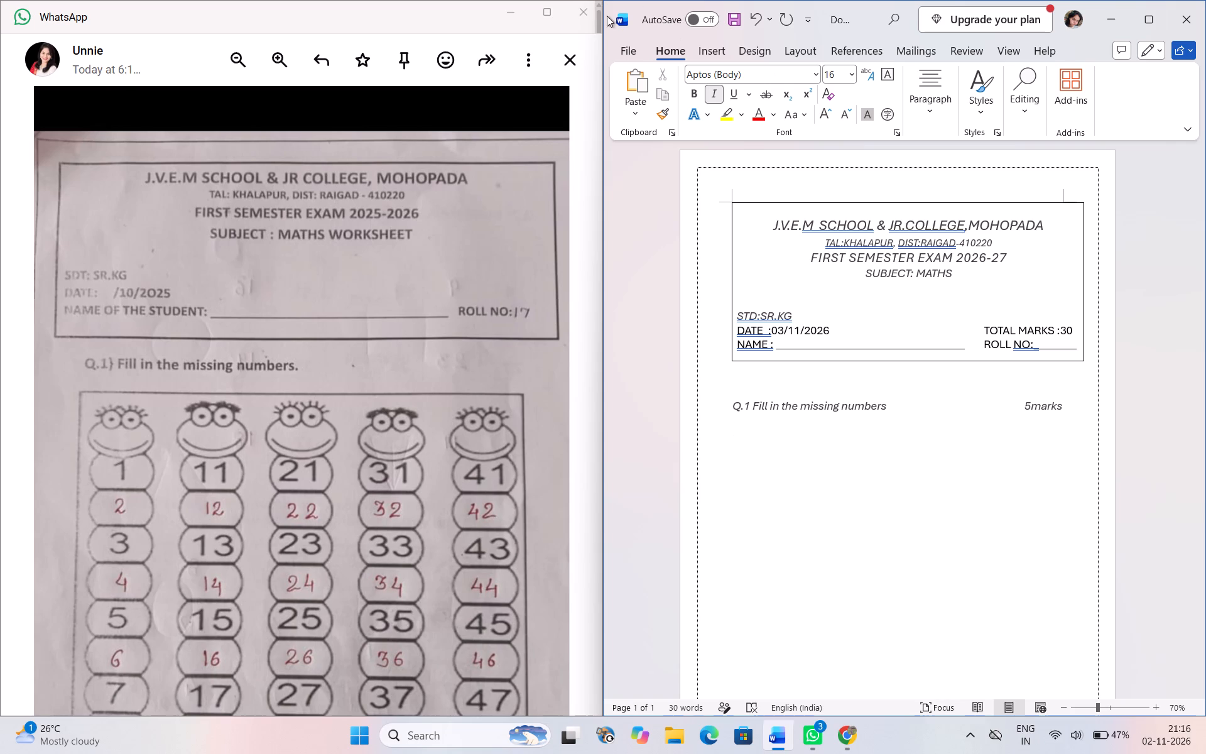
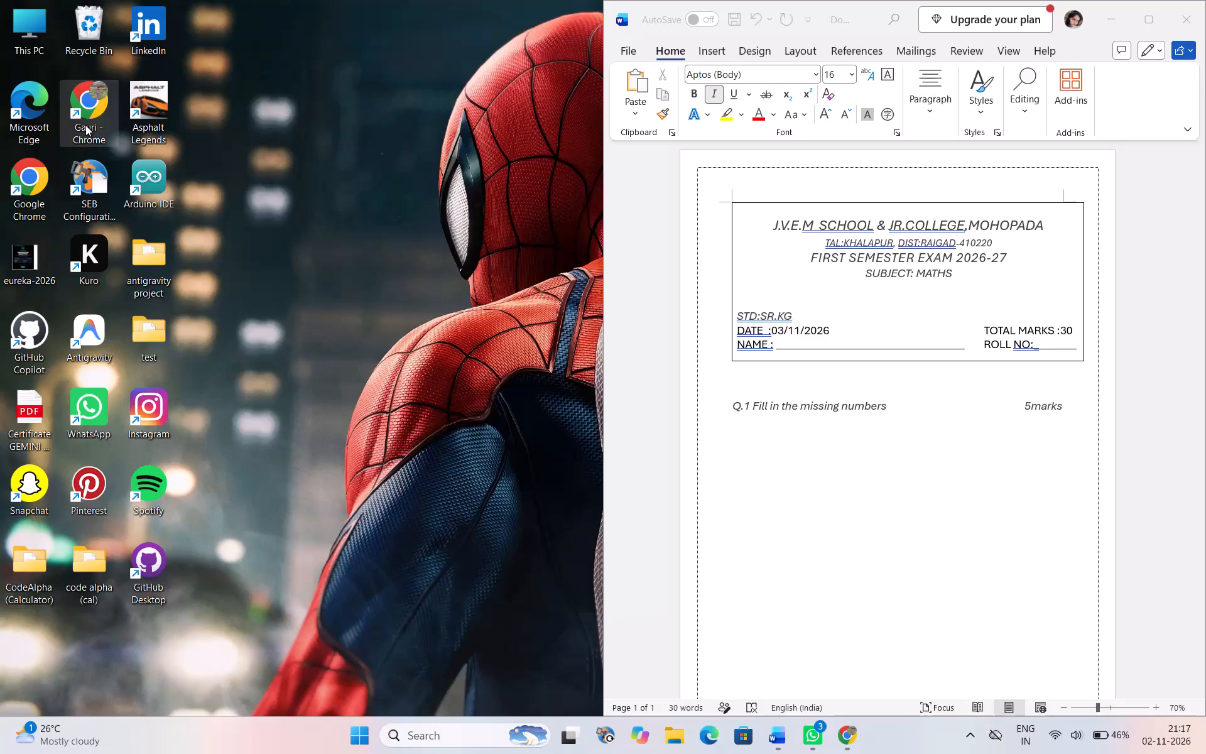
Switch to Chrome and search Google Images for "find the missing numbers 1 to 50 worksheet".
double_click(85, 125)
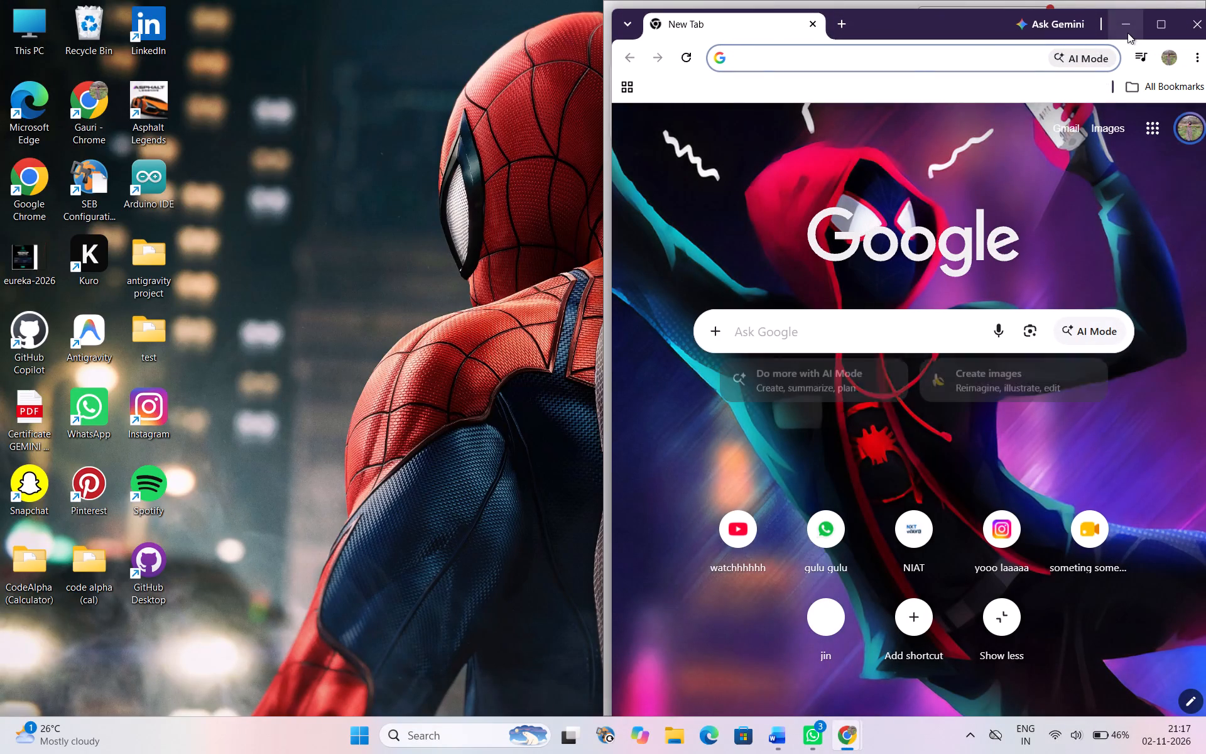
left_click(1165, 25)
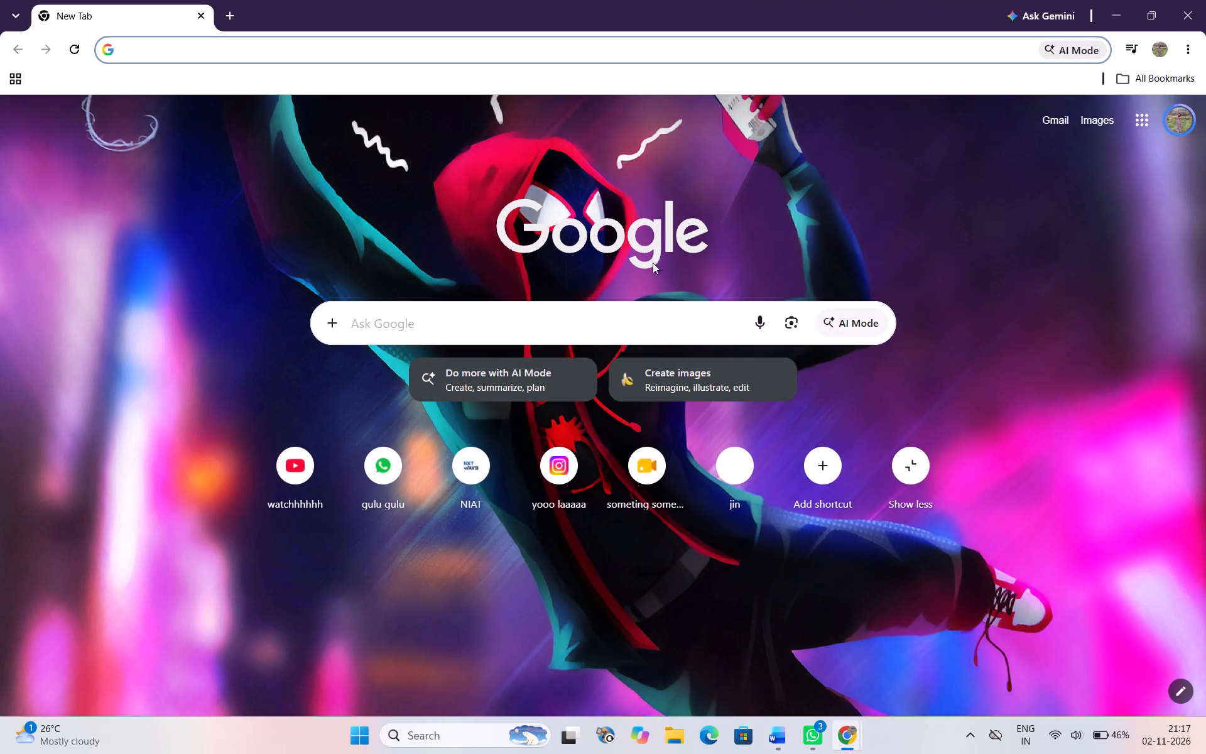
left_click(621, 327)
type("fing")
key("BackSpace")
type("d the missing numbers 1 to")
key("space")
type("50")
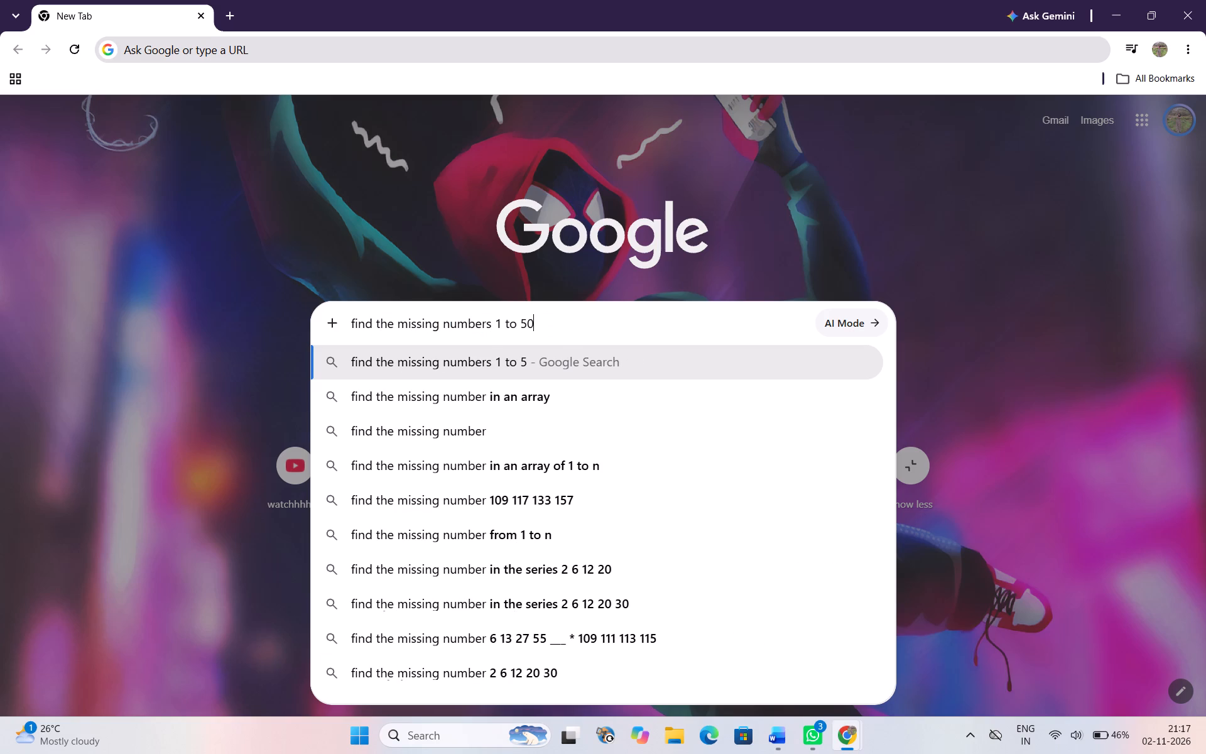
key("space")
type("work")
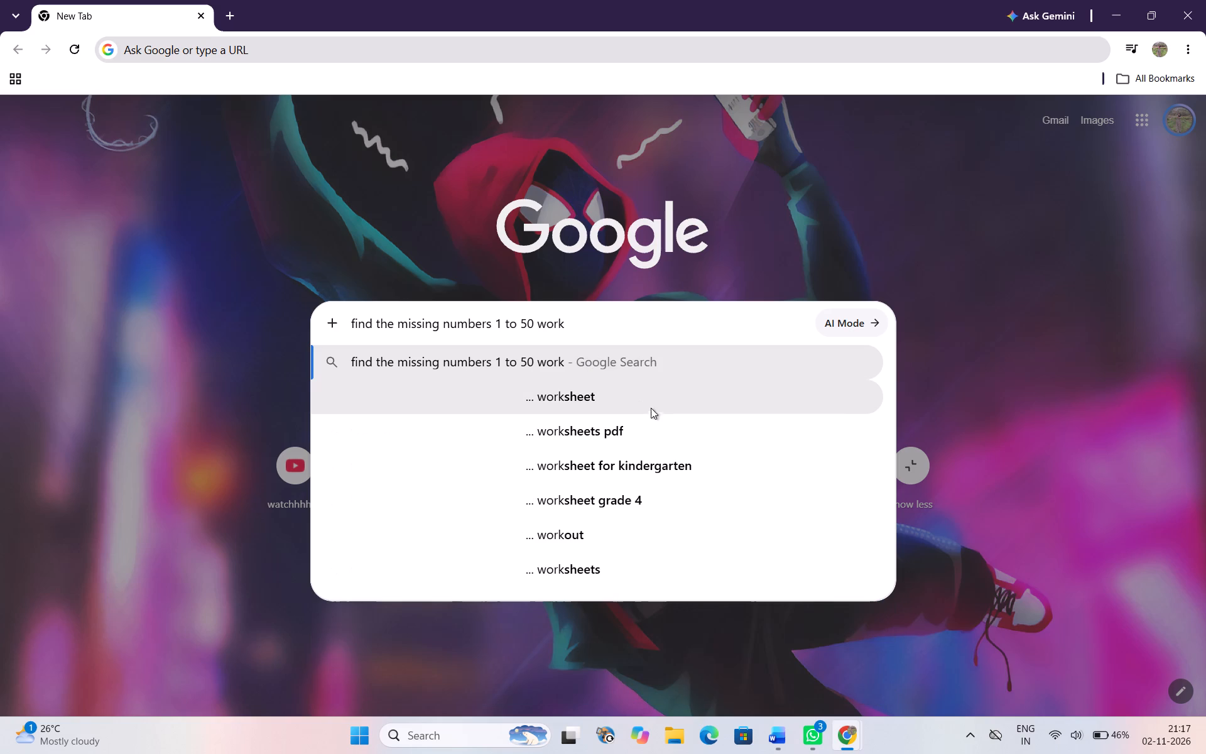
left_click(648, 389)
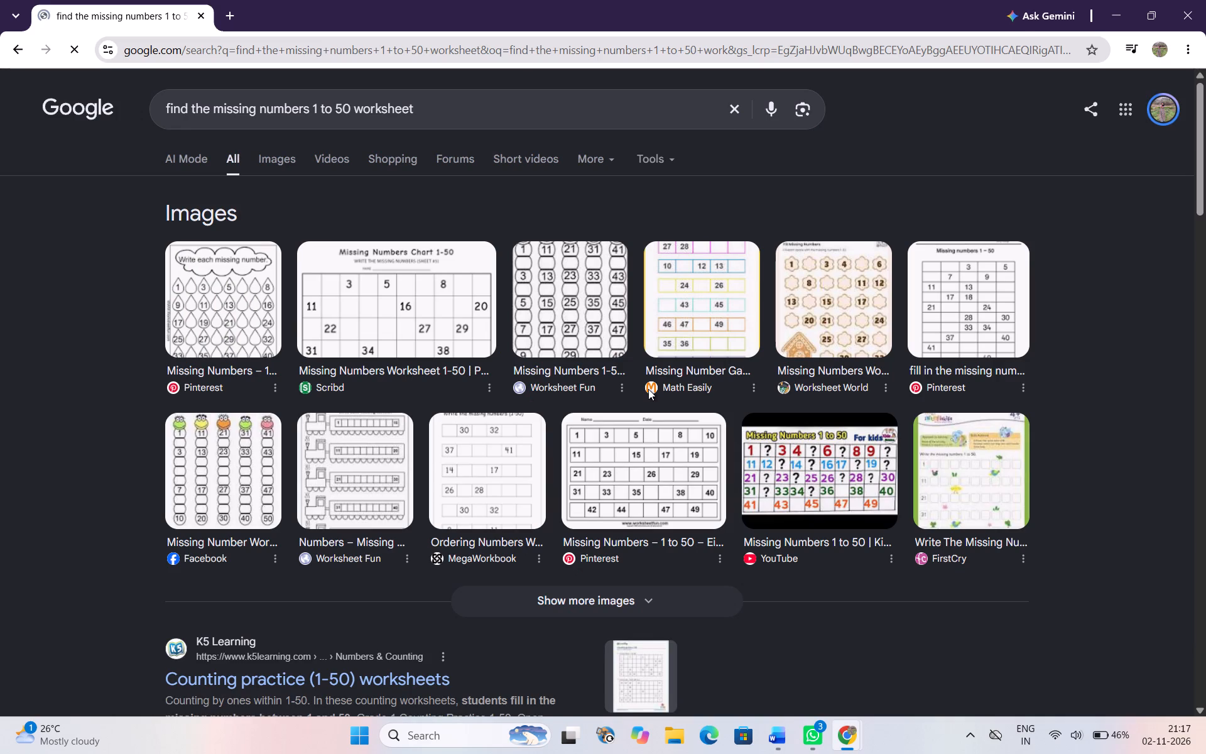
left_click(283, 160)
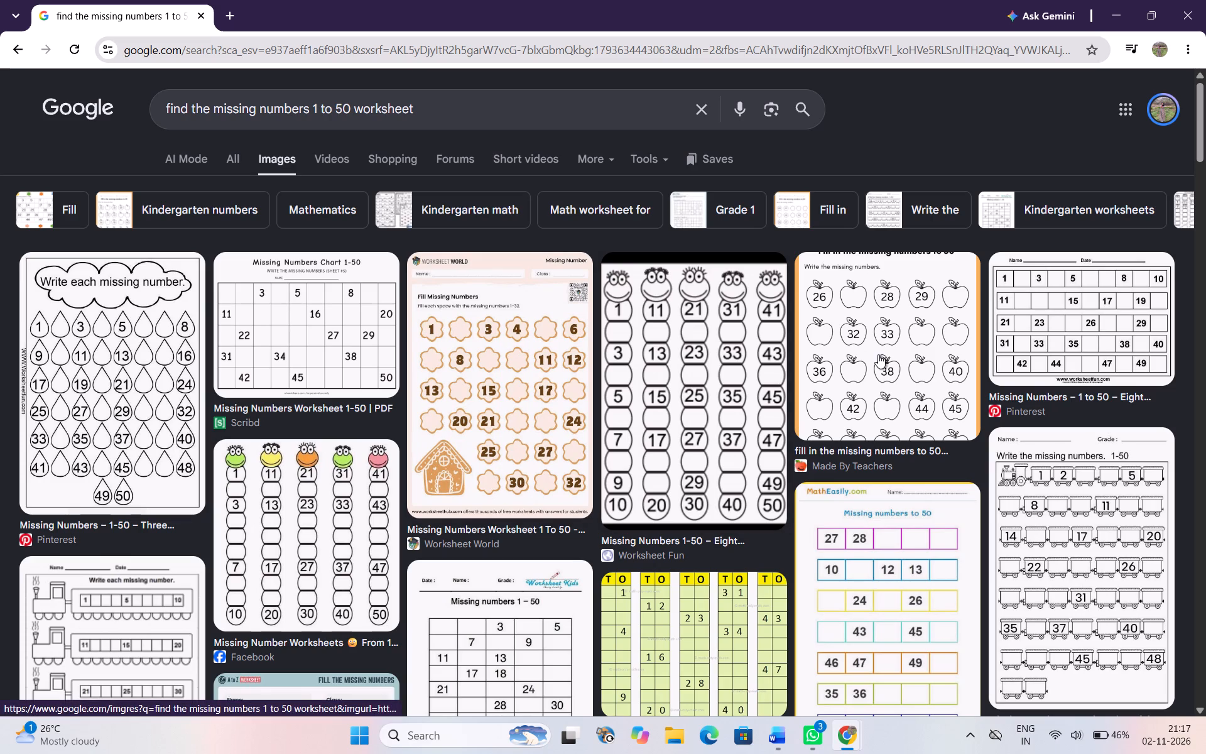
Screenshot only the train grid from the "Write the missing numbers 1-50" train worksheet image and place it below the Q.1 line in Word.
scroll(868, 368, "down", 1)
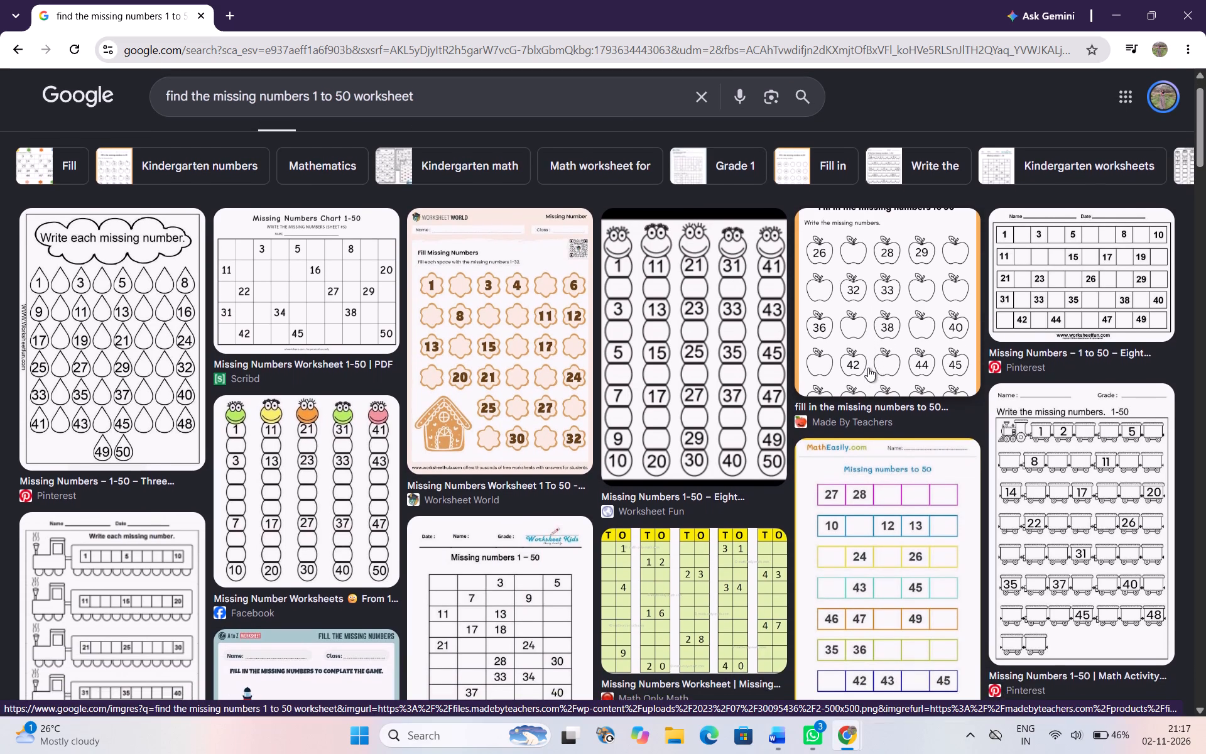
scroll(868, 368, "down", 1)
left_click(1072, 462)
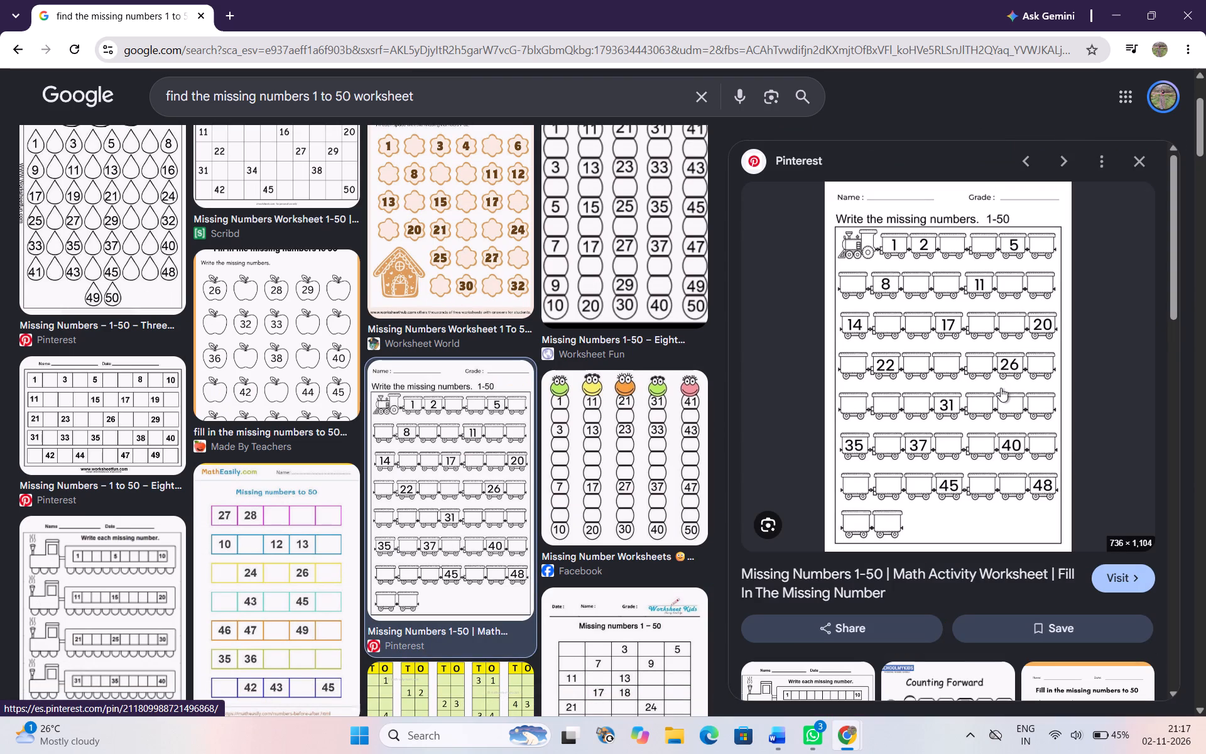
key("shift+super+s")
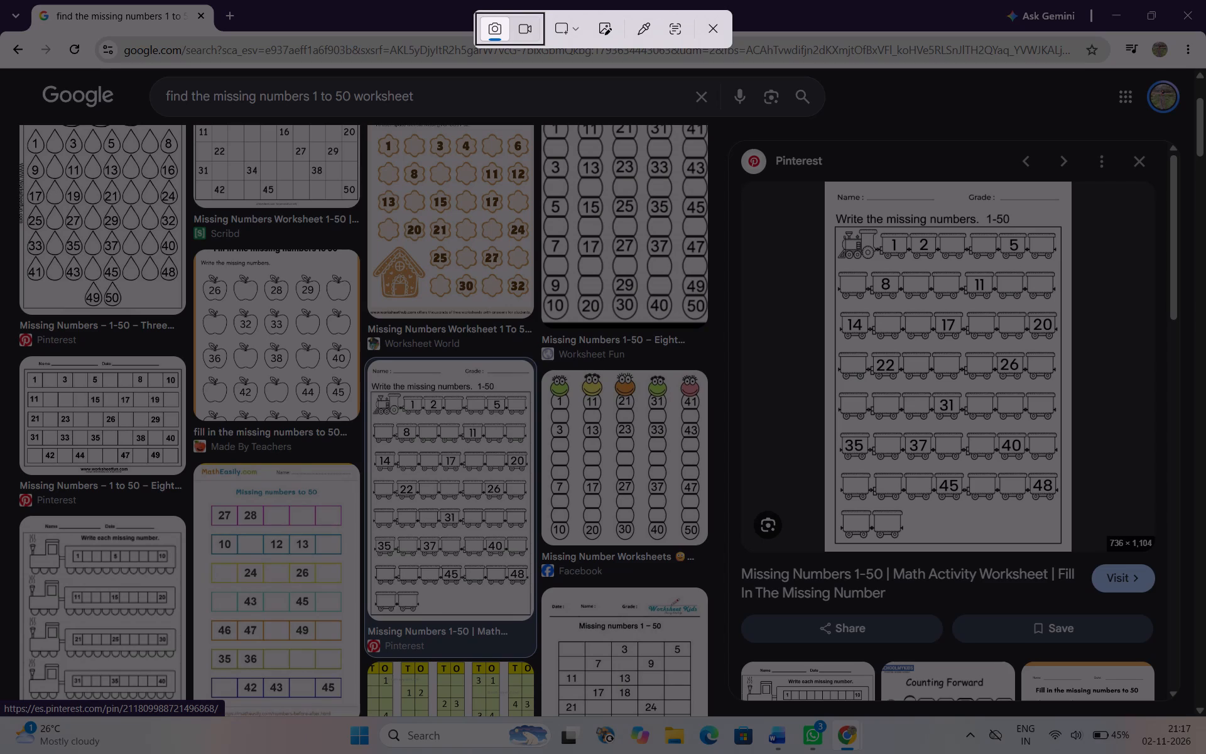
left_click_drag(836, 226, 1057, 531)
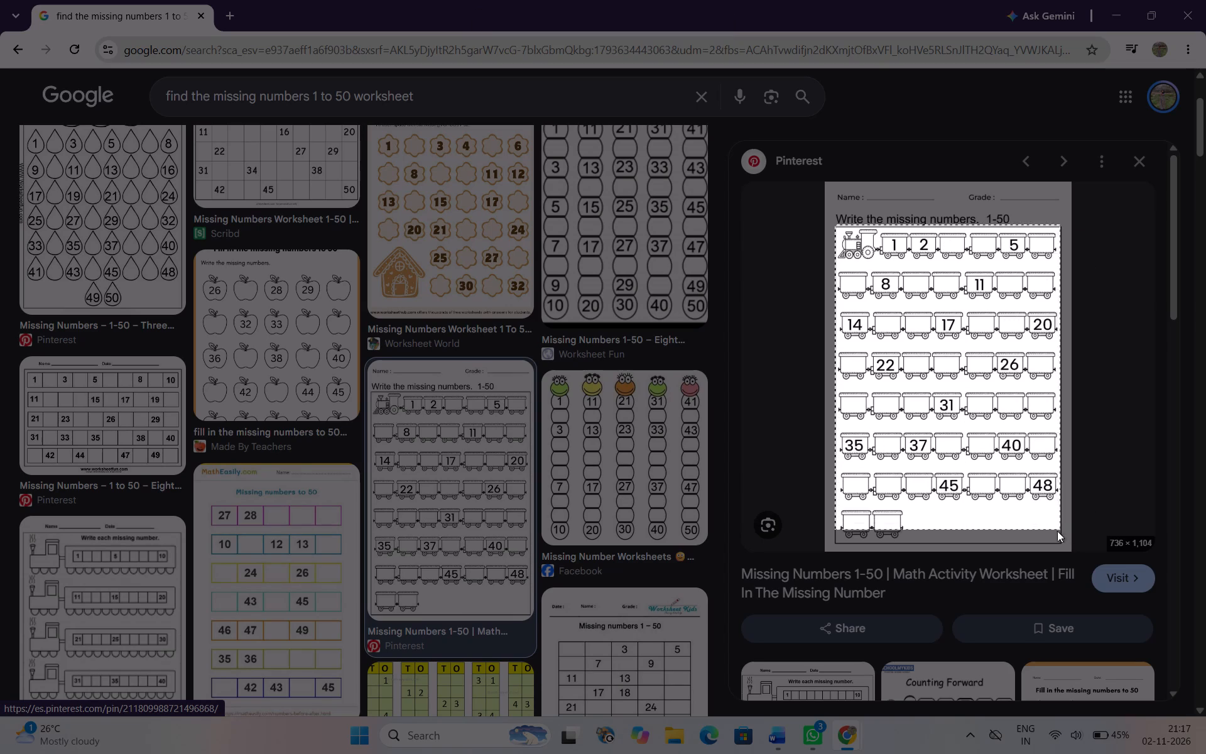
left_click_drag(1057, 531, 1059, 544)
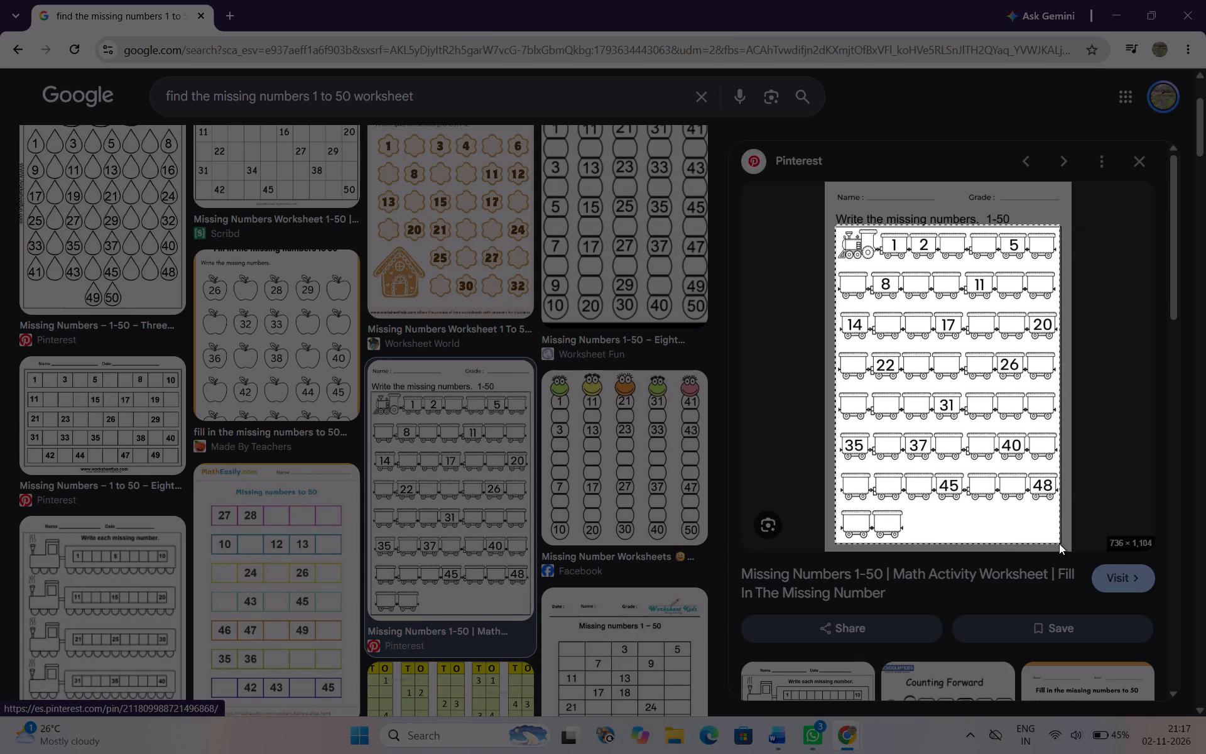
left_click_drag(1059, 544, 1062, 544)
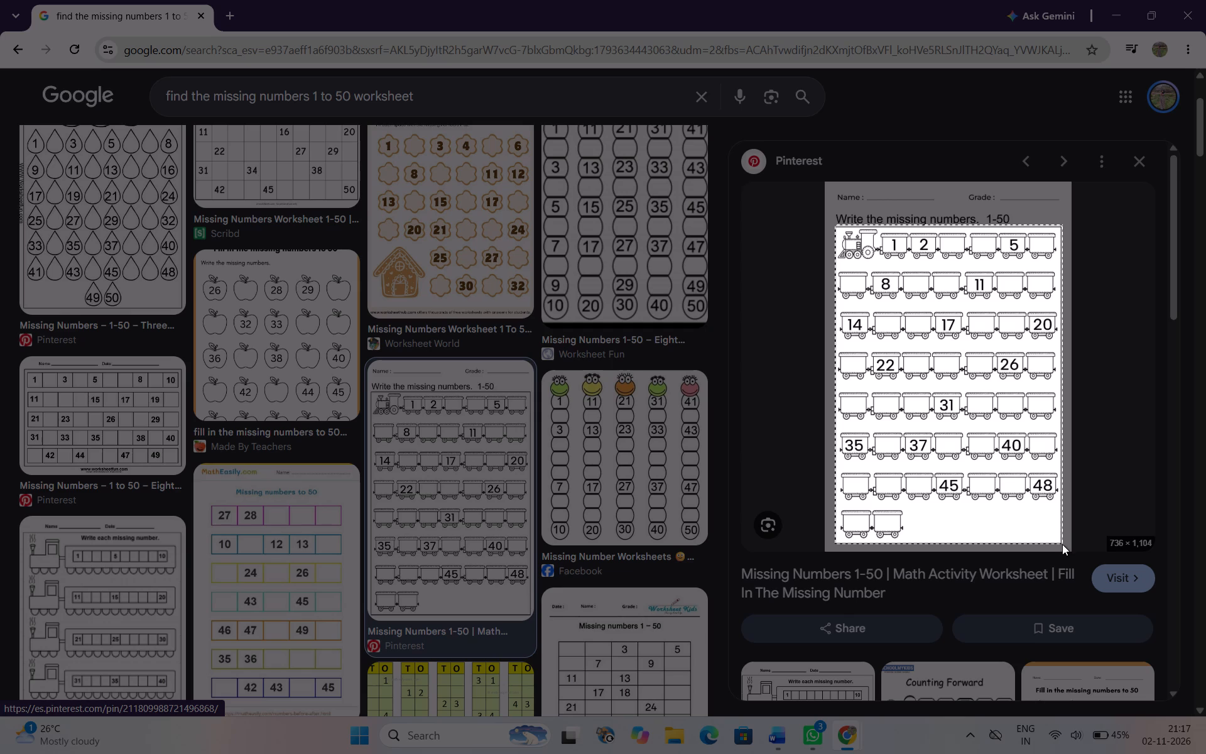
left_click_drag(1062, 544, 1062, 544)
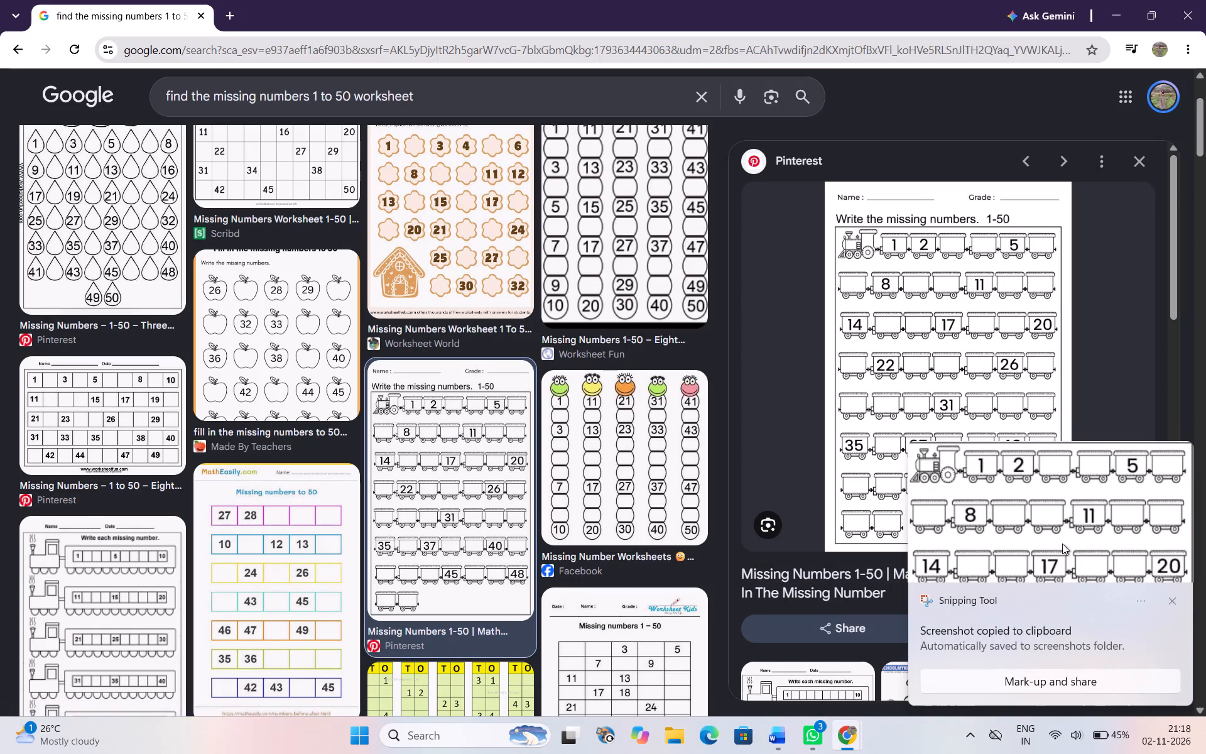
left_click(844, 721)
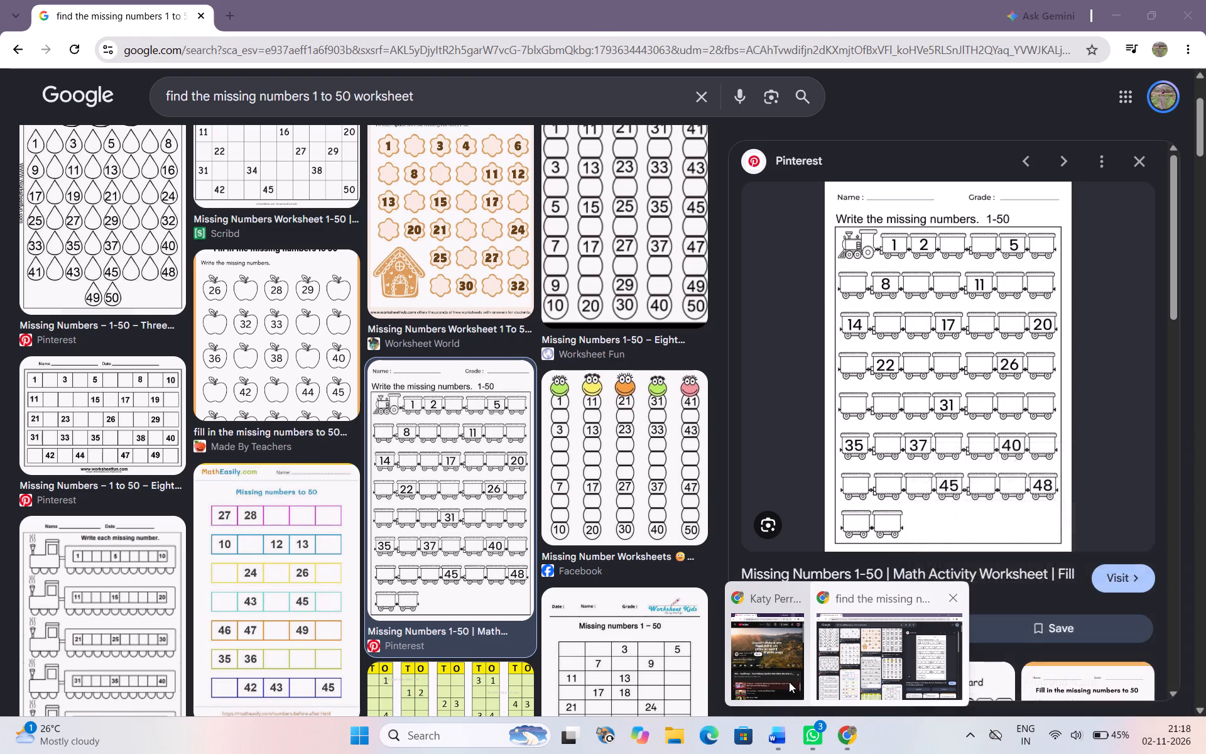
left_click(771, 750)
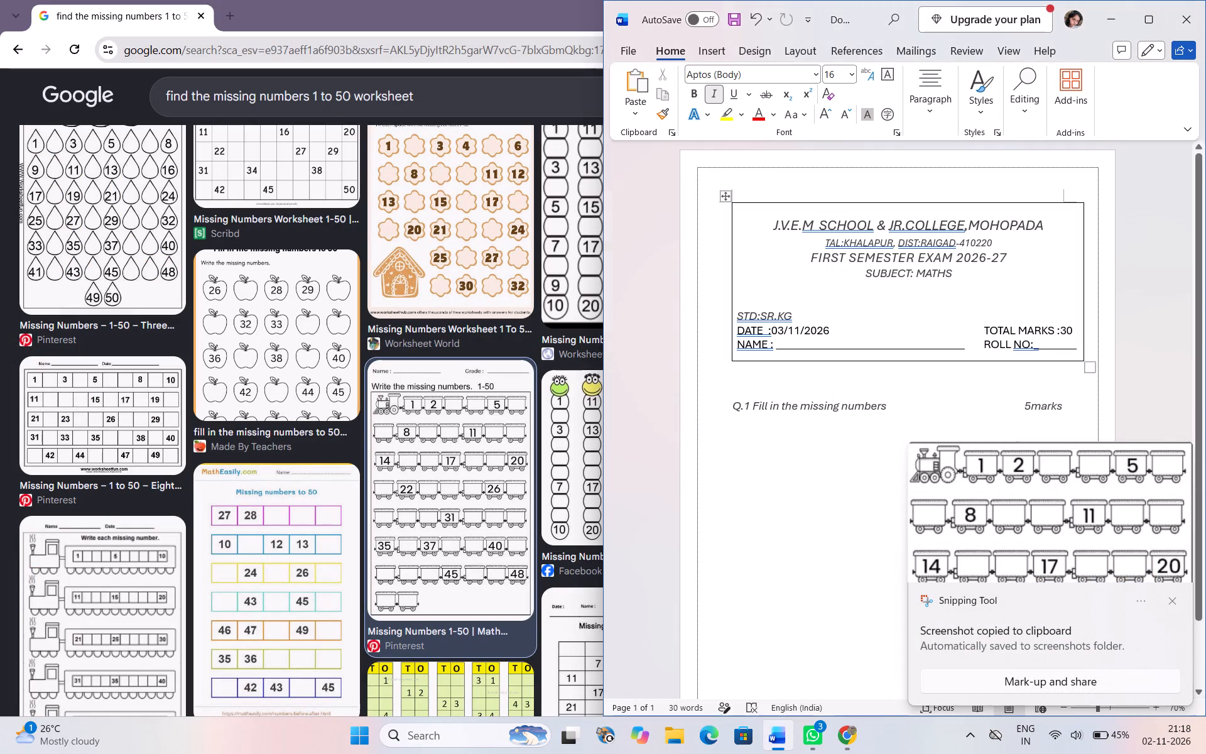
left_click(1138, 20)
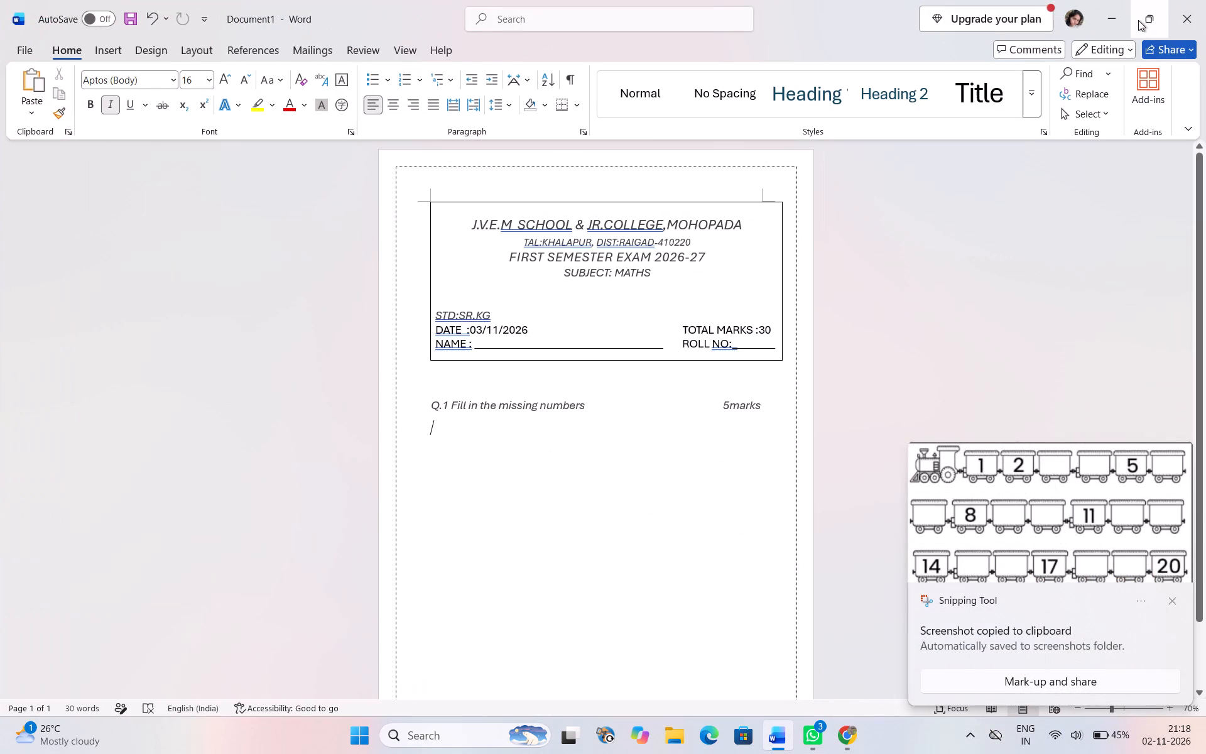
left_click(106, 48)
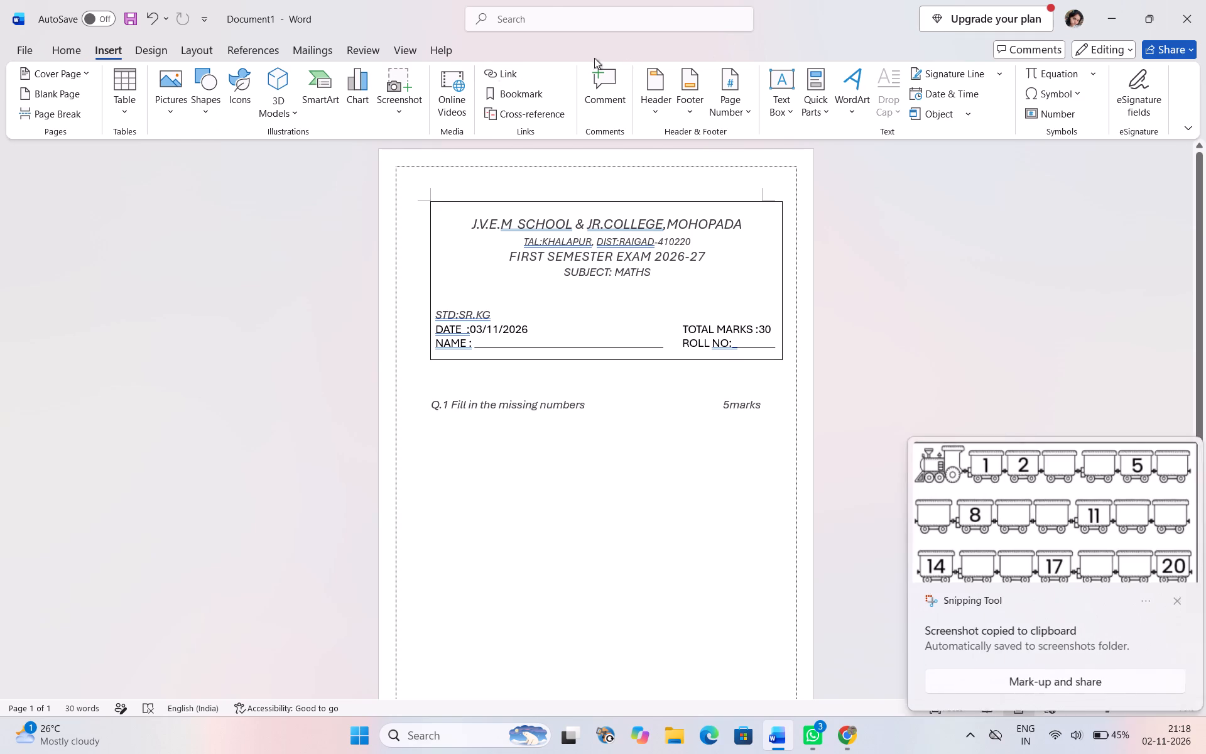
left_click(174, 103)
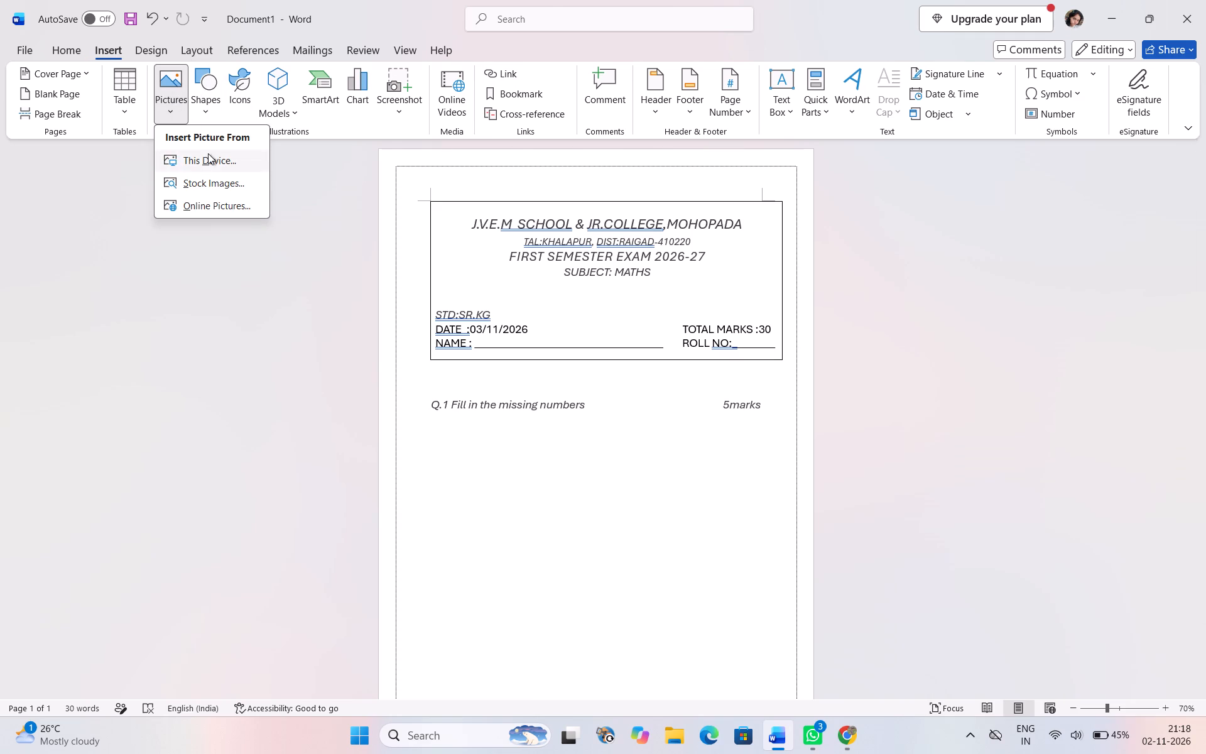
left_click(209, 153)
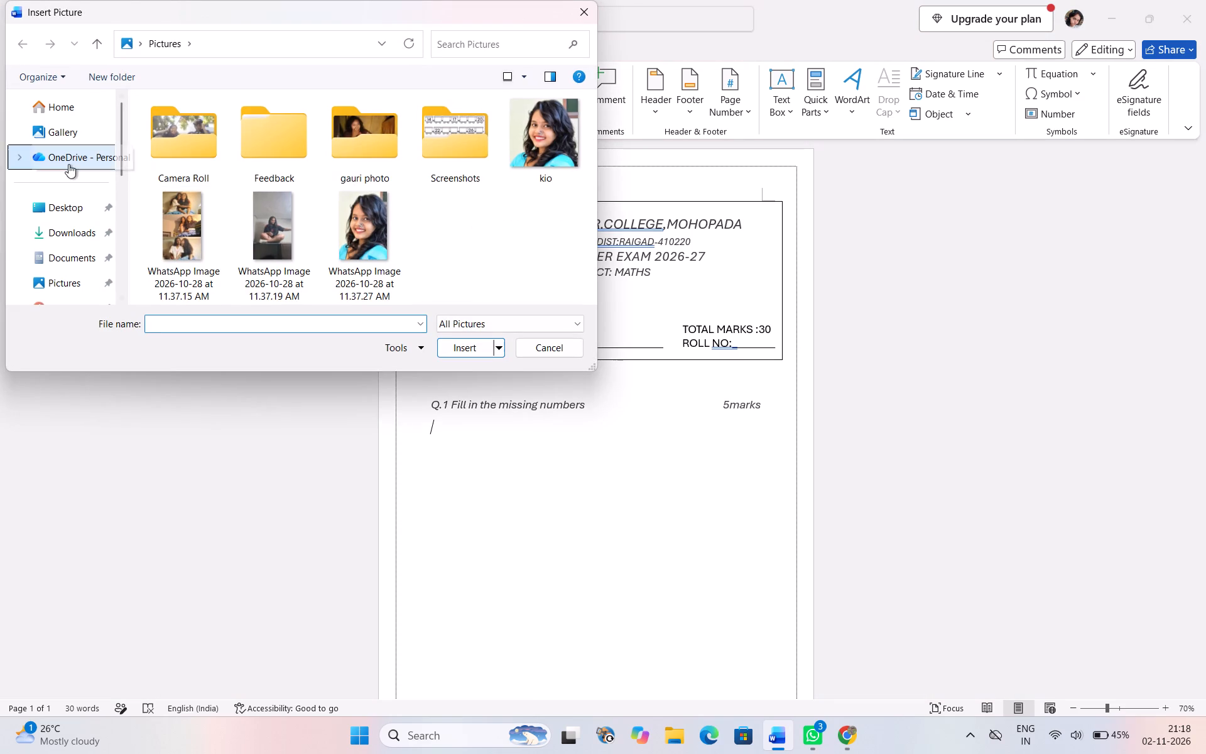
left_click(53, 225)
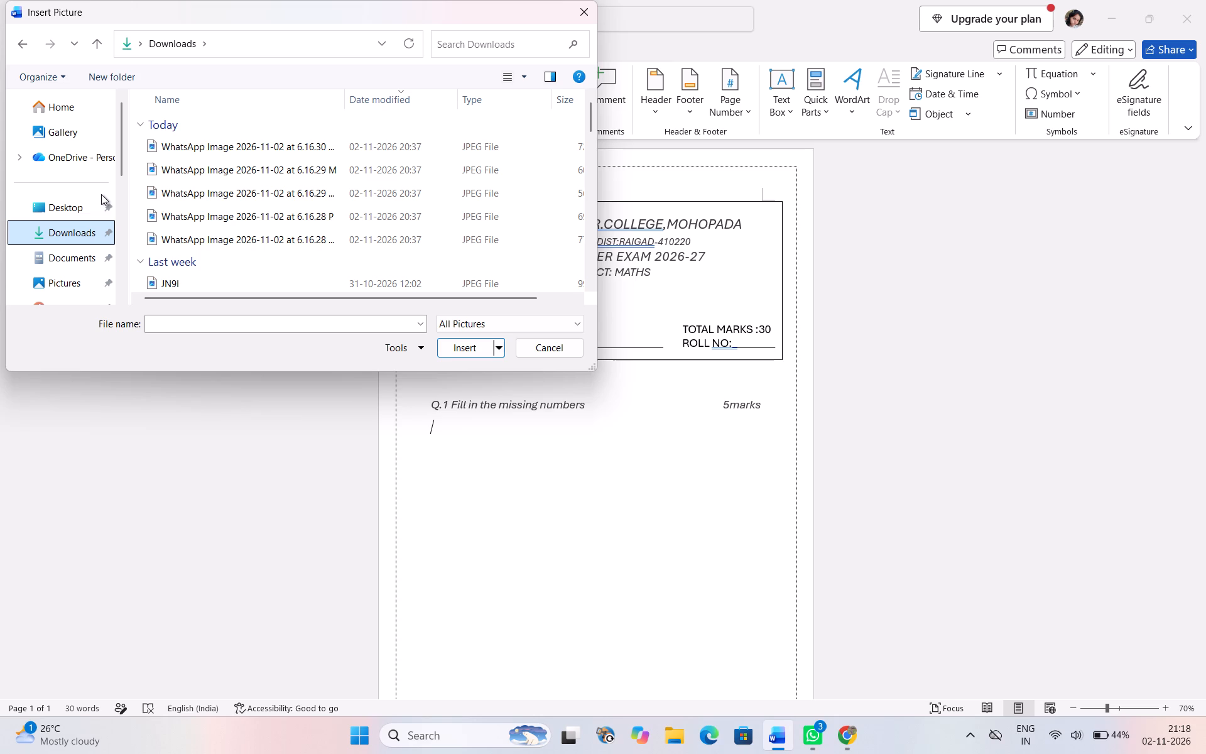
left_click(72, 284)
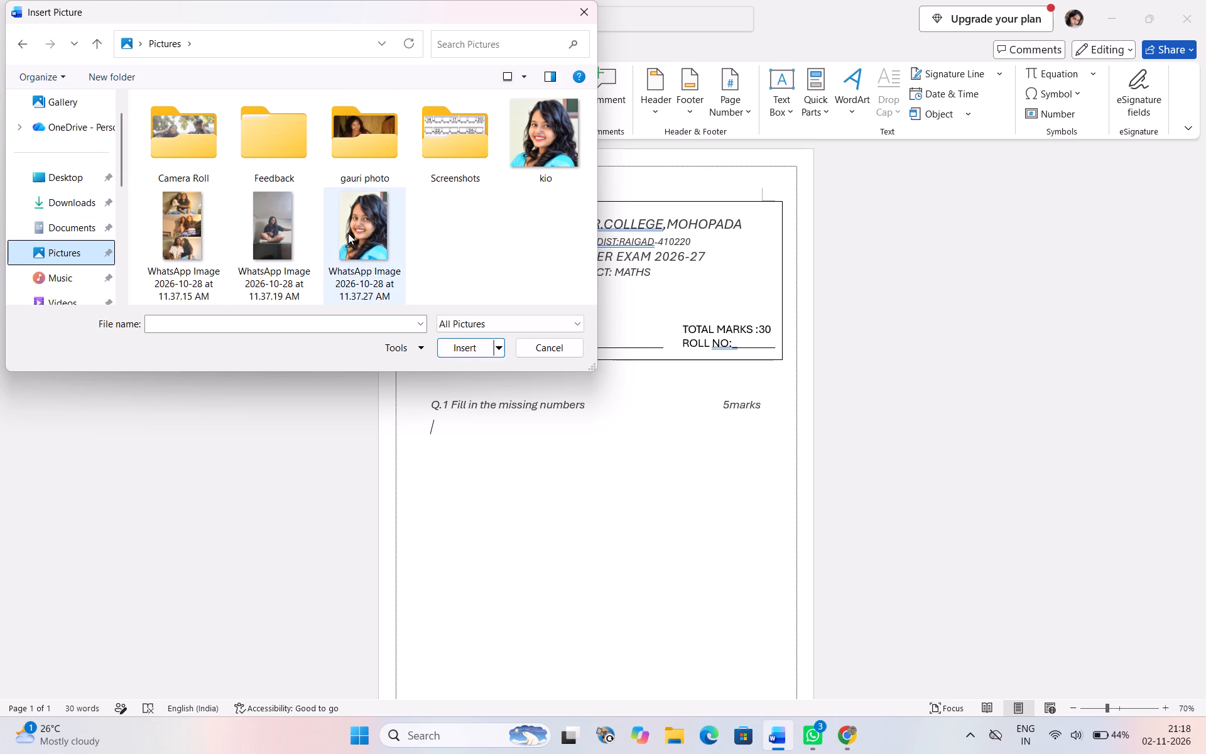
left_click(456, 145)
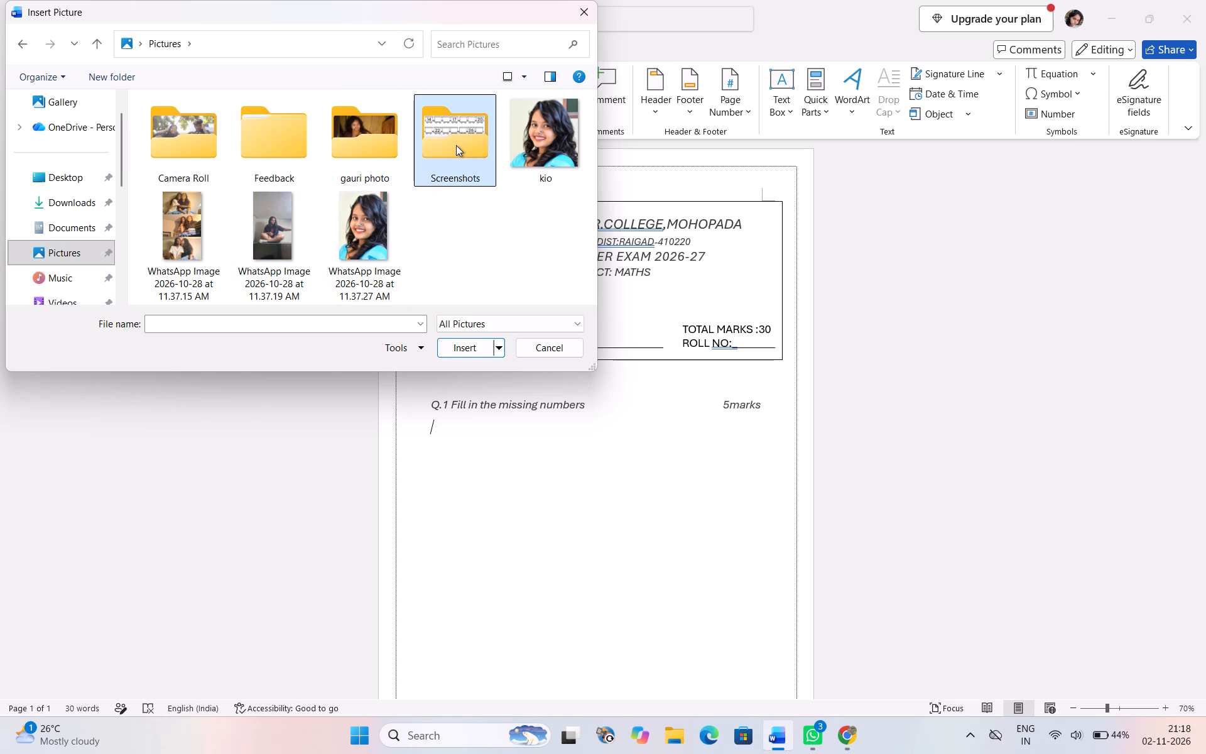
left_click(459, 349)
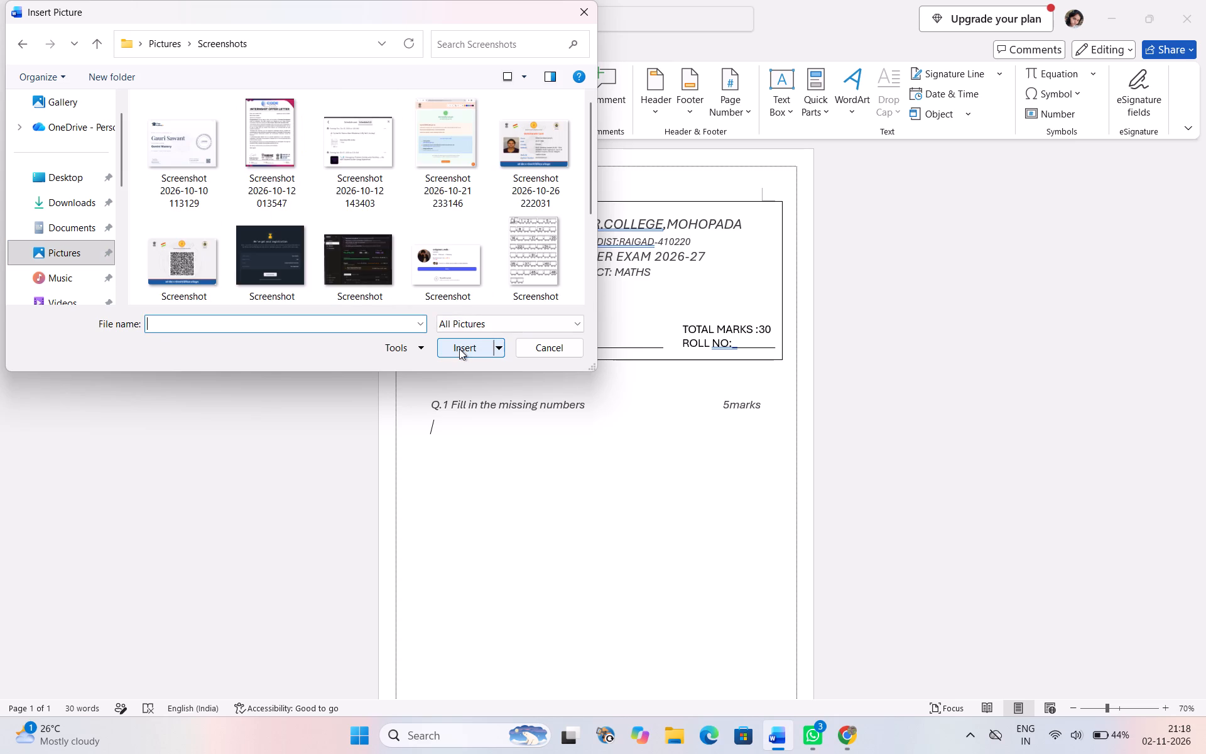
scroll(473, 227, "down", 3)
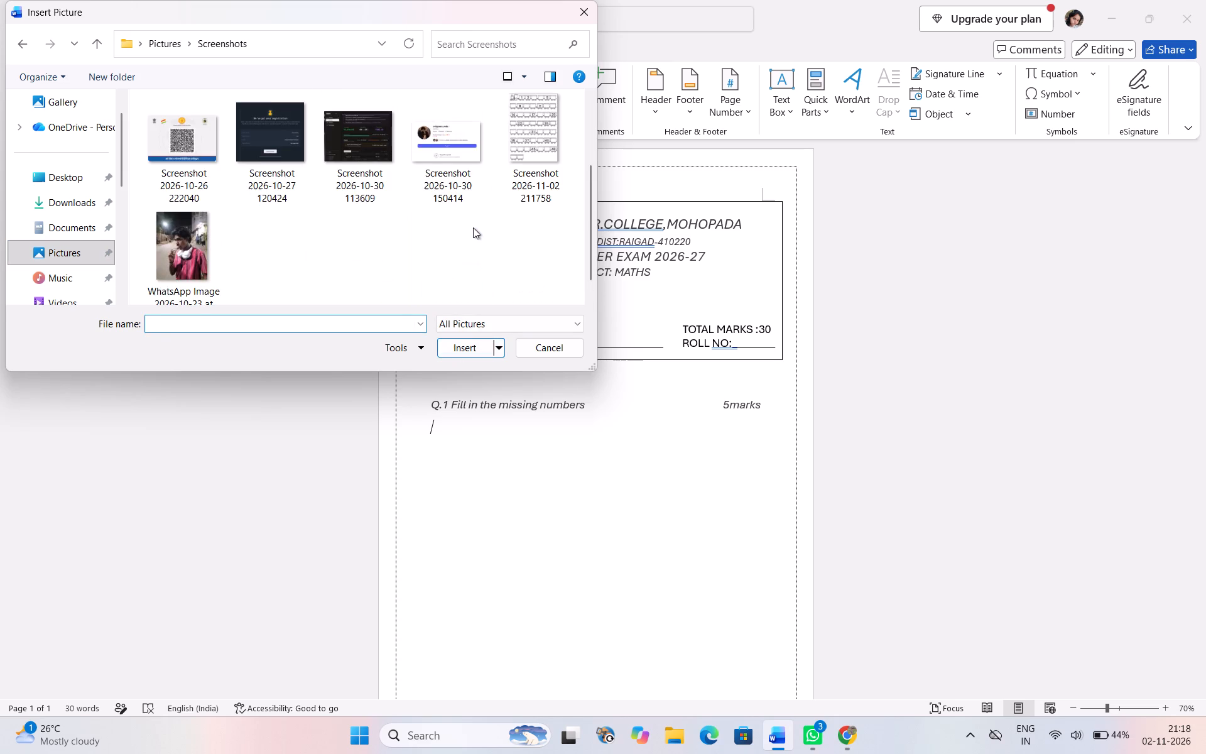
scroll(473, 227, "up", 5)
left_click(562, 248)
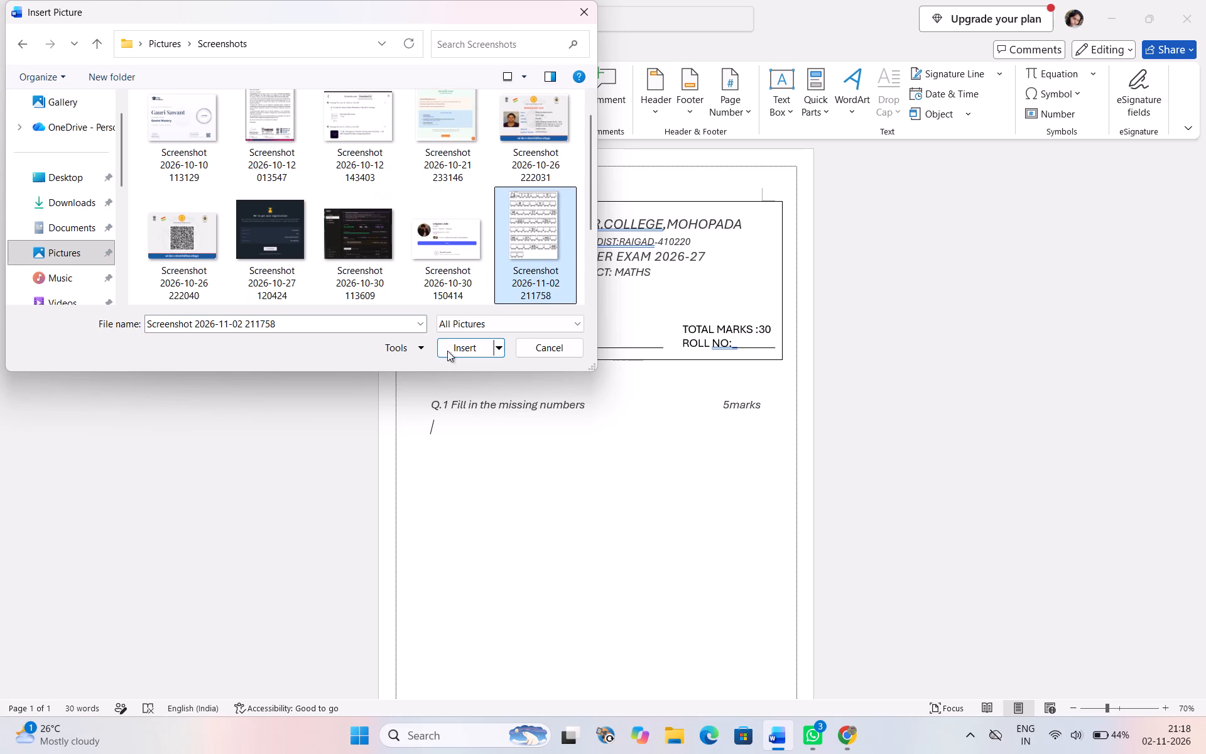
left_click(470, 345)
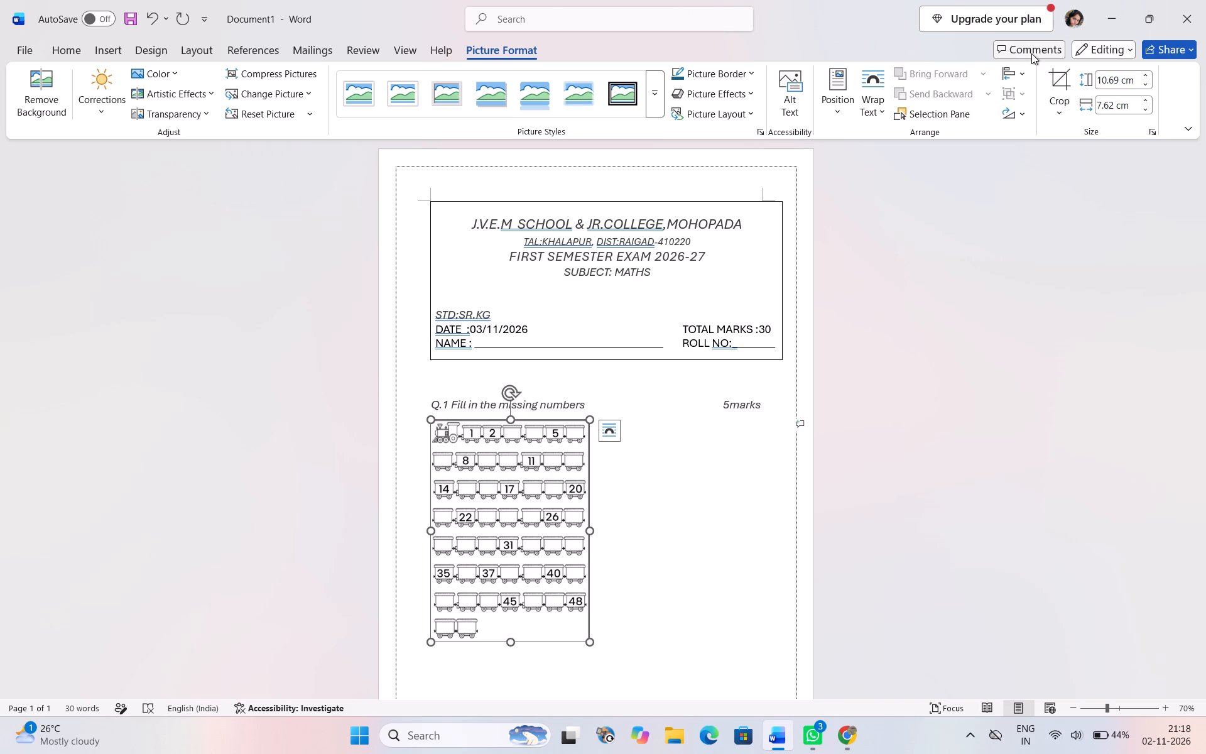
Crop the frame lines off the train picture's top, right and bottom edges, leaving it about 10.43 cm high and 7.56 cm wide.
left_click(1056, 82)
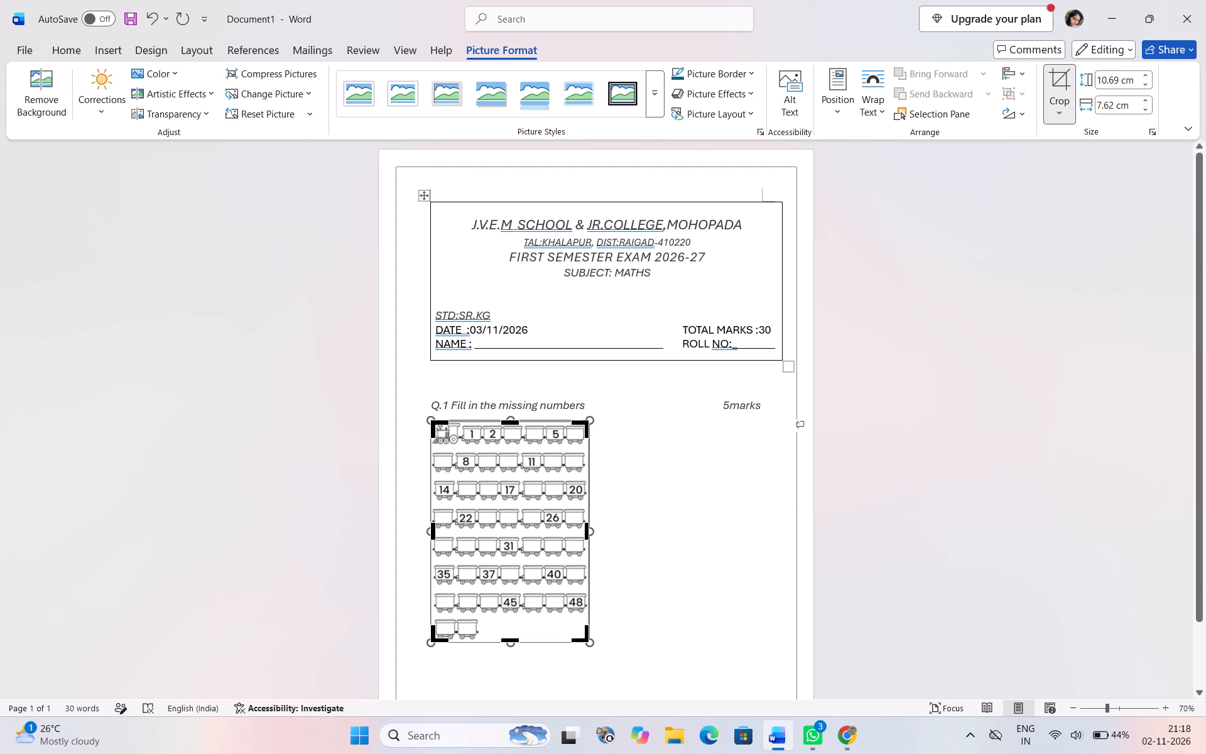
left_click(514, 422)
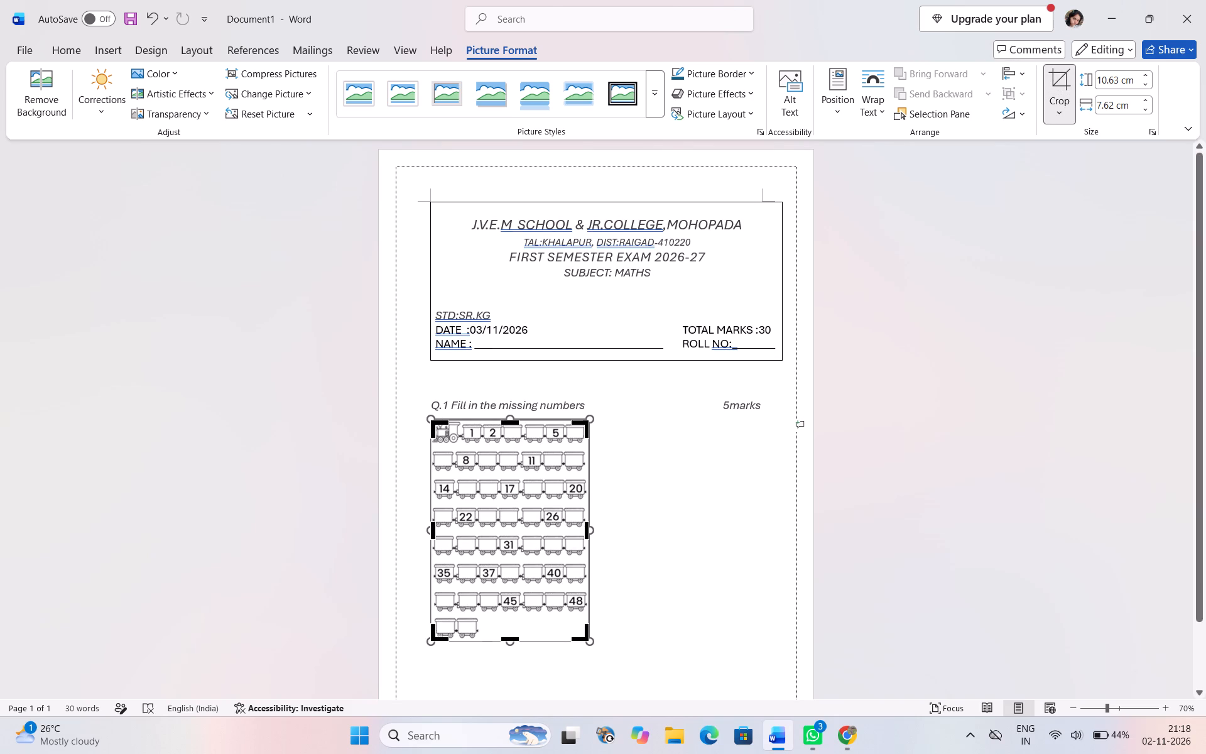
left_click_drag(587, 530, 585, 536)
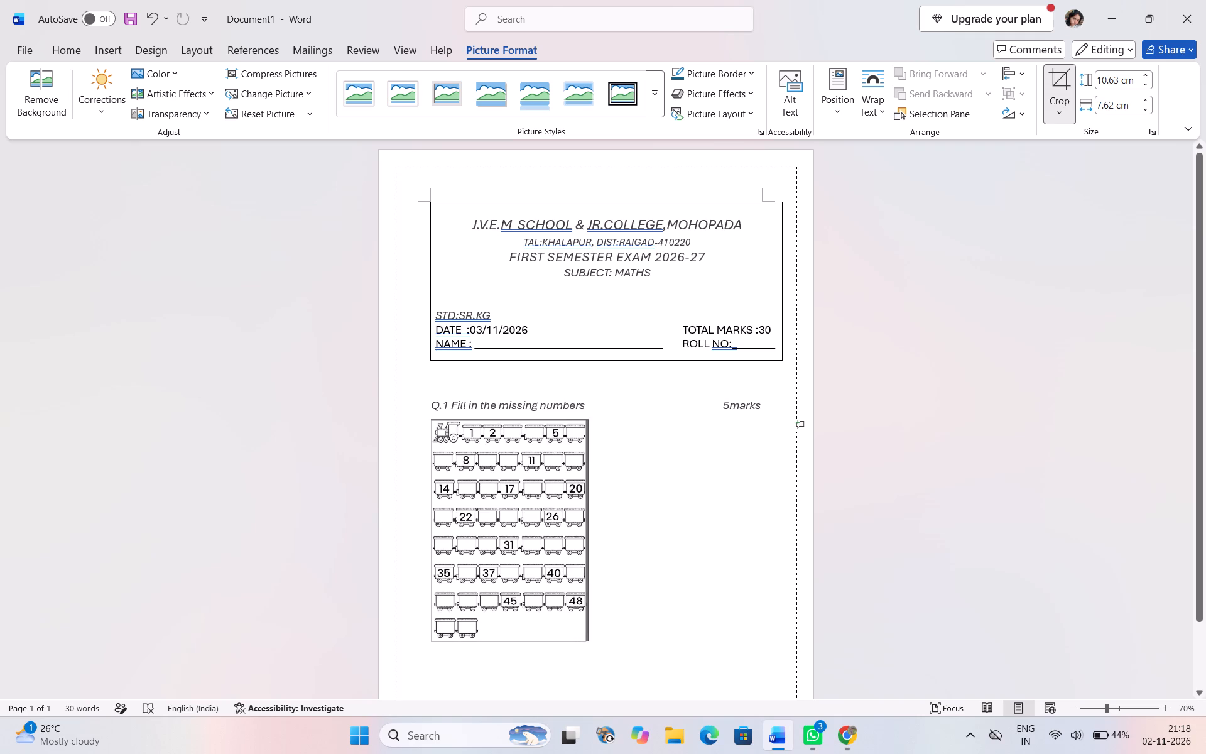
left_click_drag(585, 536, 588, 537)
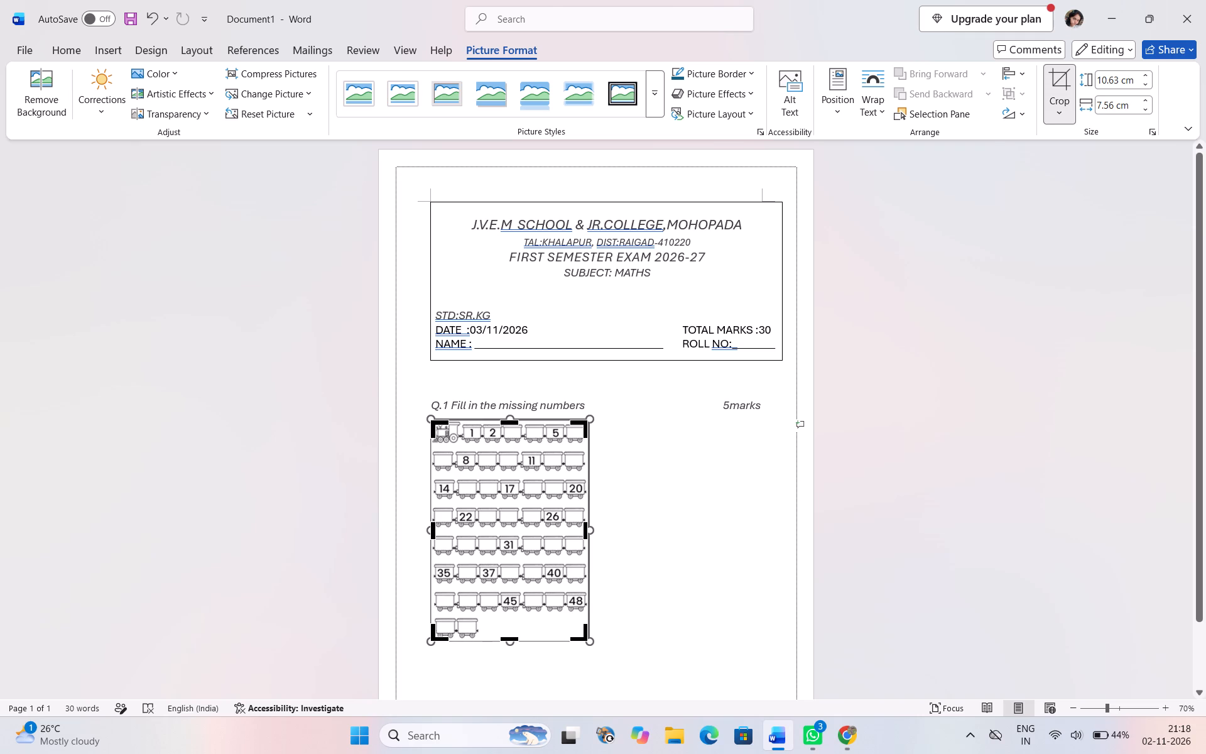
left_click(511, 640)
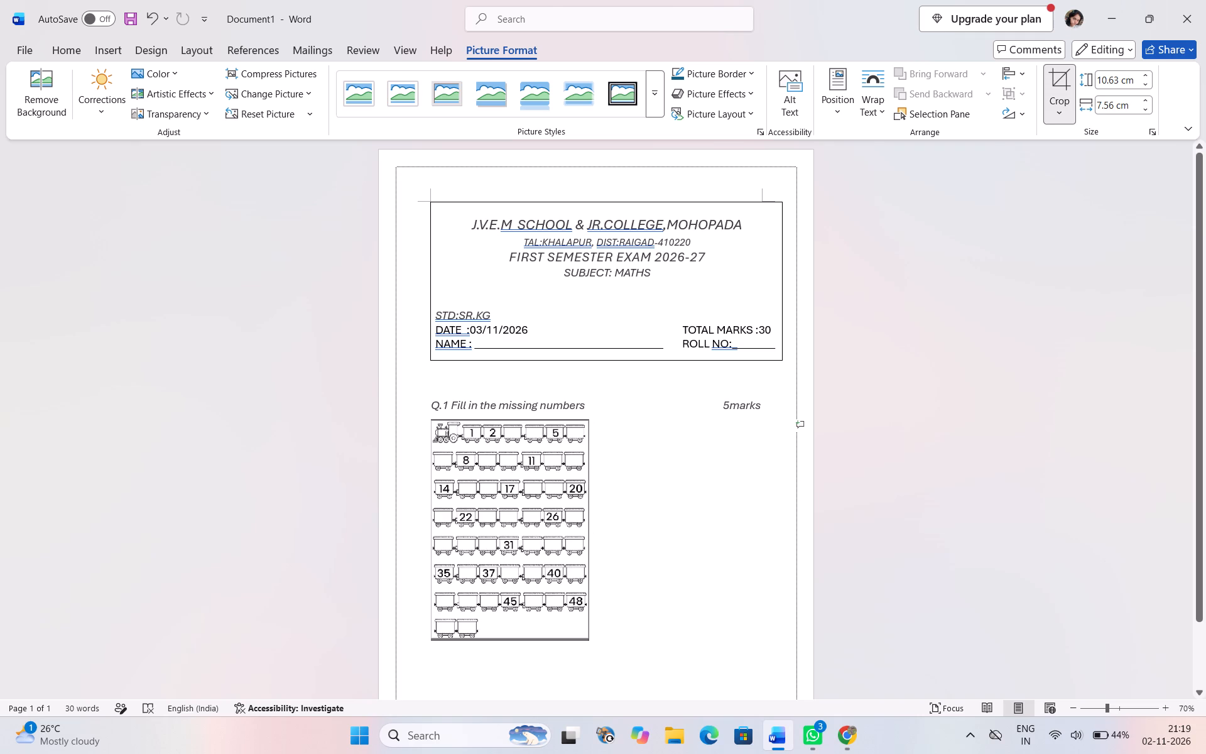
left_click(689, 573)
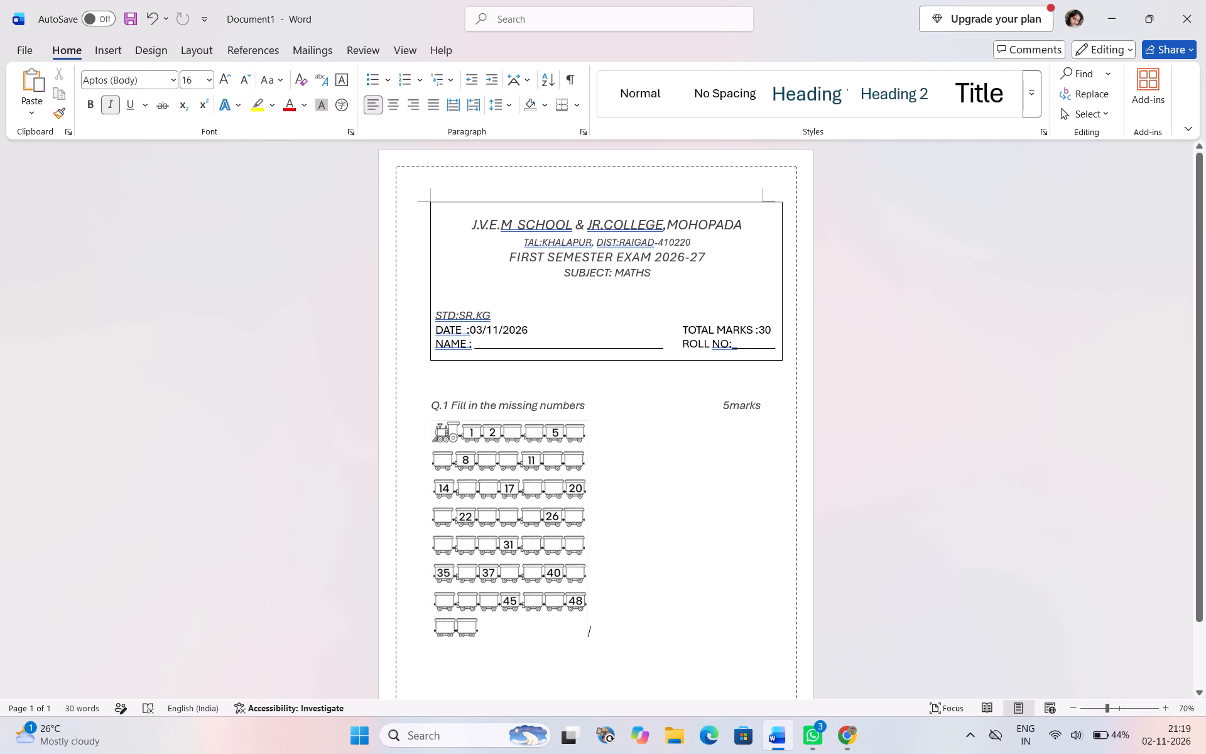
Stretch the train picture to about 16.03 cm wide and 13.76 cm high to fill the page below Q.1.
left_click(553, 548)
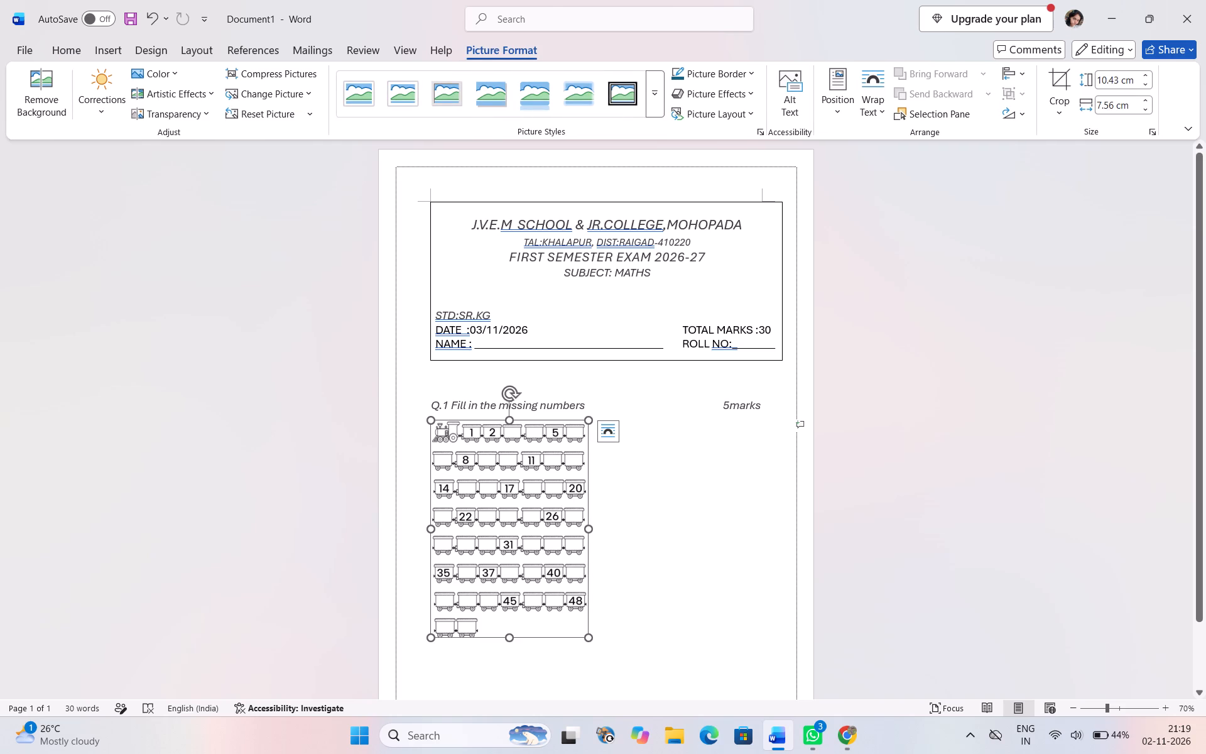
left_click_drag(588, 530, 759, 570)
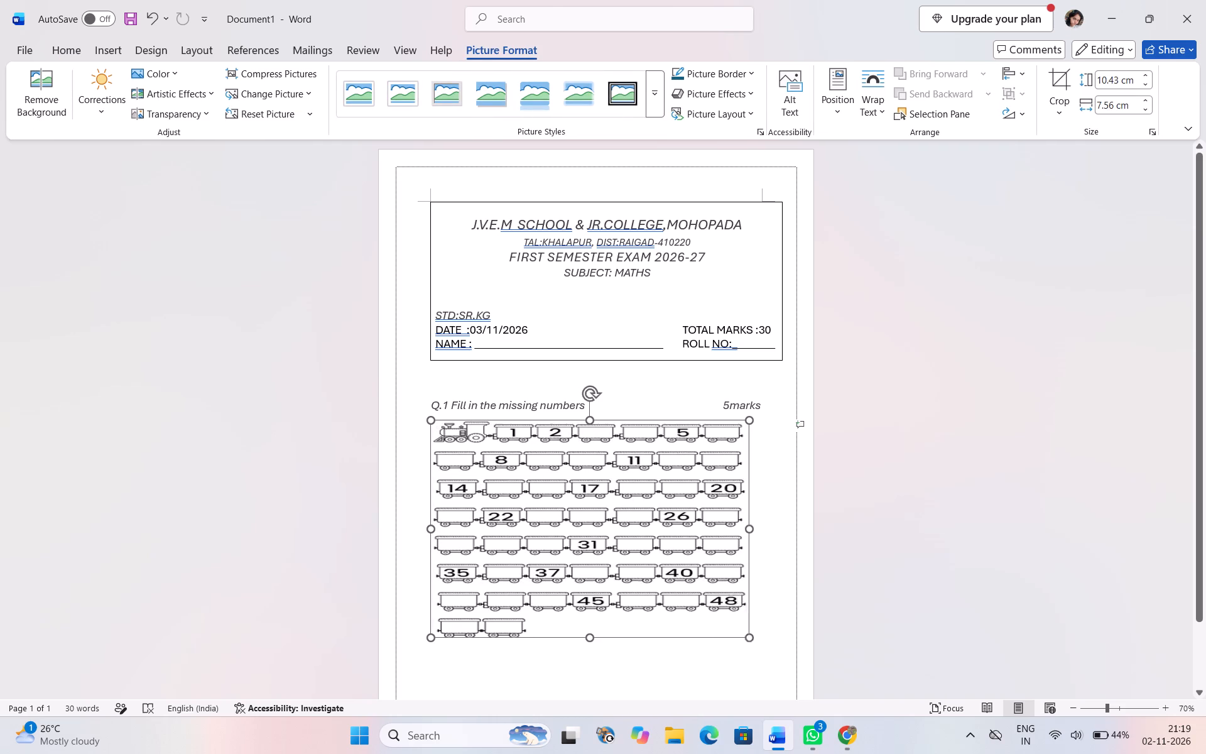
left_click_drag(759, 570, 764, 571)
scroll(894, 593, "down", 1)
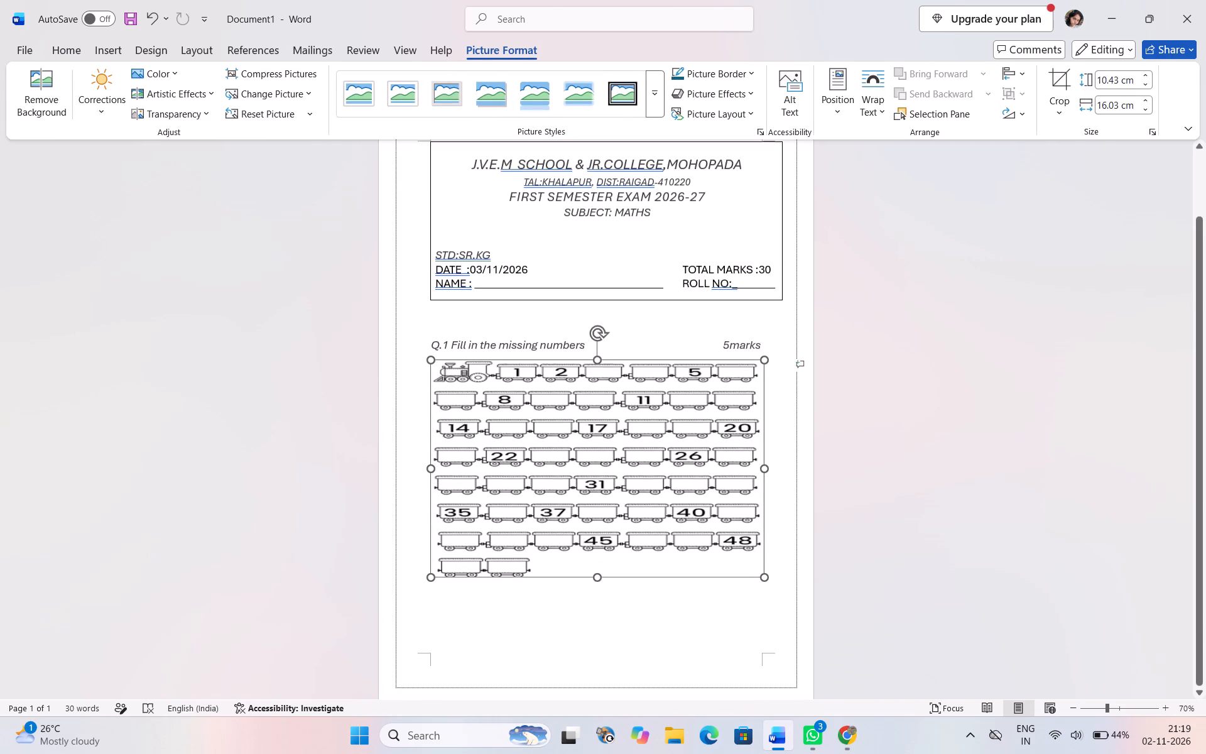
scroll(894, 593, "down", 2)
left_click_drag(595, 563, 587, 630)
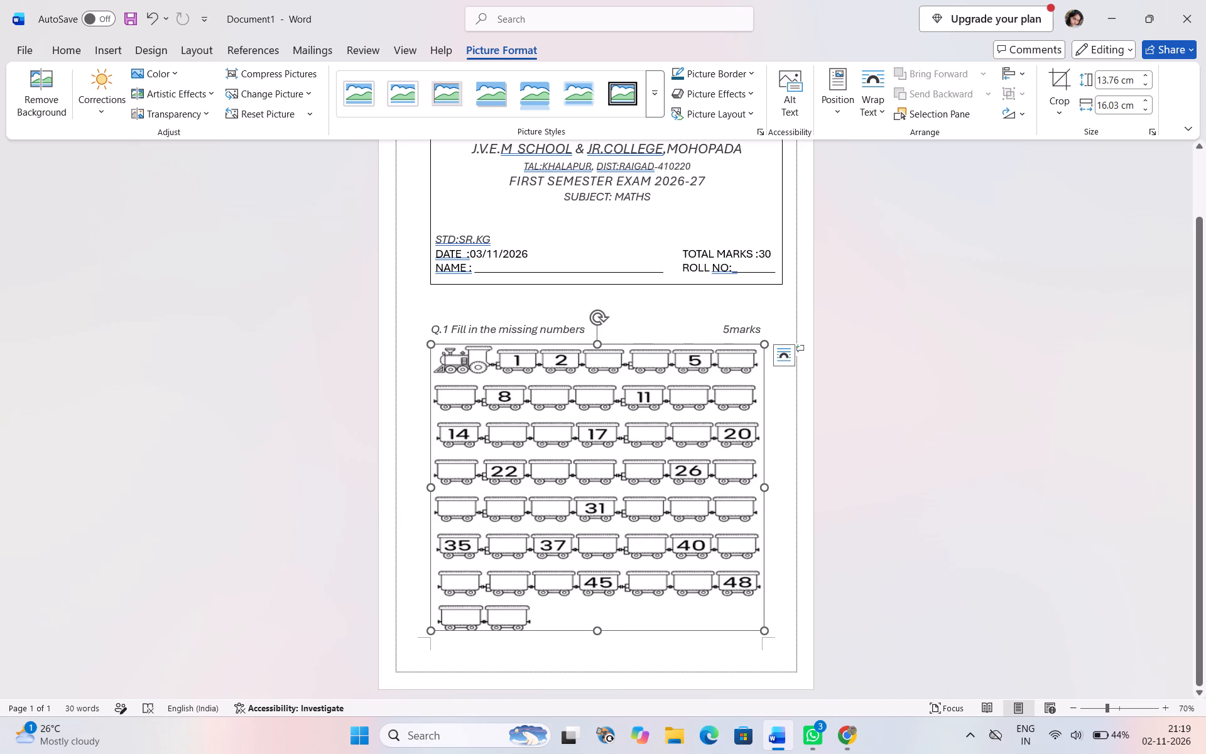
Narrow the train picture to about 13.24 cm wide, keeping its height.
left_click_drag(767, 489, 744, 496)
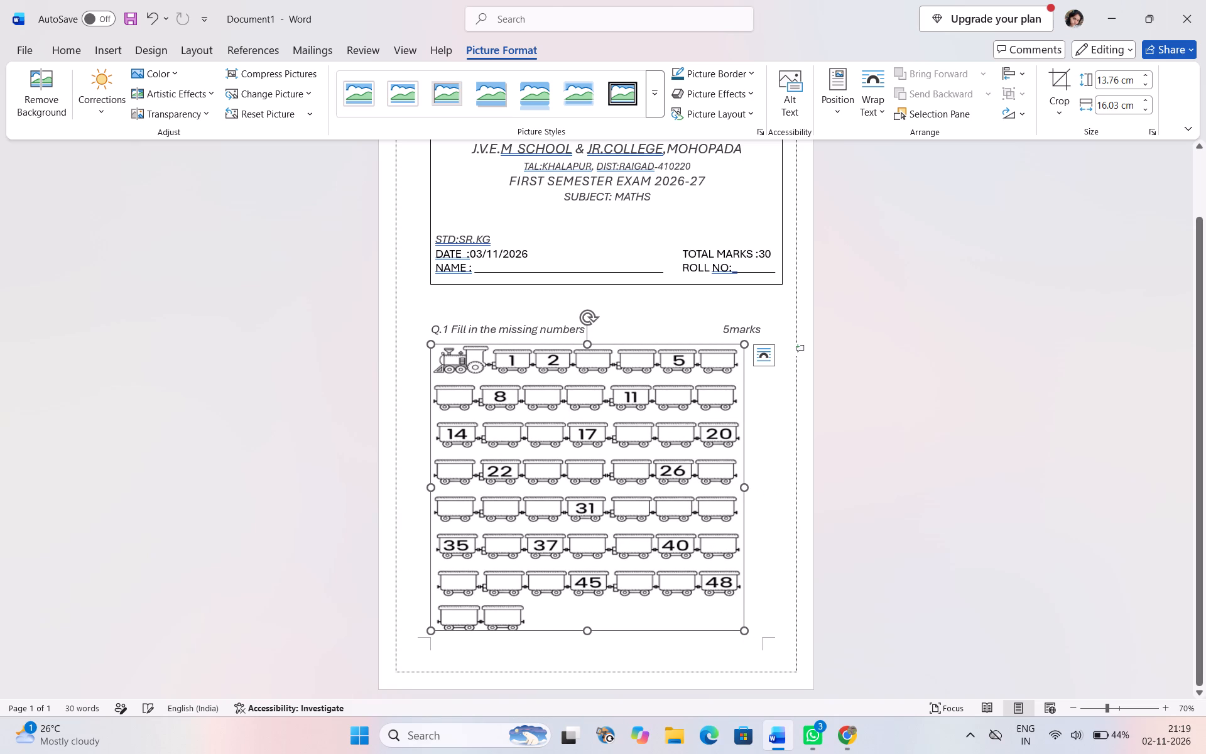
left_click_drag(431, 486, 447, 491)
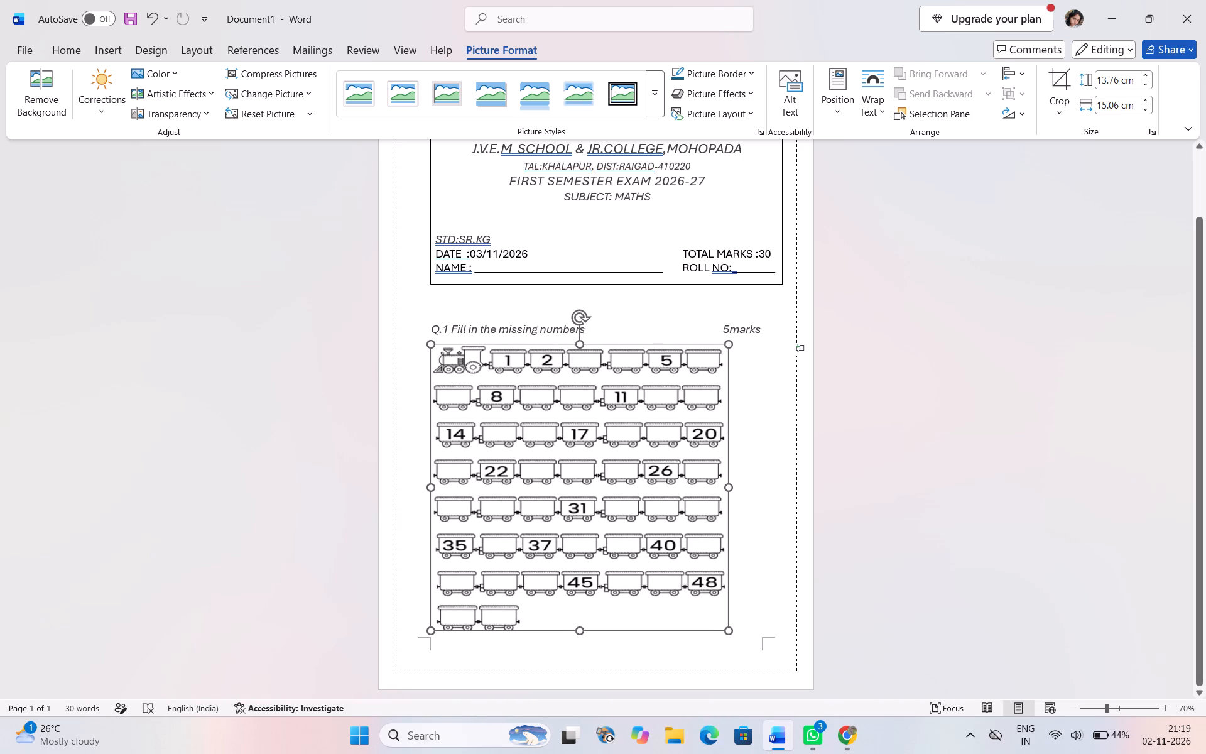
left_click_drag(447, 491, 449, 491)
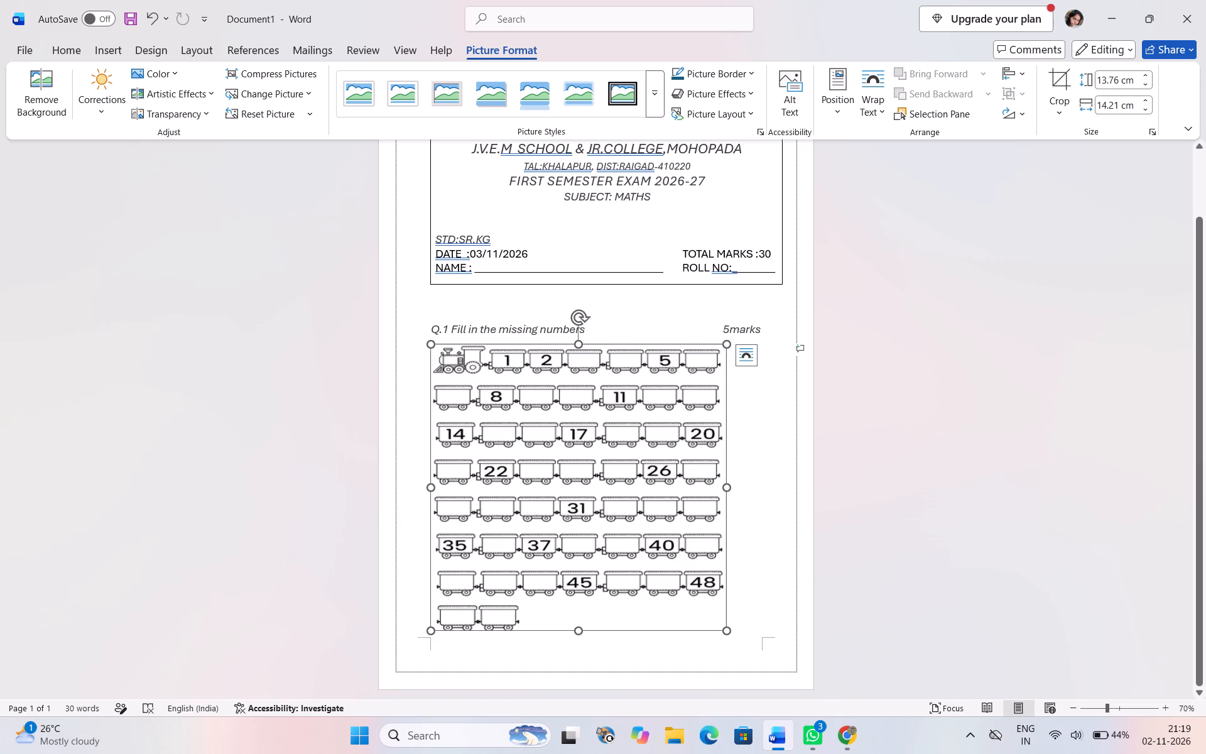
left_click_drag(430, 488, 451, 491)
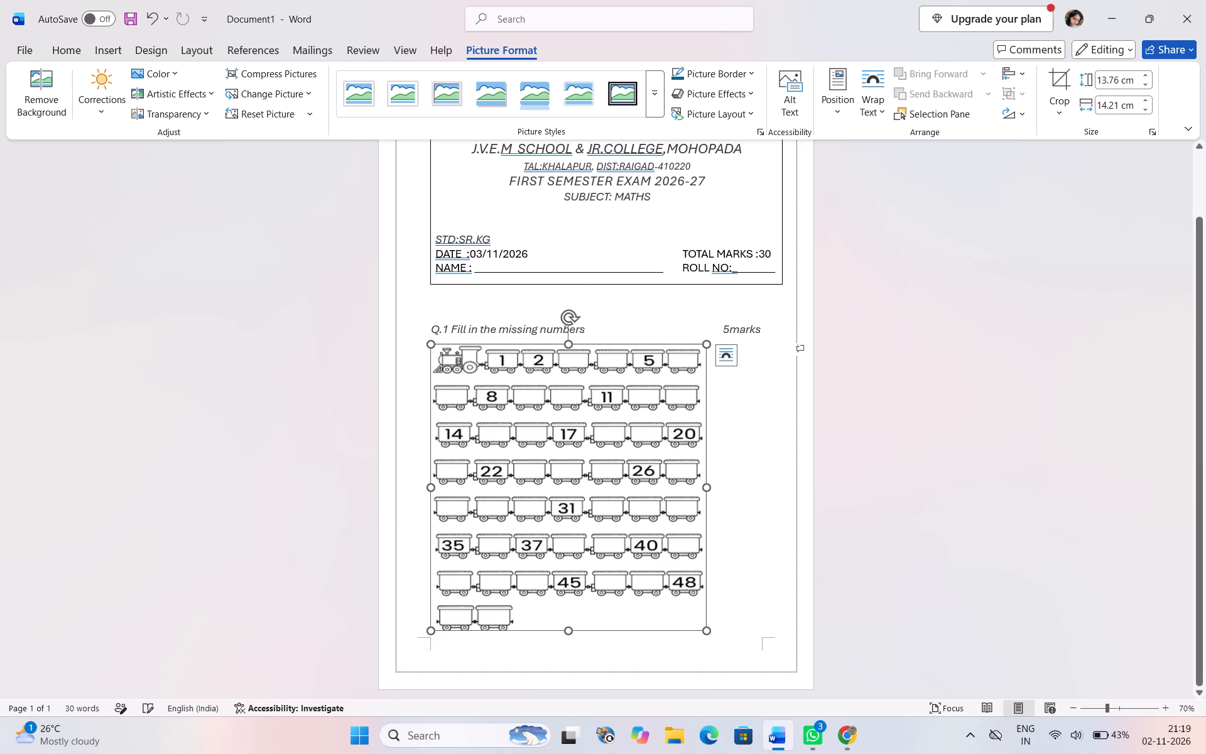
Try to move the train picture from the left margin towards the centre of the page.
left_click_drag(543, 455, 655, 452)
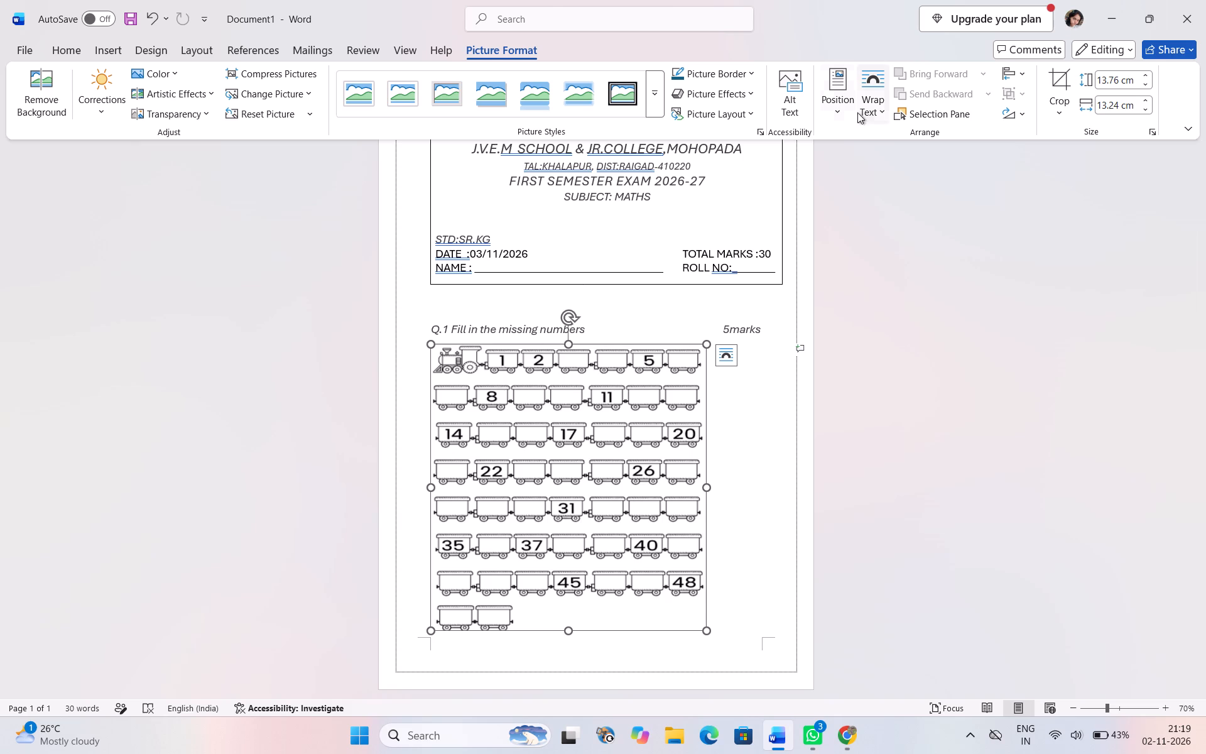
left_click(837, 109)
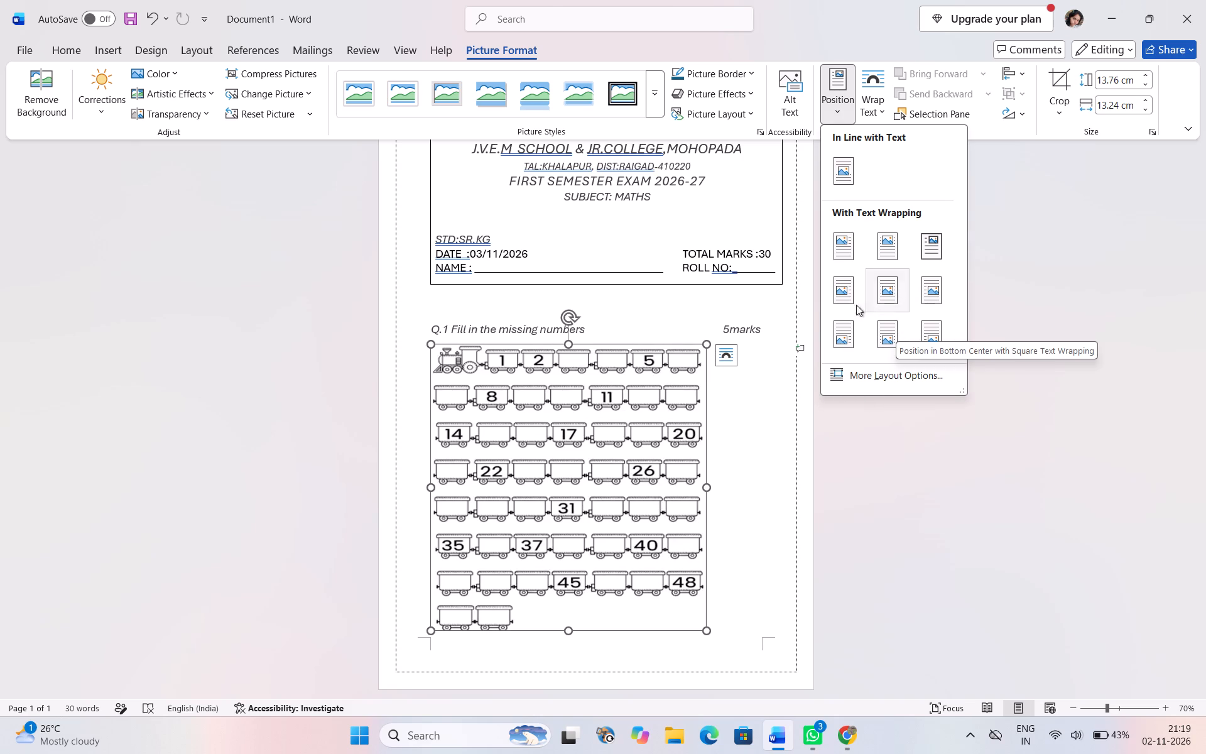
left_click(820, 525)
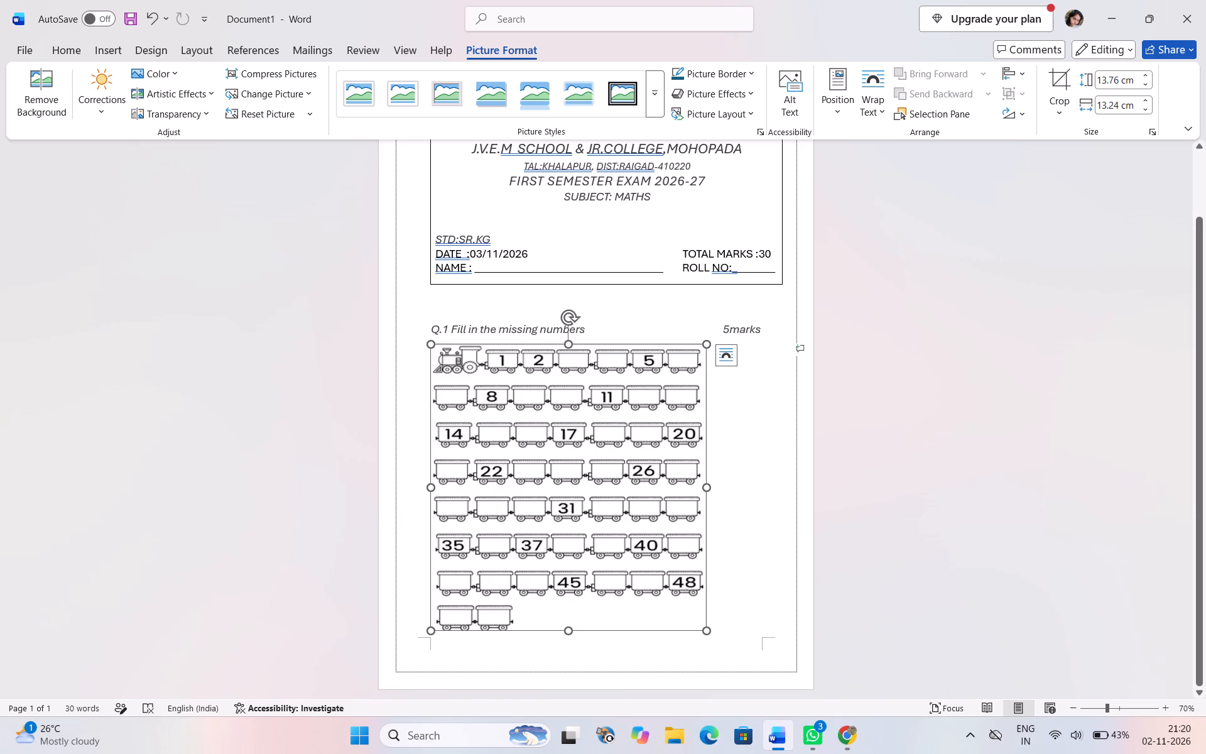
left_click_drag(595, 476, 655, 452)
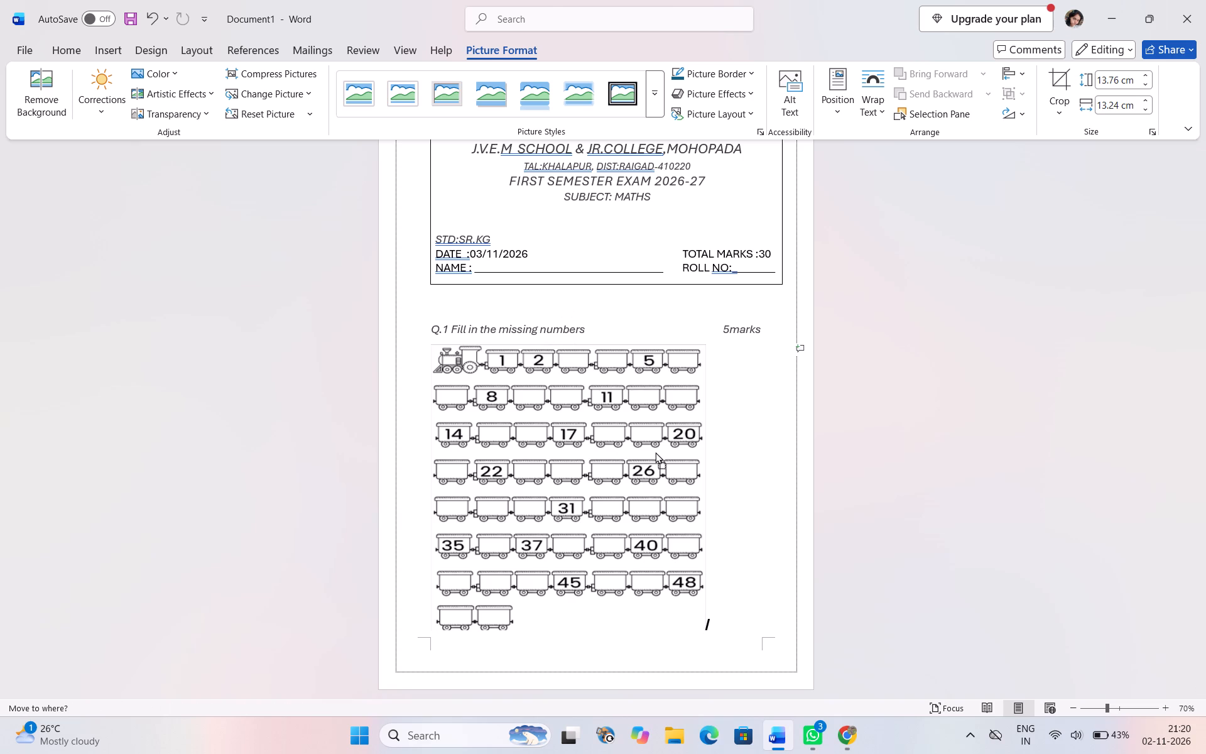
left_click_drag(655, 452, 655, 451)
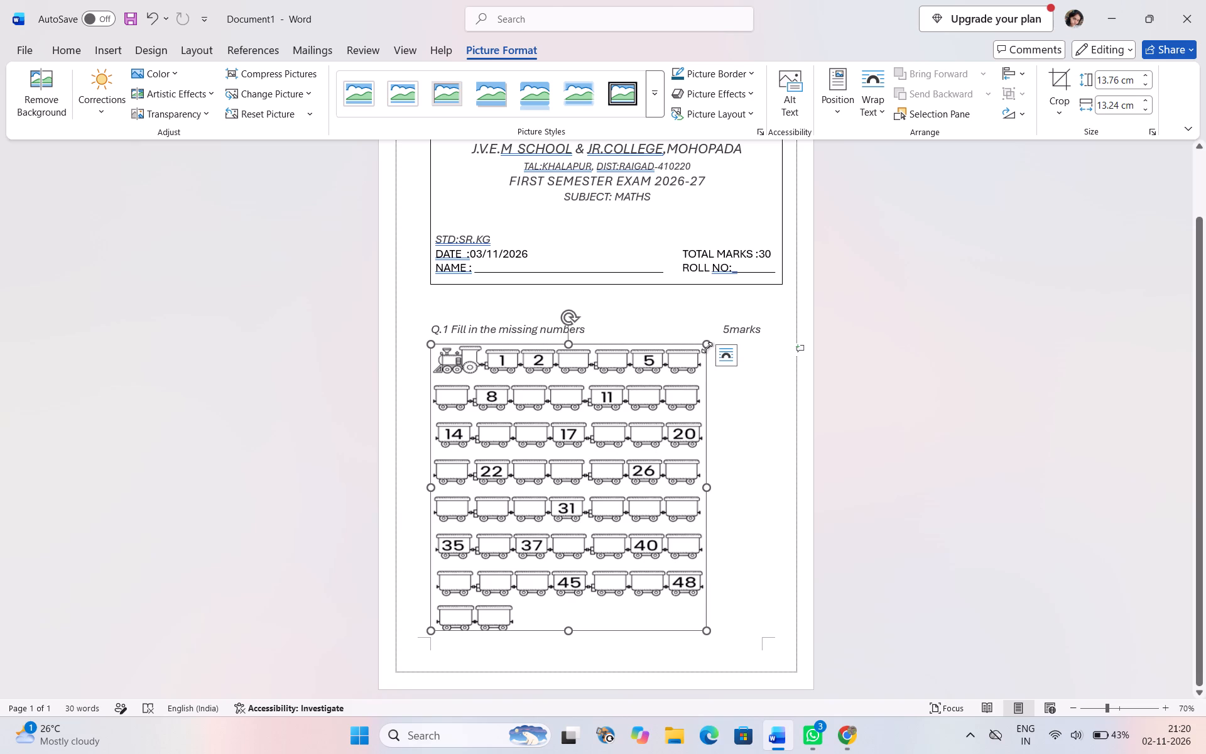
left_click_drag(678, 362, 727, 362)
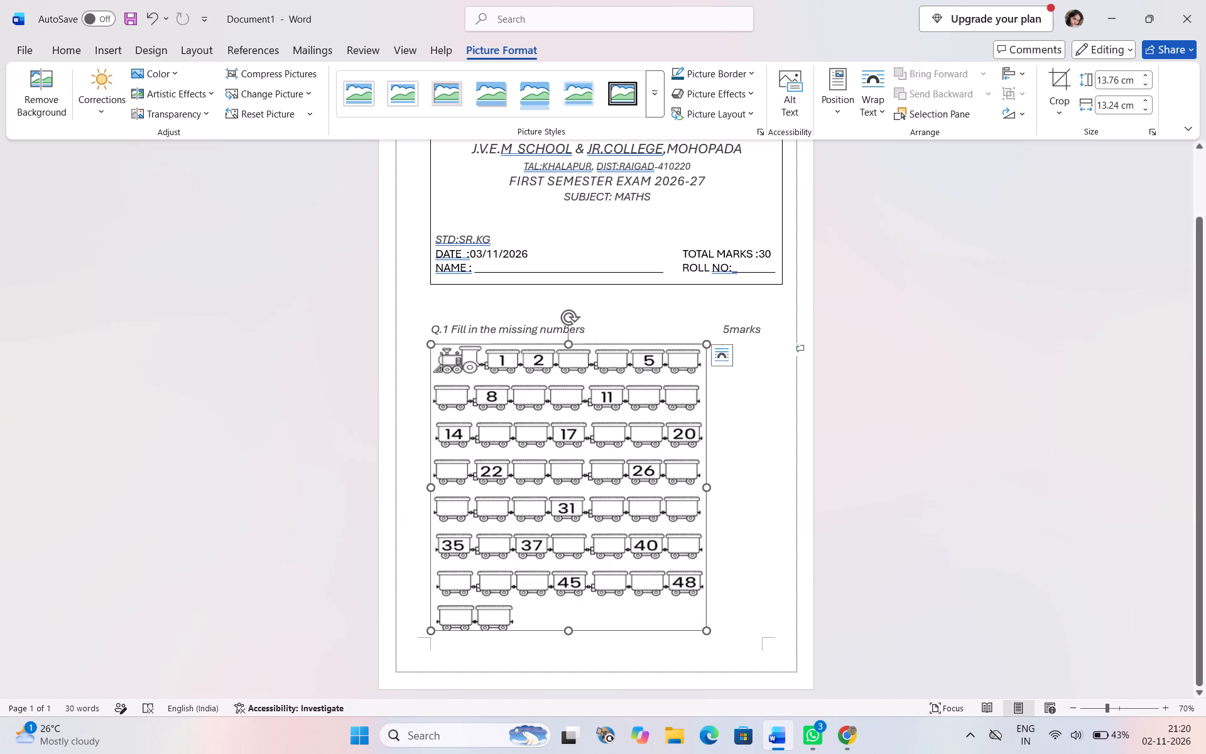
Set the train picture's text wrapping to Square with the Move with text option.
left_click(729, 357)
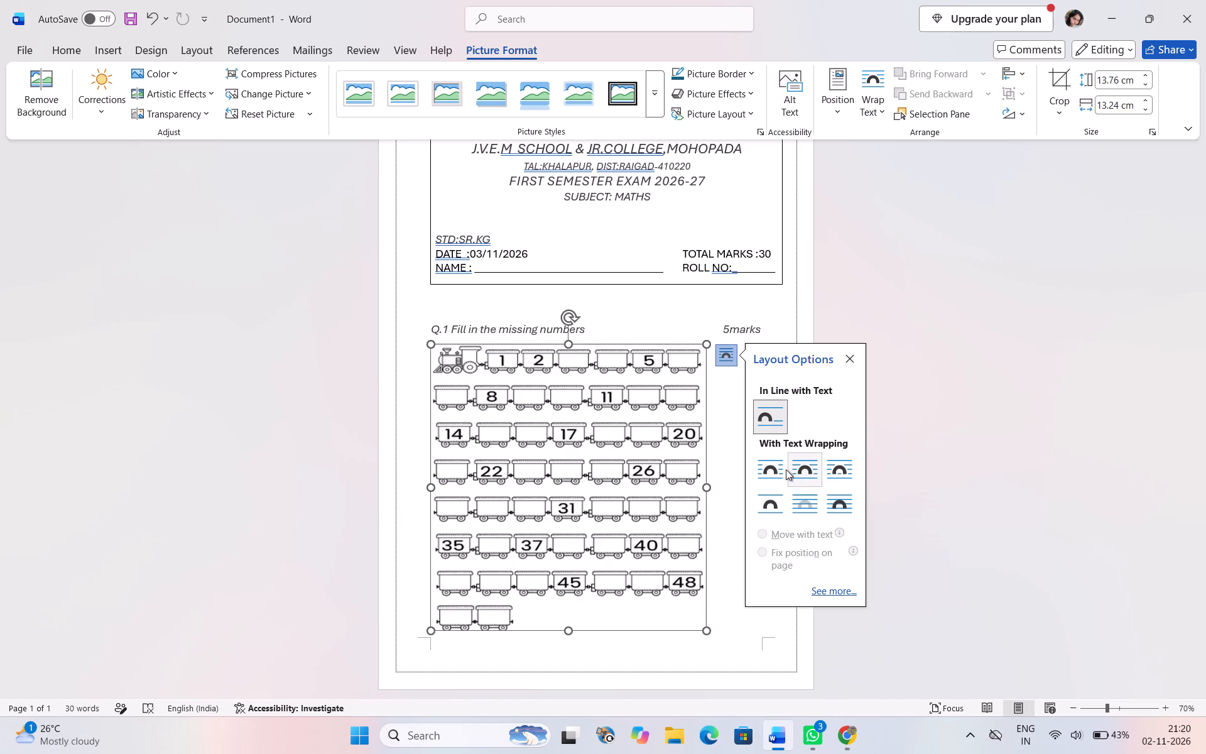
left_click(774, 469)
left_click(774, 469)
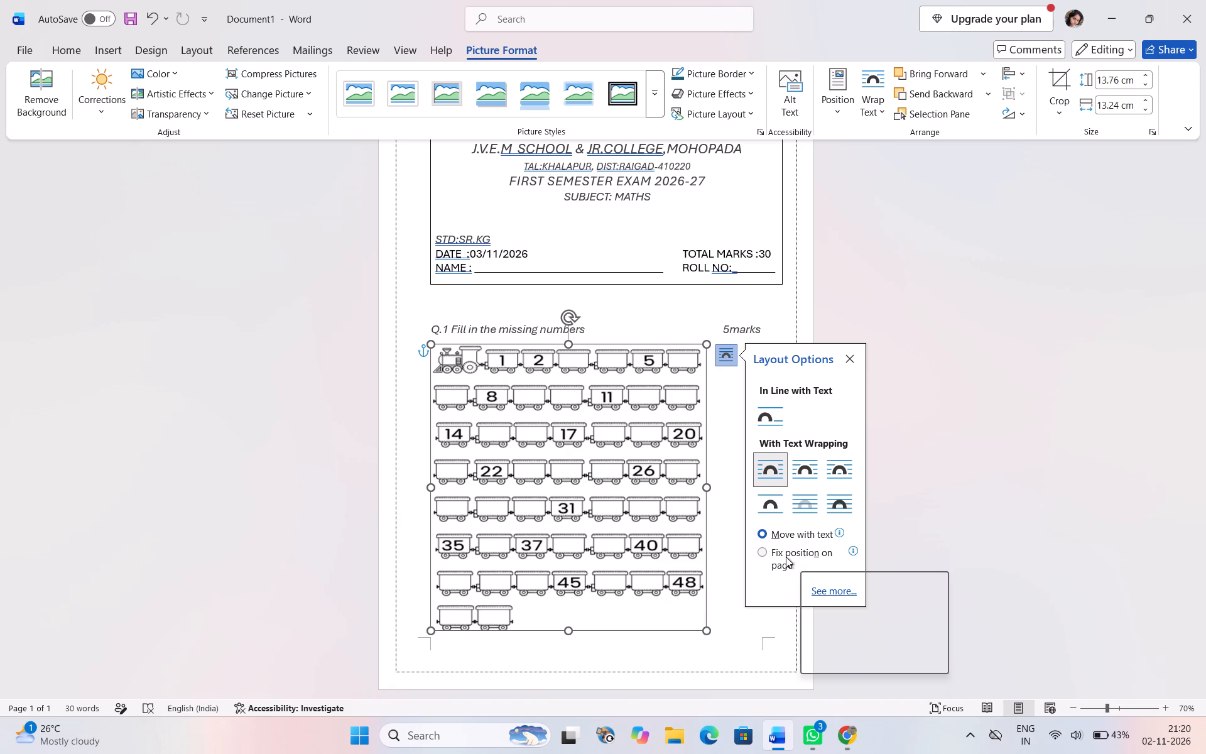
left_click(763, 532)
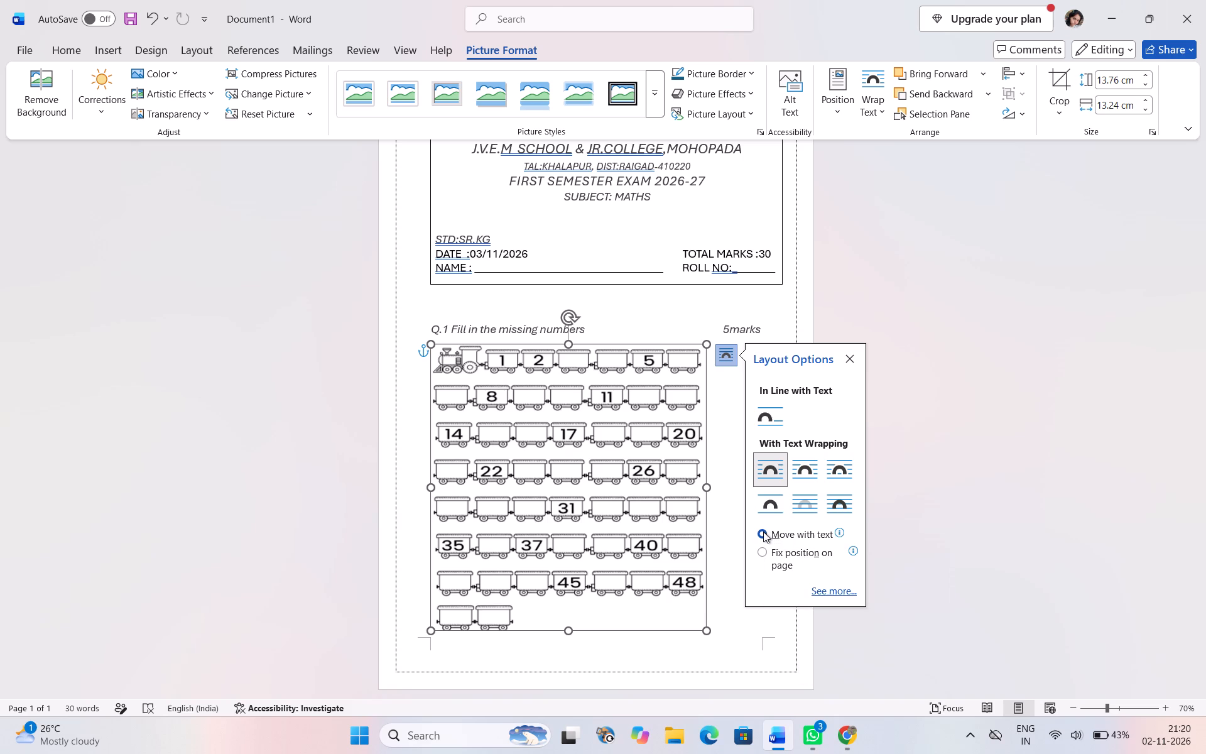
left_click(847, 359)
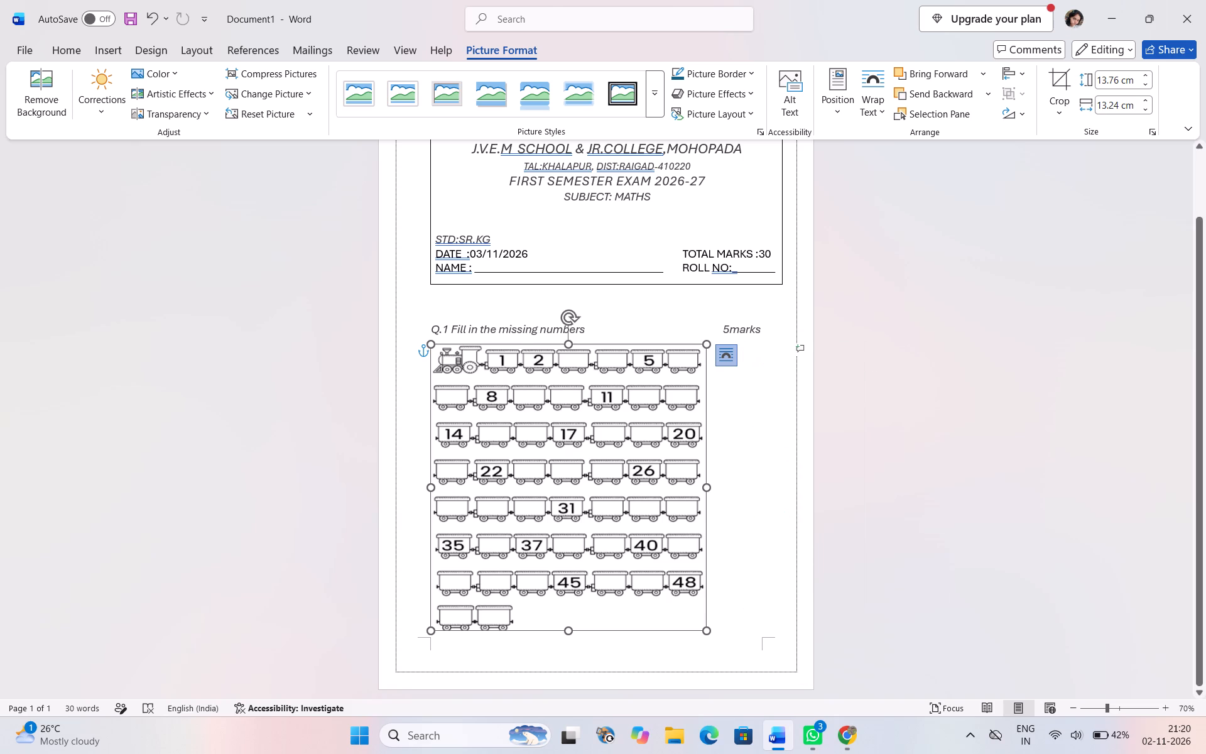
Make the train picture's wrapping the default layout and keep the picture on Move with Text.
left_click(870, 107)
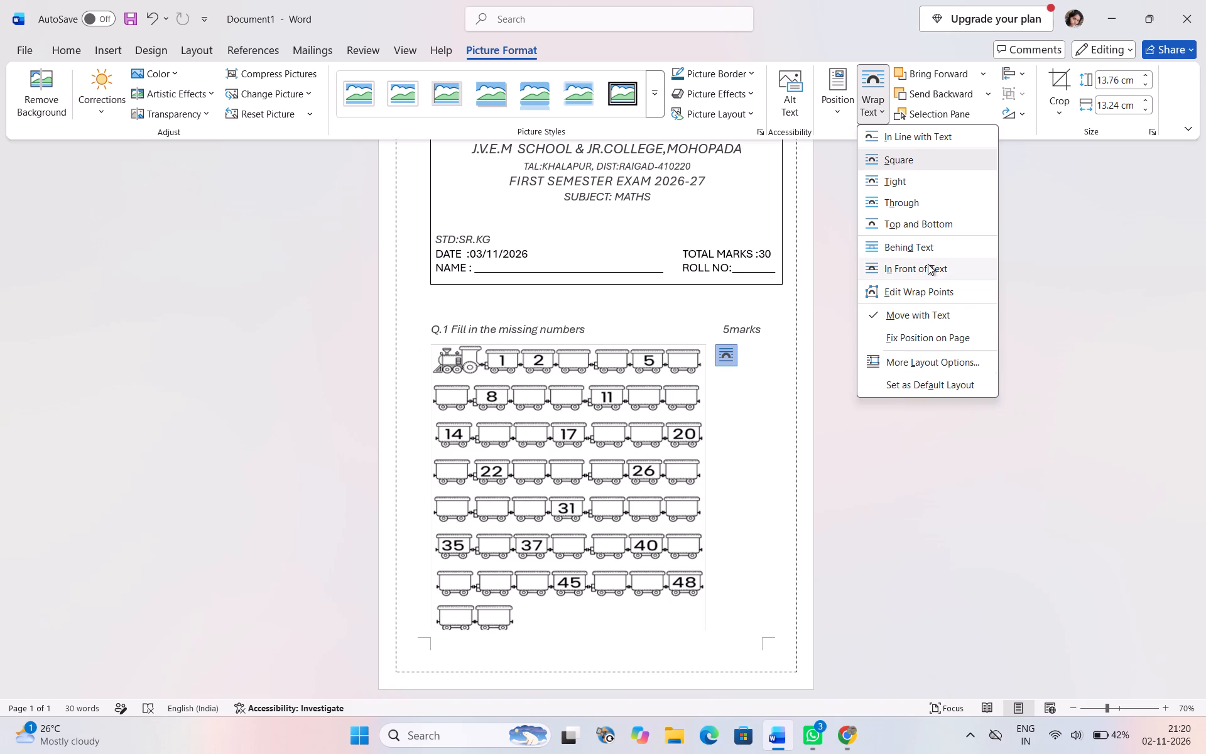
left_click(928, 309)
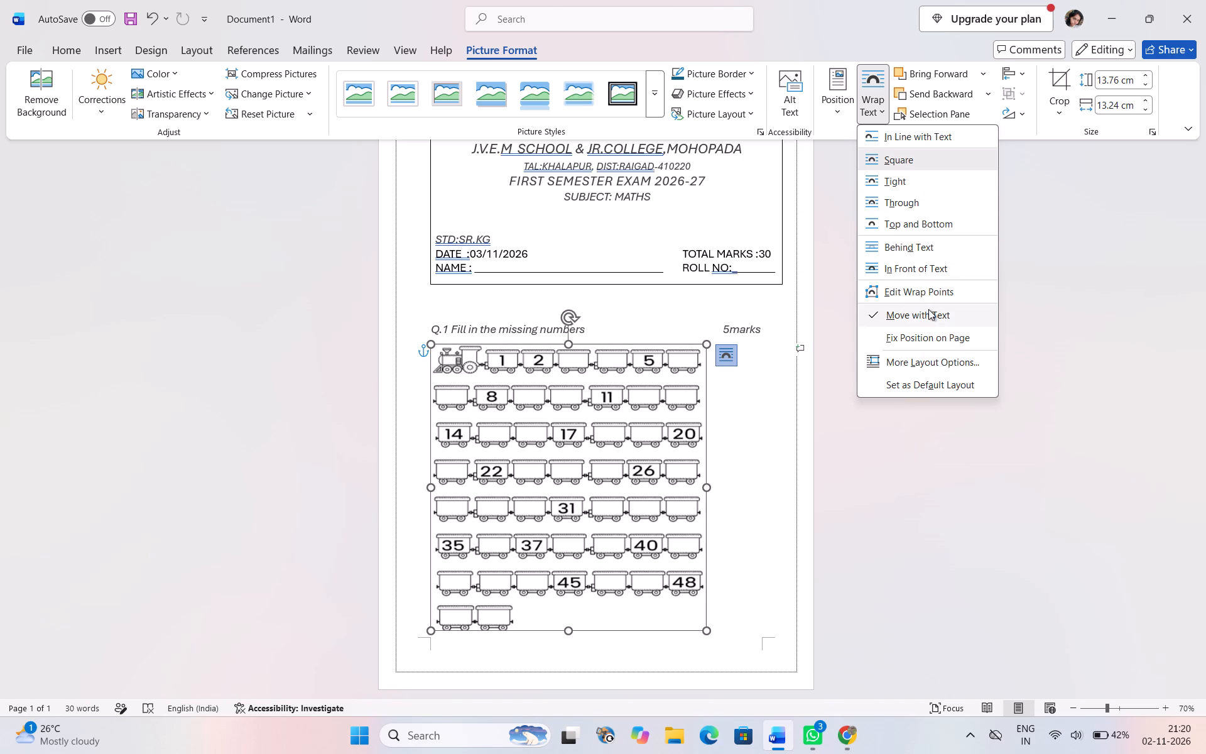
left_click(874, 111)
left_click(904, 391)
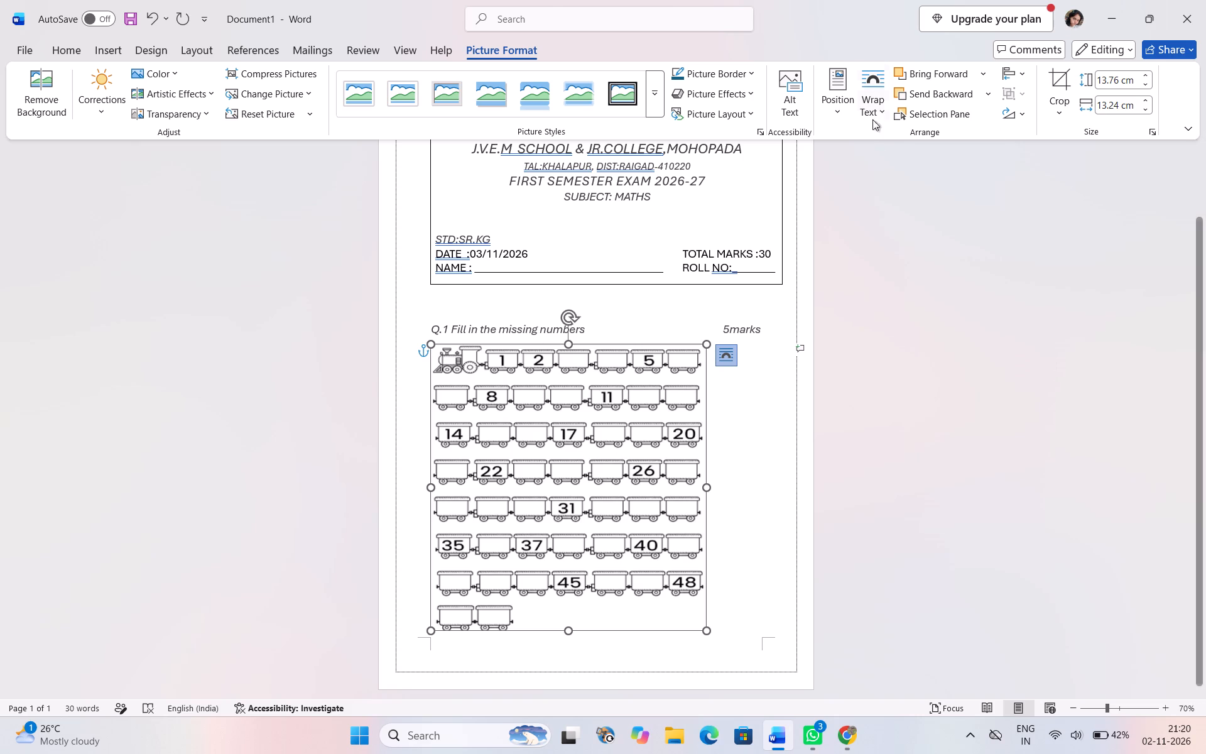
left_click(871, 111)
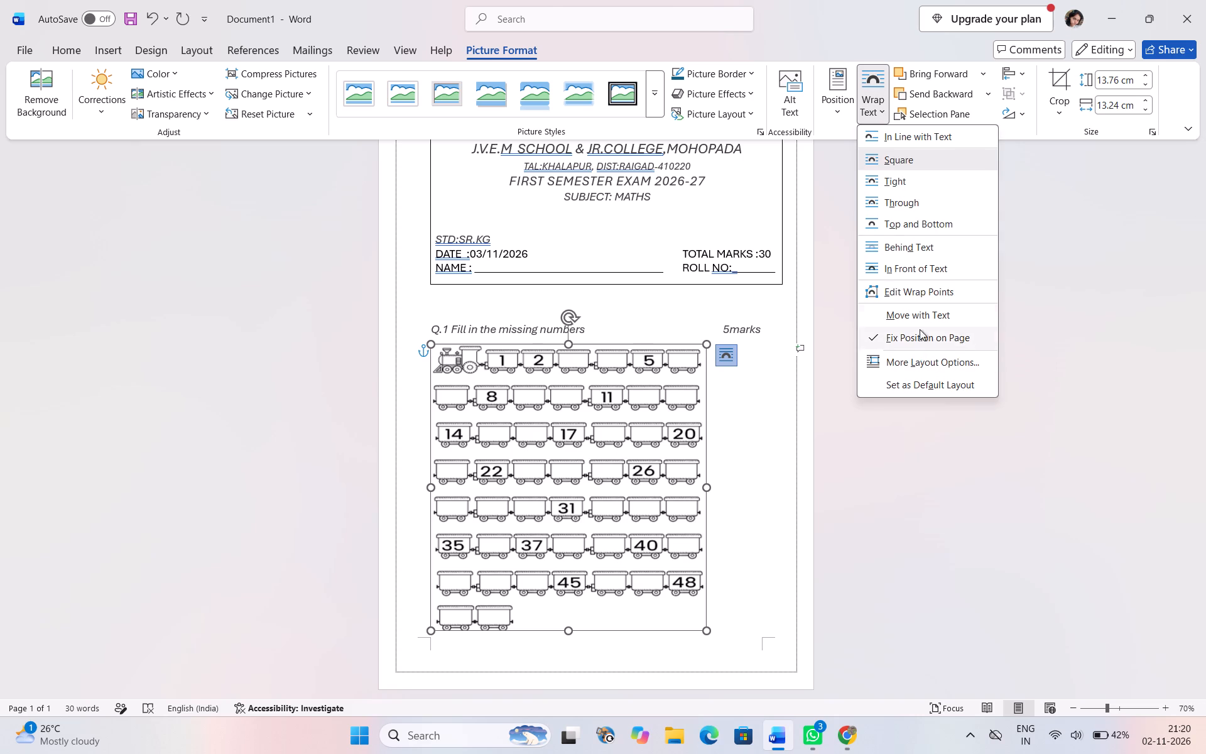
left_click(921, 315)
left_click(878, 117)
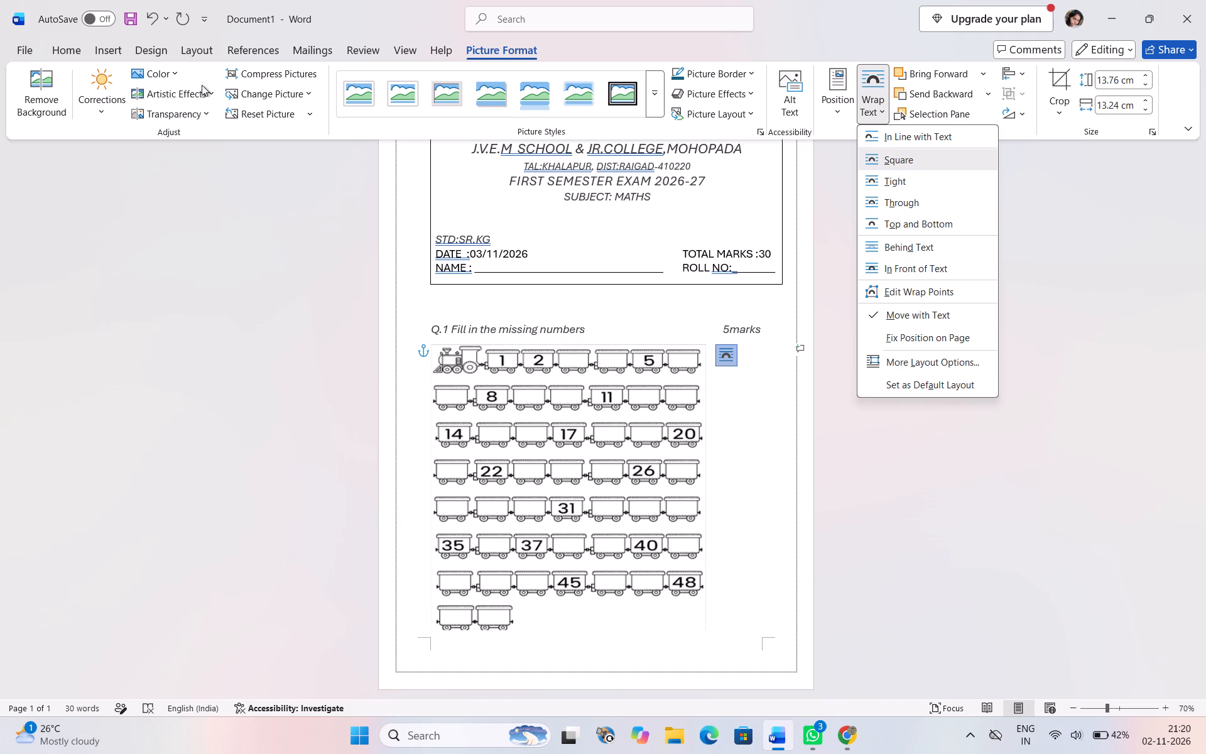
Apply the picture correction Brightness 0% (Normal), Contrast -20% to the train picture.
left_click(90, 105)
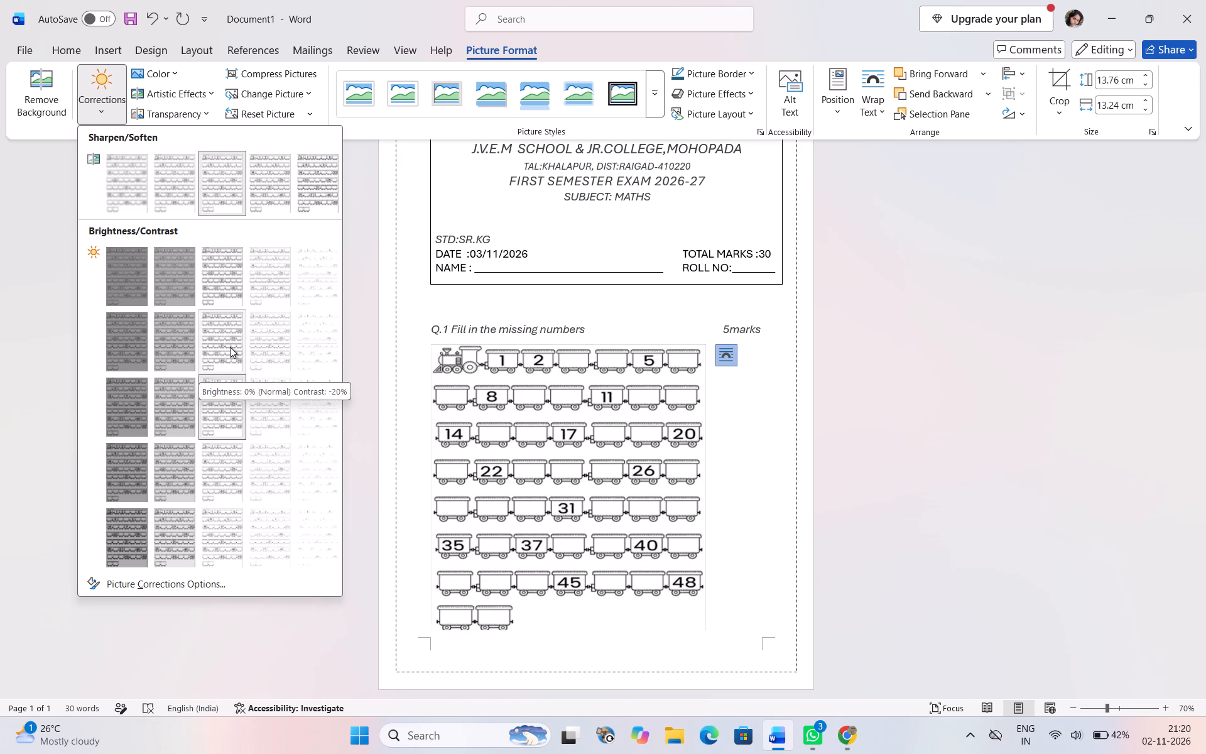
left_click(230, 347)
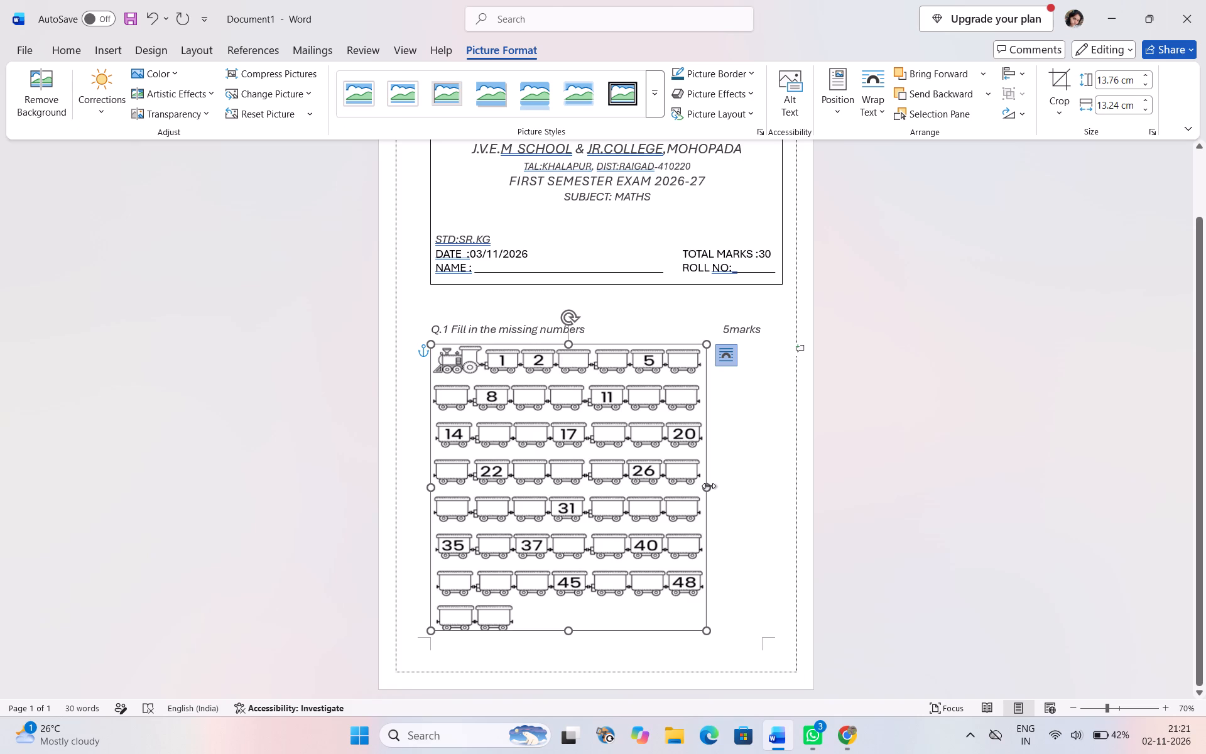
Widen the train picture to about 15.88 cm so it reaches the right margin, keeping its height.
left_click_drag(707, 486, 761, 491)
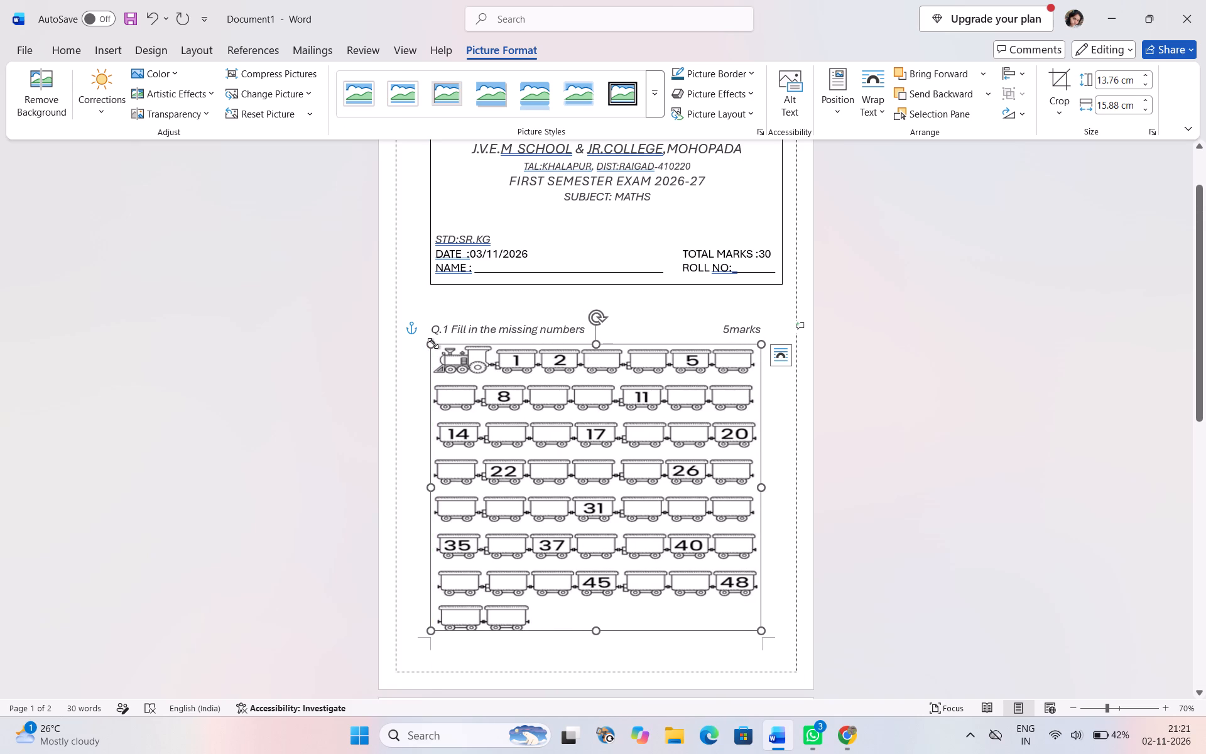
left_click_drag(432, 342, 510, 363)
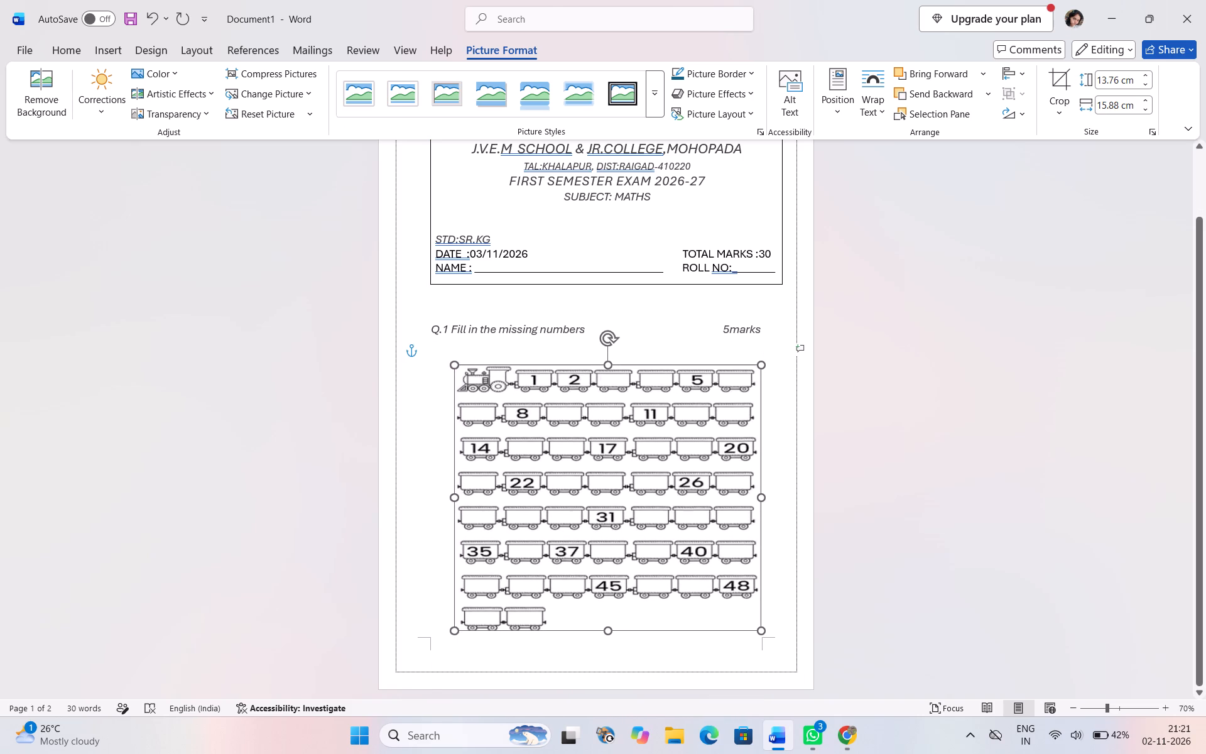
left_click_drag(510, 363, 469, 345)
left_click(876, 432)
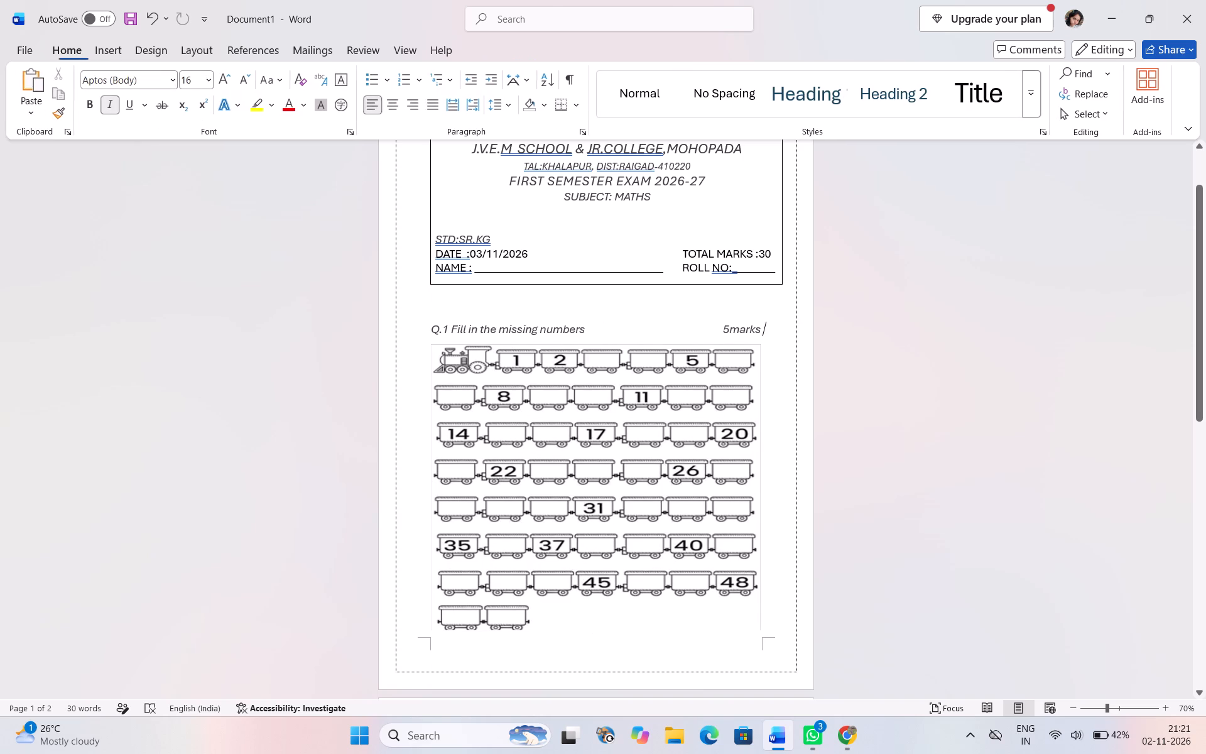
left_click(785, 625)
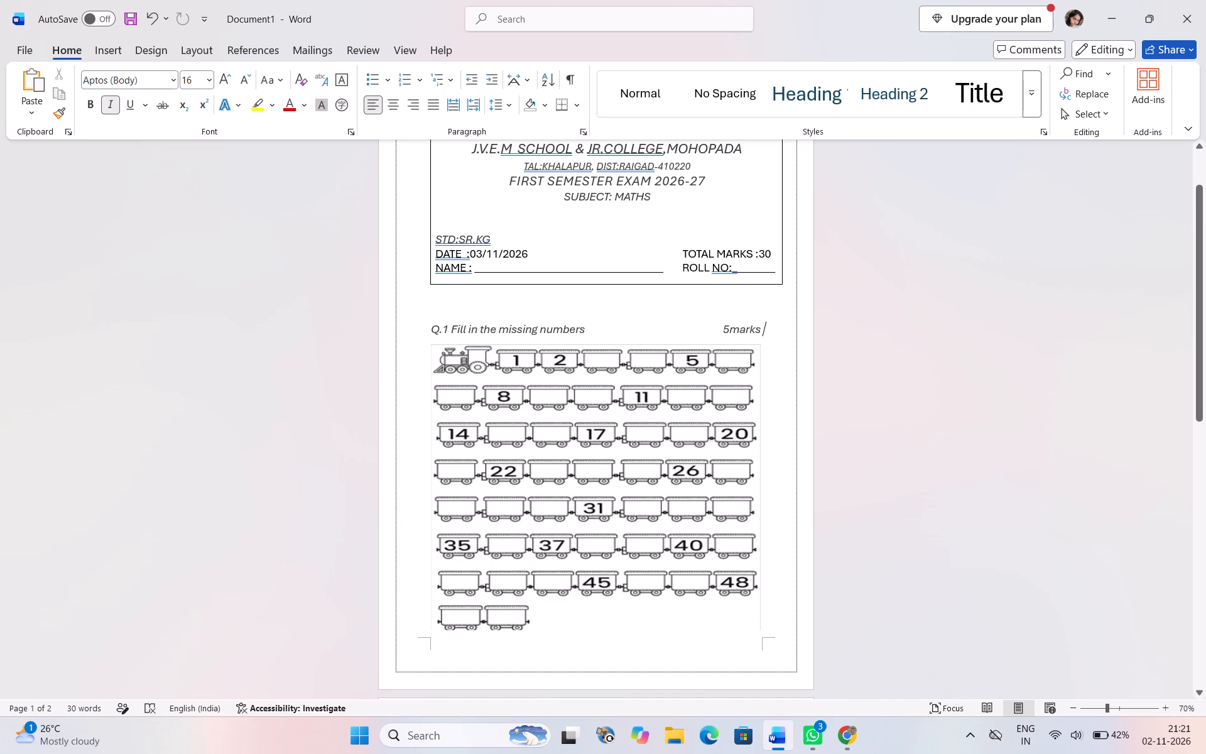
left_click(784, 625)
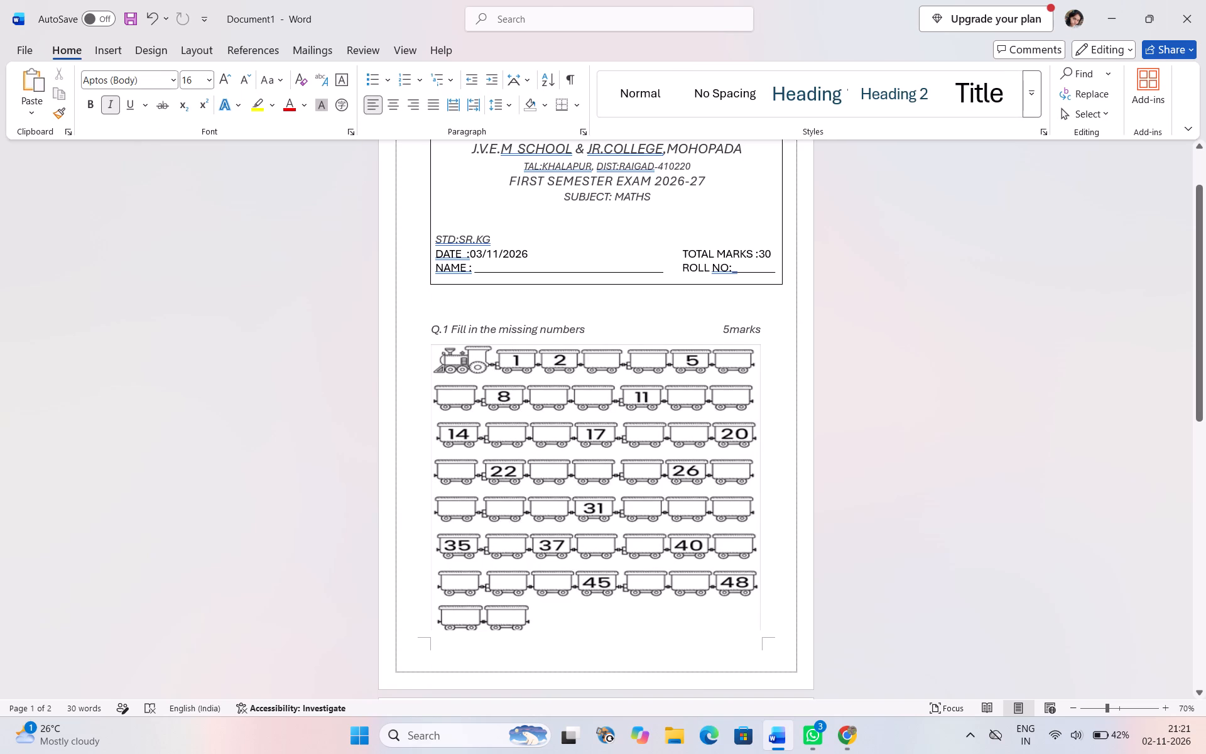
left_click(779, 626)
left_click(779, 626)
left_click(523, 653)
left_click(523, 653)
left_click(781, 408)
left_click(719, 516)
Enlarge the train picture very slightly from its bottom-right corner.
left_click_drag(763, 631, 762, 623)
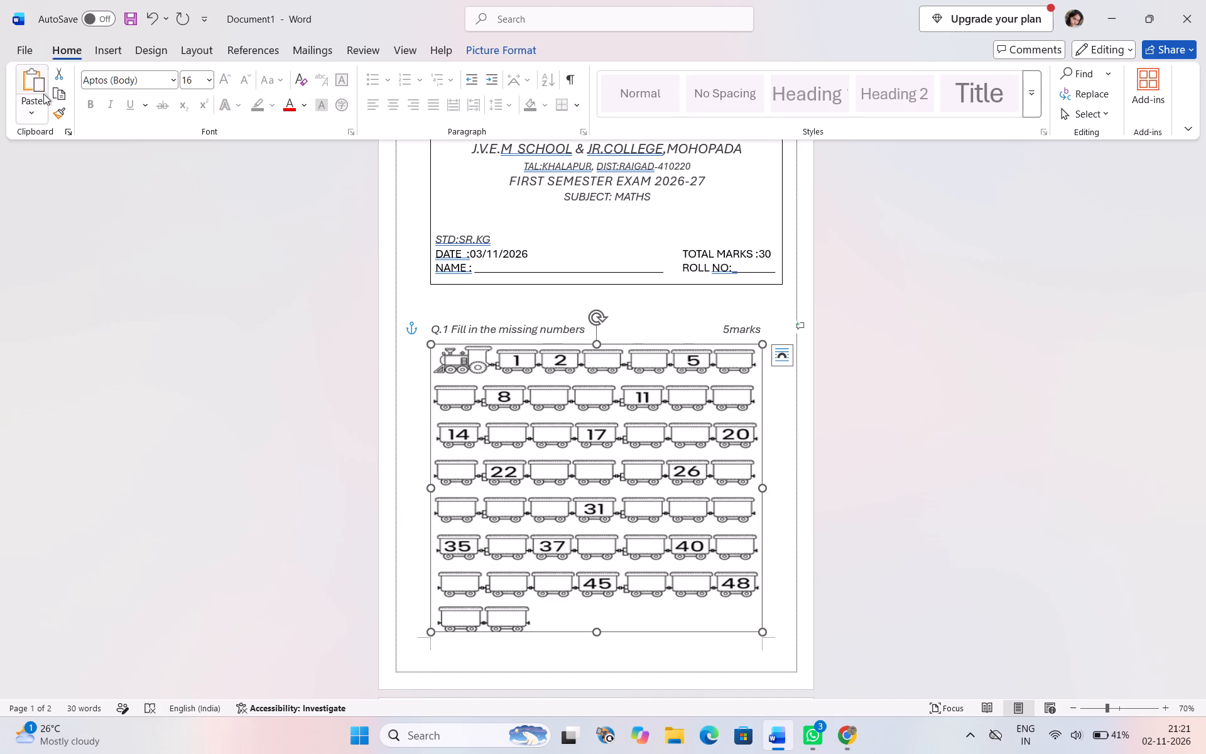
Copy the train picture.
left_click(38, 109)
left_click(178, 229)
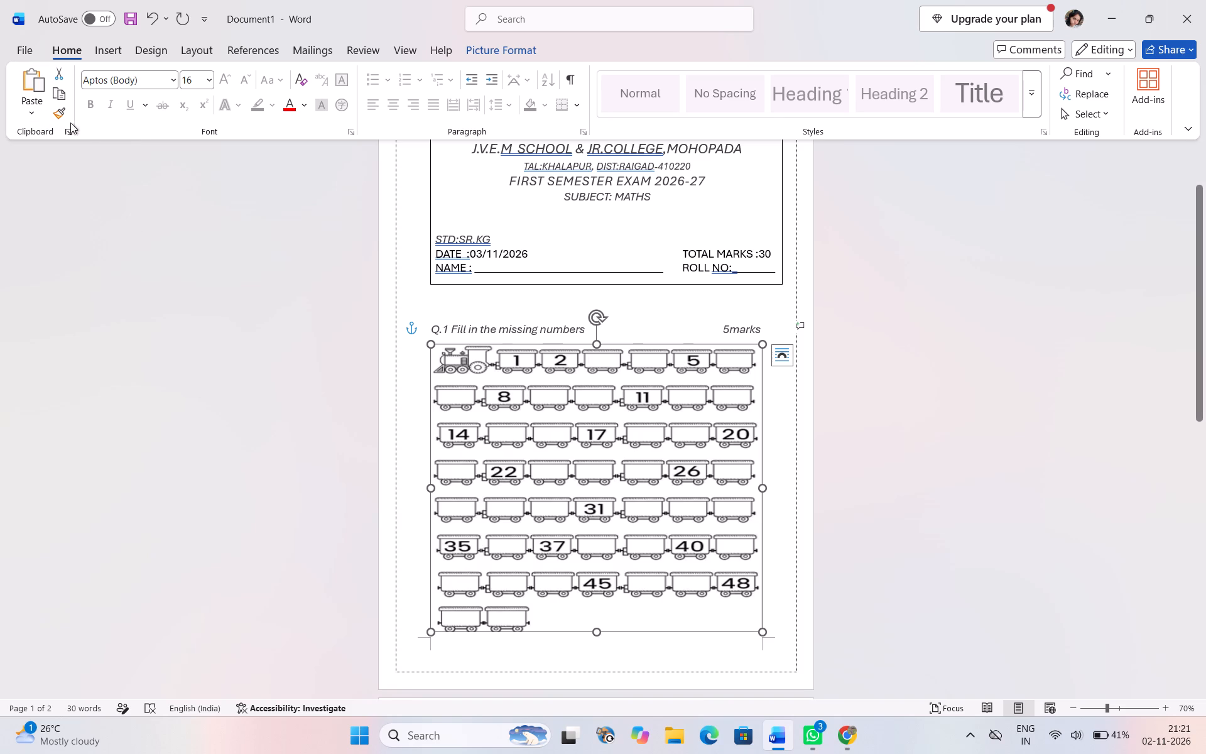
left_click(59, 92)
Replace the blank space between the header box and the Q.1 line with one shorter blank line.
left_click_drag(637, 302, 429, 324)
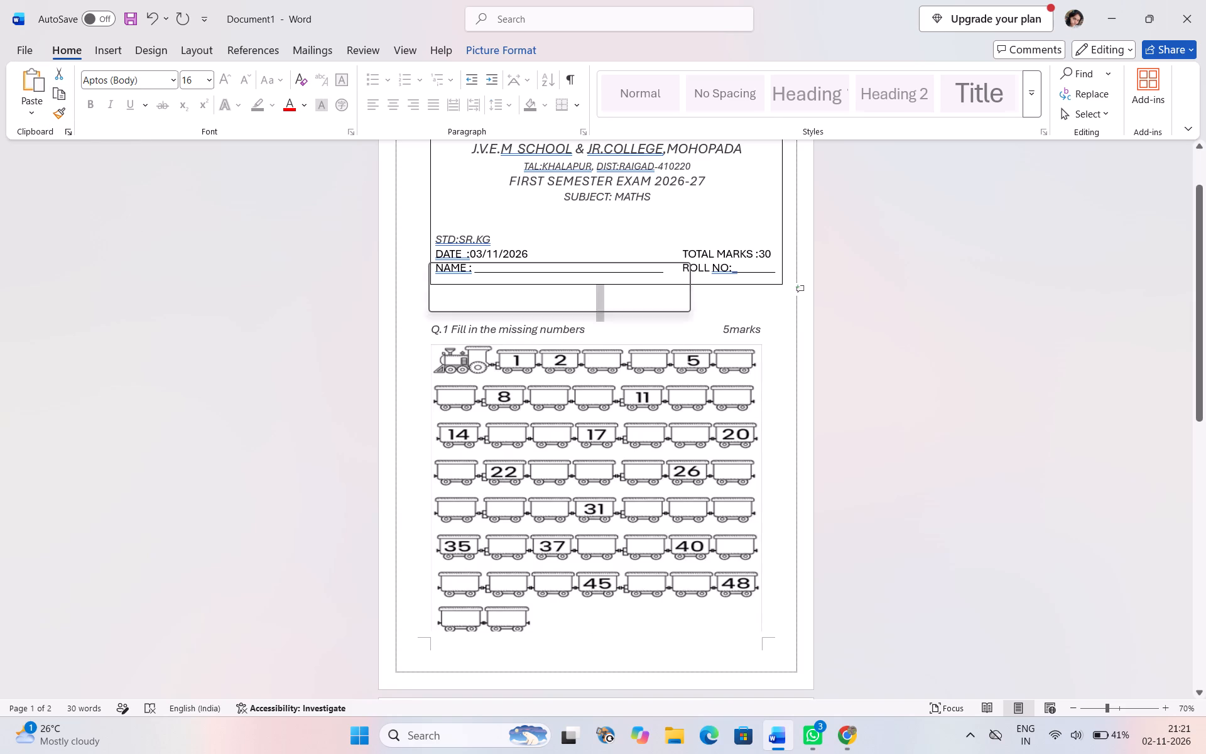
left_click(429, 324)
key("BackSpace")
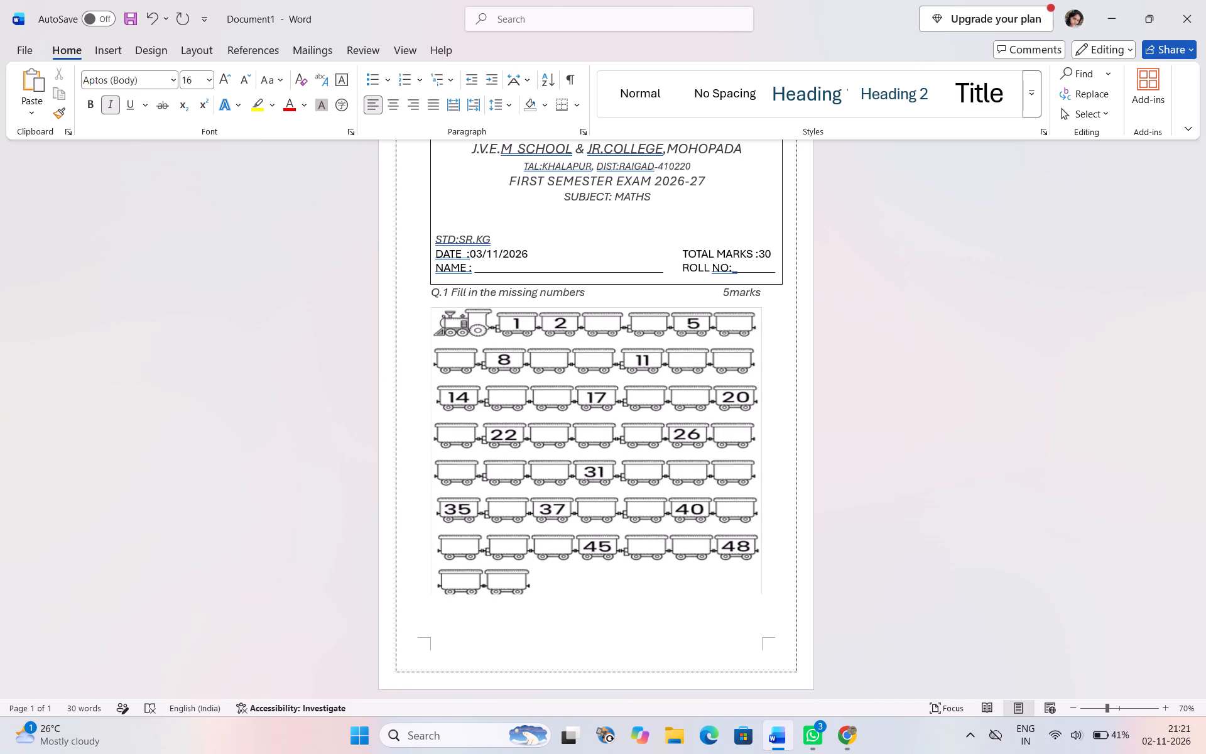
key("Return")
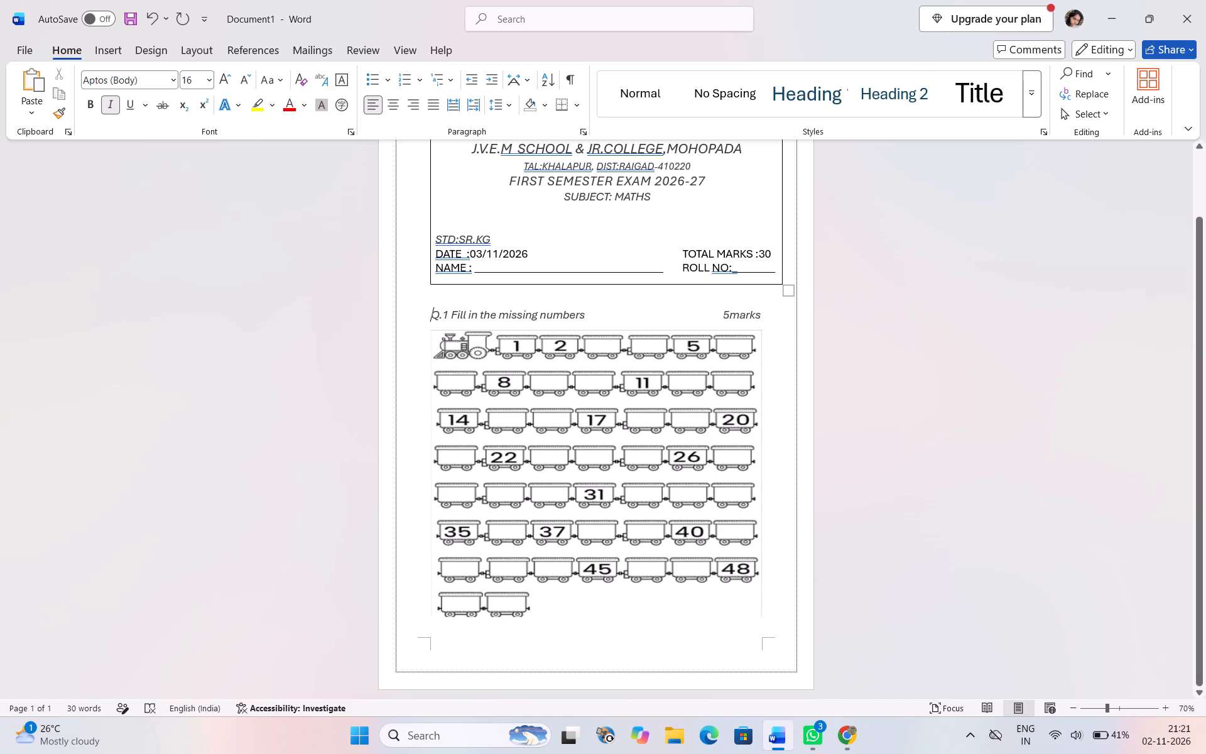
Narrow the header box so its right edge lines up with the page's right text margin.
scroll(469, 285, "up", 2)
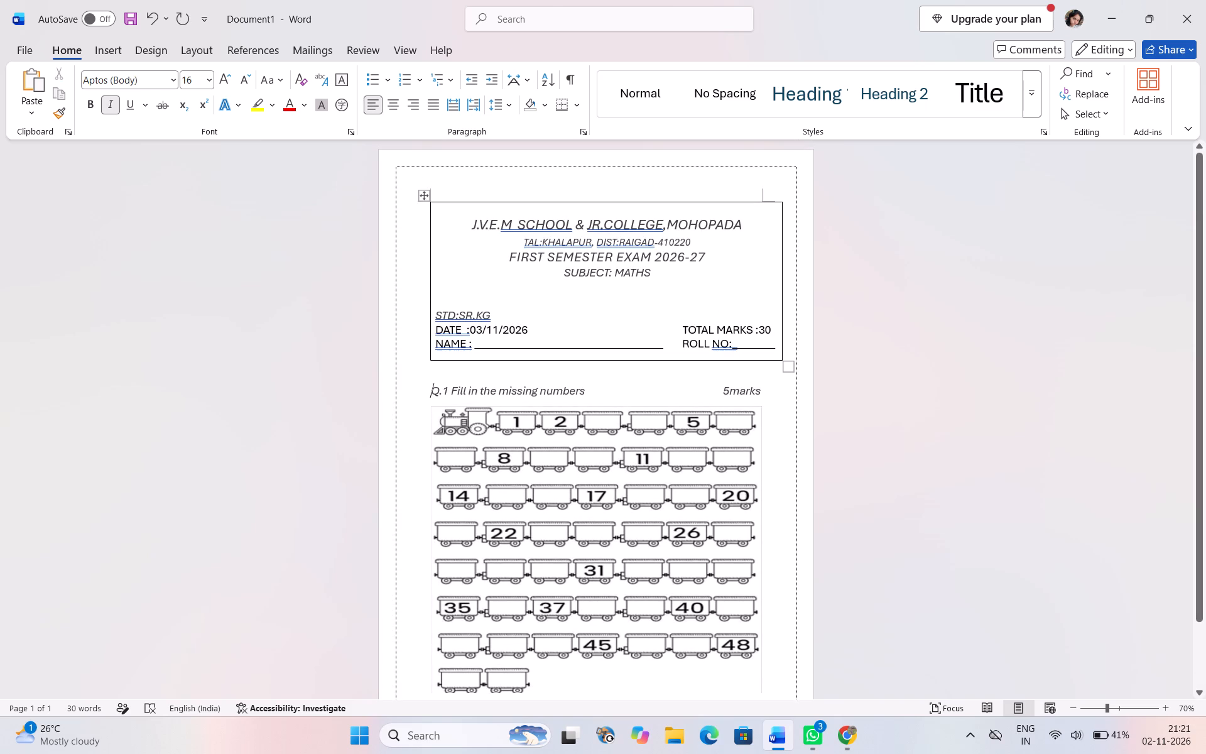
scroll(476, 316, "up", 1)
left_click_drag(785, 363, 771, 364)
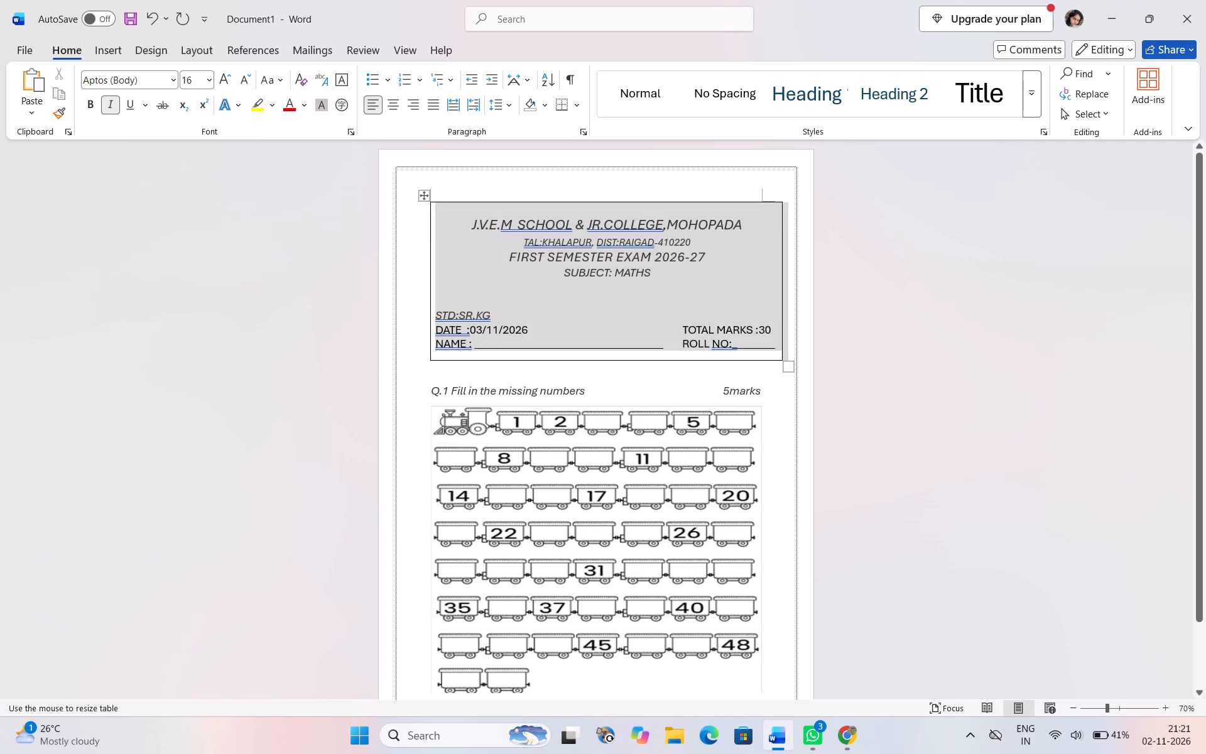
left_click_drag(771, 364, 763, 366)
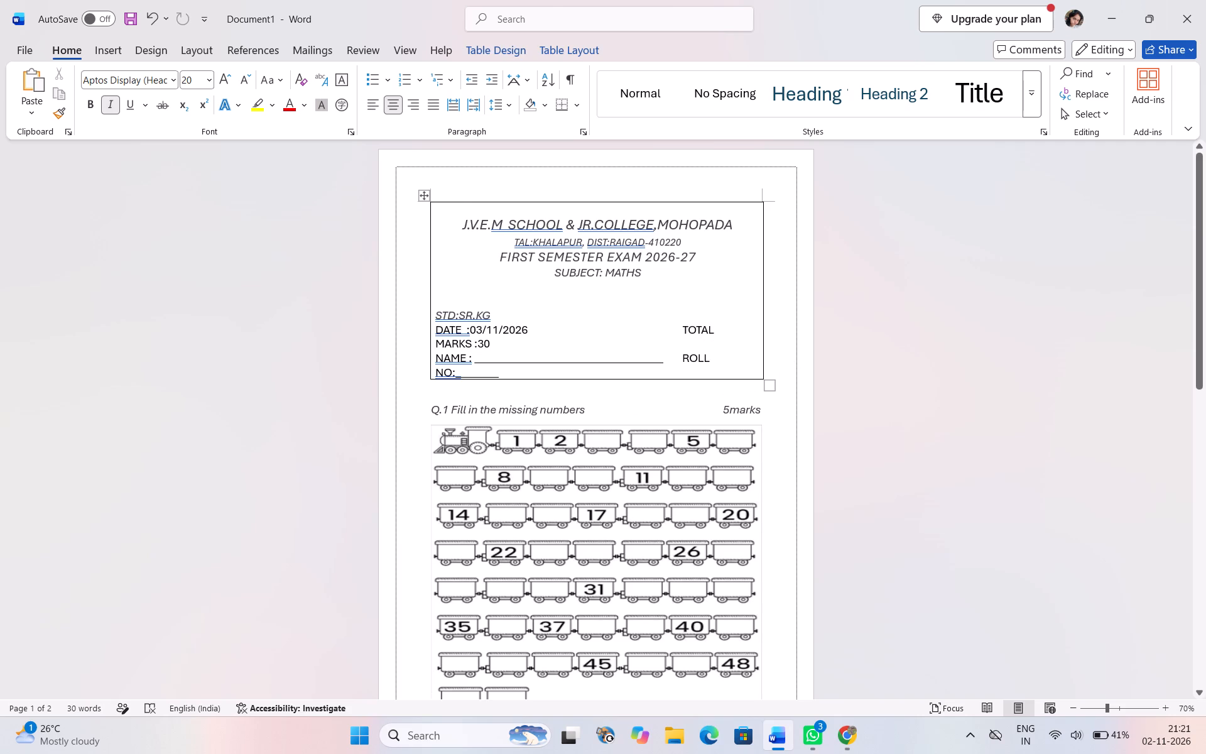
Widen the header box beyond the text margins on both sides, so its edges sit just inside the page border.
left_click_drag(429, 290, 409, 299)
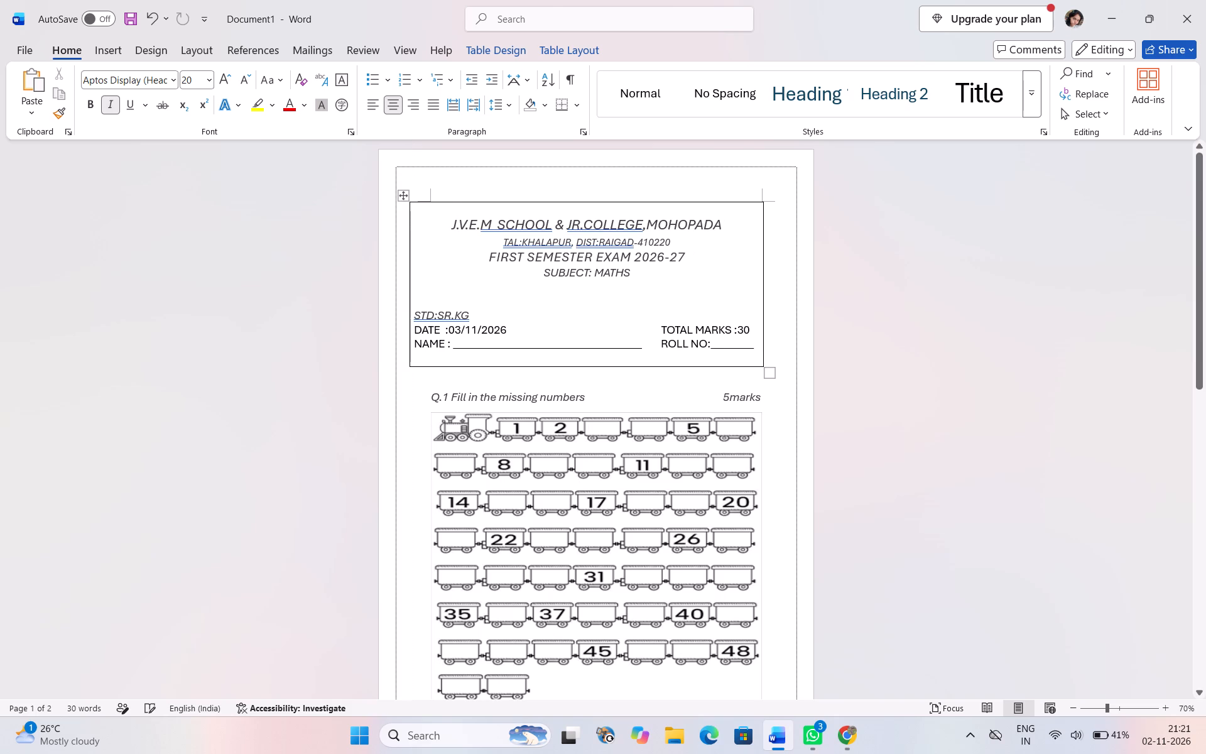
left_click_drag(763, 294, 773, 297)
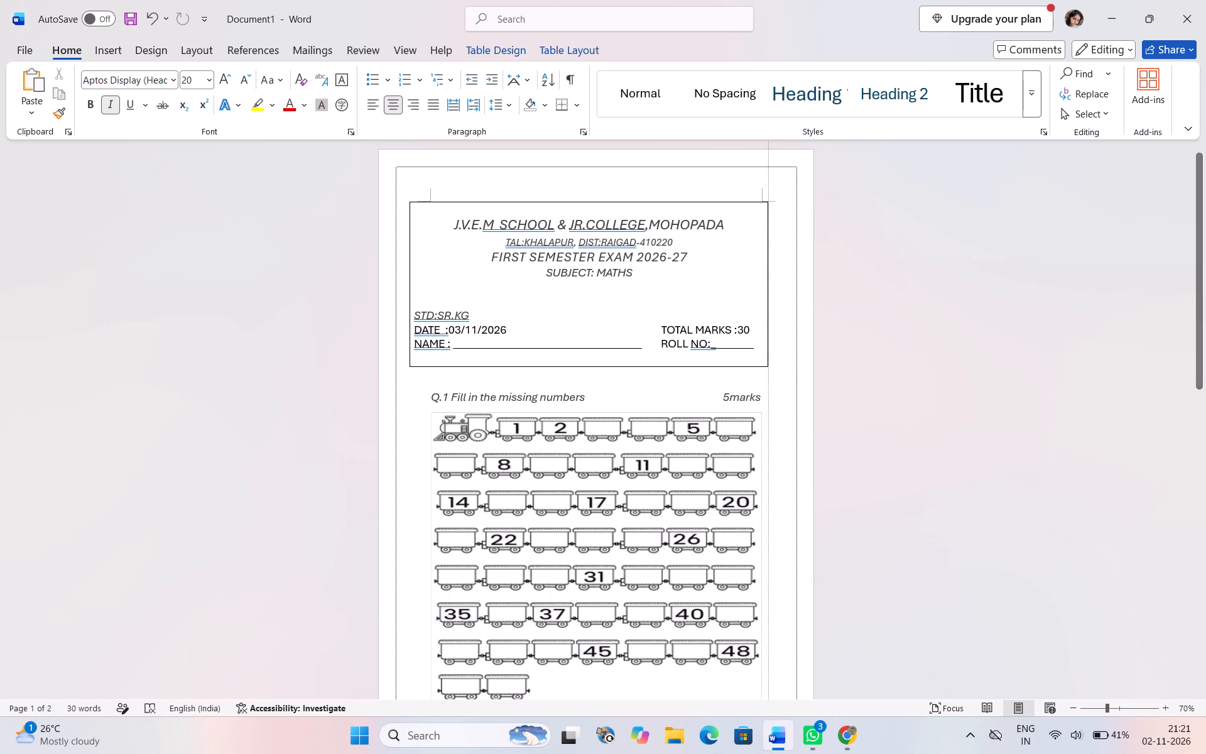
left_click_drag(773, 297, 787, 299)
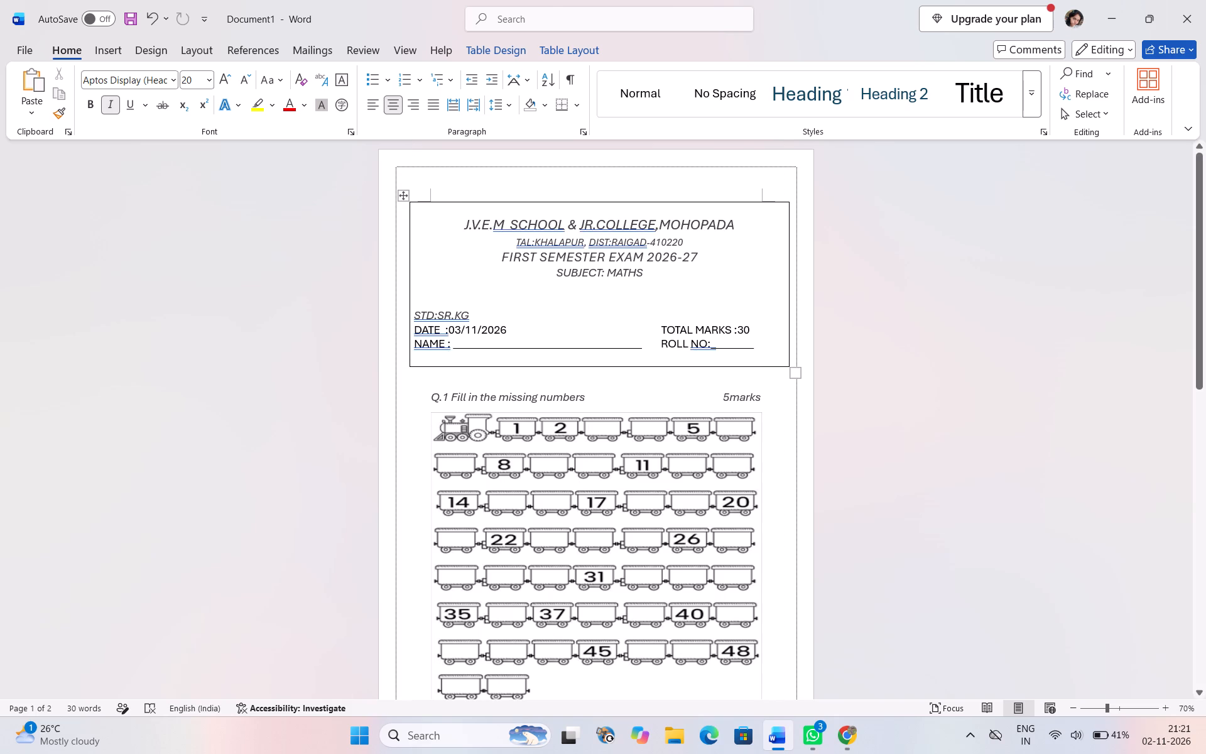
left_click(877, 289)
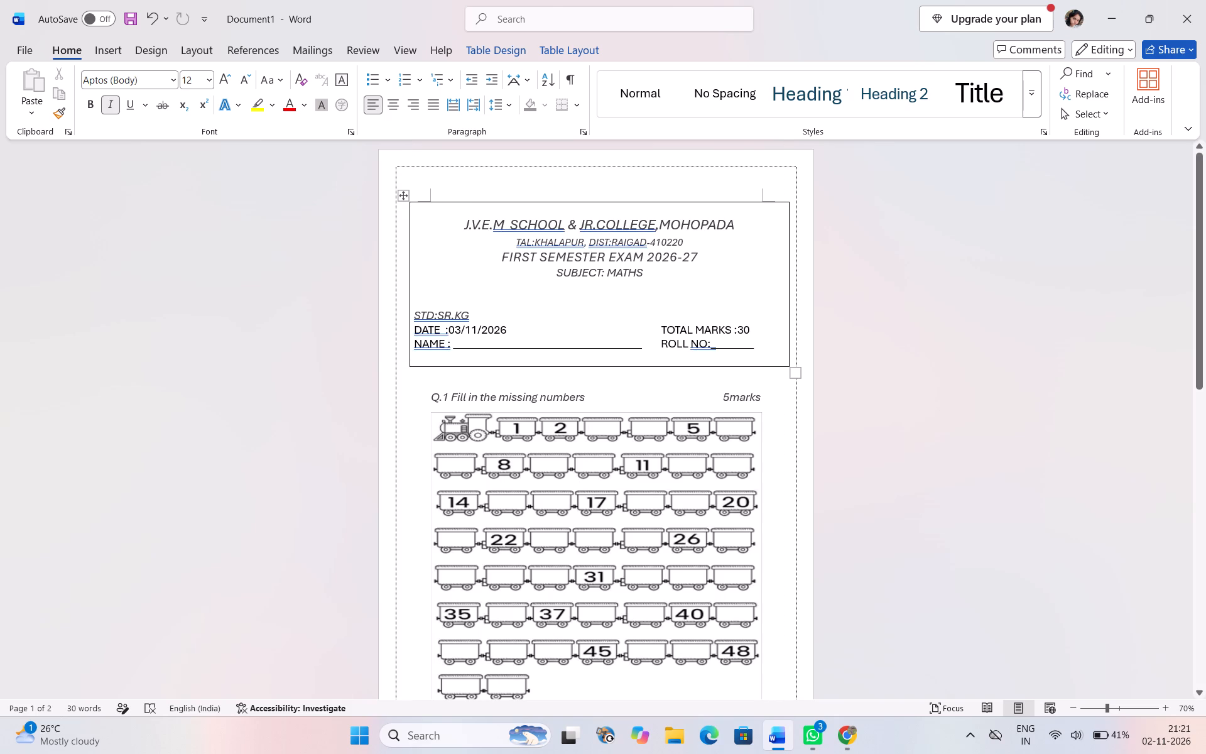
Insert 16 spaces before TOTAL MARKS :30 on the date line to shift it close to the header box's right edge.
double_click(657, 325)
left_click(673, 327)
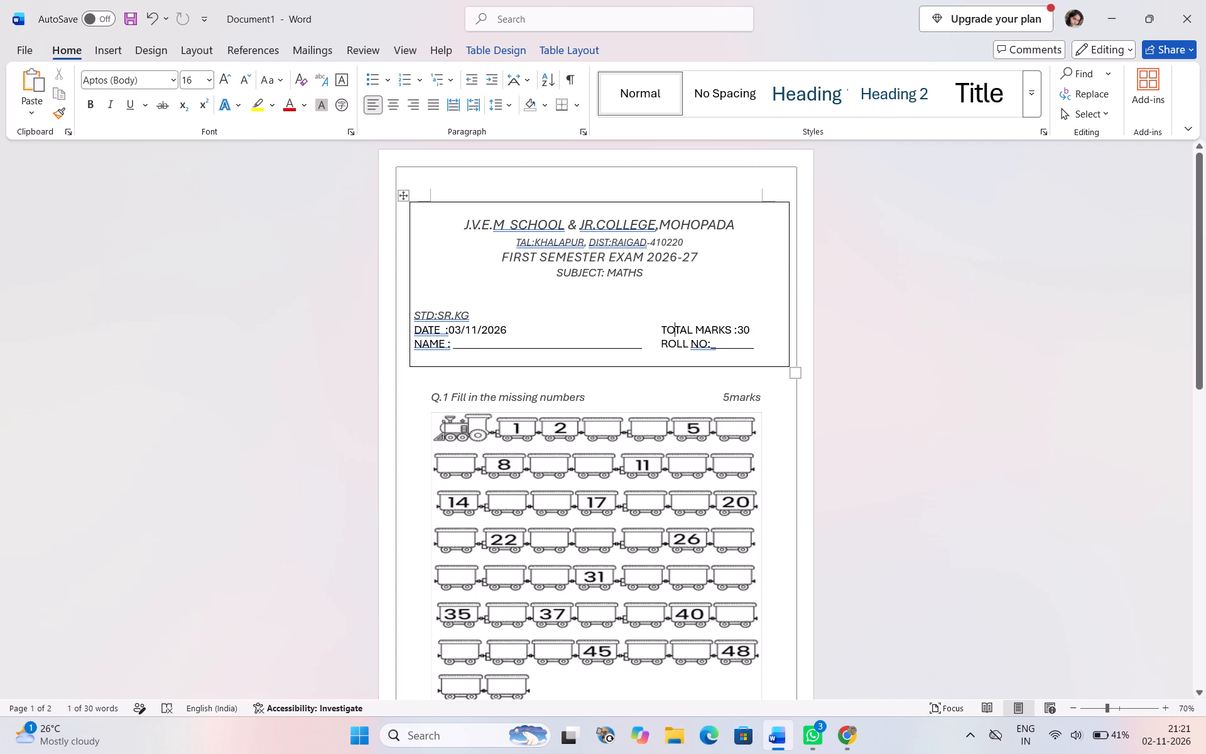
key("Left")
key("Left")
key("space")
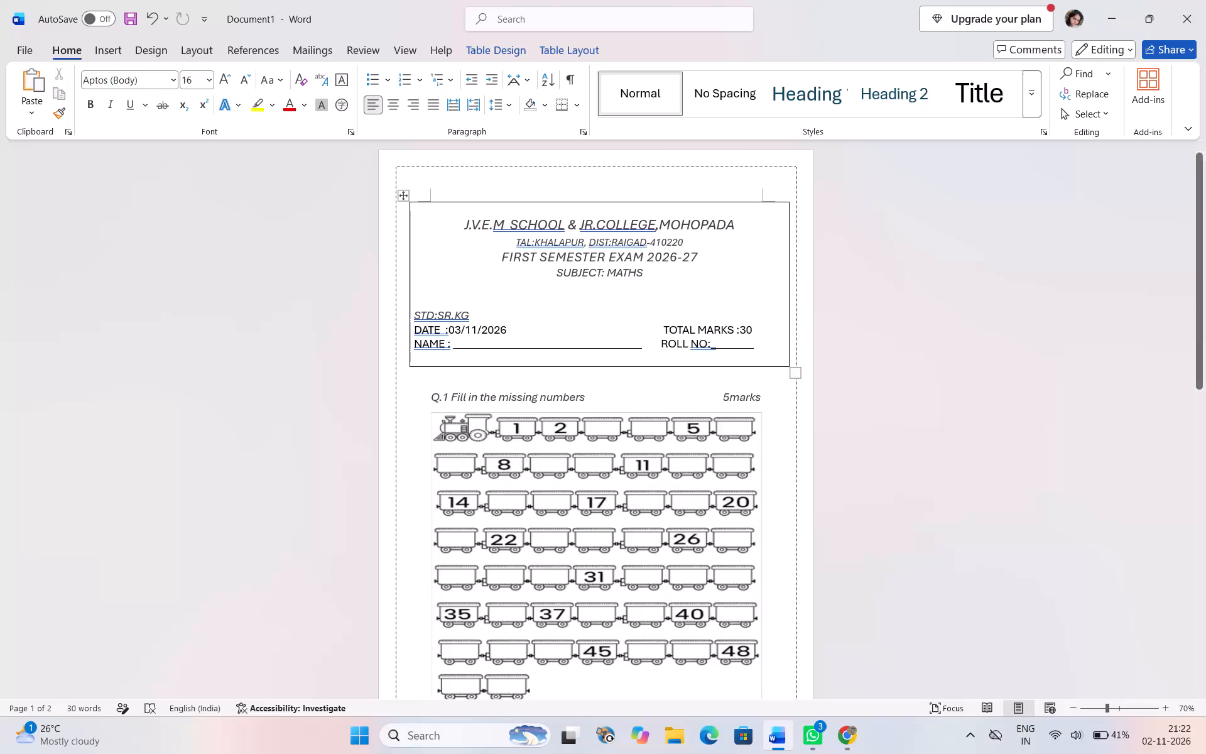
key("space")
key("space")
key("space")
key("space")
key("space")
key("space")
key("space")
key("space")
key("space")
key("space")
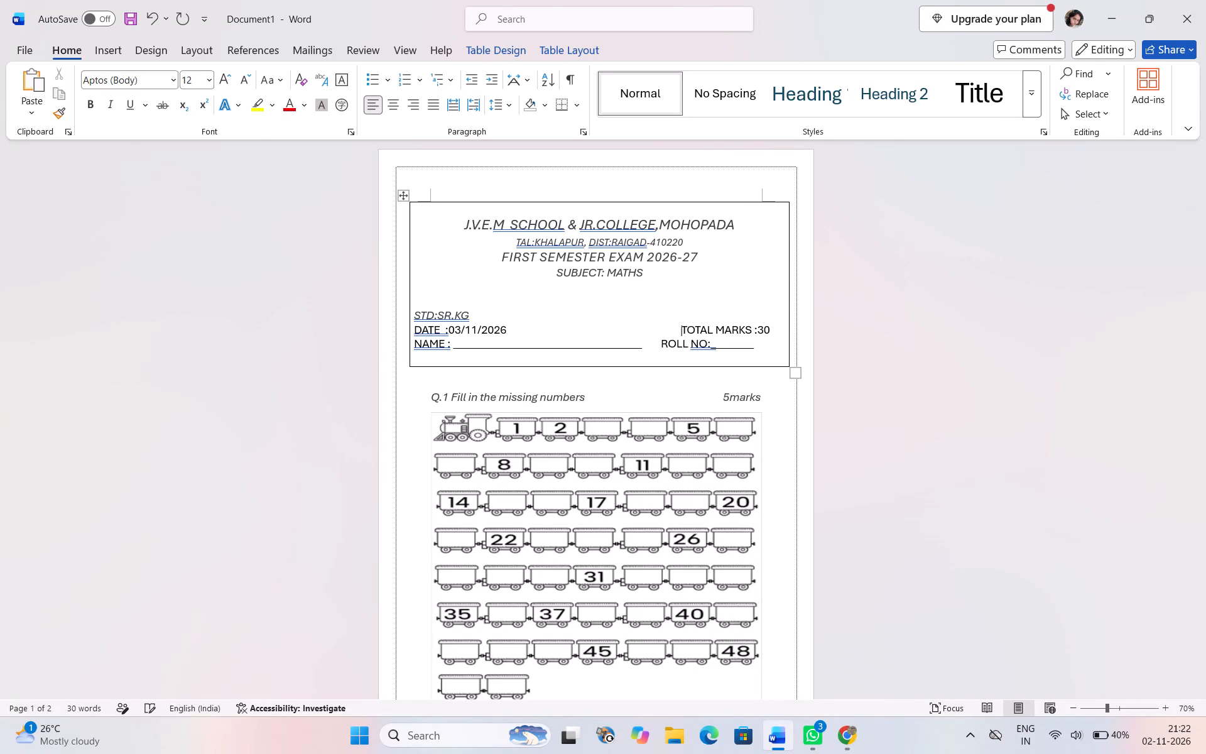
key("space")
key("space")
key("space")
key("space")
key("space")
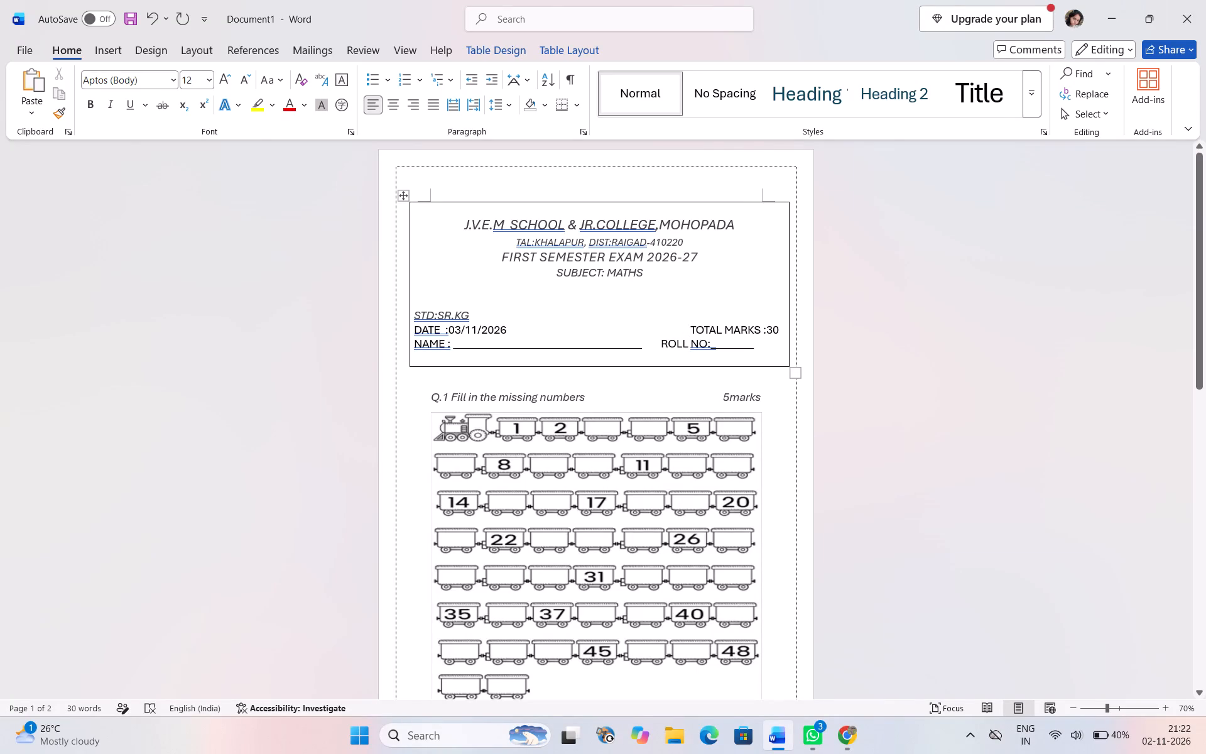
Insert 16 spaces before ROLL NO on the name line so it lines up under TOTAL MARKS in the header box.
left_click(661, 343)
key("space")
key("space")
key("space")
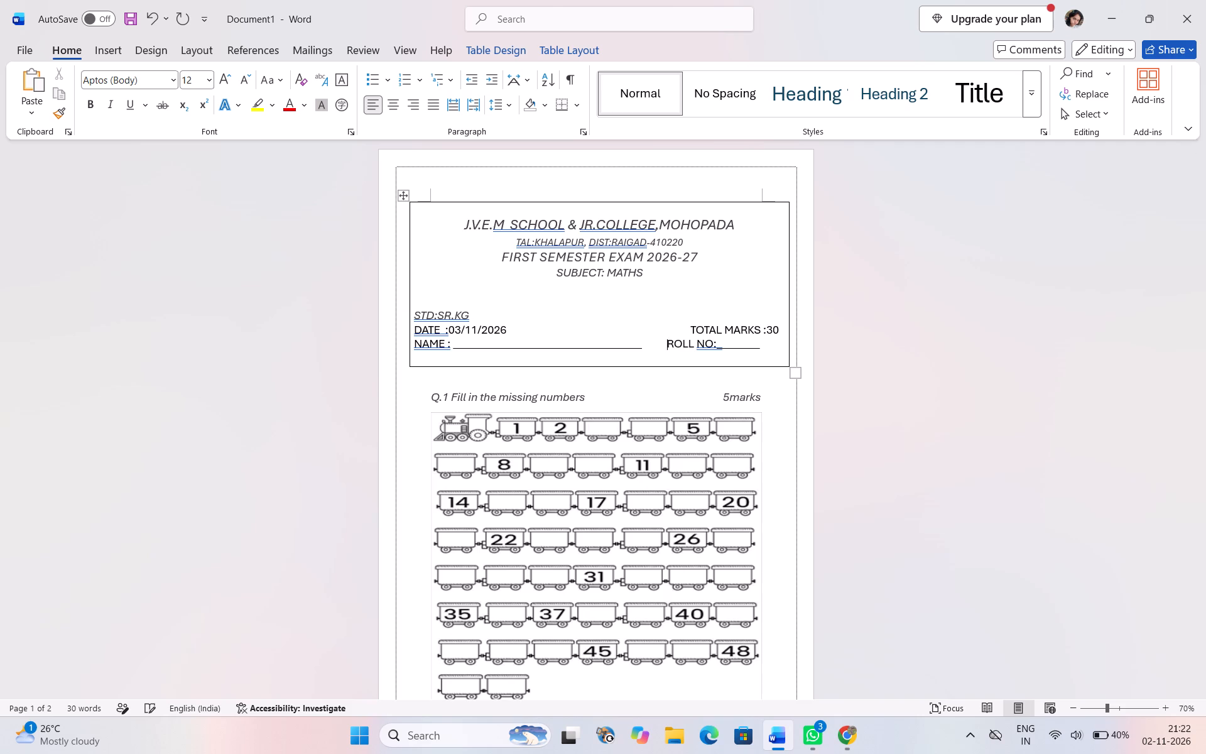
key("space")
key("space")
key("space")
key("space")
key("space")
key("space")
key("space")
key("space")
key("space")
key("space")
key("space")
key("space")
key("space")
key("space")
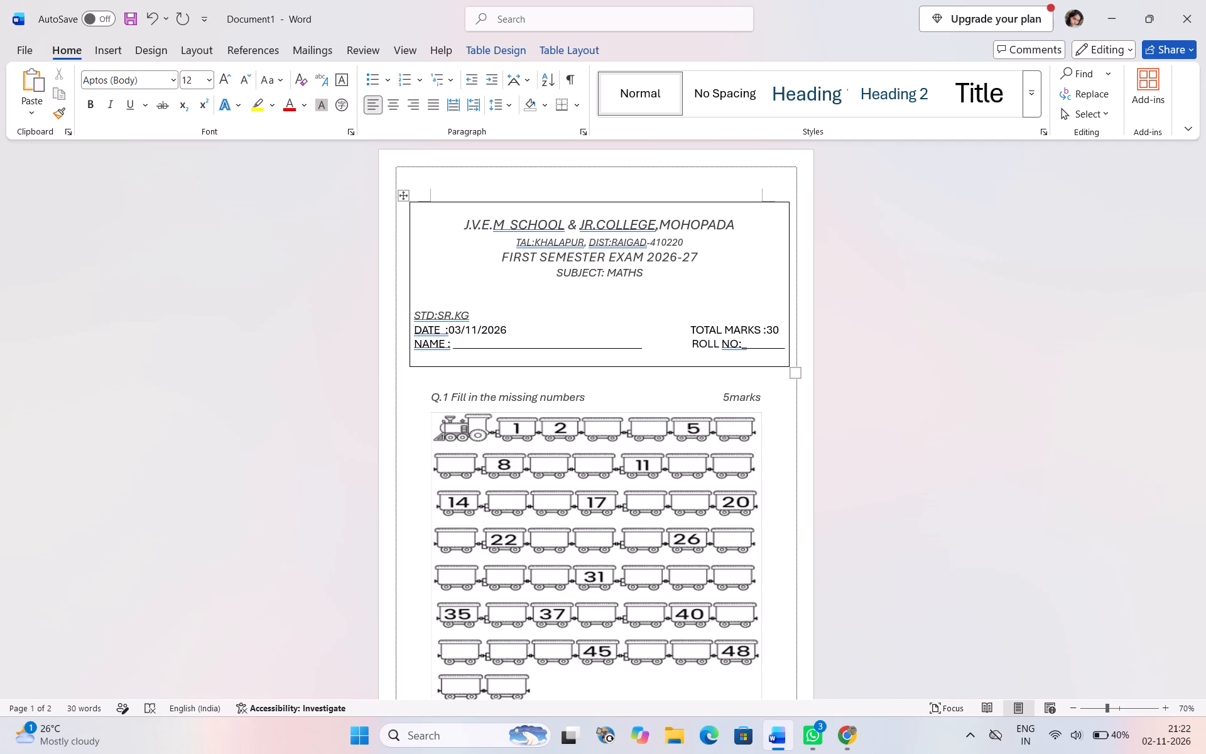
key("BackSpace")
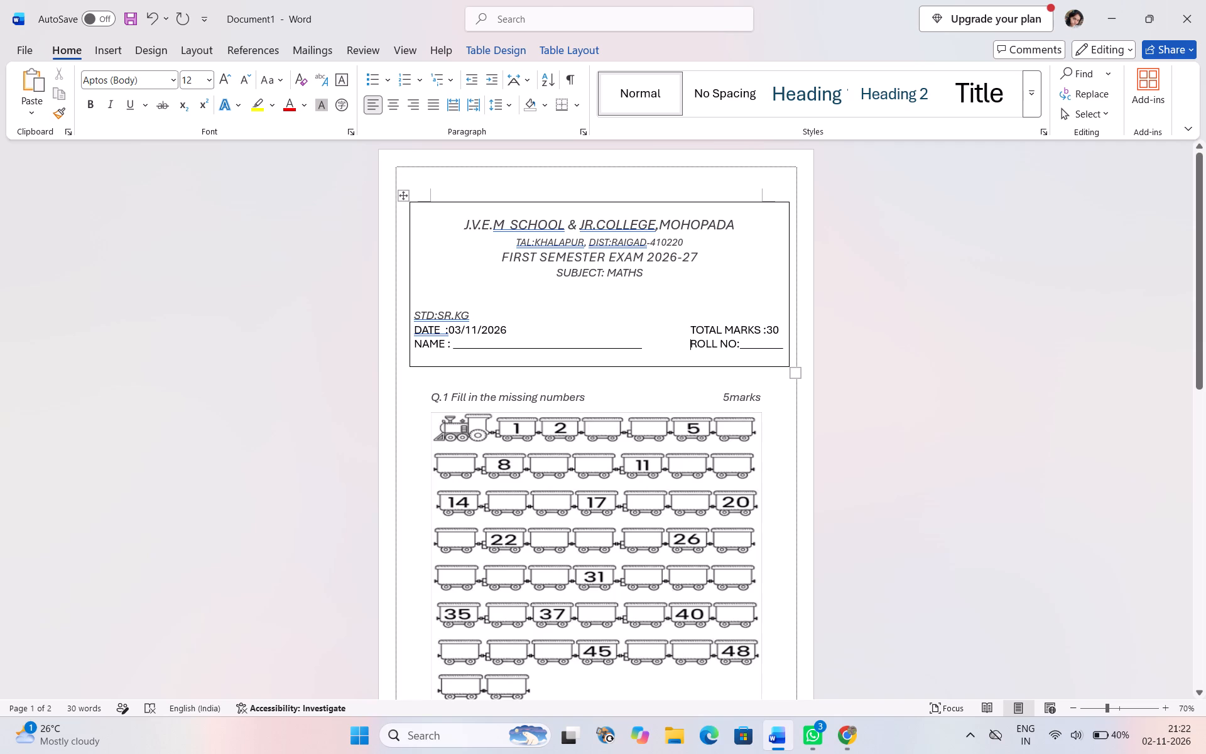
left_click(644, 349)
left_click(653, 340)
Start the second question's heading at the top of the blank second page with the label Q.2.
scroll(844, 446, "down", 5)
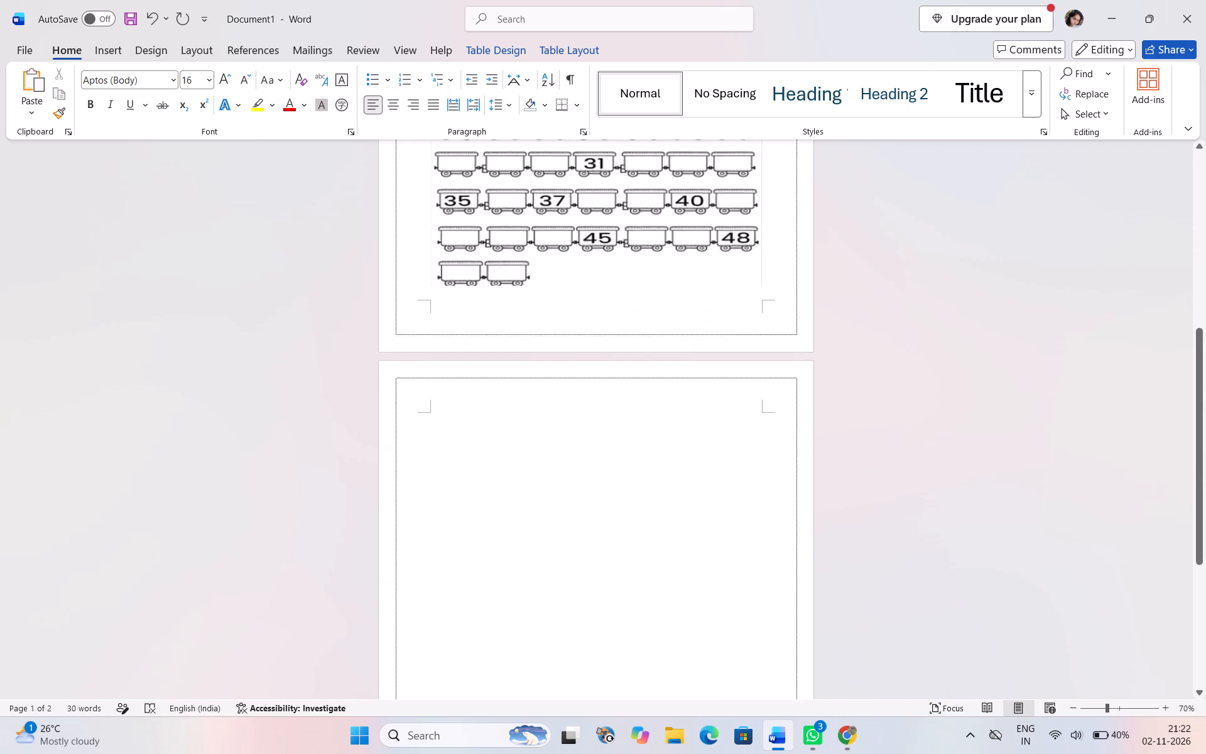
scroll(844, 446, "down", 1)
left_click(479, 214)
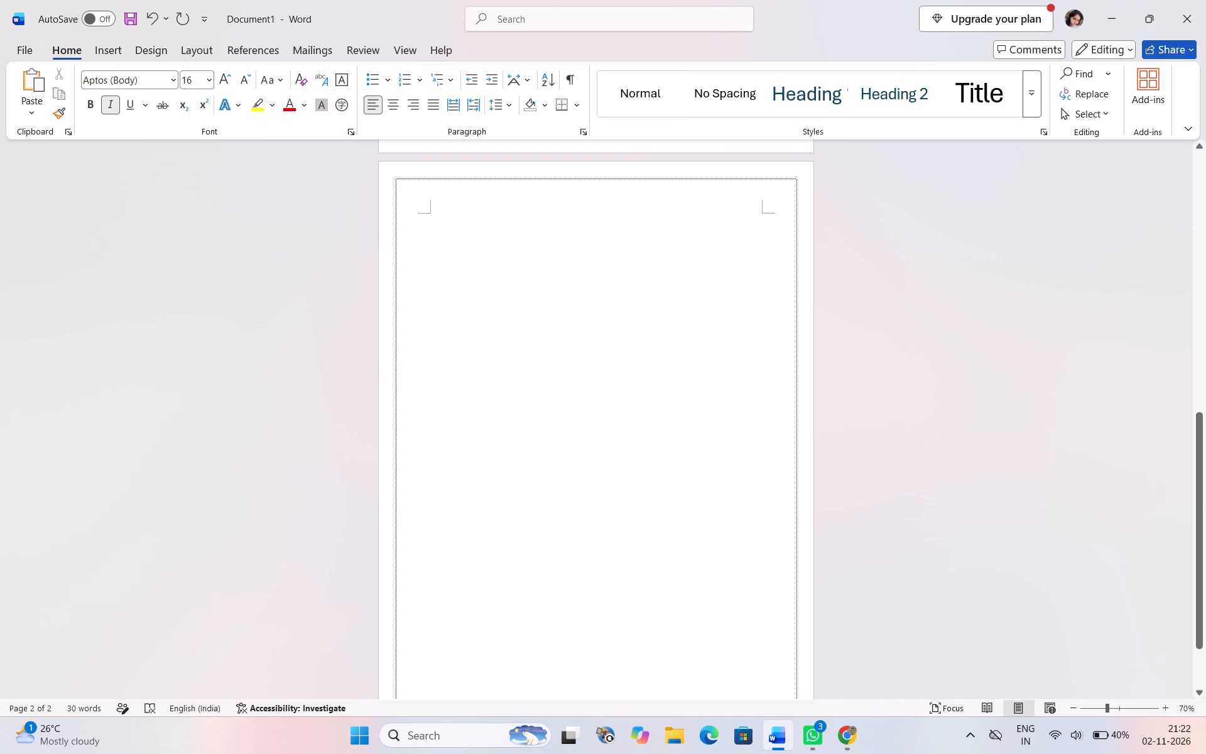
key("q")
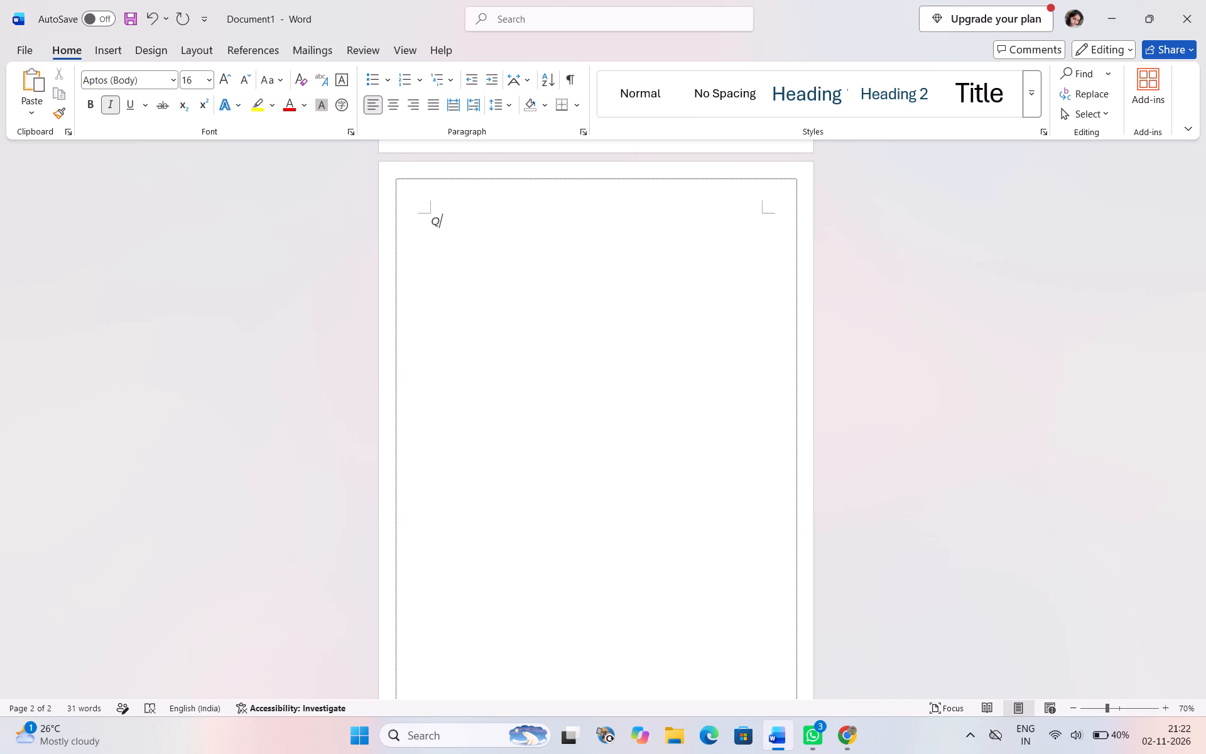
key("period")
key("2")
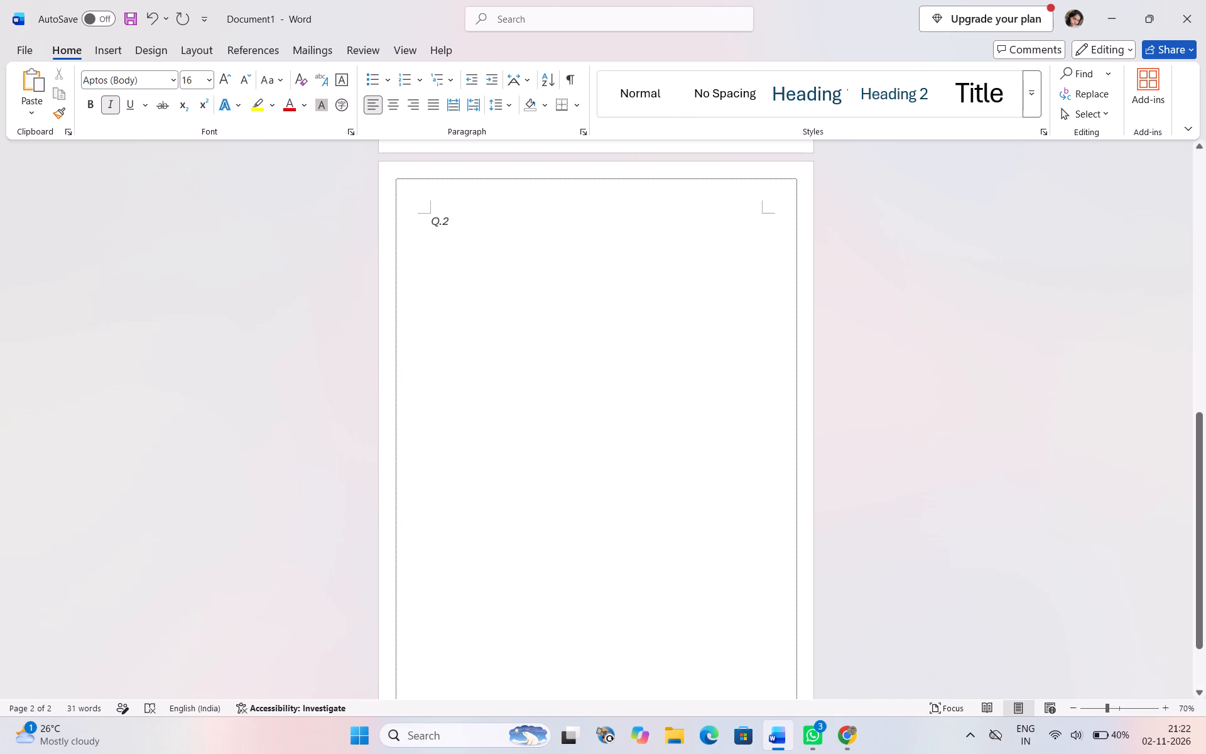
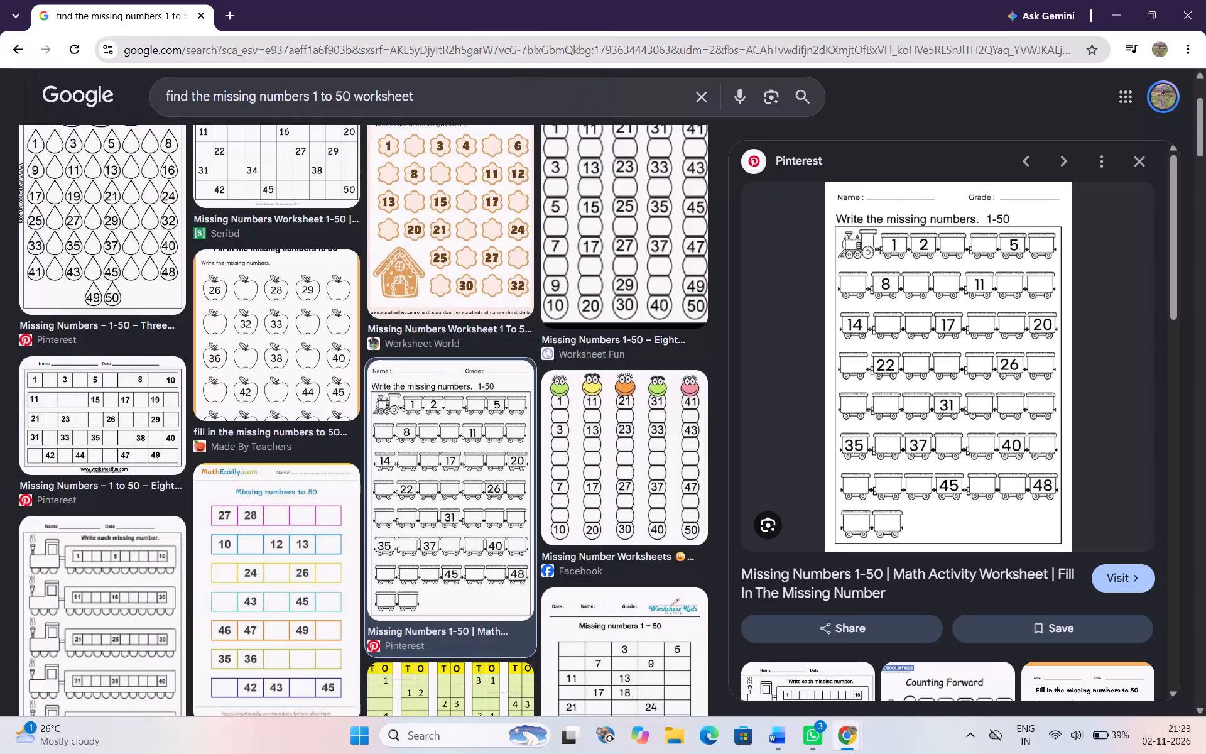
Replace the image search query with one for a "write the number in between" sr.kg worksheet.
left_click(493, 99)
key("BackSpace")
key("BackSpace")
key("BackSpace")
key("BackSpace")
key("BackSpace")
key("BackSpace")
key("BackSpace")
key("BackSpace")
key("BackSpace")
key("BackSpace")
key("BackSpace")
key("BackSpace")
key("BackSpace")
key("BackSpace")
key("BackSpace")
key("BackSpace")
key("BackSpace")
key("BackSpace")
key("BackSpace")
key("BackSpace")
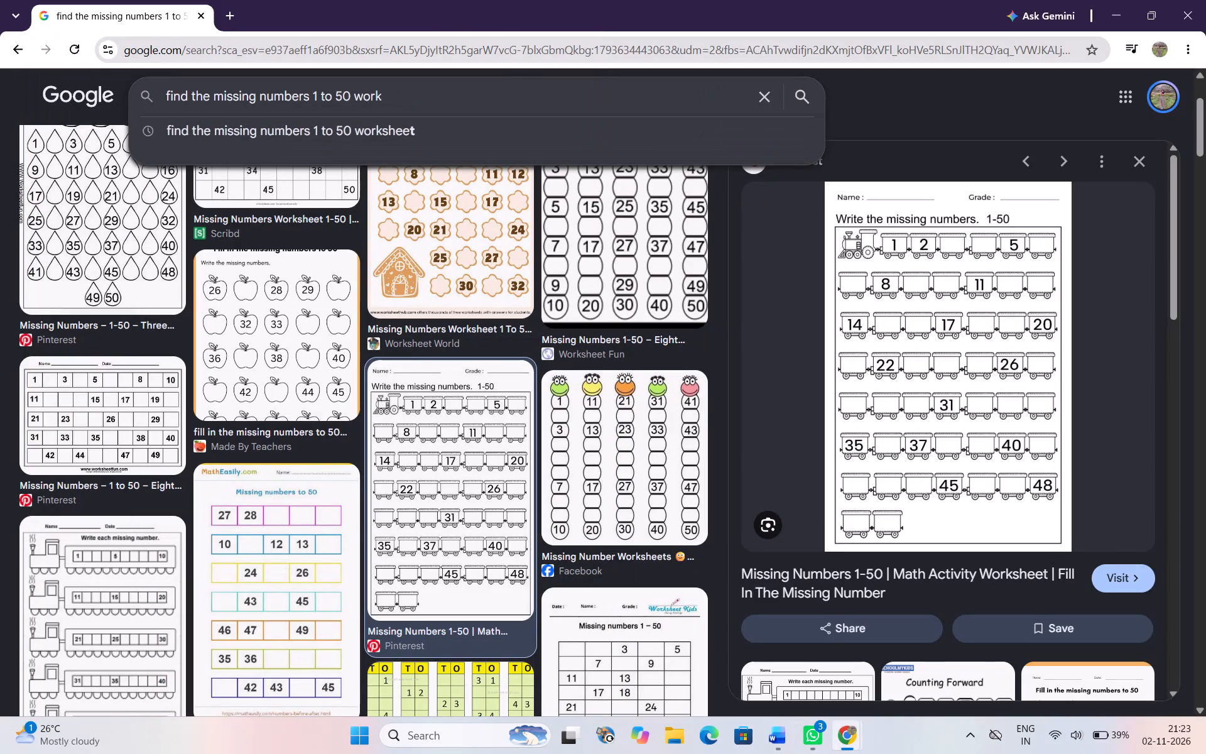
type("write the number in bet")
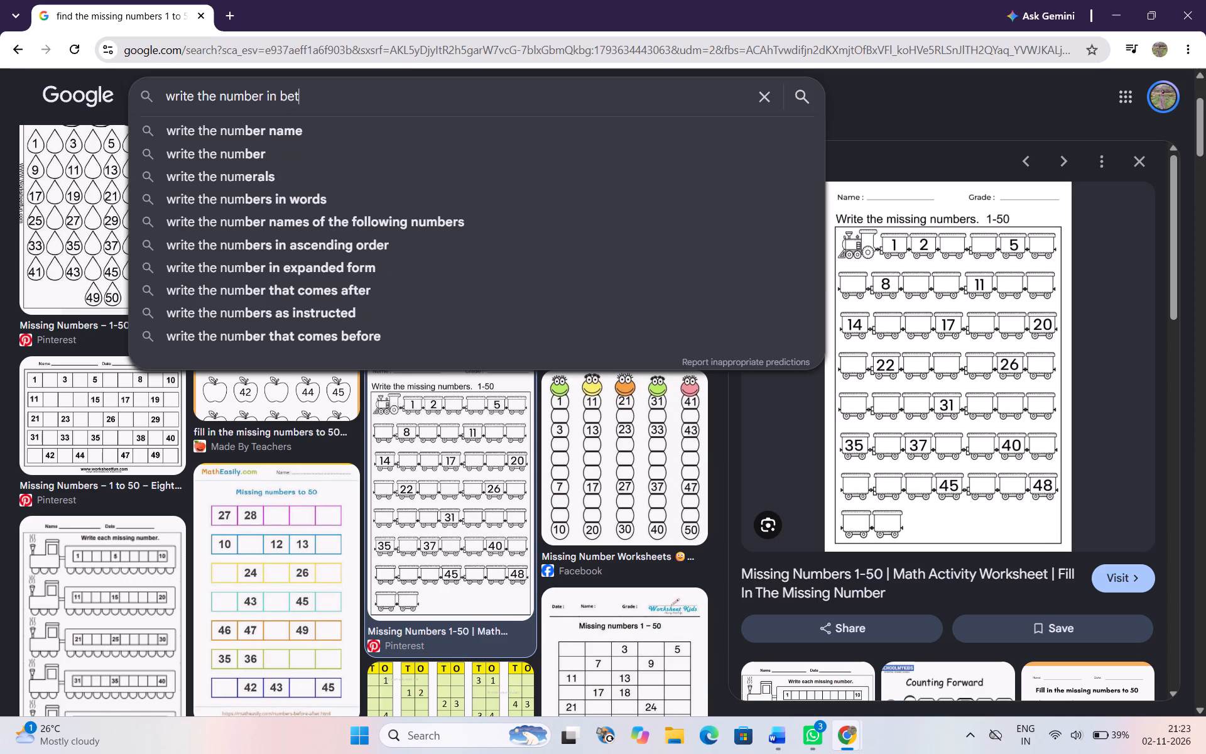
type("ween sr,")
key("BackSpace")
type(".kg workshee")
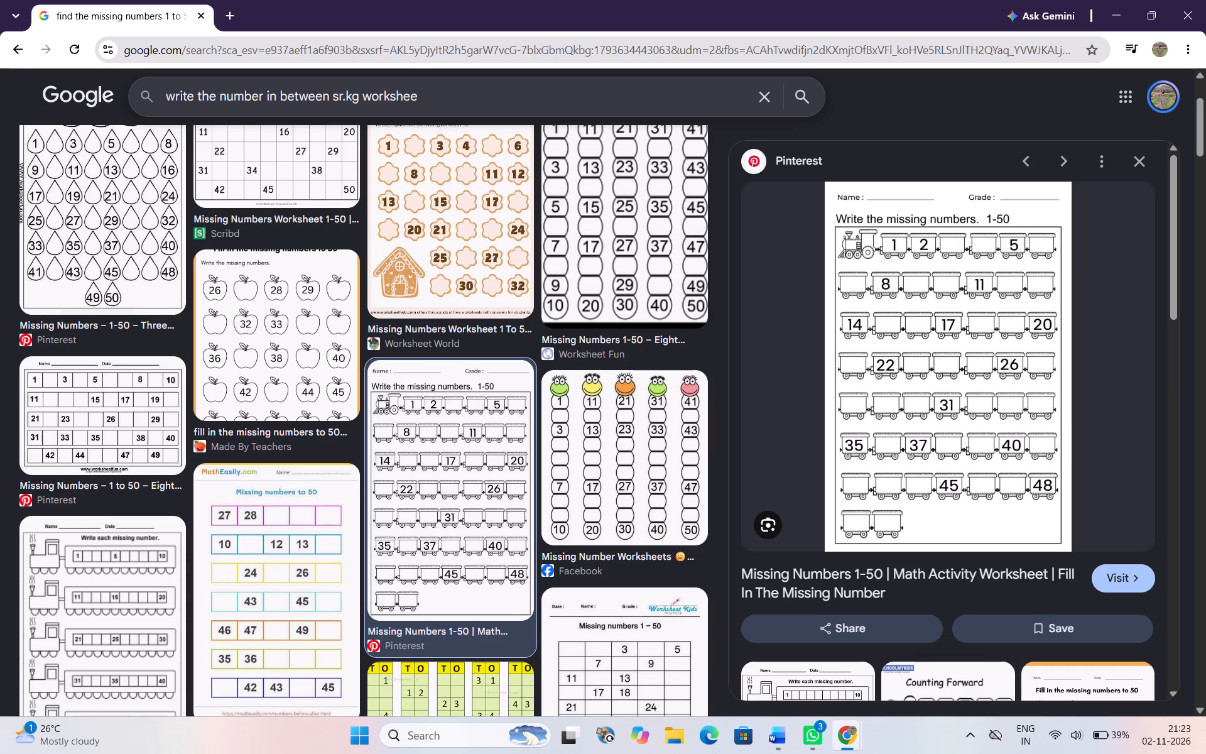
Complete the image search query as "write the number in between sr.kg worksheet" and run it.
type("t")
key("space")
key("Return")
left_click(798, 90)
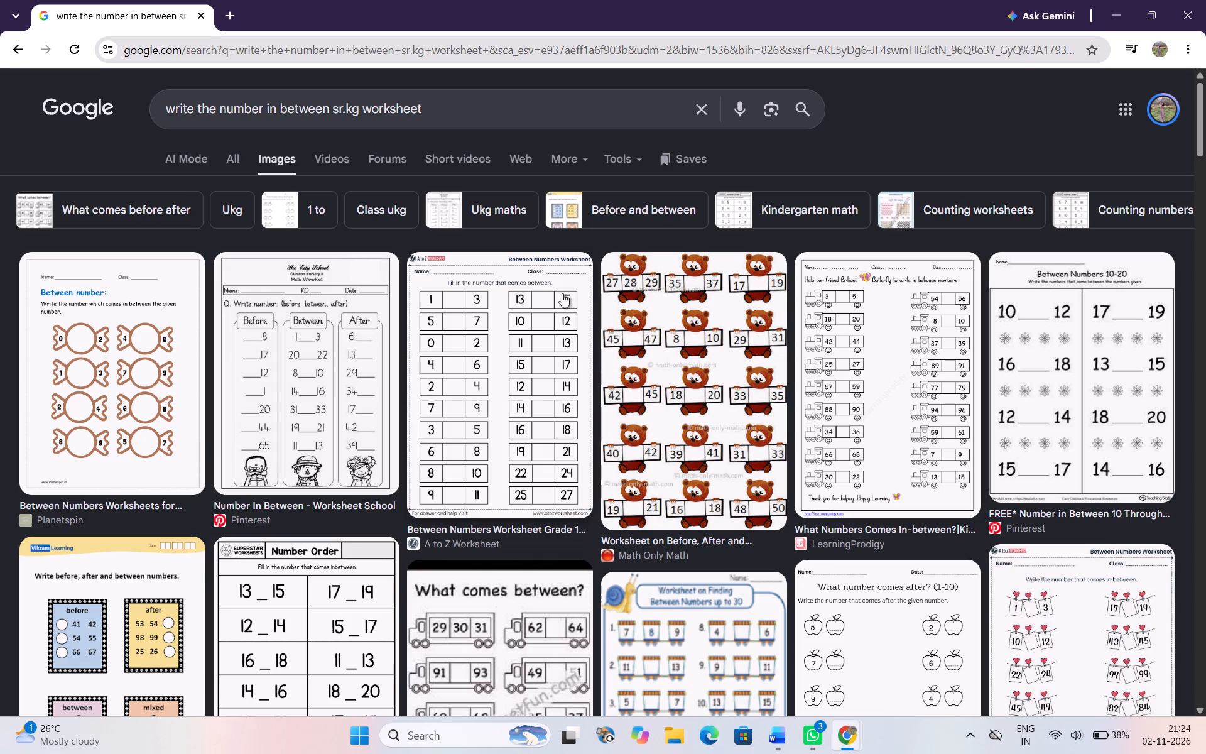
Refine the image search by adding "black and white" after "write the number in between sr.kg worksheet" and look over the results.
left_click(460, 101)
key("space")
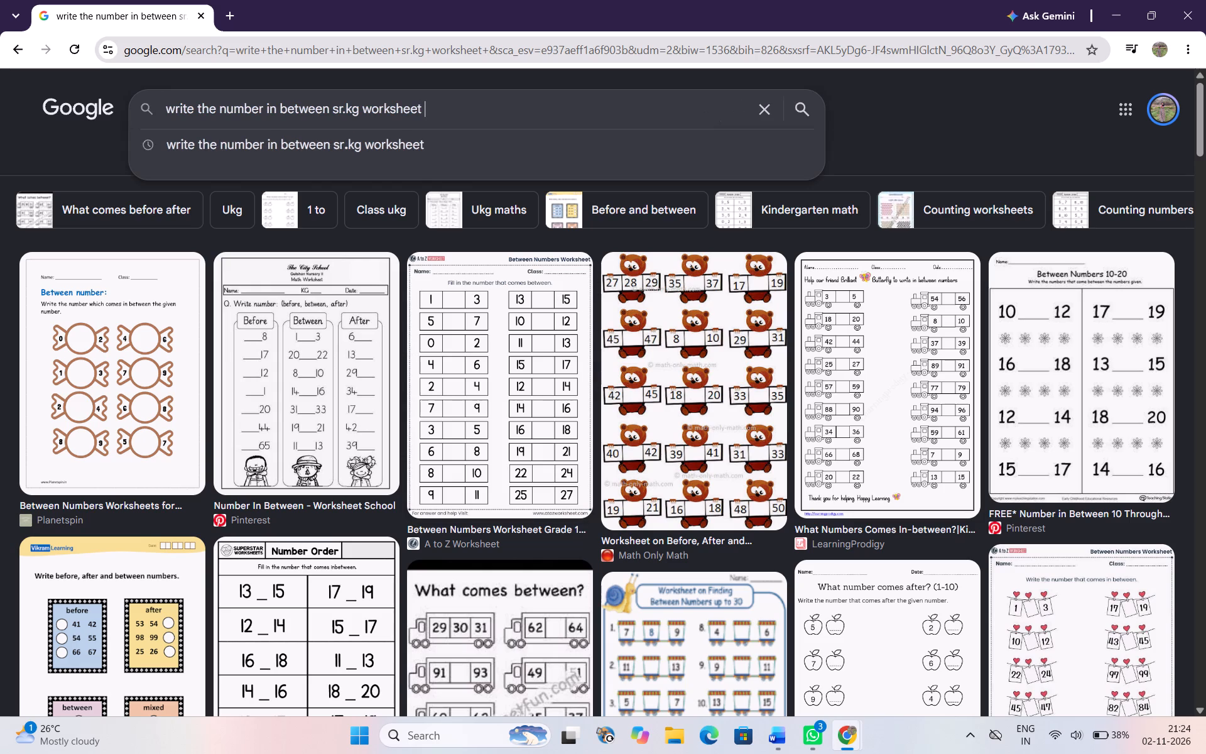
type("black and")
key("space")
type("whi")
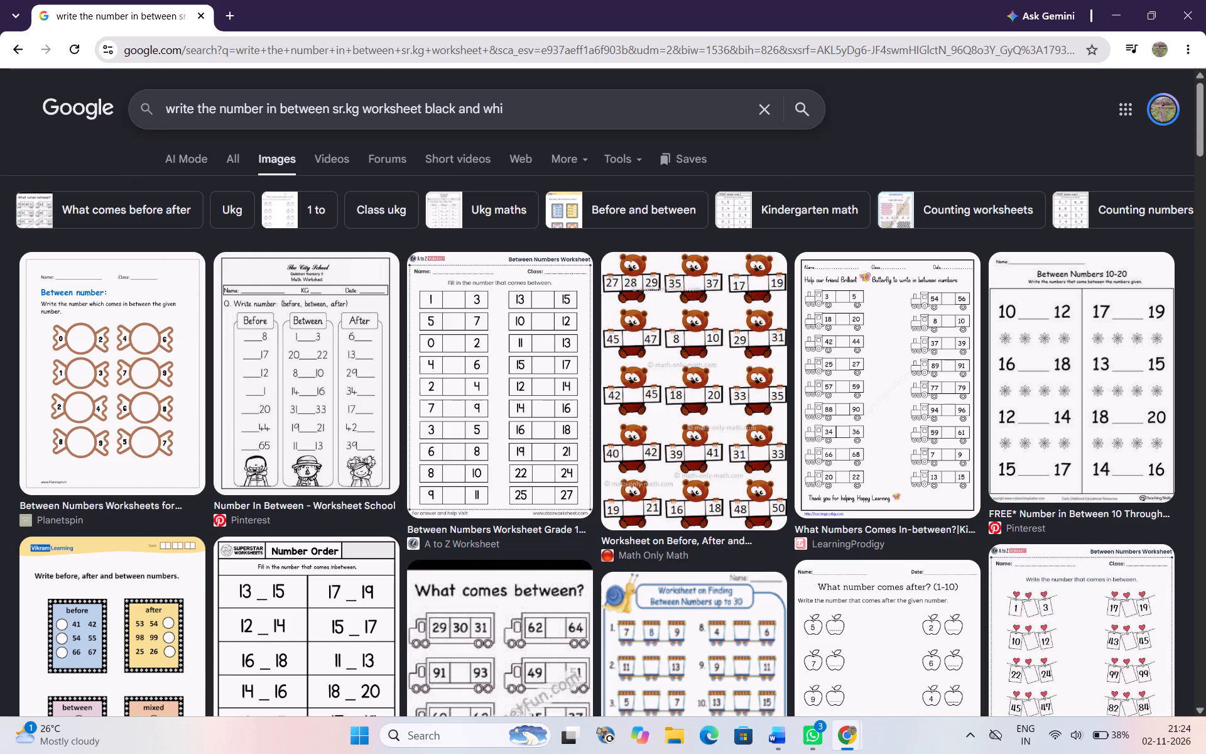
type("te")
key("space")
key("Return")
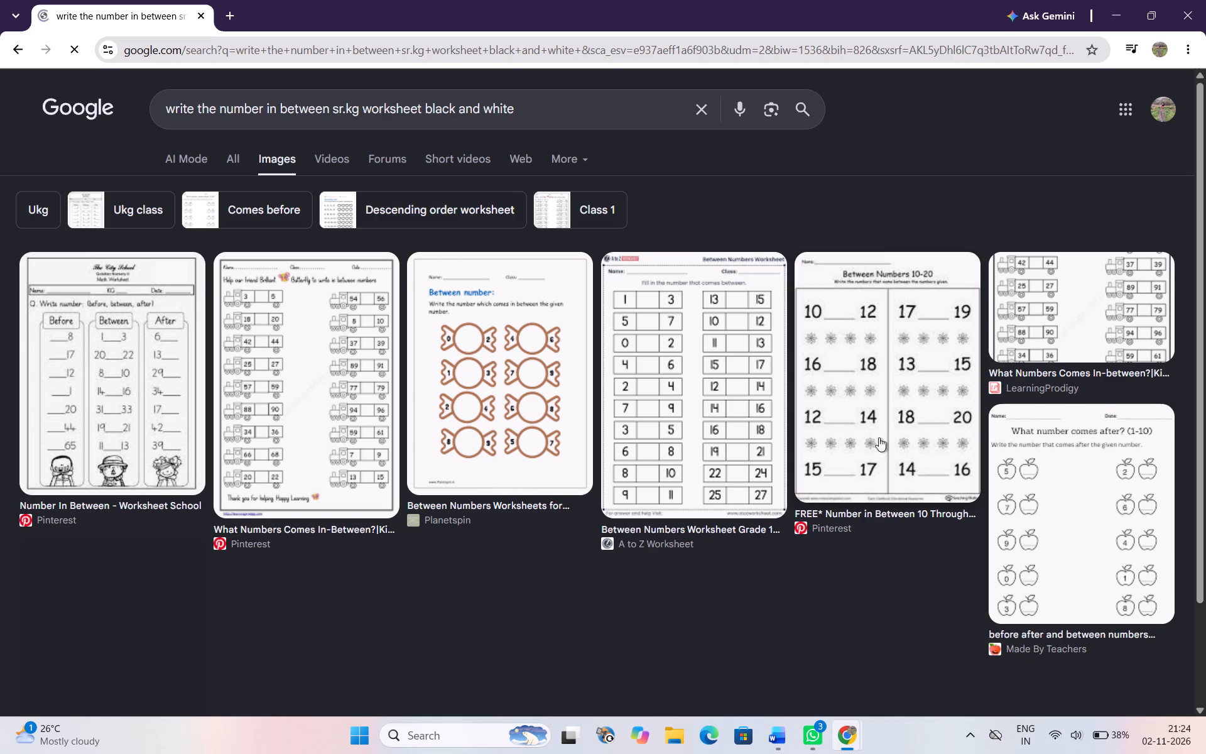
scroll(911, 416, "right", 1)
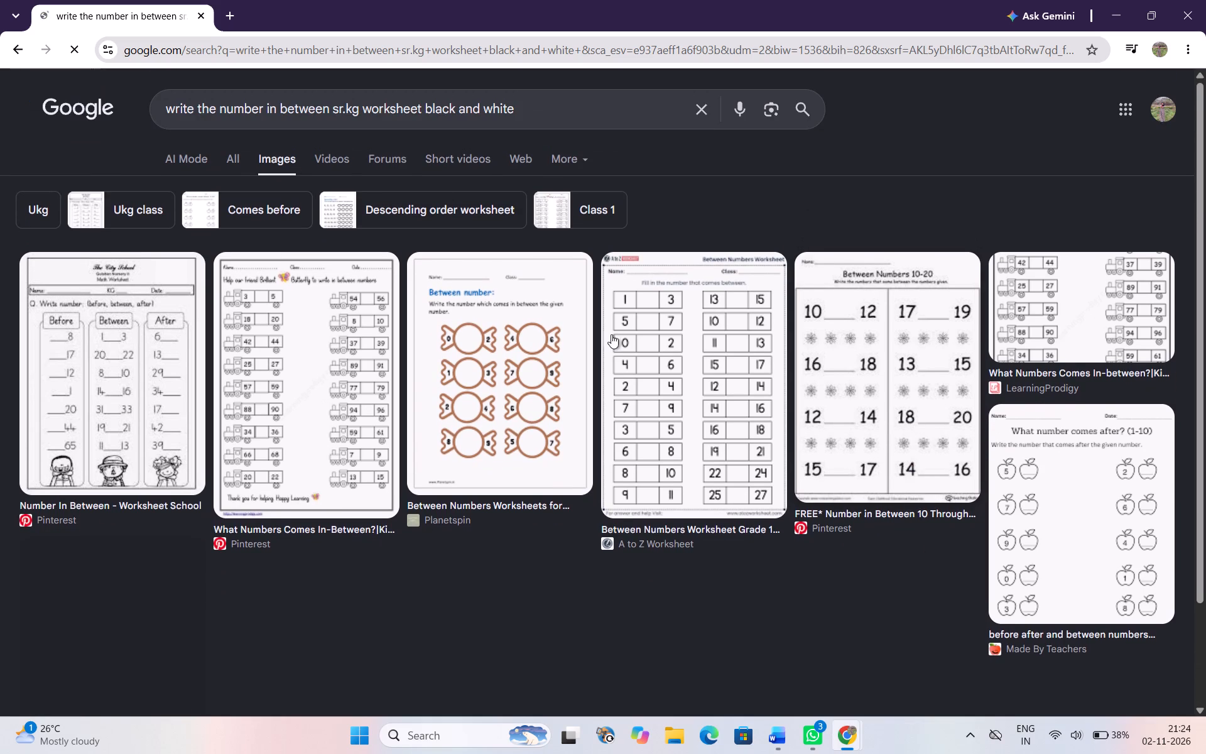
left_click(579, 382)
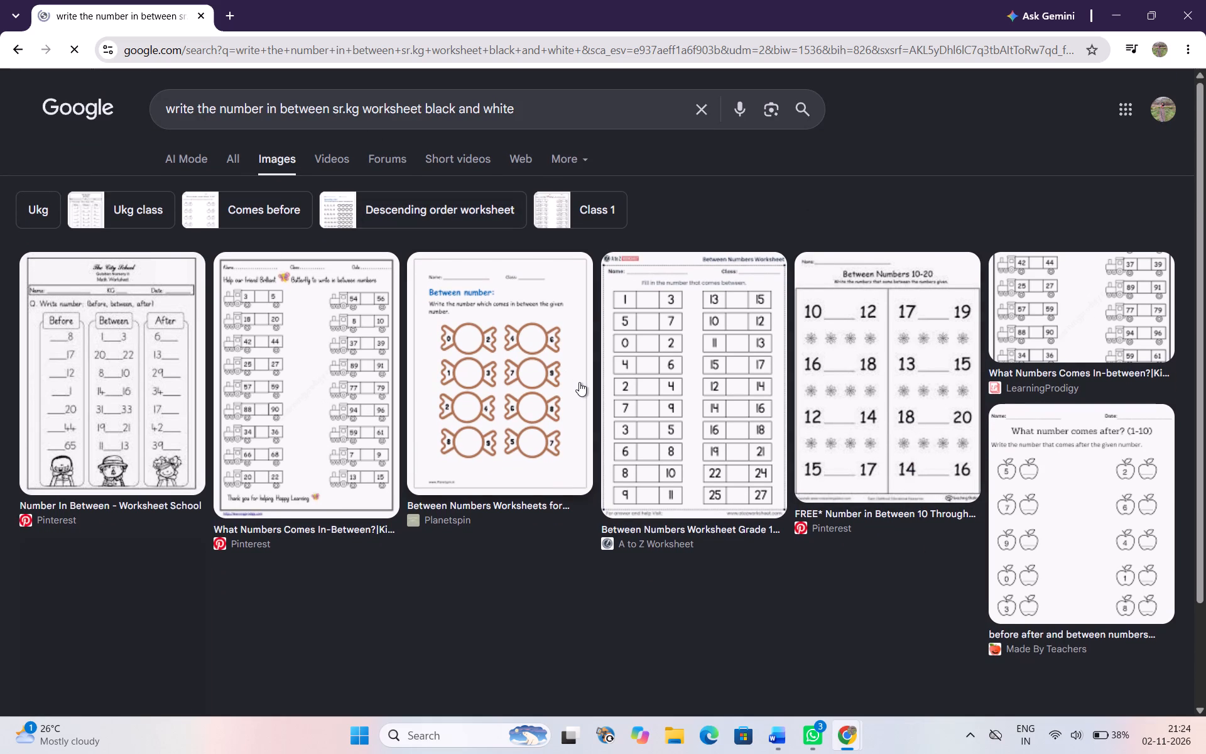
scroll(639, 536, "down", 1)
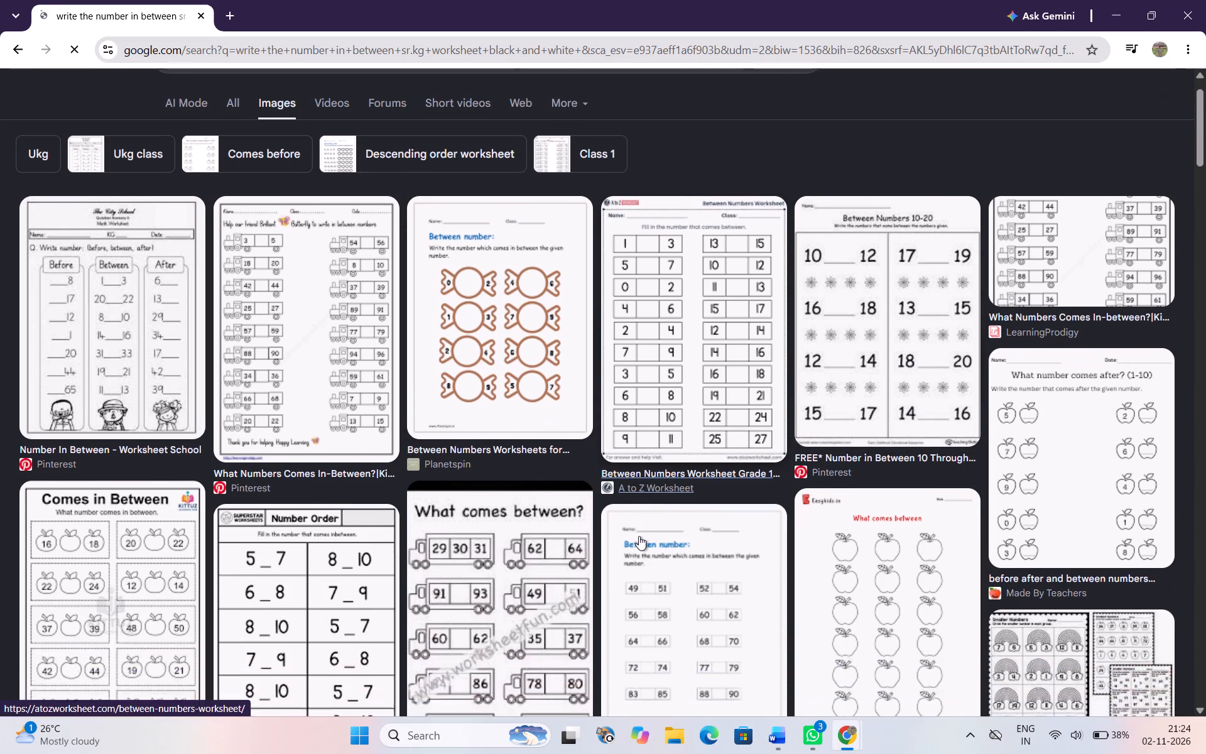
scroll(639, 536, "down", 4)
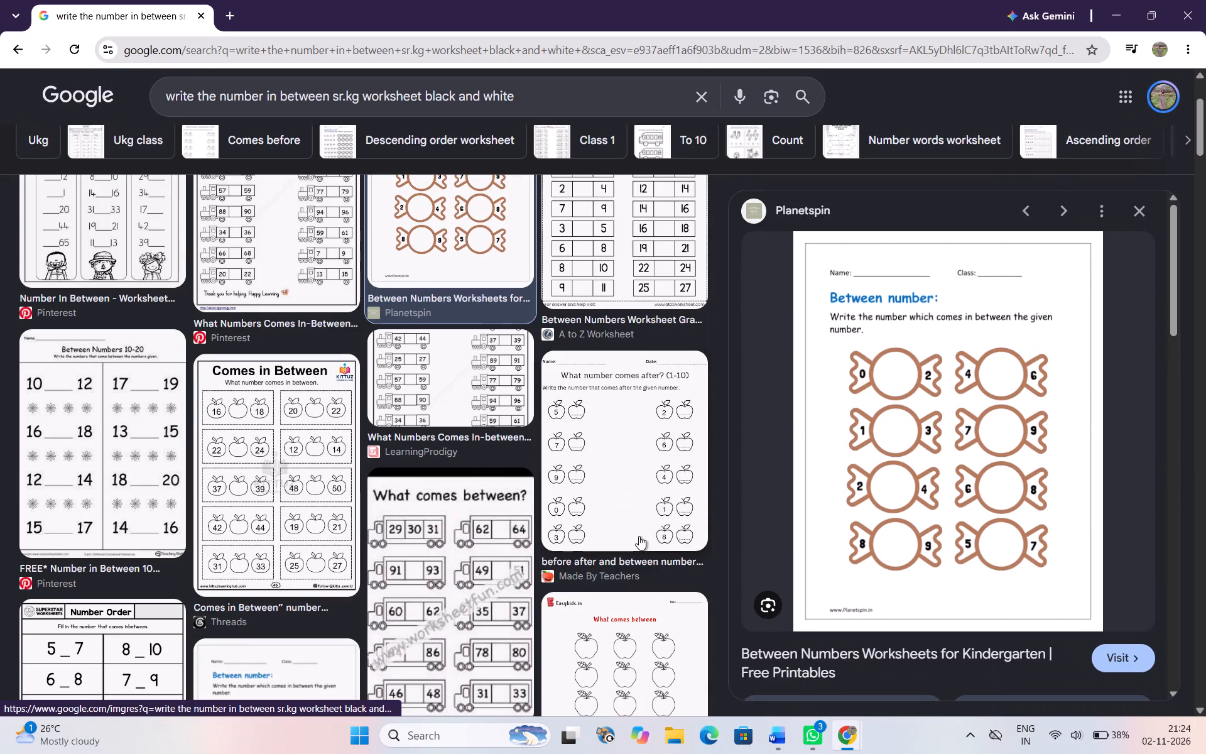
scroll(933, 519, "down", 4)
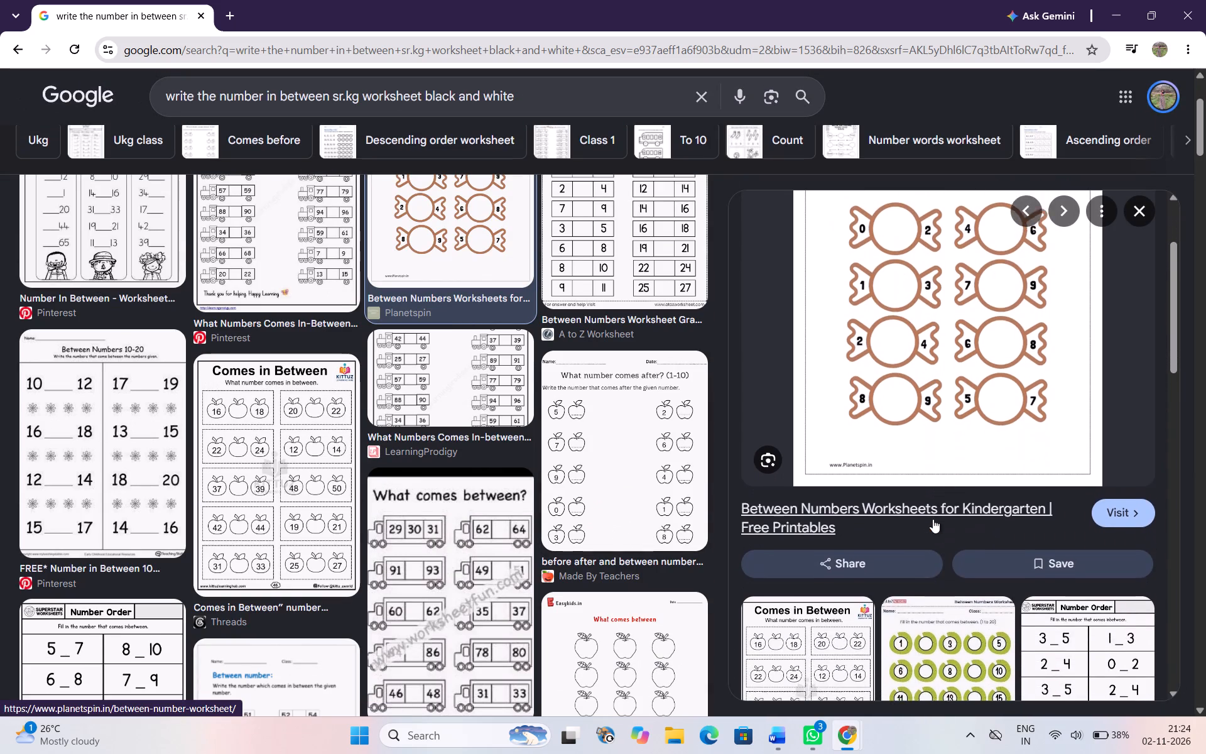
scroll(933, 519, "down", 2)
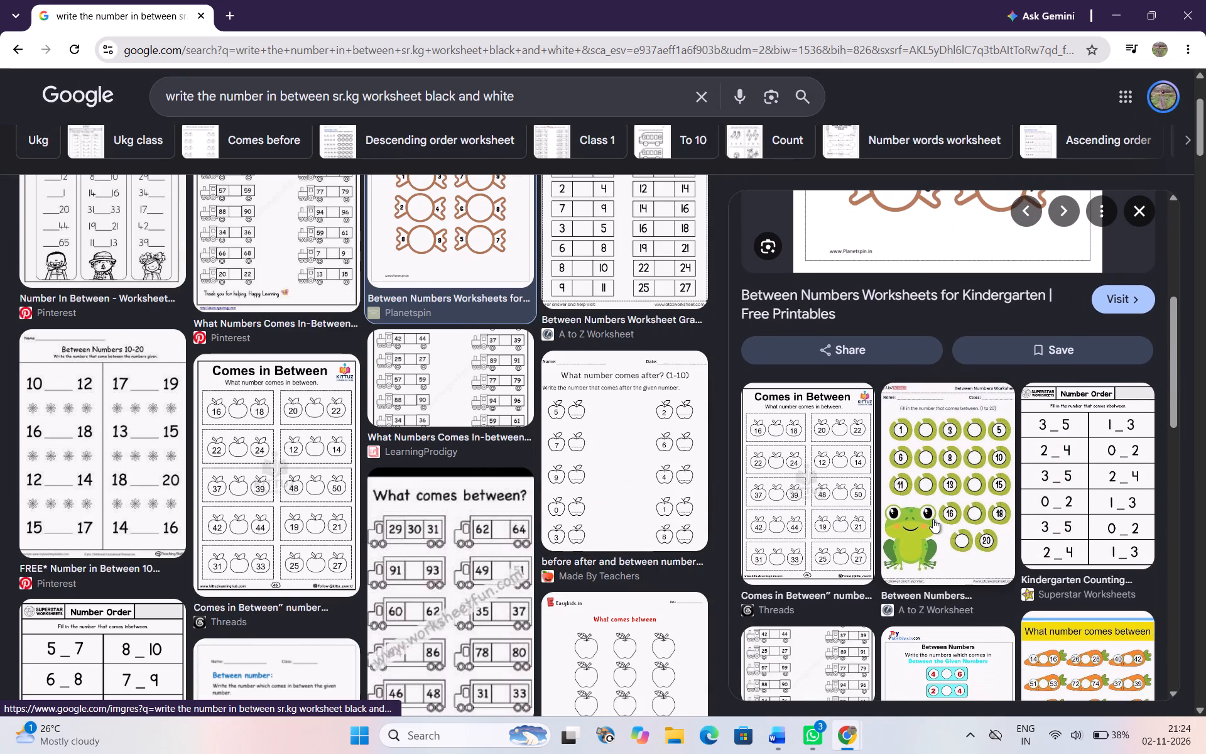
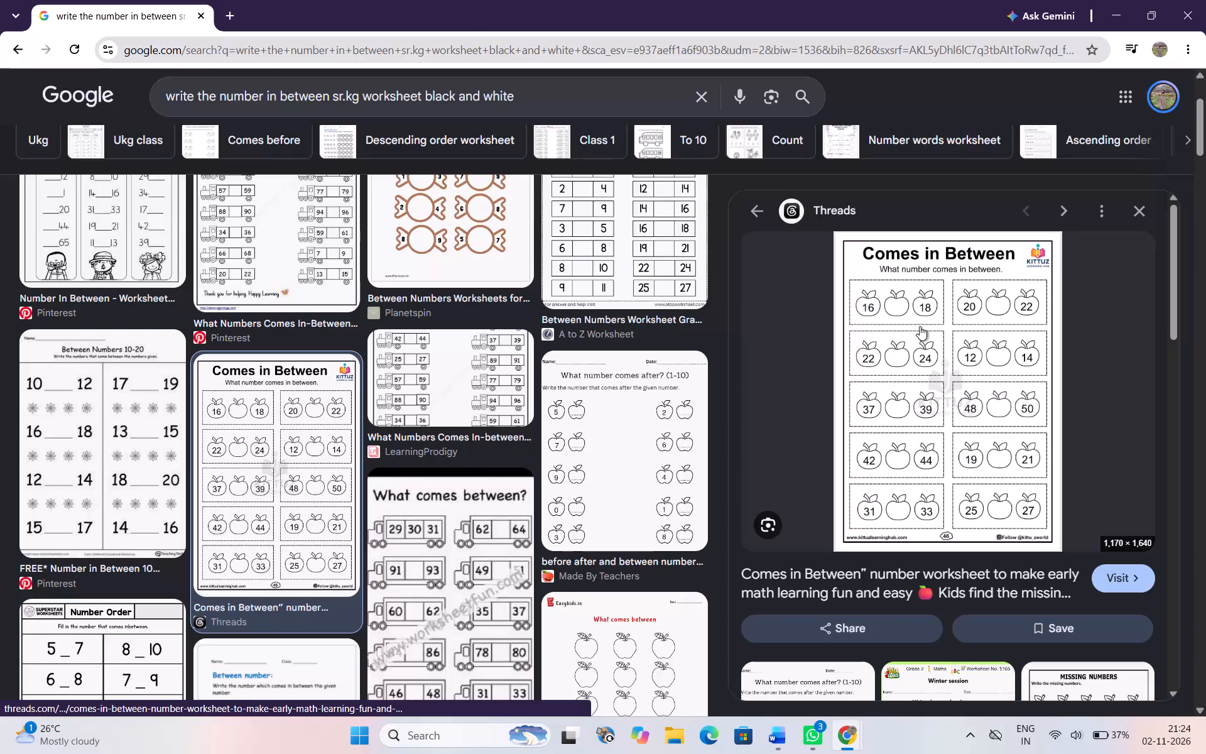
Capture a screenshot snip of the top three rows of apple boxes in the Comes in Between worksheet preview, from 16–18 to 48–50.
key("shift+super+s")
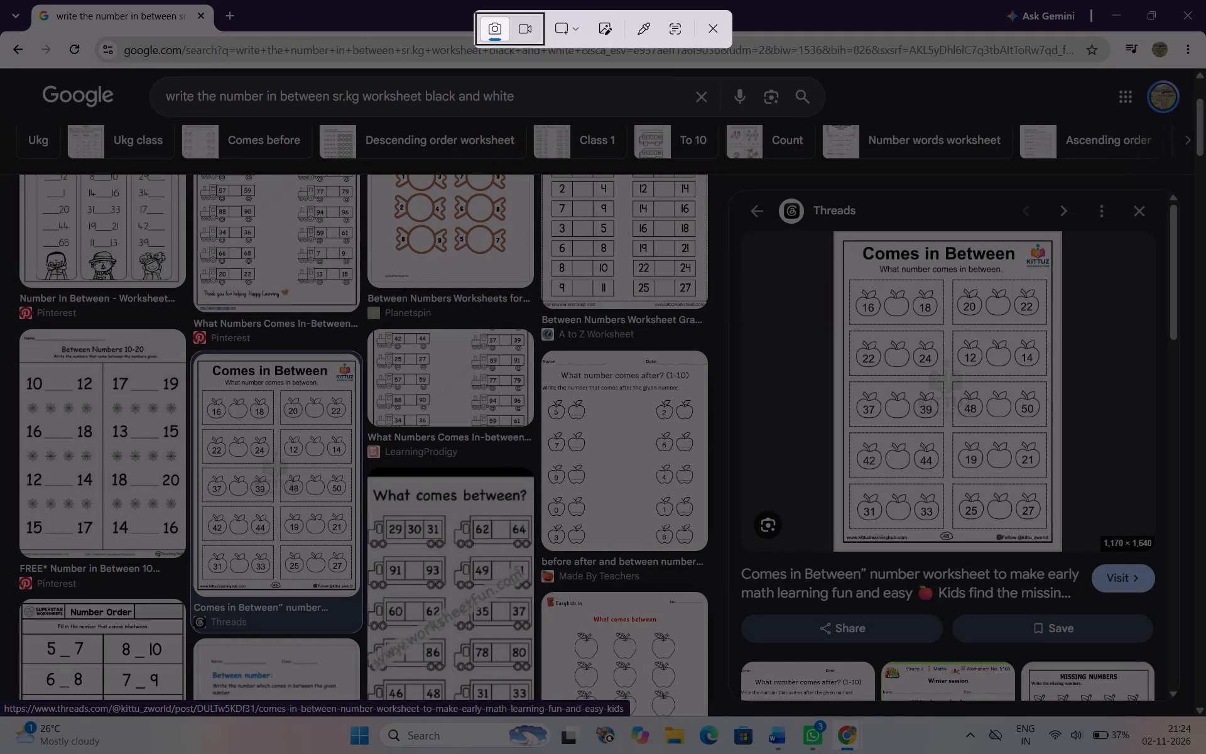
left_click_drag(847, 278, 1039, 432)
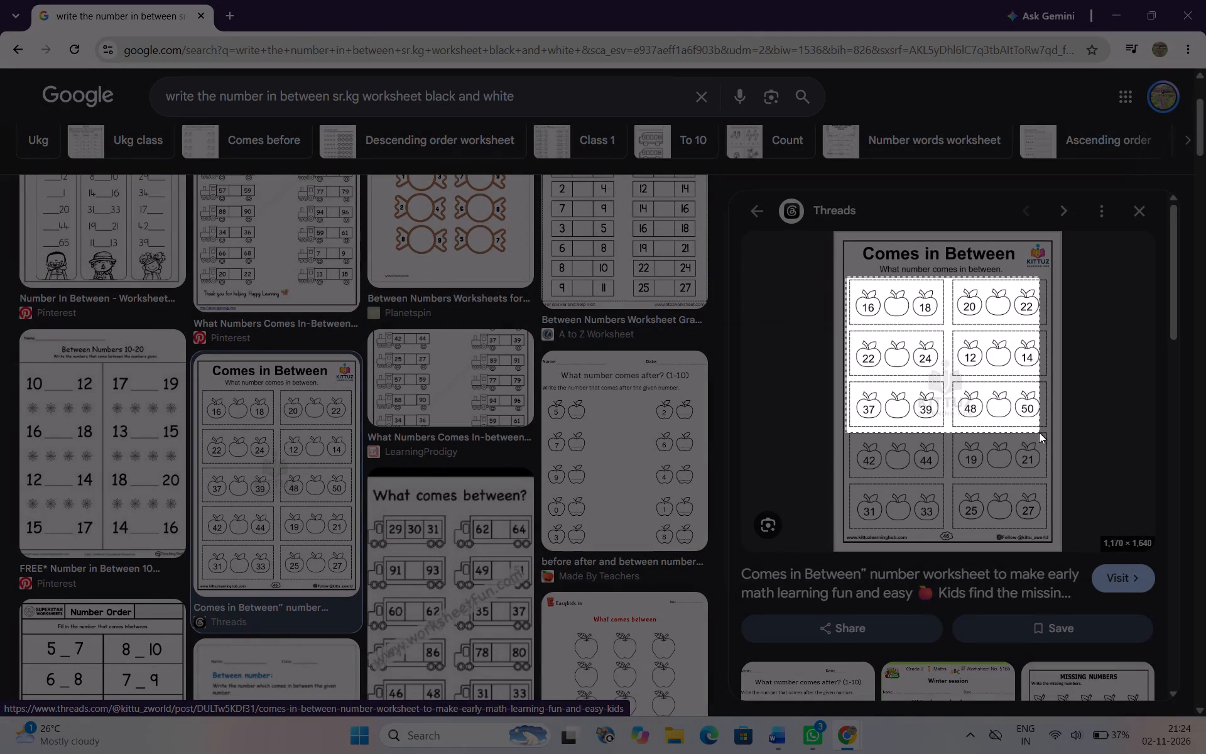
left_click_drag(1039, 432, 1051, 430)
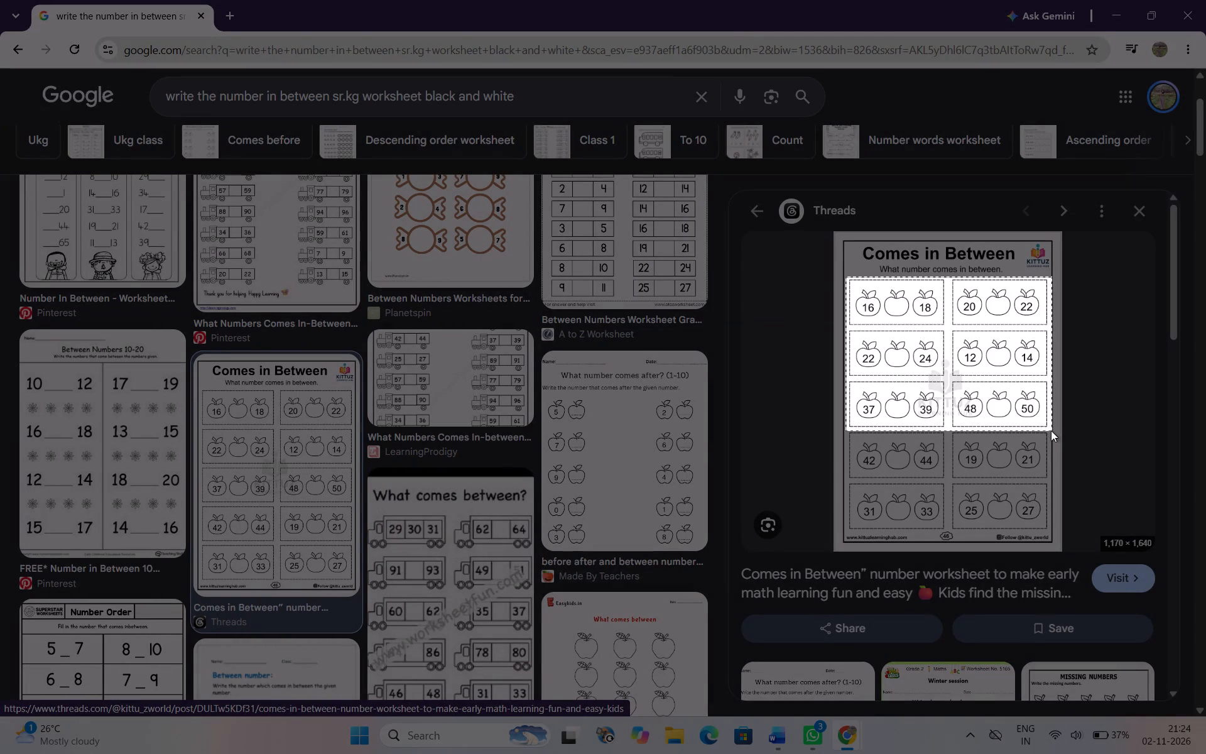
left_click_drag(1051, 430, 1050, 429)
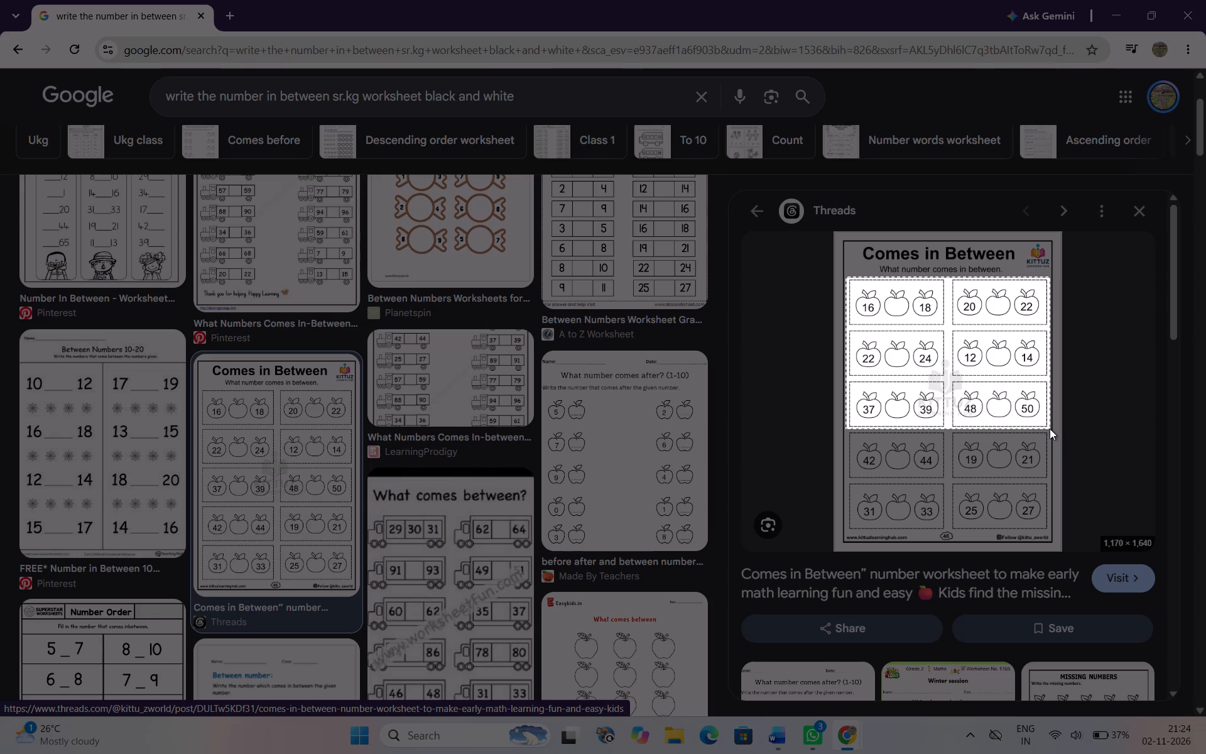
left_click_drag(1050, 429, 1050, 429)
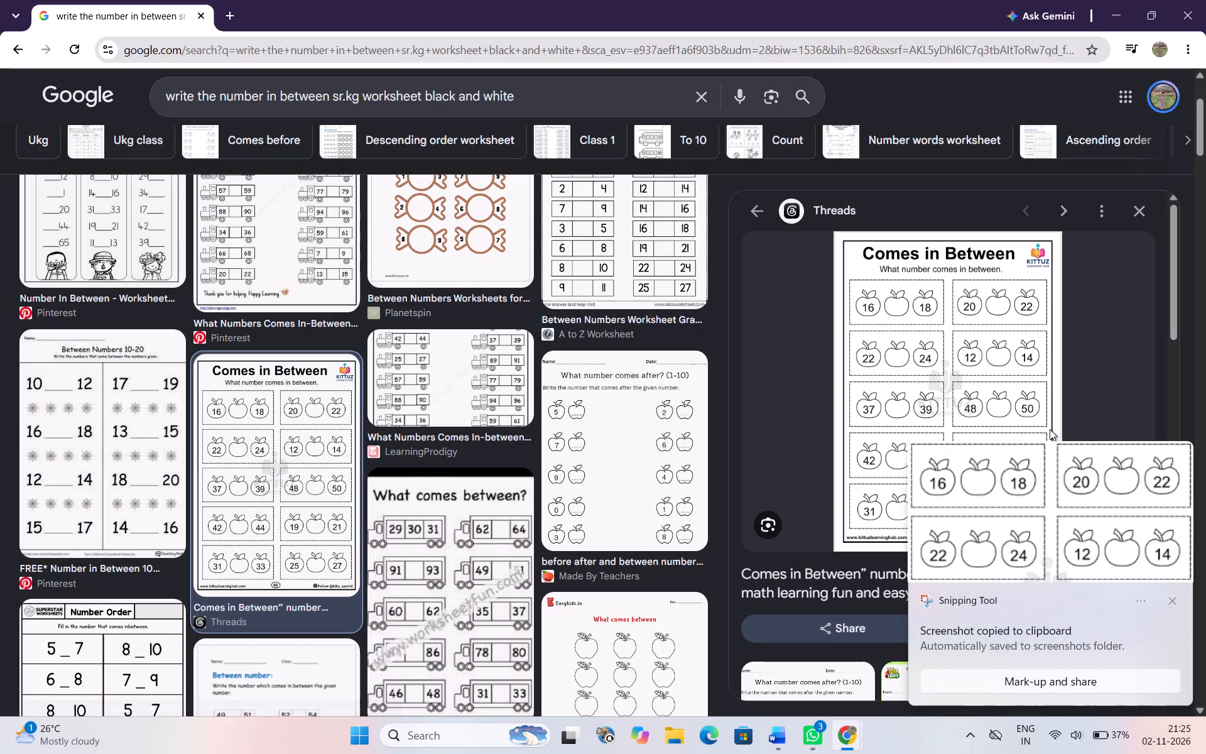
left_click(777, 743)
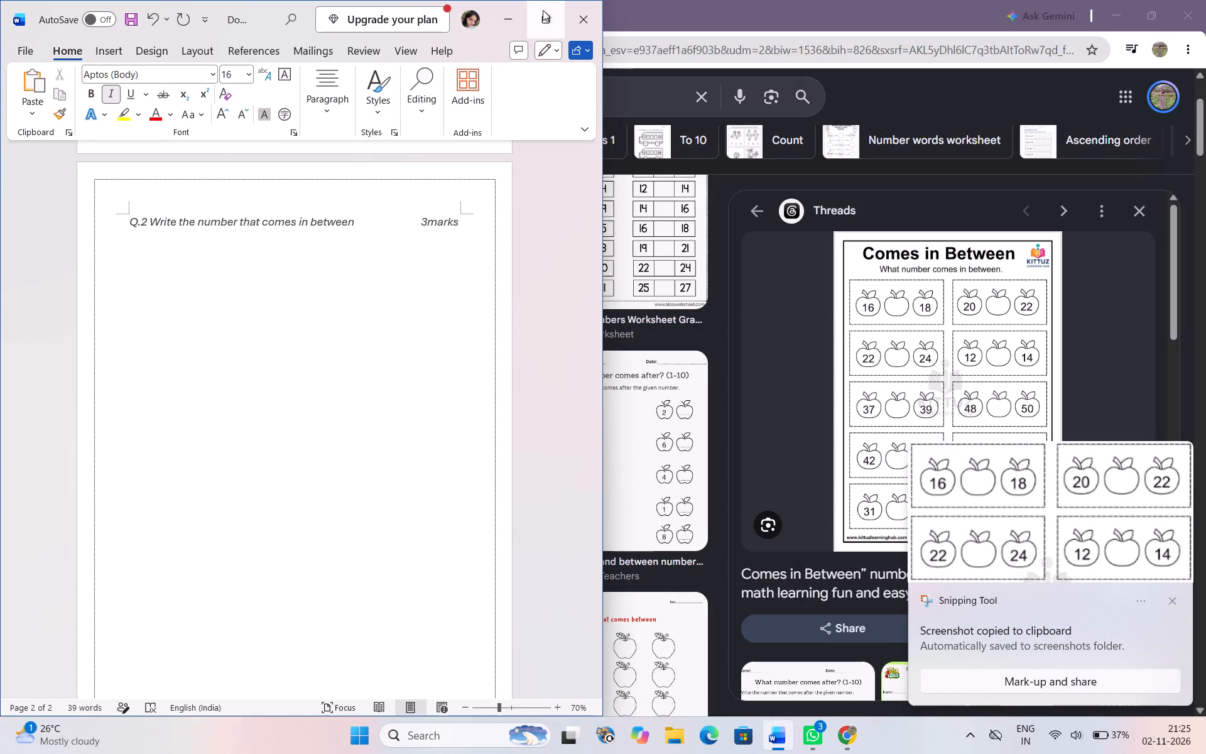
left_click(543, 10)
left_click(119, 48)
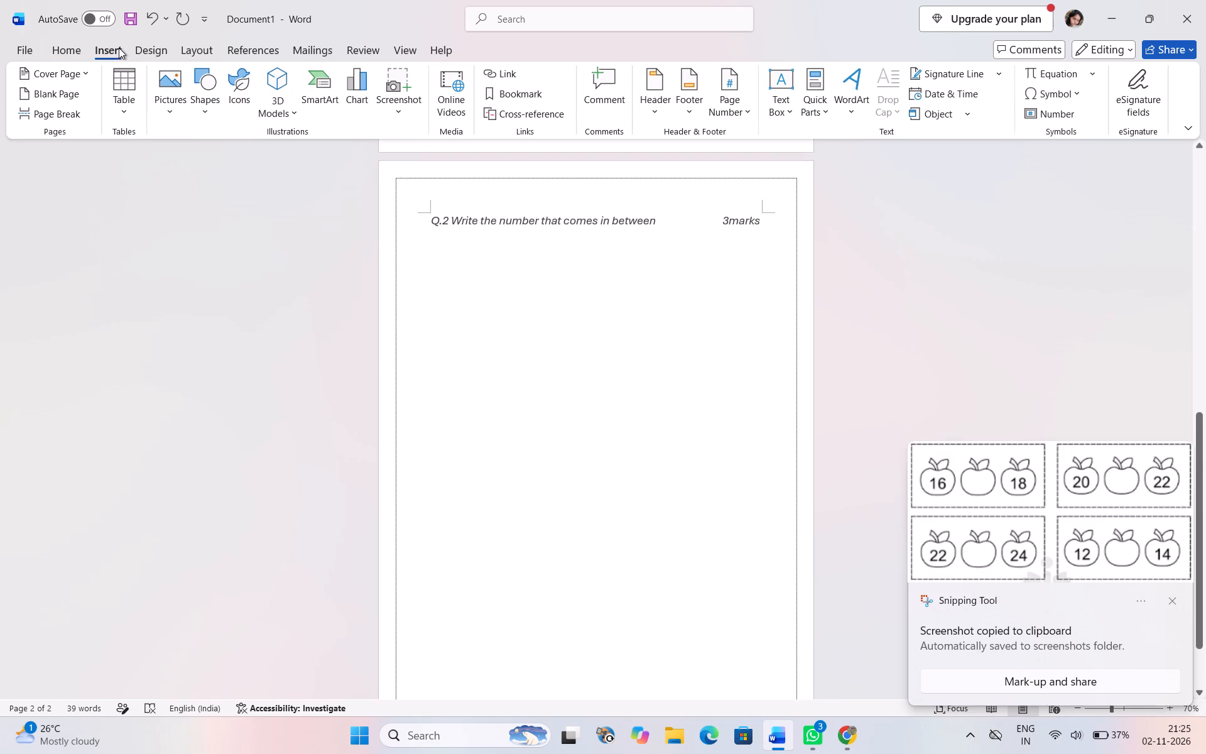
left_click(164, 110)
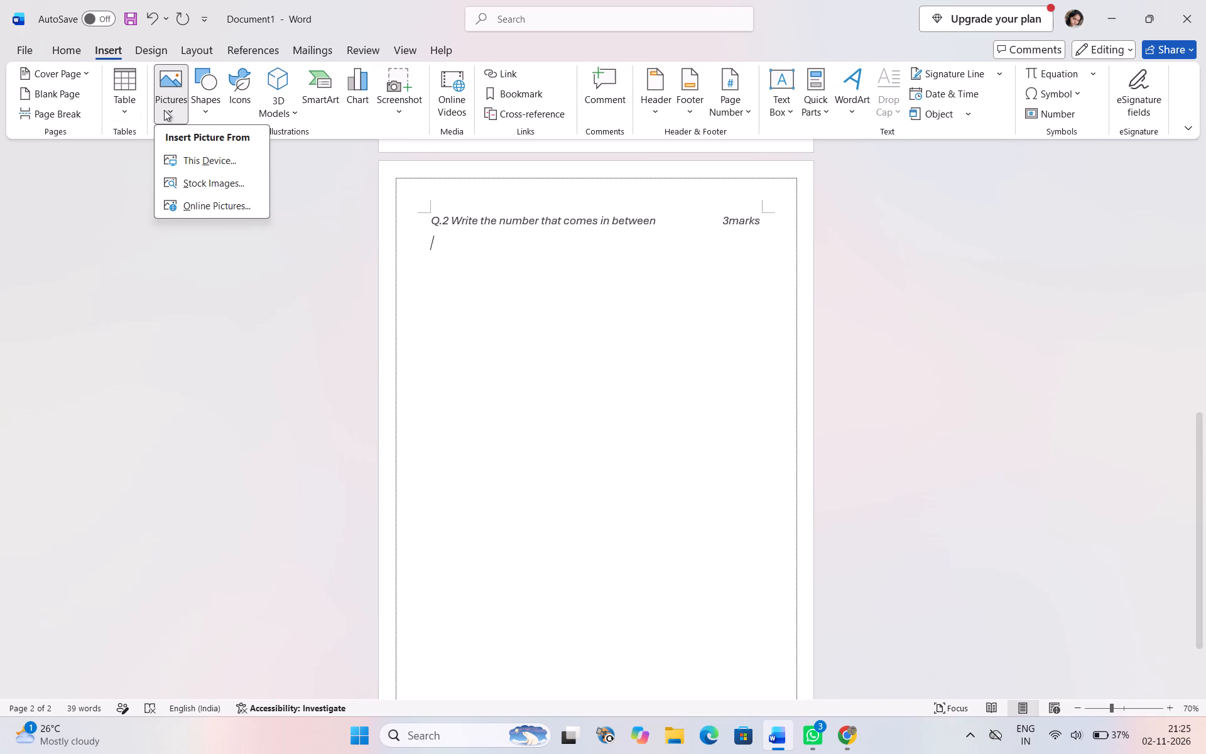
left_click(189, 164)
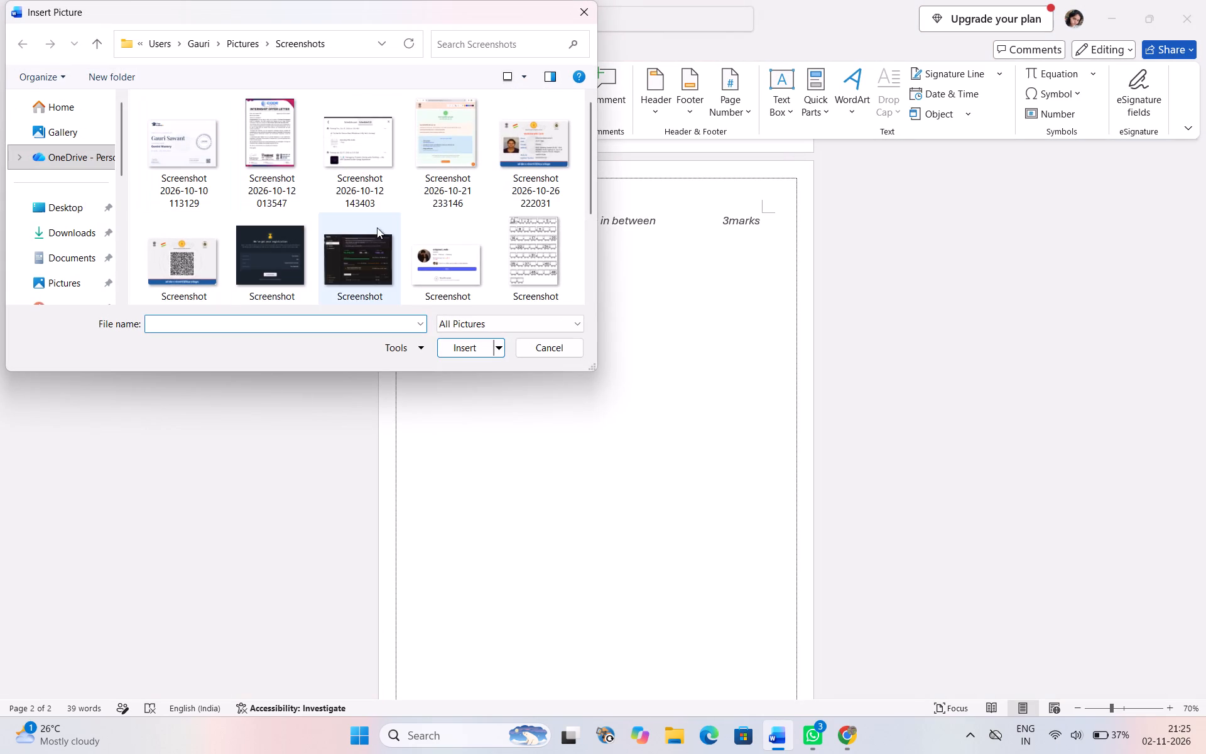
scroll(318, 216, "down", 3)
left_click(179, 199)
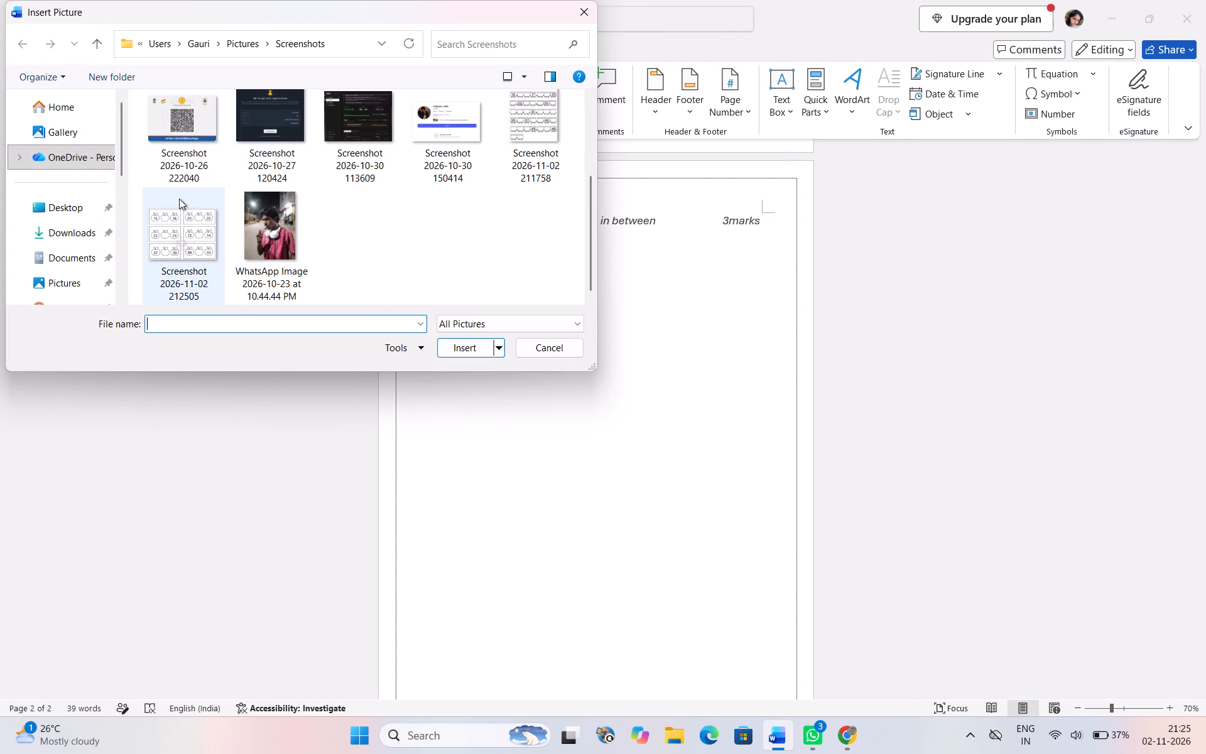
left_click(454, 344)
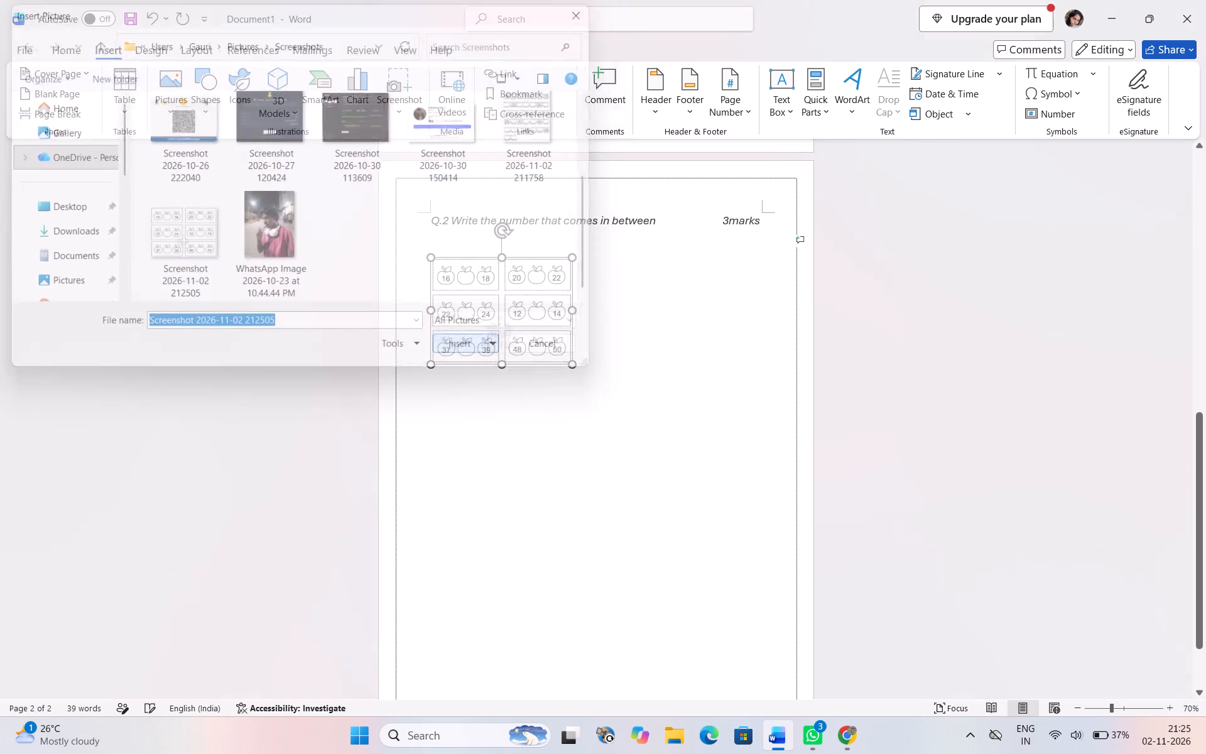
Enlarge the apple number picture to about 15.94 cm by 11.93 cm, spanning the margins, and move it up close under the Q.2 line.
left_click_drag(575, 363, 762, 435)
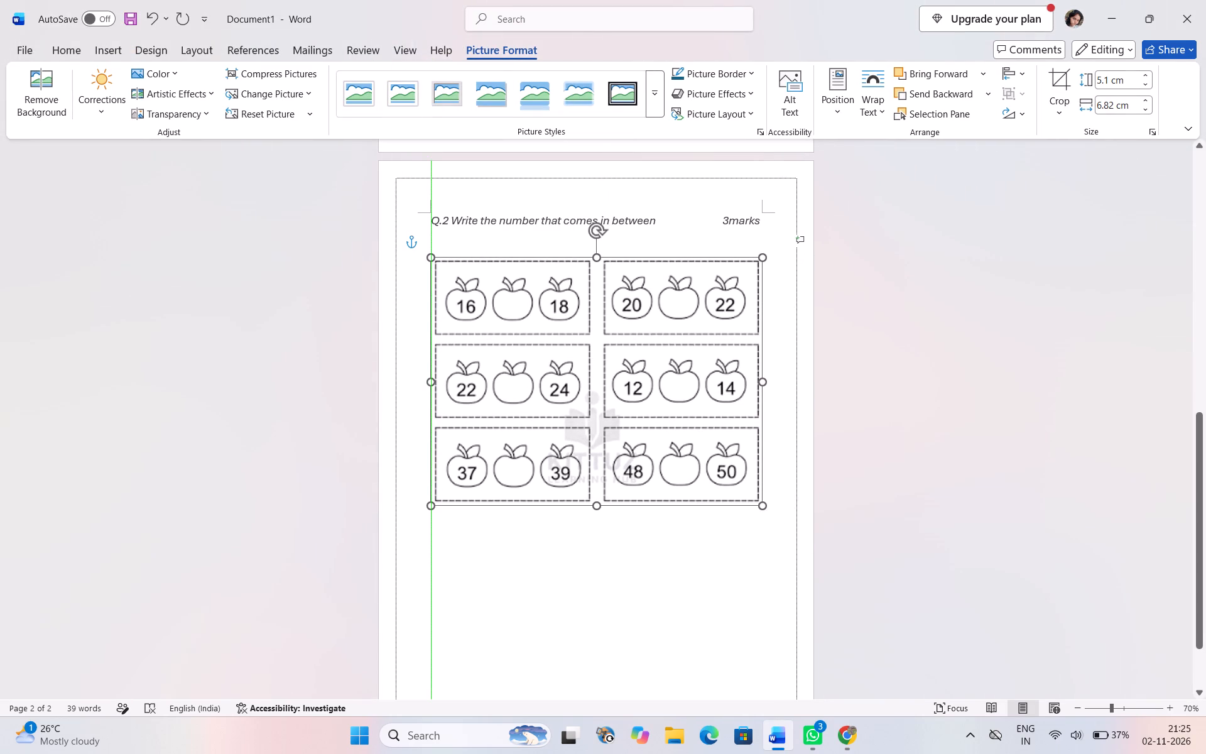
left_click_drag(762, 435, 762, 434)
left_click_drag(609, 379, 607, 364)
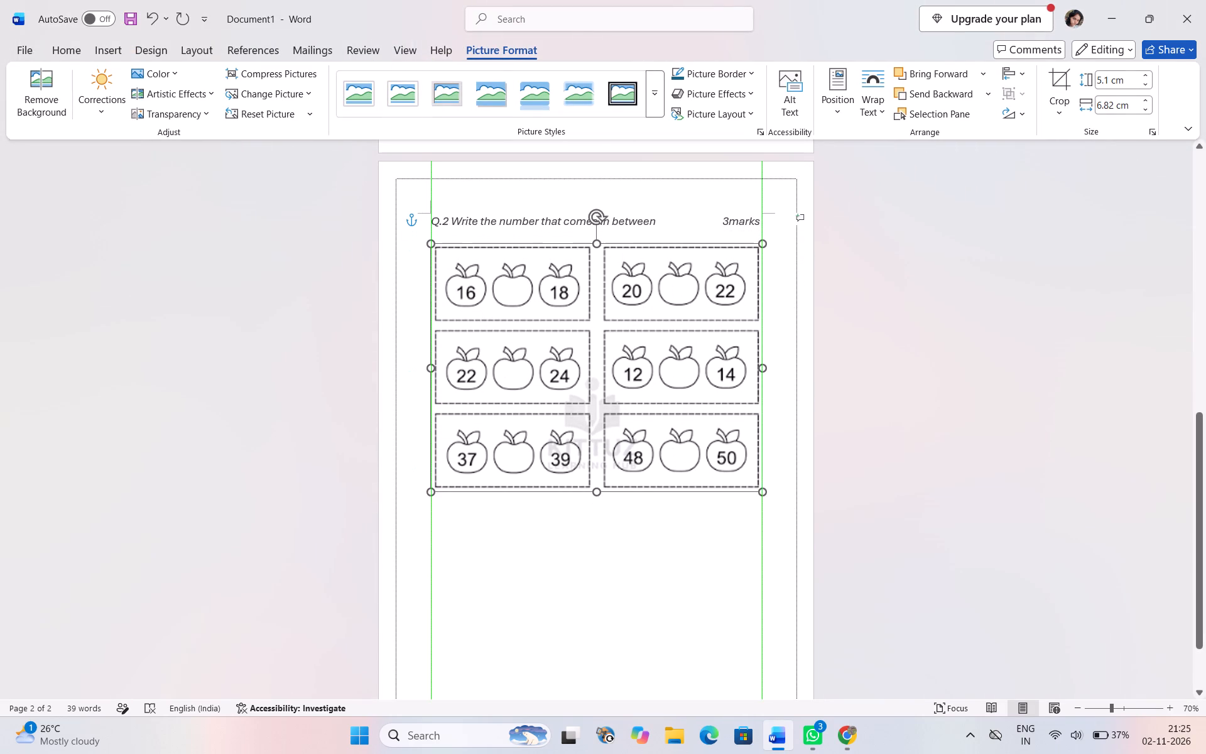
left_click_drag(607, 364, 606, 359)
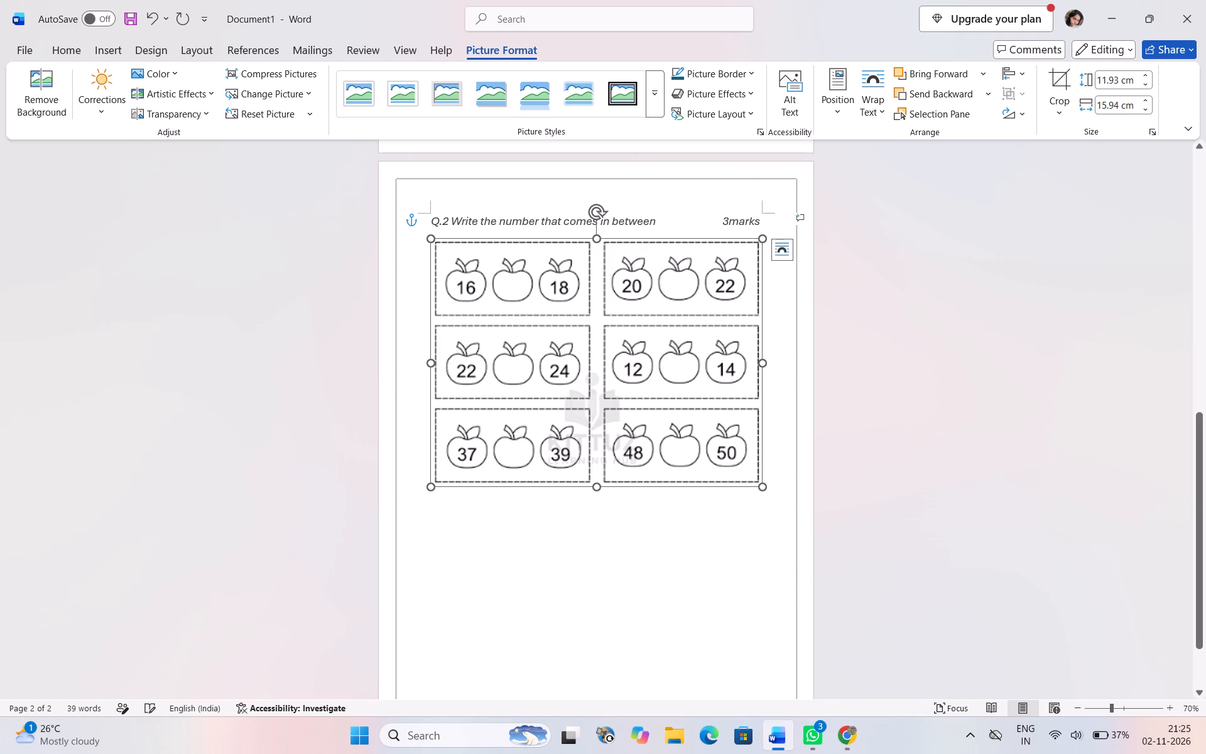
Add a blank line beneath the apple number picture under Q.2.
left_click(619, 579)
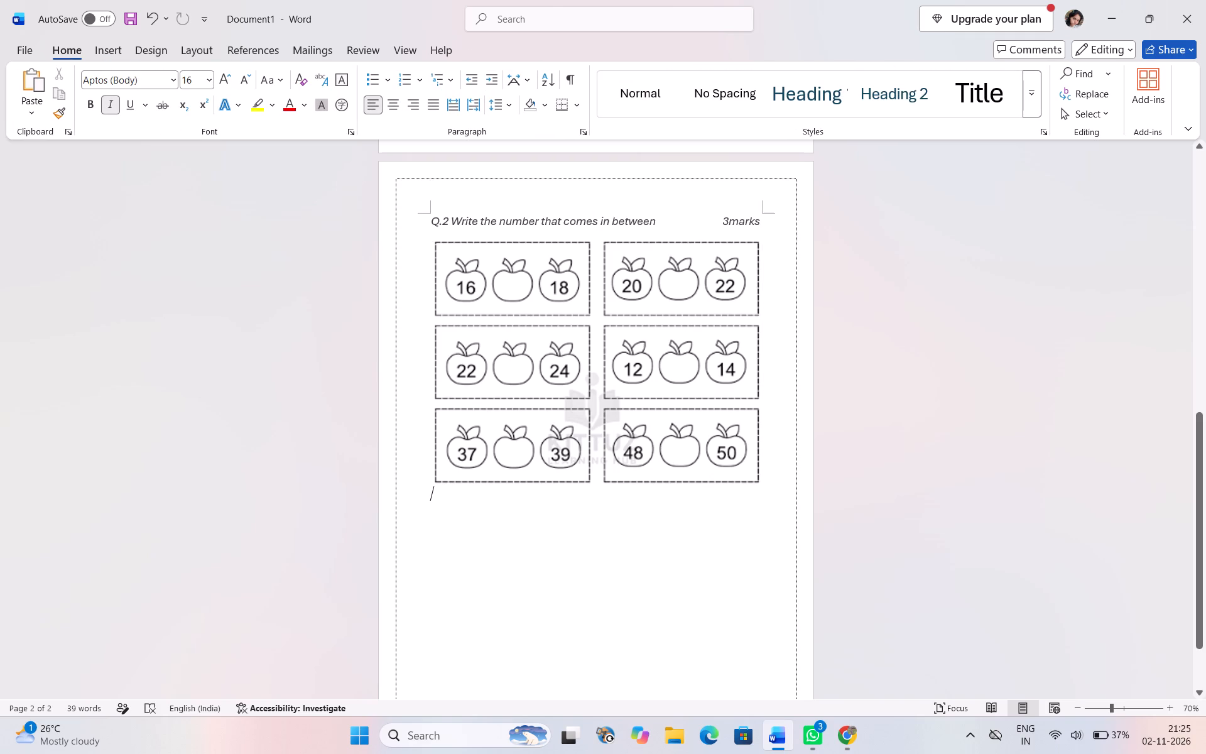
key("Return")
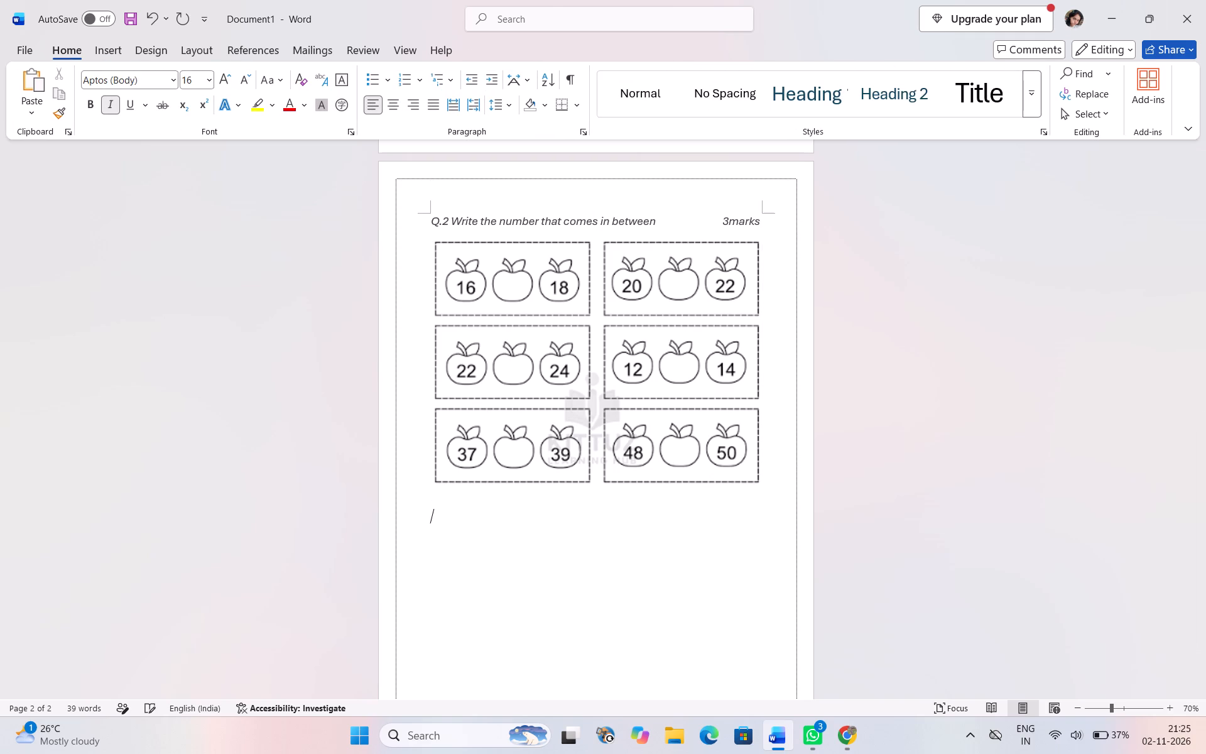
Shorten the apple number picture by about a fifth from its lower edge, keeping its full width between the margins.
scroll(953, 540, "down", 2)
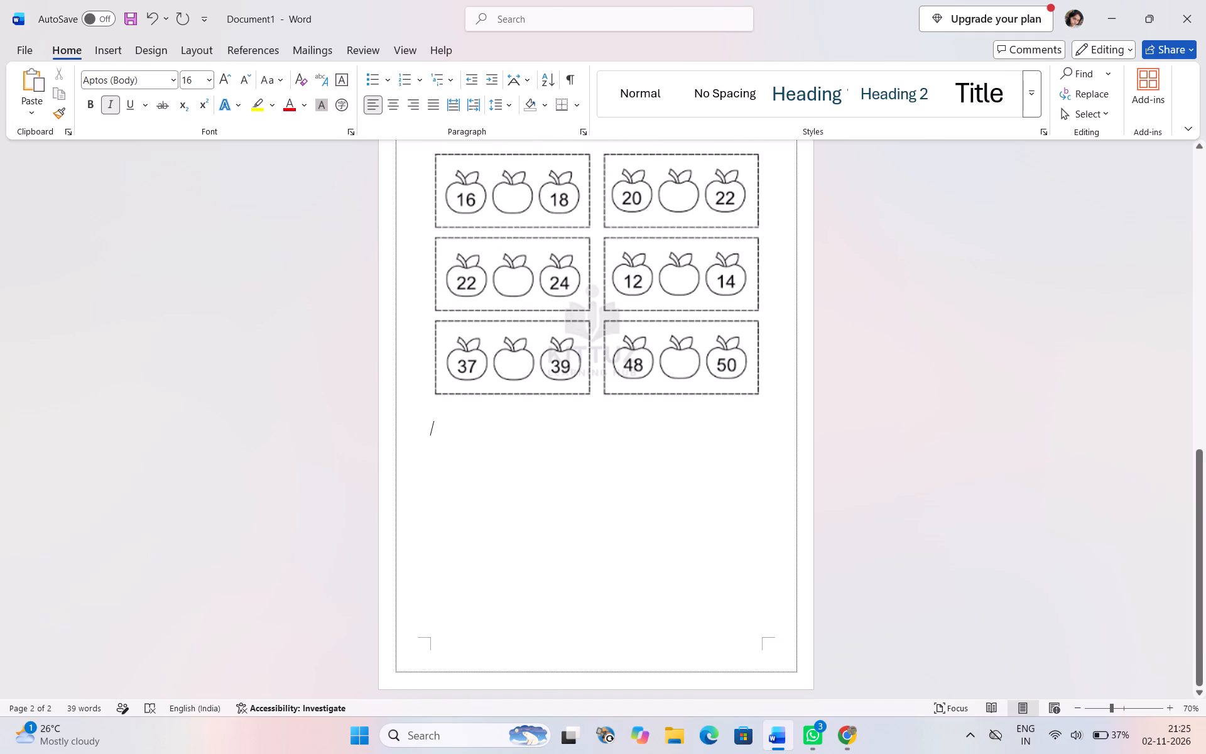
left_click(678, 366)
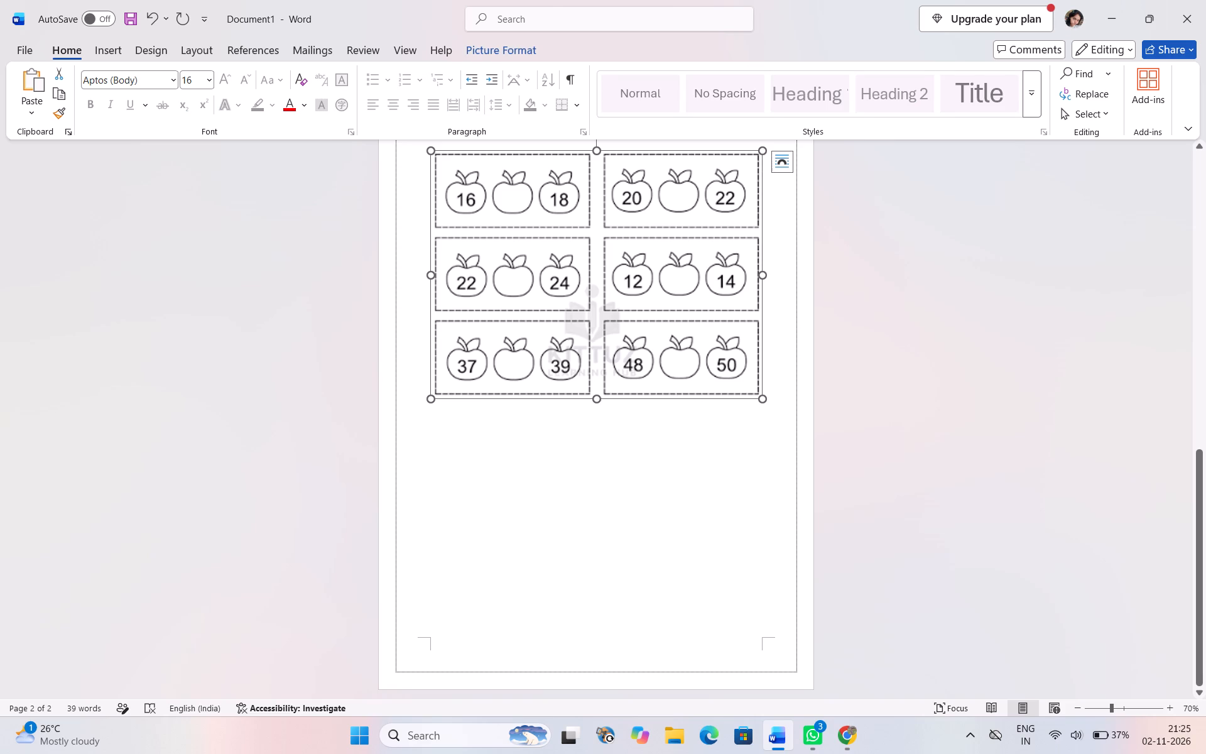
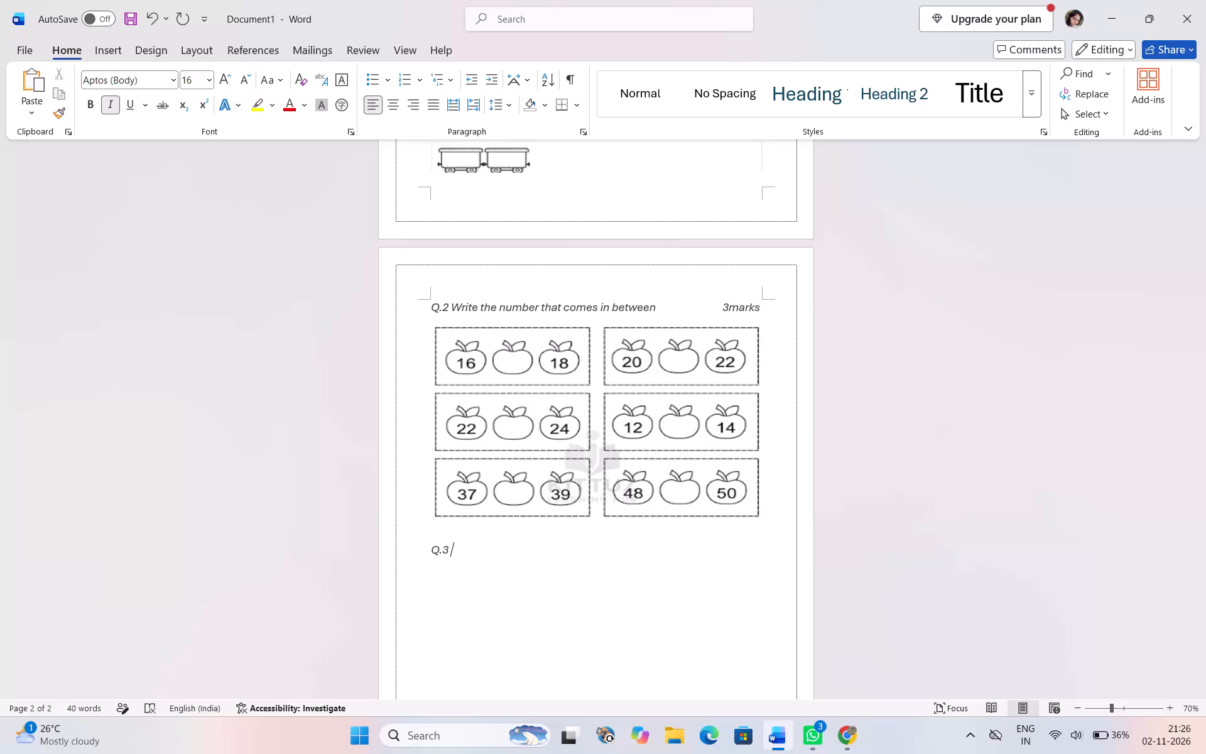
Write the Q.3 question text as "Count and write the number in the box" below the apple picture.
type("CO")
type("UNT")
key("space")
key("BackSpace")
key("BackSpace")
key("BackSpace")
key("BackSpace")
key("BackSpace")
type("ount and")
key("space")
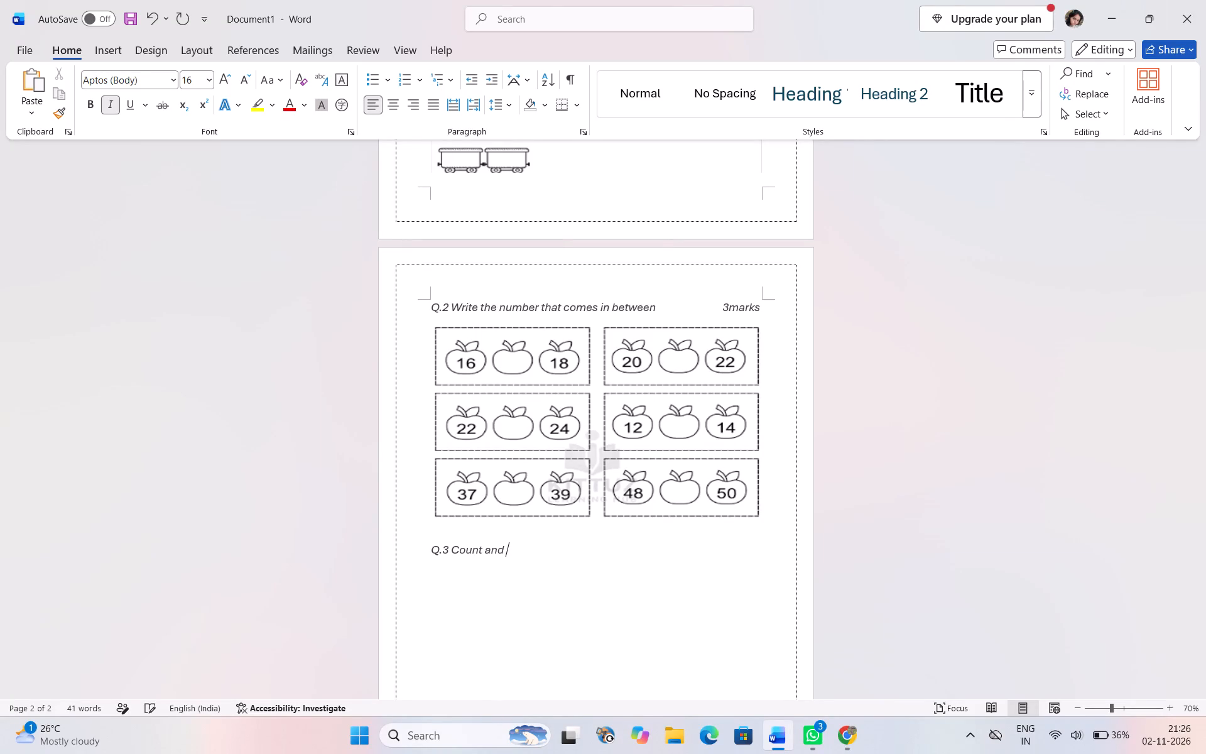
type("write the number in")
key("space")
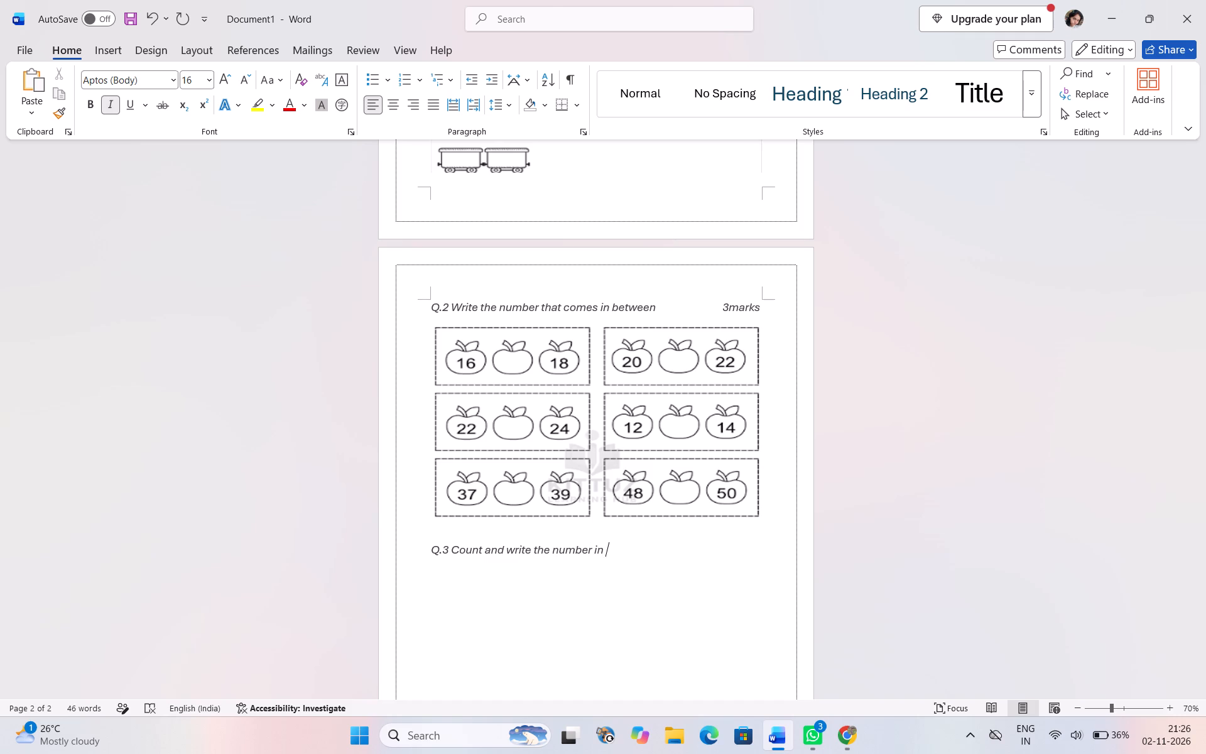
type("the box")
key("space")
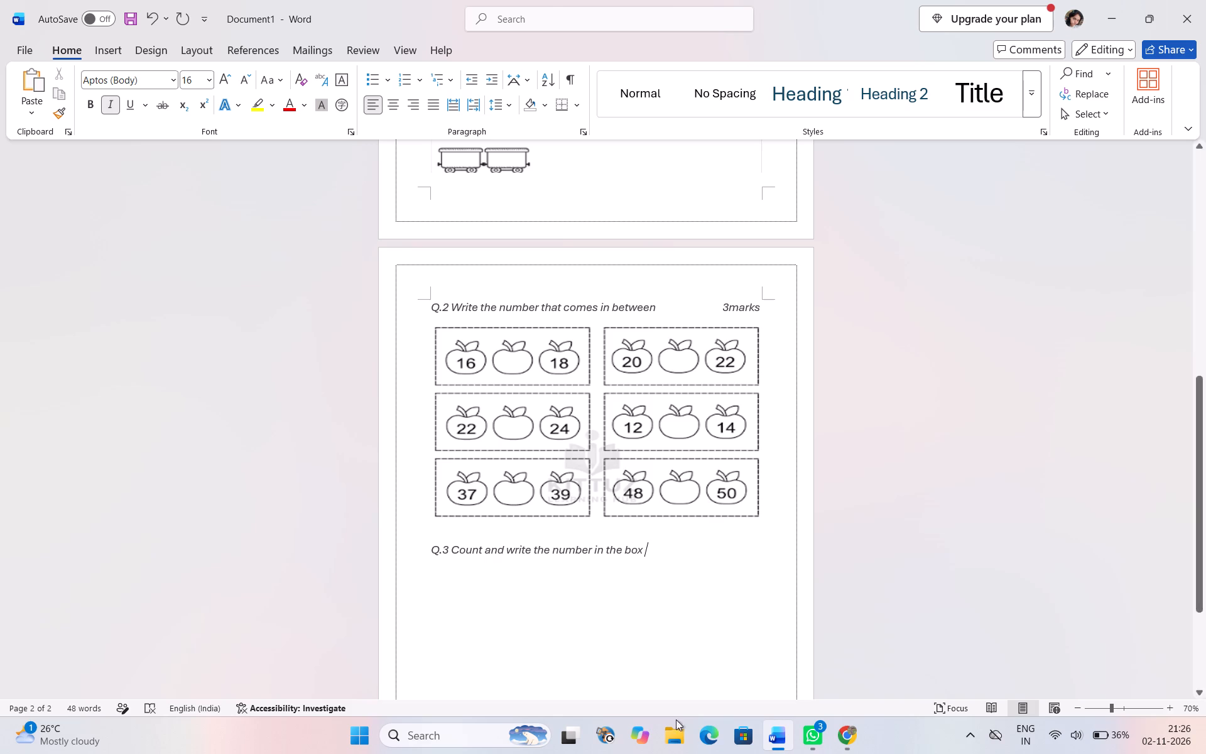
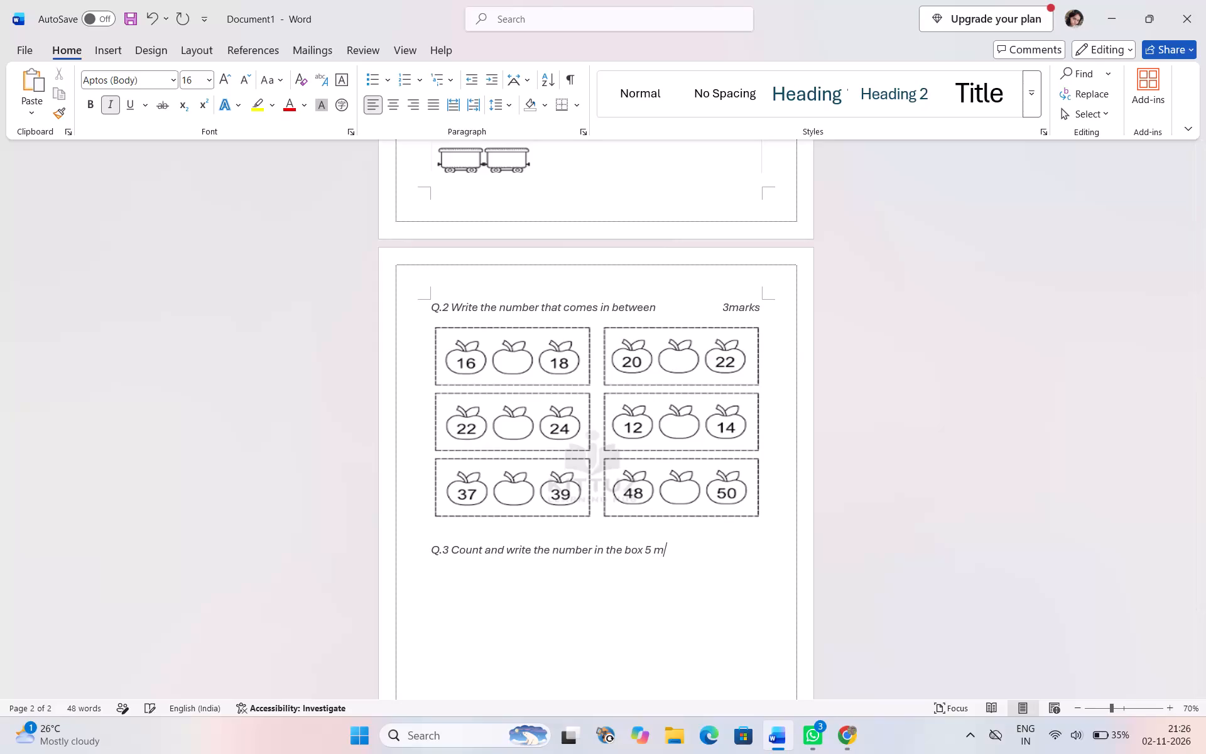
Finish the Q.3 line "Count and write the number in the box" with the marks text "5marks".
key("BackSpace")
key("BackSpace")
key("BackSpace")
type("marks")
key("space")
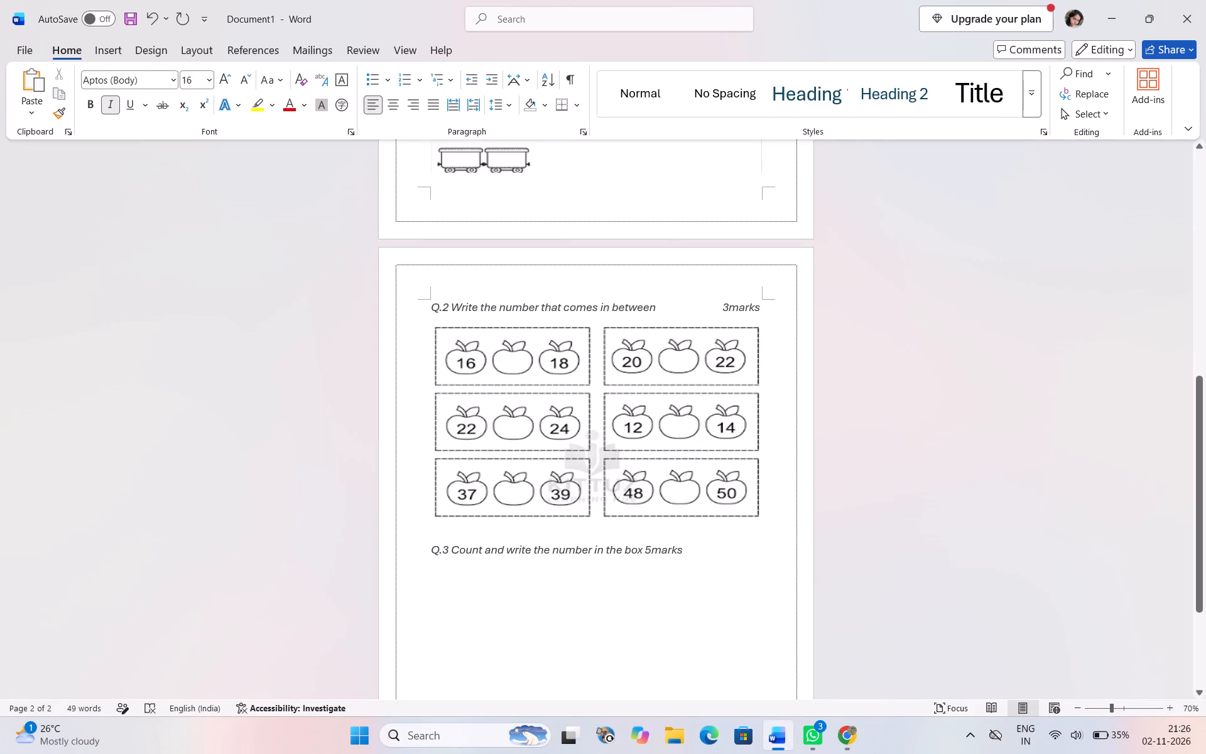
Space "5marks" out to the right margin of the Q.3 line, under "3marks" of Q.2, and start a new line below it.
left_click(643, 551)
key("space")
key("space")
key("space")
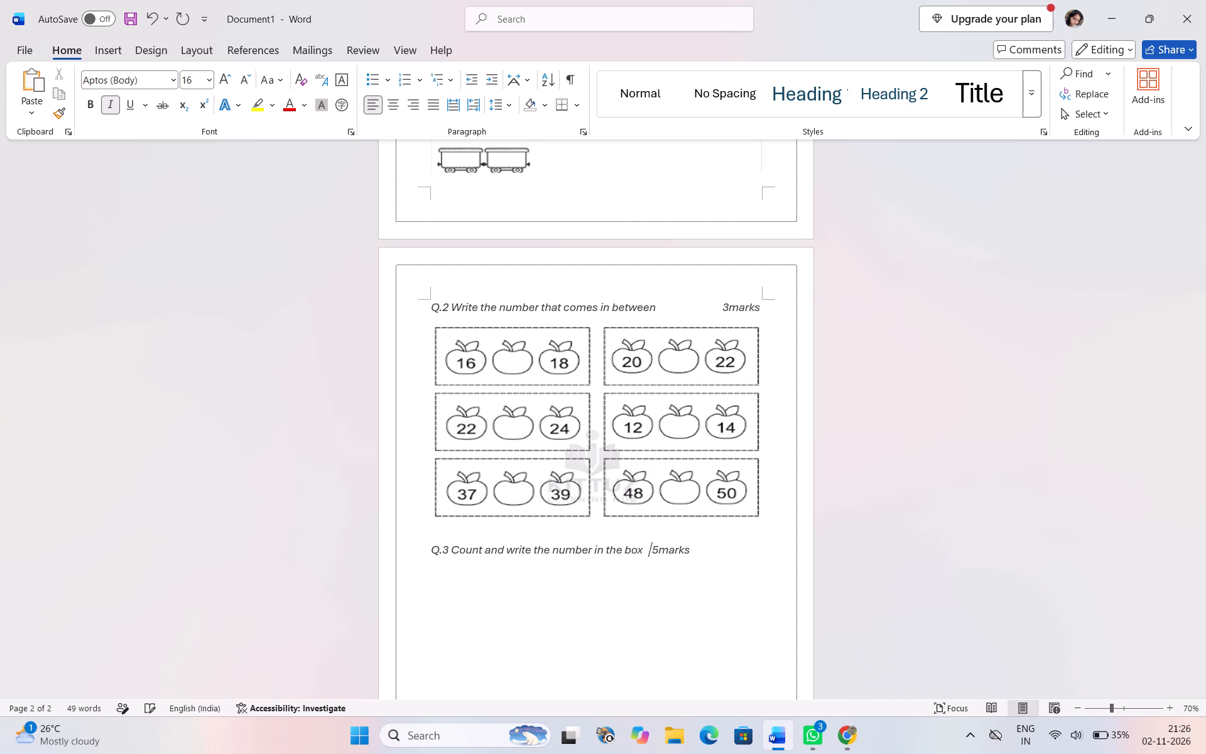
key("space")
key("space")
key("space")
key("space")
key("space")
key("space")
key("space")
key("space")
key("space")
key("space")
key("space")
key("space")
key("space")
key("space")
key("space")
key("space")
key("space")
key("space")
key("space")
key("space")
key("space")
key("space")
key("space")
key("space")
key("space")
key("space")
key("space")
key("space")
key("space")
key("space")
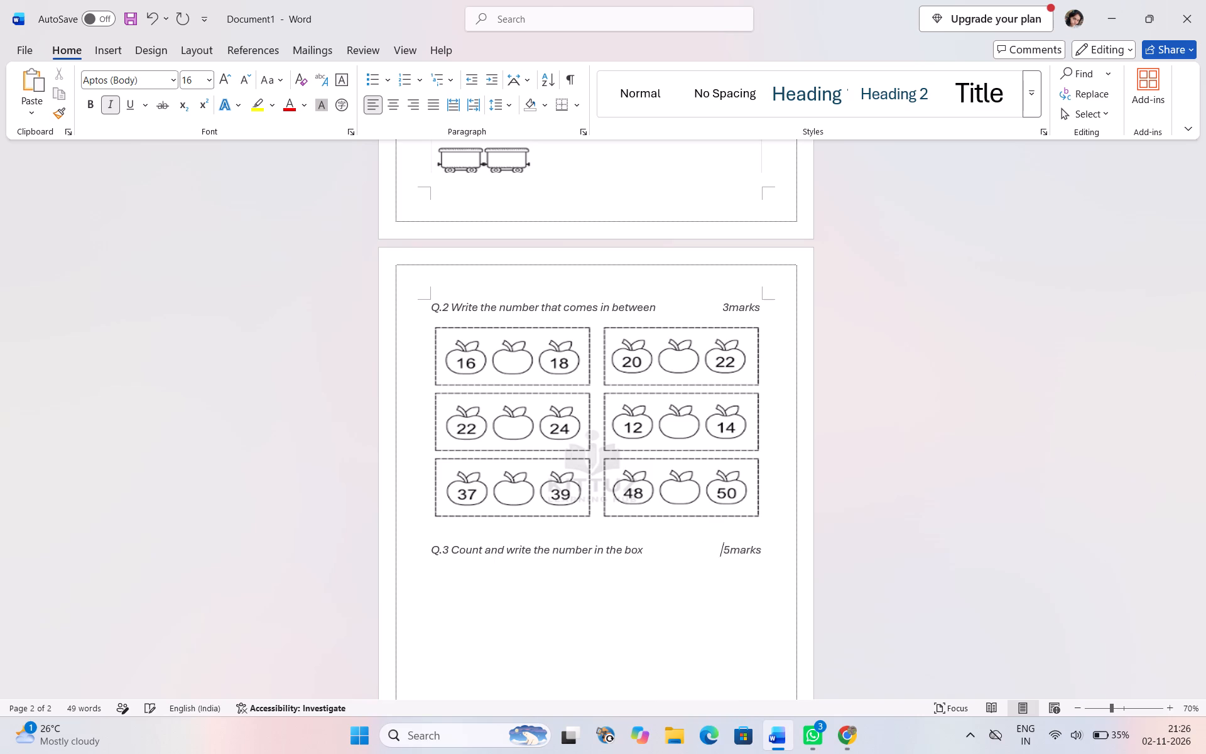
key("space")
key("BackSpace")
key("Right")
key("space")
key("BackSpace")
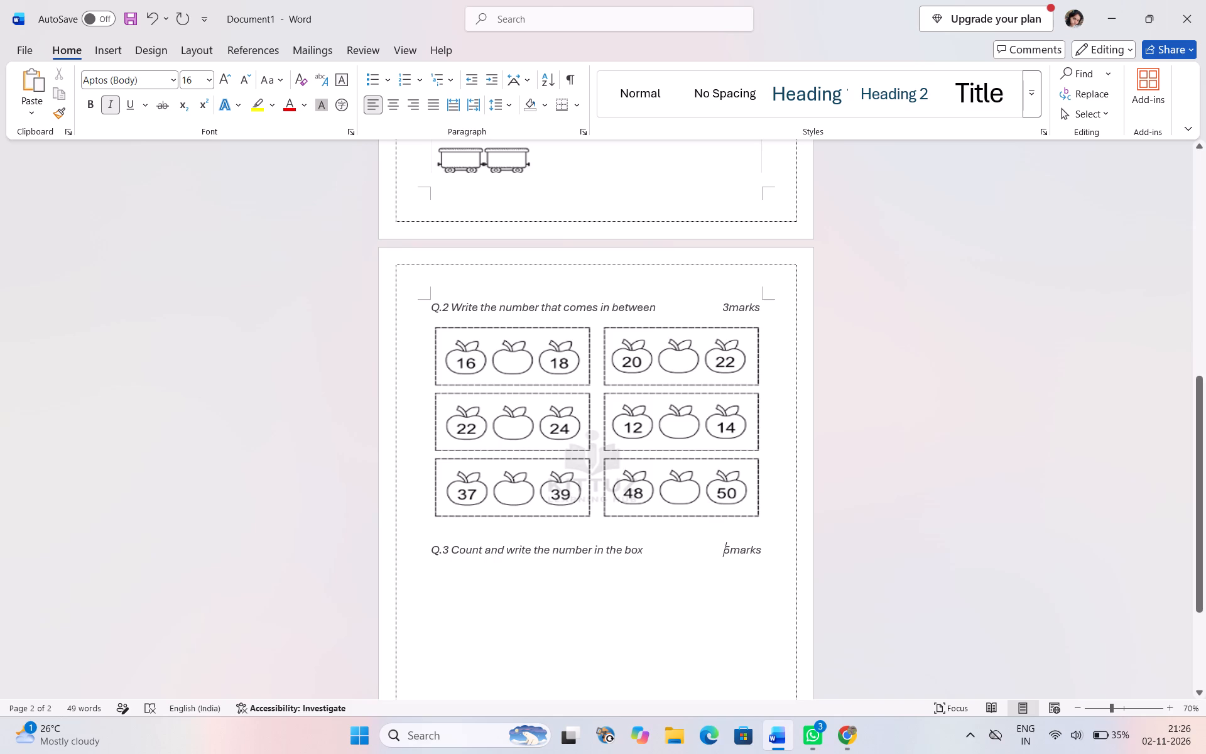
left_click(768, 561)
key("Return")
scroll(808, 631, "down", 1)
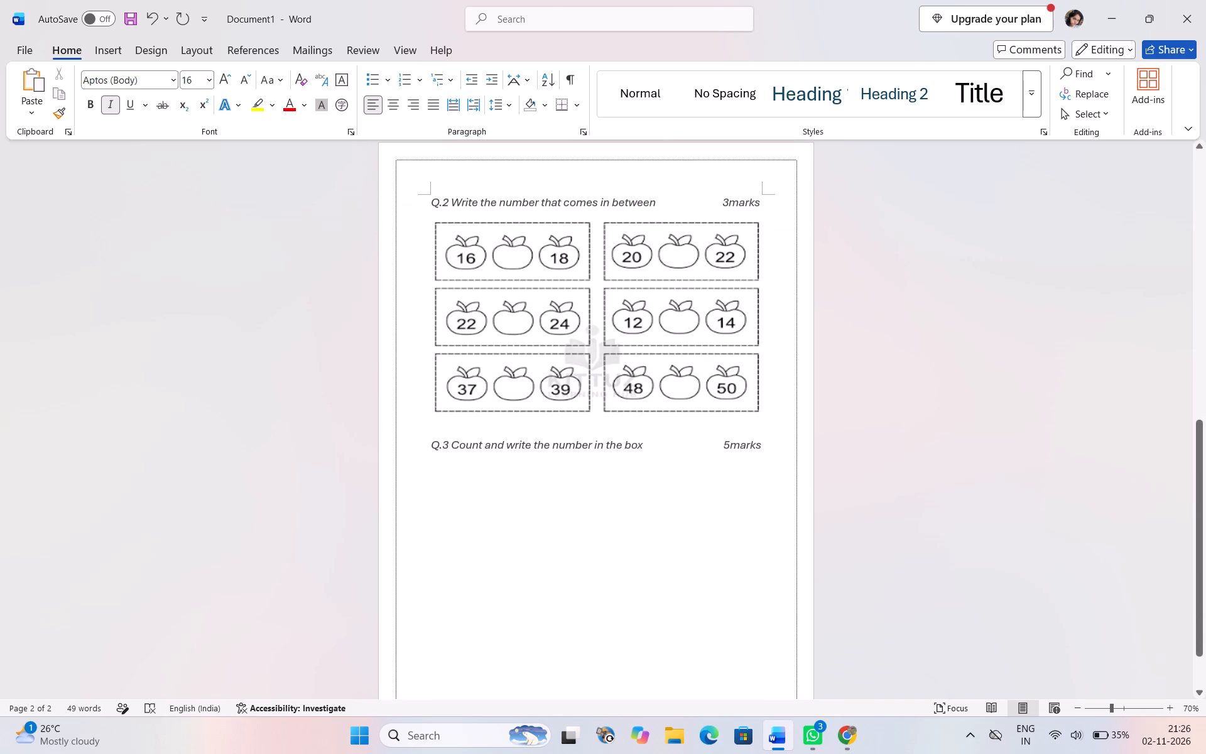
Switch to the worksheet image search in Chrome and search for "count and write the number worksheet".
left_click(850, 733)
left_click(872, 678)
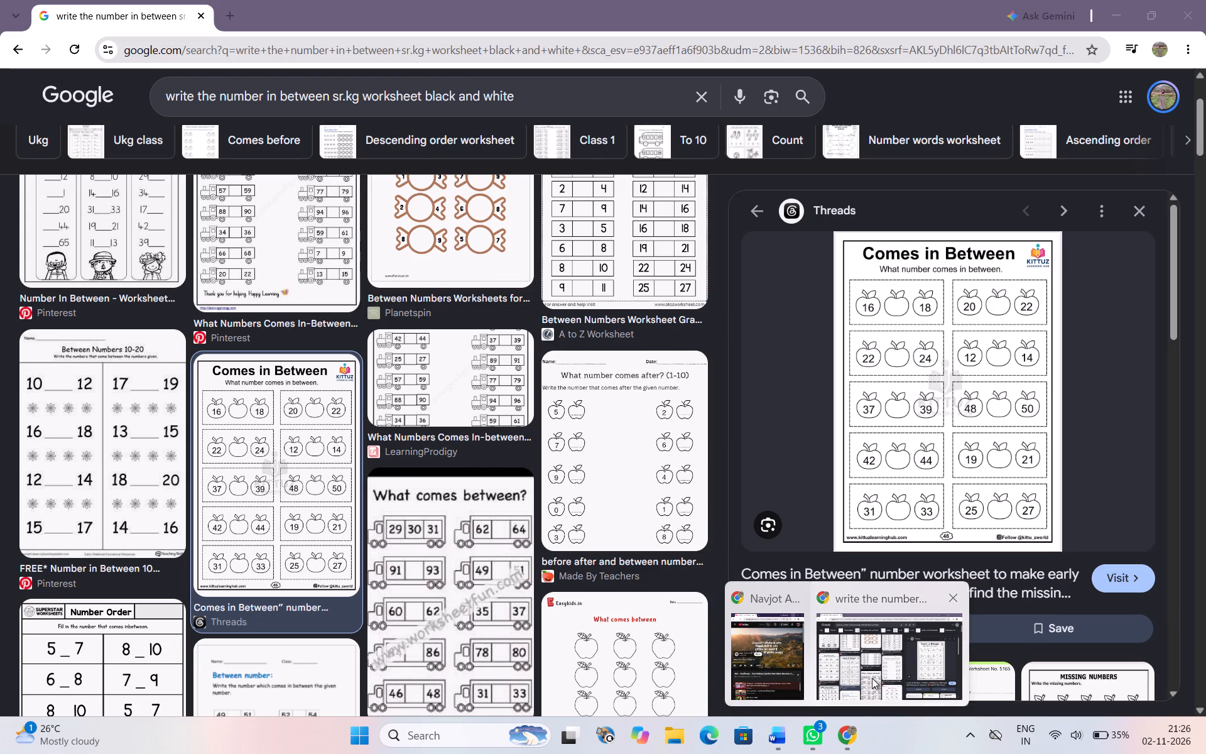
left_click_drag(698, 97, 586, 113)
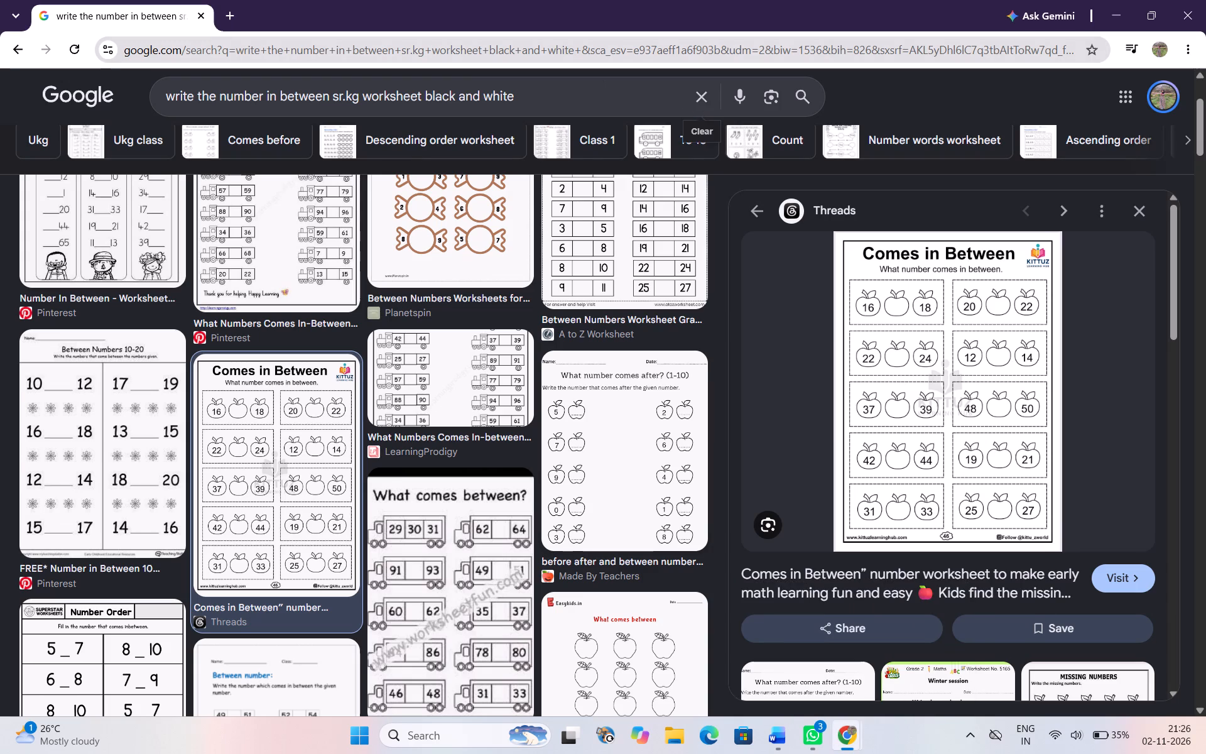
left_click_drag(586, 113, 692, 92)
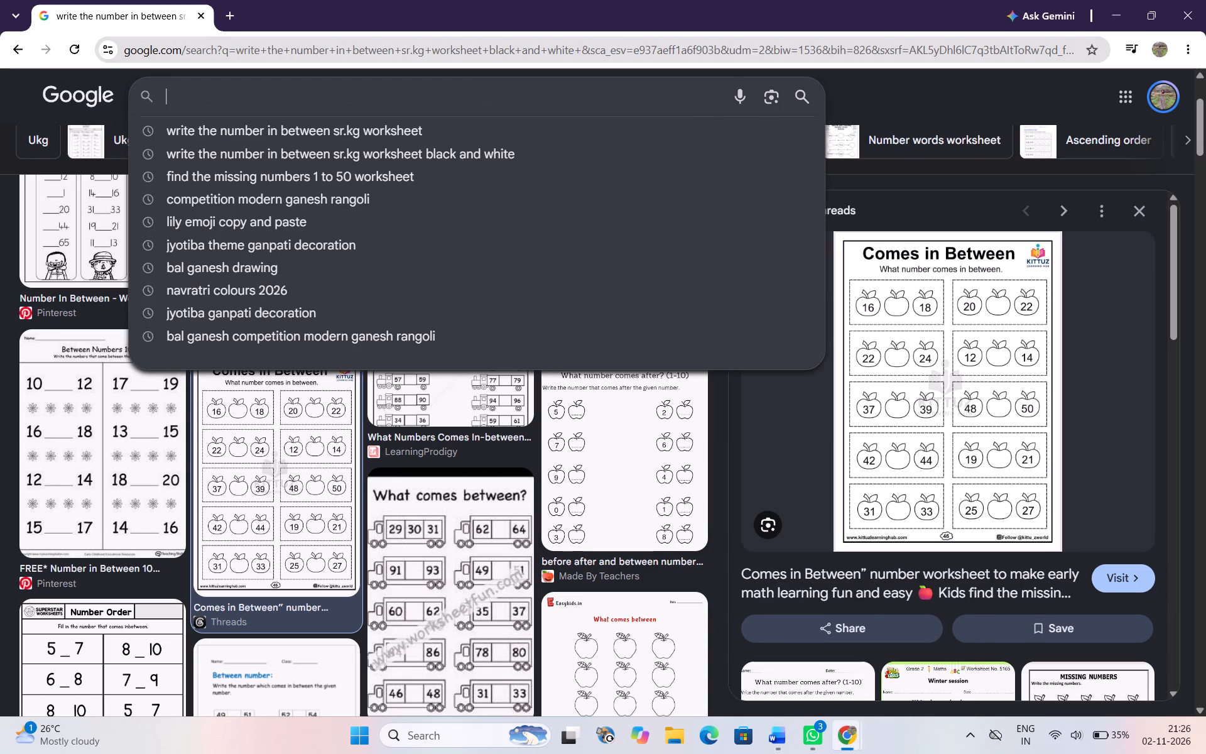
type("count the")
key("space")
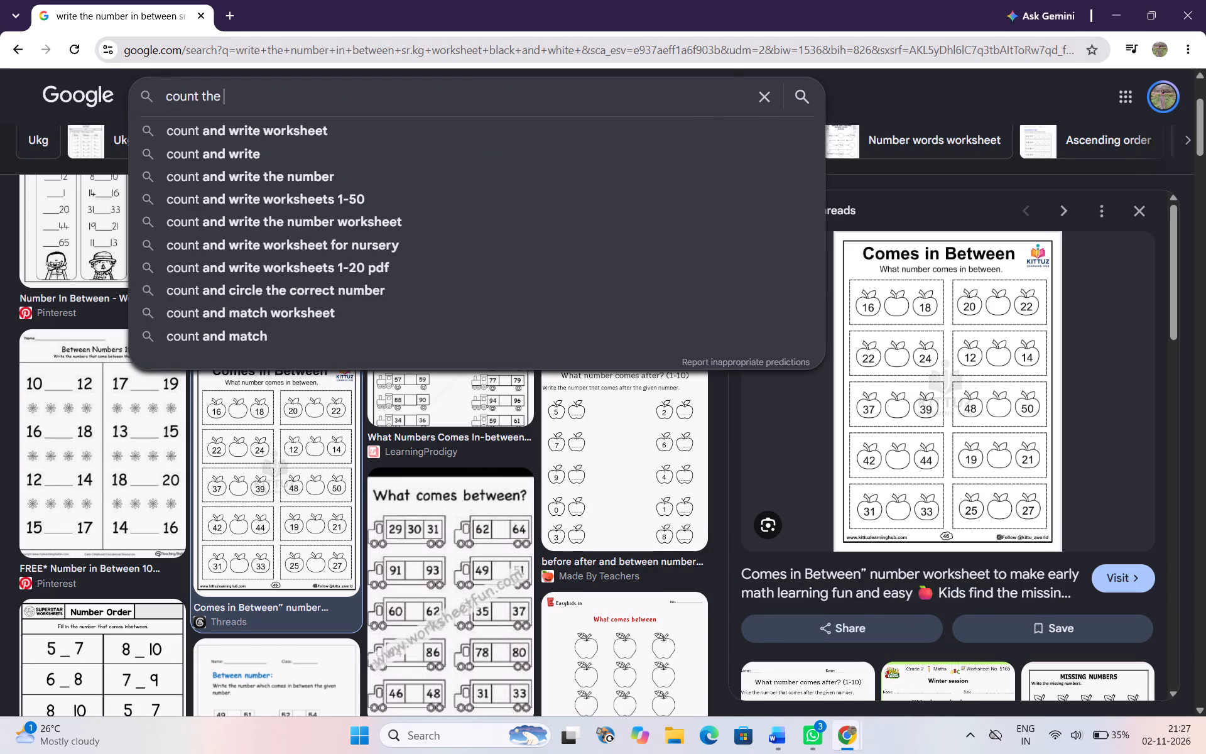
key("BackSpace")
key("BackSpace")
key("BackSpace")
key("BackSpace")
key("a")
left_click(396, 219)
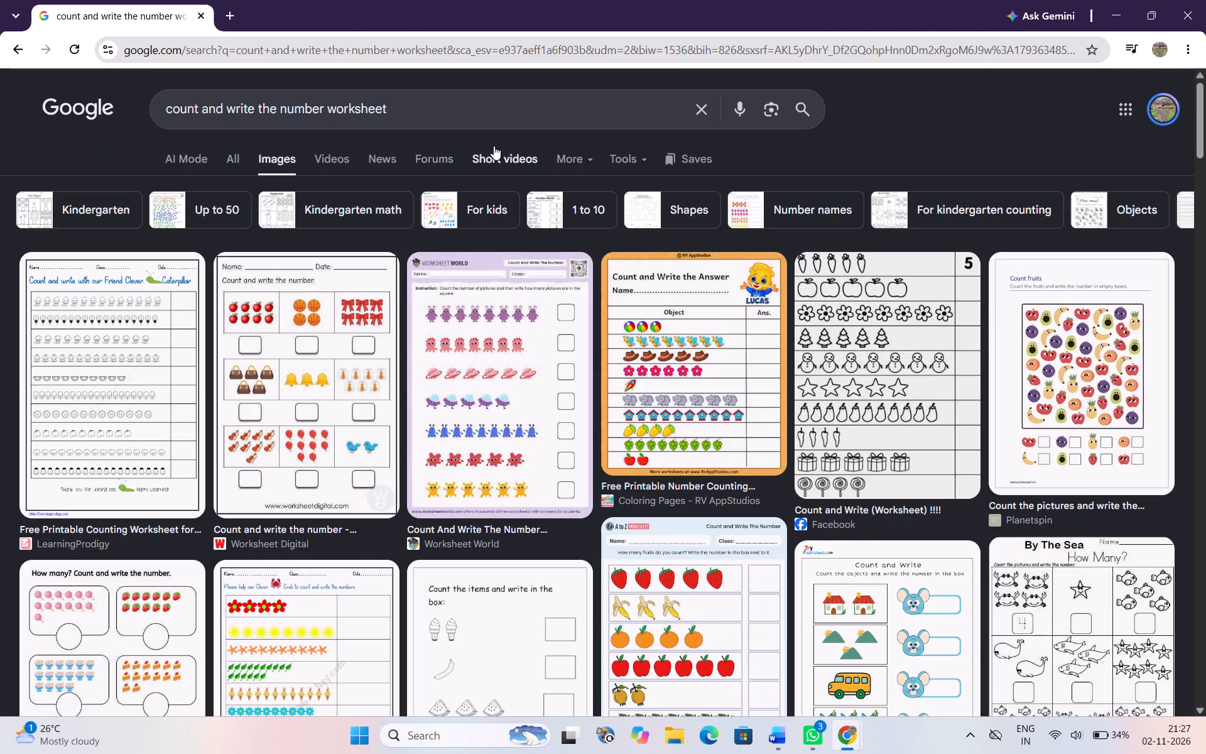
Refine the image search to "count and write the number worksheet black and white" and browse the pictures.
left_click(426, 114)
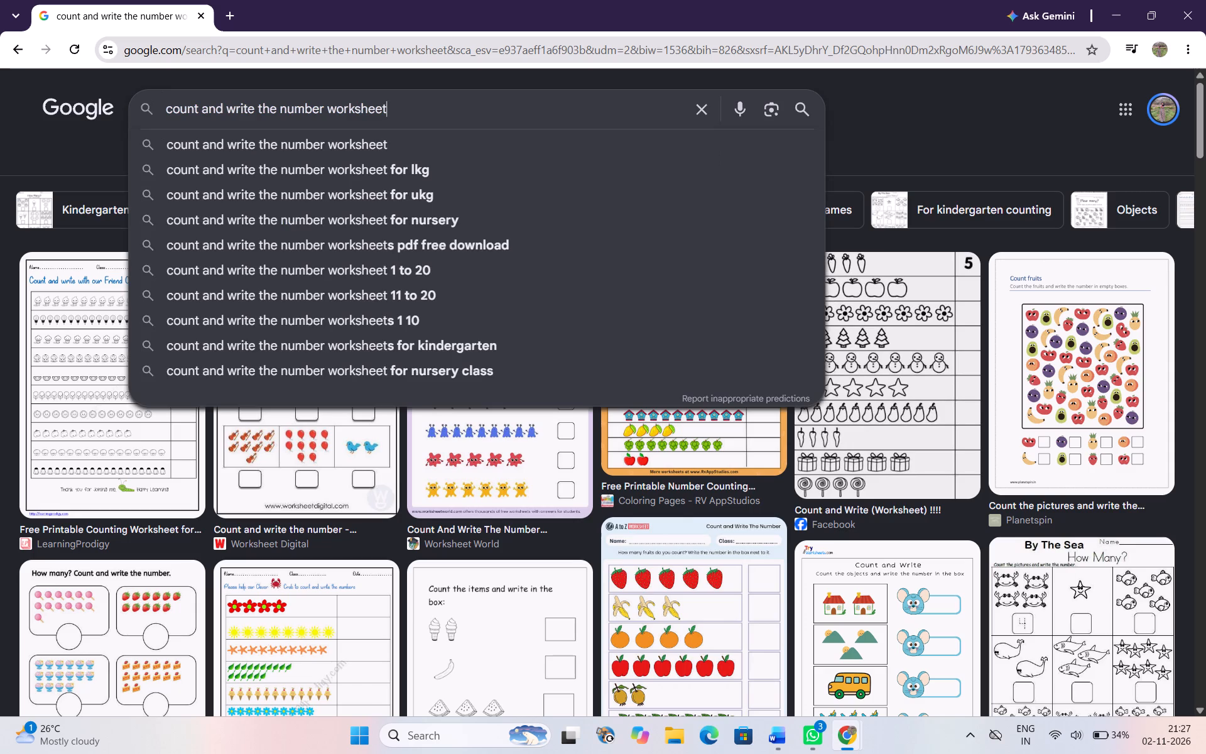
key("space")
type("black anf")
key("space")
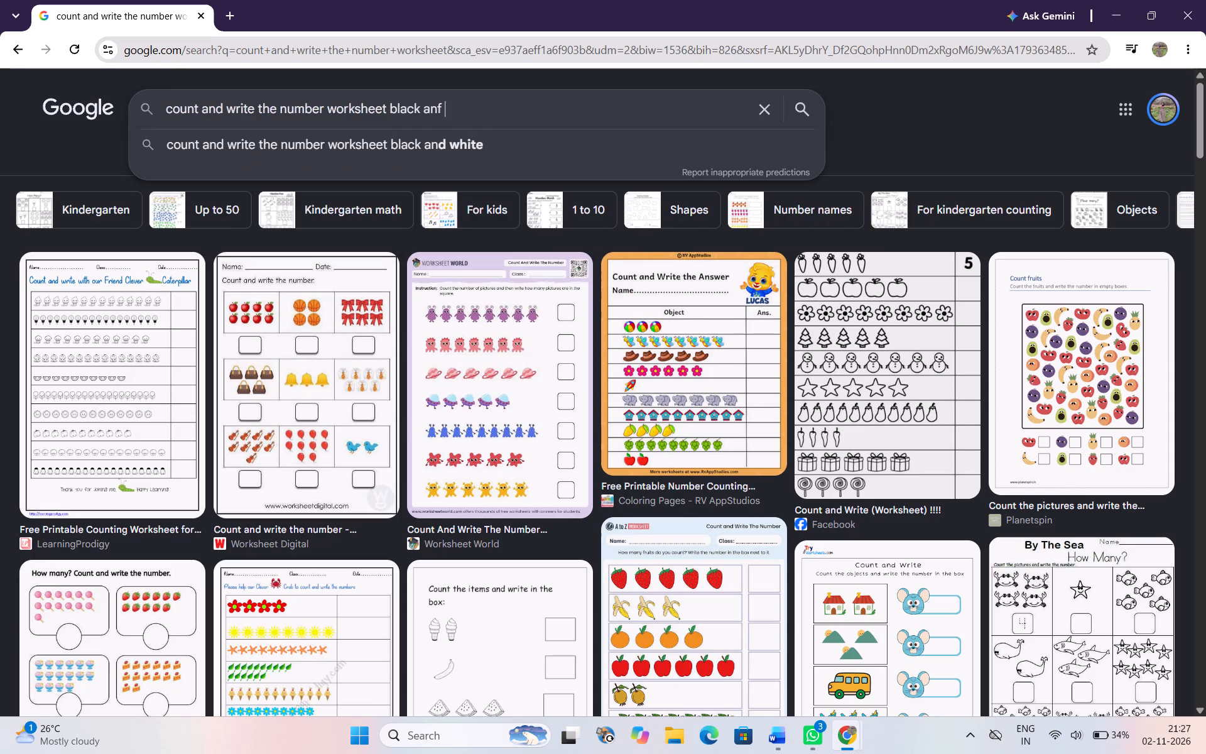
key("BackSpace")
left_click(418, 148)
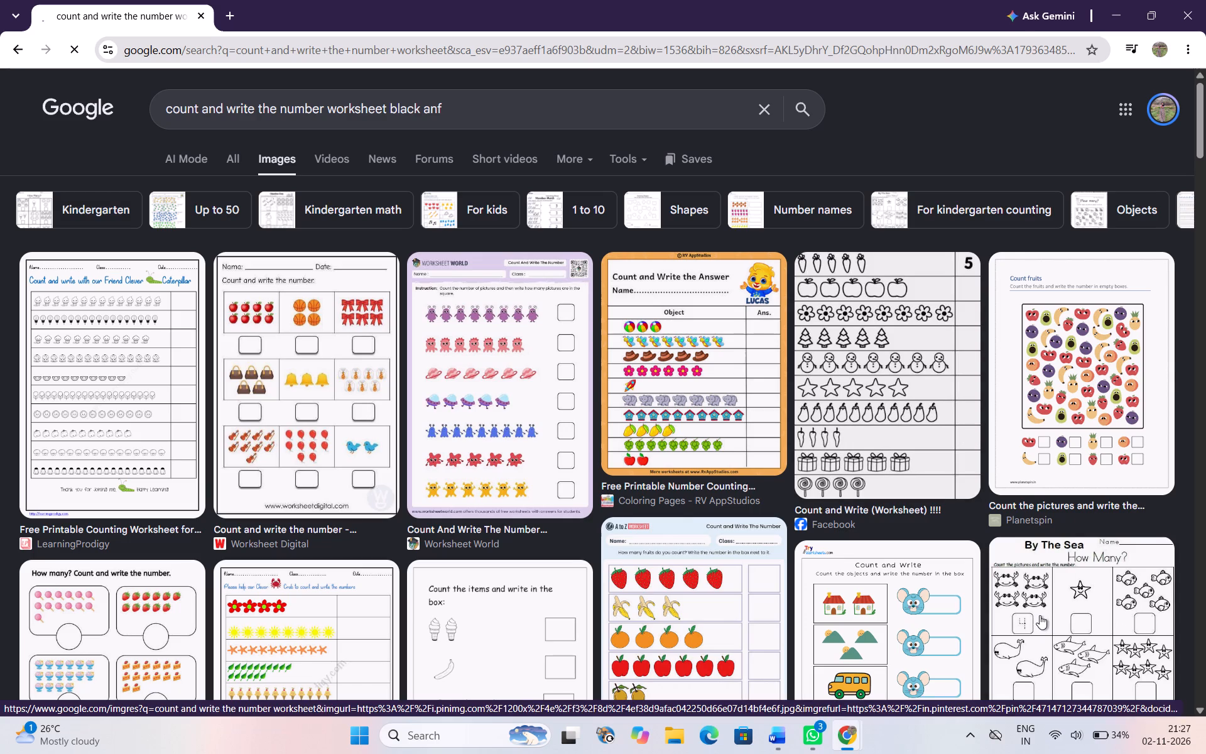
scroll(1038, 612, "down", 2)
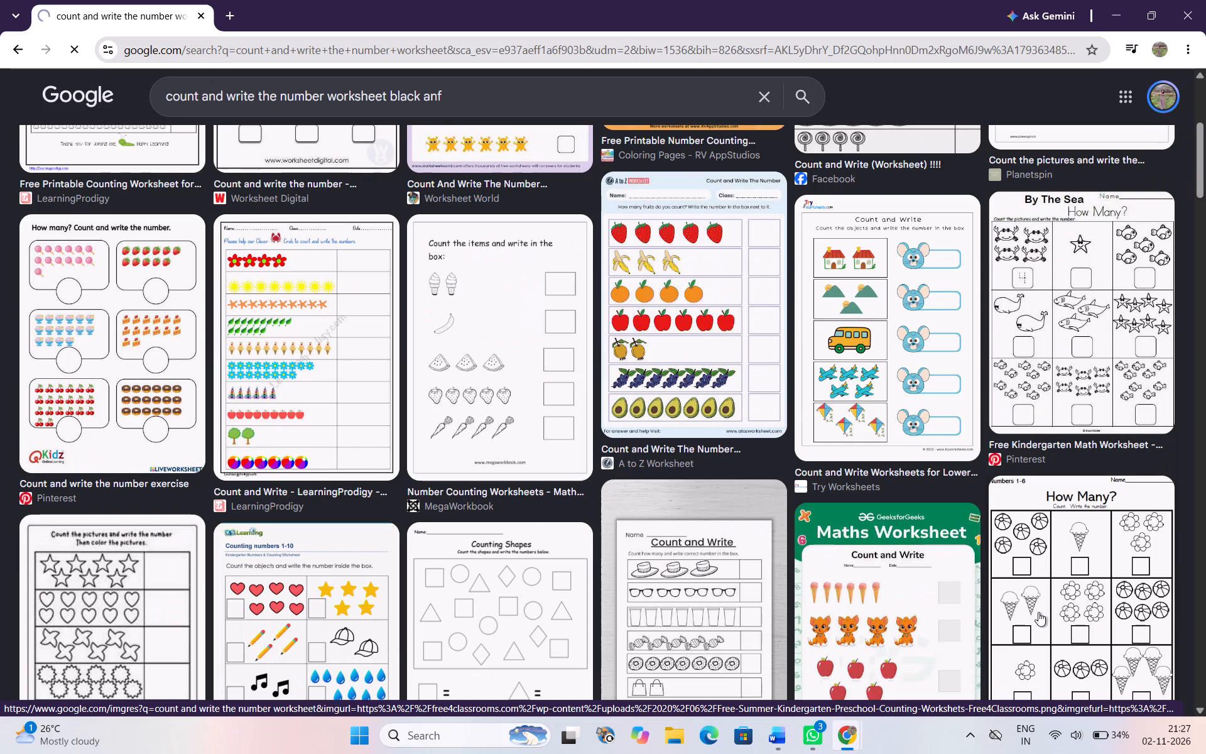
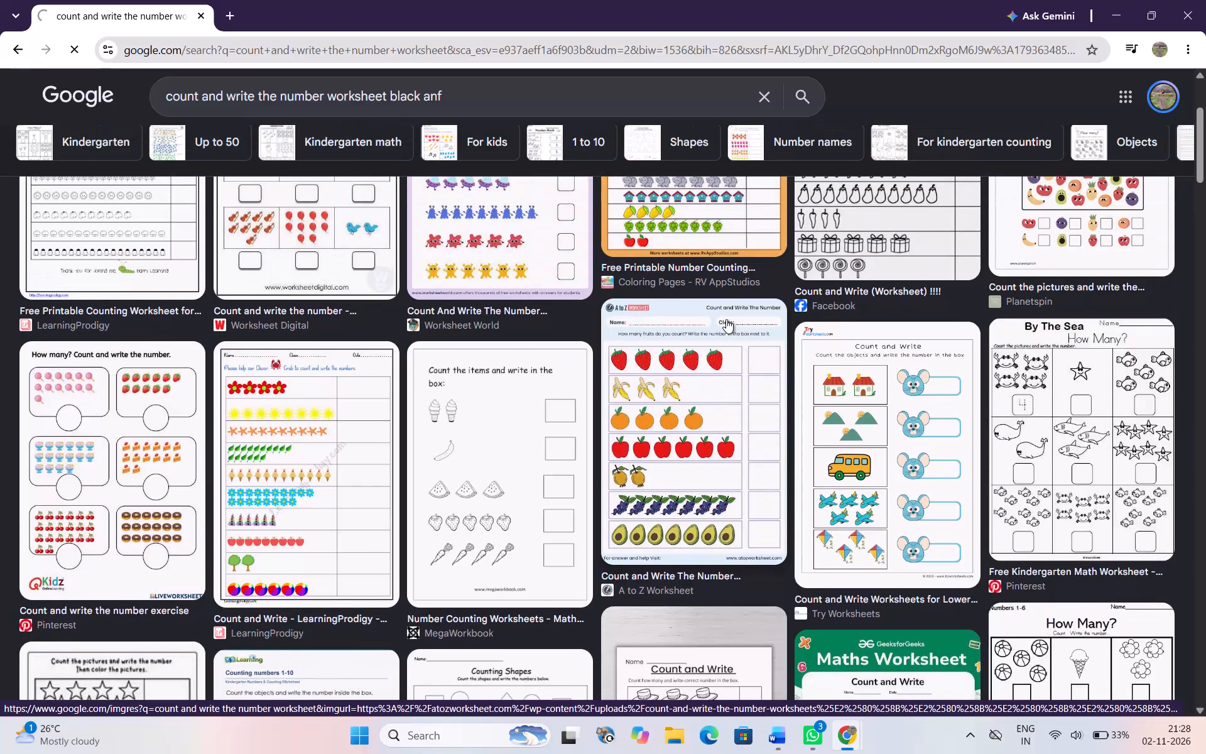
Browse the count-and-write worksheet pictures and open the preview of the "By The Sea, How Many?" worksheet.
scroll(726, 319, "up", 2)
scroll(726, 319, "right", 1)
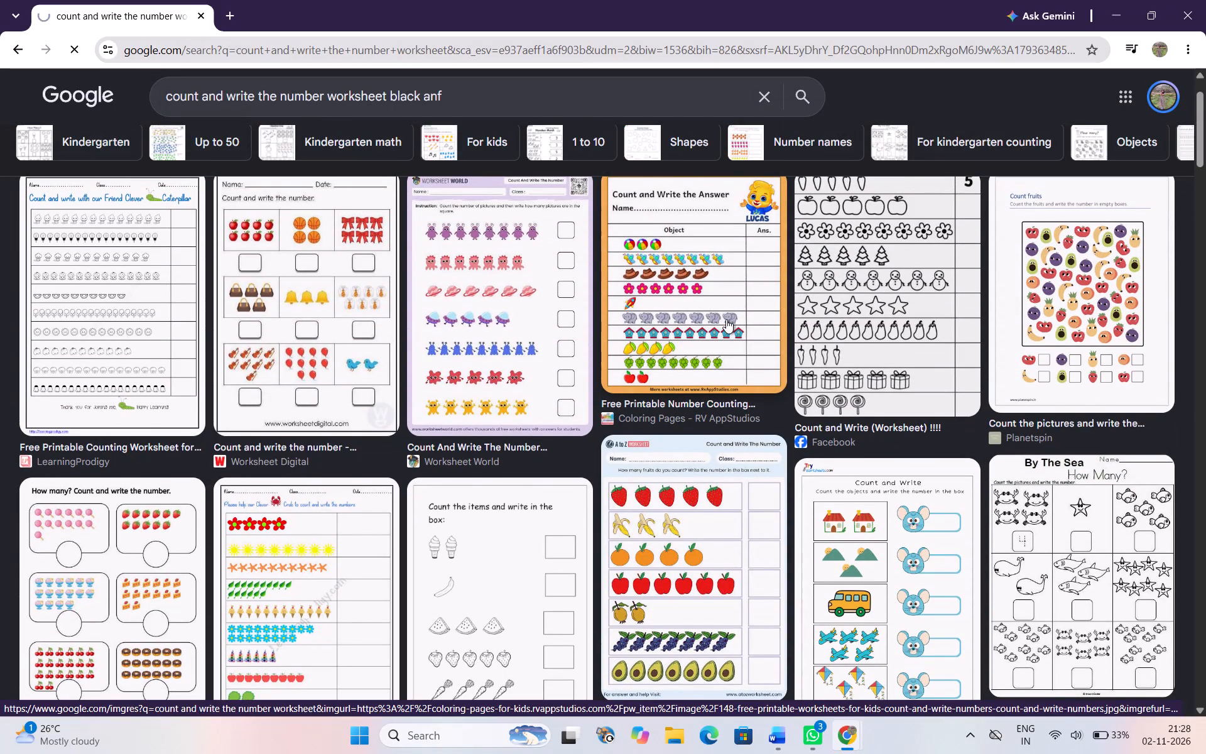
scroll(726, 319, "right", 3)
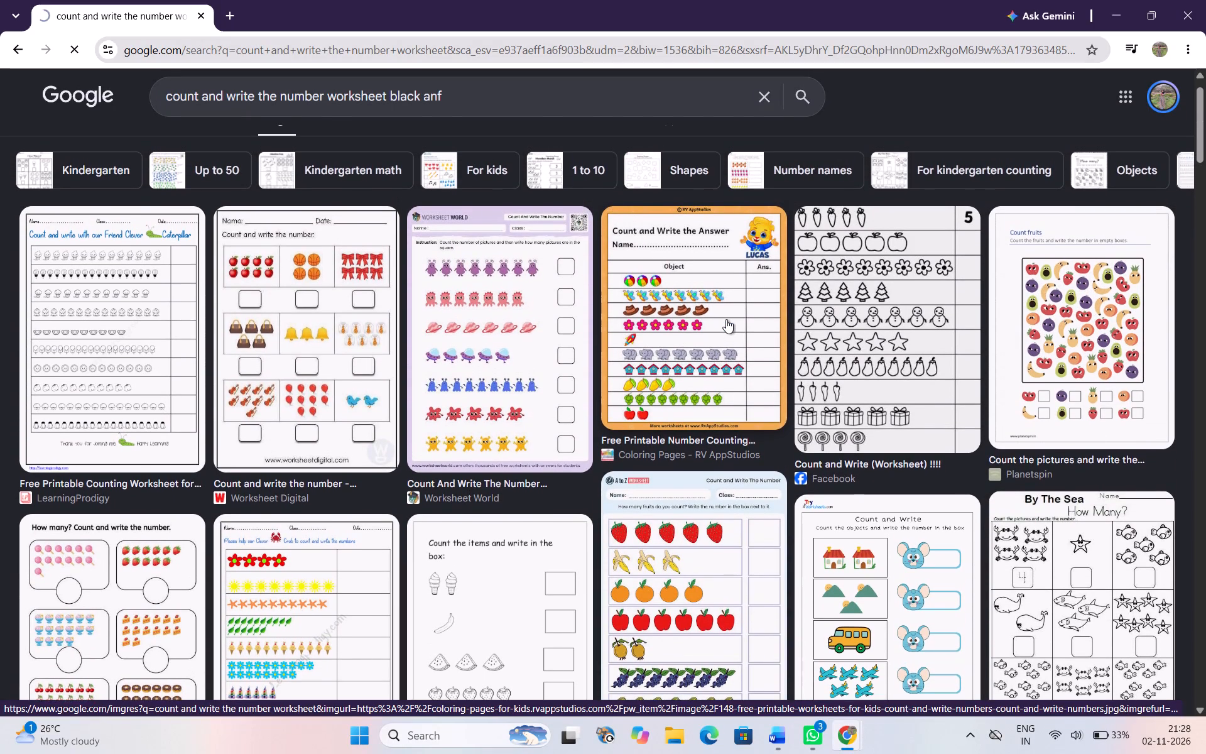
scroll(726, 319, "right", 1)
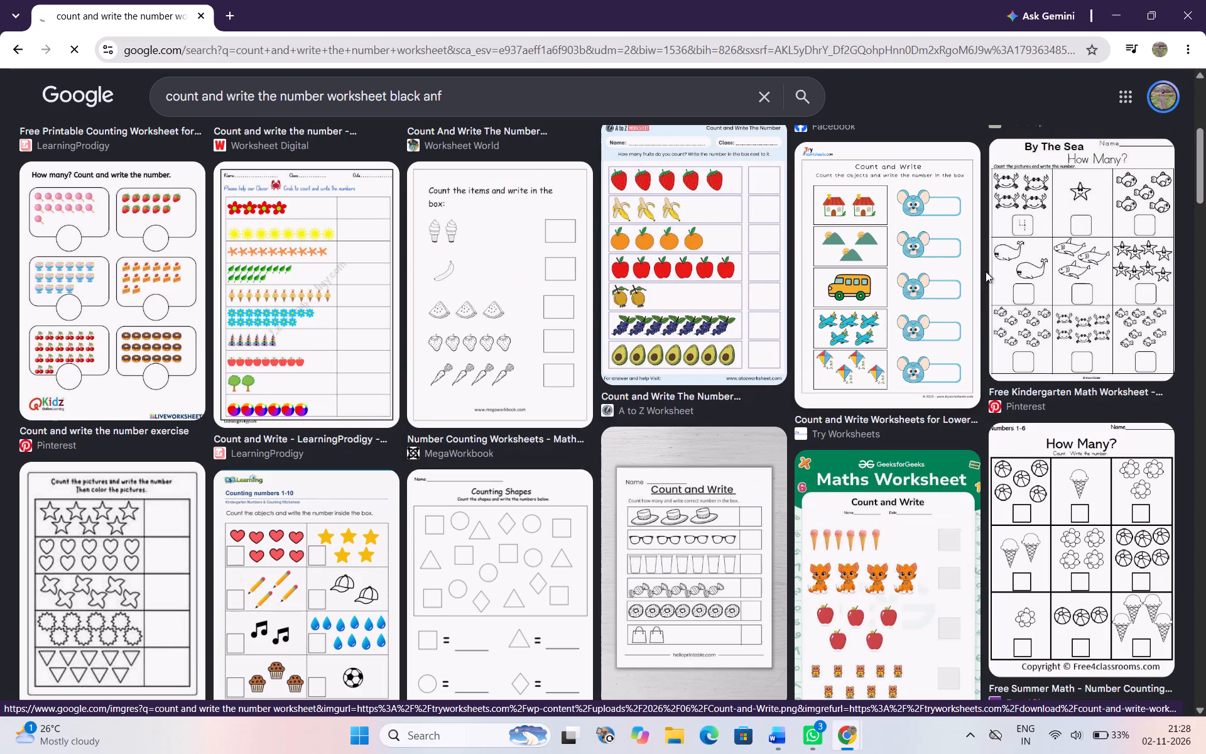
left_click(1101, 264)
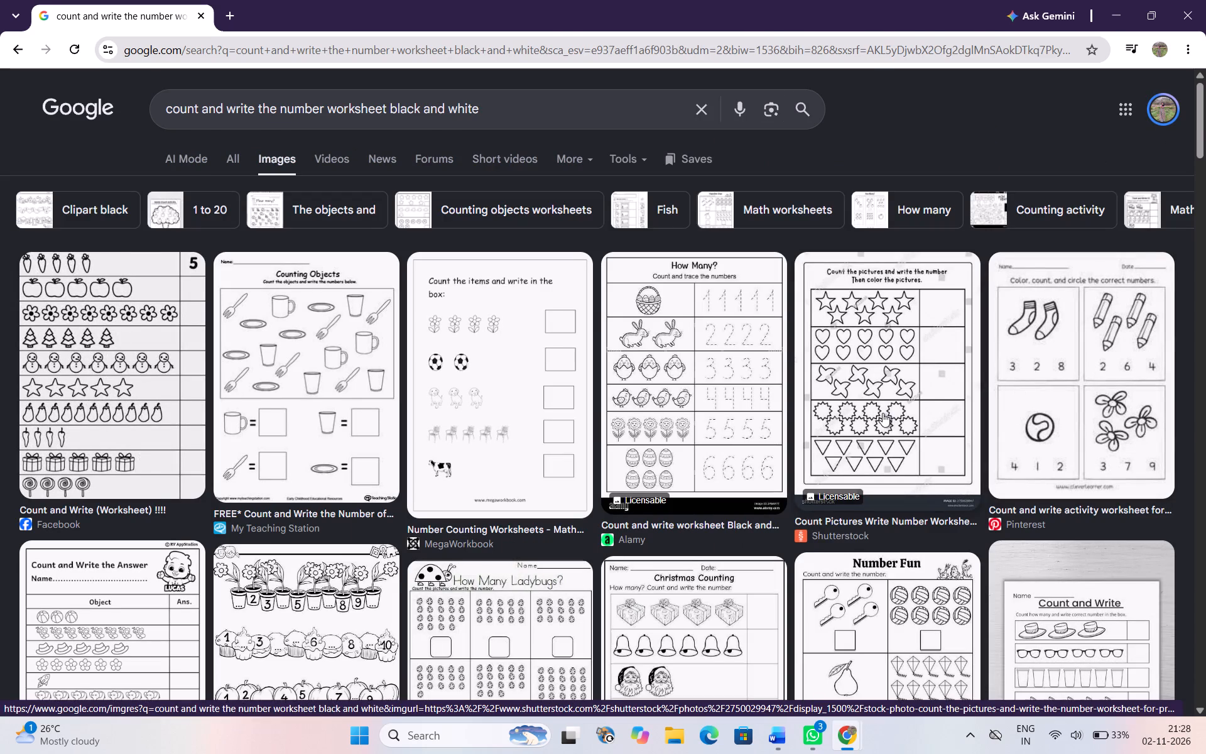
Look through the "count and write the number worksheet black and white" results and return to the "By The Sea" preview.
scroll(883, 413, "down", 2)
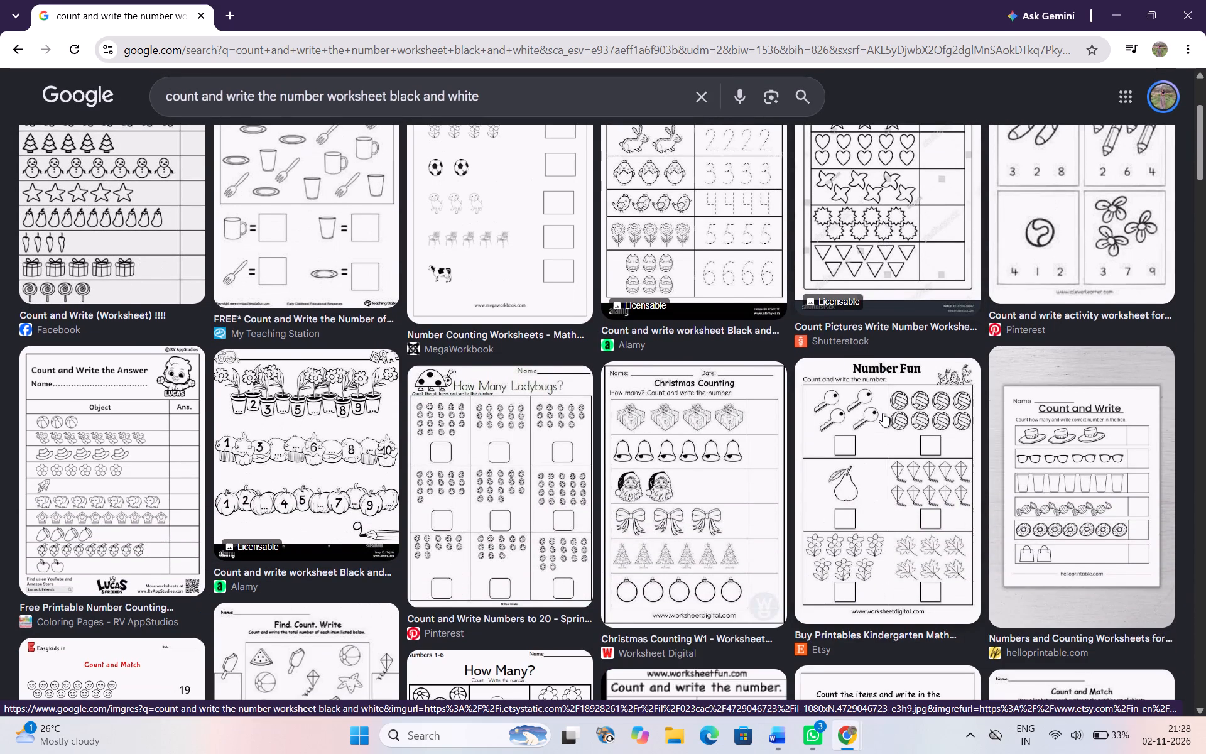
scroll(883, 413, "down", 1)
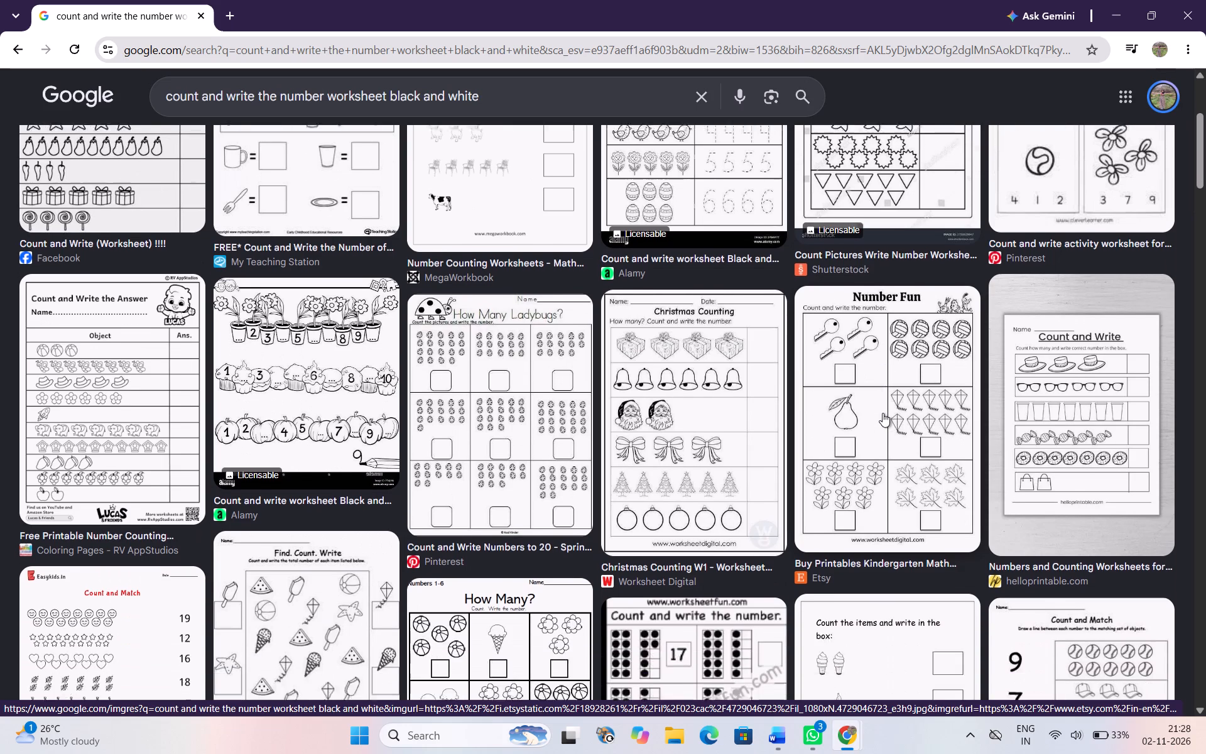
scroll(883, 413, "down", 2)
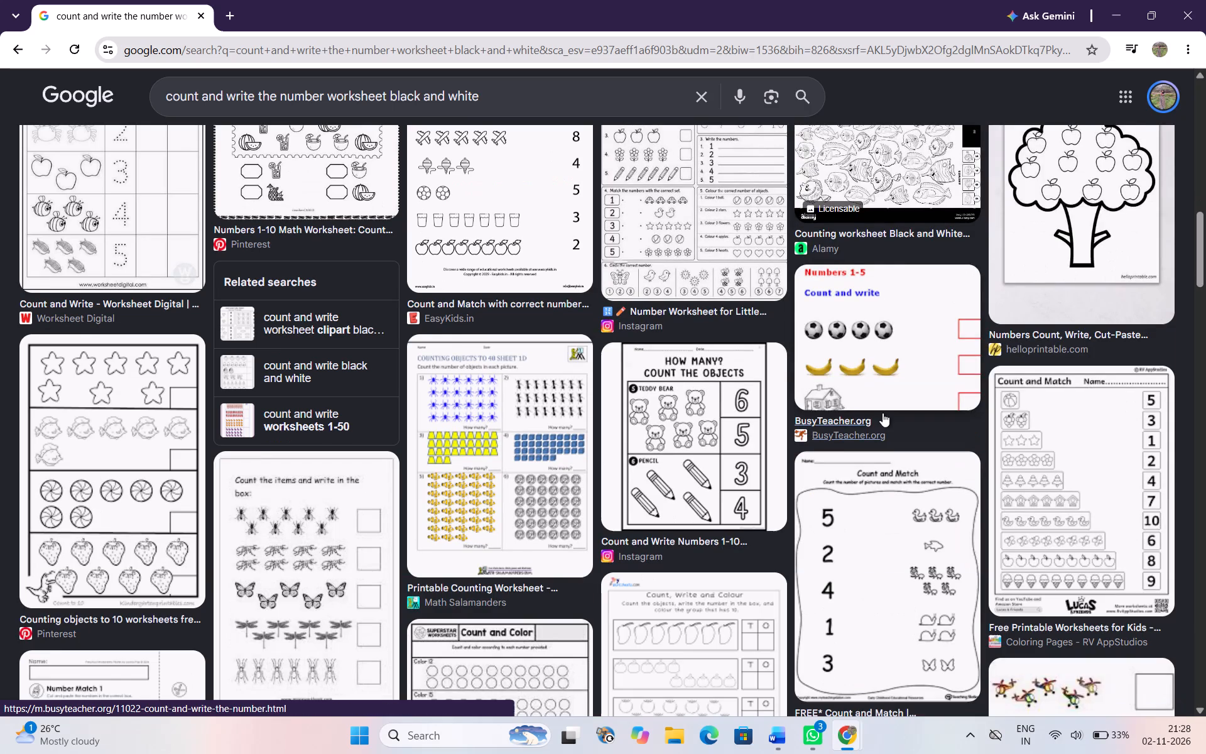
scroll(883, 413, "up", 11)
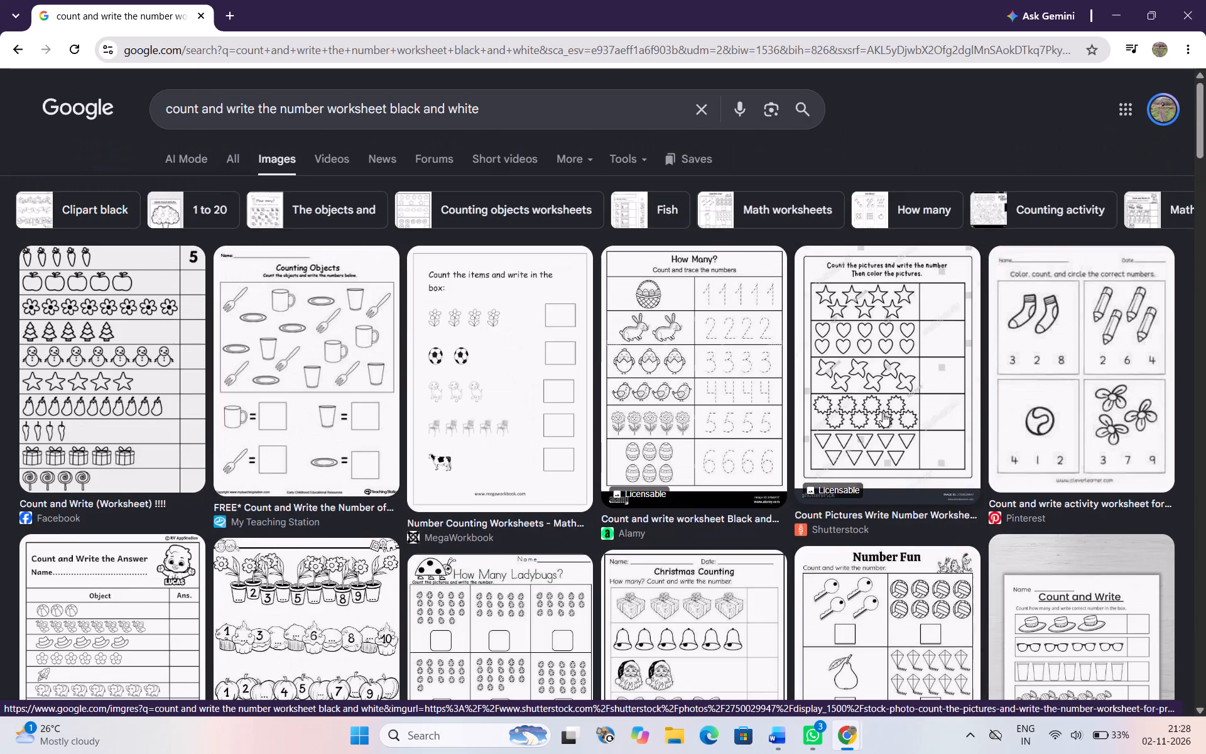
scroll(883, 413, "up", 2)
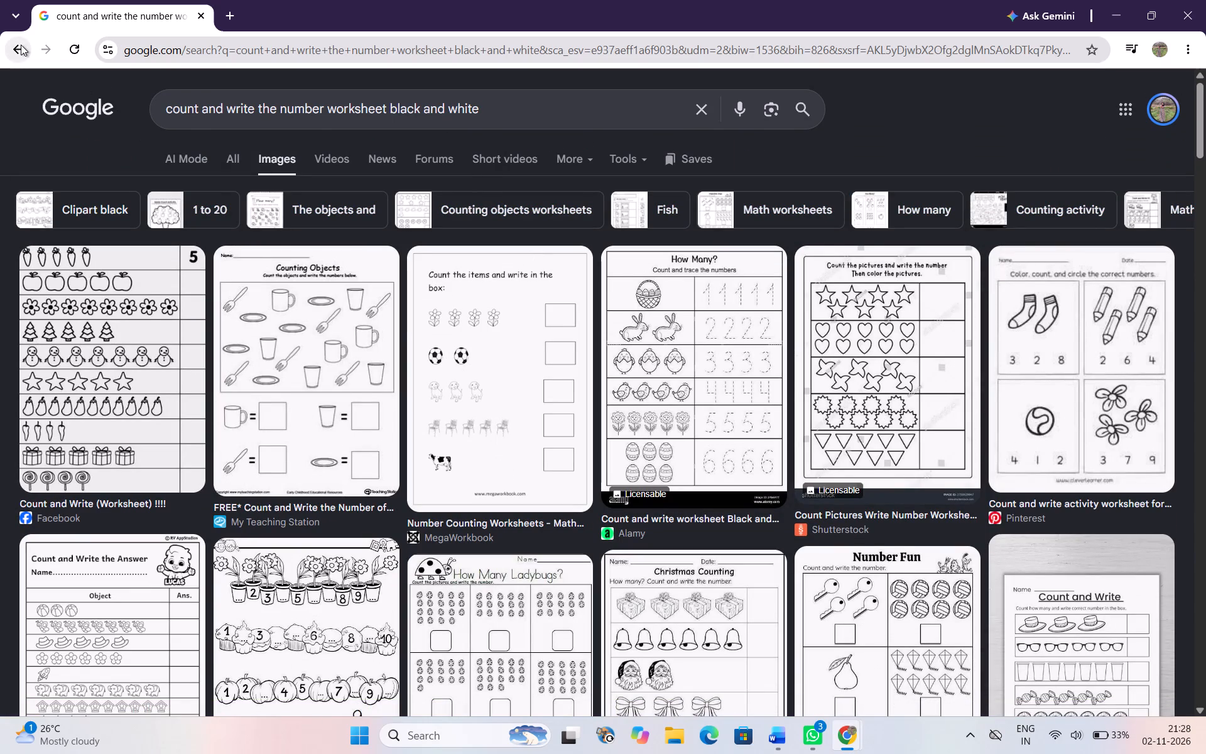
left_click(19, 46)
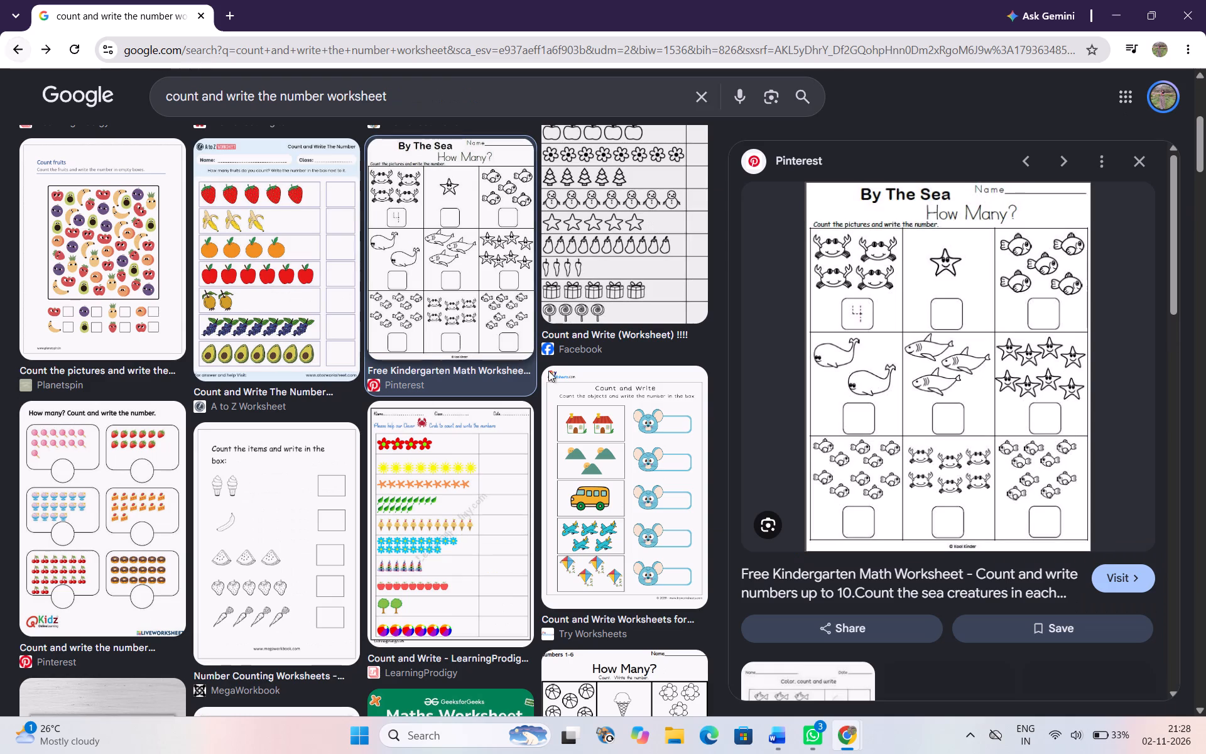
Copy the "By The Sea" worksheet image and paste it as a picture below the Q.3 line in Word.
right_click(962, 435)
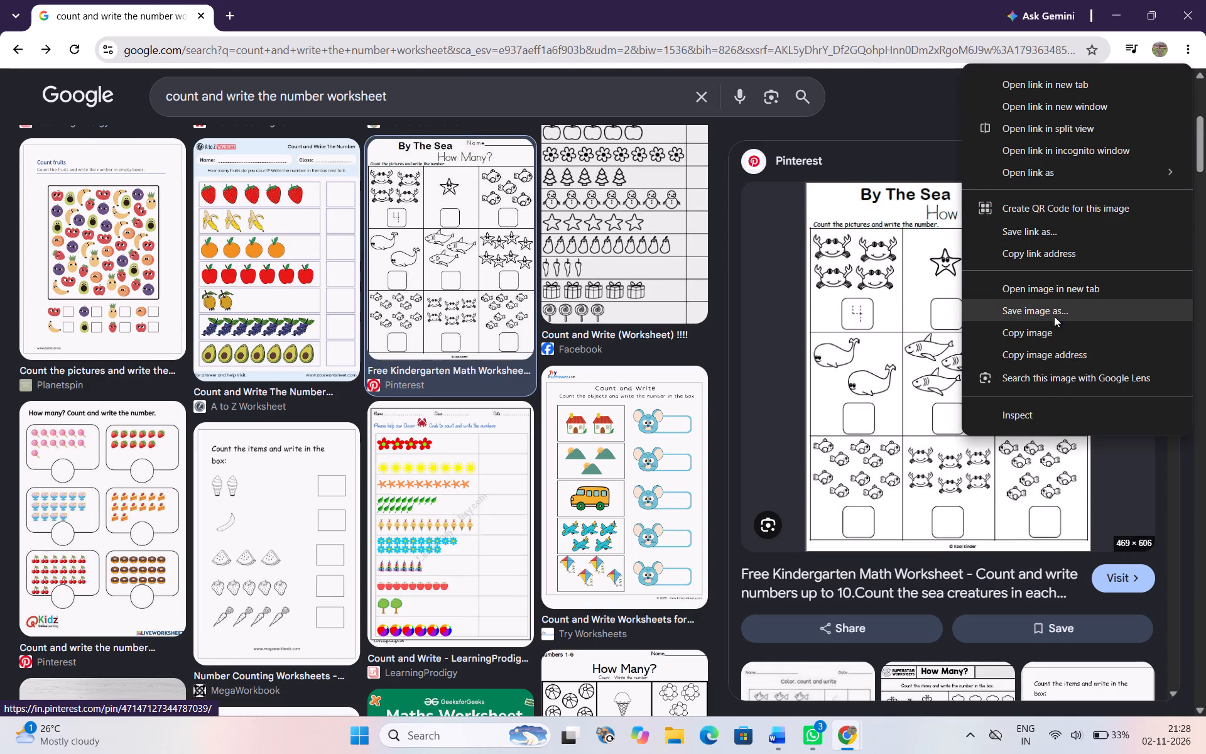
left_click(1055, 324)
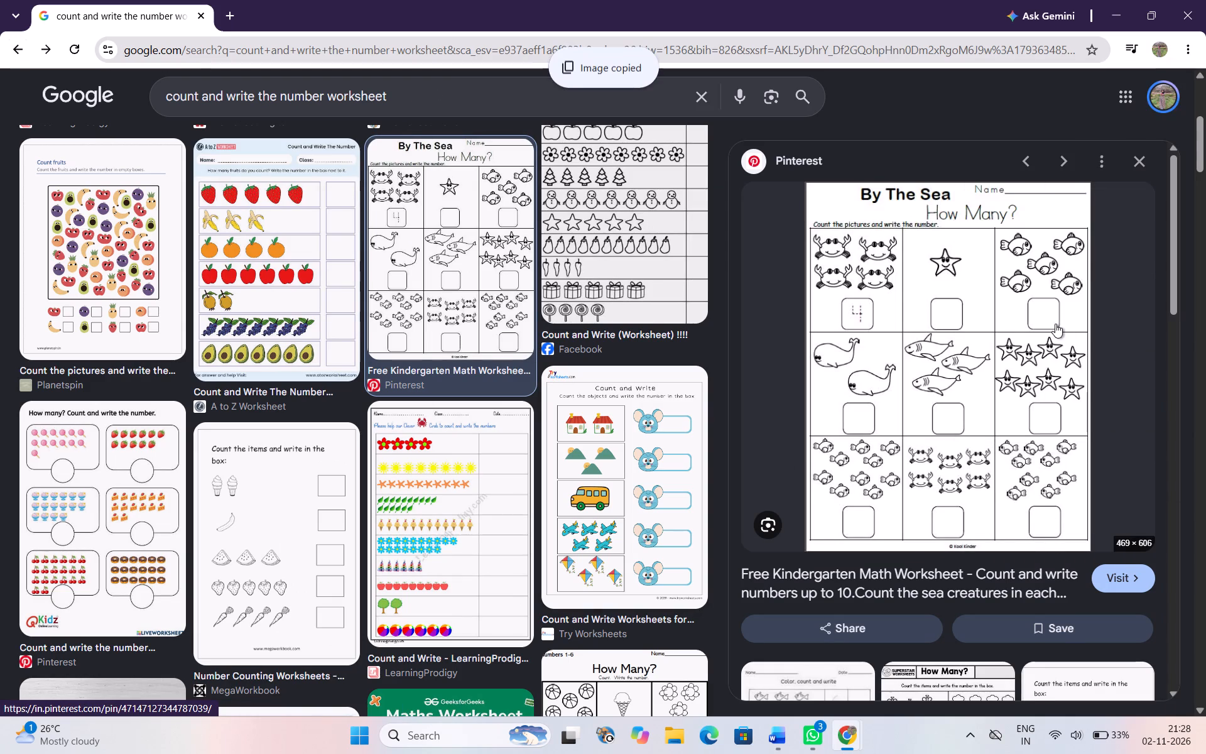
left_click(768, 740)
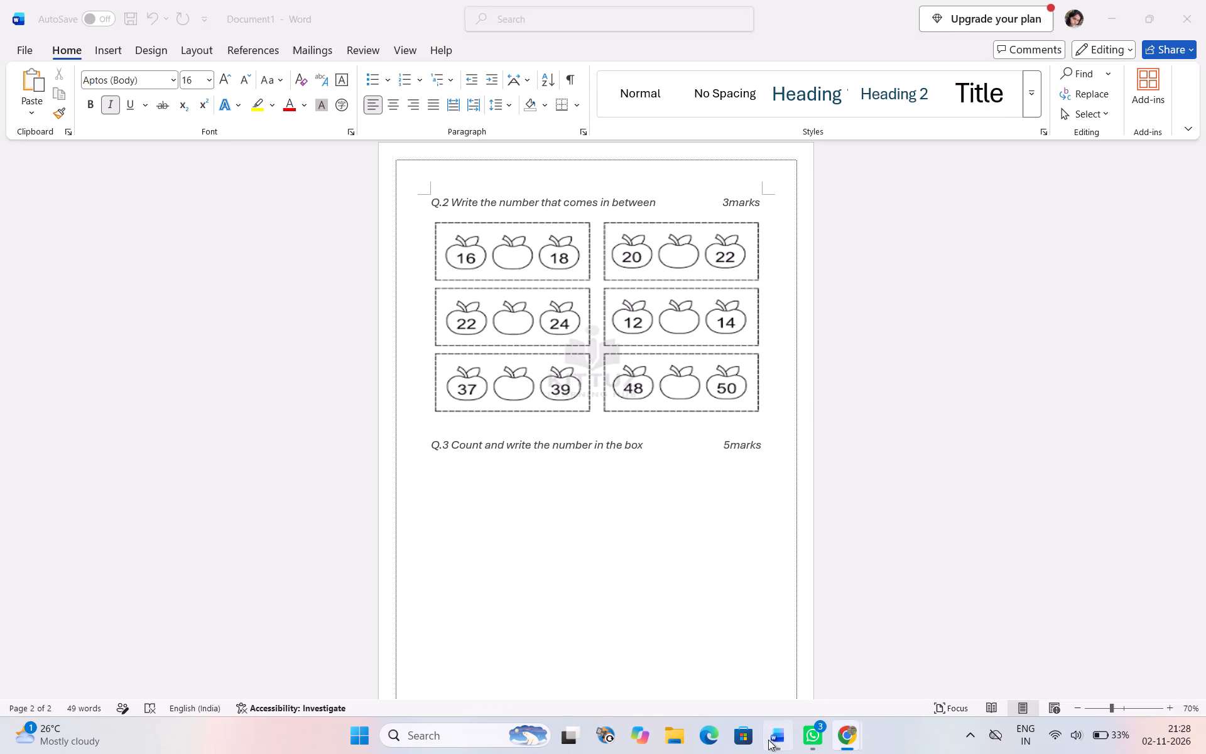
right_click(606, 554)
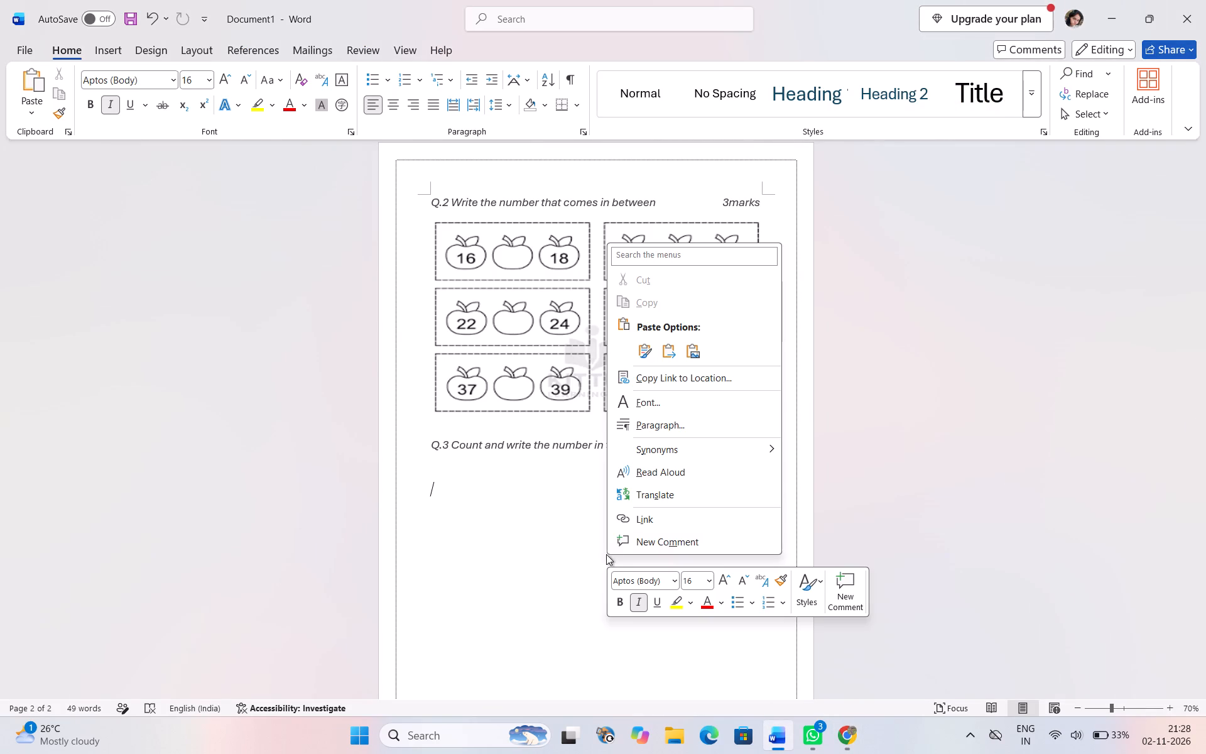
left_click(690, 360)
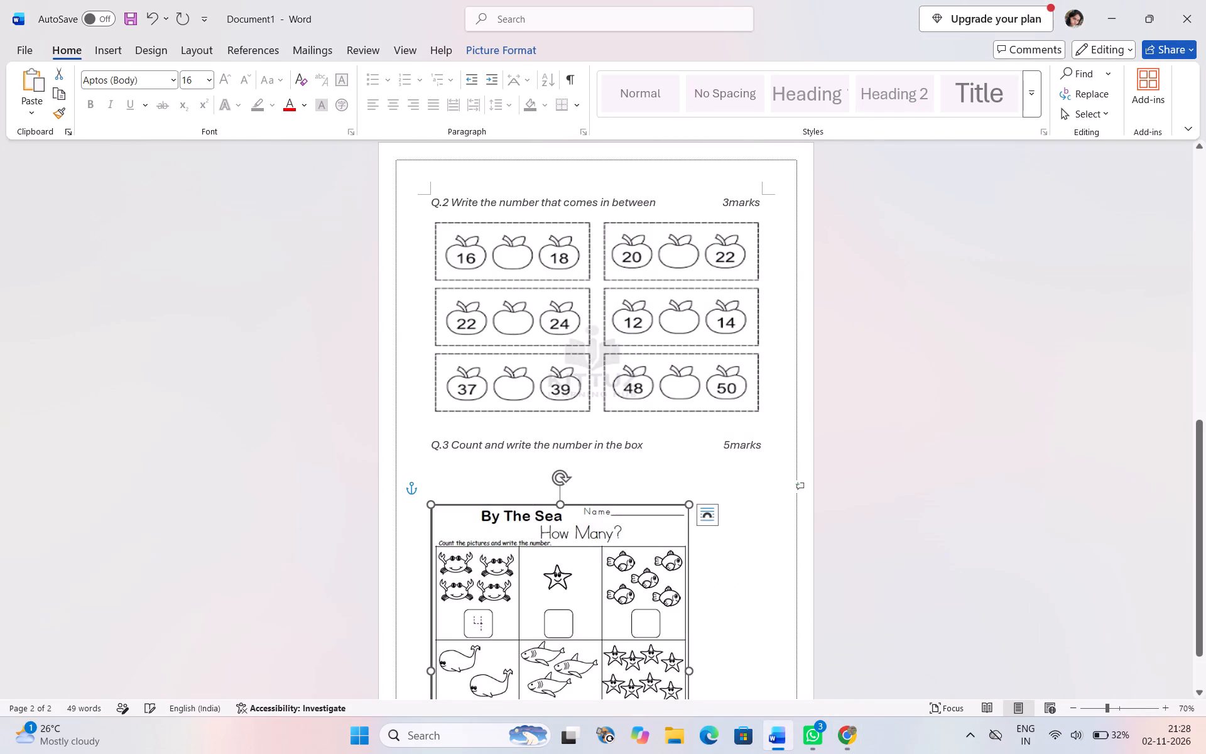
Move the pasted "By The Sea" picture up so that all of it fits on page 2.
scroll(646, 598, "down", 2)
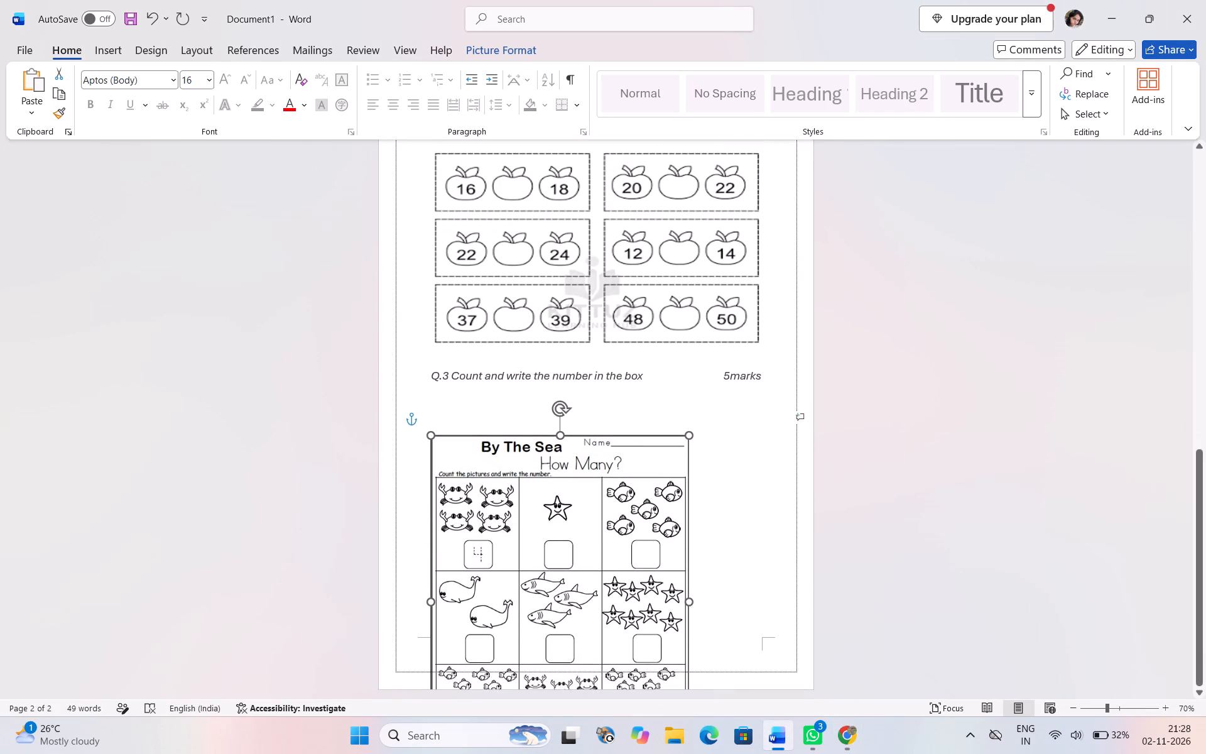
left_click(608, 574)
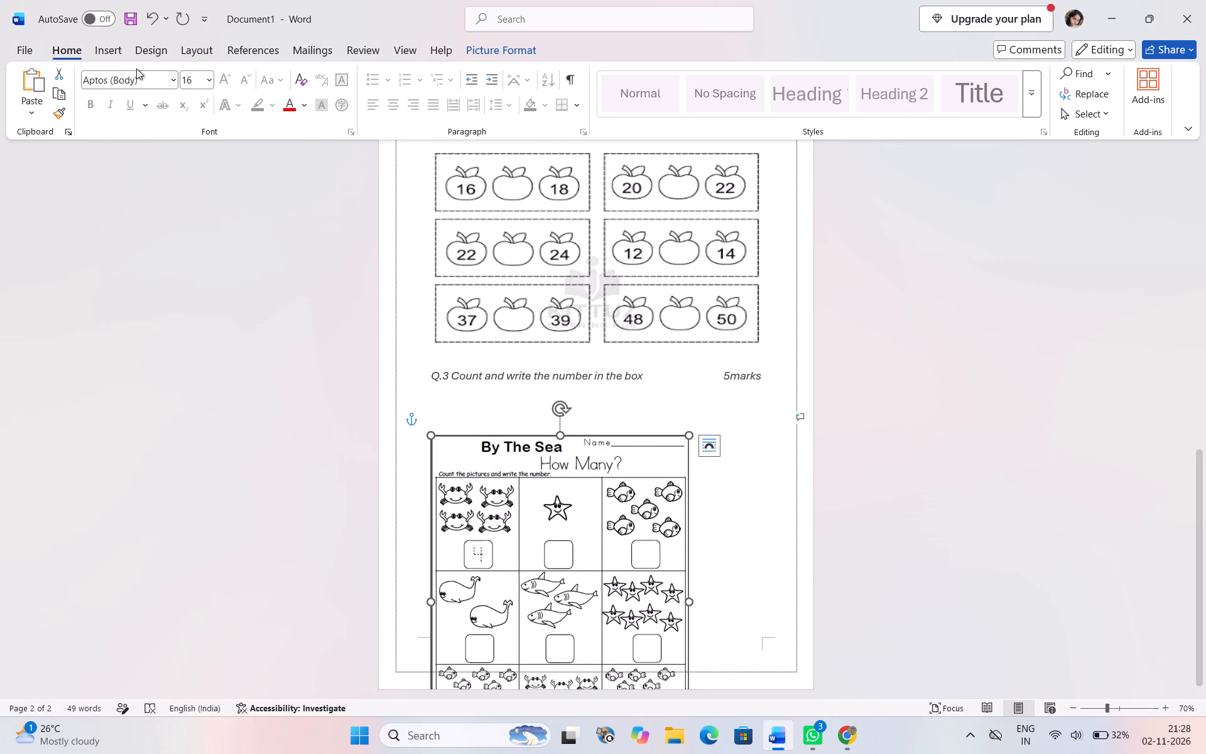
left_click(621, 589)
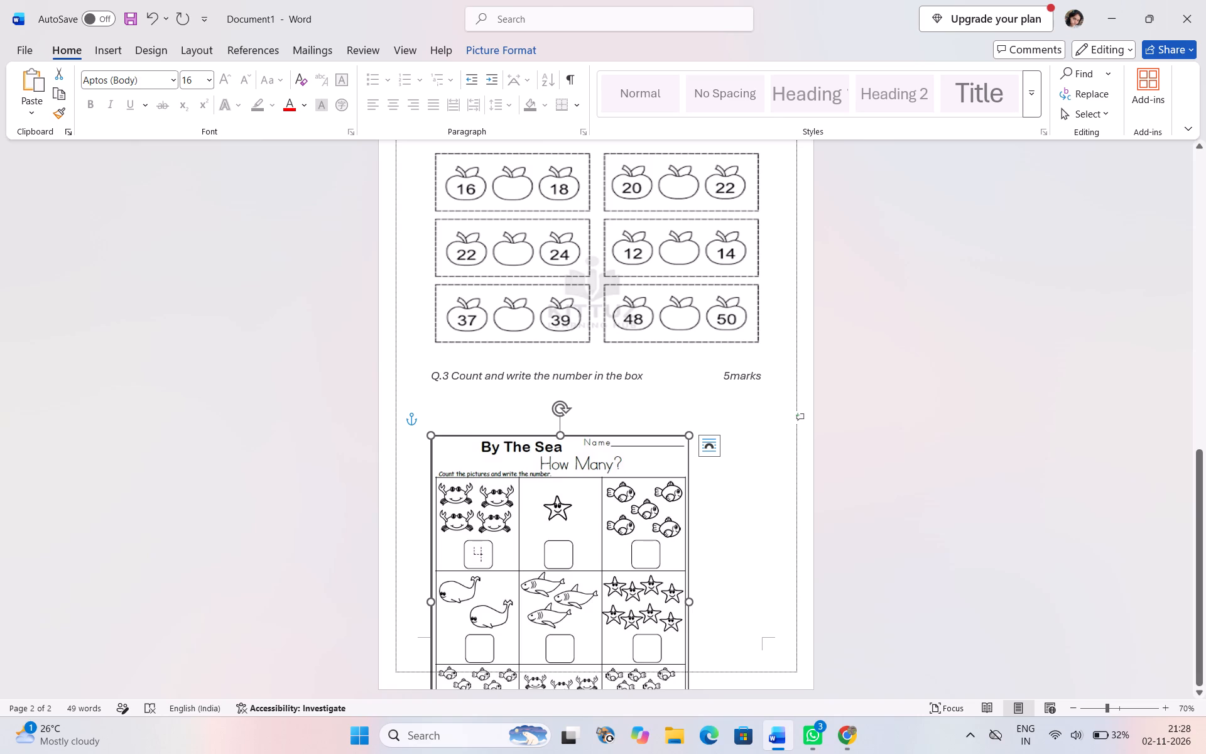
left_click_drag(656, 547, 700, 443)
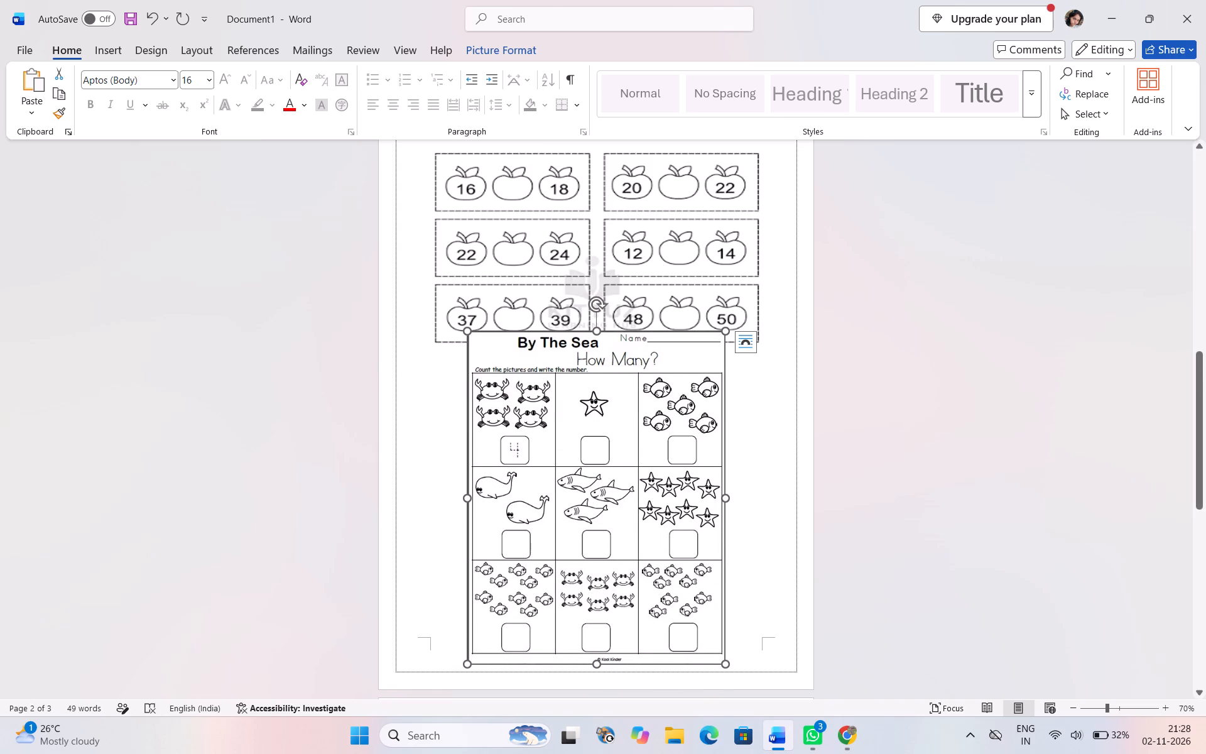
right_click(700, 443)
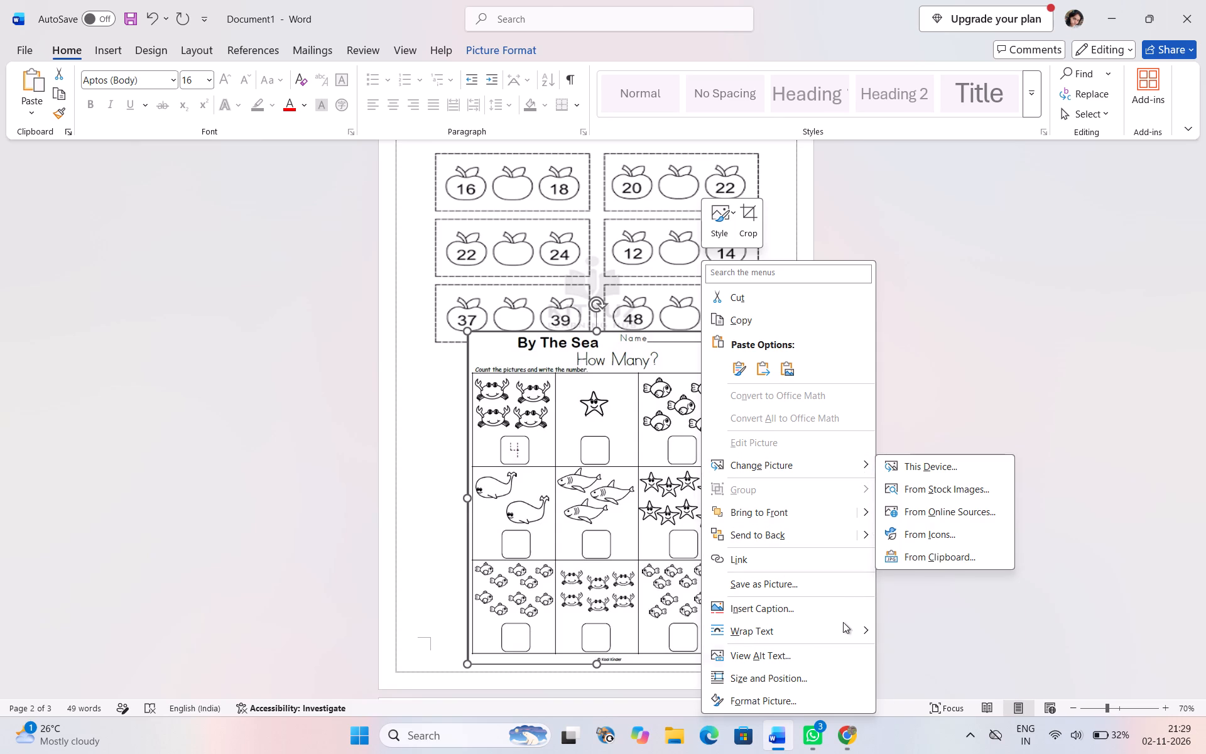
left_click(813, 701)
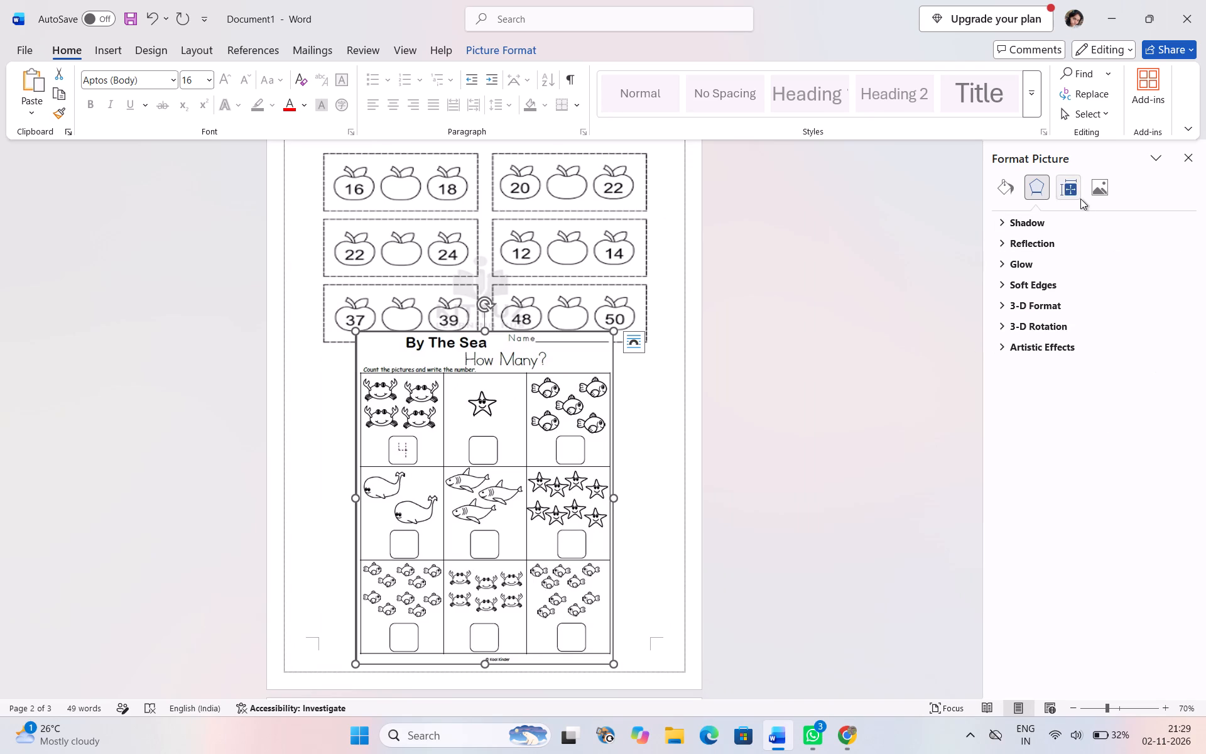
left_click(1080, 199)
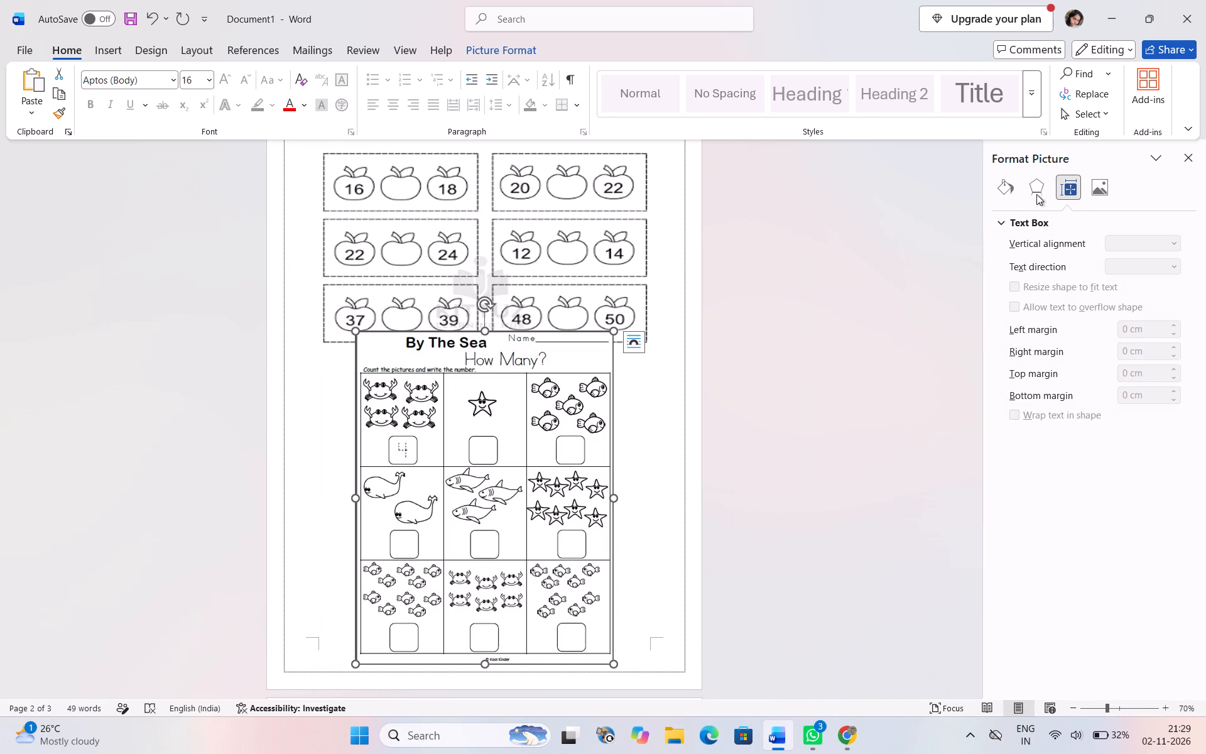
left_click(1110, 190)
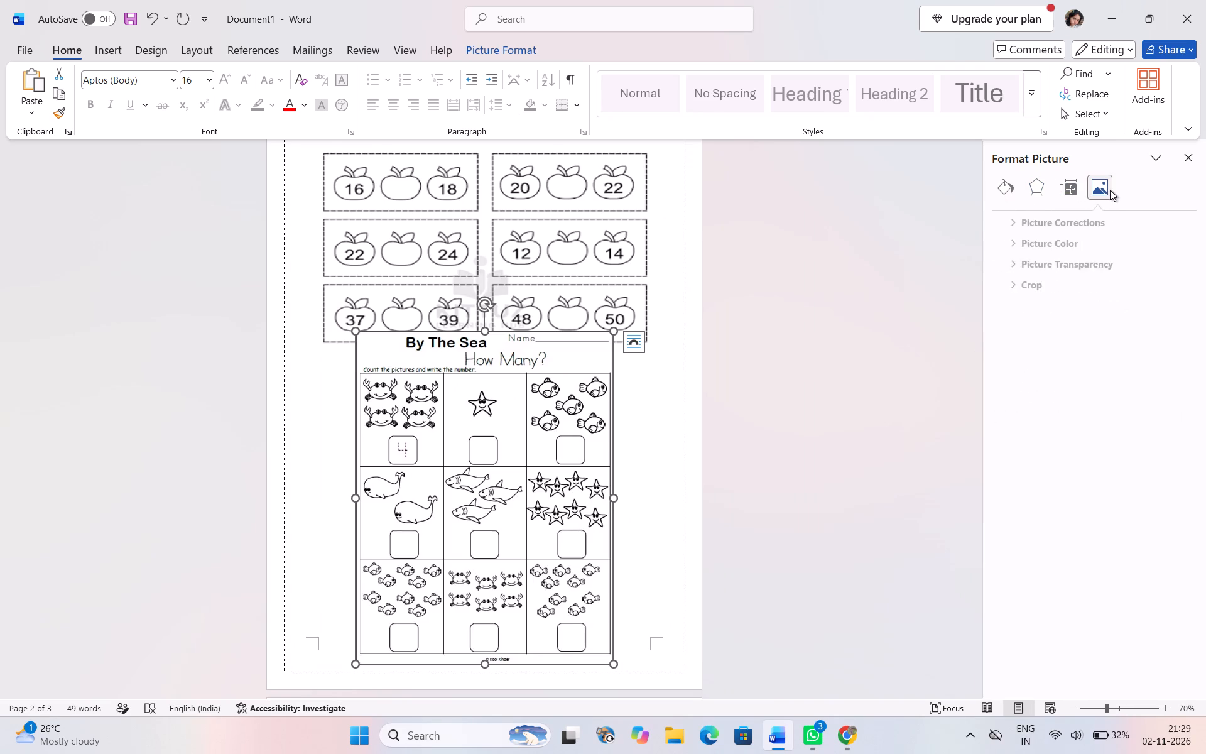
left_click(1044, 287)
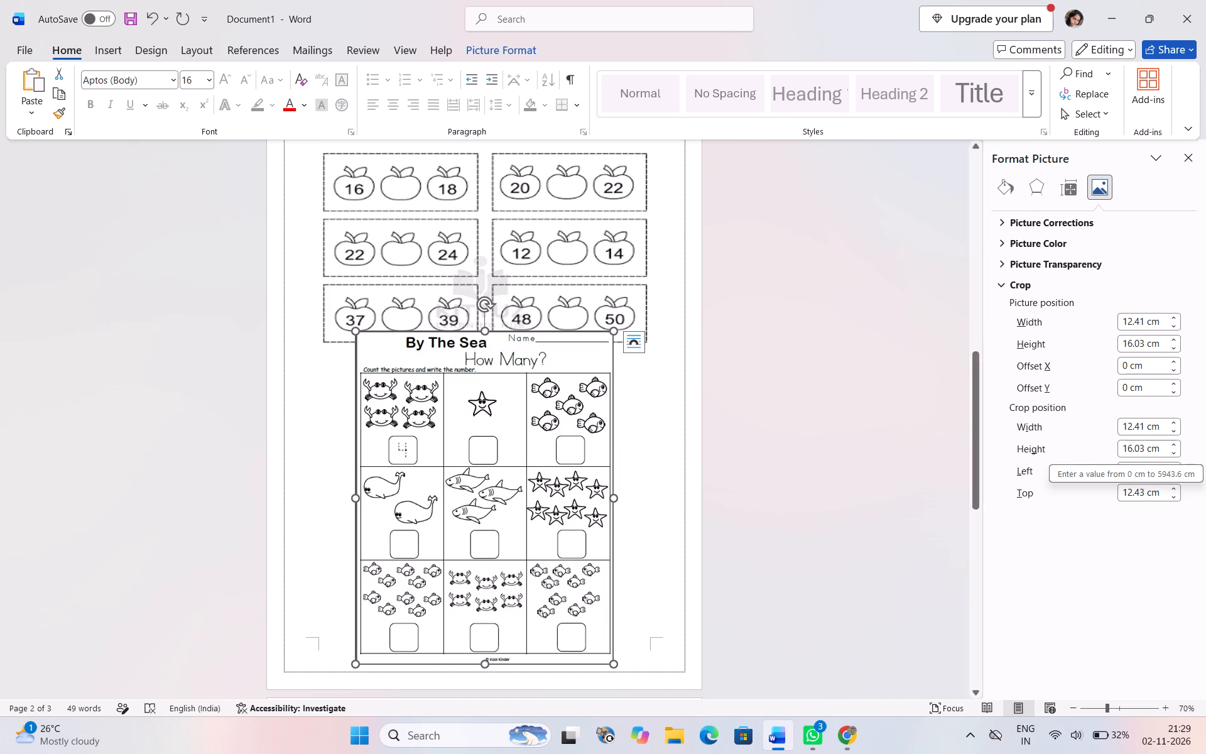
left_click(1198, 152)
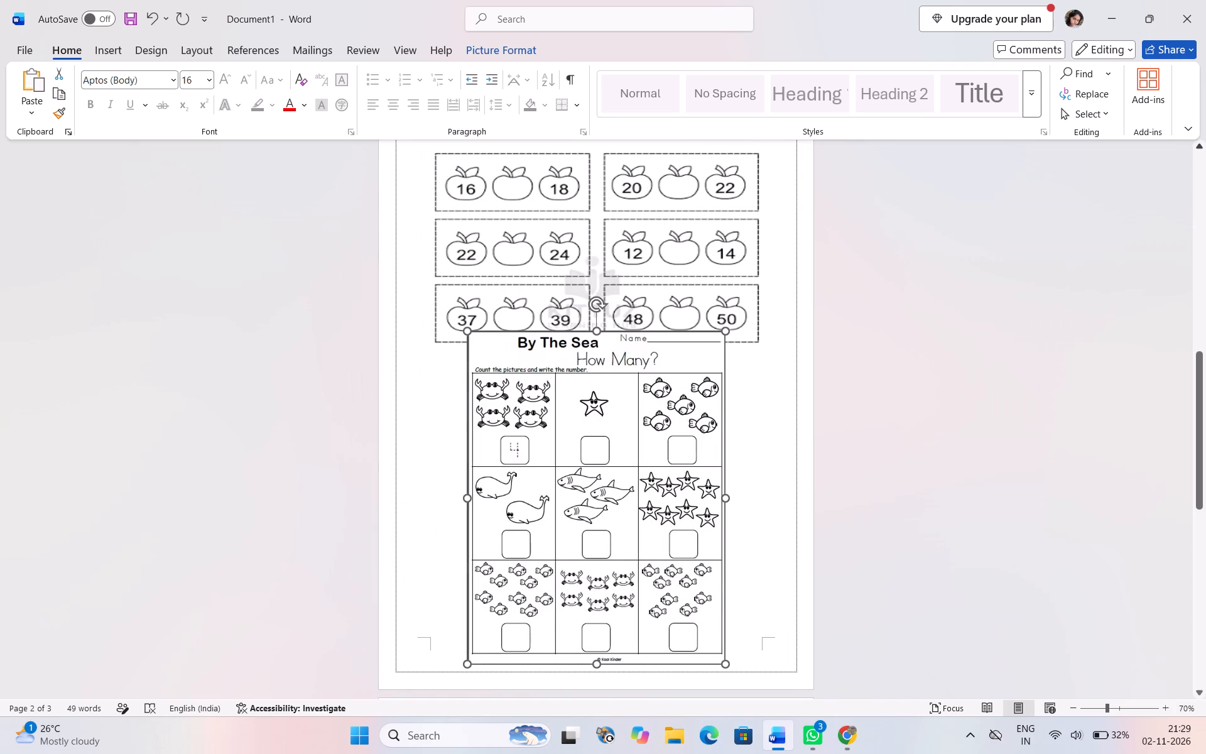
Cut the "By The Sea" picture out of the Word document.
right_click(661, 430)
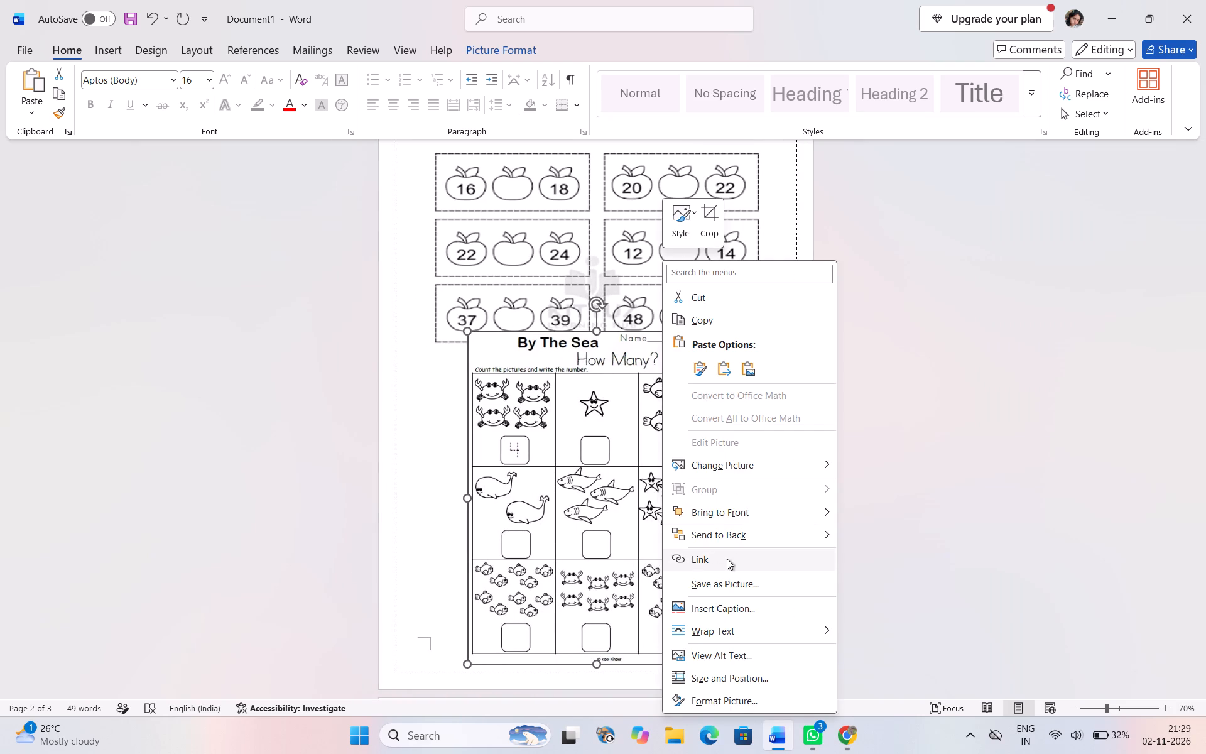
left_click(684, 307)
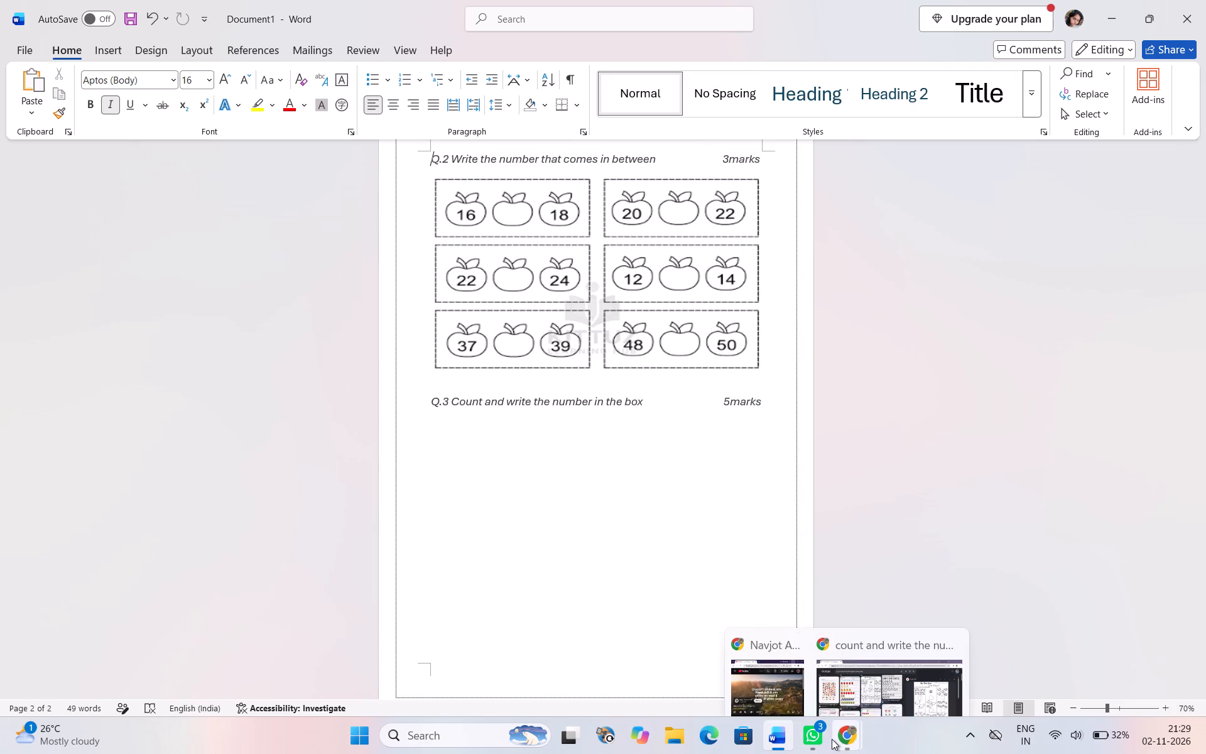
Switch to Chrome and snip the lower two rows of the "By The Sea" worksheet, from the whales to the fish.
left_click(894, 658)
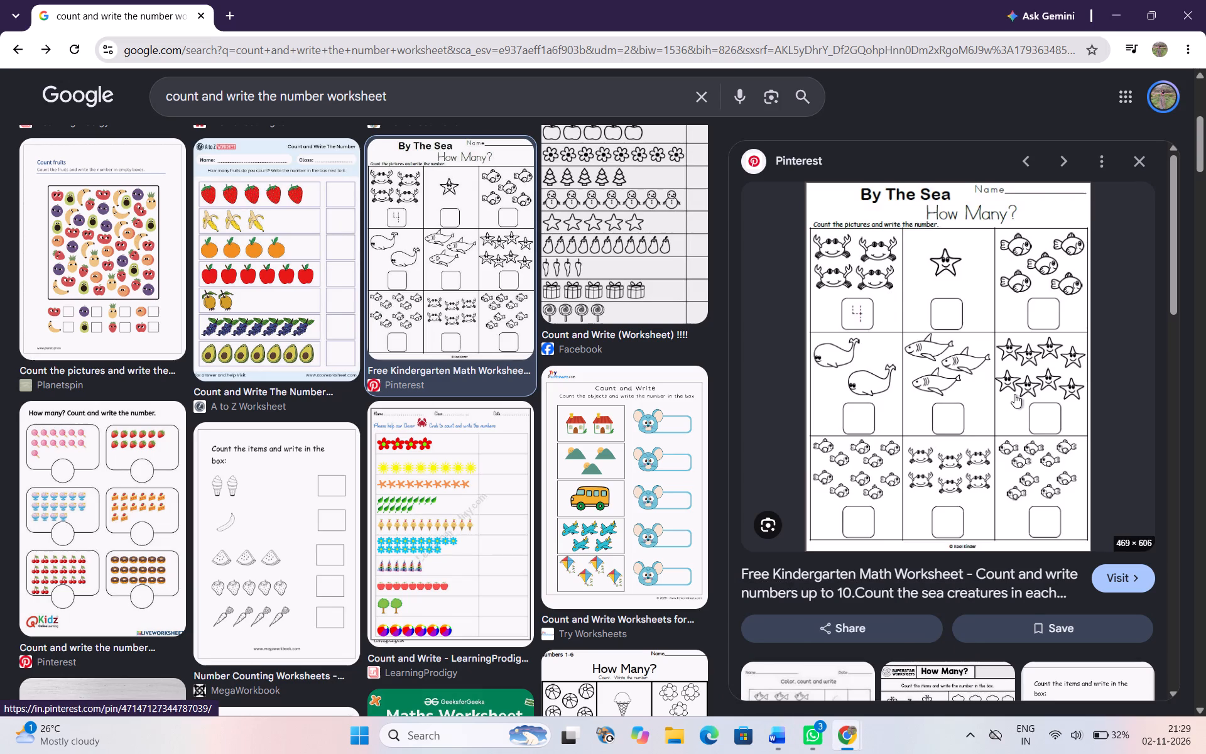
key("shift+super+s")
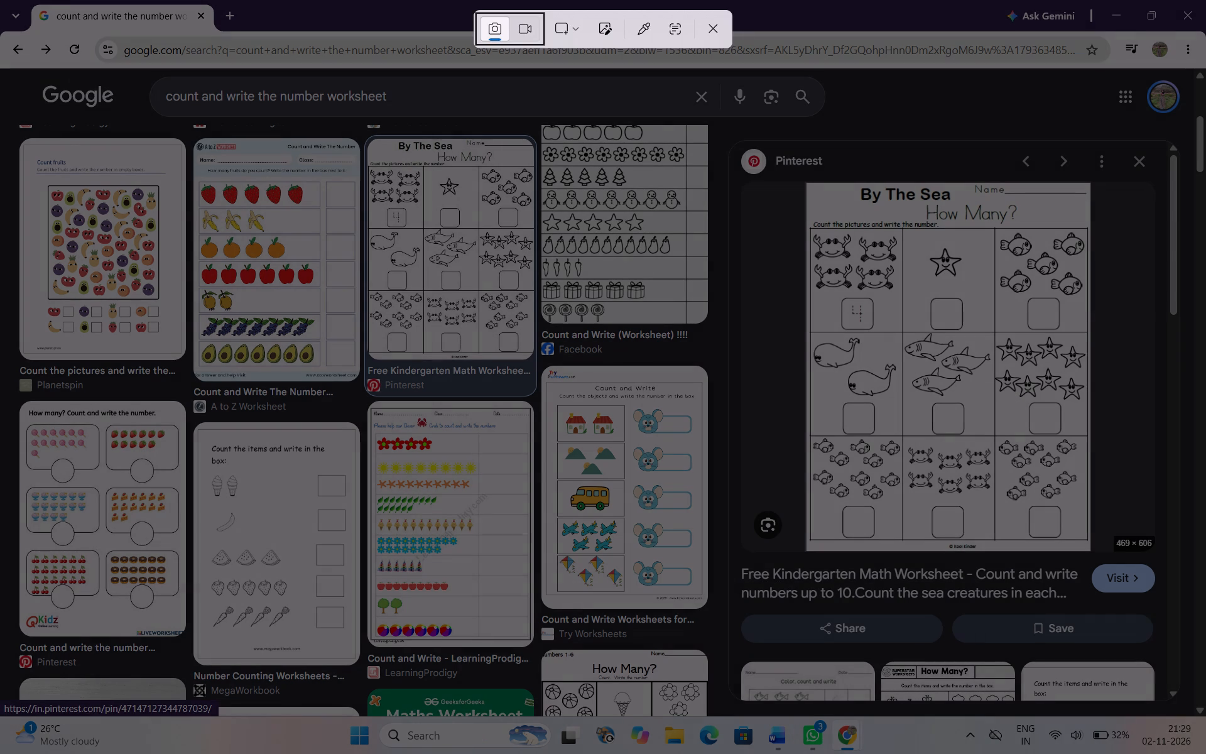
left_click_drag(809, 331, 1084, 547)
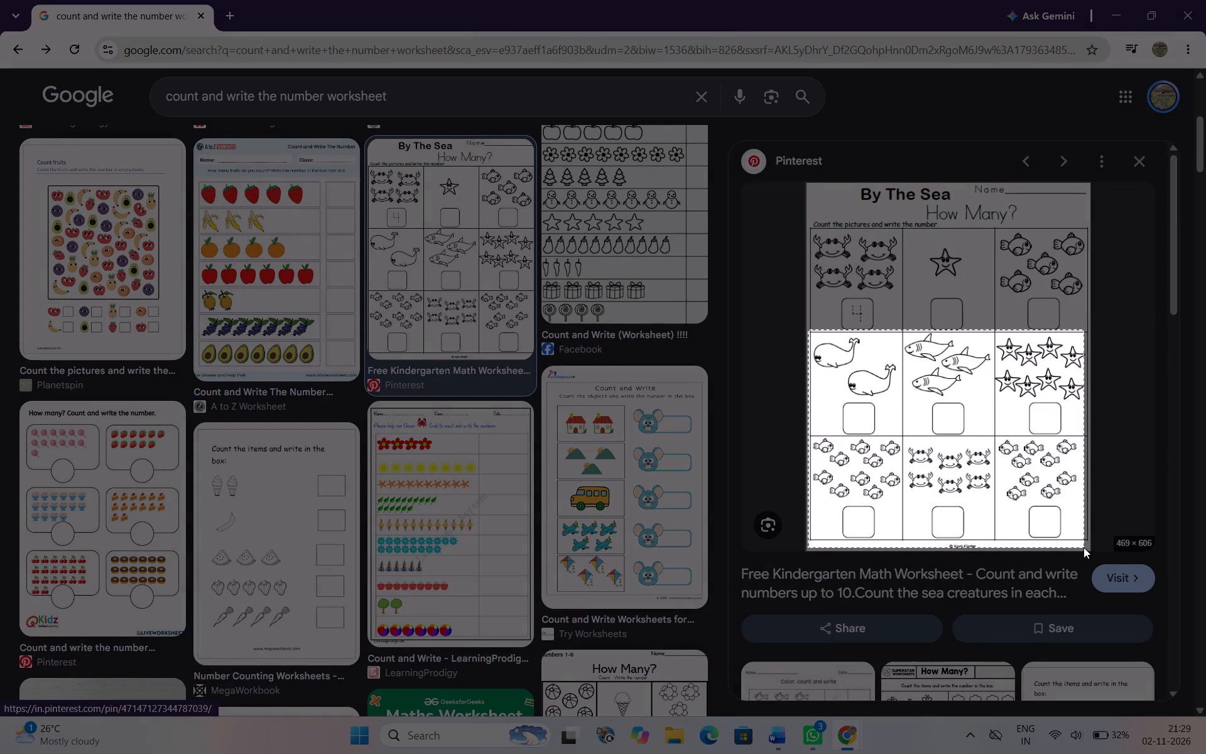
left_click_drag(1084, 547, 1092, 547)
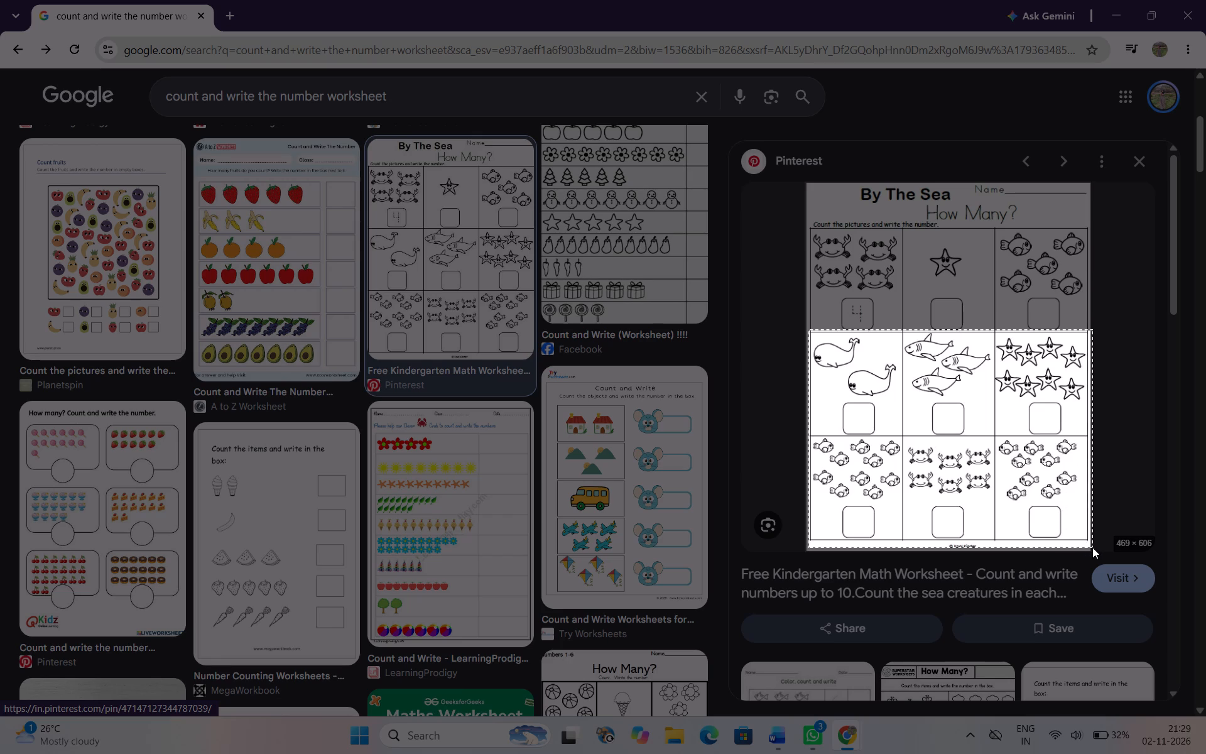
left_click_drag(1092, 547, 1090, 543)
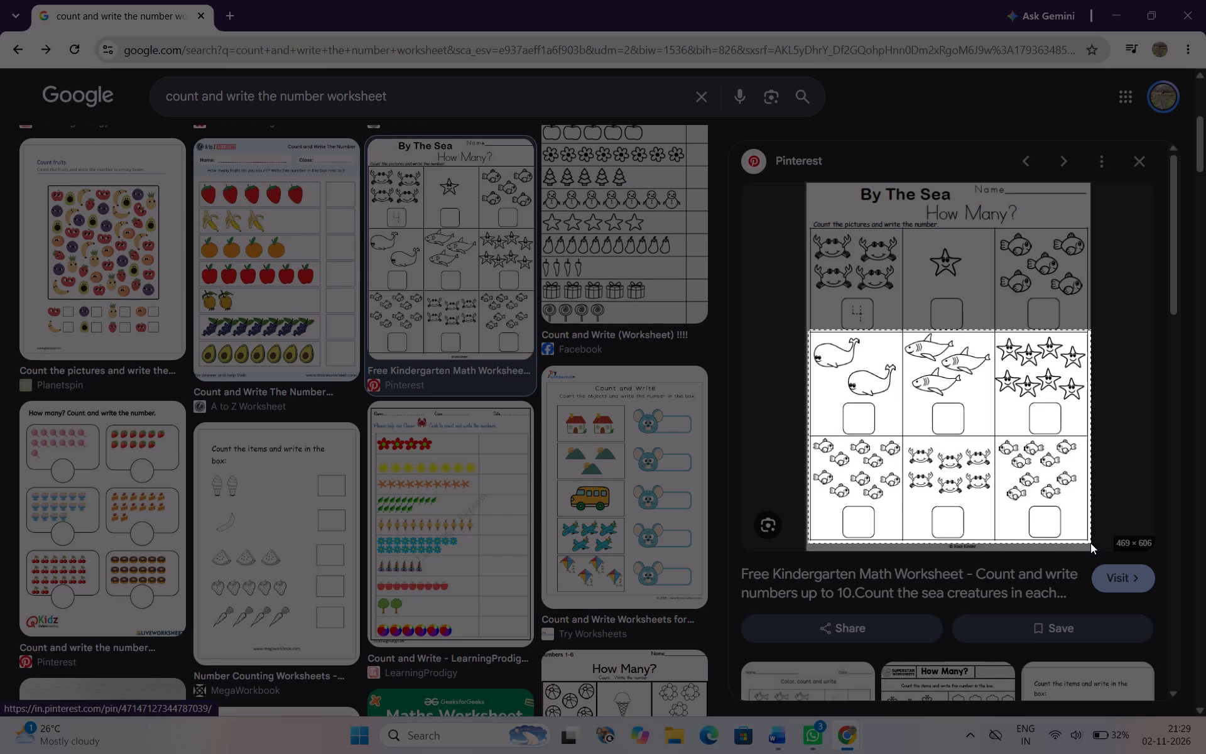
left_click_drag(1090, 543, 1085, 539)
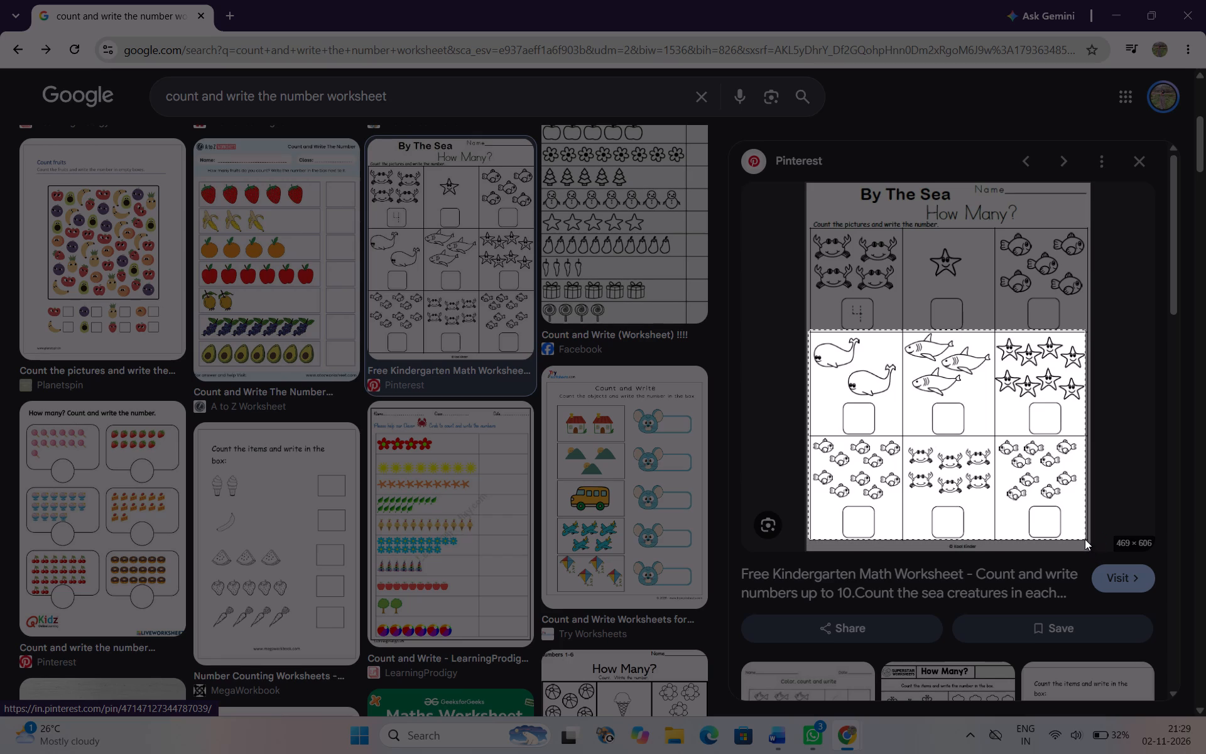
left_click_drag(1085, 539, 1089, 546)
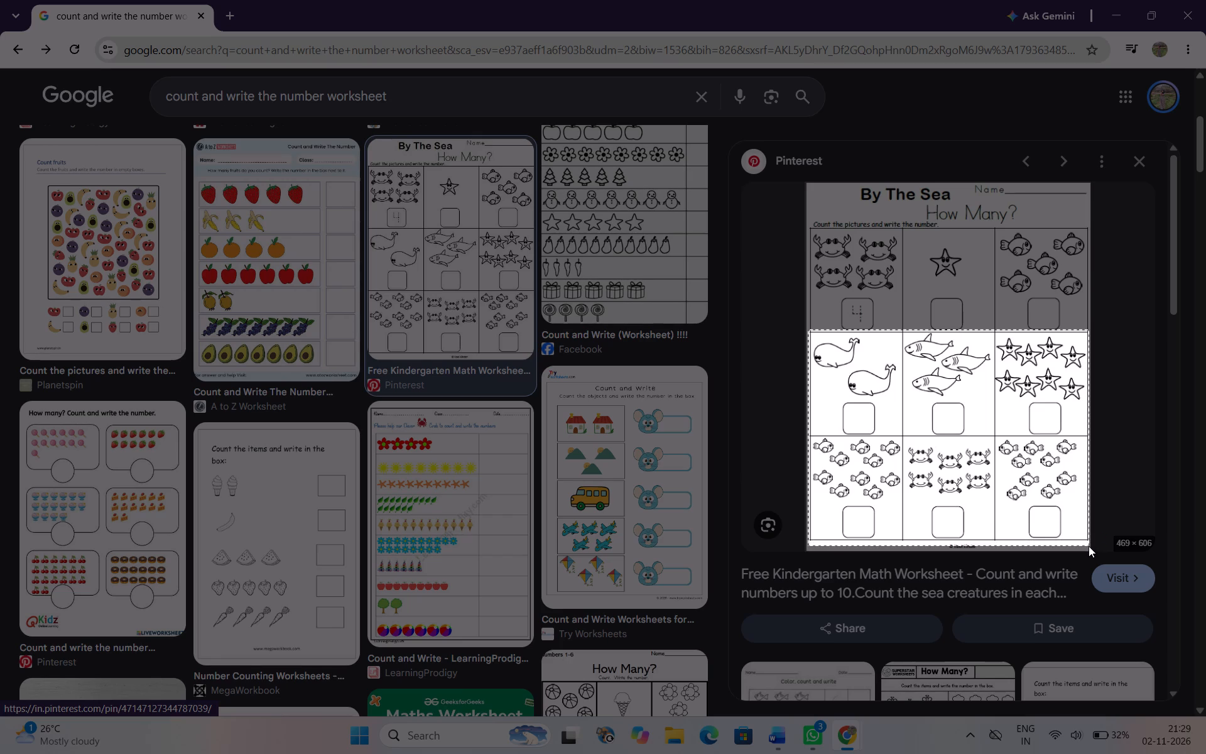
left_click_drag(1089, 546, 1088, 540)
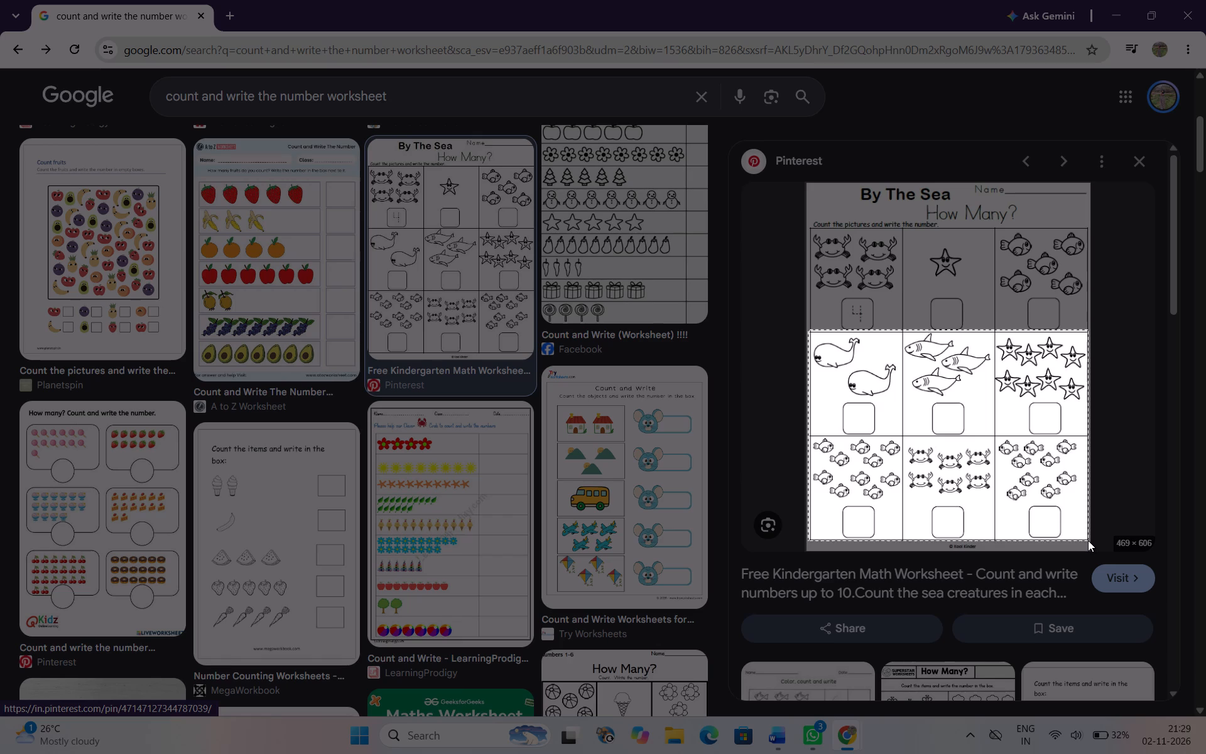
left_click_drag(1088, 540, 1089, 542)
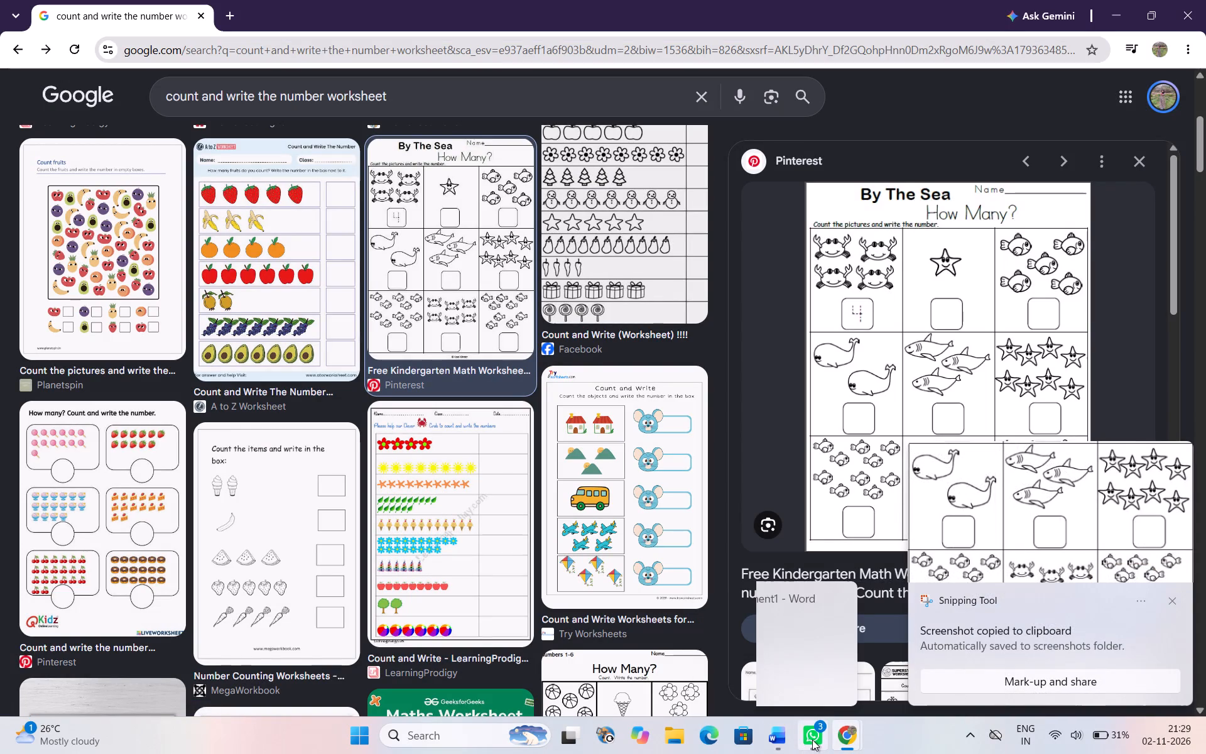
Insert the new sea-creature snip from the Screenshots folder into the Word document and place it beneath the Q.3 line.
left_click(776, 738)
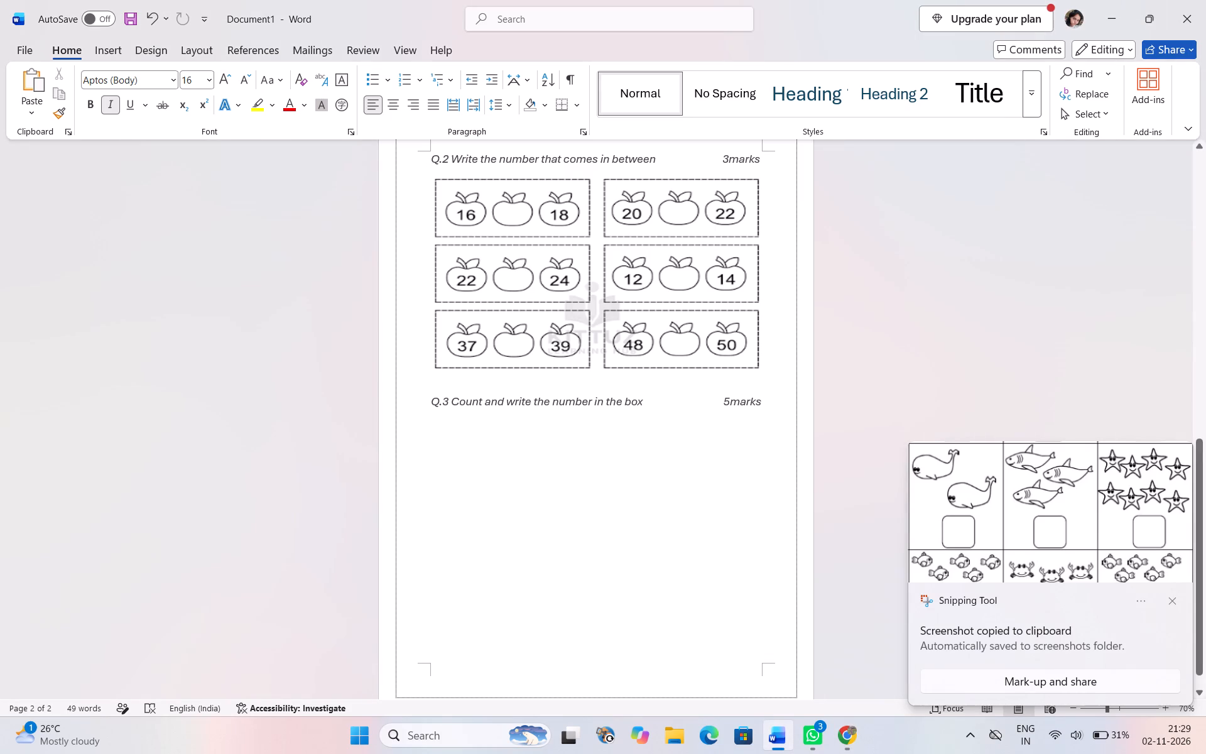
left_click(107, 55)
left_click(171, 99)
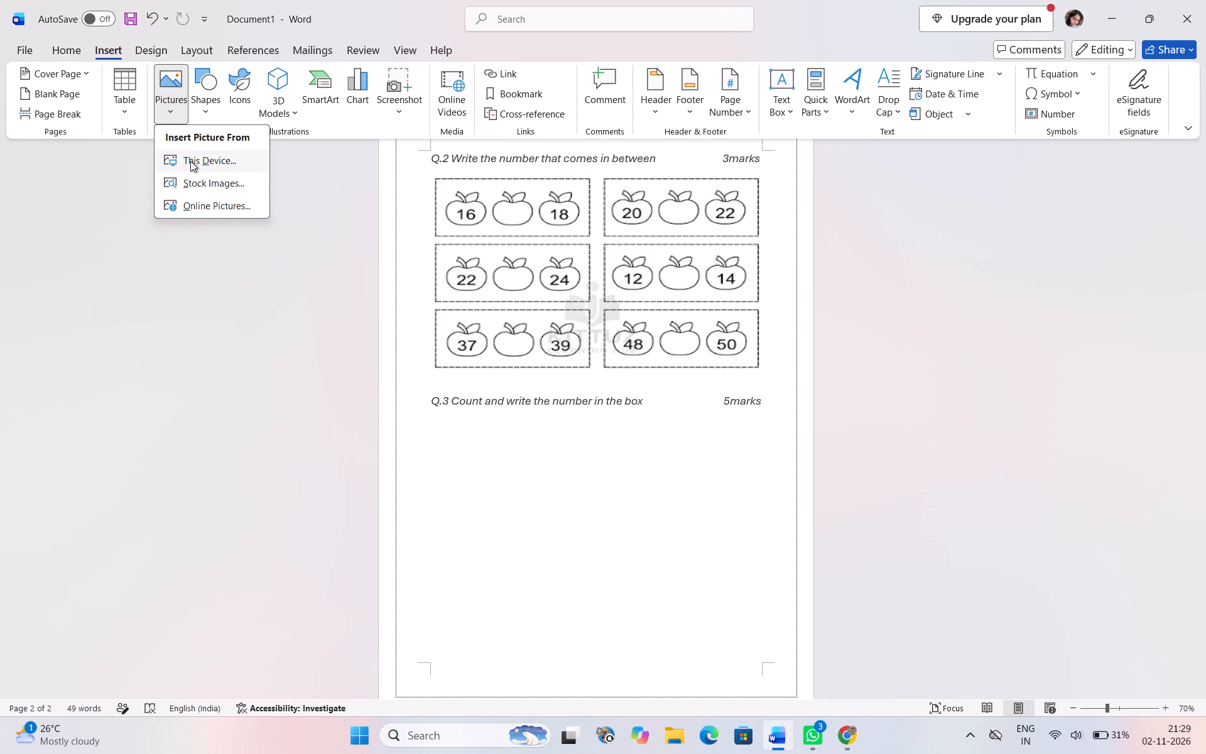
left_click(190, 161)
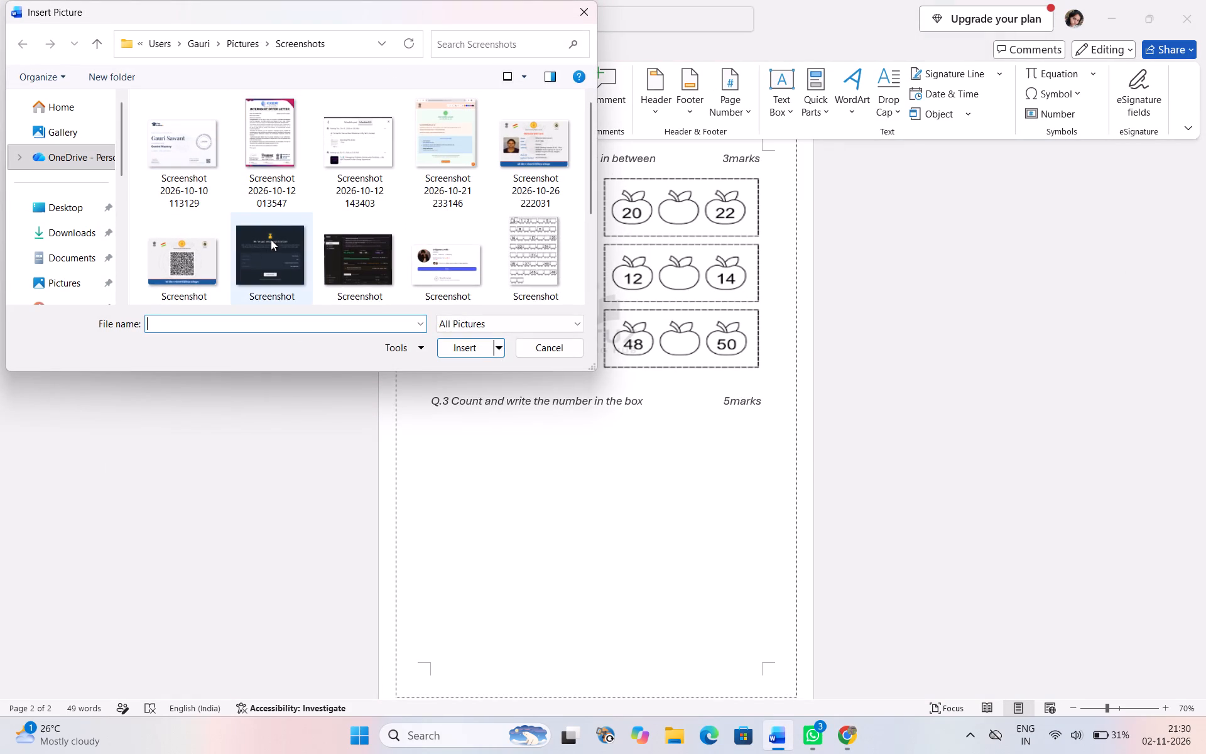
scroll(271, 239, "down", 3)
left_click(269, 254)
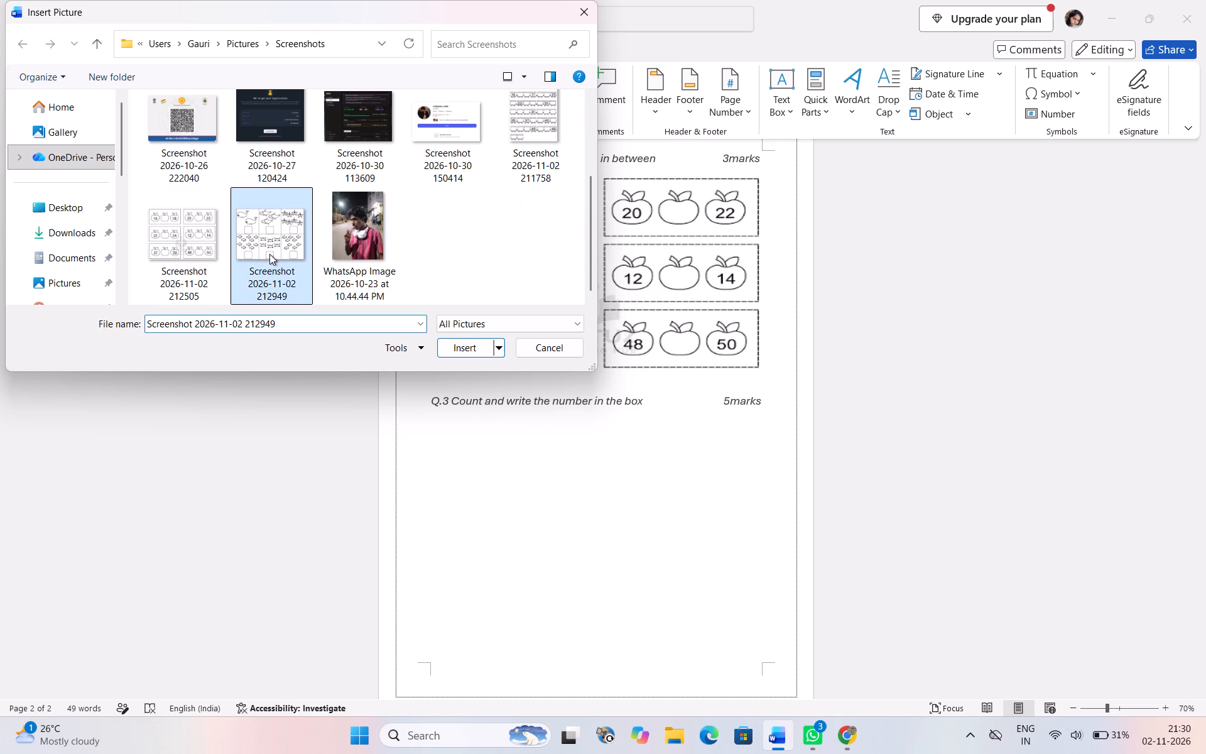
left_click(464, 354)
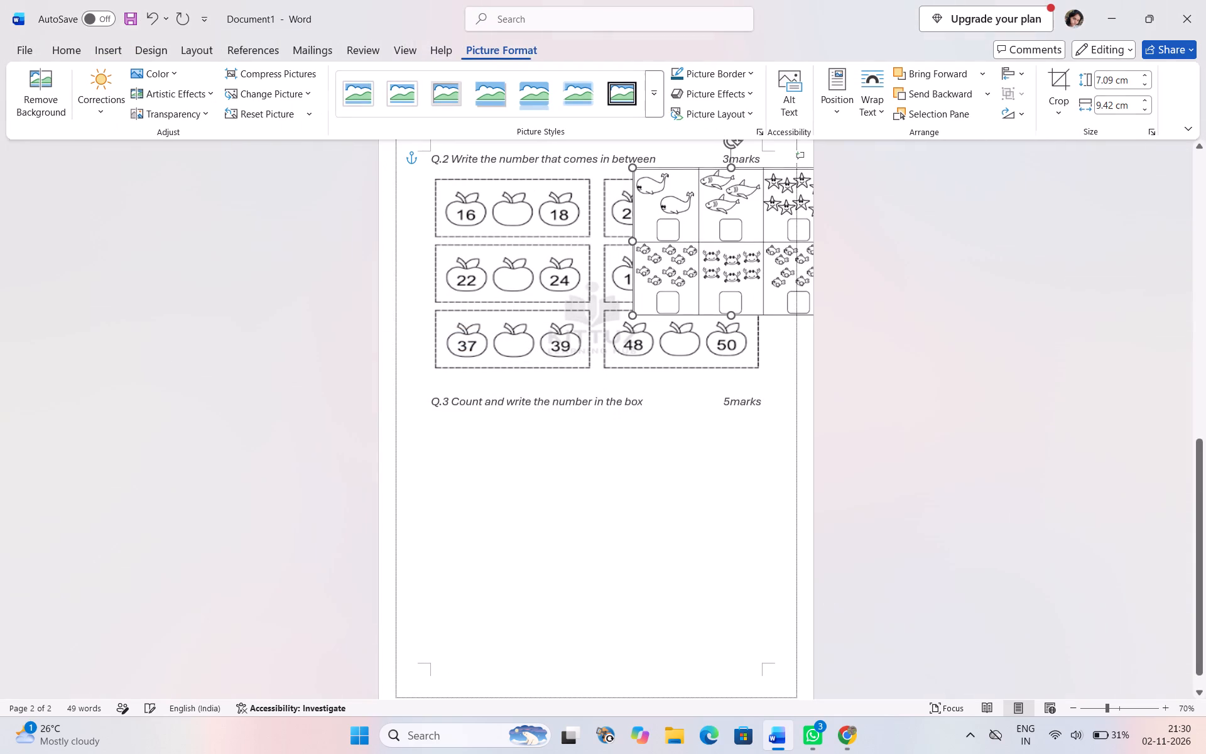
left_click_drag(710, 265, 561, 539)
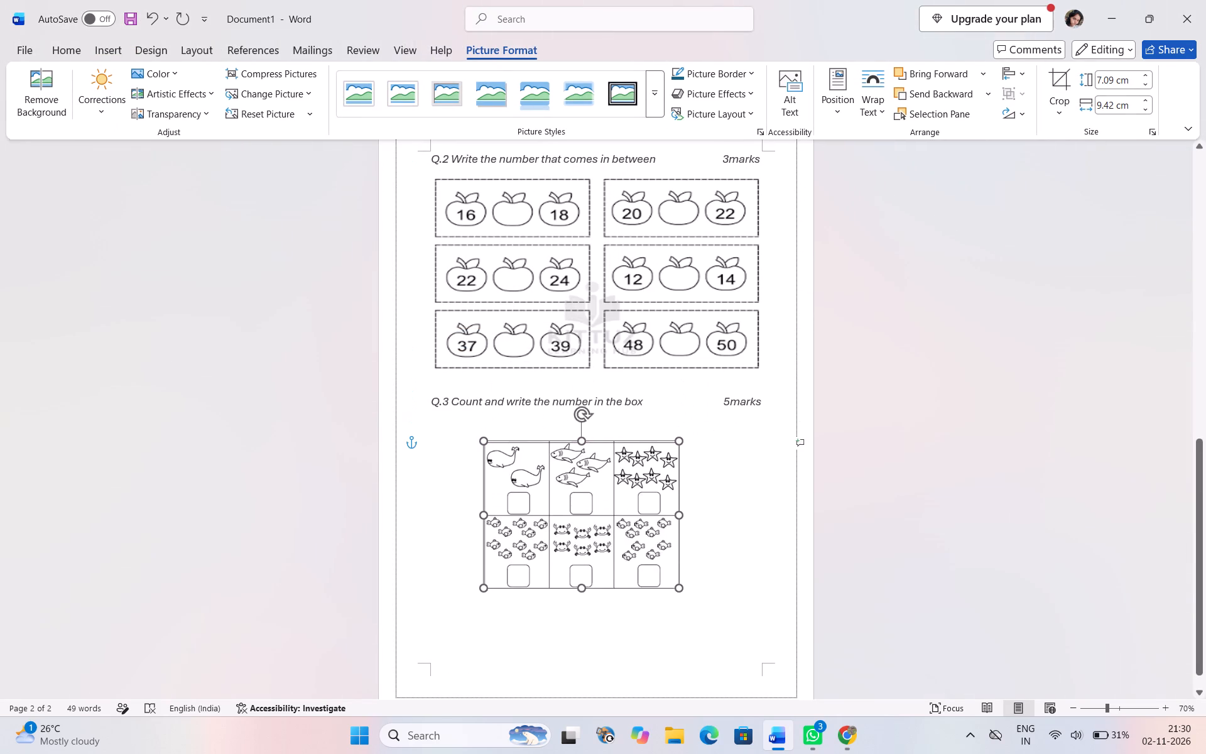
left_click_drag(561, 539, 561, 541)
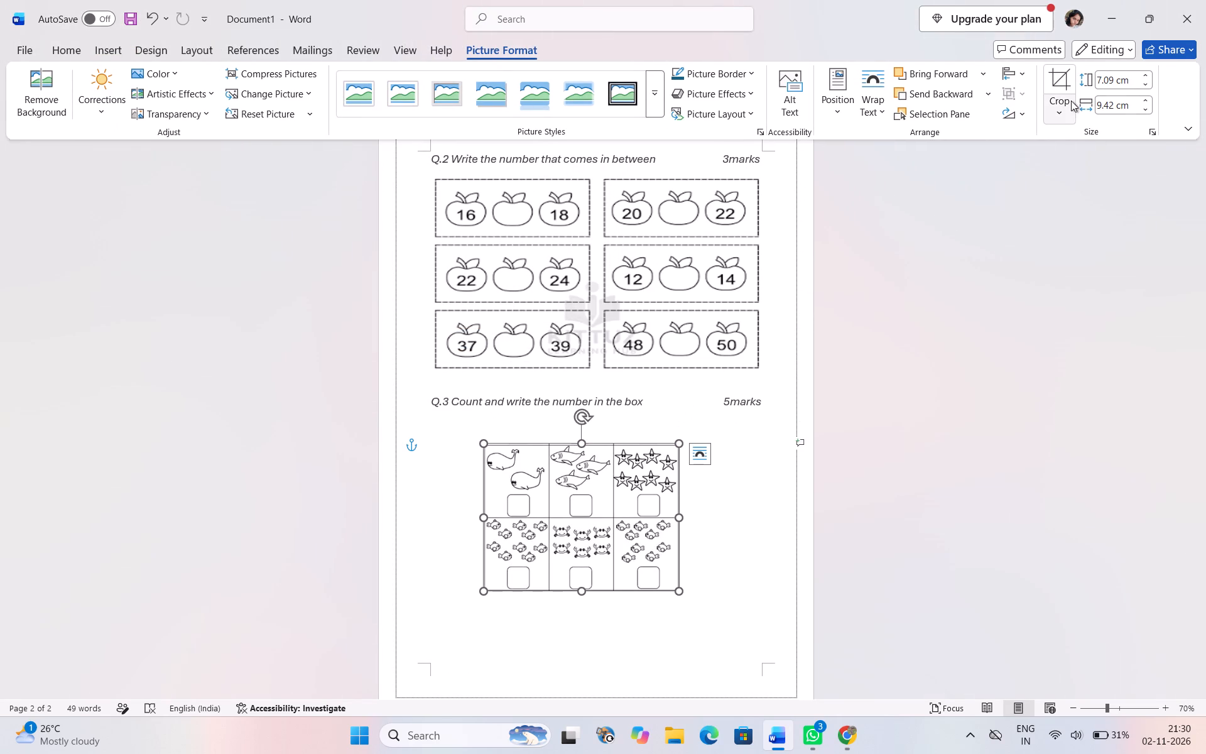
Crop a sliver off the top edge of the sea-creature picture, to a height of 7.06 cm.
left_click(1071, 101)
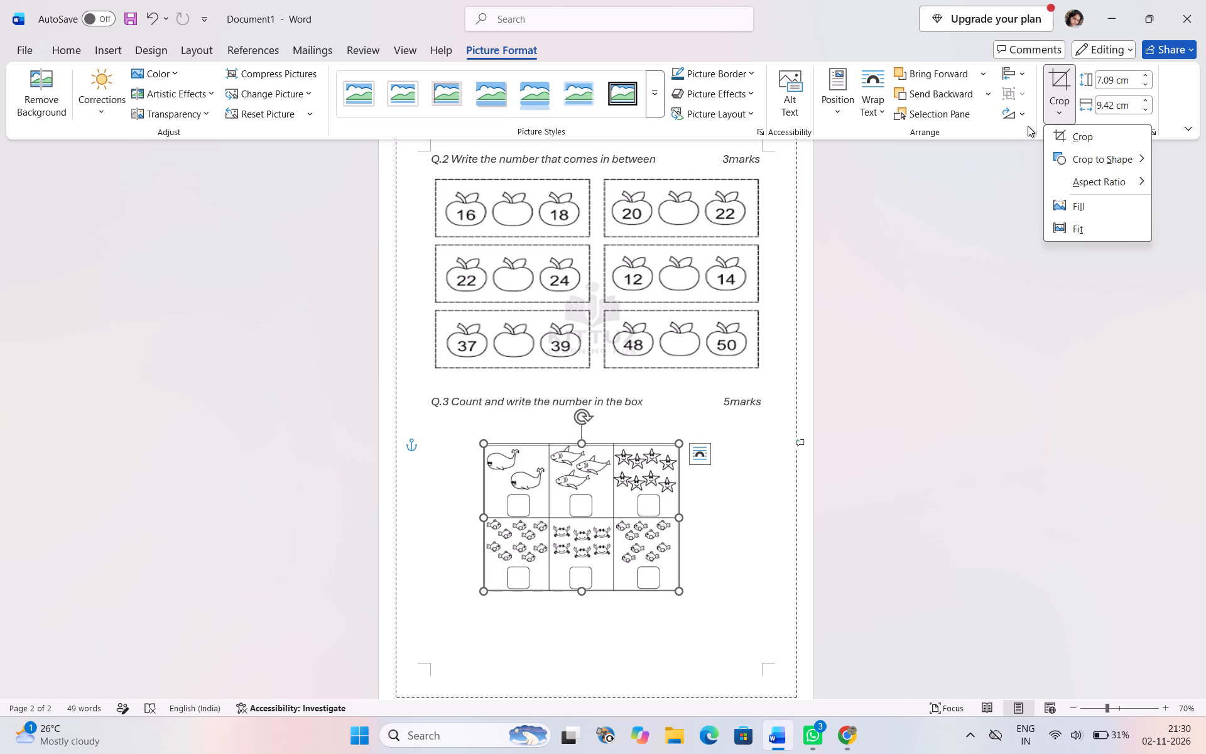
left_click(1081, 130)
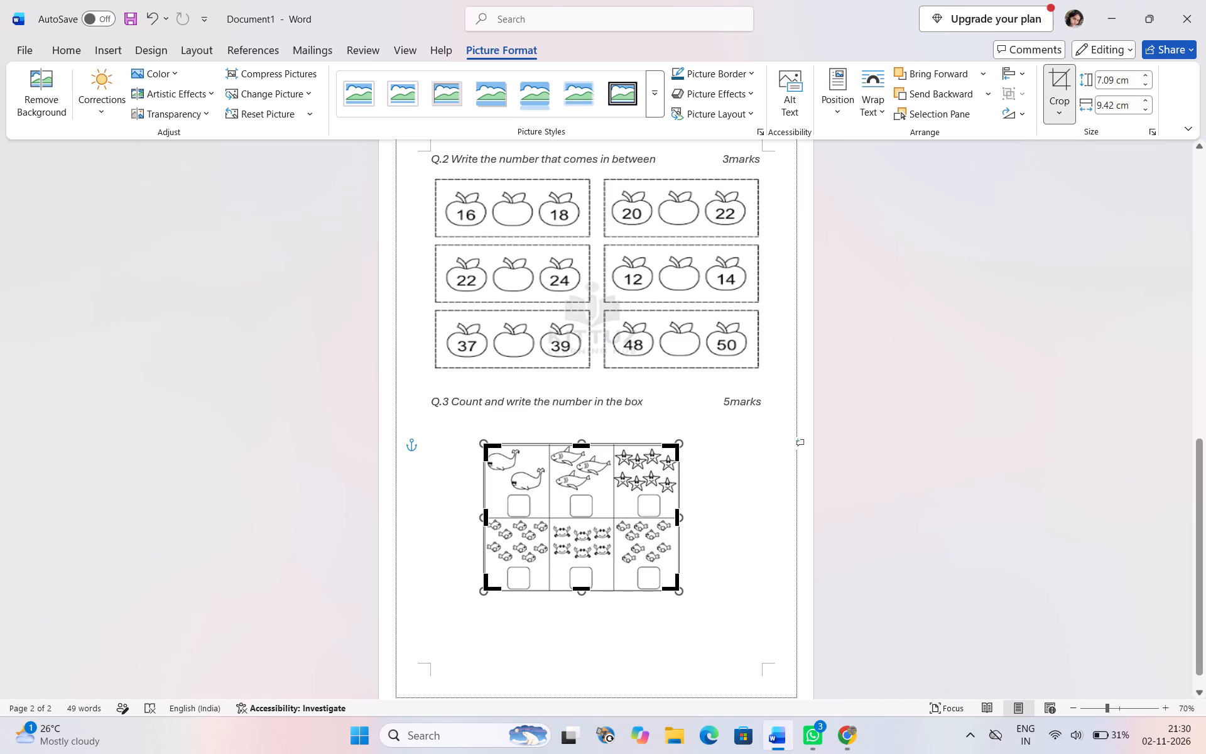
left_click(1065, 106)
left_click(1063, 204)
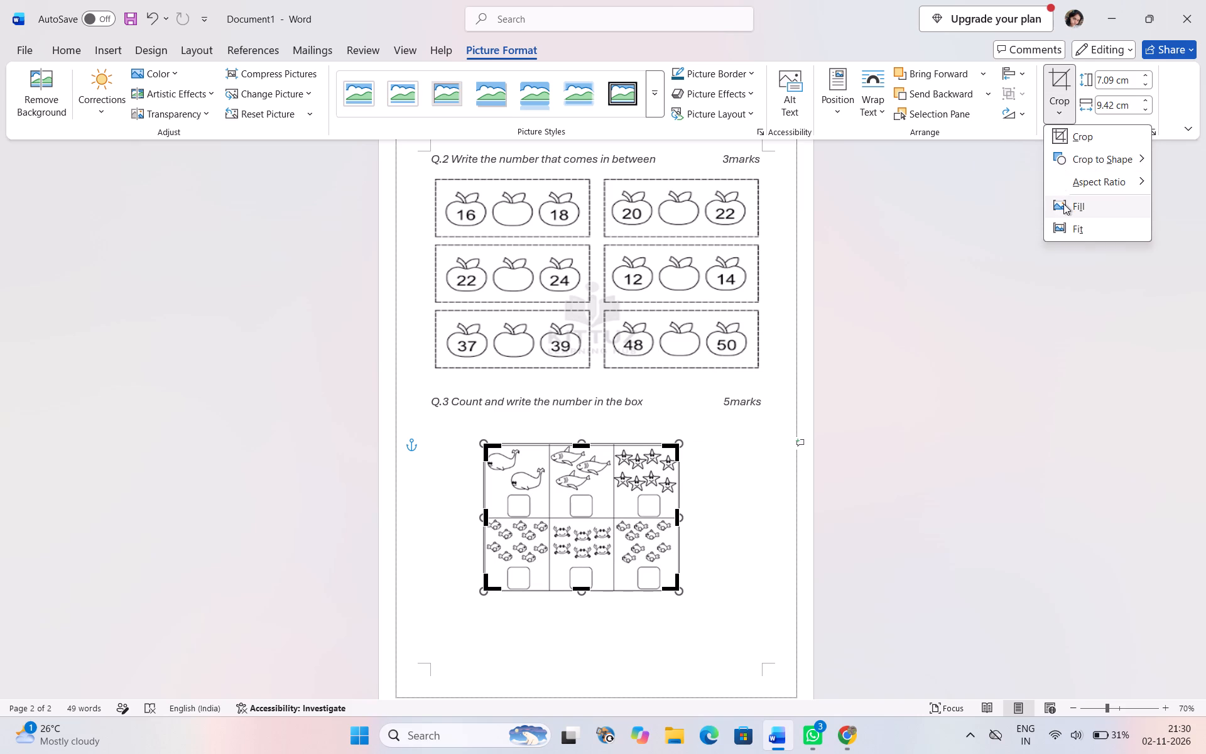
left_click(1062, 110)
left_click(1070, 222)
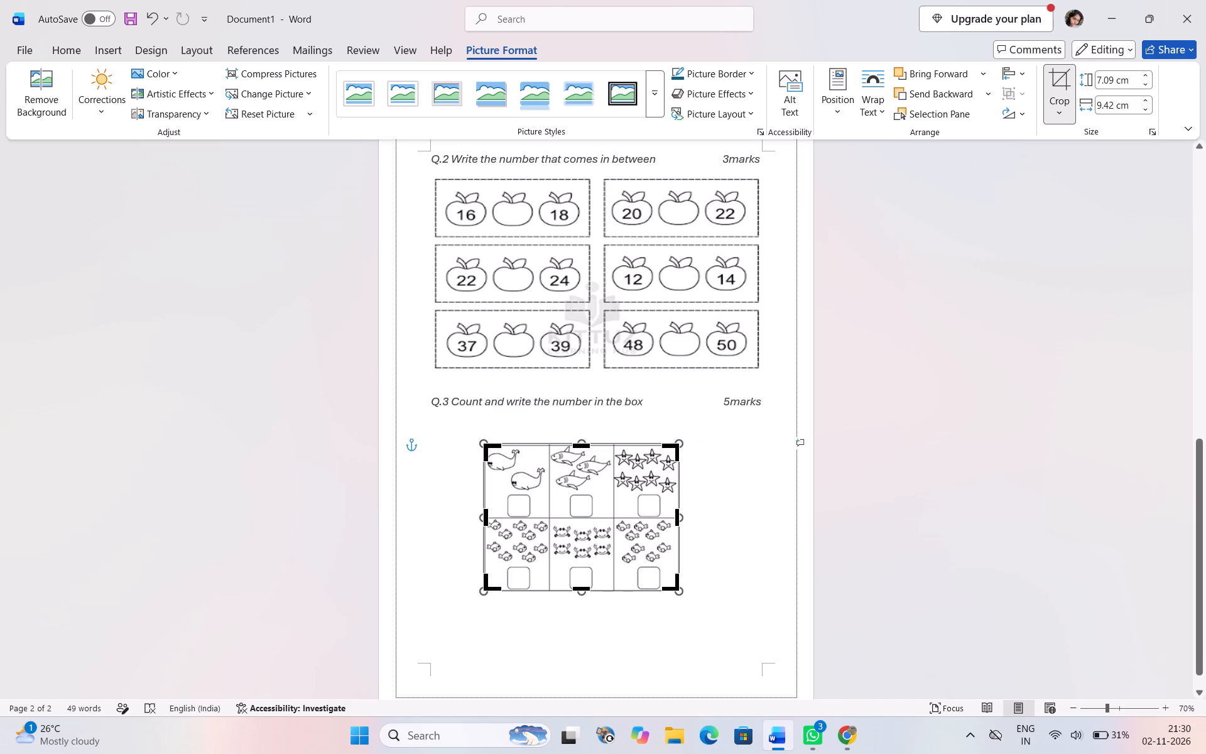
left_click(583, 448)
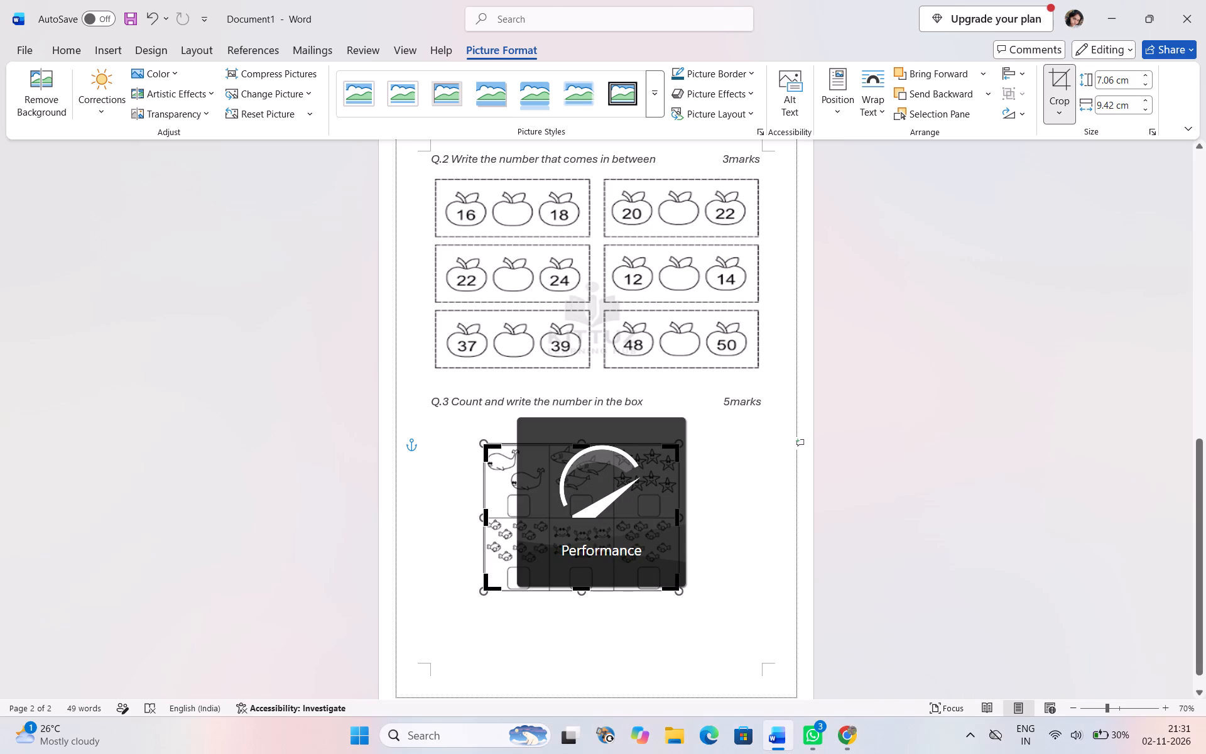
left_click(801, 552)
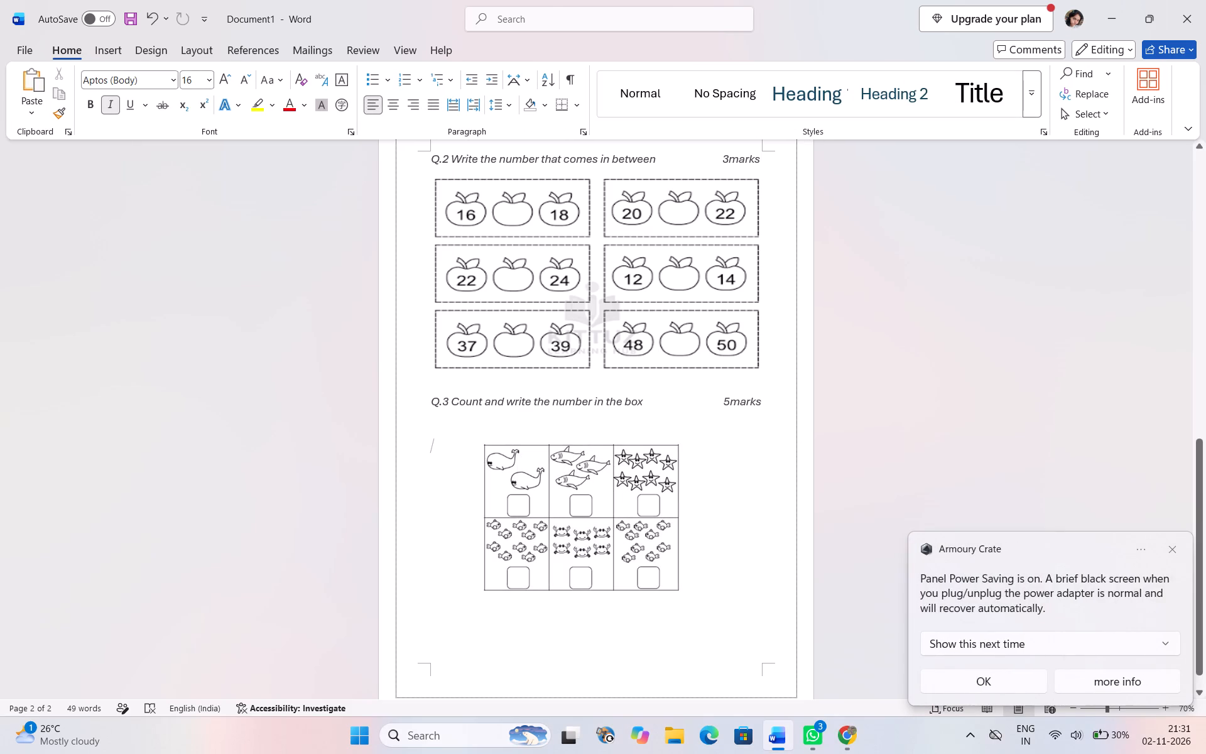
Enlarge the sea-creature picture to fill the space under the Q.3 line, reaching slightly past the left text margin.
left_click(596, 559)
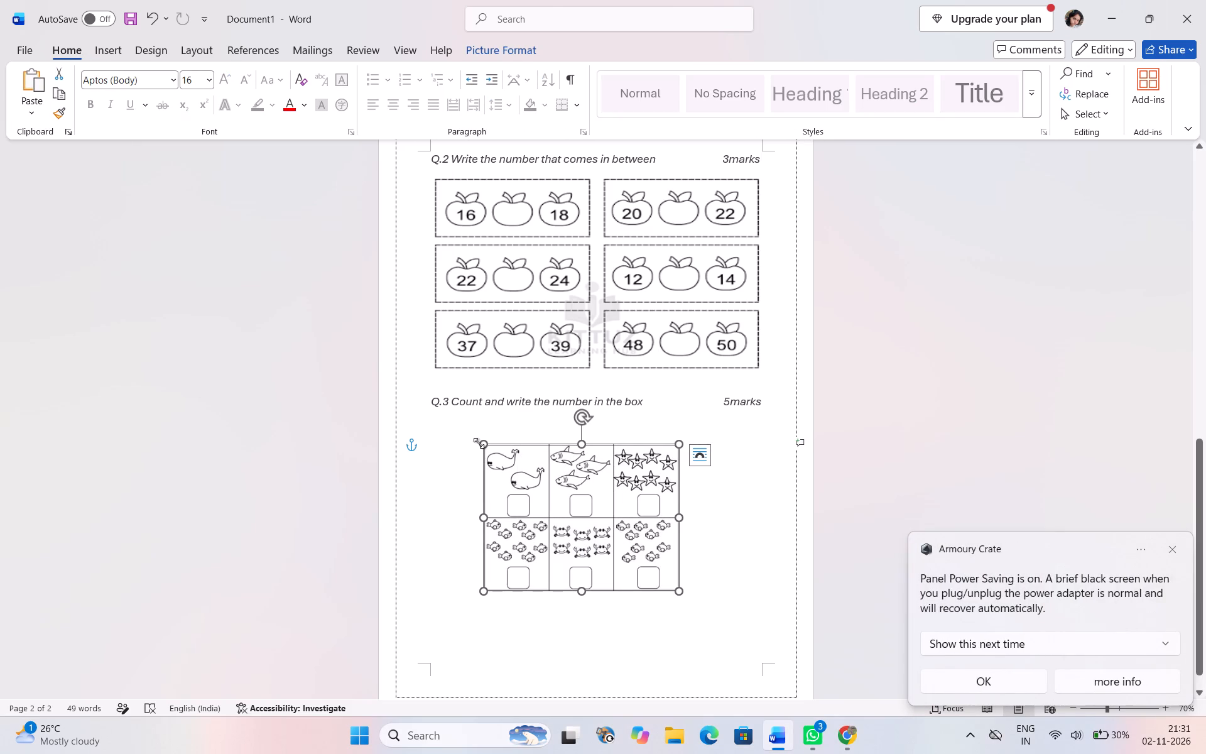
left_click_drag(479, 443, 477, 481)
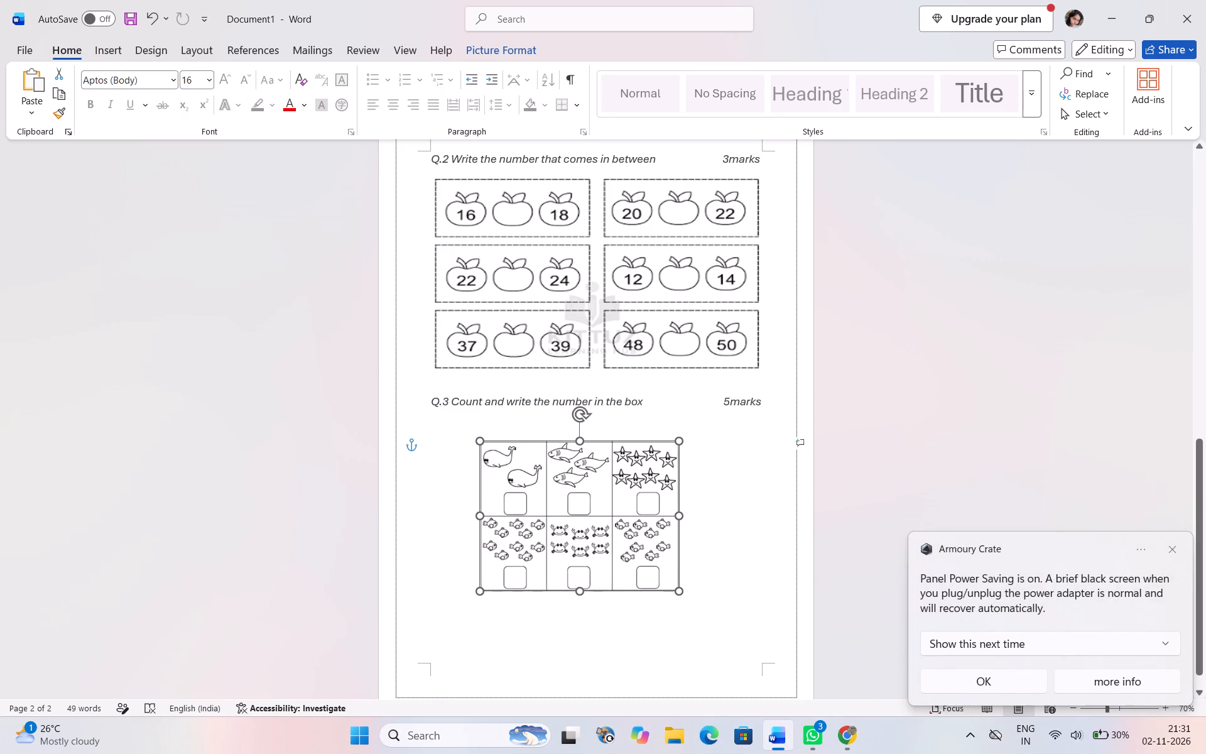
left_click_drag(477, 481, 440, 473)
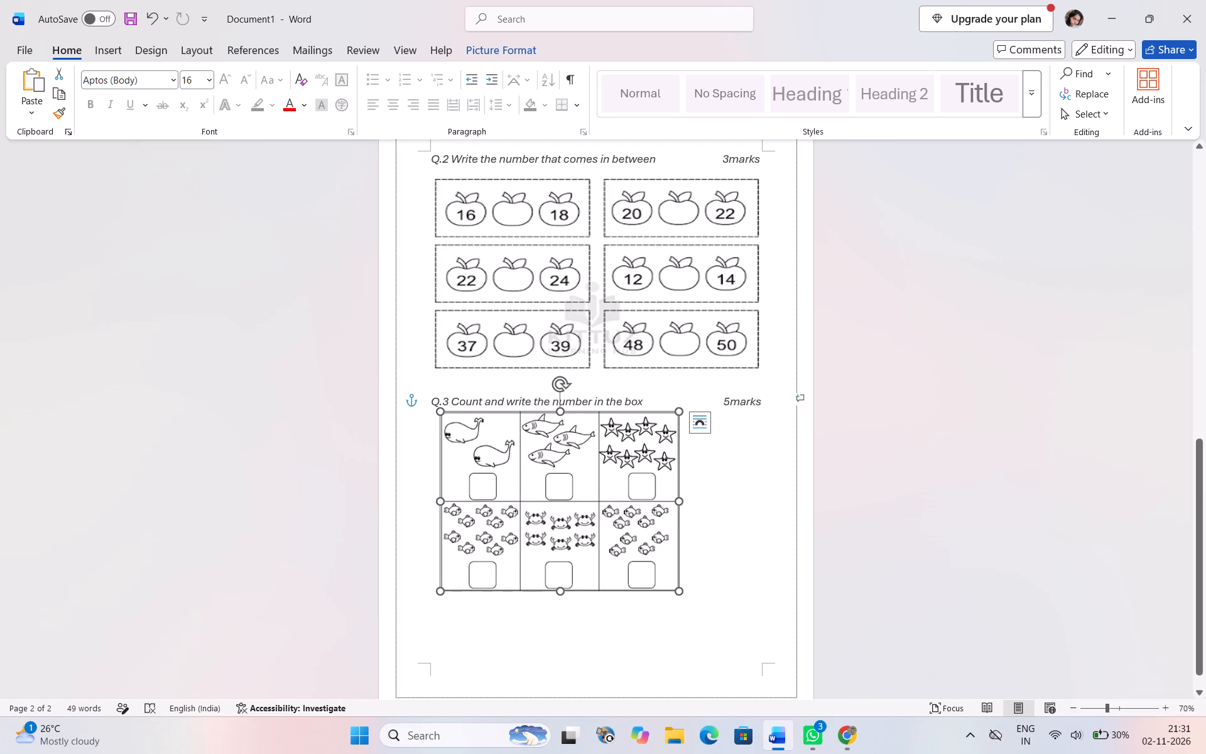
left_click_drag(680, 589, 752, 655)
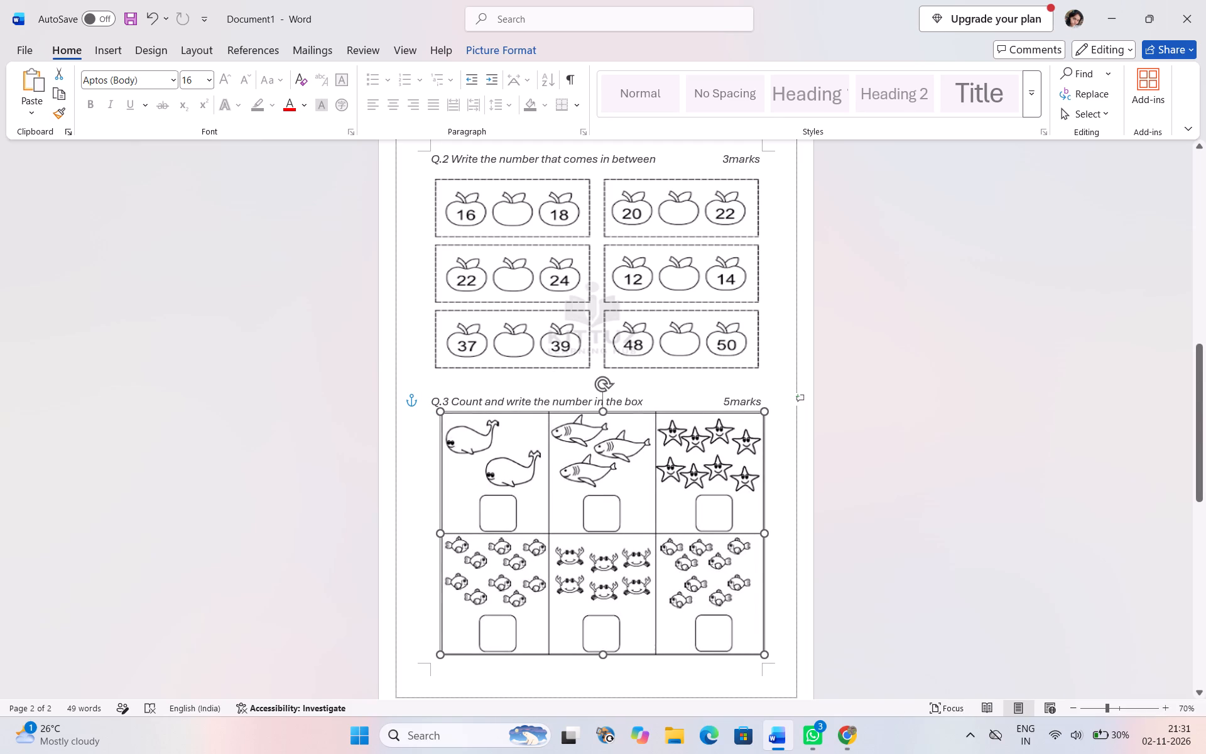
left_click_drag(752, 655, 738, 649)
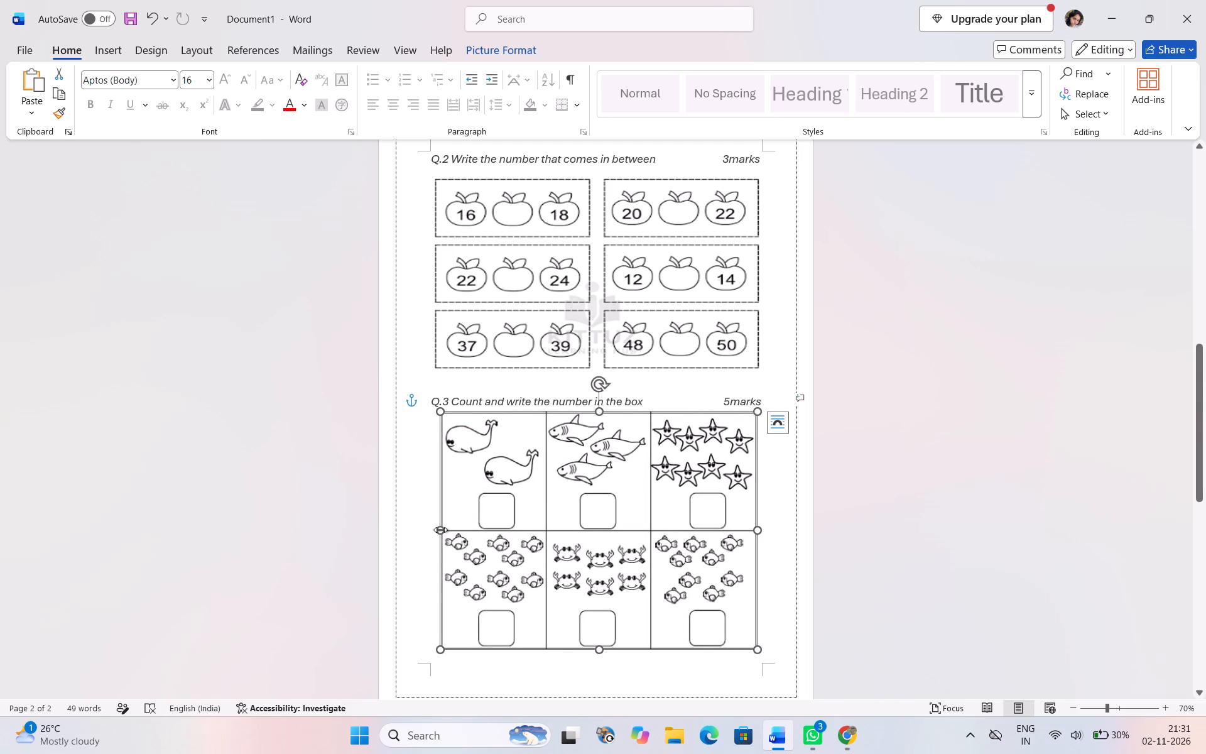
left_click_drag(440, 530, 425, 532)
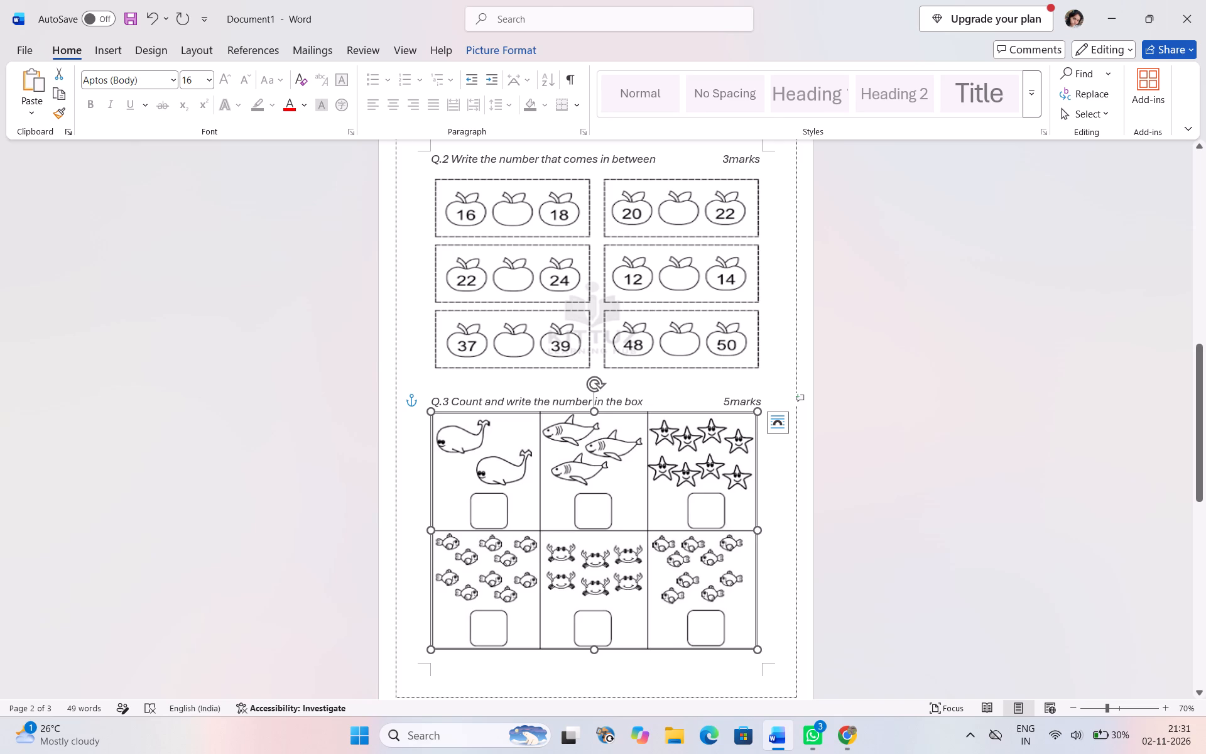
left_click_drag(763, 530, 775, 532)
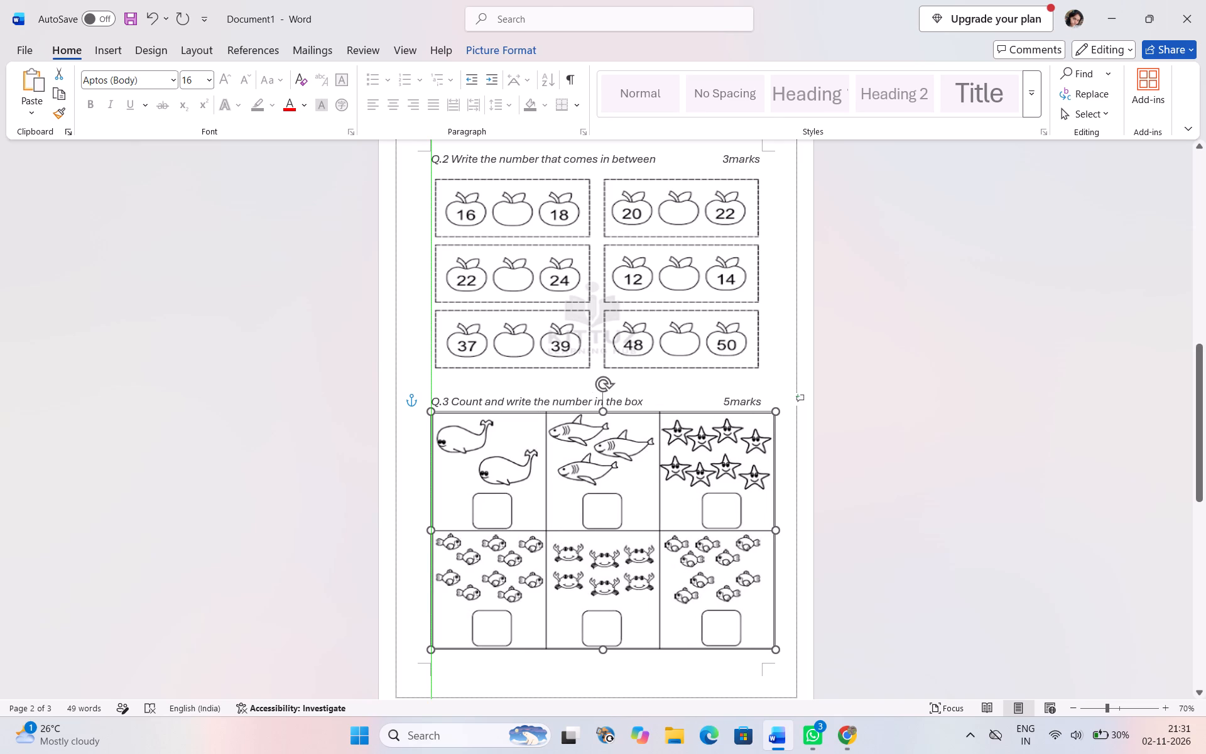
left_click_drag(775, 532, 776, 532)
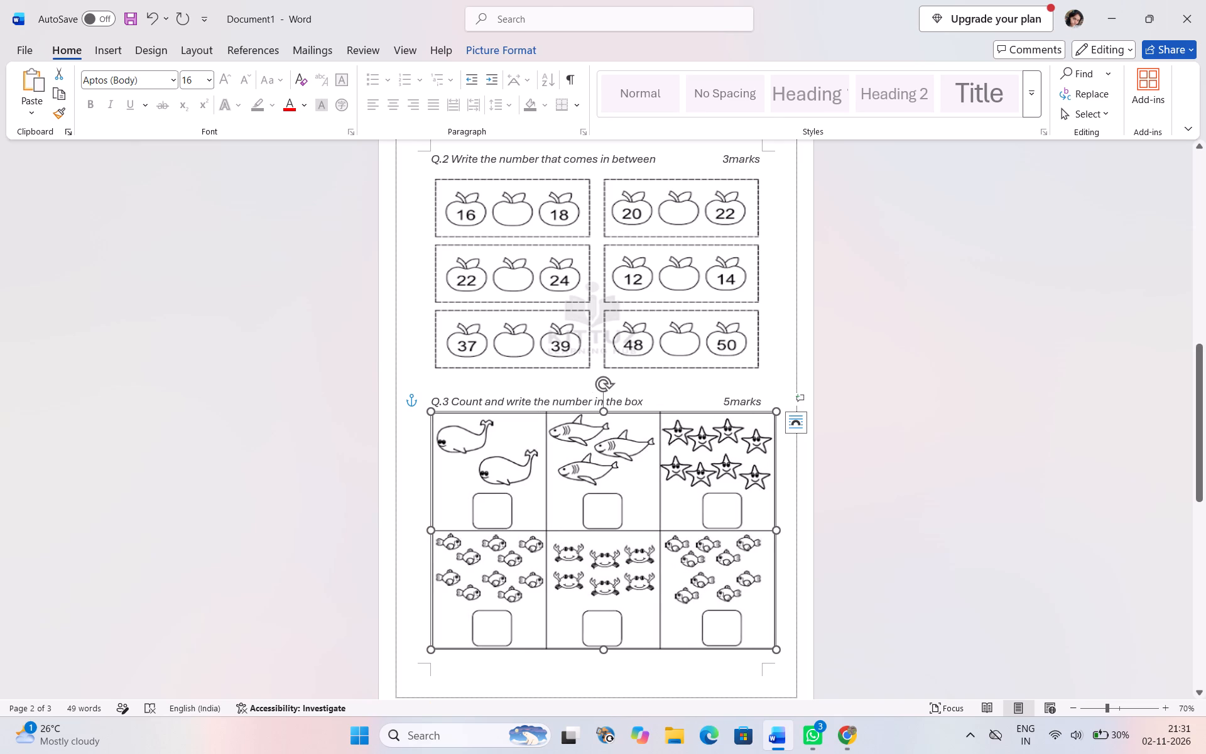
left_click_drag(431, 529, 421, 533)
left_click(837, 547)
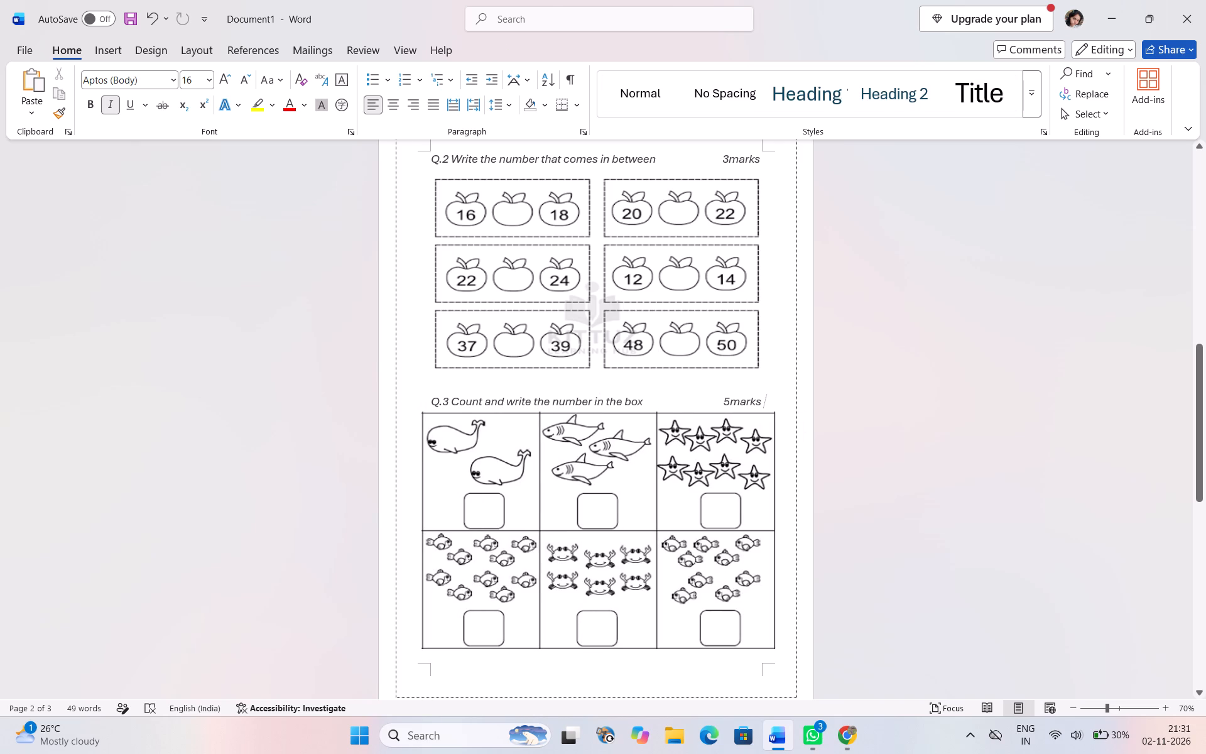
Start the next question line at the top of page 3 with the label "Q.4".
scroll(732, 657, "down", 4)
scroll(732, 657, "up", 4)
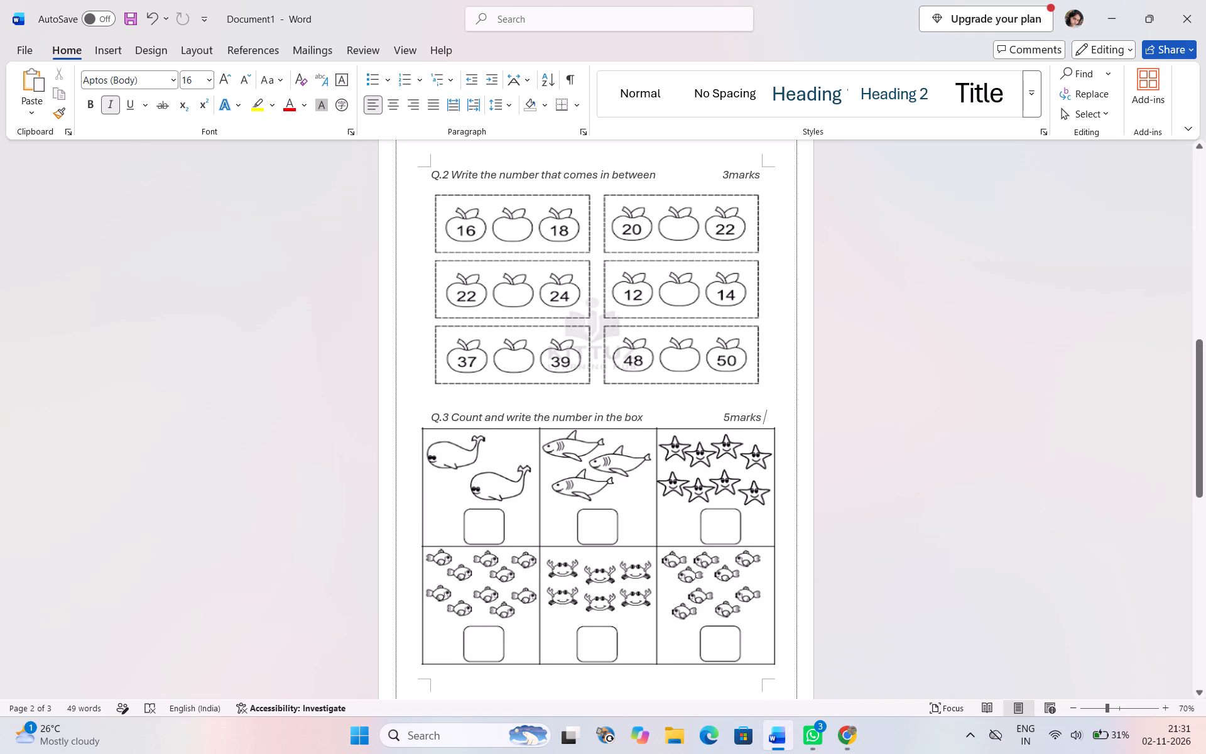
scroll(732, 657, "down", 1)
left_click(474, 671)
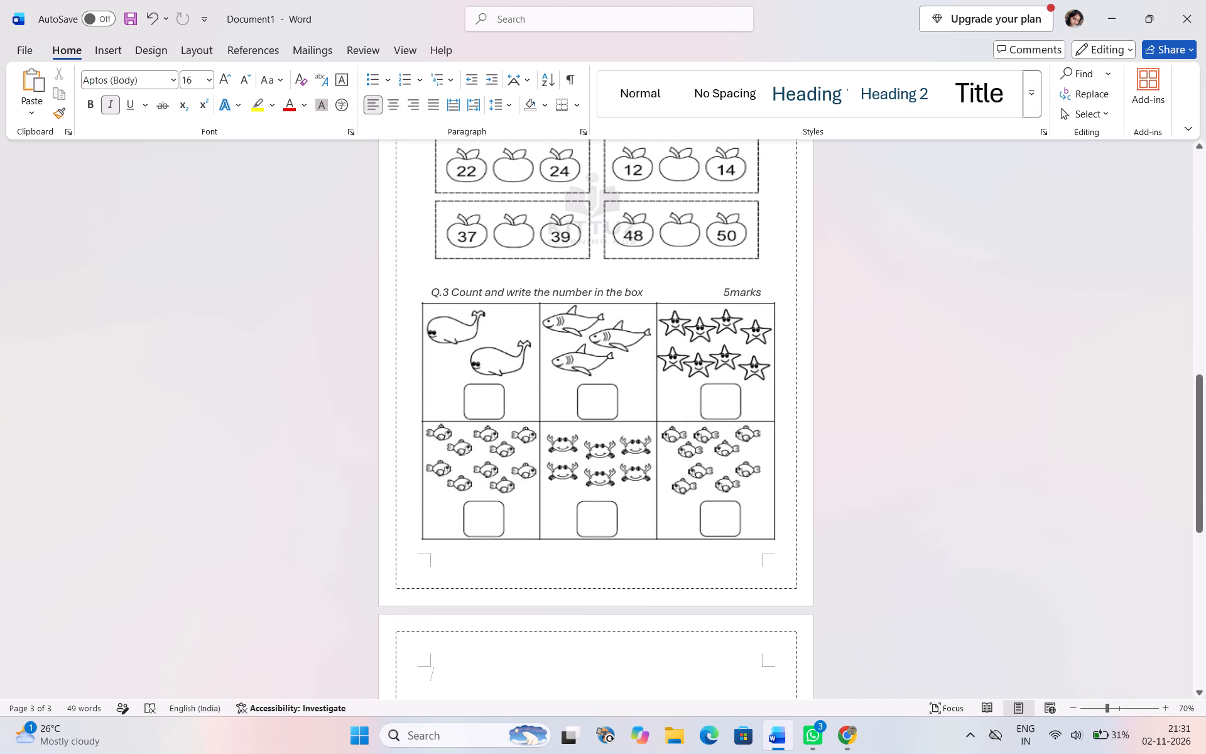
key("q")
key("period")
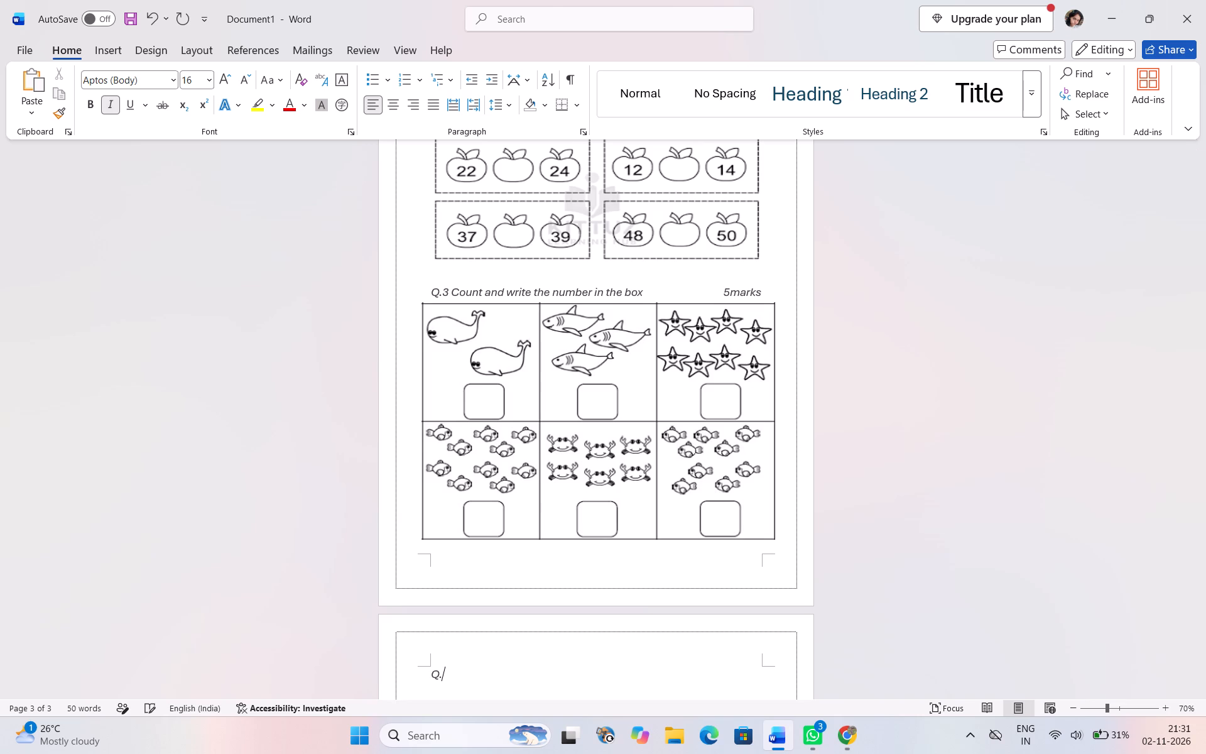
key("4")
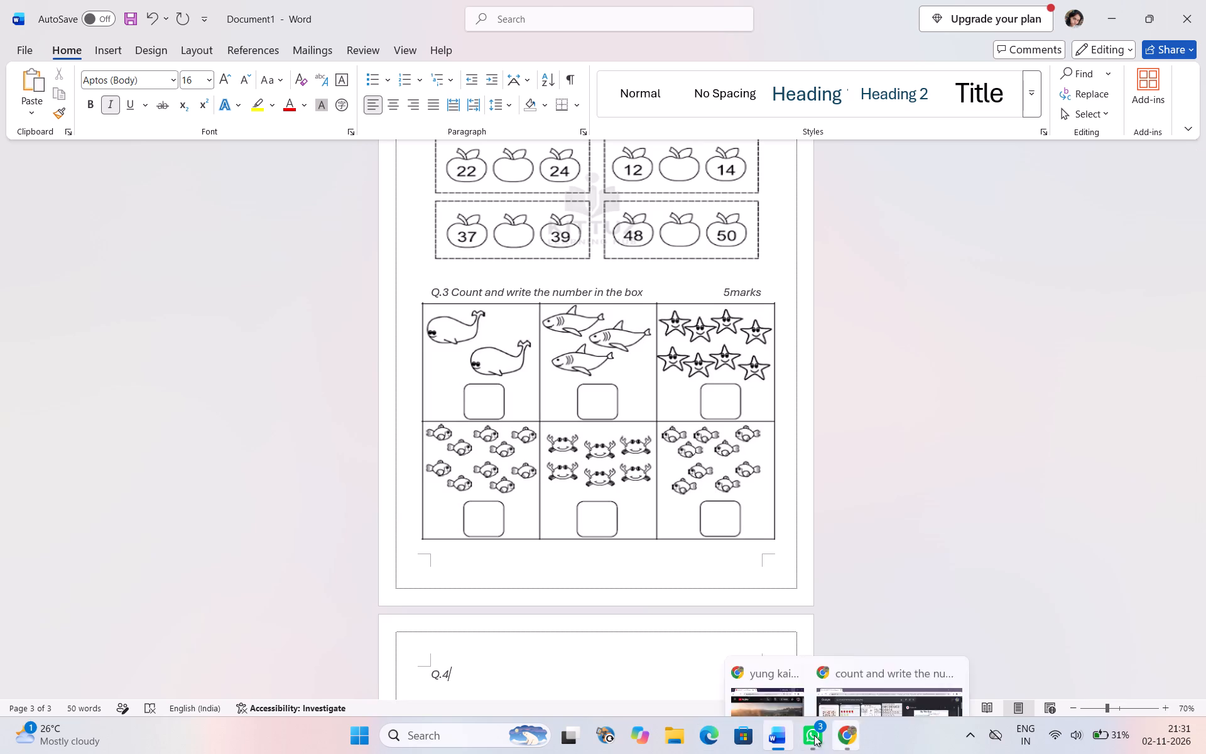
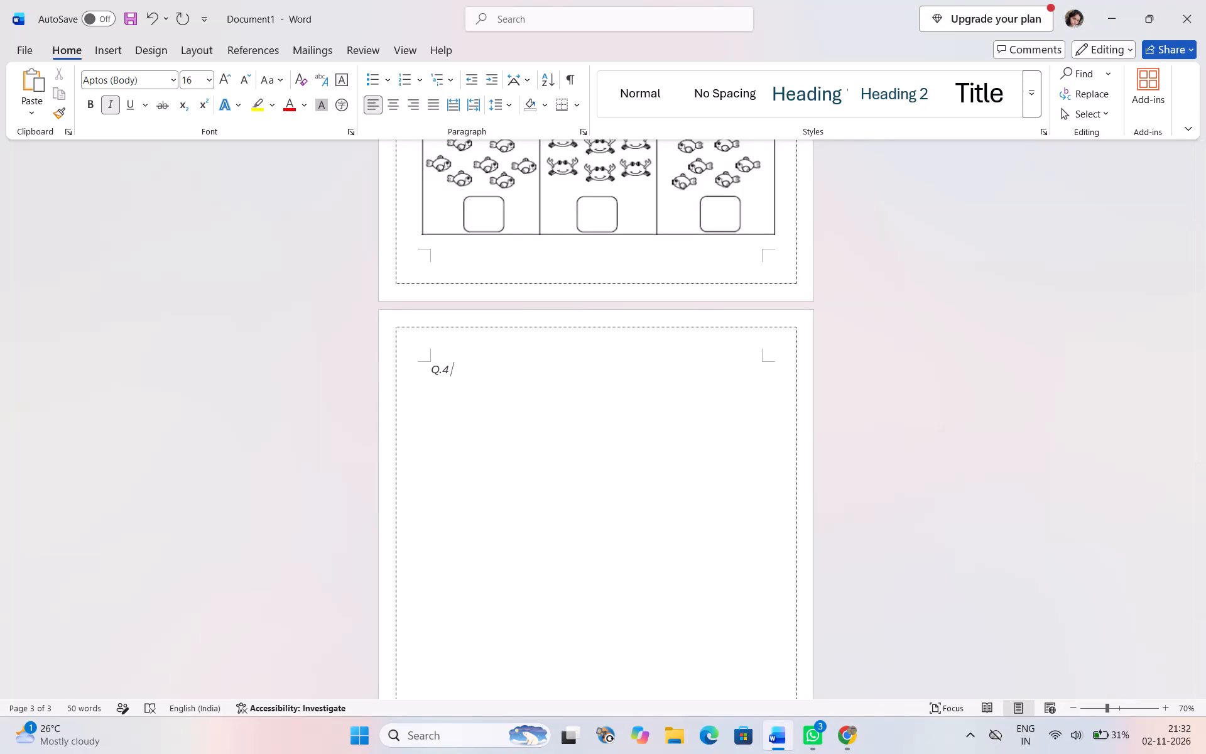
Complete the Q.4 line with the text "Read and draw the shapes 2 marks".
type("RE")
type("ea")
type("d and")
key("space")
type("dr")
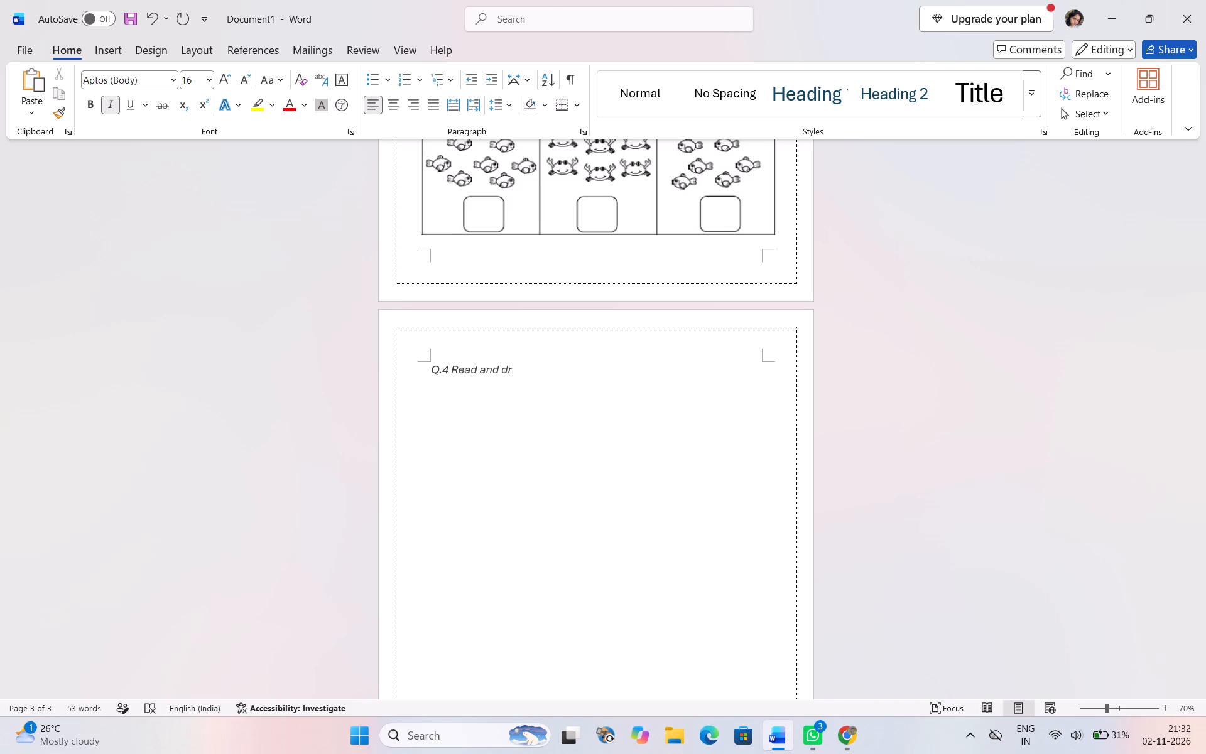
type("aw the")
key("space")
type("shapes")
key("space")
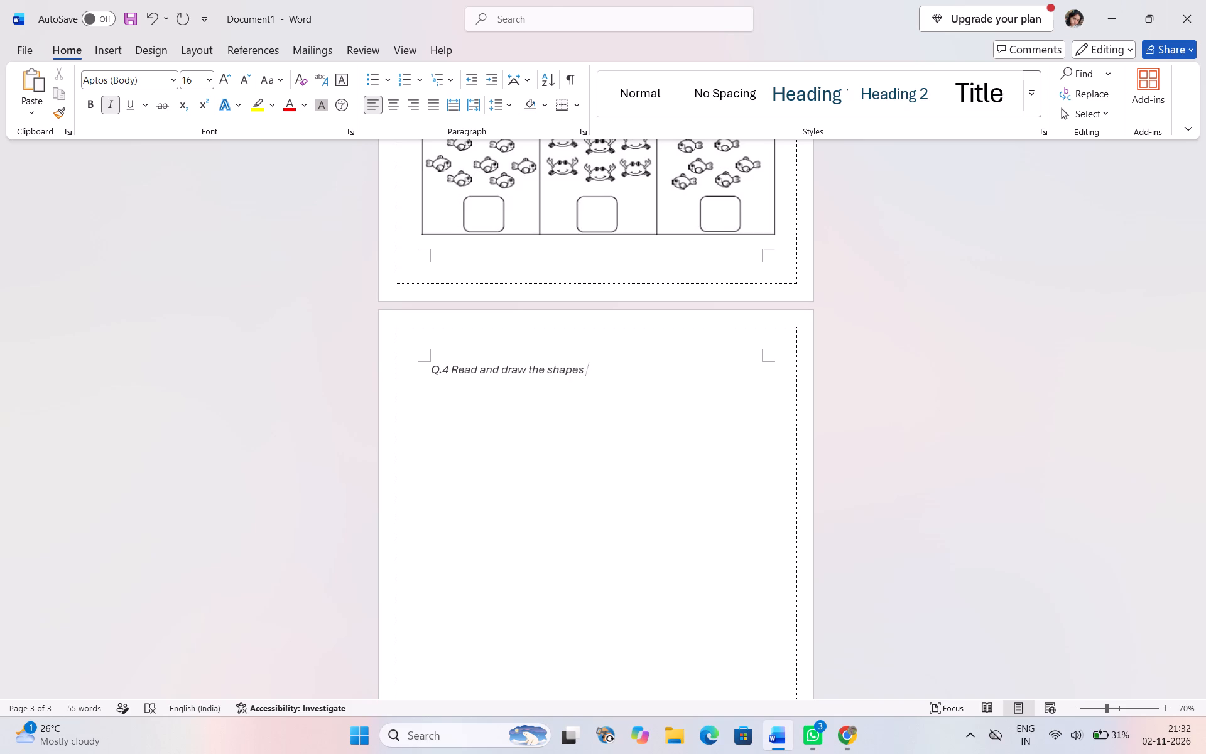
type("2 ma")
type("rks")
key("space")
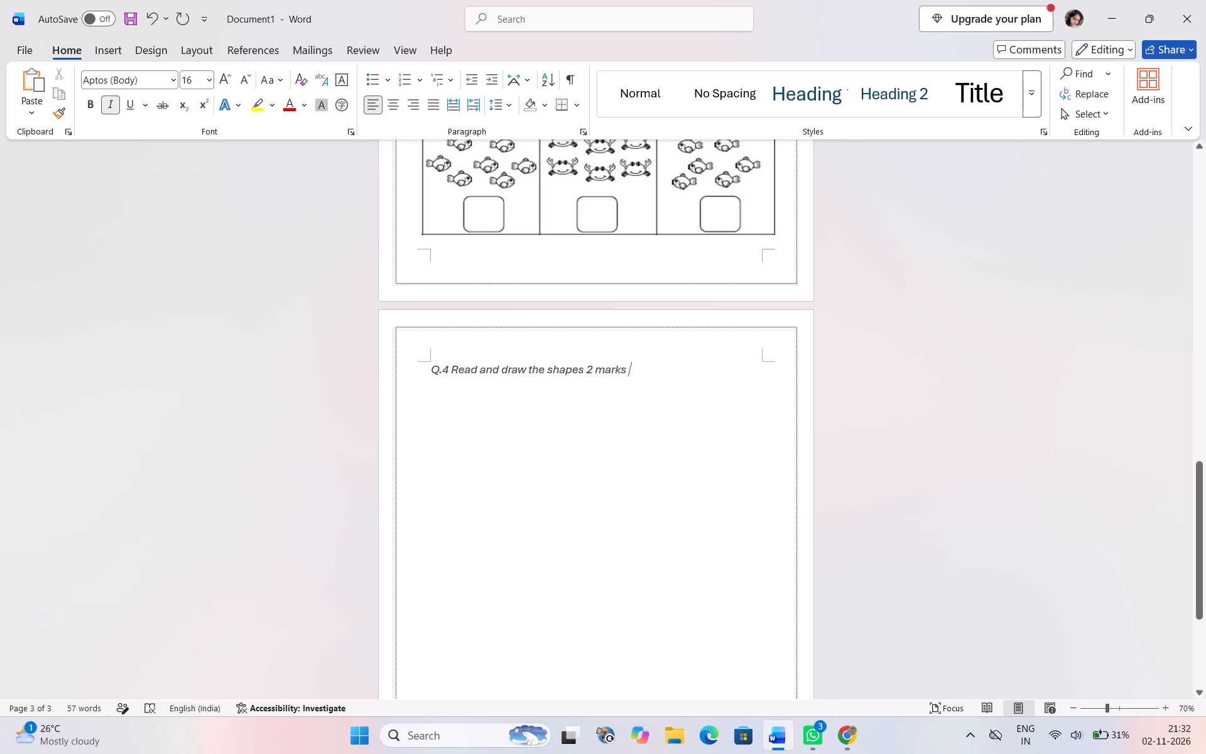
Close the gap in "2 marks" to make "2marks" and space it out to the right end of the Q.4 line.
left_click(584, 371)
left_click(596, 371)
key("BackSpace")
key("Left")
key("space")
key("space")
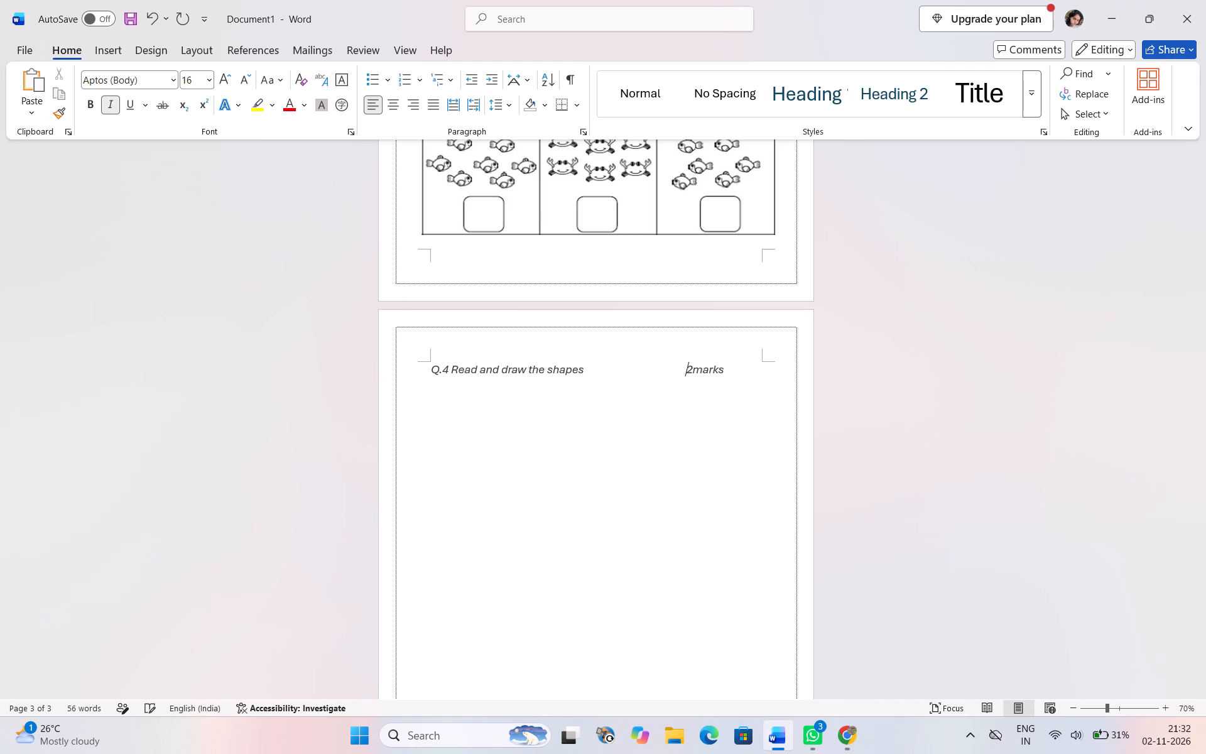
key("BackSpace")
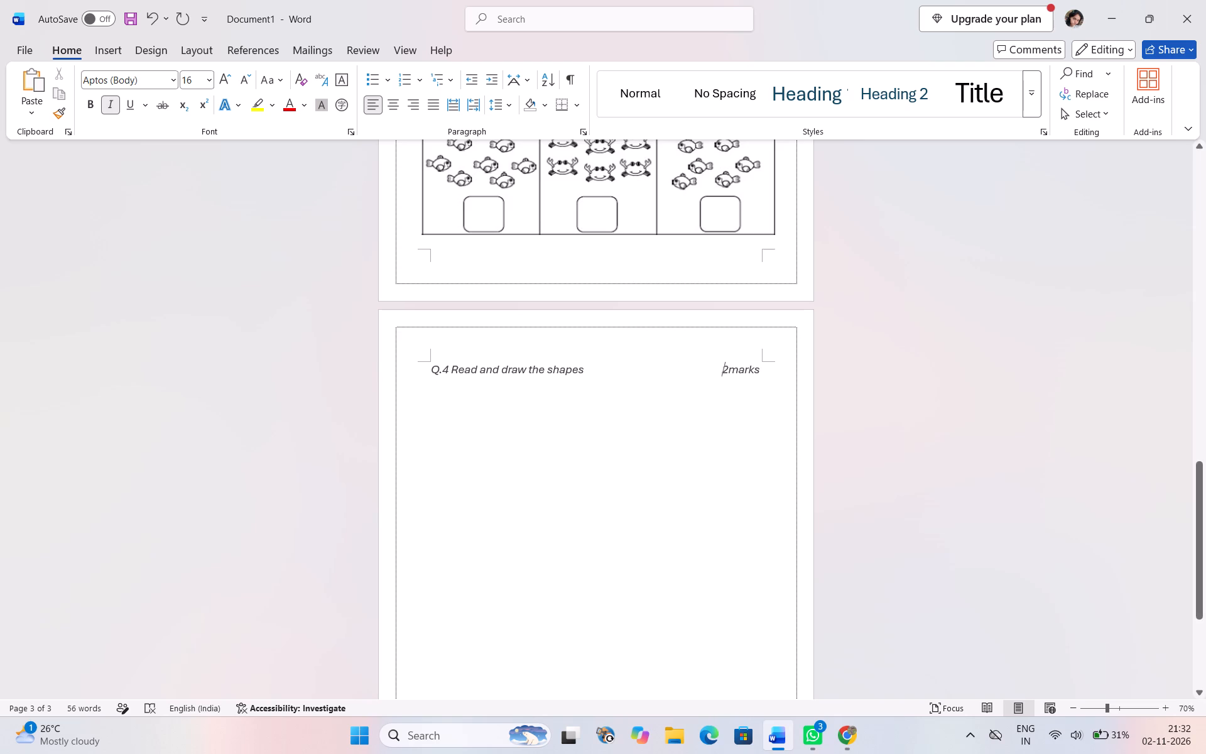
Switch to Chrome and change the image search wording to "read and draw worksheet".
left_click(849, 739)
left_click(918, 647)
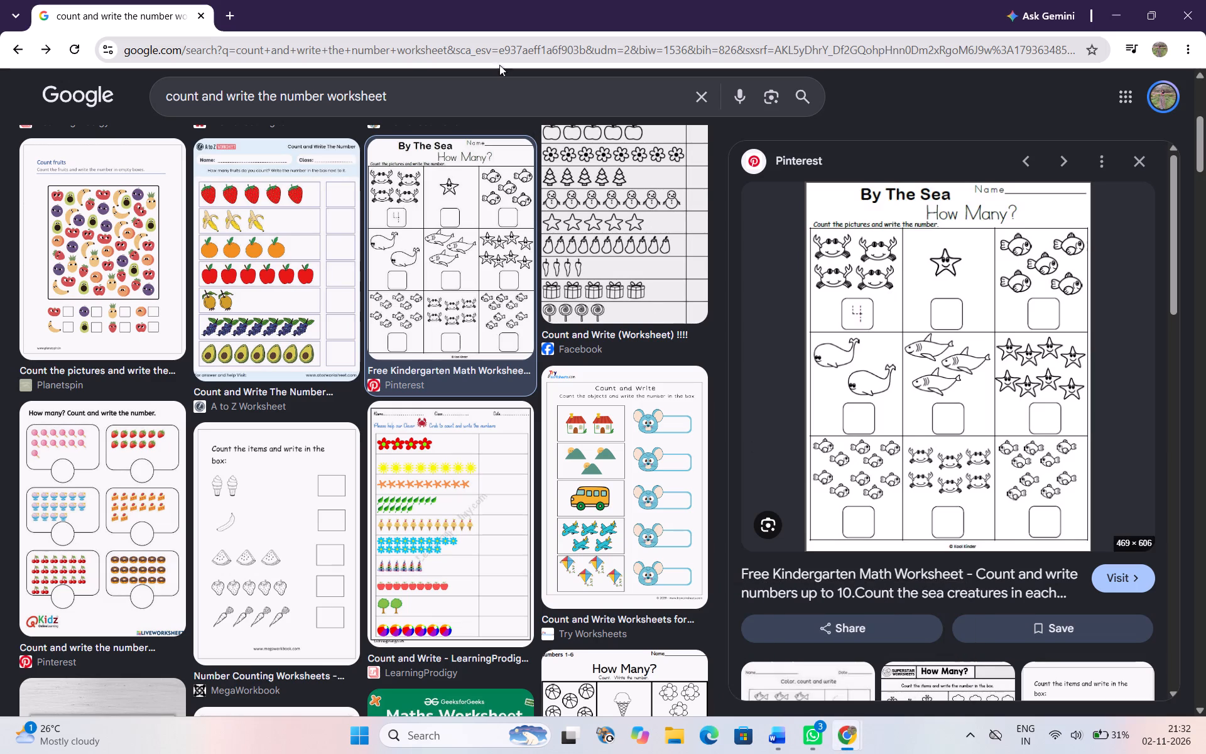
left_click(327, 94)
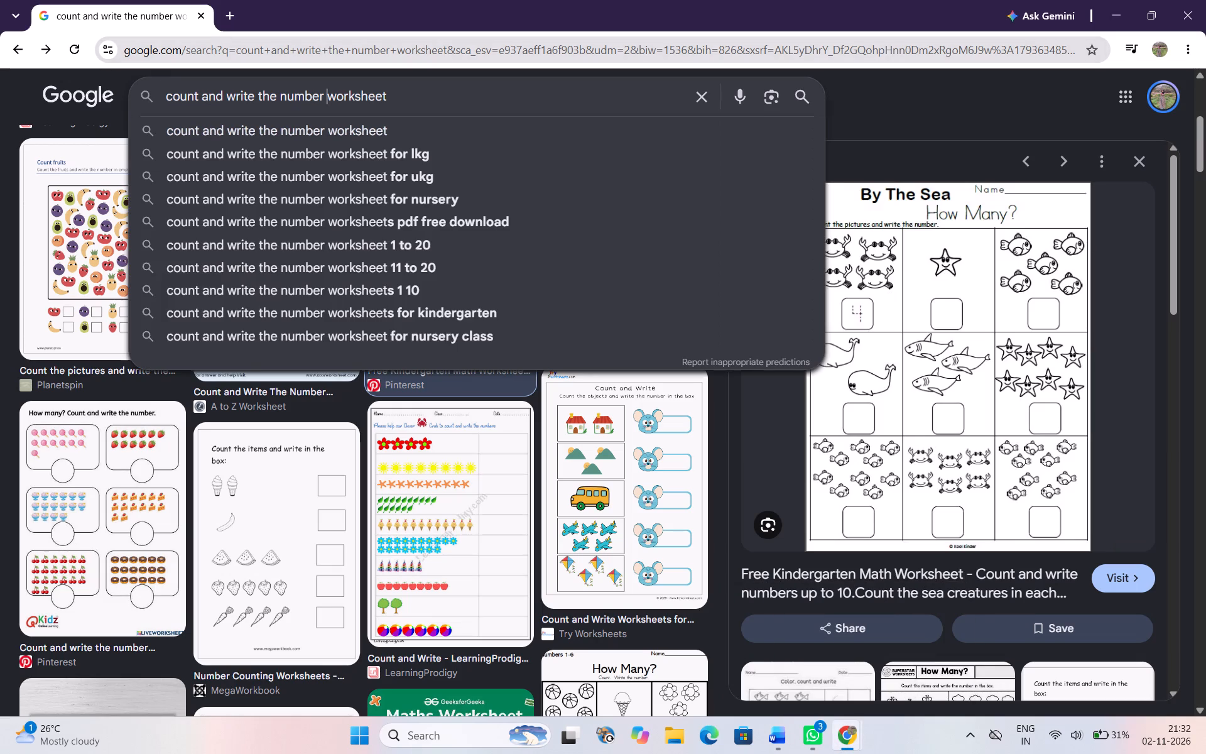
key("BackSpace")
key("BackSpace")
key("BackSpace")
key("BackSpace")
key("BackSpace")
key("BackSpace")
key("BackSpace")
key("BackSpace")
key("BackSpace")
key("BackSpace")
key("BackSpace")
key("BackSpace")
key("BackSpace")
key("BackSpace")
key("BackSpace")
key("BackSpace")
key("BackSpace")
key("BackSpace")
key("BackSpace")
key("BackSpace")
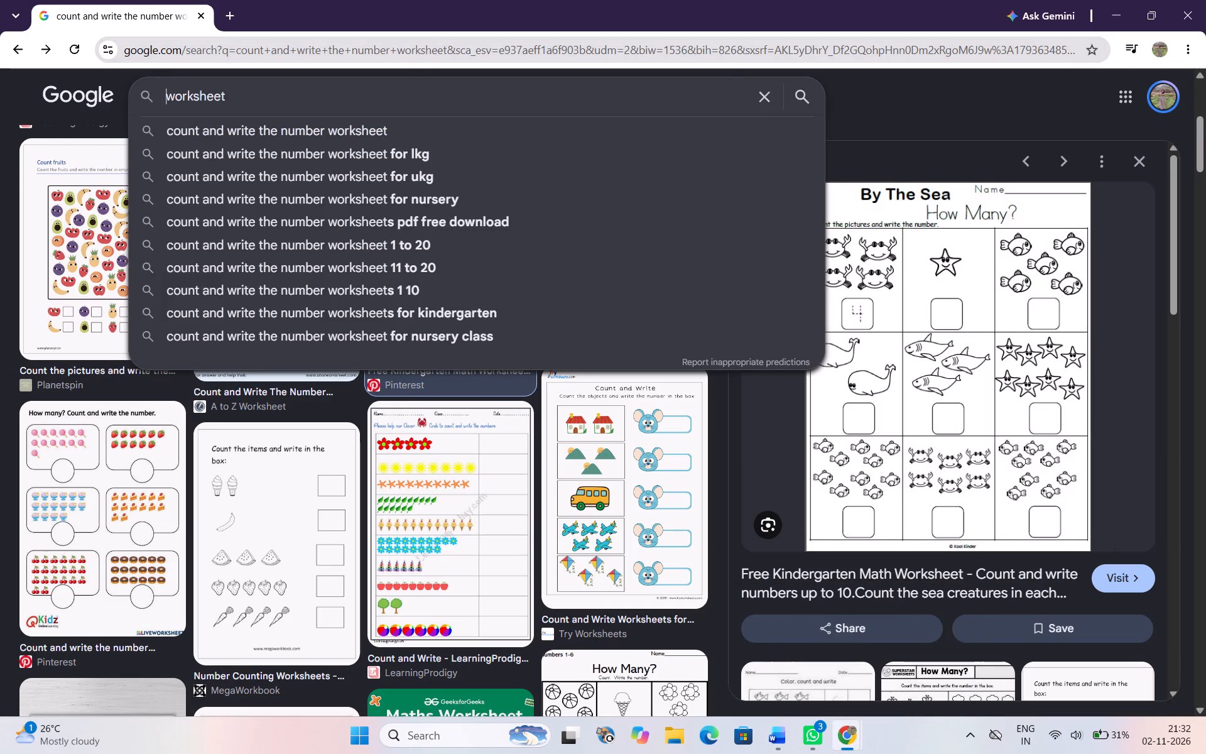
type("read")
key("space")
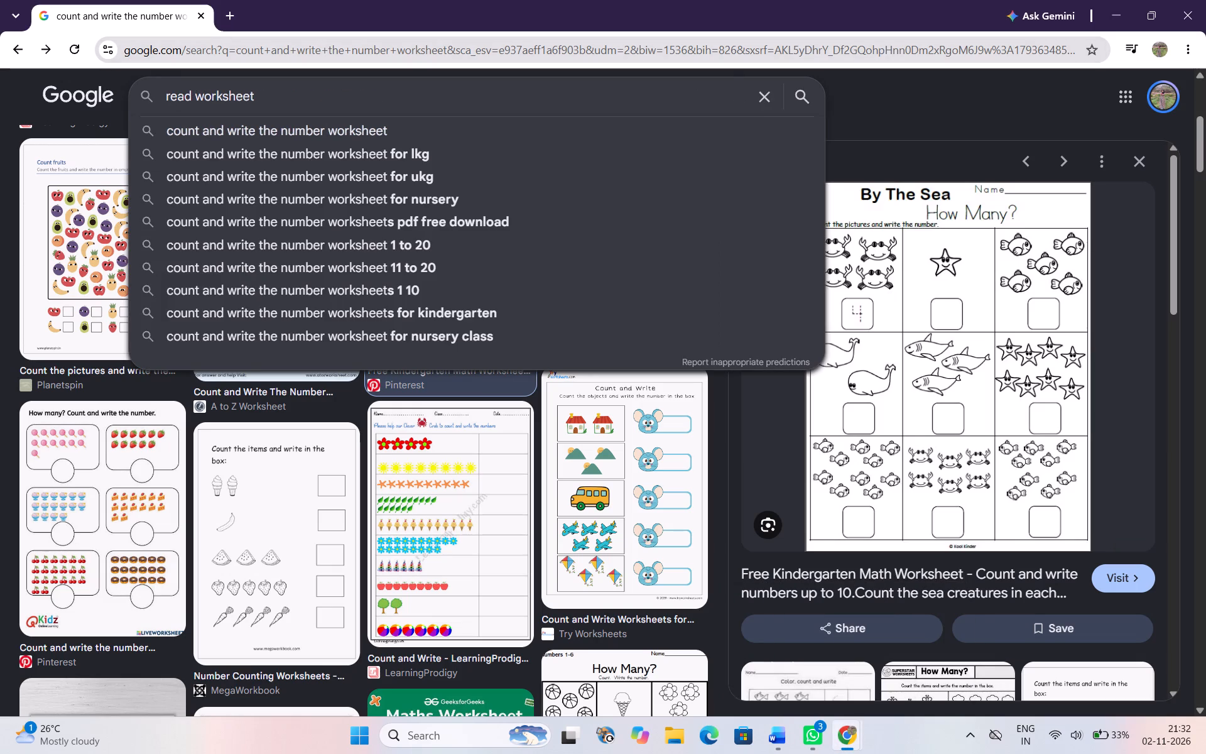
type("and")
key("space")
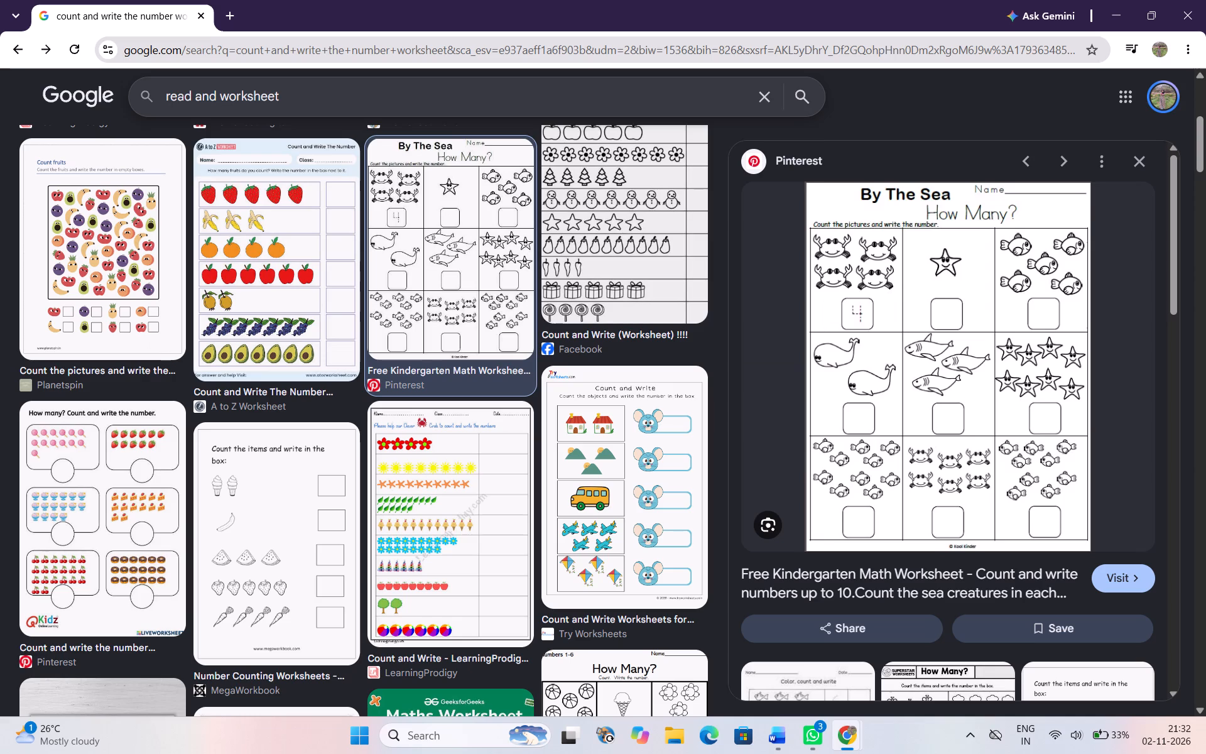
type("dre")
key("BackSpace")
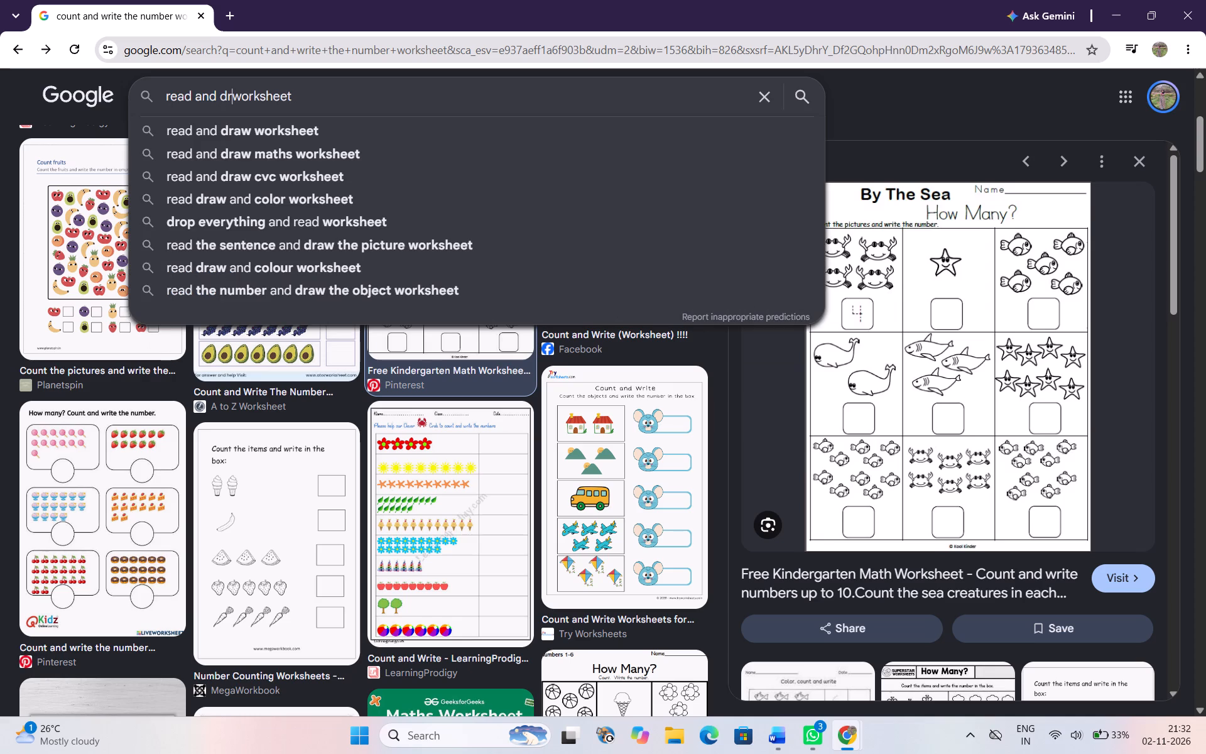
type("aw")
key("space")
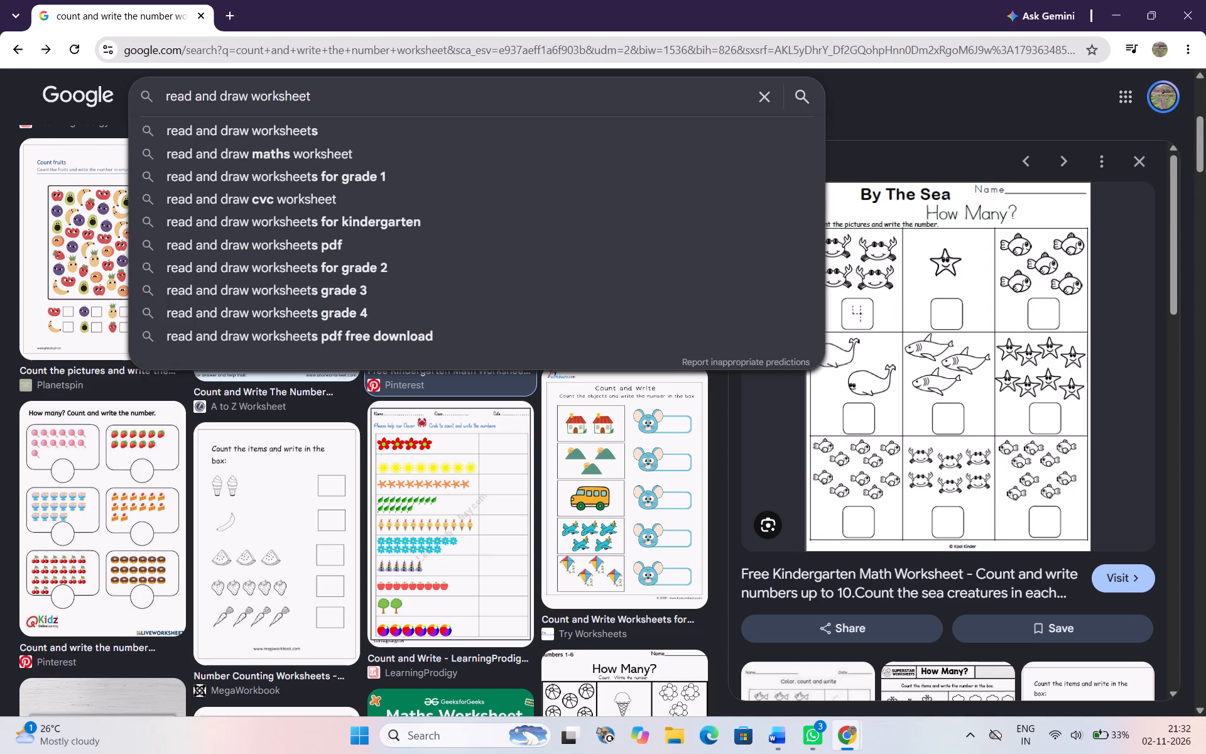
Run the image search for "read and draw the shape worksheet" and look through the results for a suitable shape-drawing layout.
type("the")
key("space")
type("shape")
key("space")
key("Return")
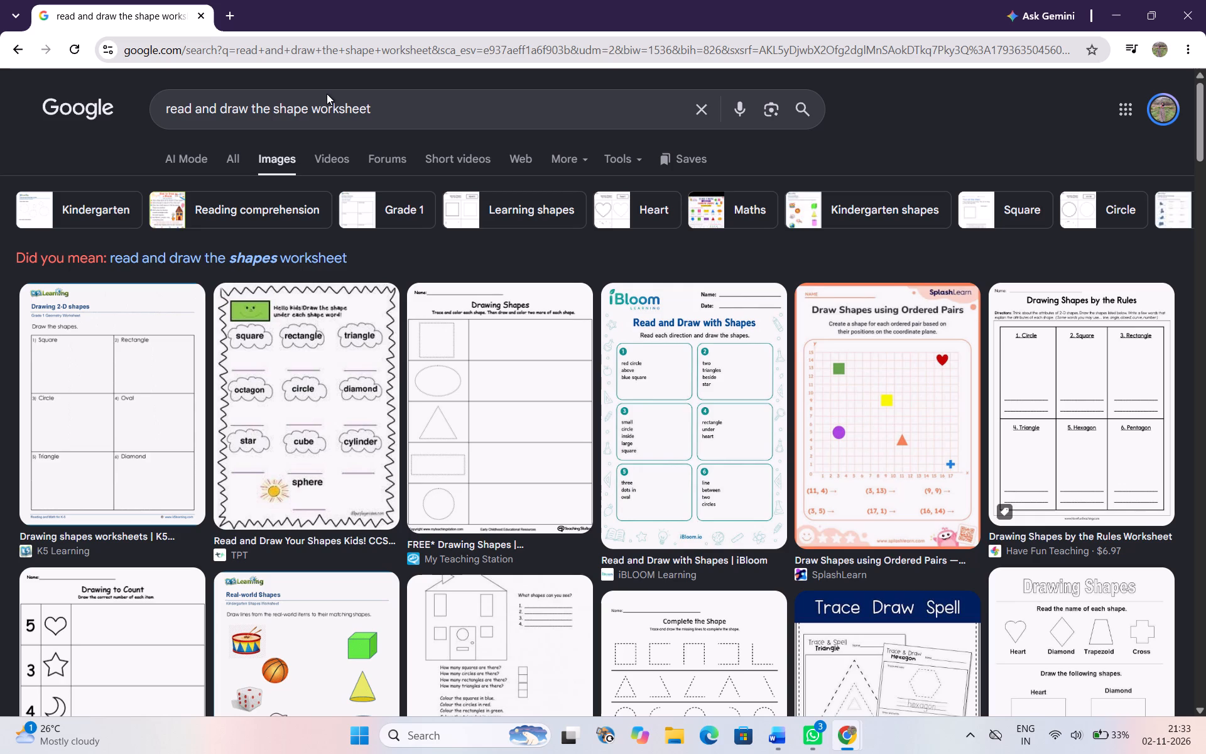
scroll(259, 398, "down", 2)
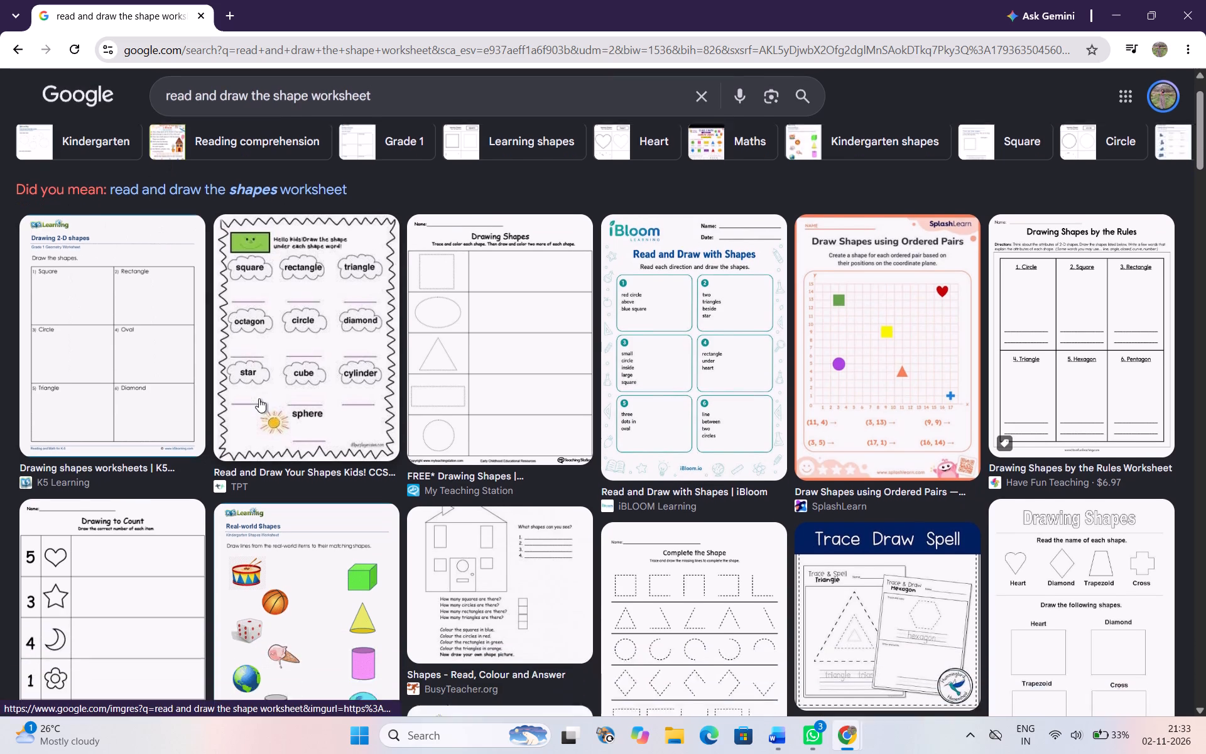
scroll(259, 398, "down", 2)
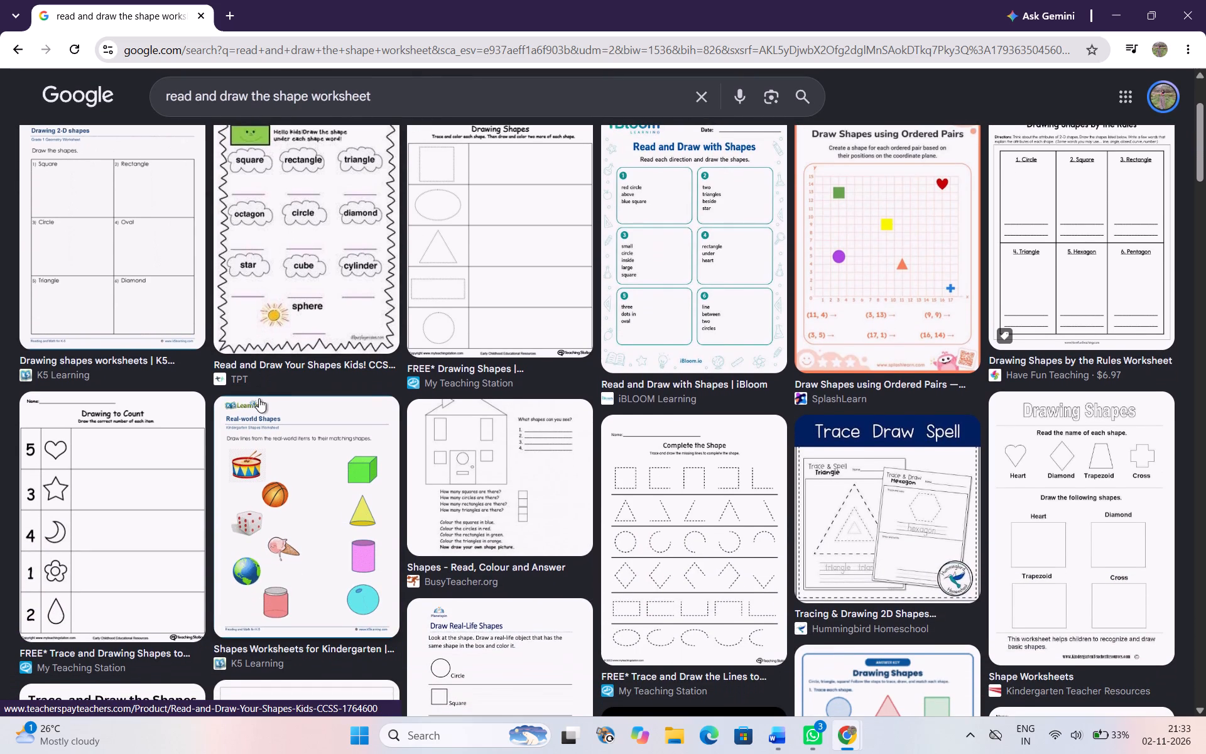
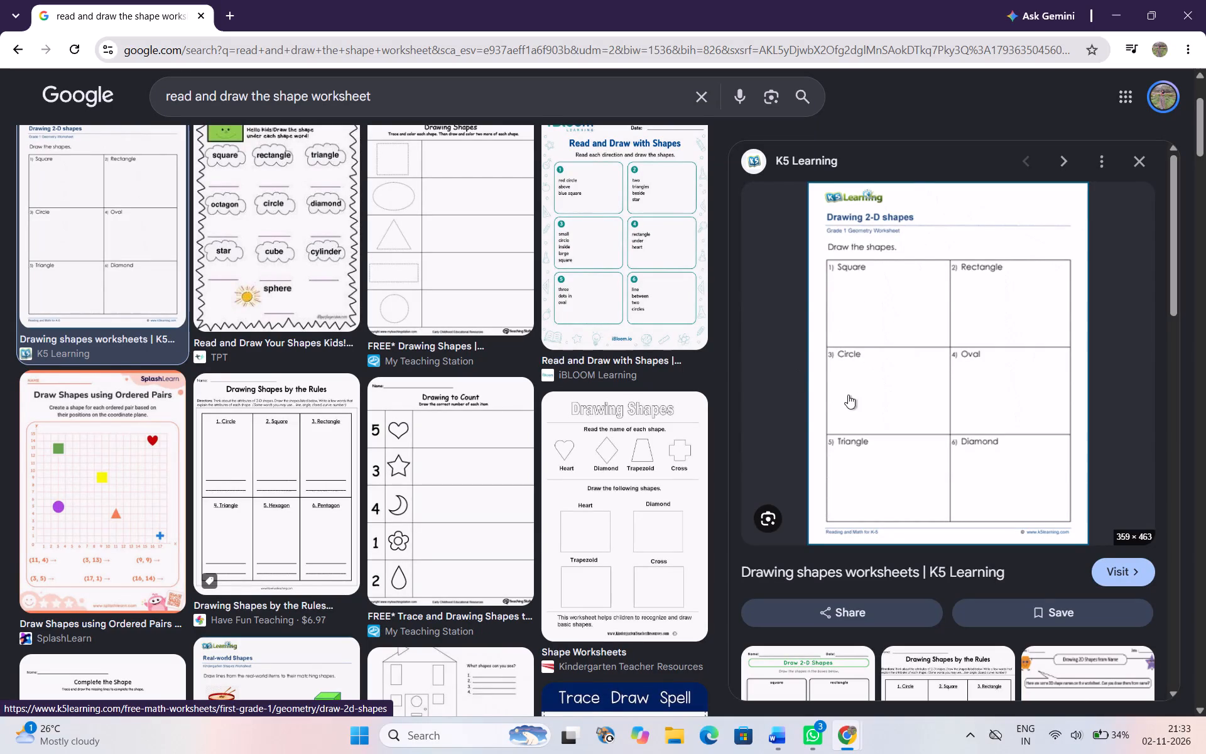
Capture a screen snip of the Square, Rectangle, Circle and Oval boxes from the K5 Learning drawing shapes worksheet preview.
key("shift+super+s")
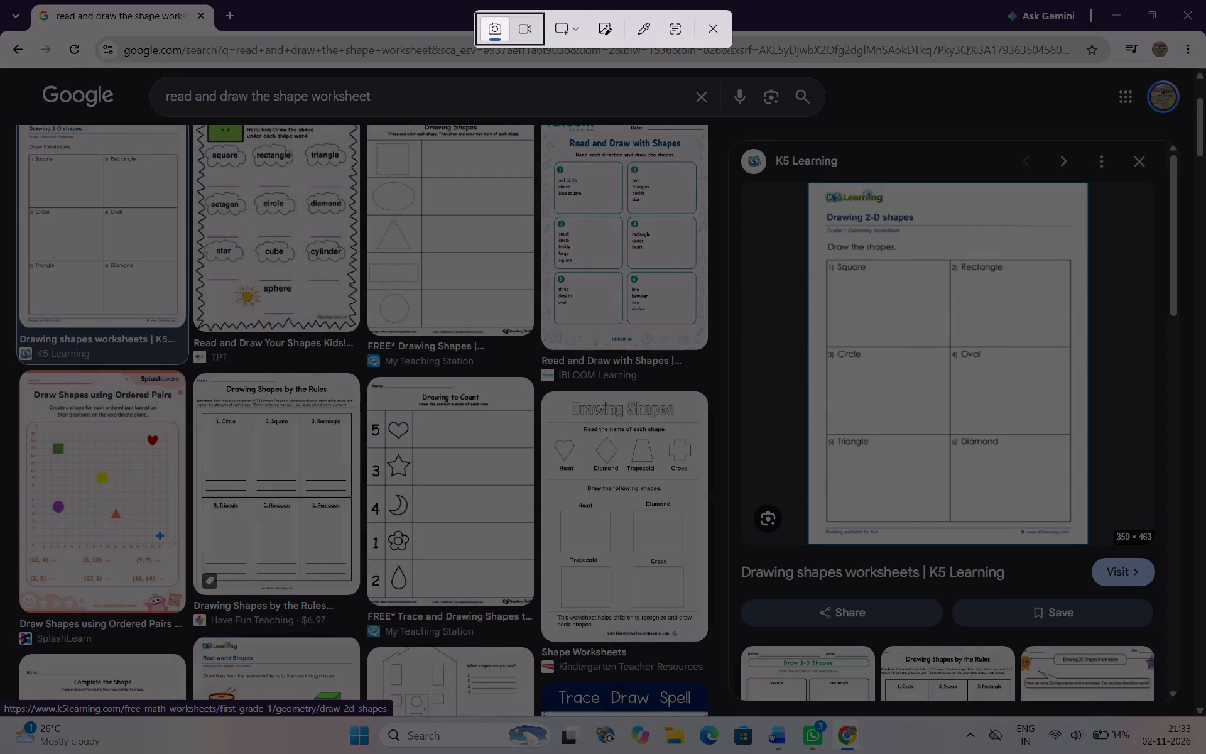
left_click_drag(825, 257, 1075, 438)
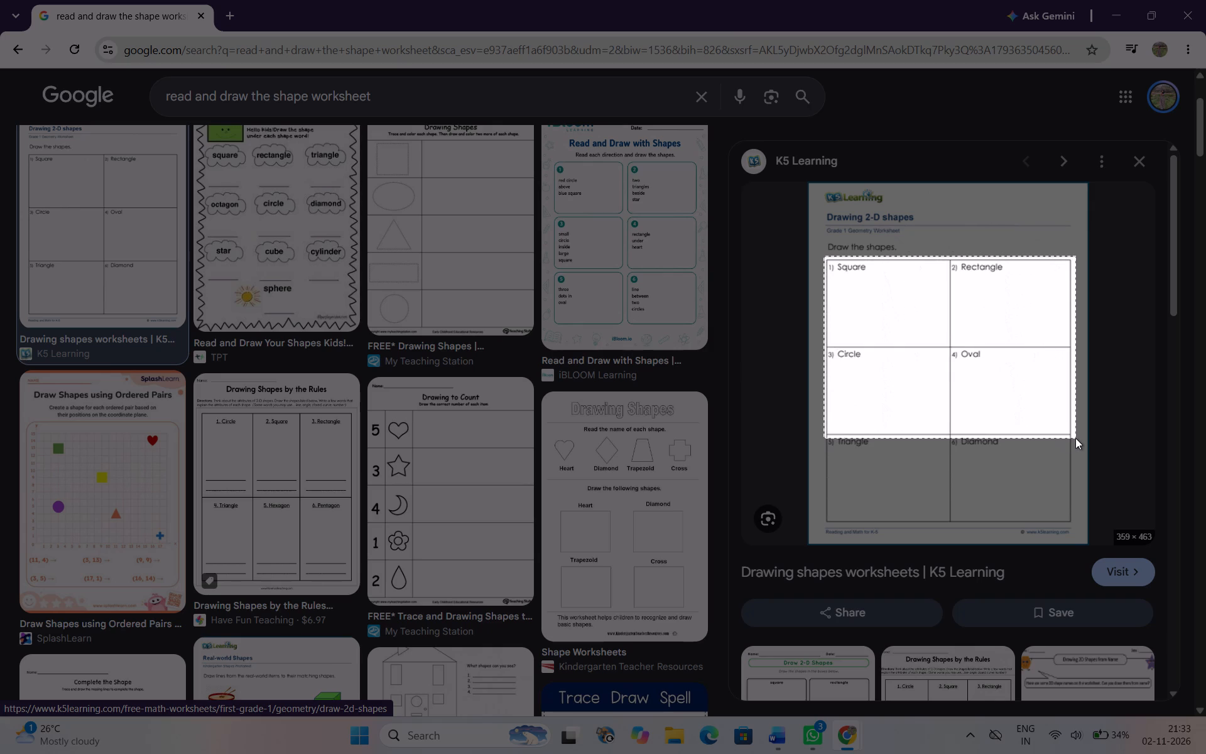
left_click_drag(1075, 438, 1072, 435)
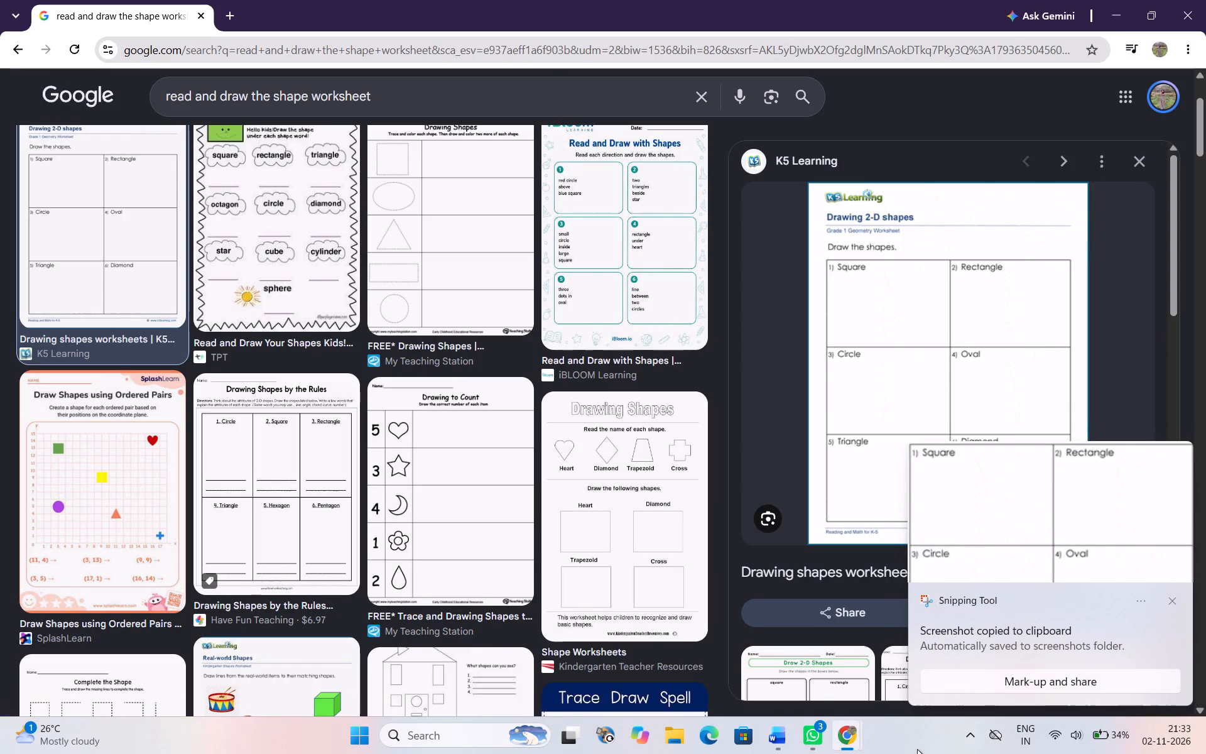
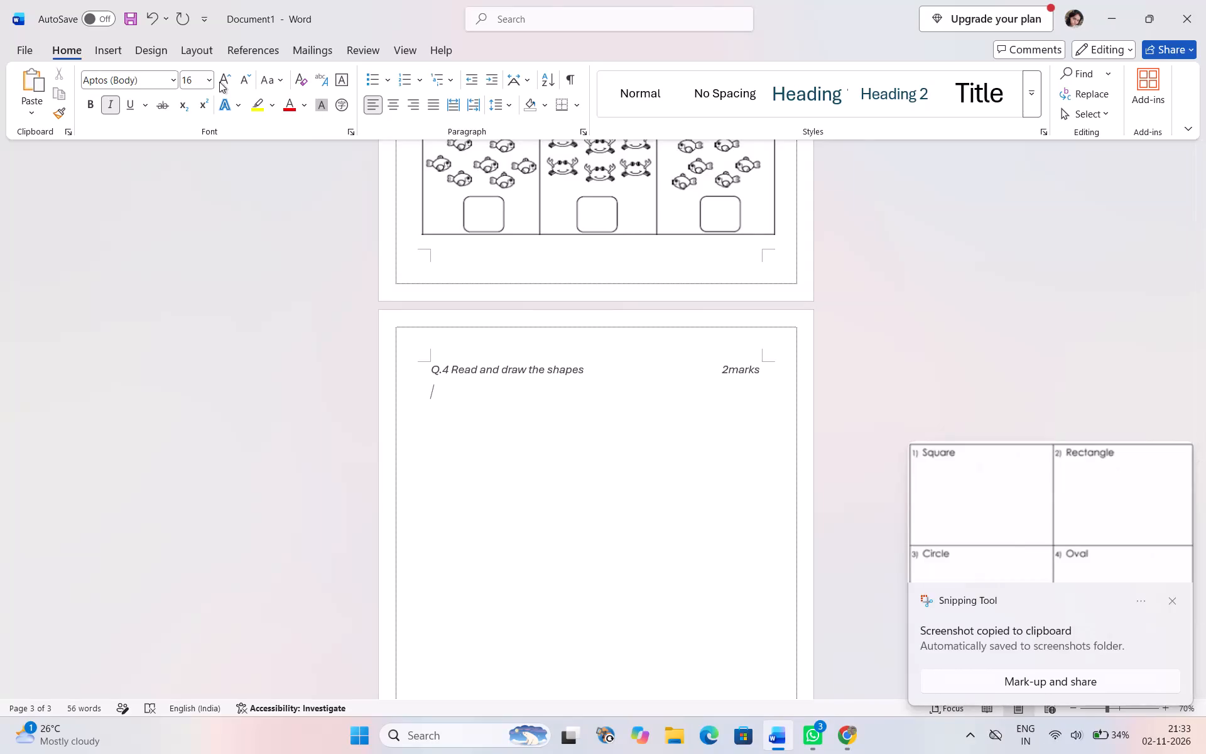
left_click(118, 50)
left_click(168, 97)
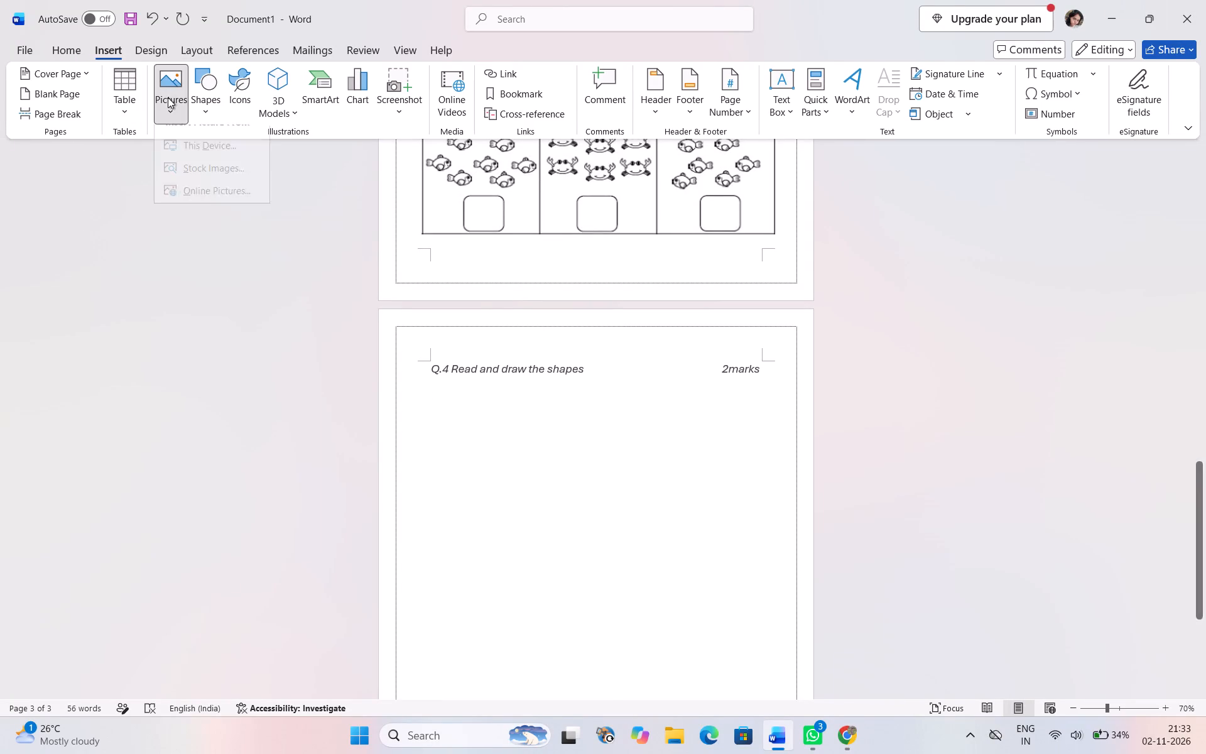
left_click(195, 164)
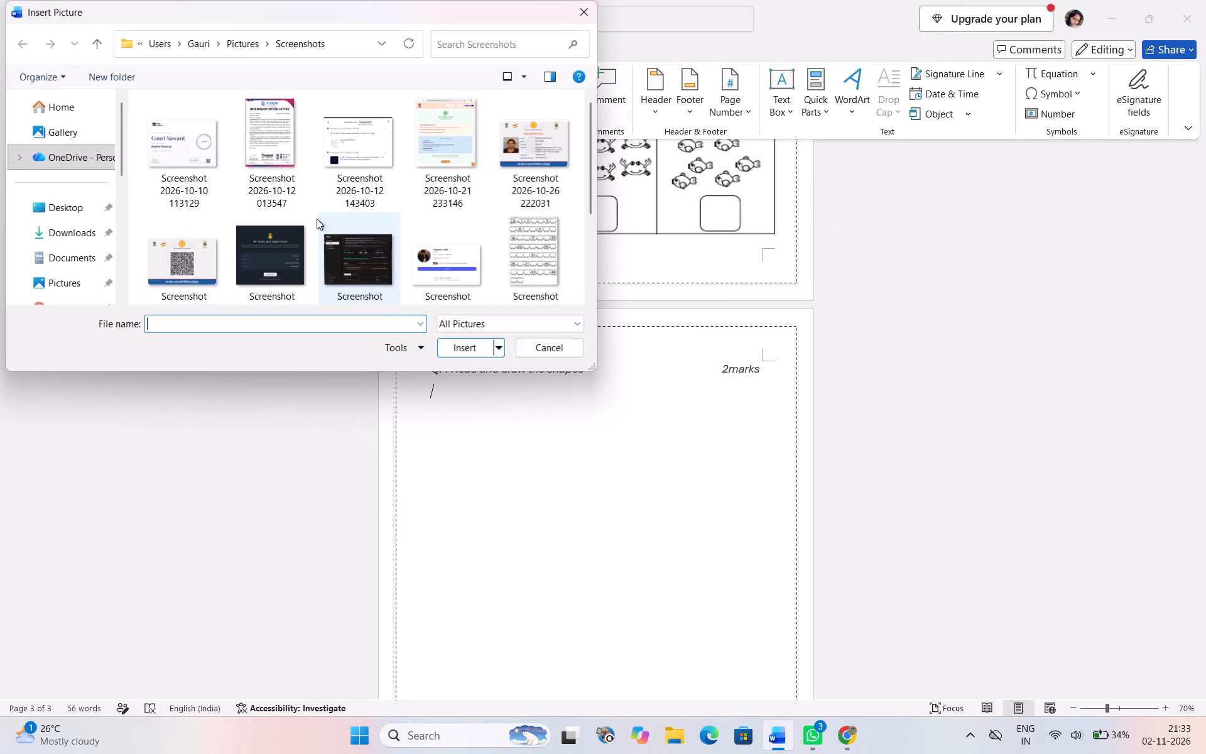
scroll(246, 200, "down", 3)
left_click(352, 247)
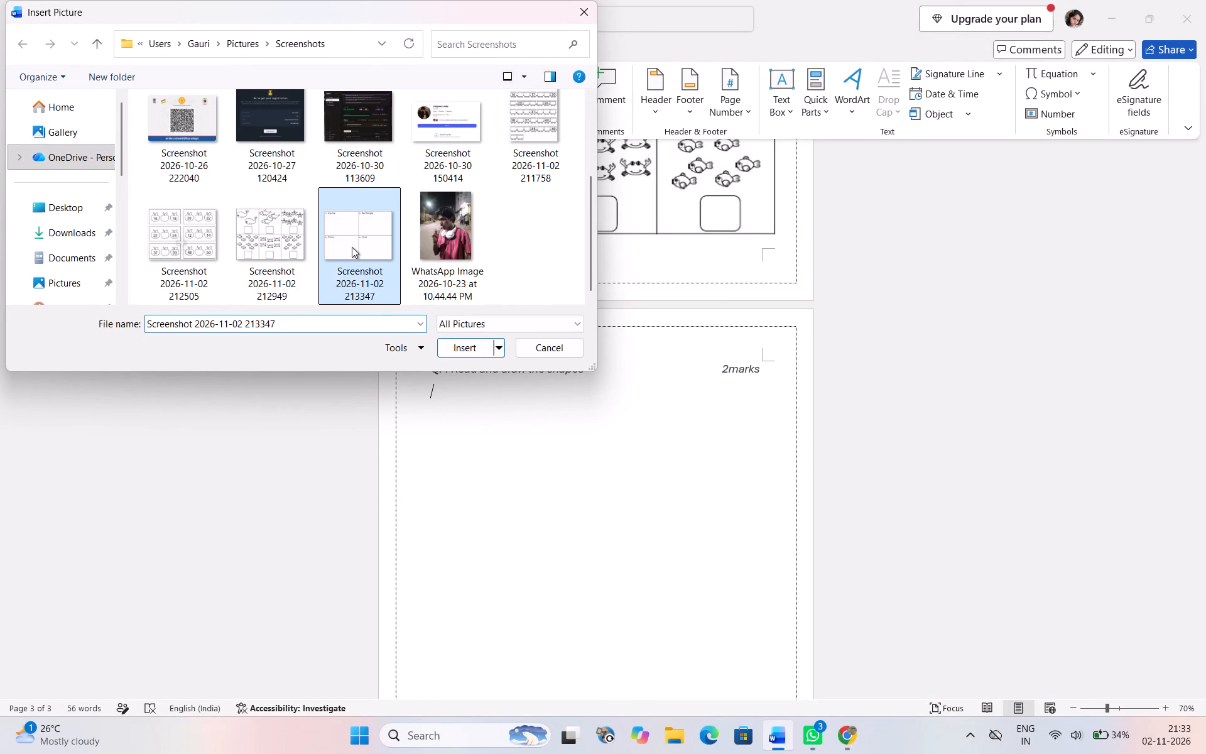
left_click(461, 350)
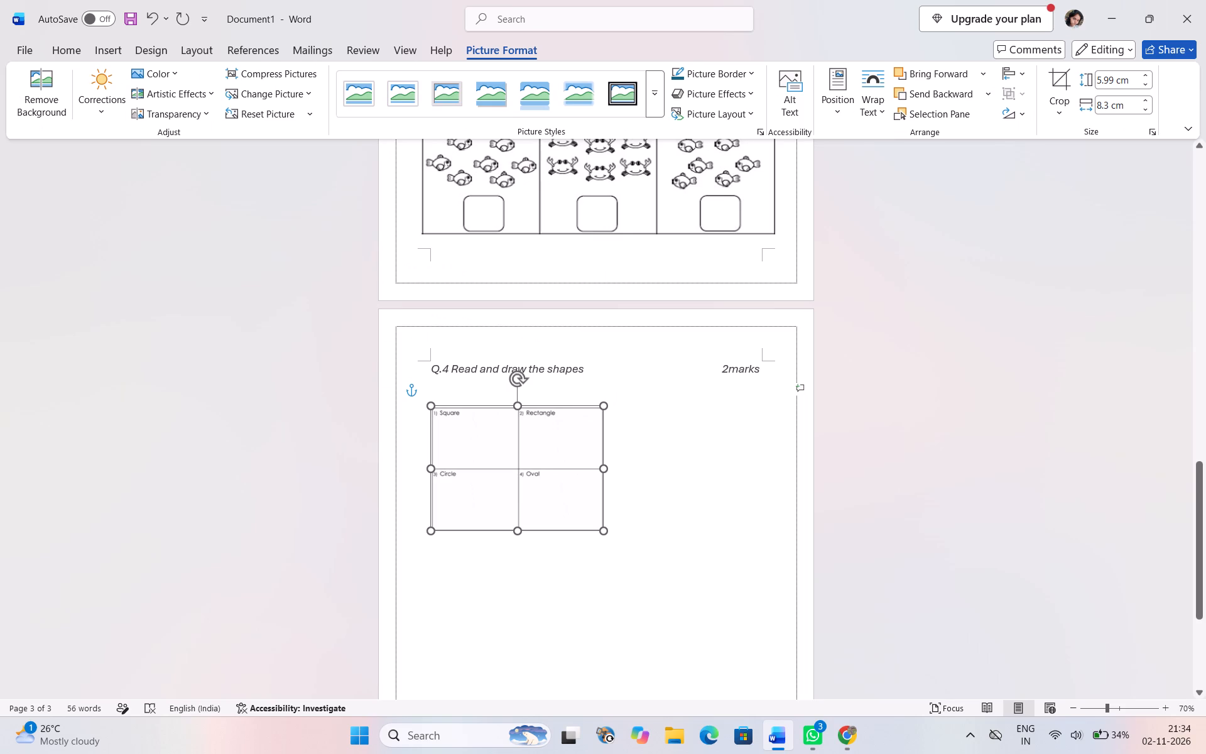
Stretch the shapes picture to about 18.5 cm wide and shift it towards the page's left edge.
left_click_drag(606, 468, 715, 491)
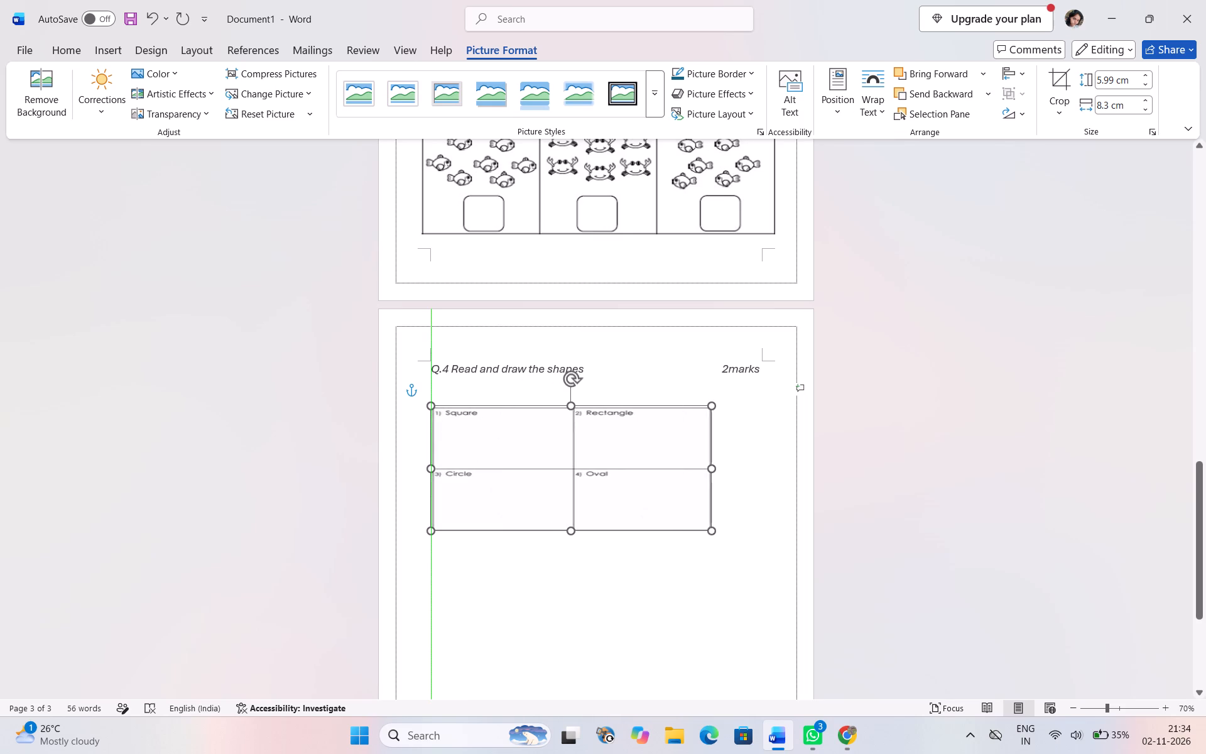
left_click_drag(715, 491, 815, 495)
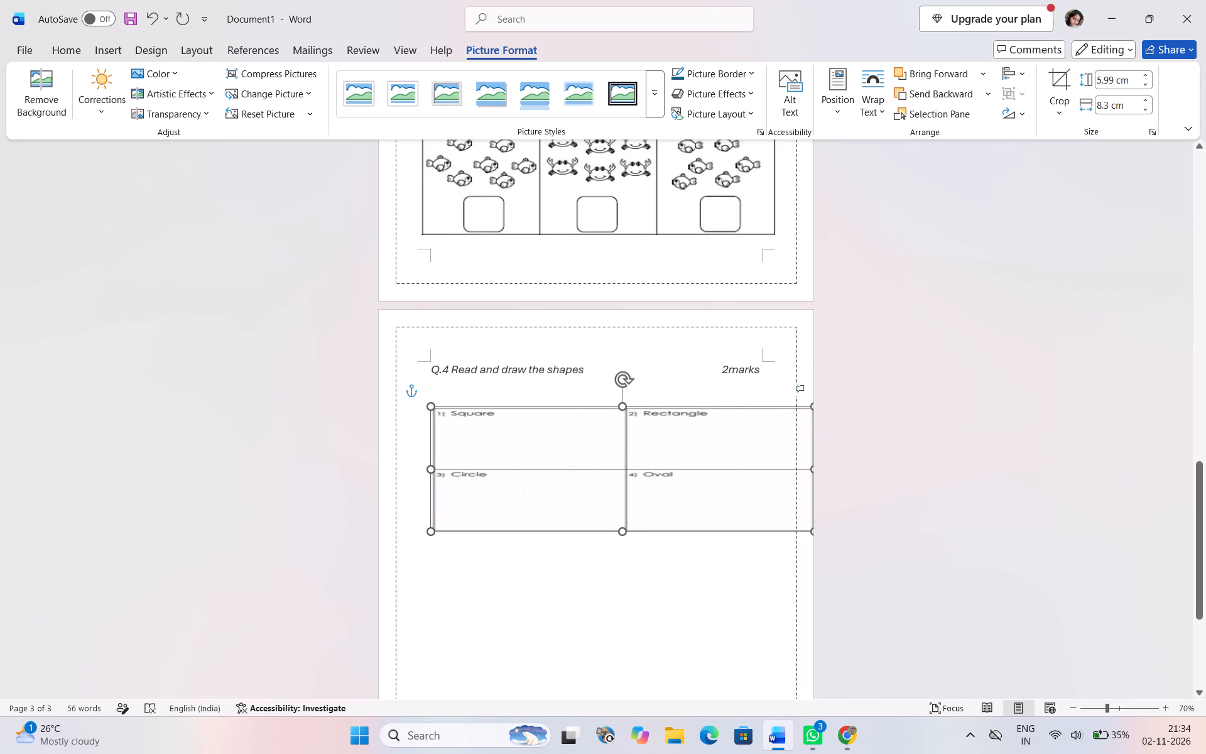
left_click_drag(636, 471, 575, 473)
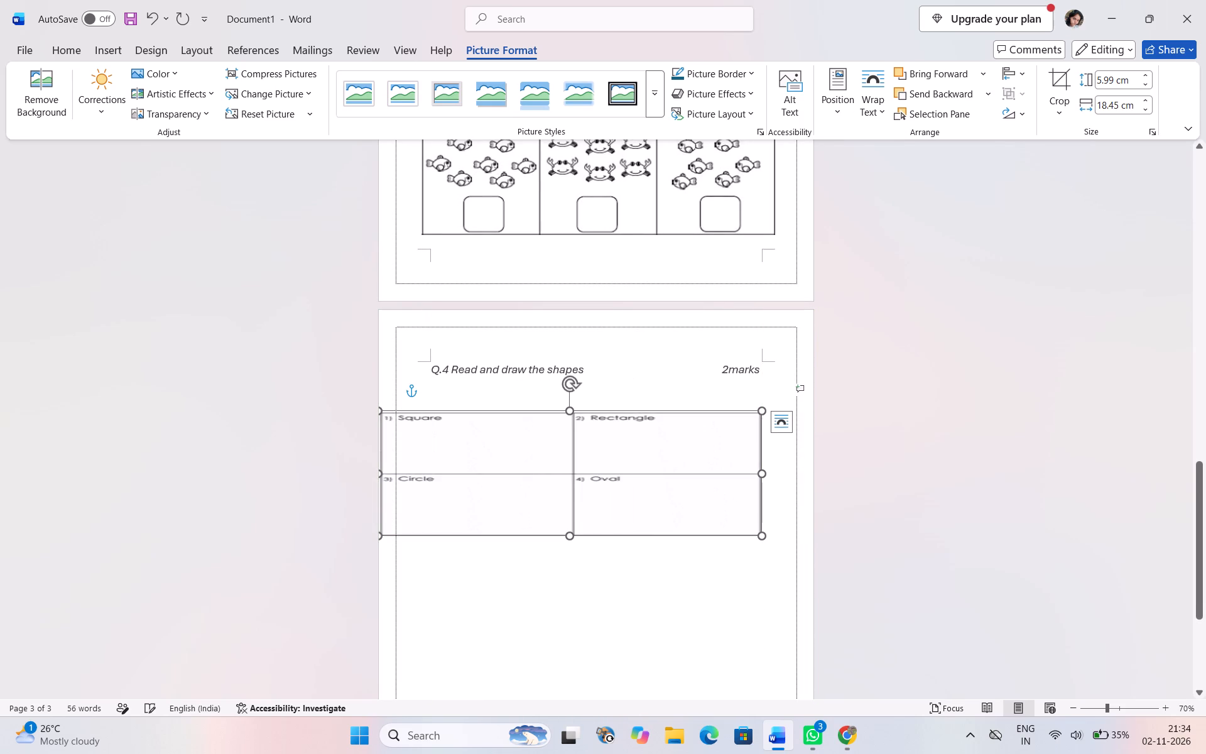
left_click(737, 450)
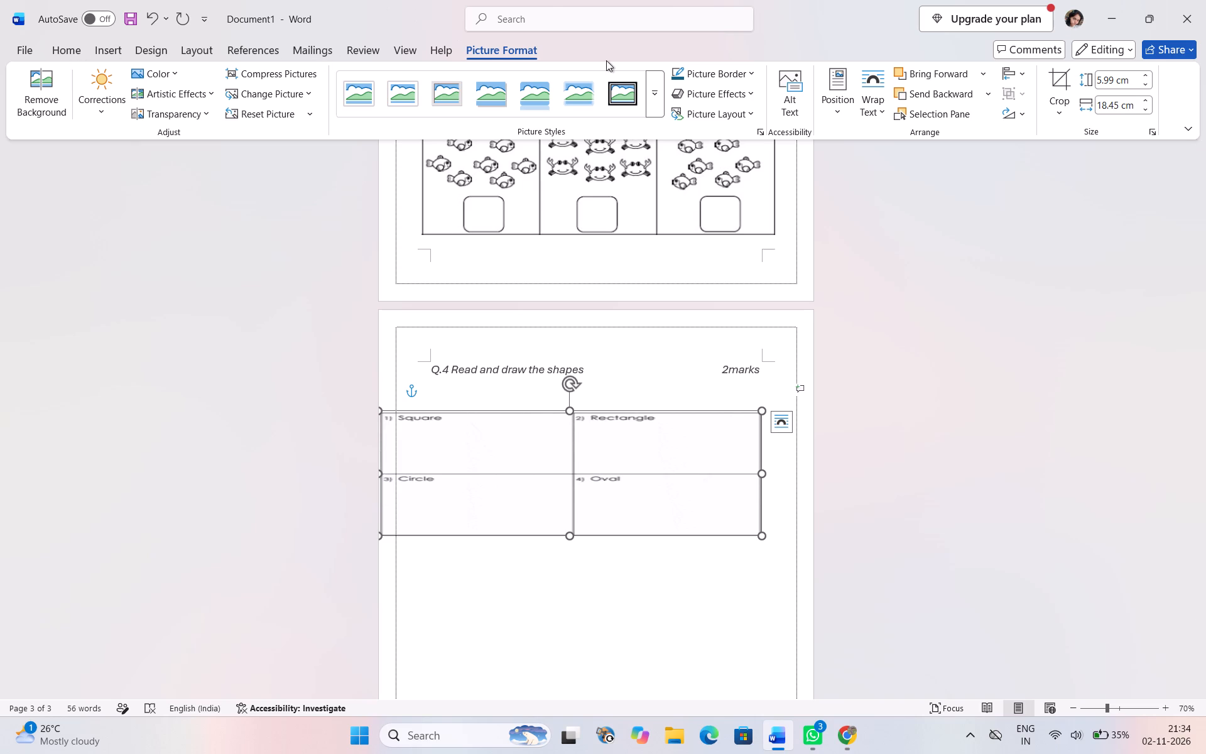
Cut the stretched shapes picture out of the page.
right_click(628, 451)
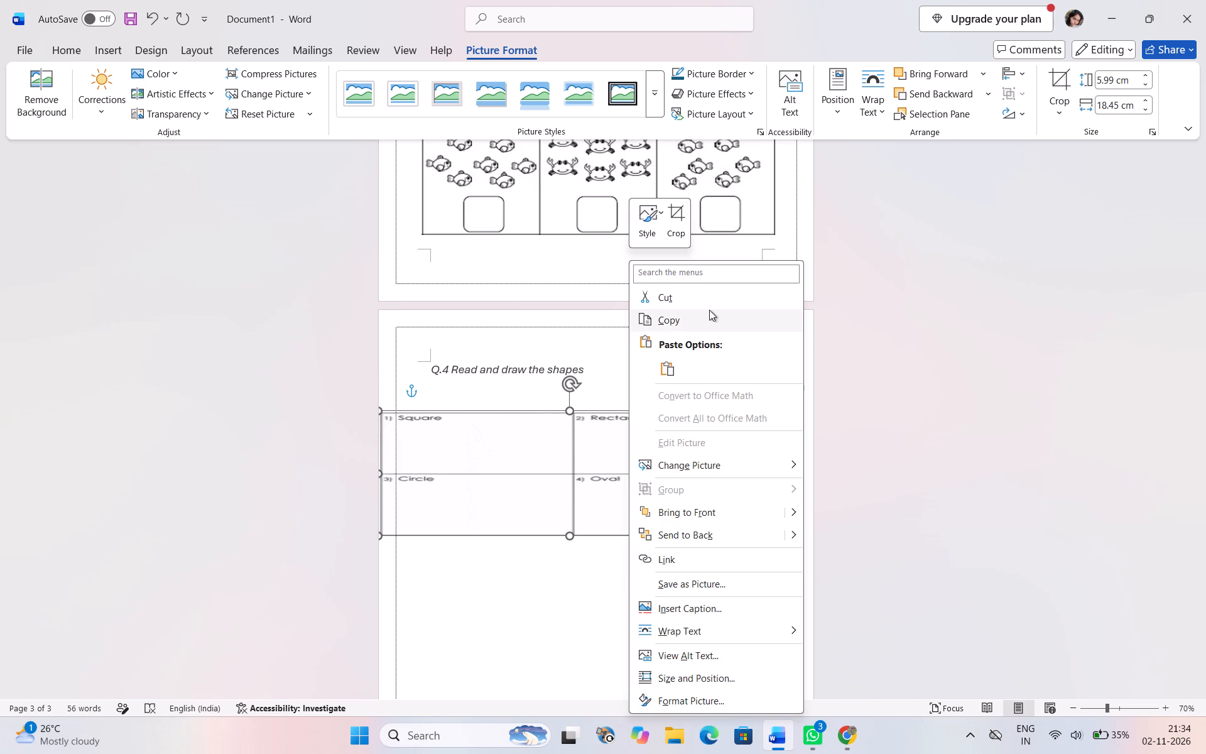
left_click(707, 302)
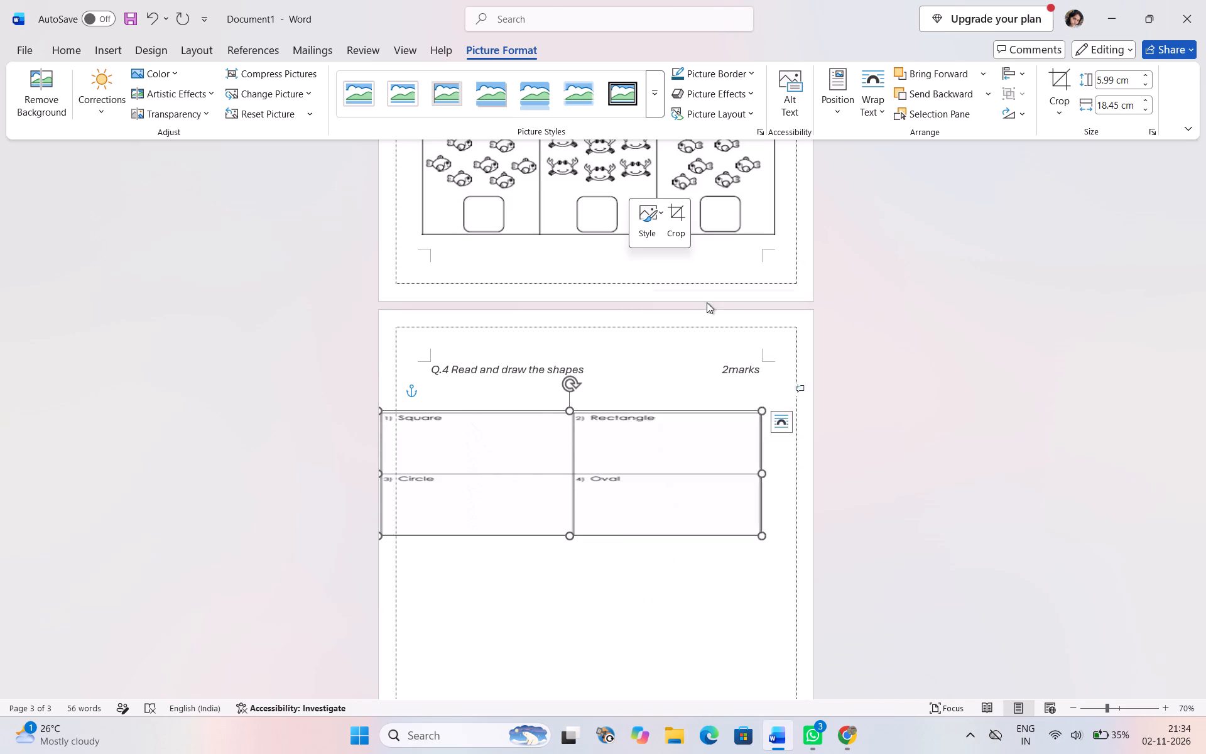
Insert a 2x2 table under the Q.4 line and enlarge its height to make four big drawing boxes across the text width.
left_click(116, 47)
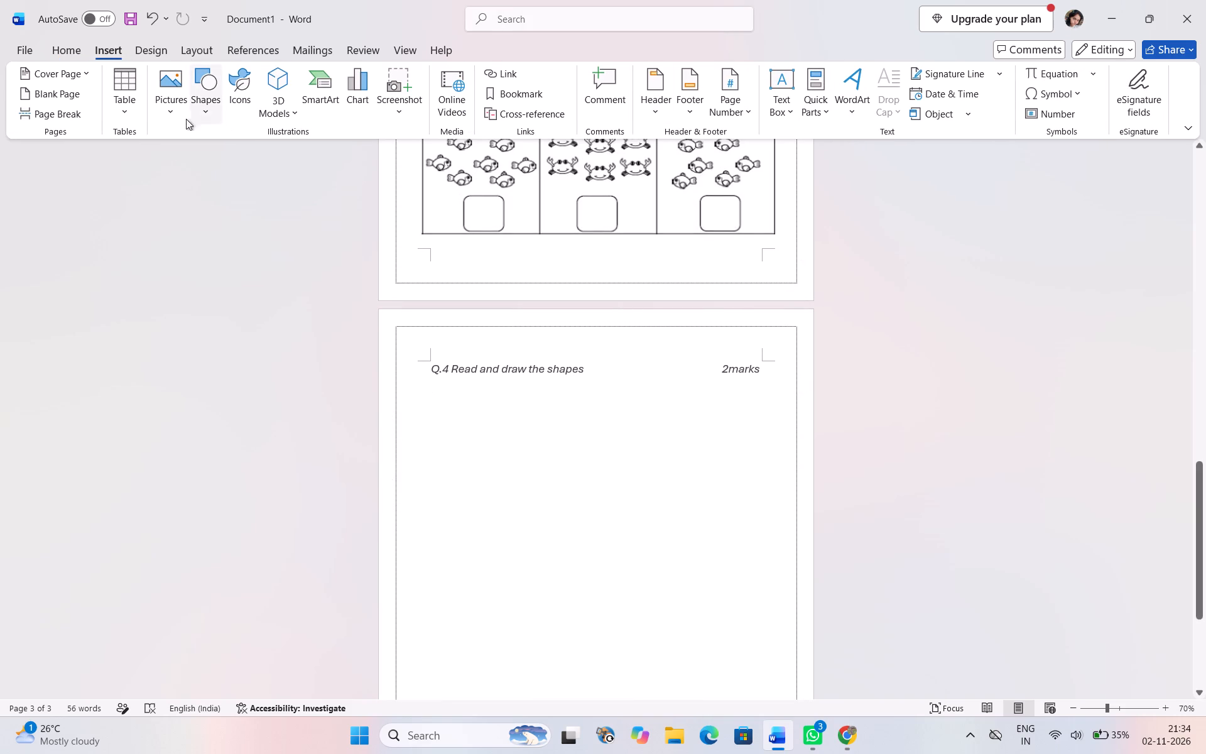
left_click(127, 104)
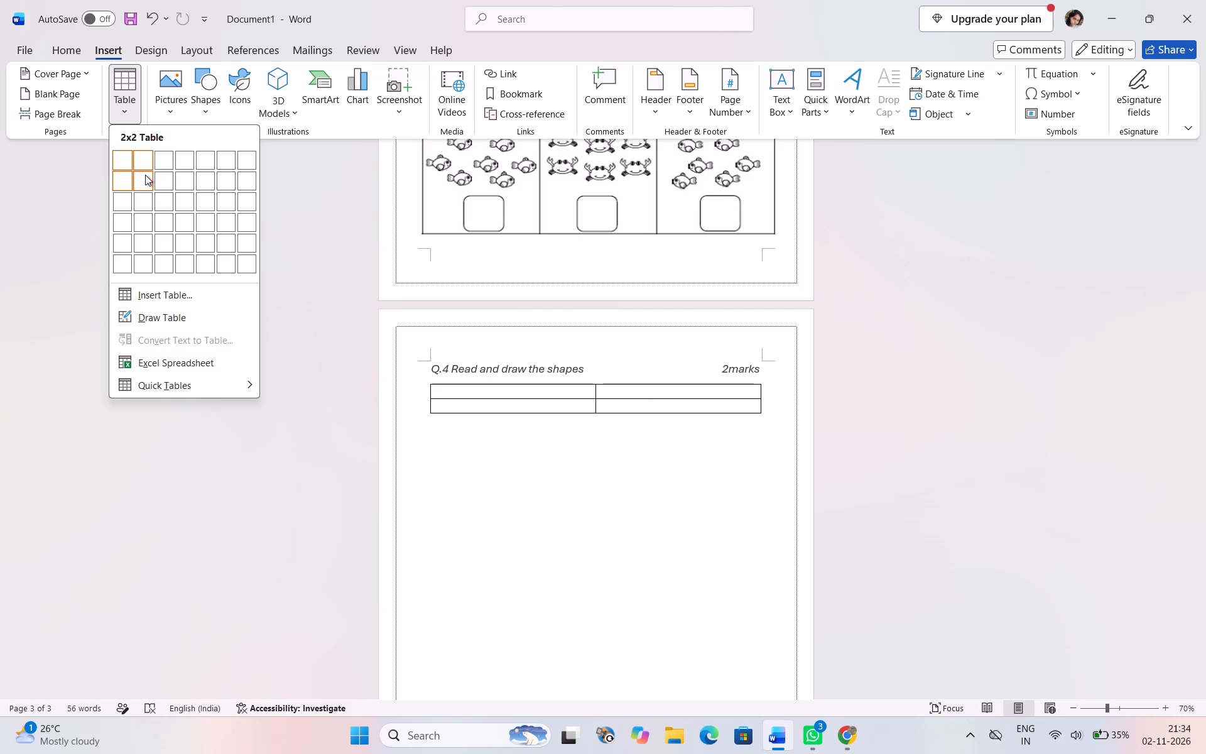
left_click(145, 175)
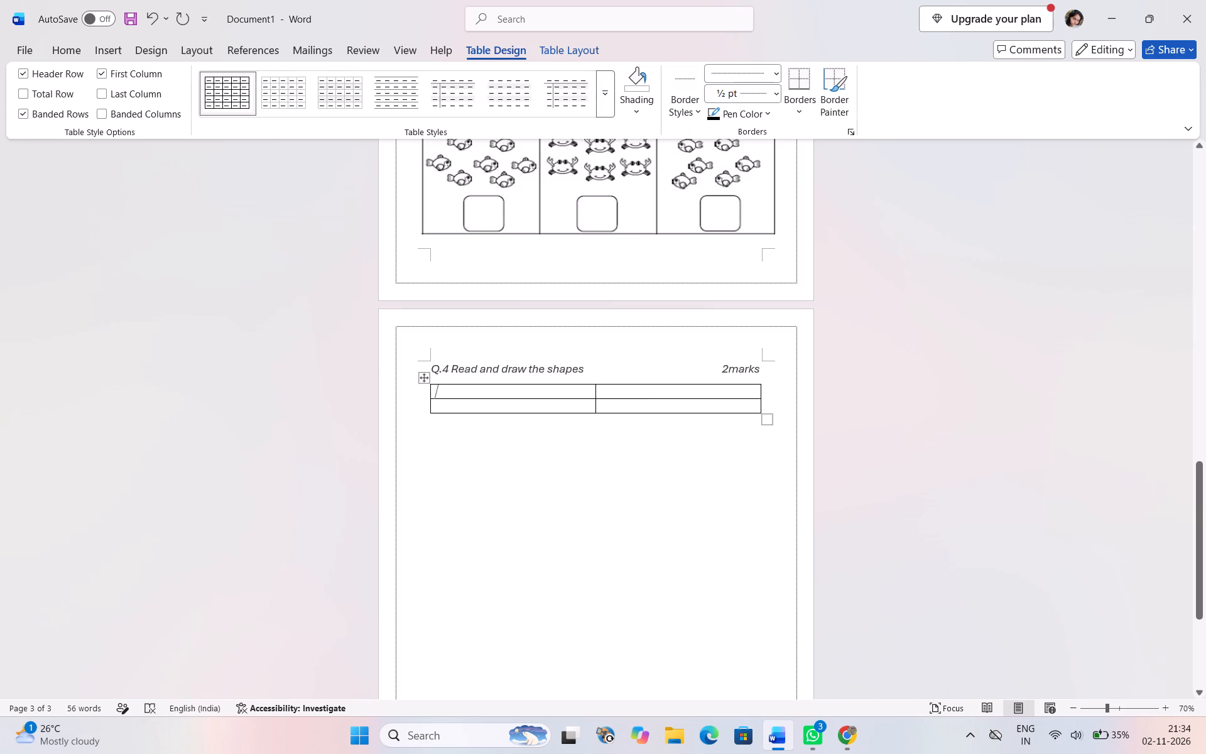
left_click_drag(762, 414, 756, 540)
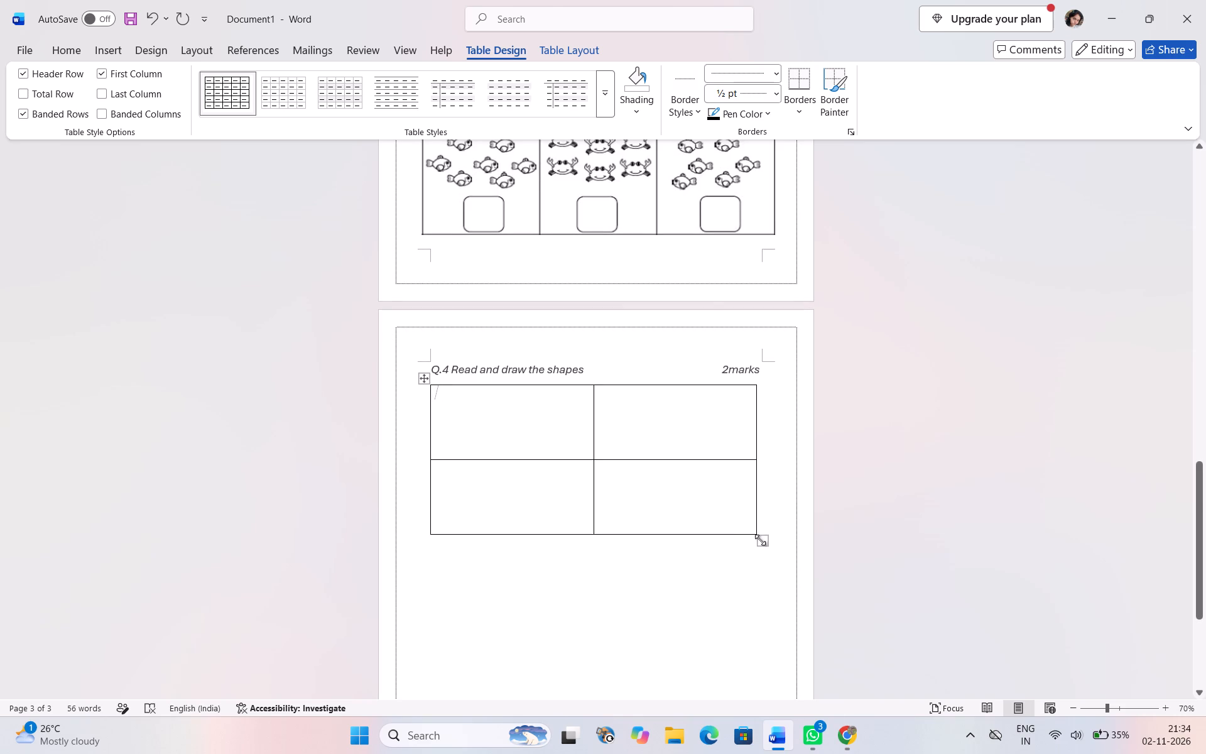
left_click_drag(758, 537, 760, 591)
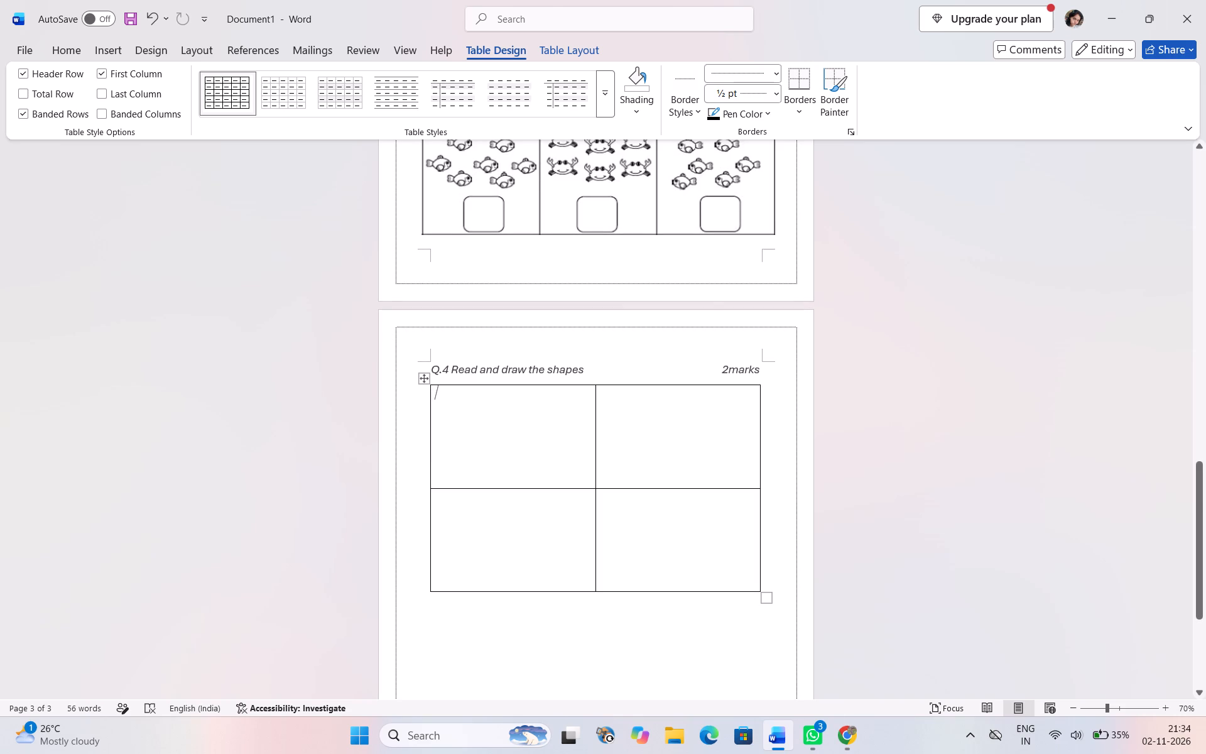
Label the table's top-left cell "1. Circle".
key("1")
key("period")
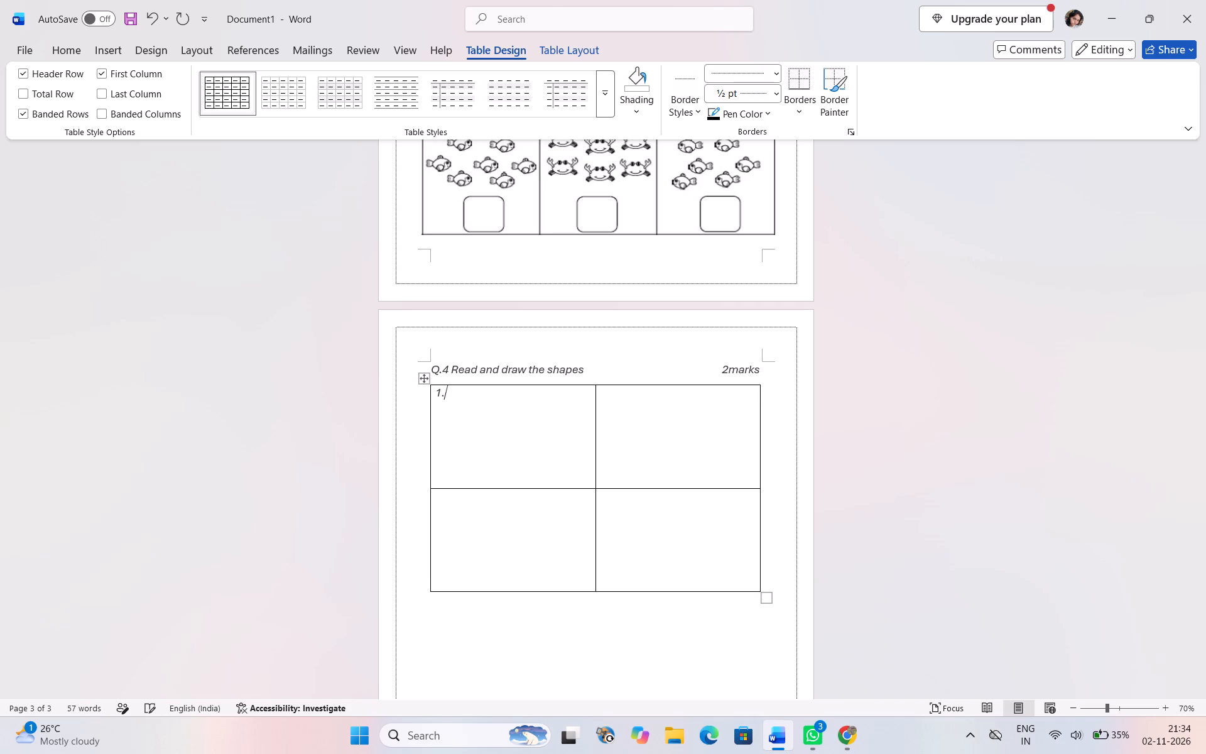
key("space")
key("c")
key("i")
type("rcle")
key("space")
Begin the label of the table's top-right cell with the number "2.".
left_click(607, 395)
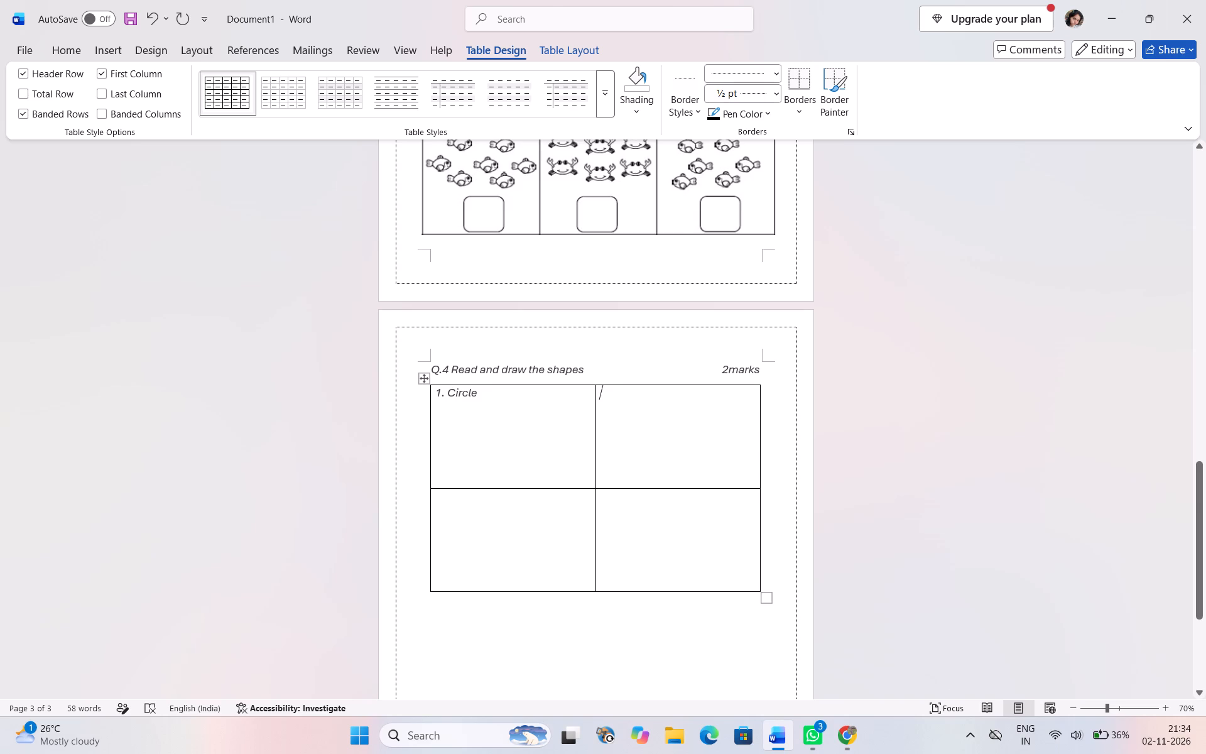
type("2.")
key("space")
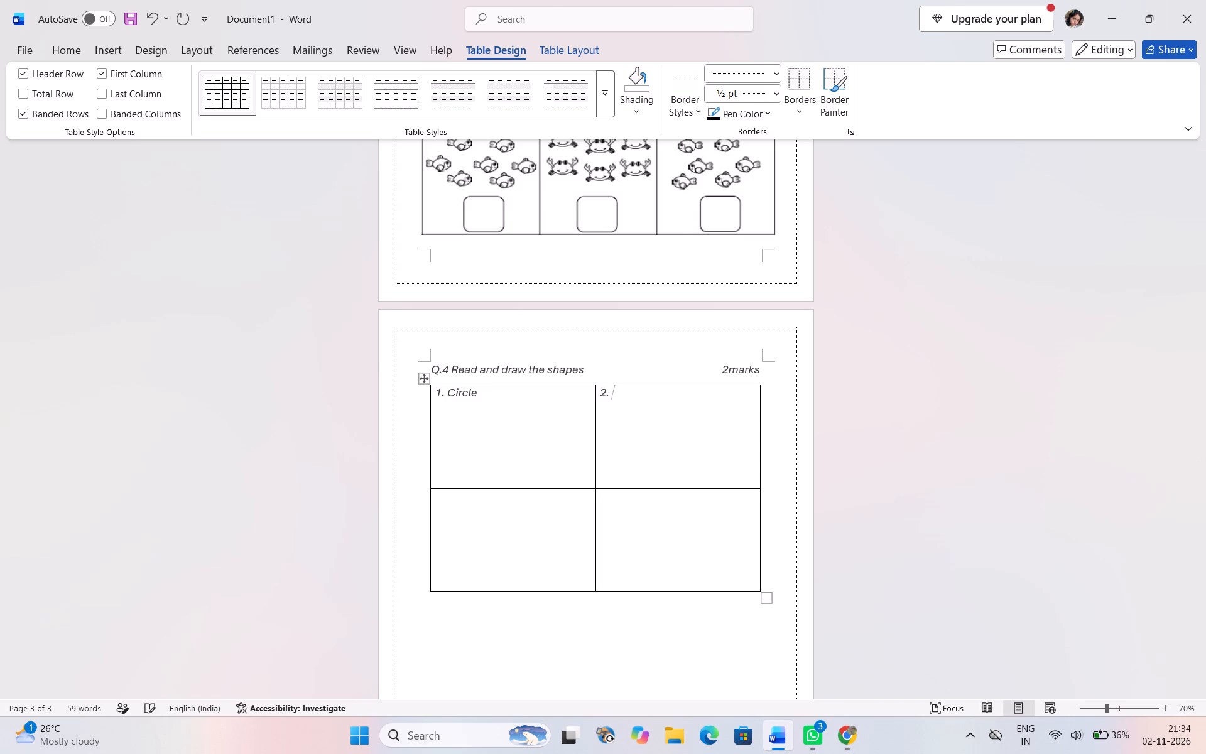
key("BackSpace")
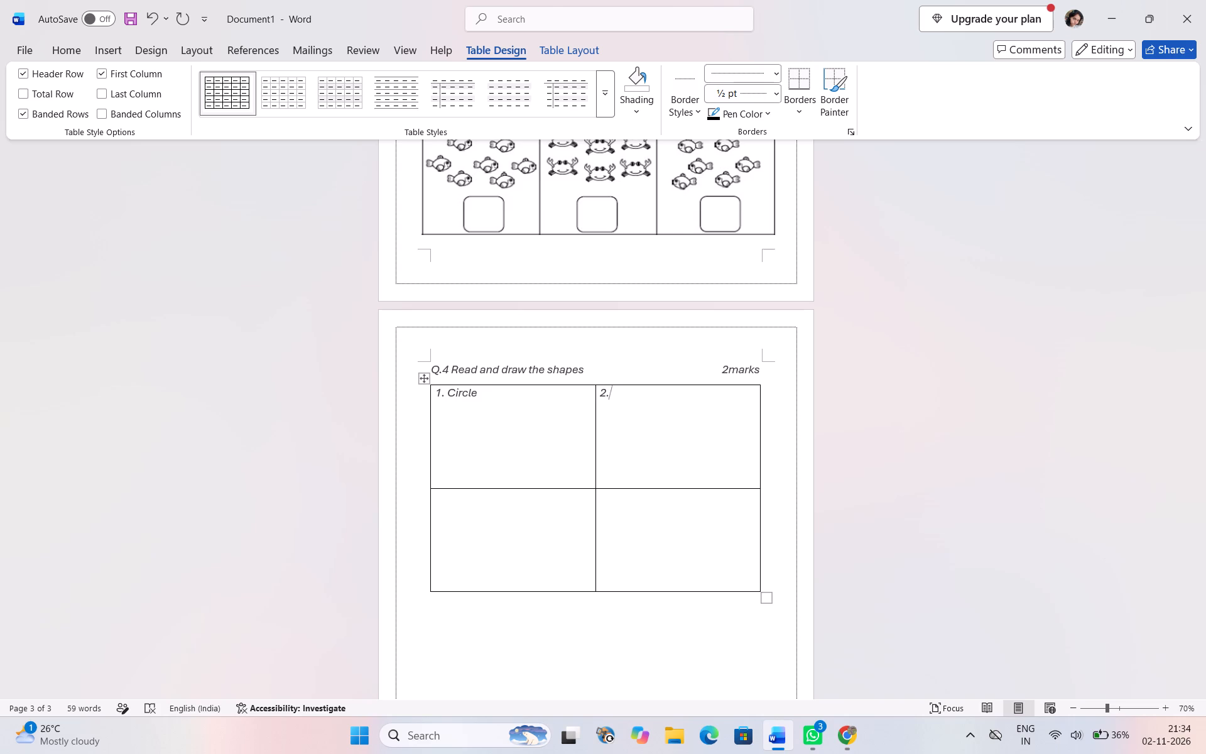
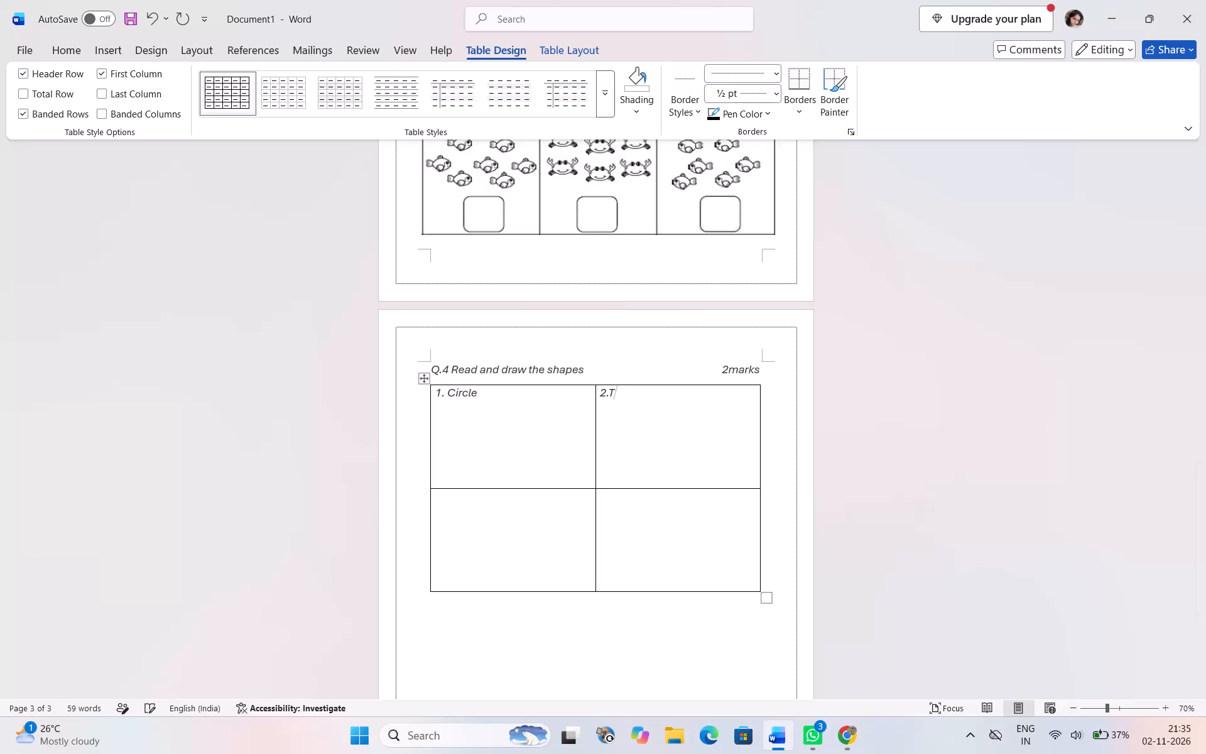
Complete the label of the table's top-right cell so that it reads "2.Triangle".
type("ri")
type("angle")
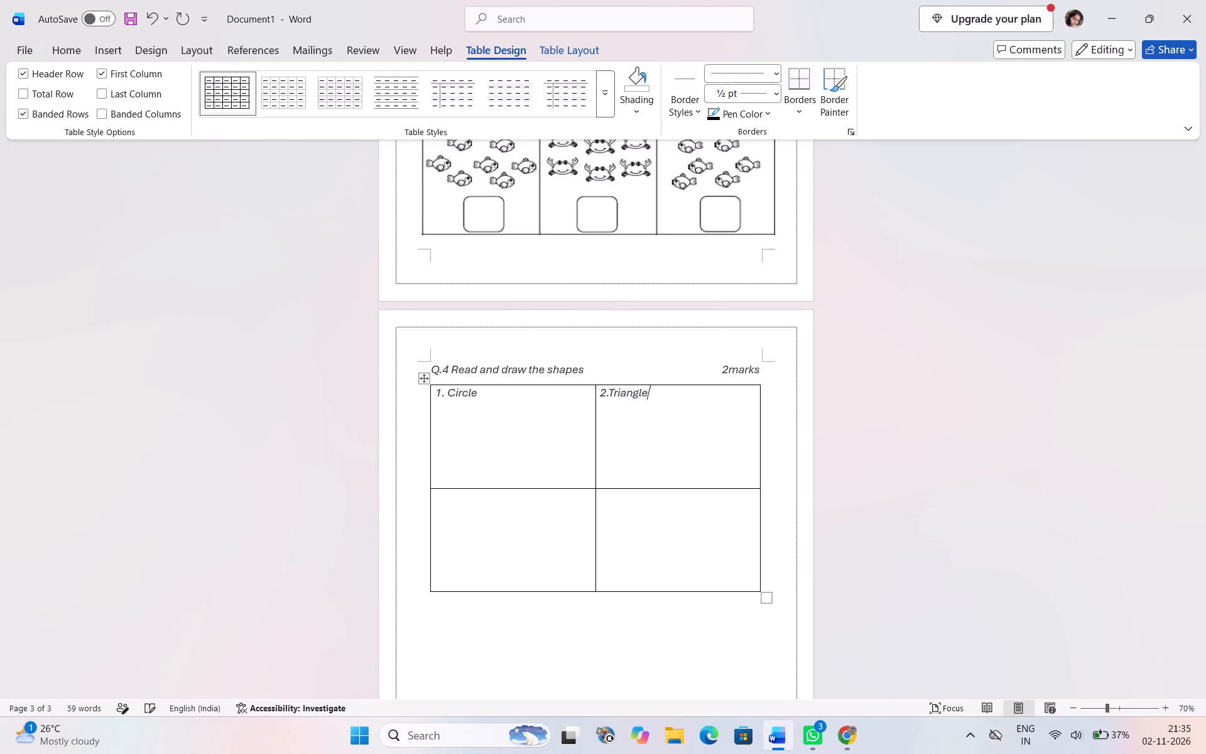
key("space")
Begin the label of the table's bottom-left cell with the number "3.".
left_click(441, 508)
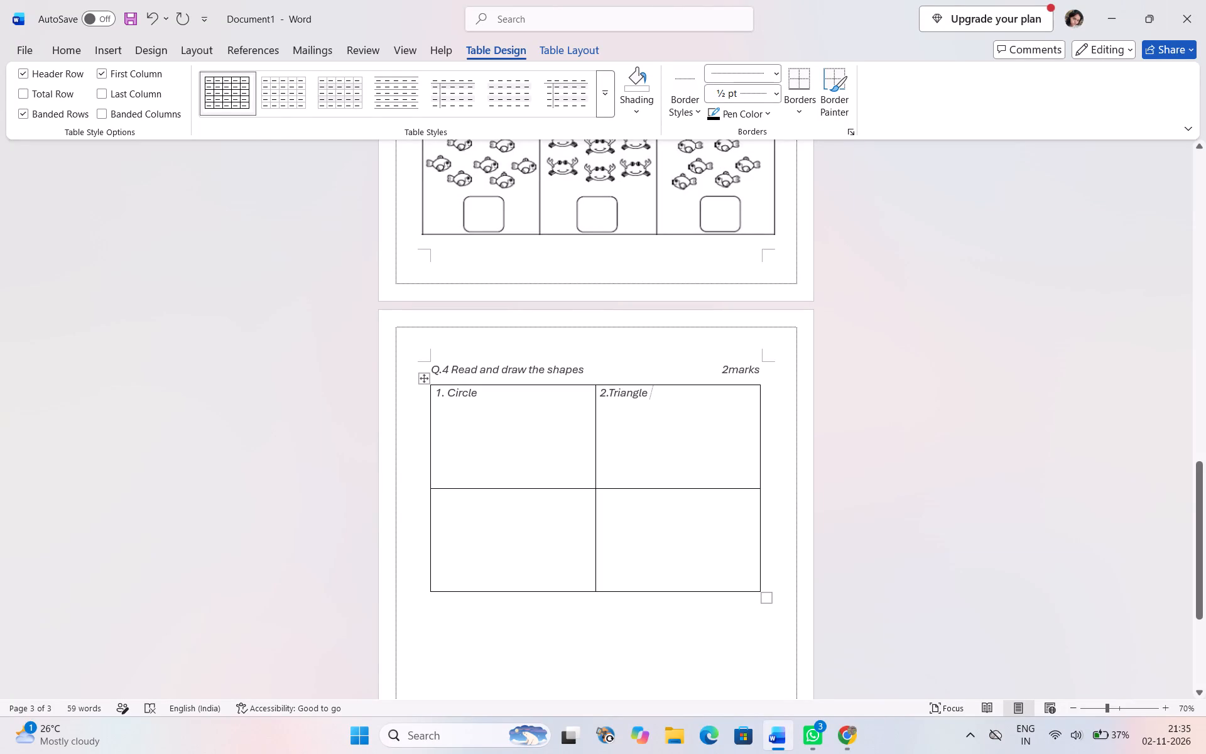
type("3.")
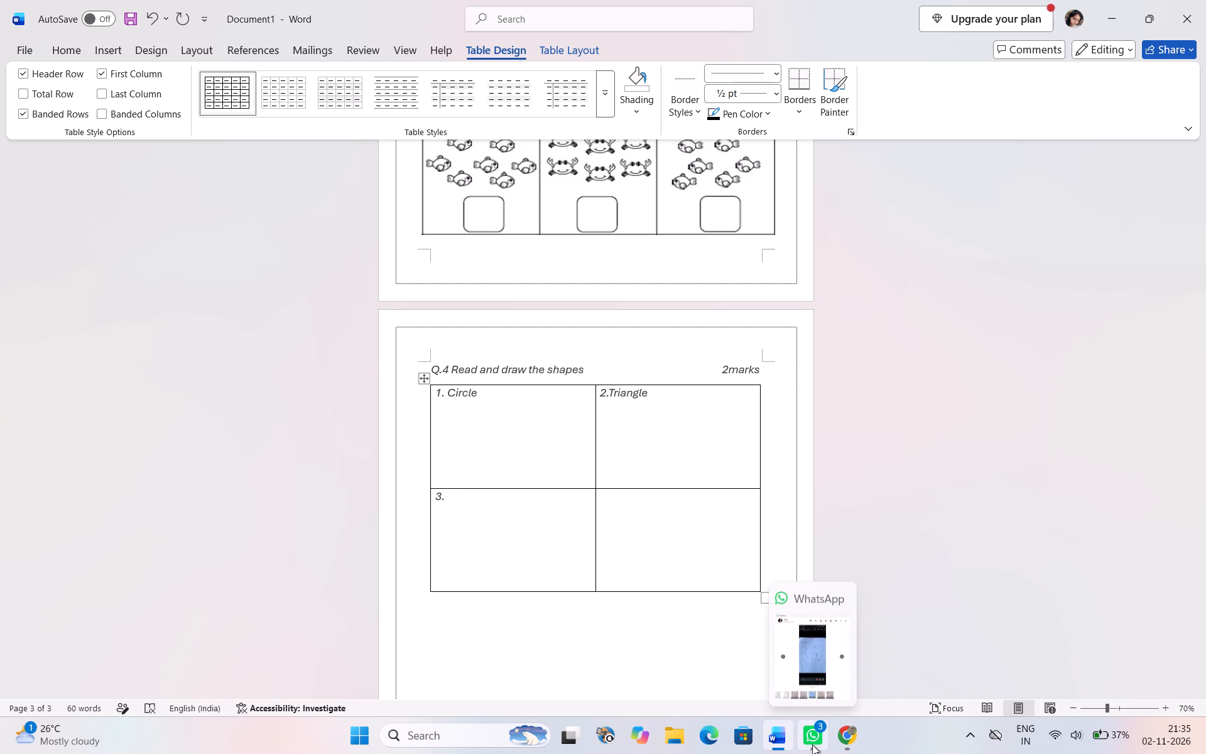
Complete the label of the table's bottom-left cell so that it reads "3.Rectangle".
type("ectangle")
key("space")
Label the table's bottom-right cell "4.Oval".
left_click(611, 502)
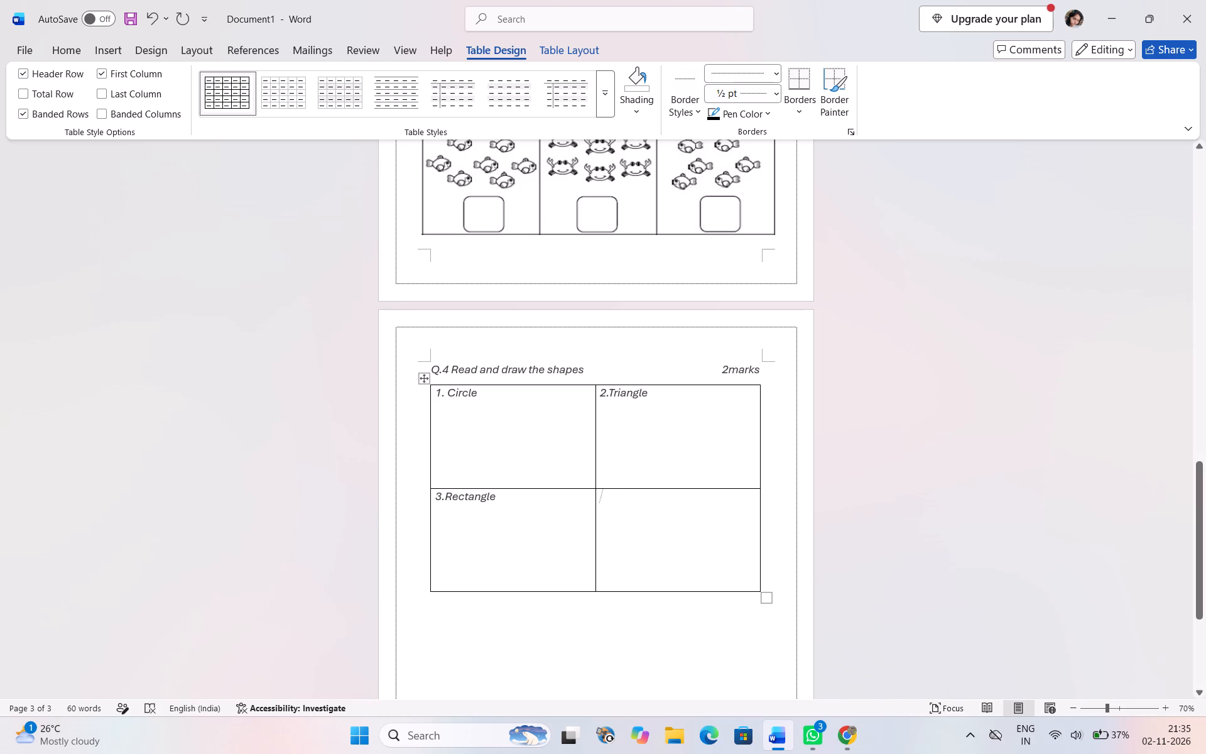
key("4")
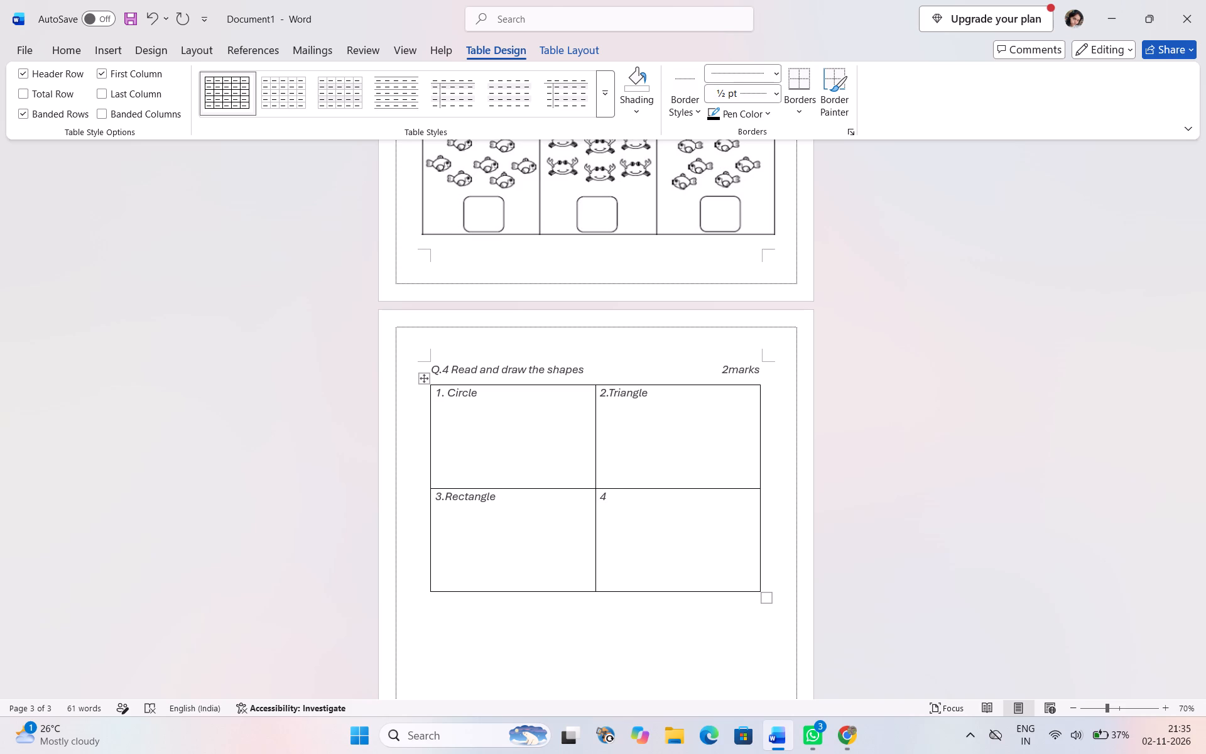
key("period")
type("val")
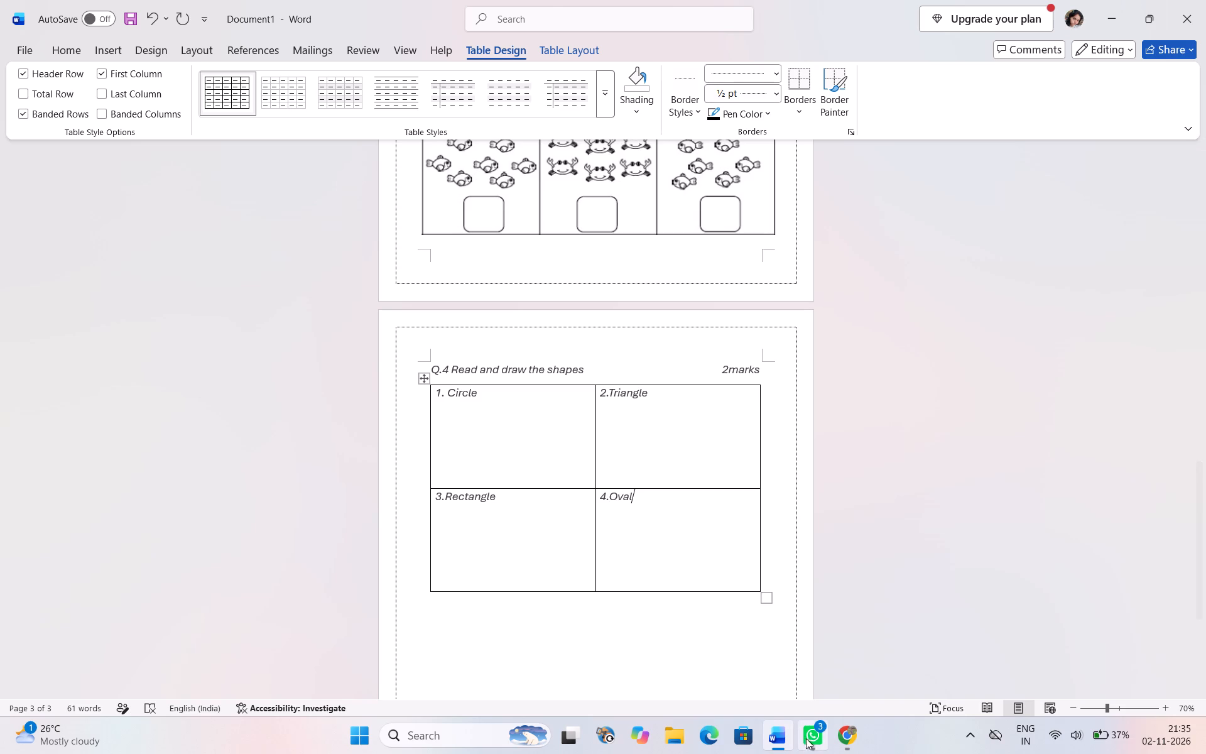
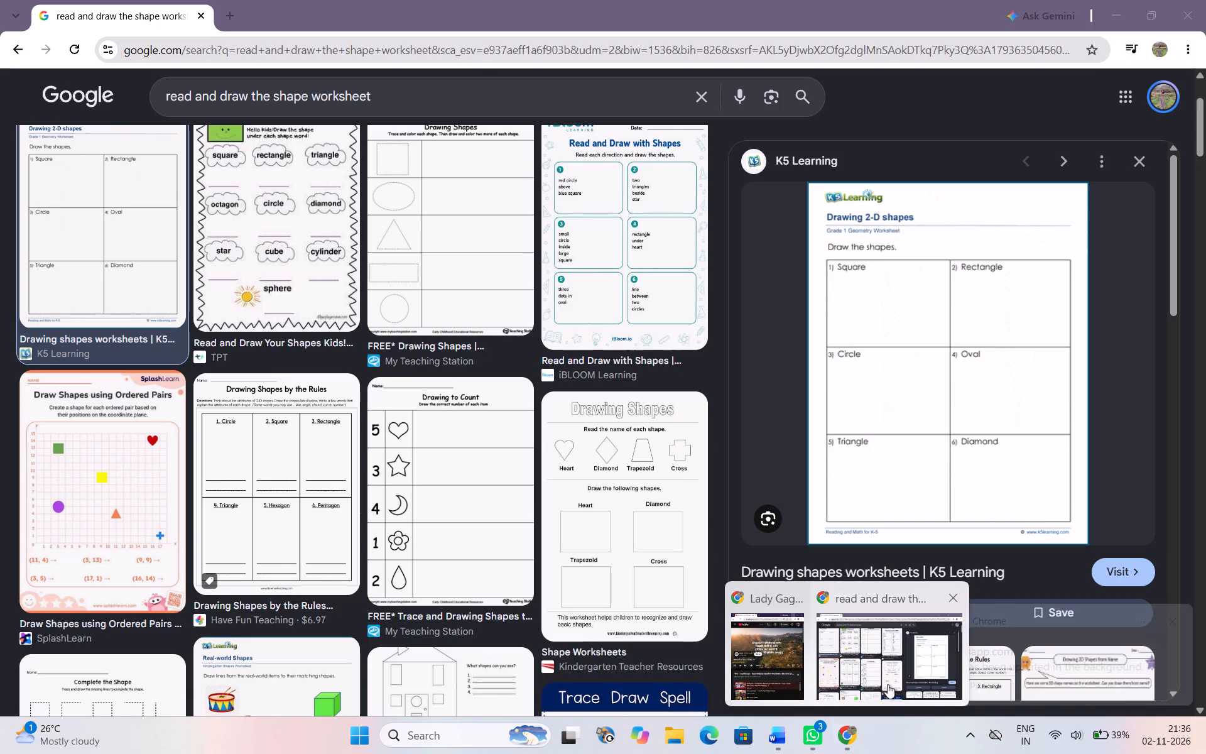
left_click(687, 94)
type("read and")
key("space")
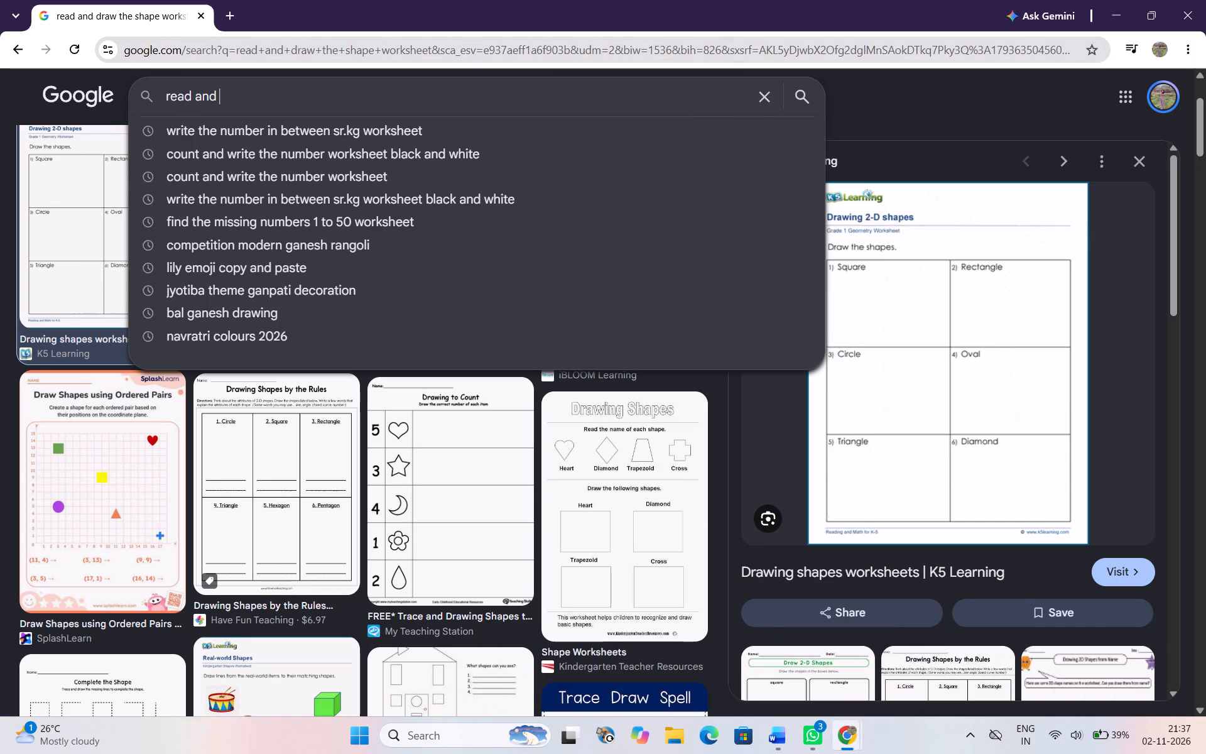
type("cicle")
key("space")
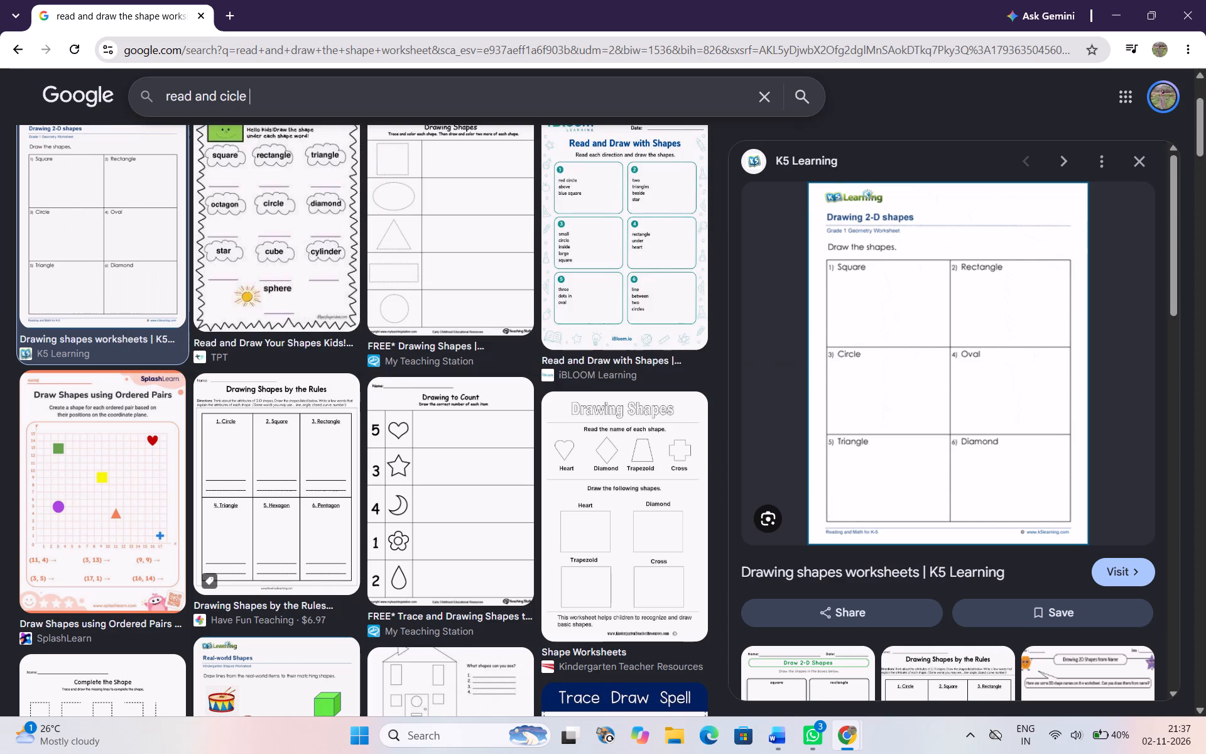
Search Google Images for "read and circle the correct number".
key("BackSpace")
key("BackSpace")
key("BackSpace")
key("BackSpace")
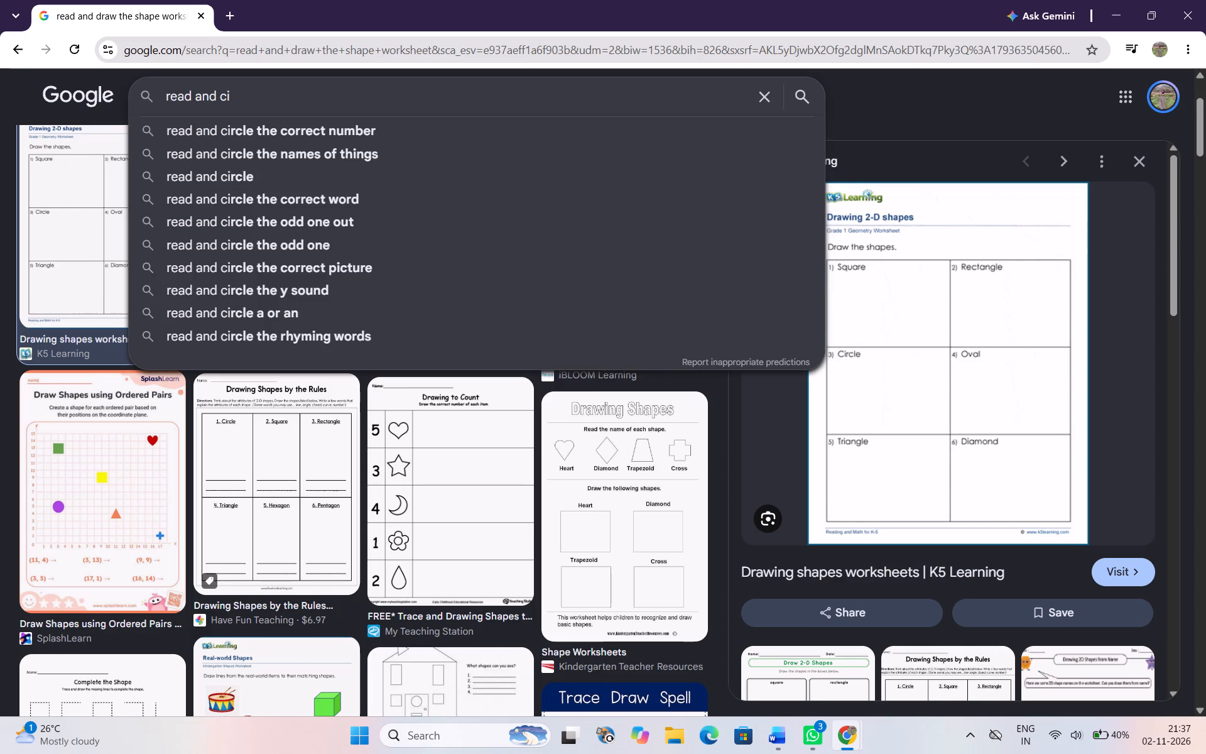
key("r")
type("cle the correct nam")
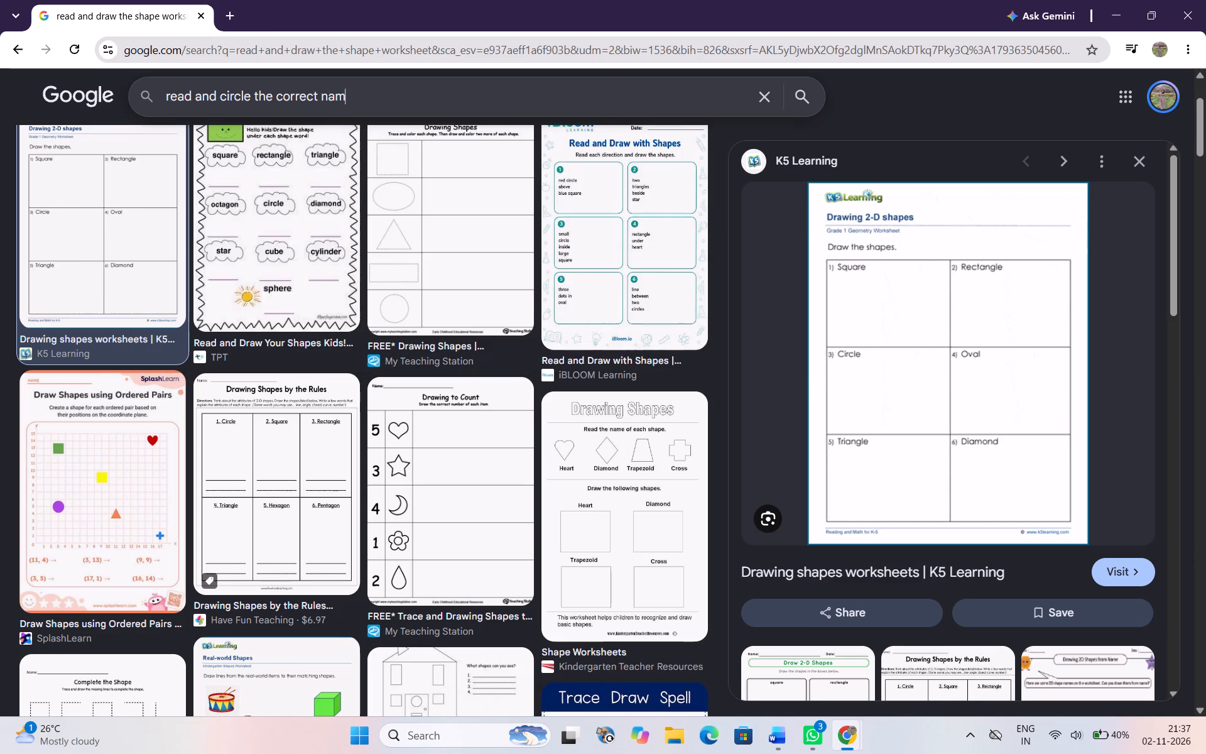
key("BackSpace")
key("BackSpace")
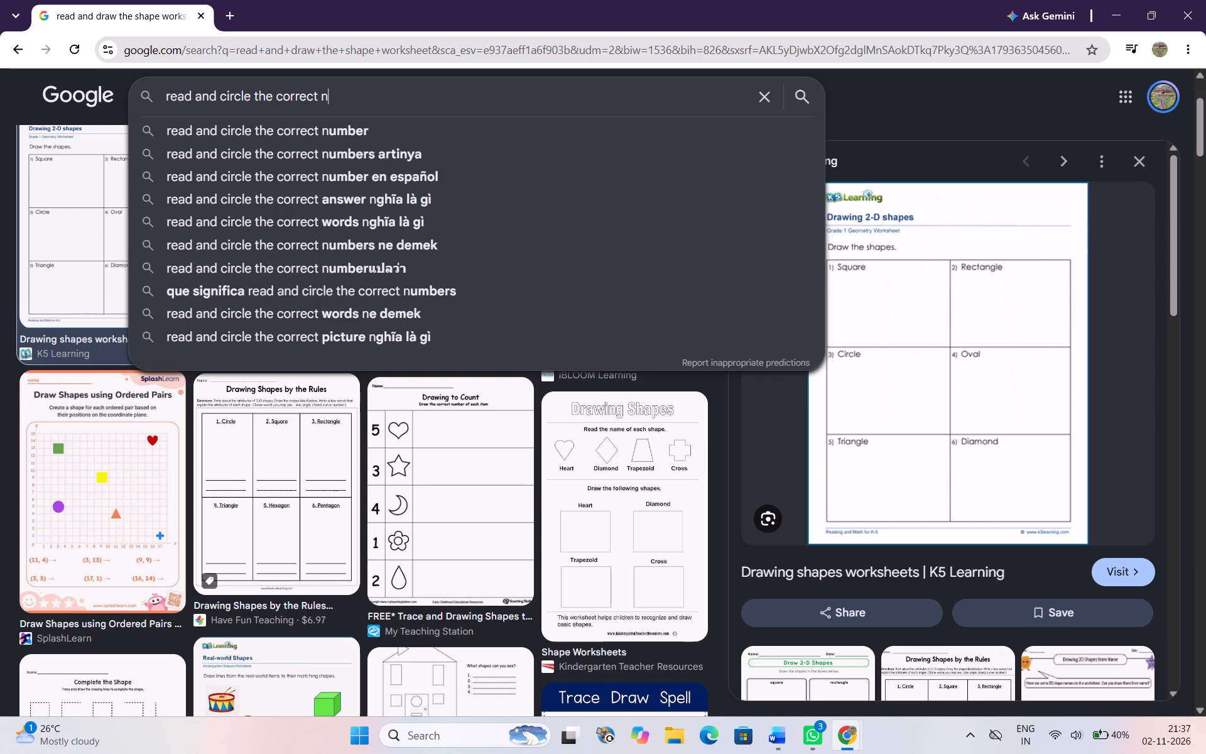
left_click(470, 126)
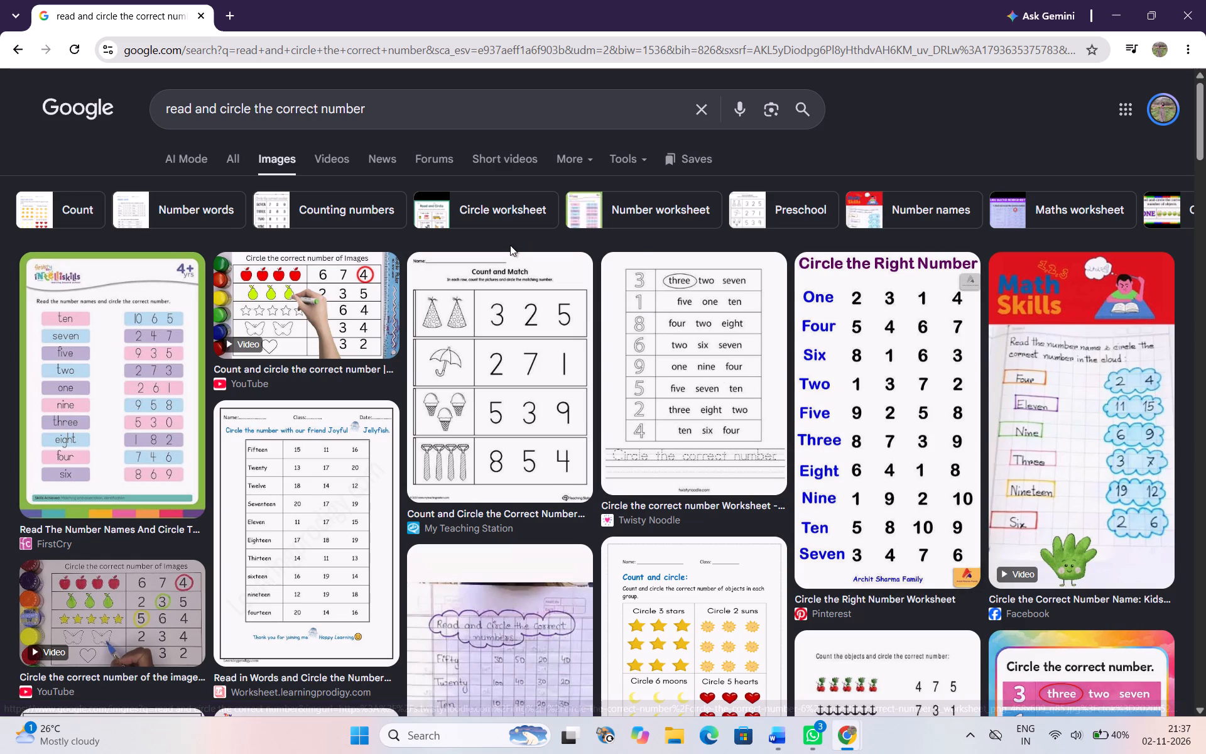
Look through the image results for a worksheet on reading and circling the correct number.
scroll(675, 476, "down", 1)
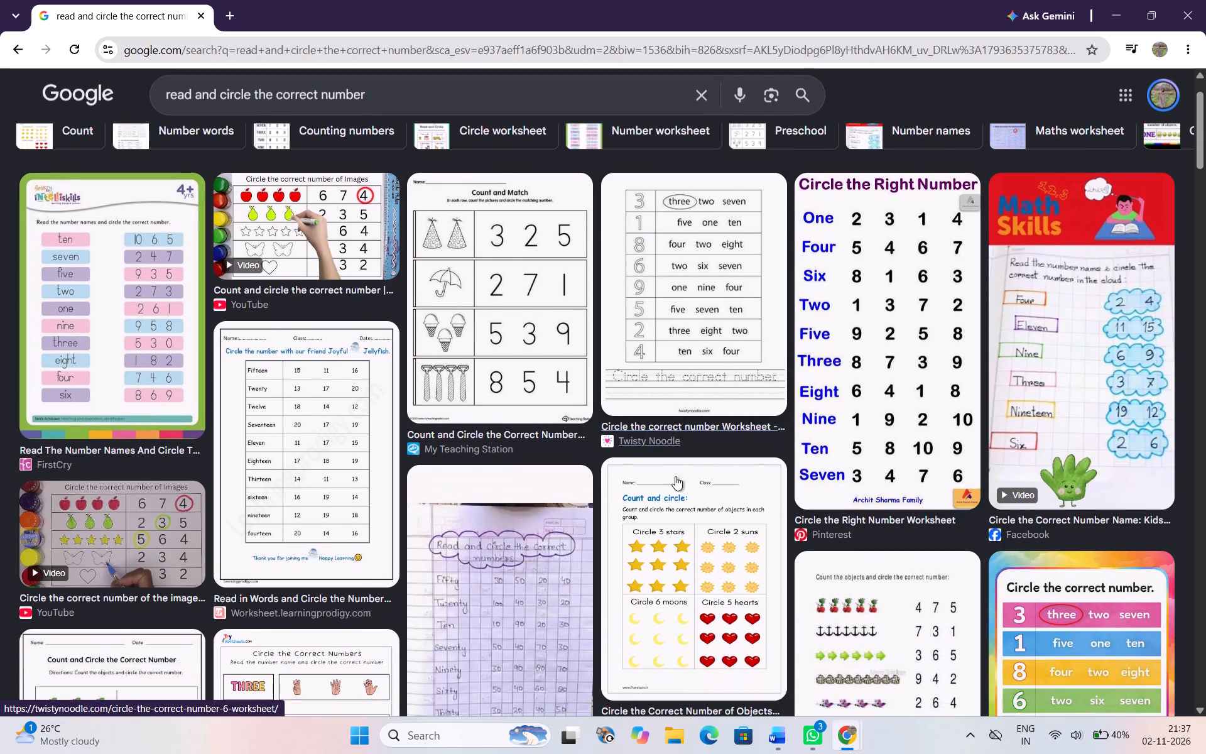
scroll(675, 476, "down", 3)
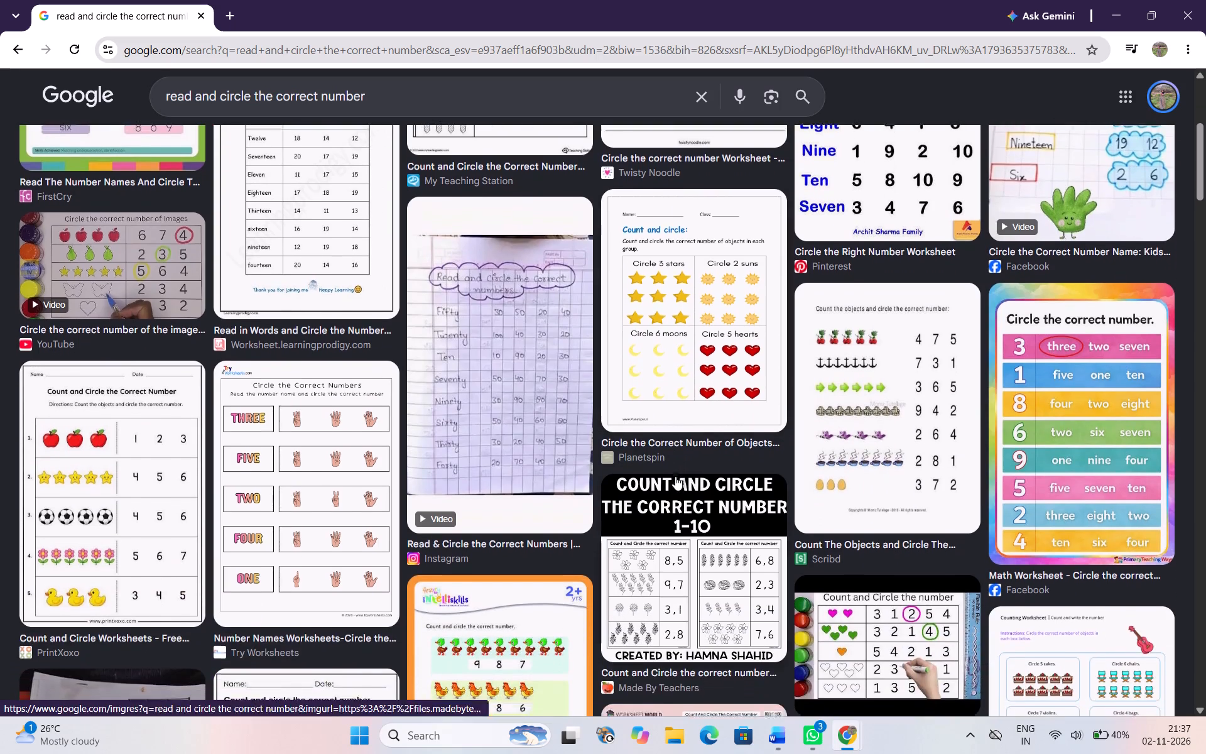
scroll(675, 476, "down", 1)
scroll(675, 476, "up", 2)
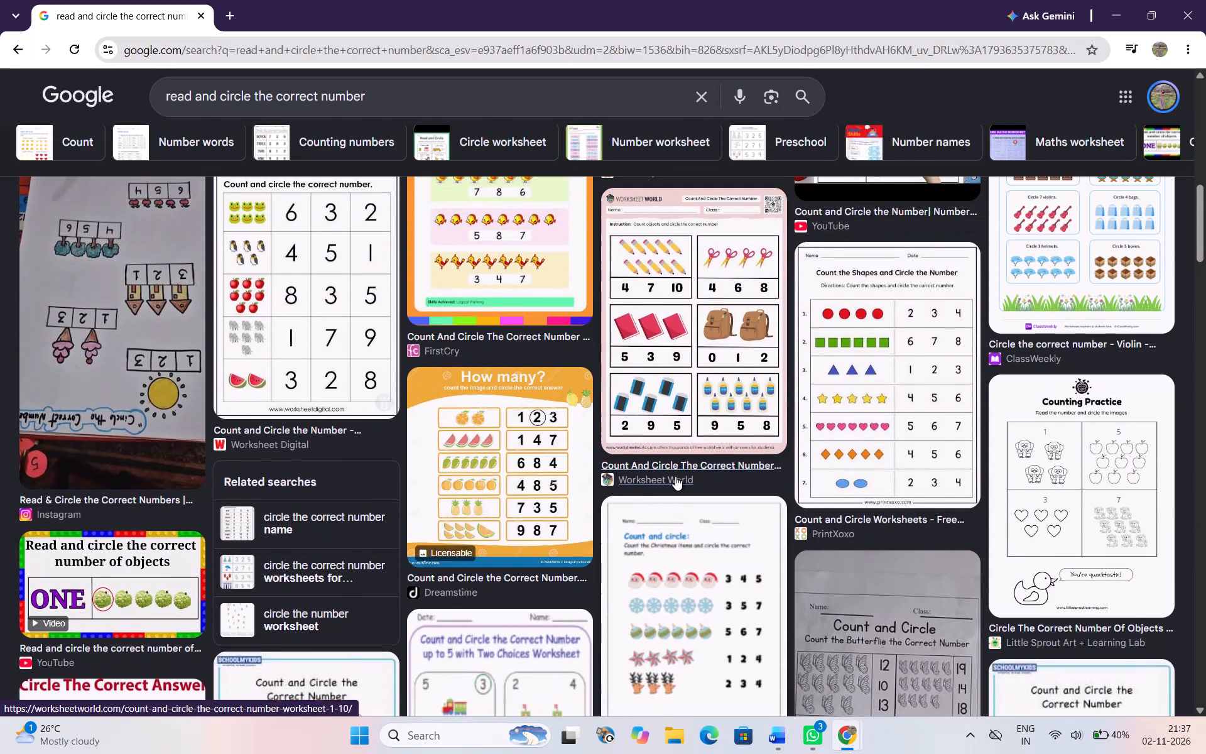
scroll(675, 476, "up", 1)
scroll(675, 476, "down", 6)
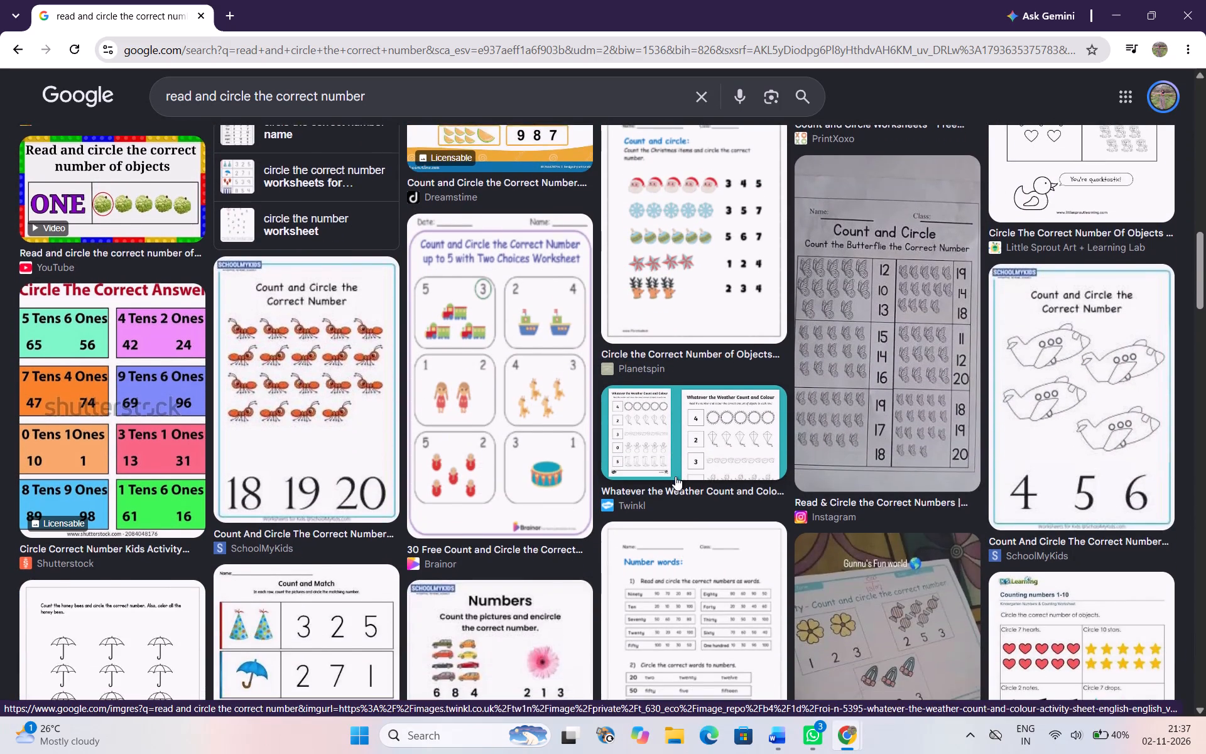
scroll(675, 476, "down", 4)
scroll(675, 476, "up", 2)
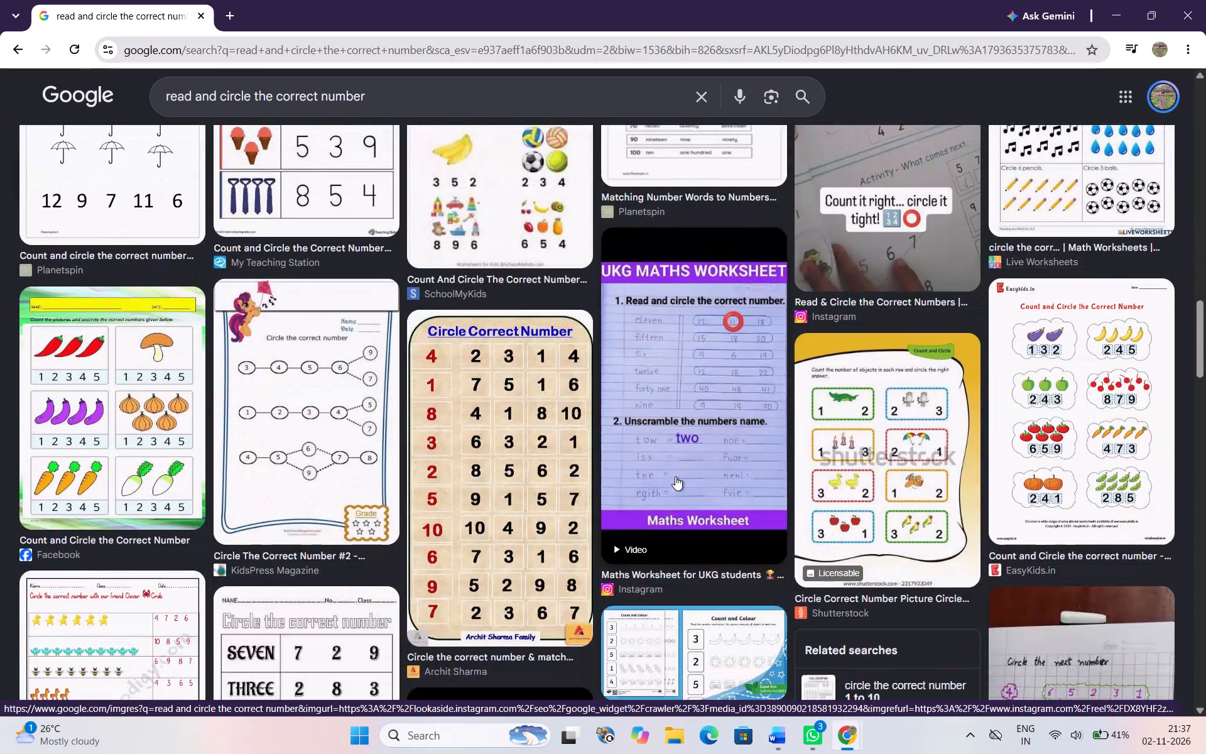
scroll(675, 476, "up", 3)
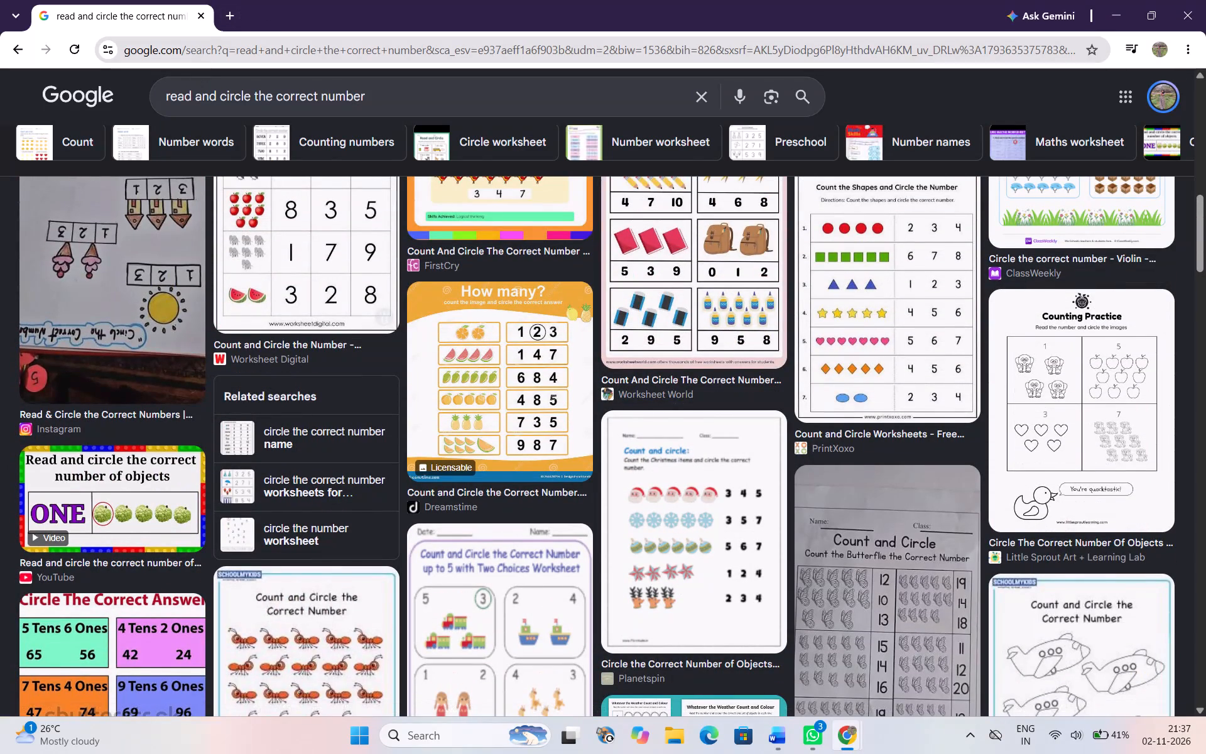
Refine the image search to "read the number name and circle the correct number".
left_click(192, 96)
key("space")
type("the number name")
key("space")
key("BackSpace")
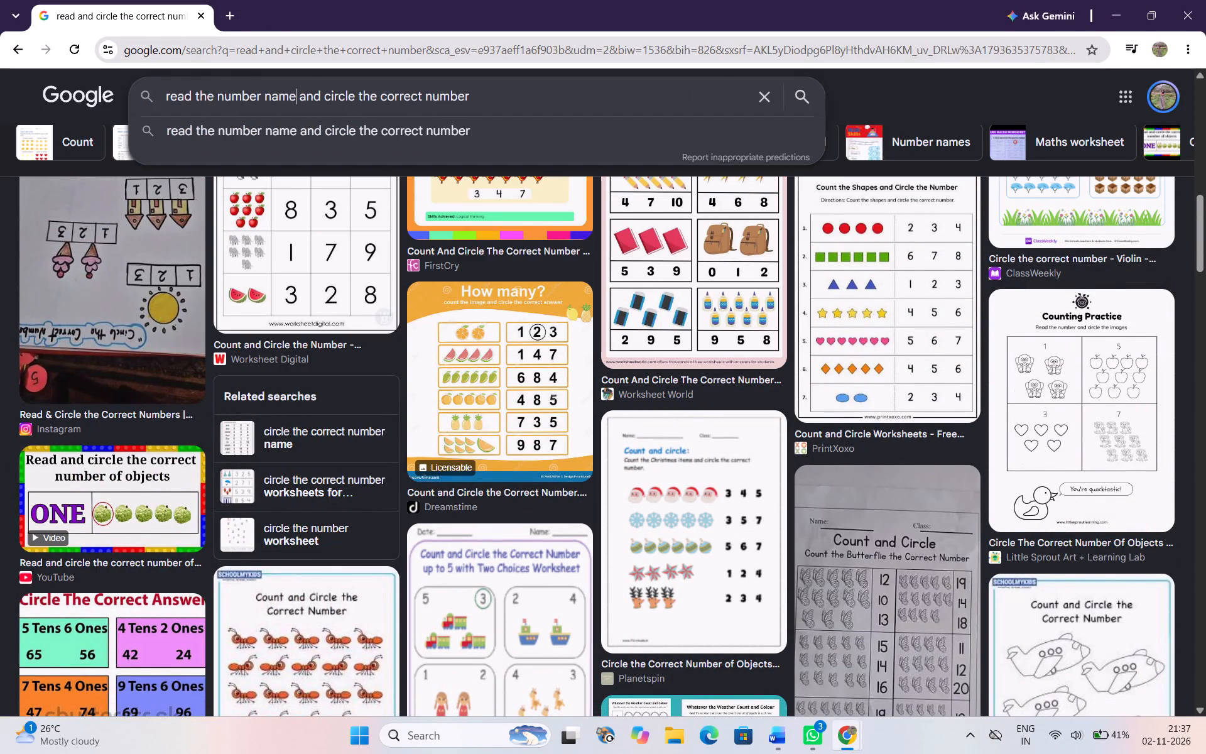
key("Return")
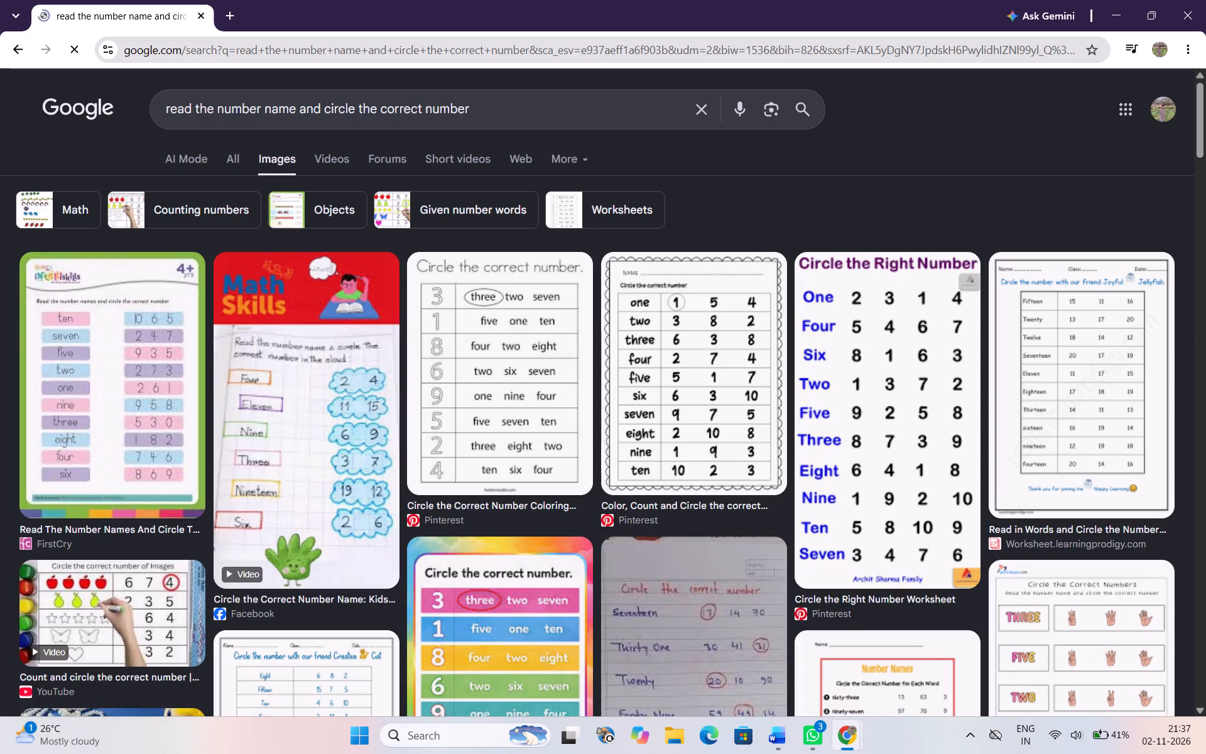
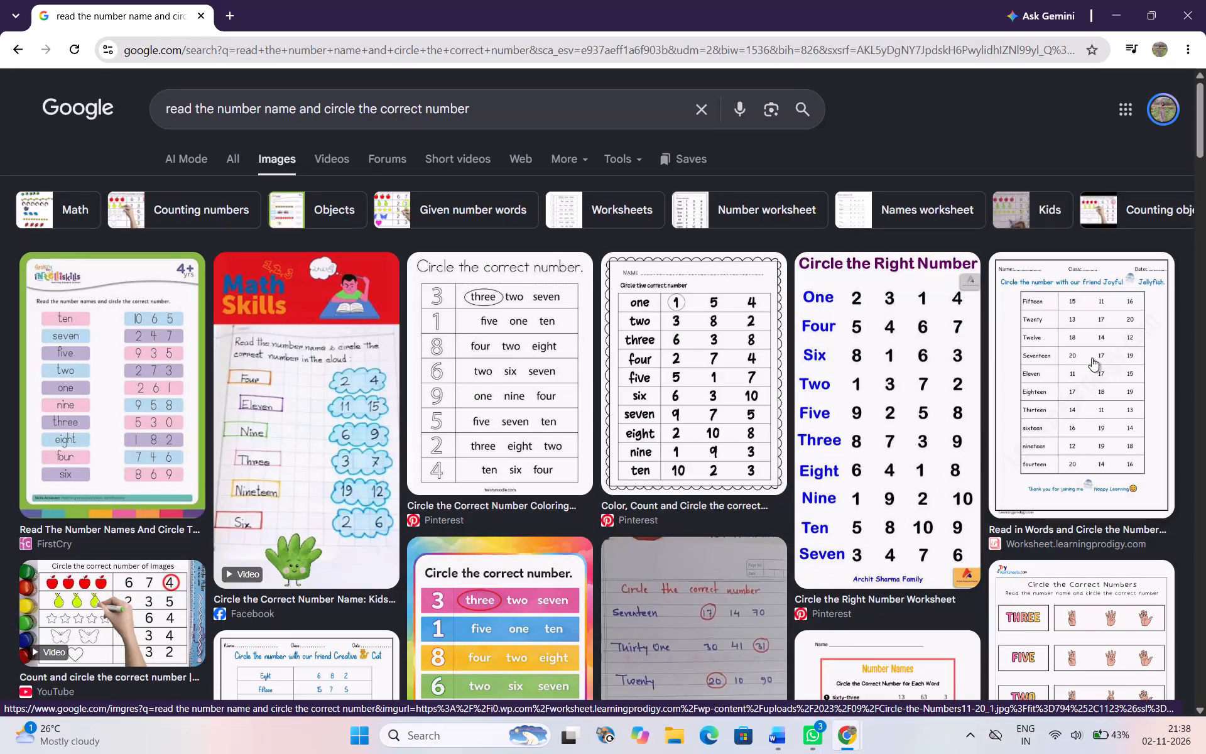
Browse the image results for a number-name circling worksheet and preview the Joyful Jellyfish one from Worksheet.learningprodigy.com.
scroll(939, 626, "down", 2)
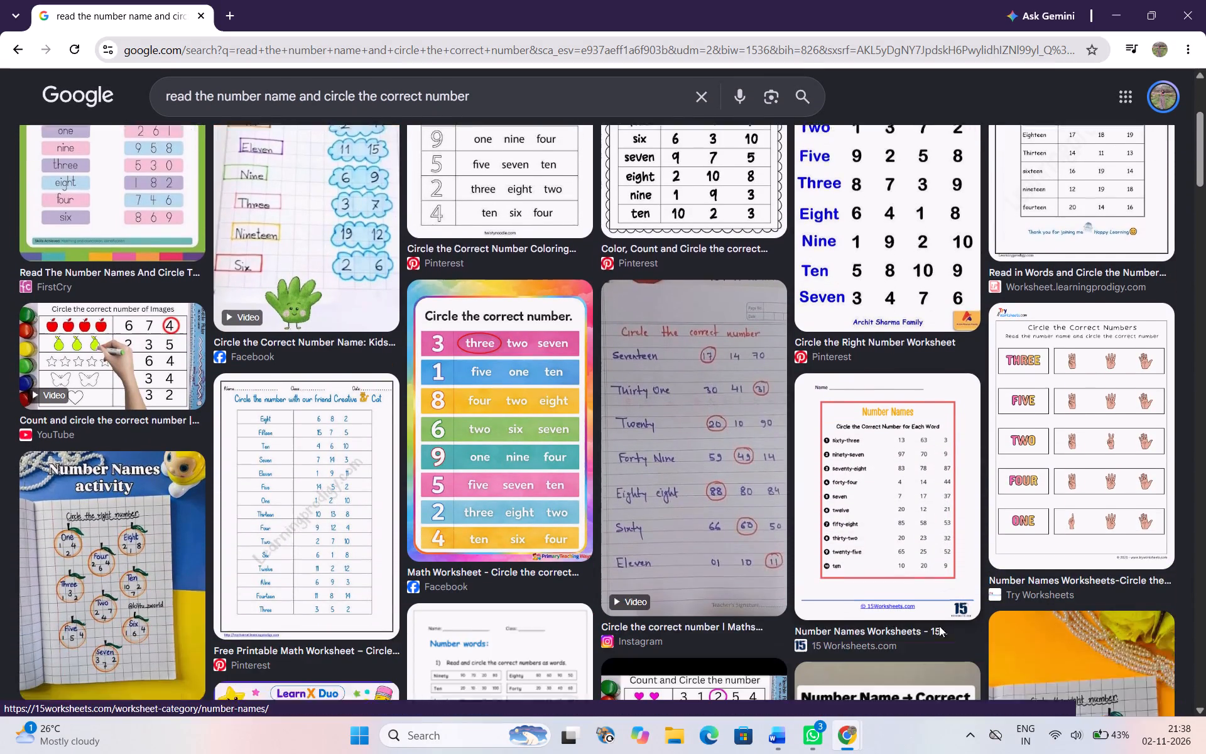
scroll(939, 626, "down", 4)
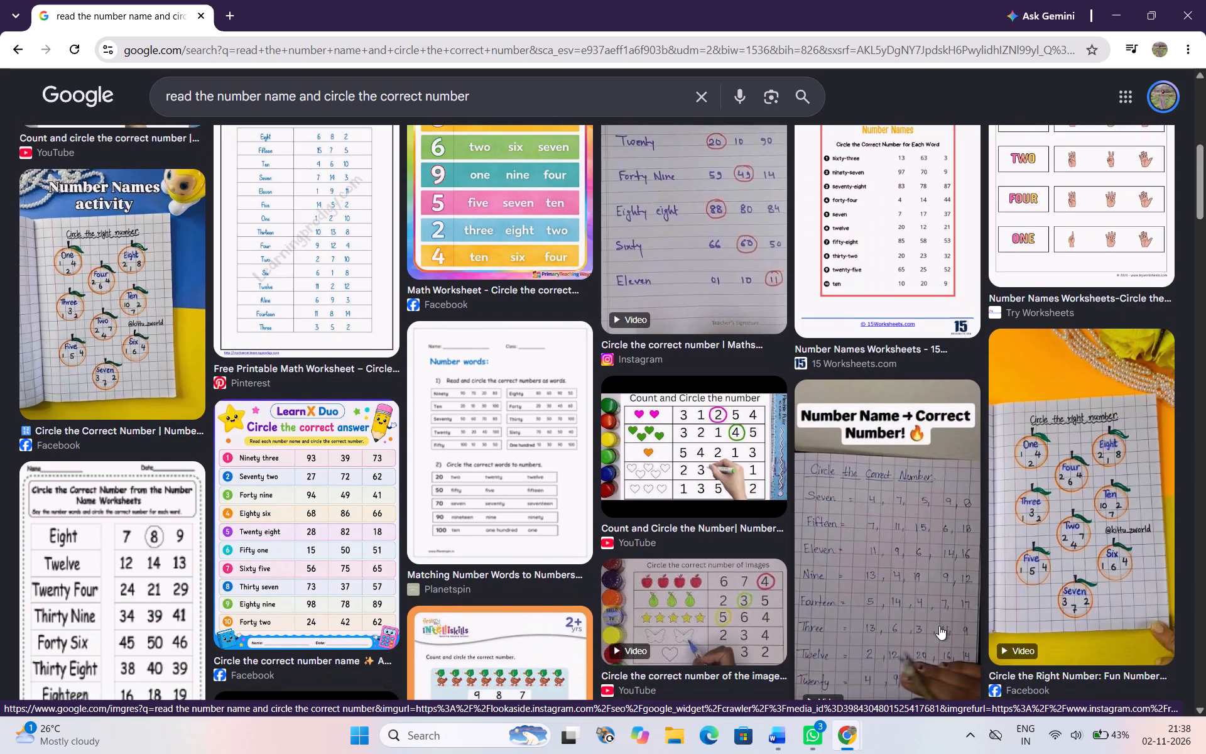
scroll(939, 626, "down", 3)
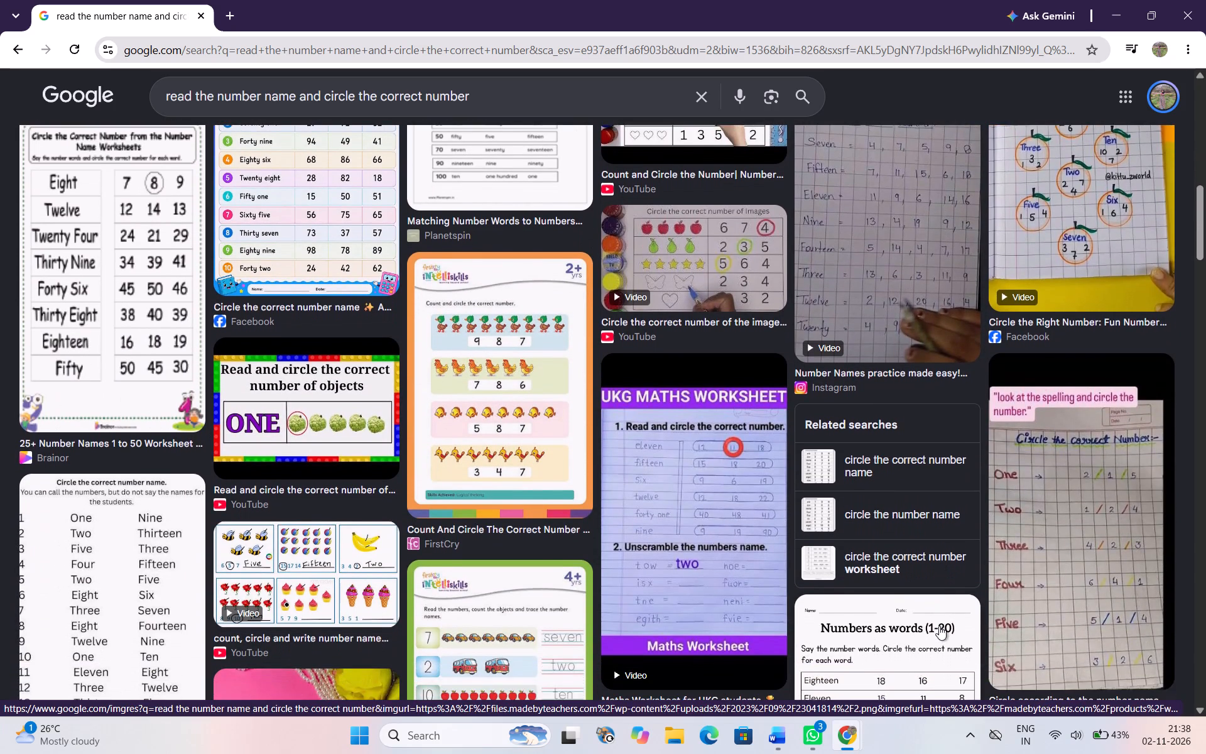
scroll(939, 626, "down", 7)
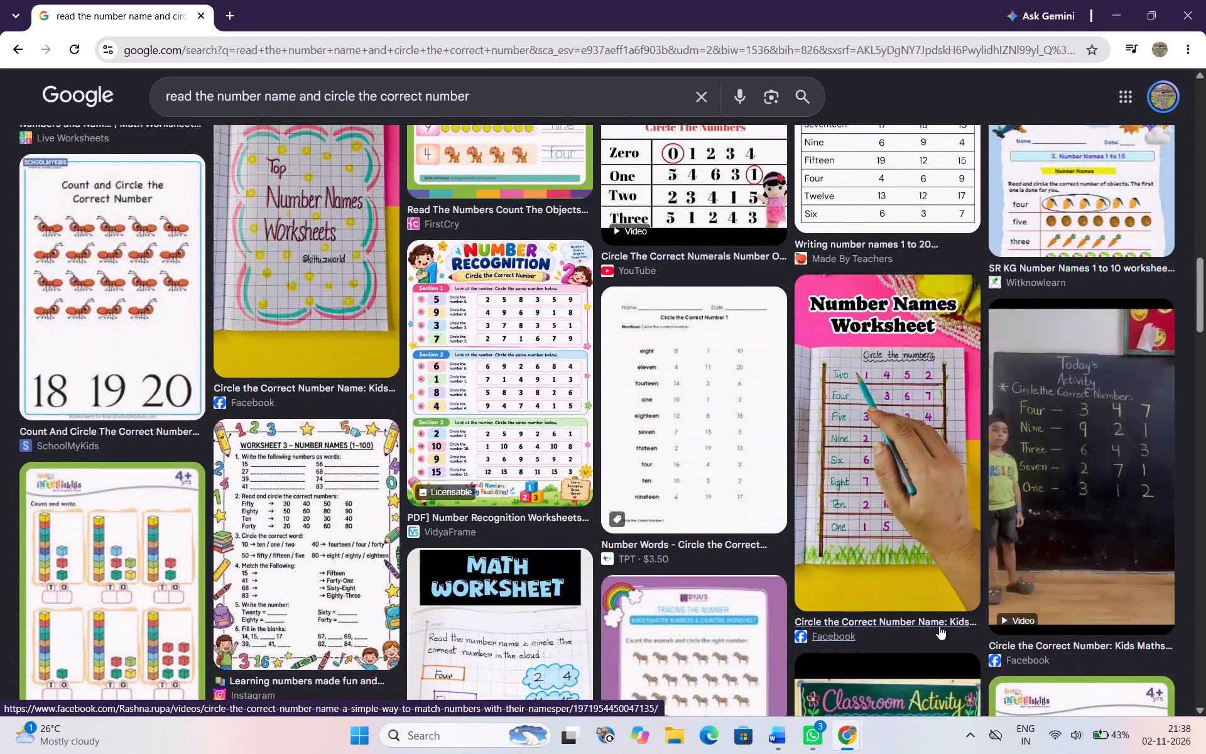
scroll(939, 626, "down", 5)
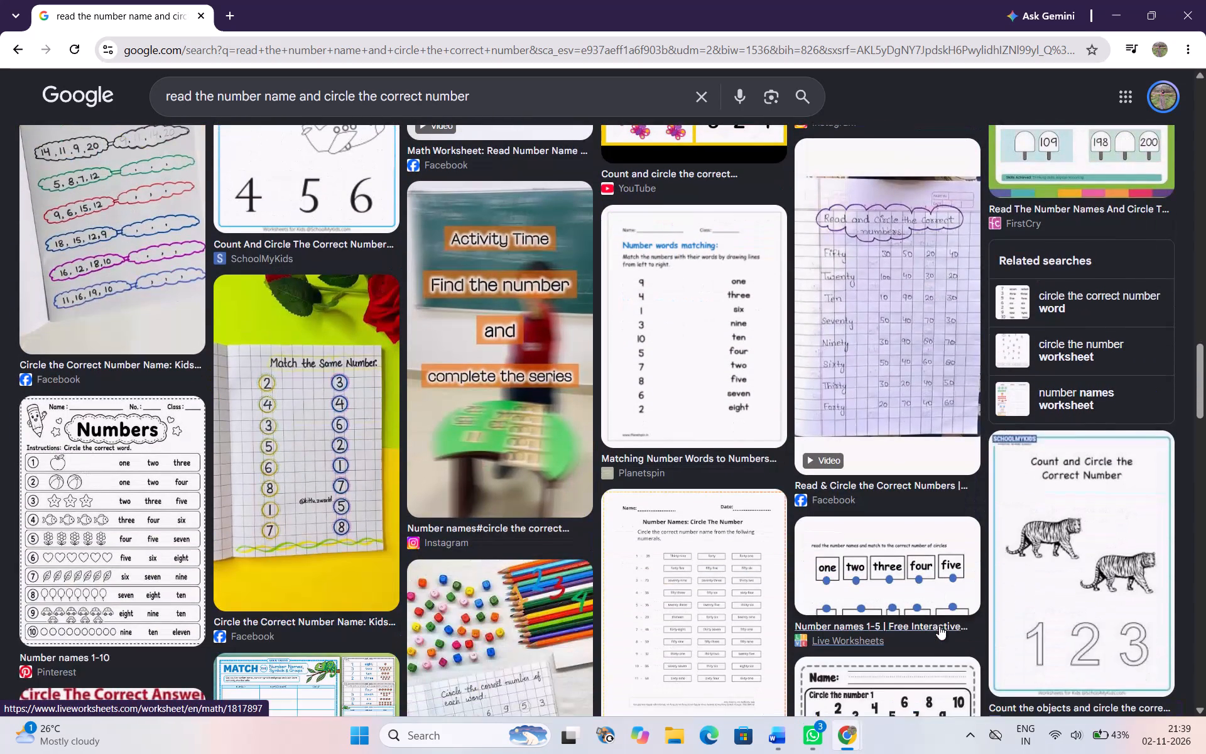
scroll(939, 626, "down", 2)
scroll(939, 626, "up", 2)
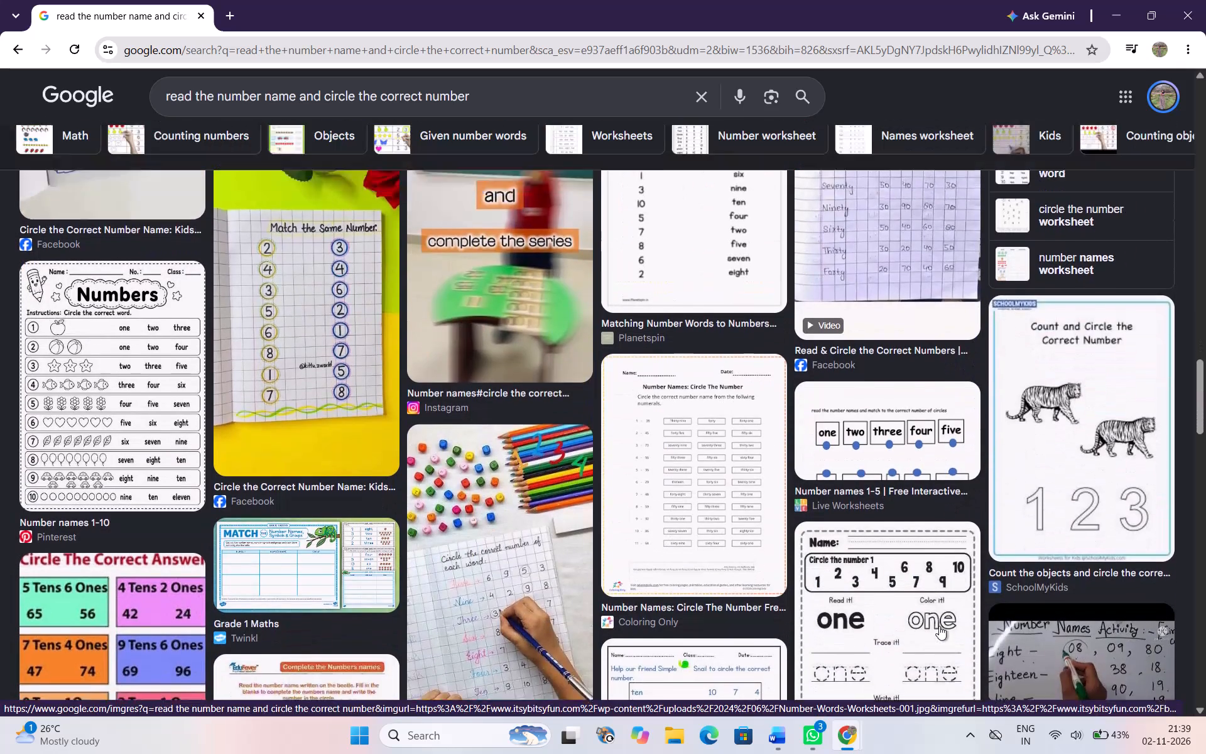
scroll(939, 626, "up", 2)
scroll(964, 684, "up", 6)
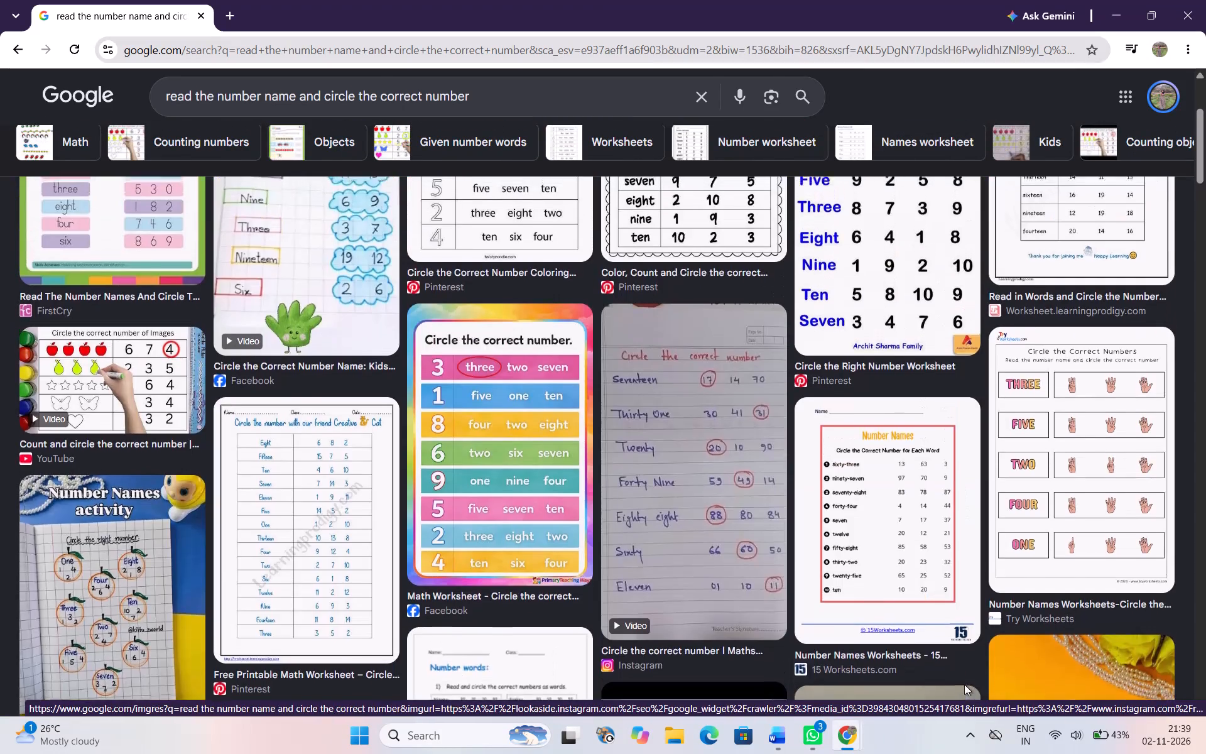
scroll(964, 684, "up", 3)
left_click(1073, 426)
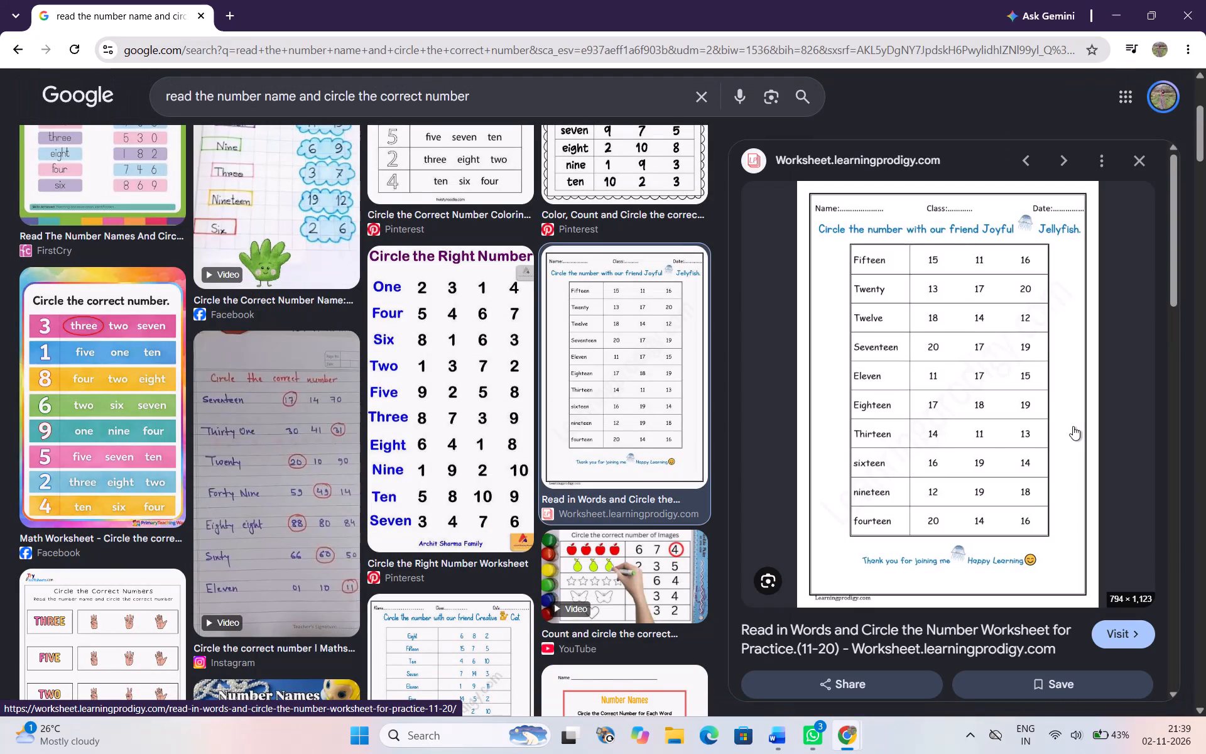
Look through the related images, examine the "Numbers in Words" worksheet from Studocu, and return to the related images.
scroll(1073, 426, "down", 3)
scroll(850, 610, "down", 4)
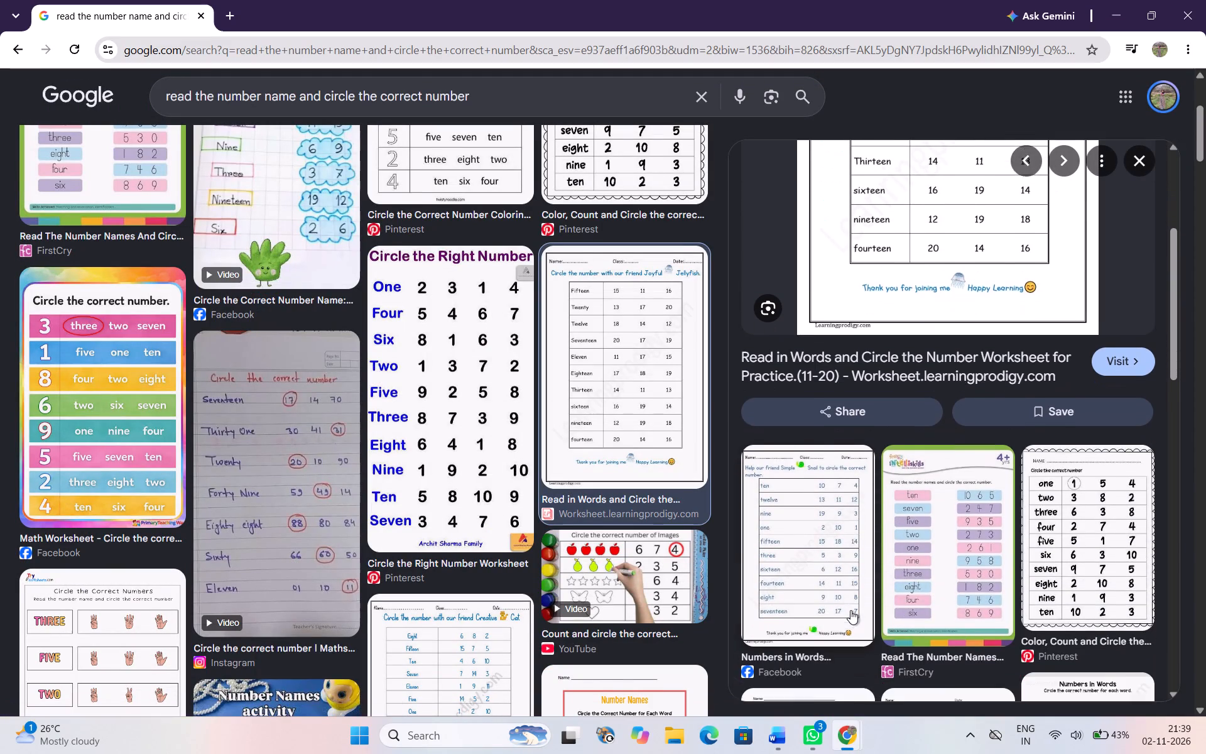
scroll(850, 610, "down", 4)
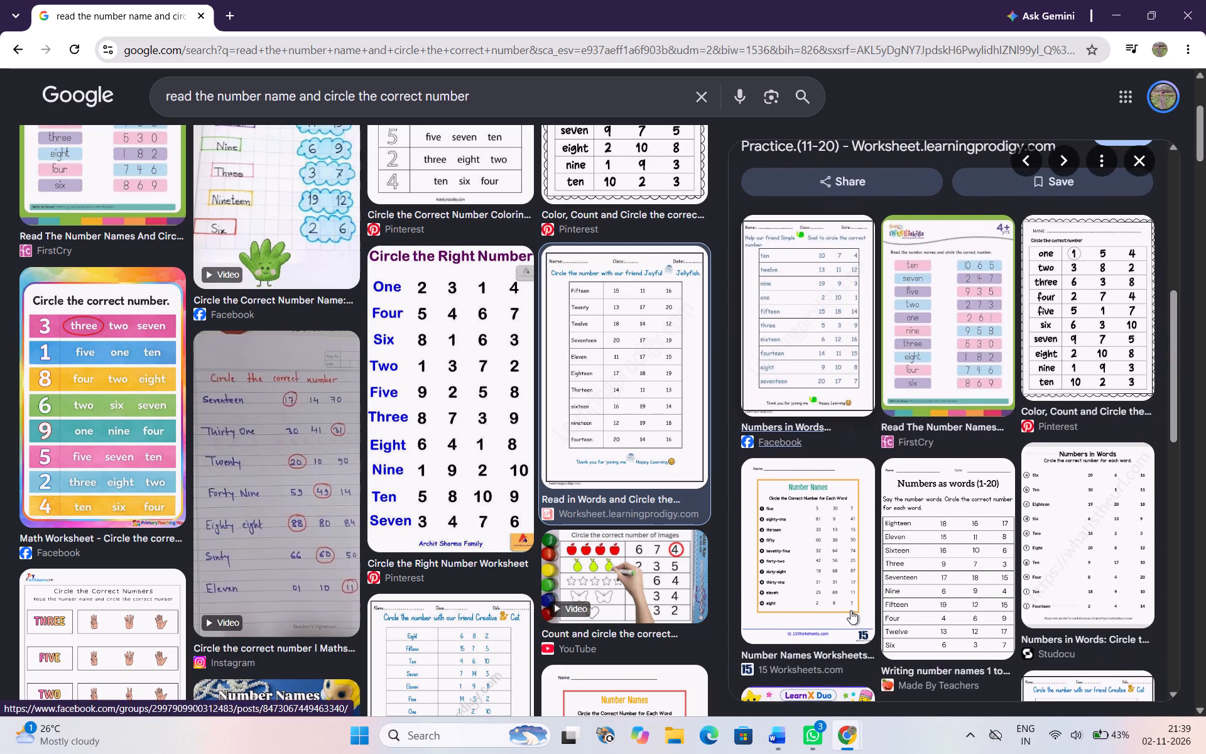
scroll(850, 610, "down", 1)
left_click(1075, 513)
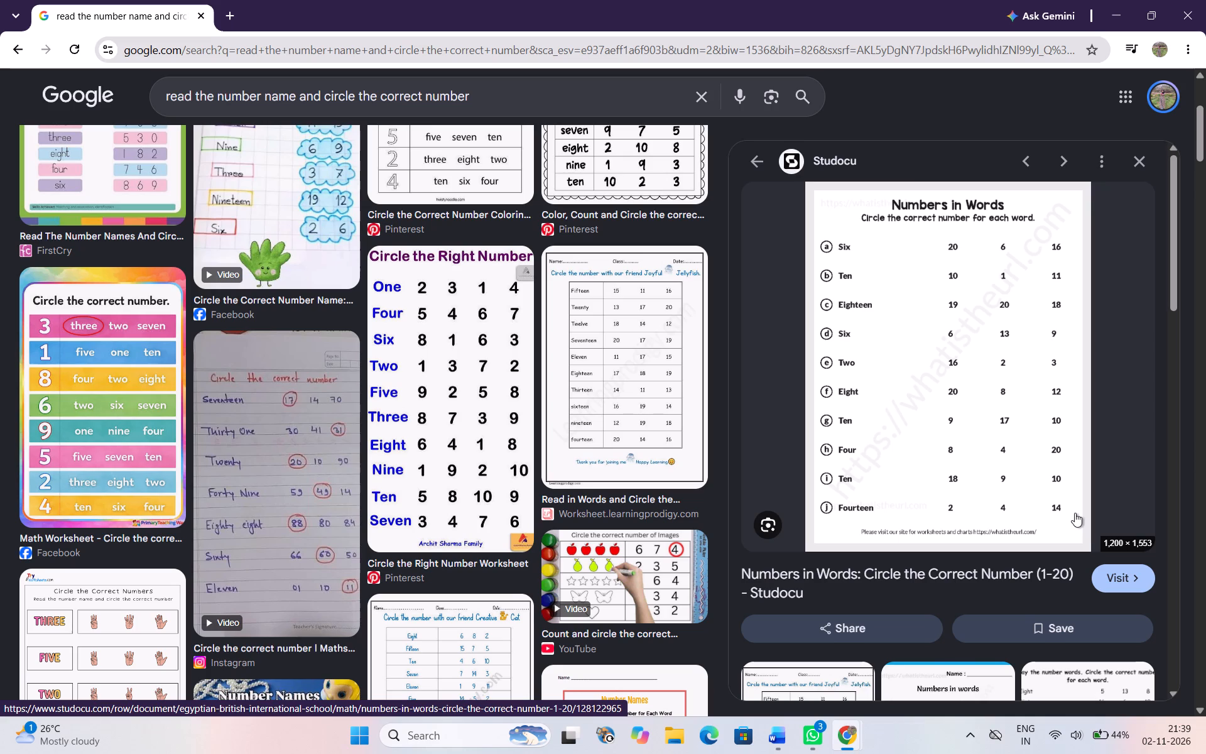
scroll(1075, 513, "down", 2)
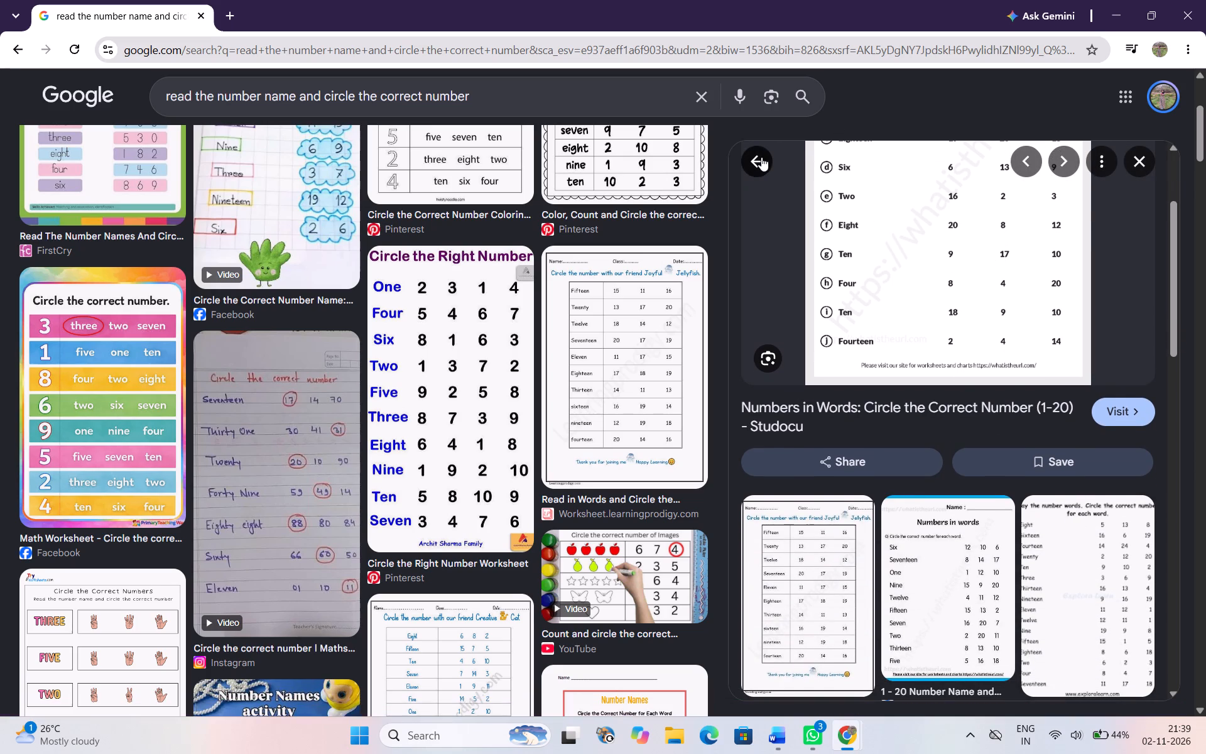
left_click(761, 157)
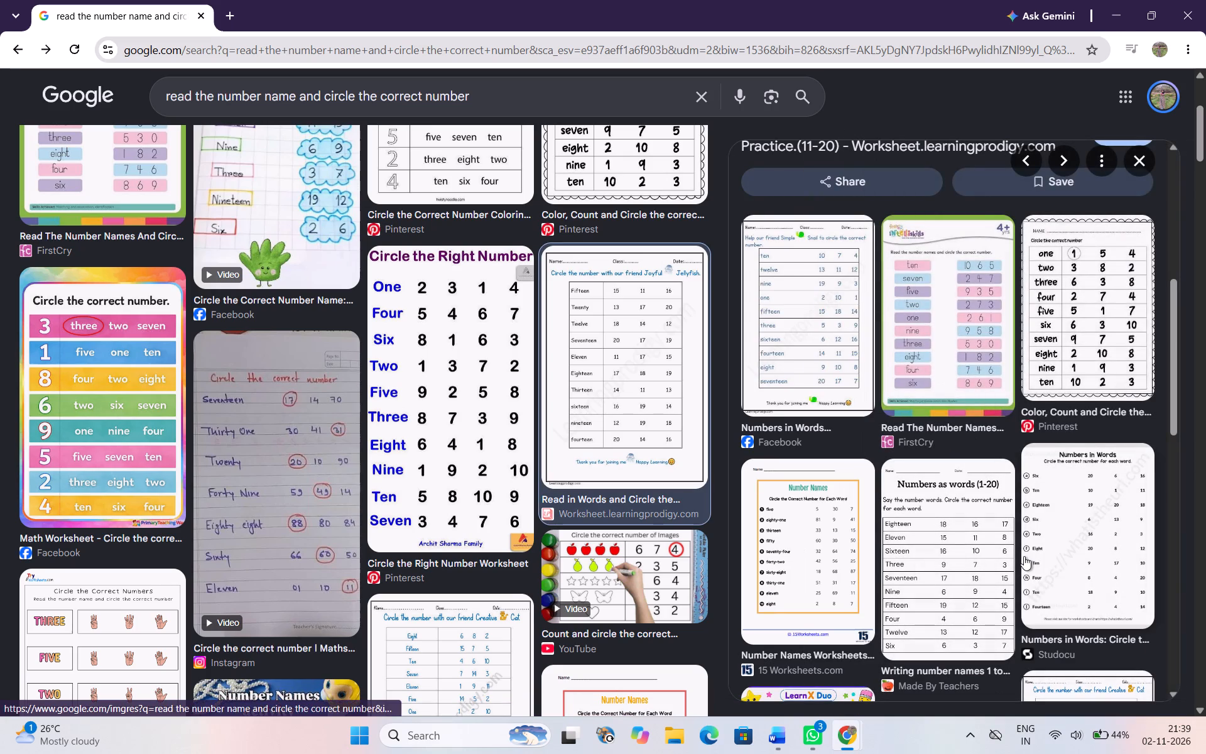
Preview the "Numbers as words (1-20)" worksheet from Made By Teachers.
left_click(921, 569)
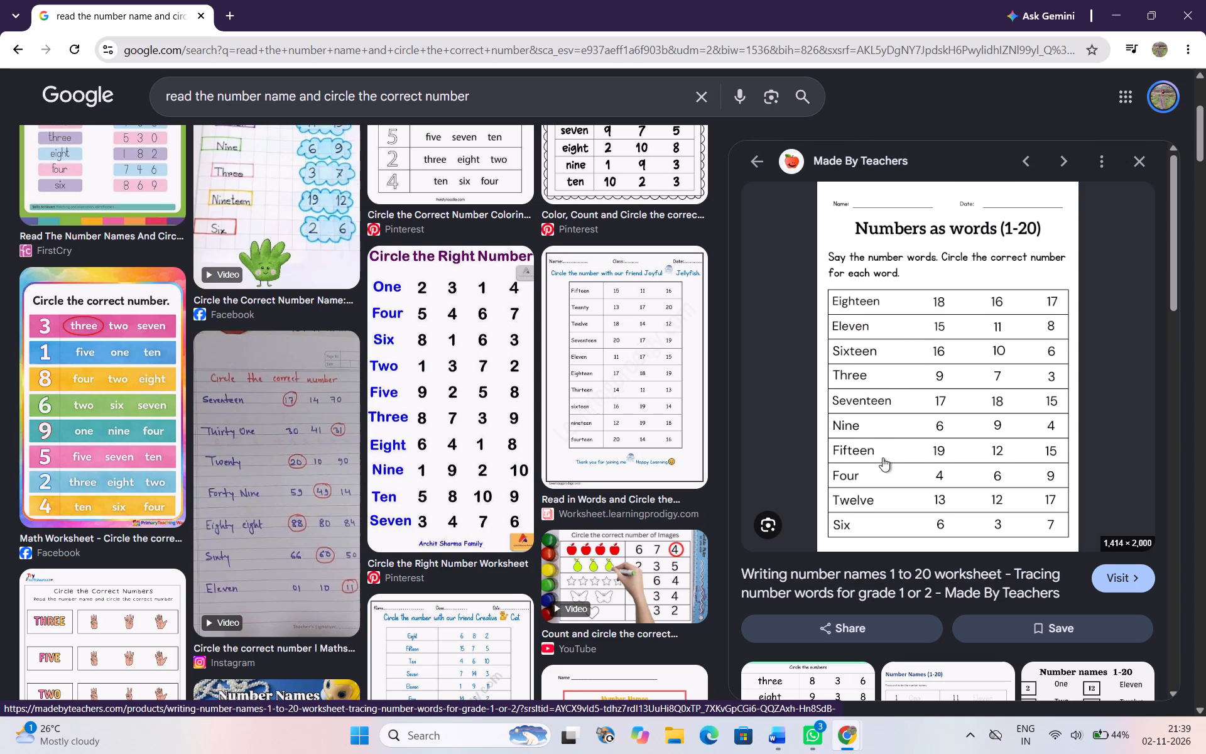
Capture a screen snip of the Three, Seventeen, Nine and Fifteen rows with their number choices from the "Numbers as words (1-20)" worksheet preview.
key("shift+super+s")
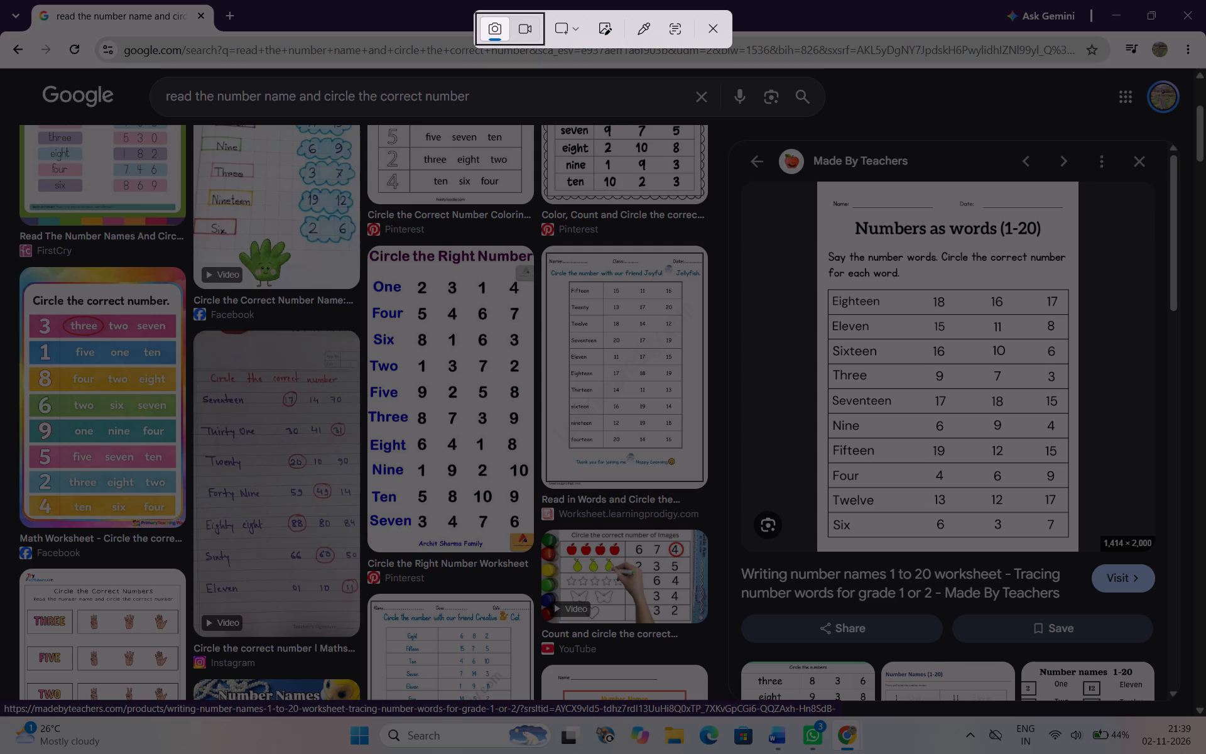
left_click_drag(827, 362, 954, 461)
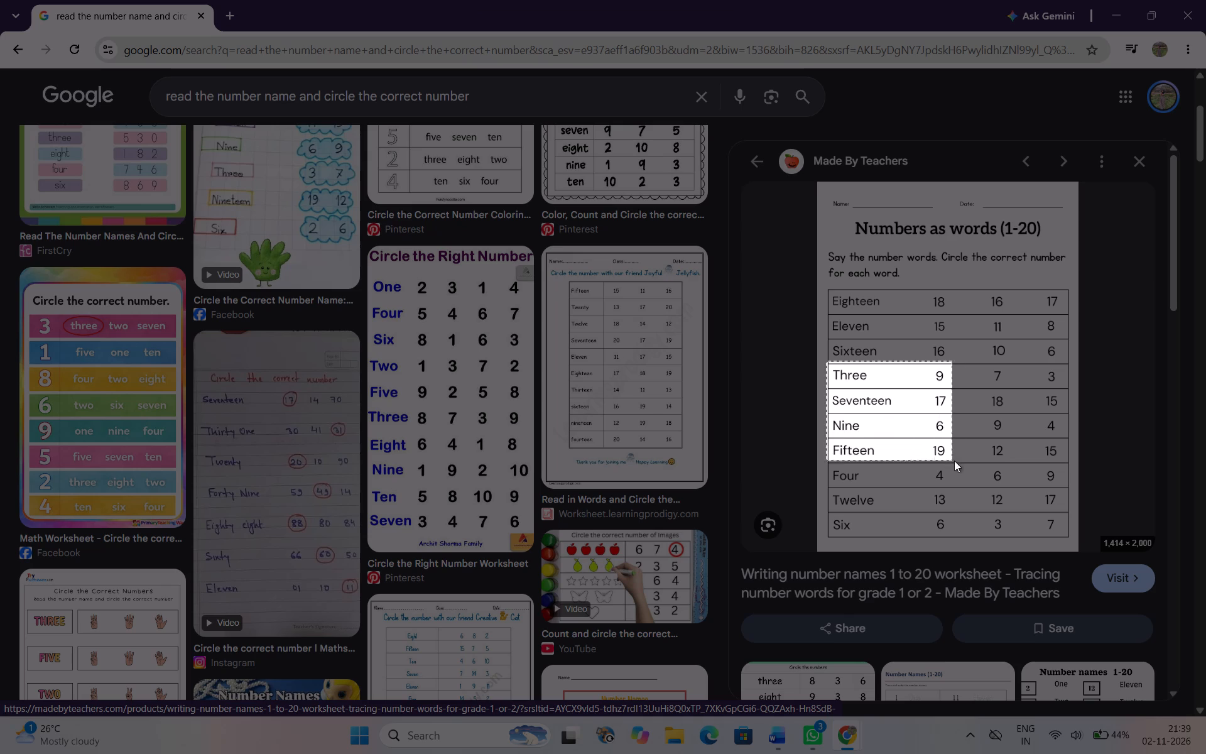
left_click_drag(954, 461, 1101, 461)
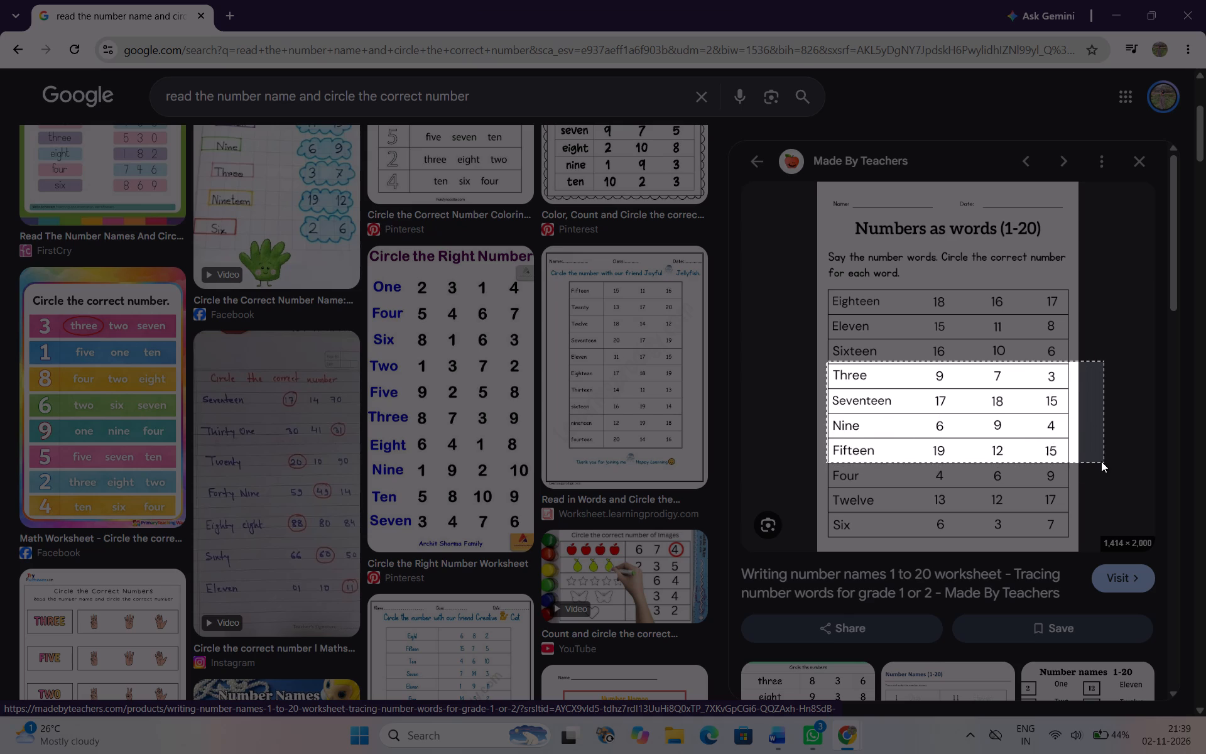
left_click_drag(1101, 461, 1071, 461)
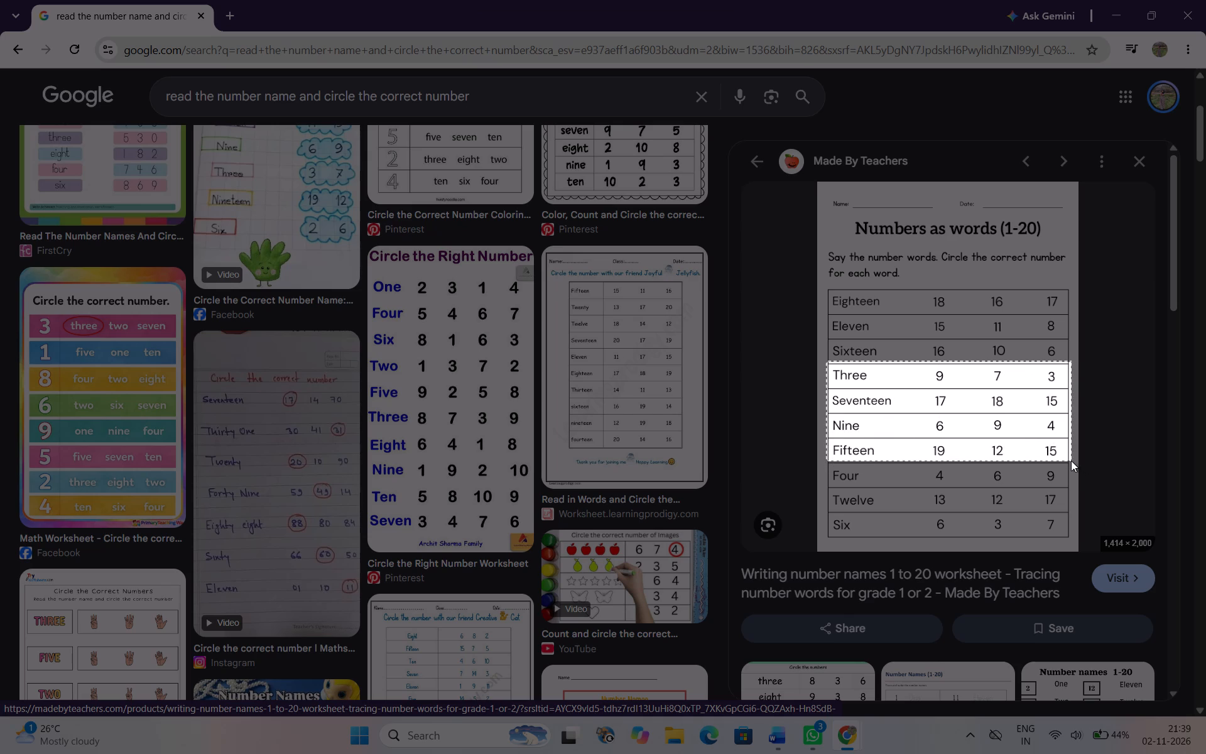
left_click_drag(1071, 461, 1069, 463)
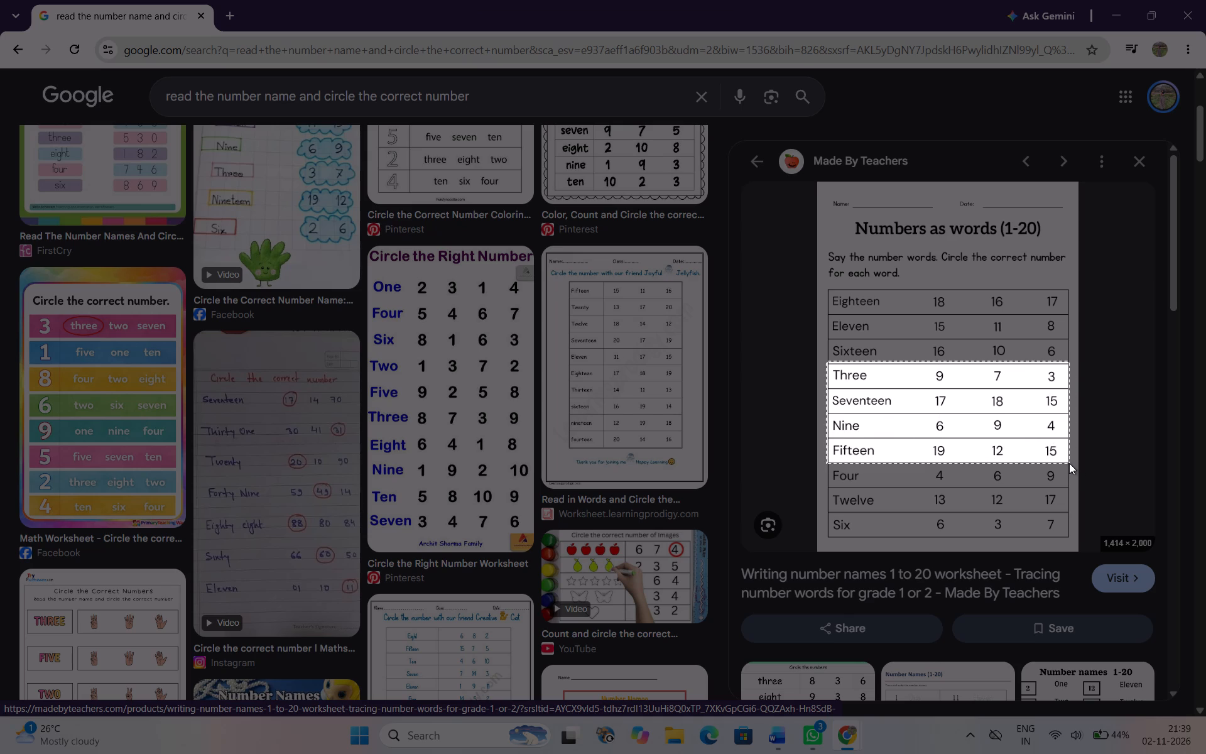
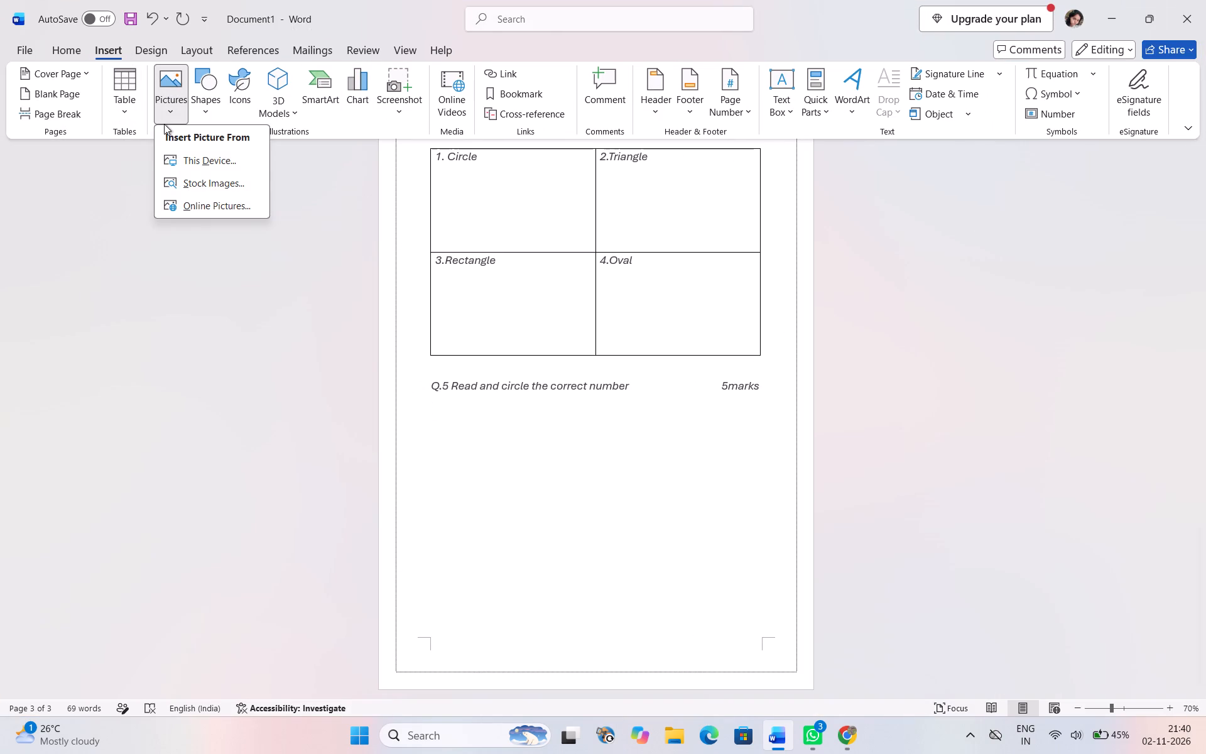
left_click(190, 163)
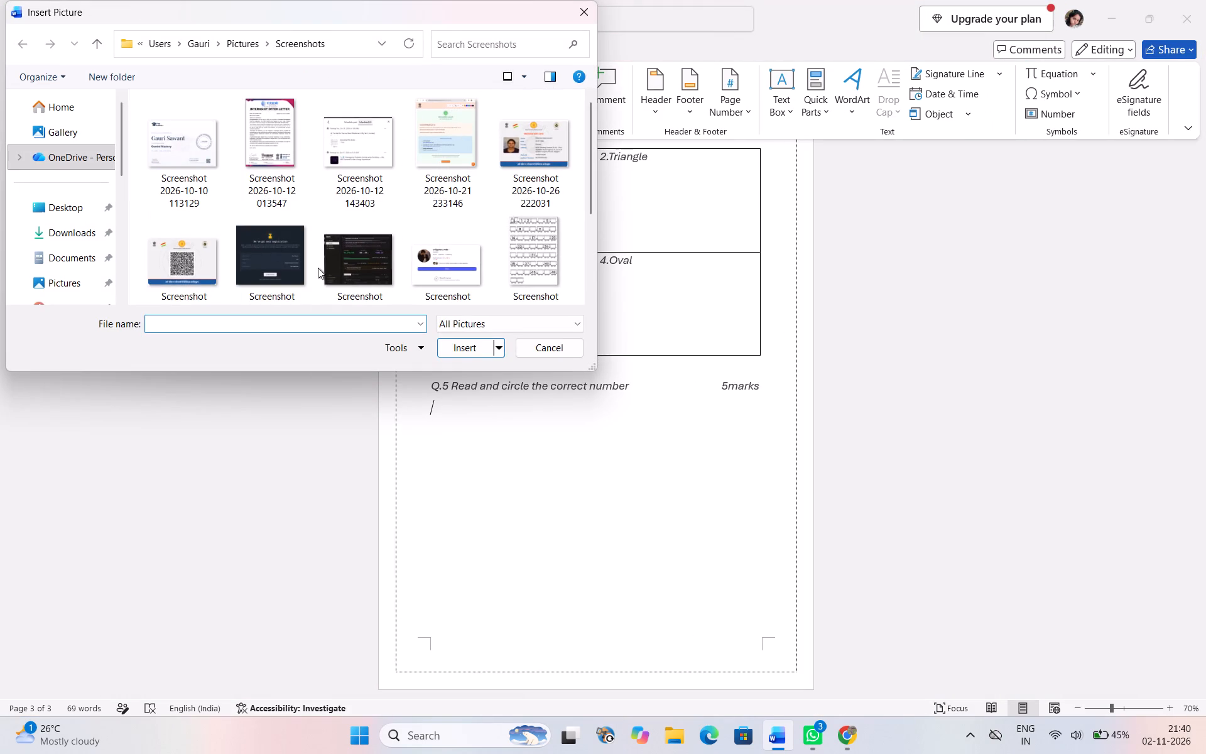
scroll(318, 268, "down", 5)
left_click(447, 246)
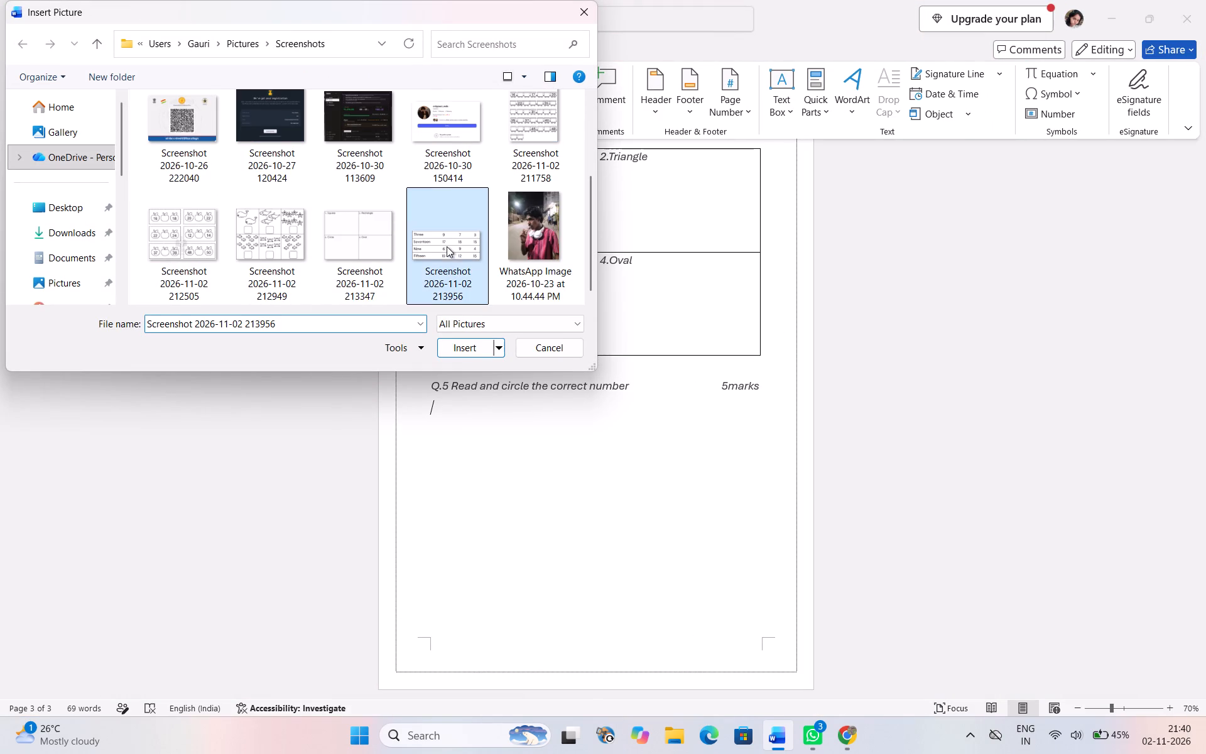
left_click(457, 346)
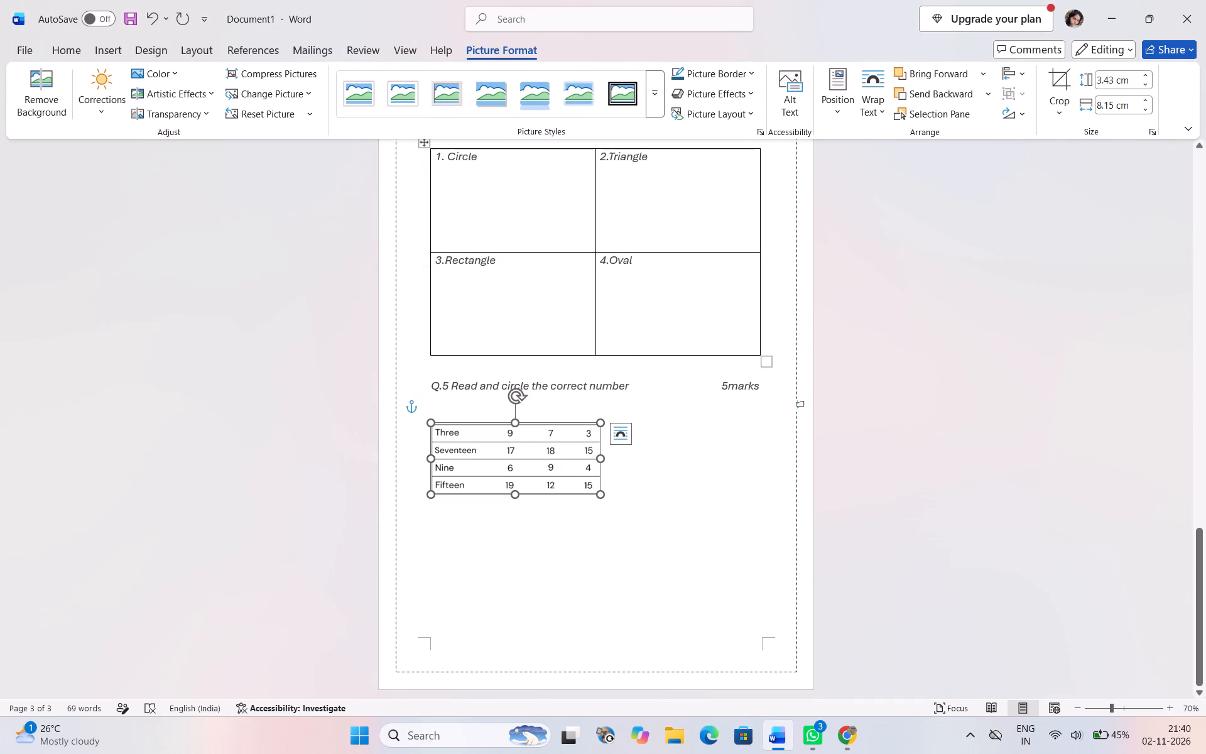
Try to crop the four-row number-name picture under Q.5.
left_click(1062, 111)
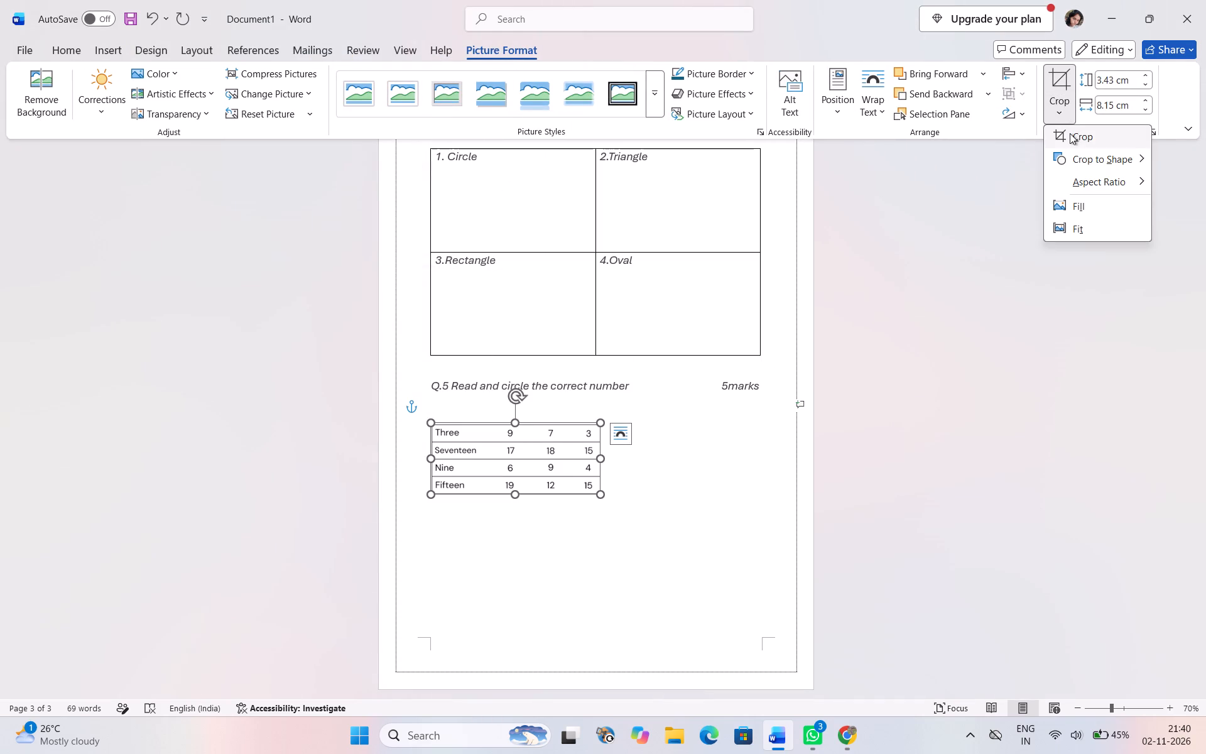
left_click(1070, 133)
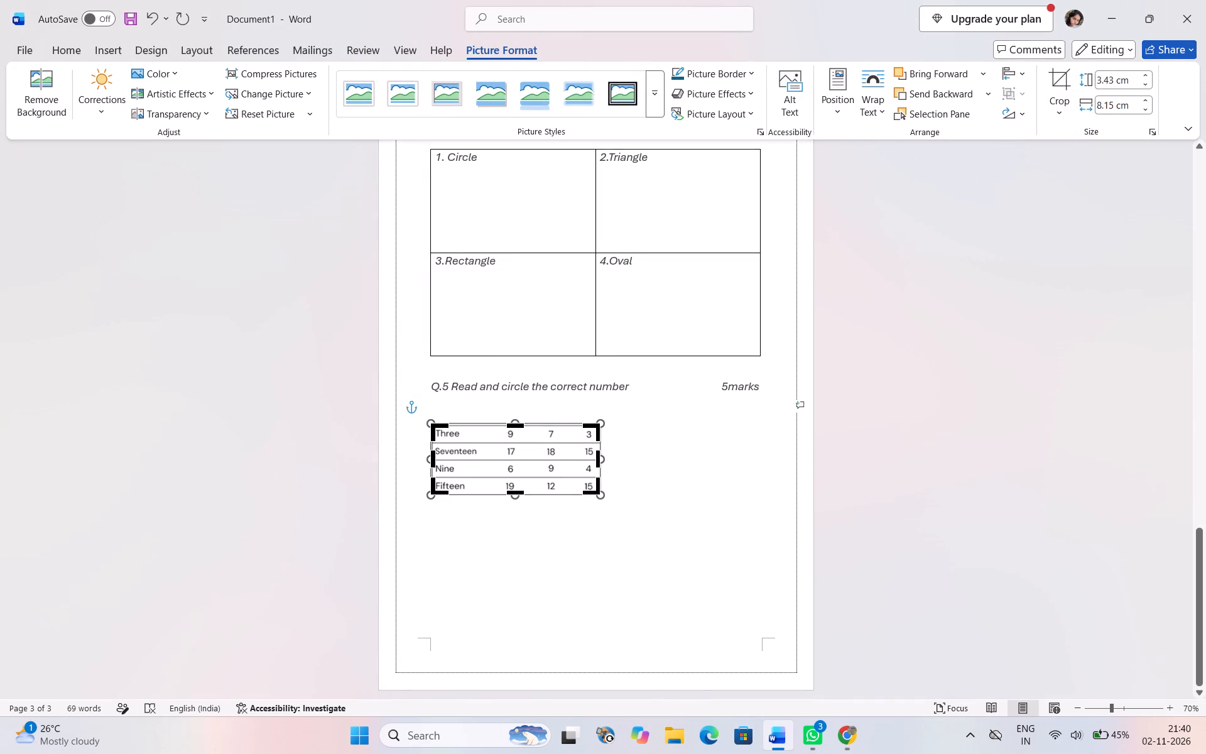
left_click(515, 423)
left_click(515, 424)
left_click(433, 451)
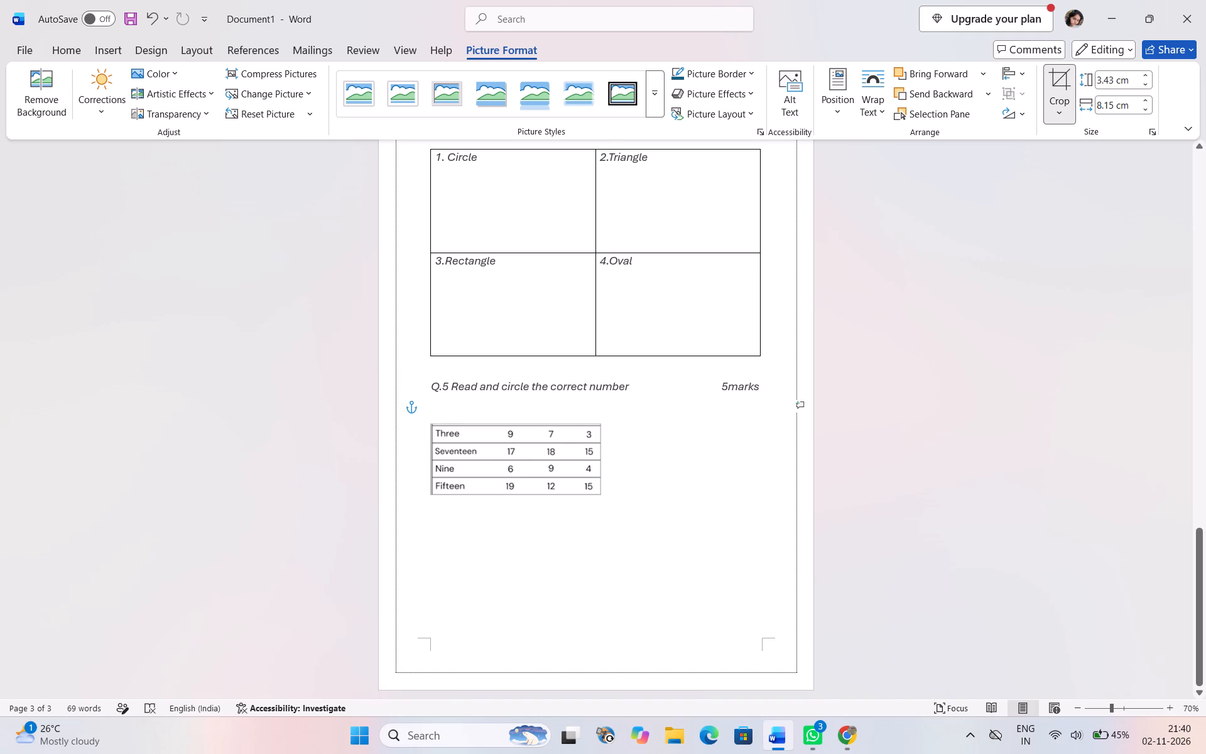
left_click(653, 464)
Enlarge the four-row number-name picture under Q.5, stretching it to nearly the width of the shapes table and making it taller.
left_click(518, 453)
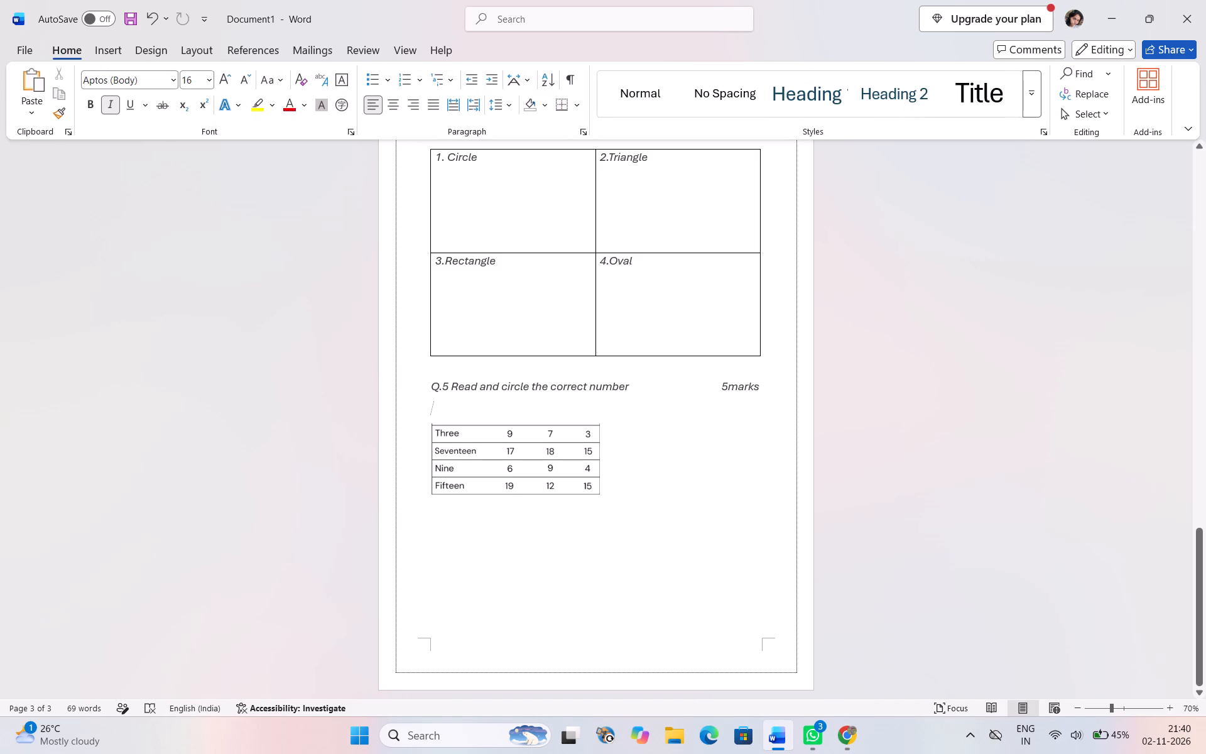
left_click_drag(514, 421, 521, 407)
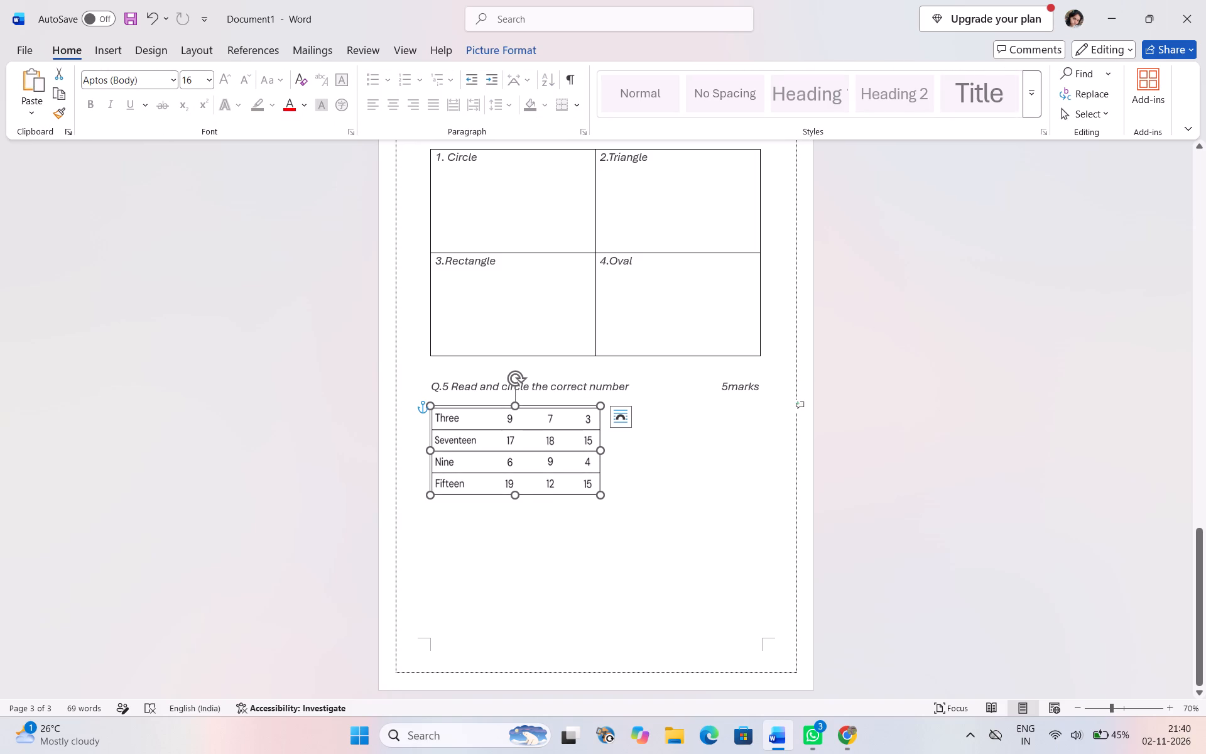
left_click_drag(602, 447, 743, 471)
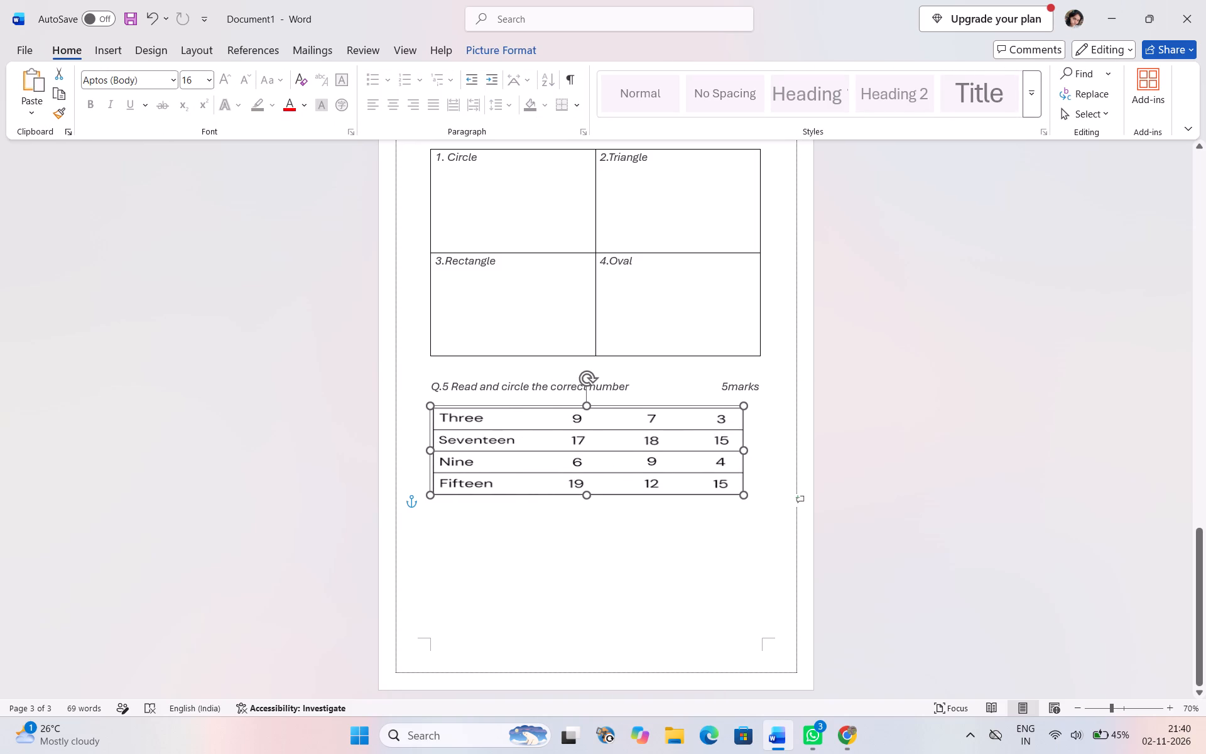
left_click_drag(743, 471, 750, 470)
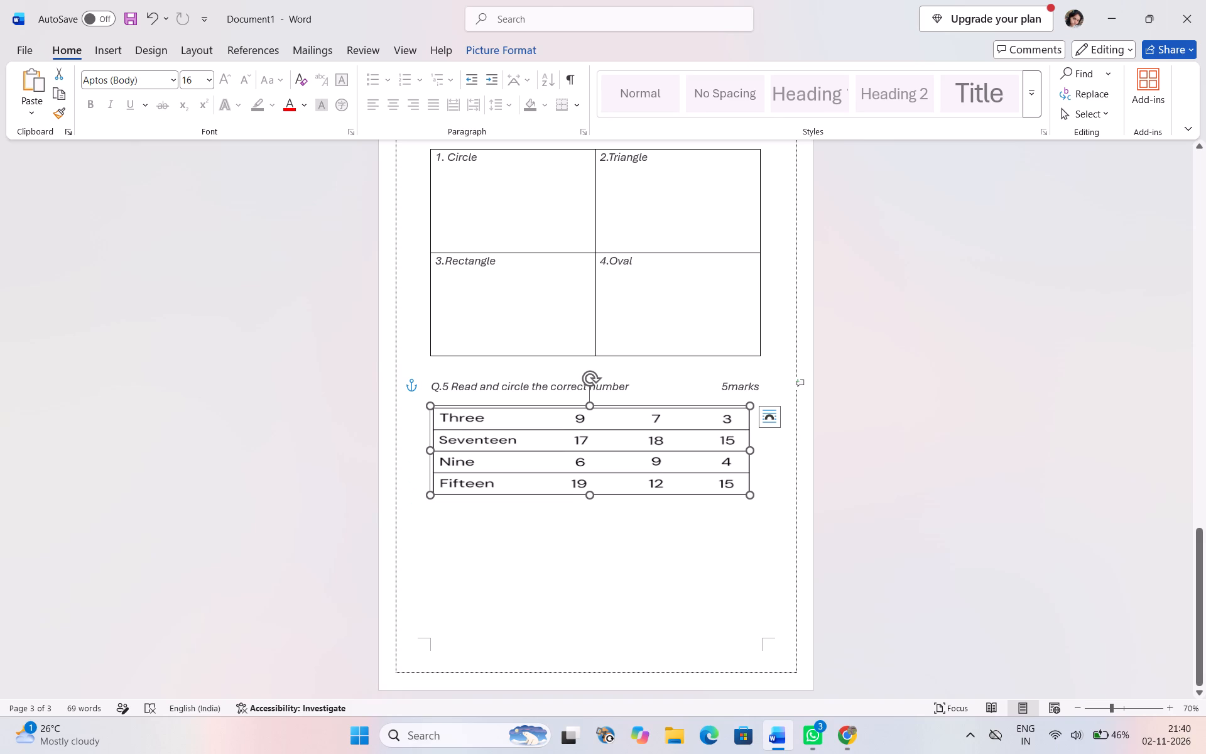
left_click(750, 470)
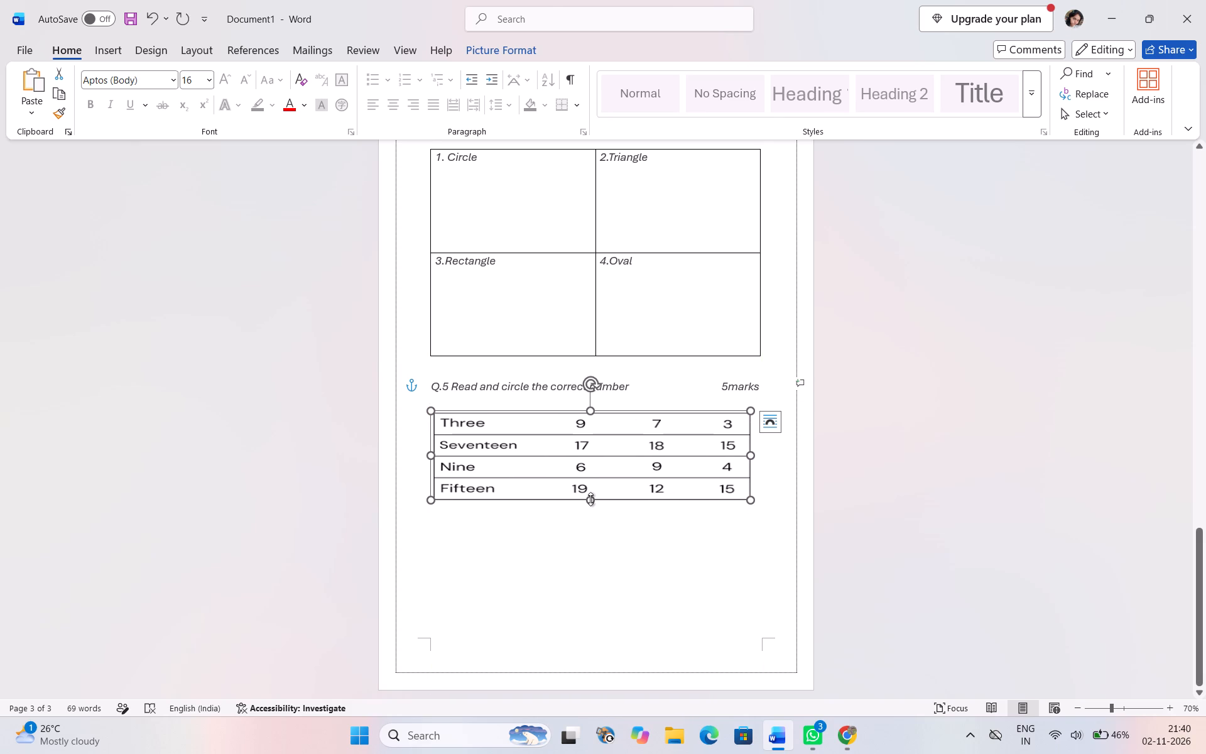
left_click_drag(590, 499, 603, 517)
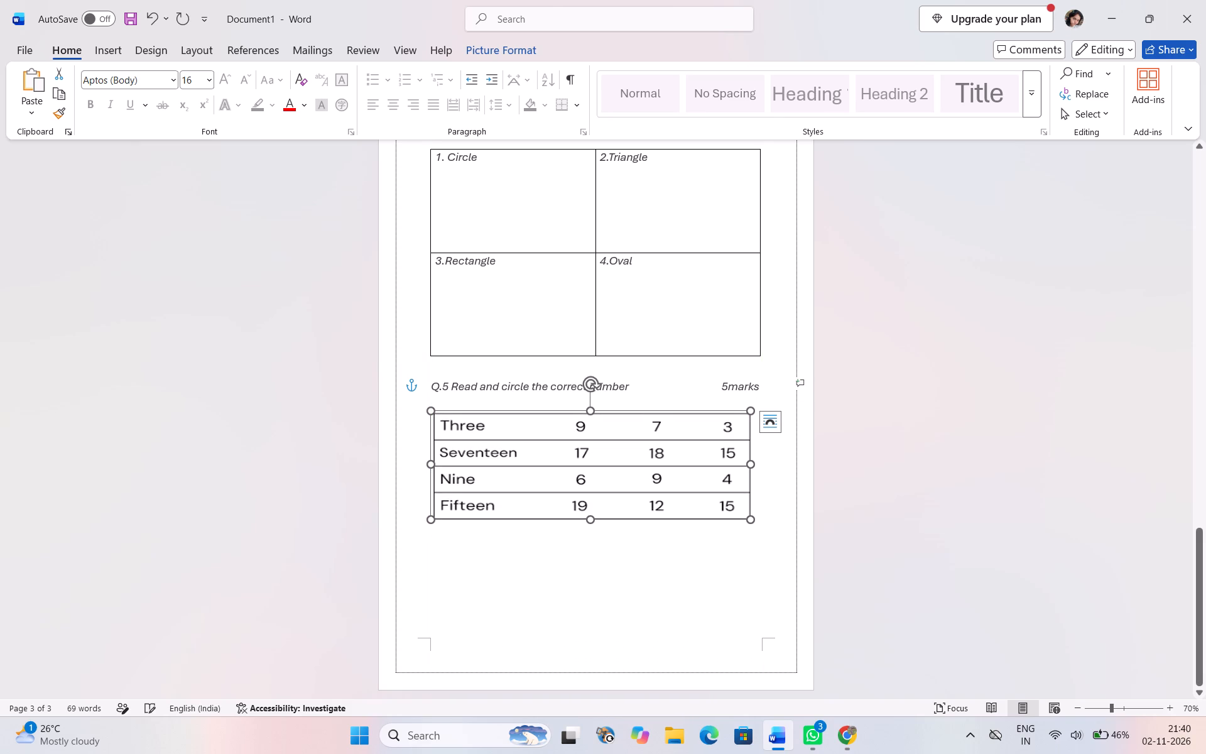
Cut the four-row number-name picture from under Q.5.
right_click(609, 462)
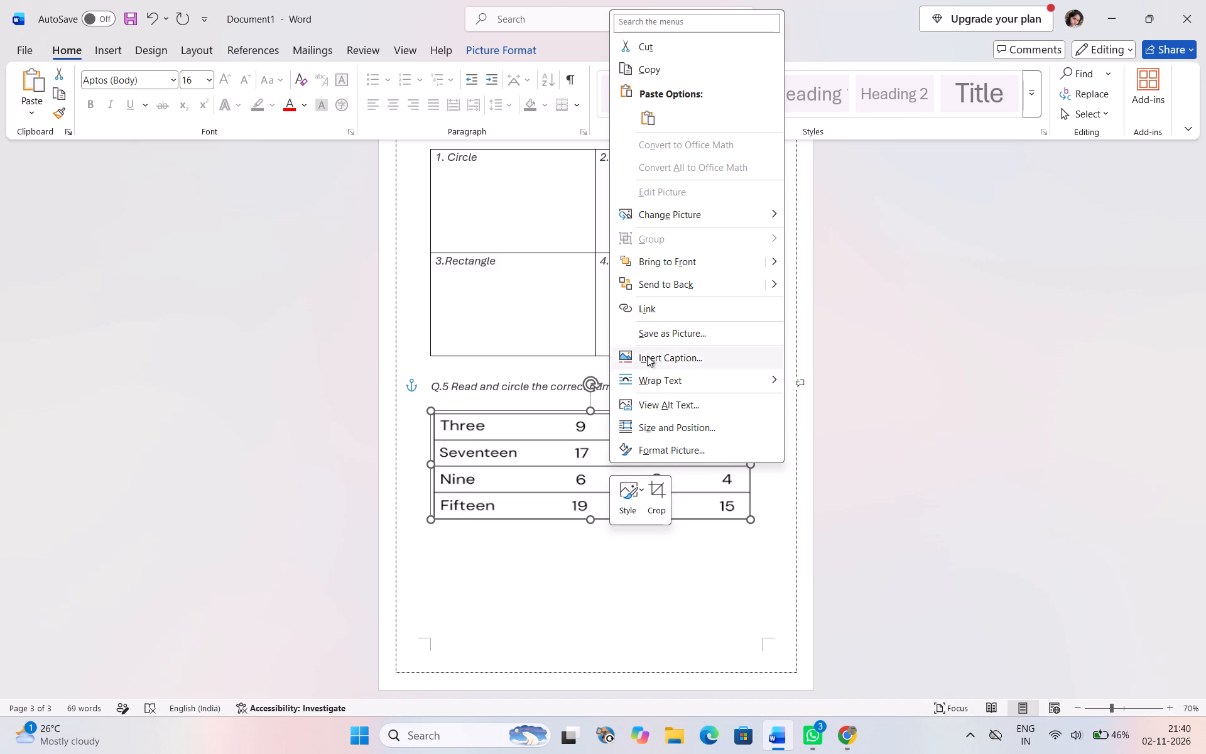
left_click(668, 51)
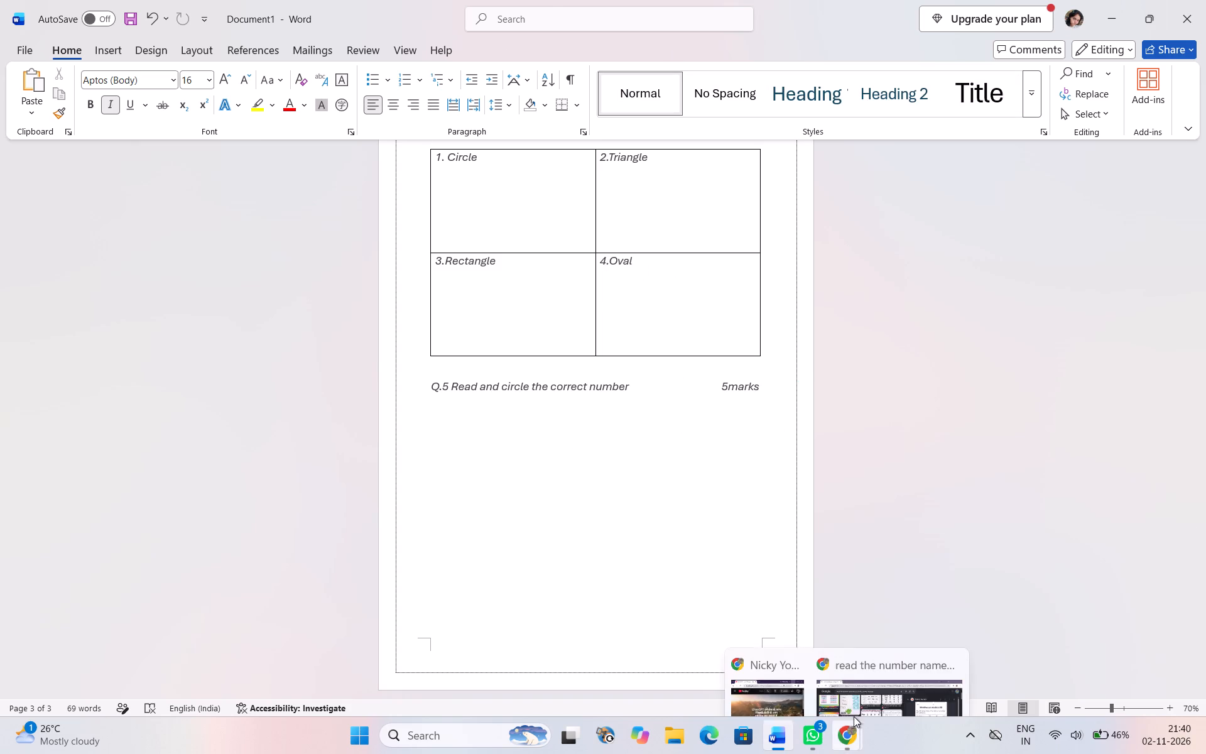
Switch to Chrome and take a screenshot of the rows from Three to Four in the "Numbers as words (1-20)" worksheet.
left_click(856, 687)
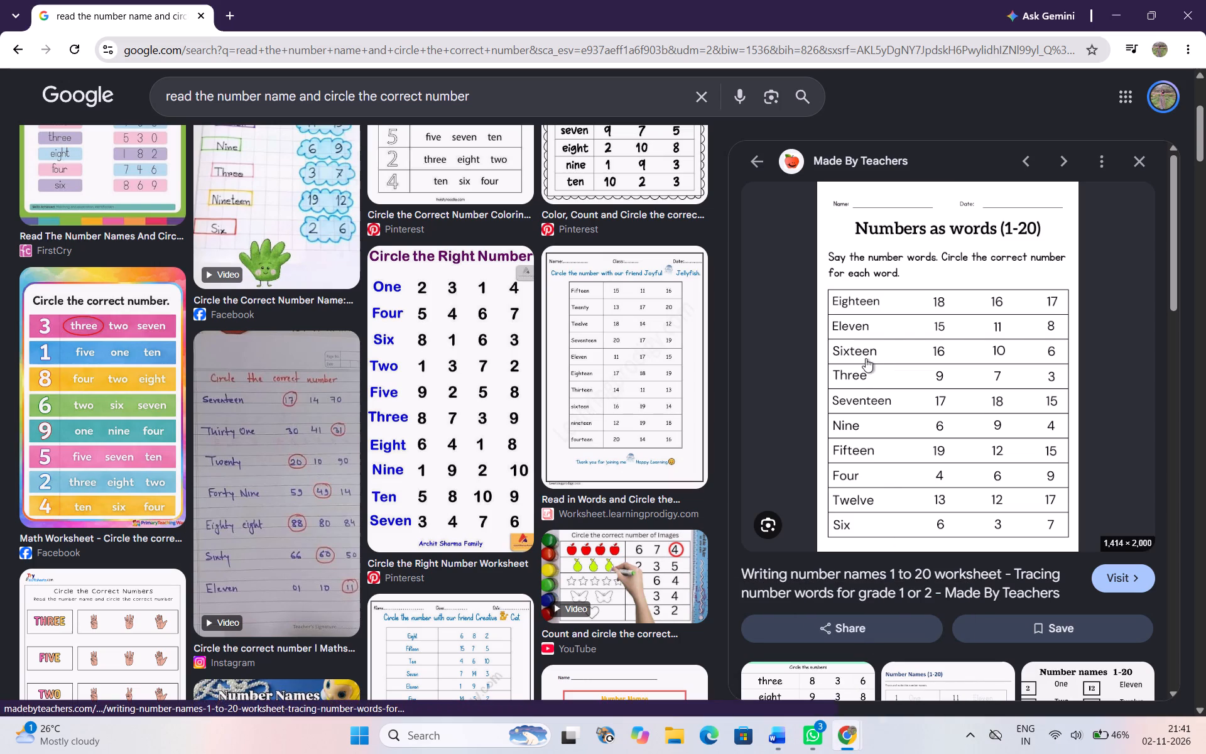
key("shift+super+s")
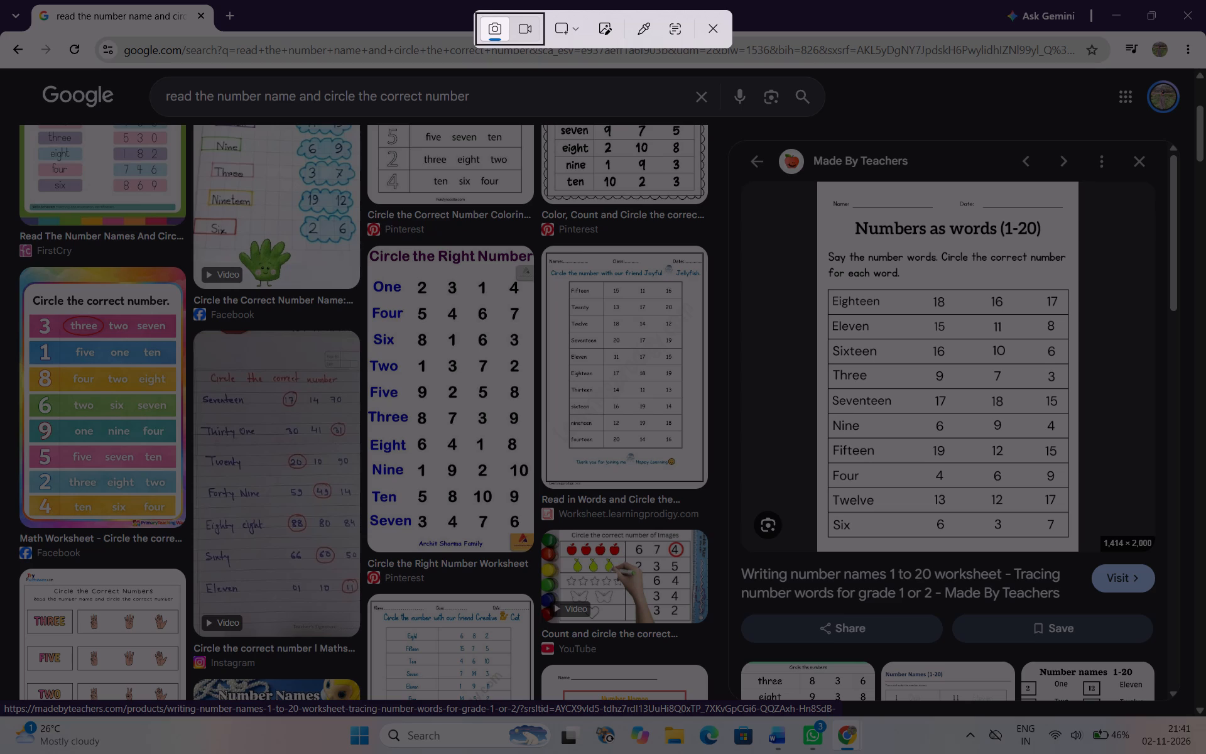
left_click_drag(828, 363, 1090, 476)
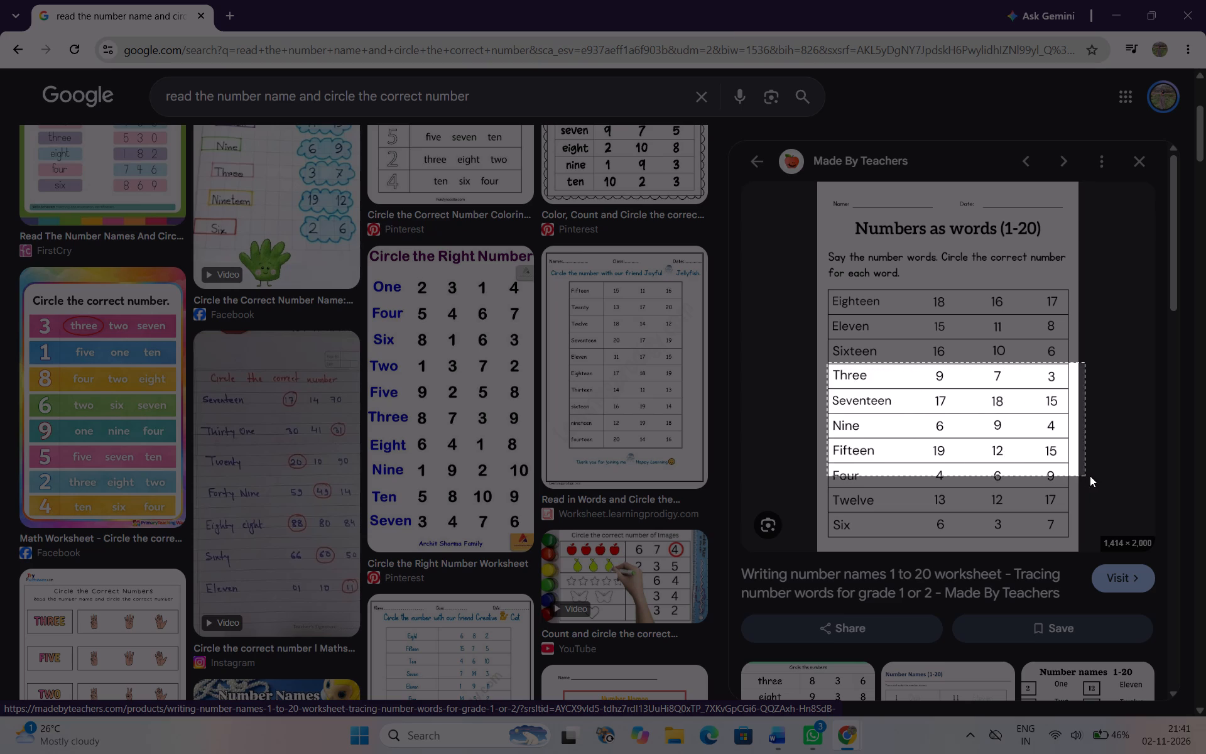
left_click_drag(1090, 476, 1065, 491)
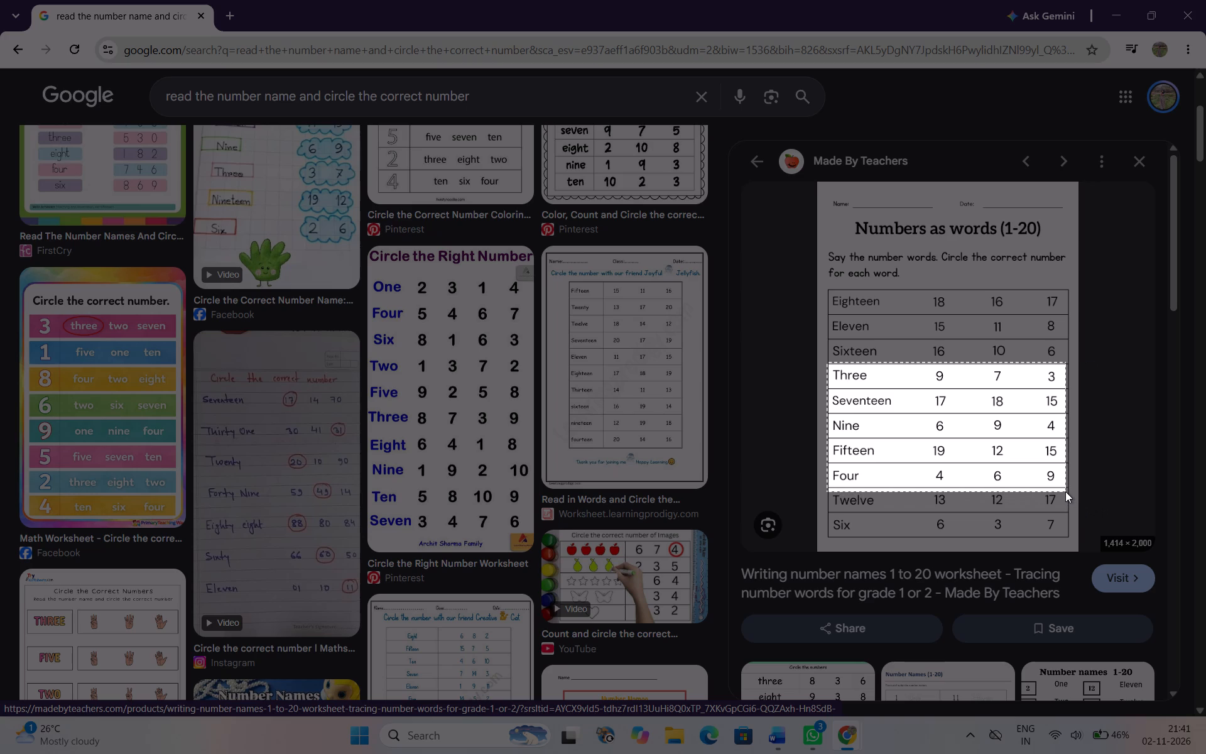
left_click_drag(1065, 491, 1070, 491)
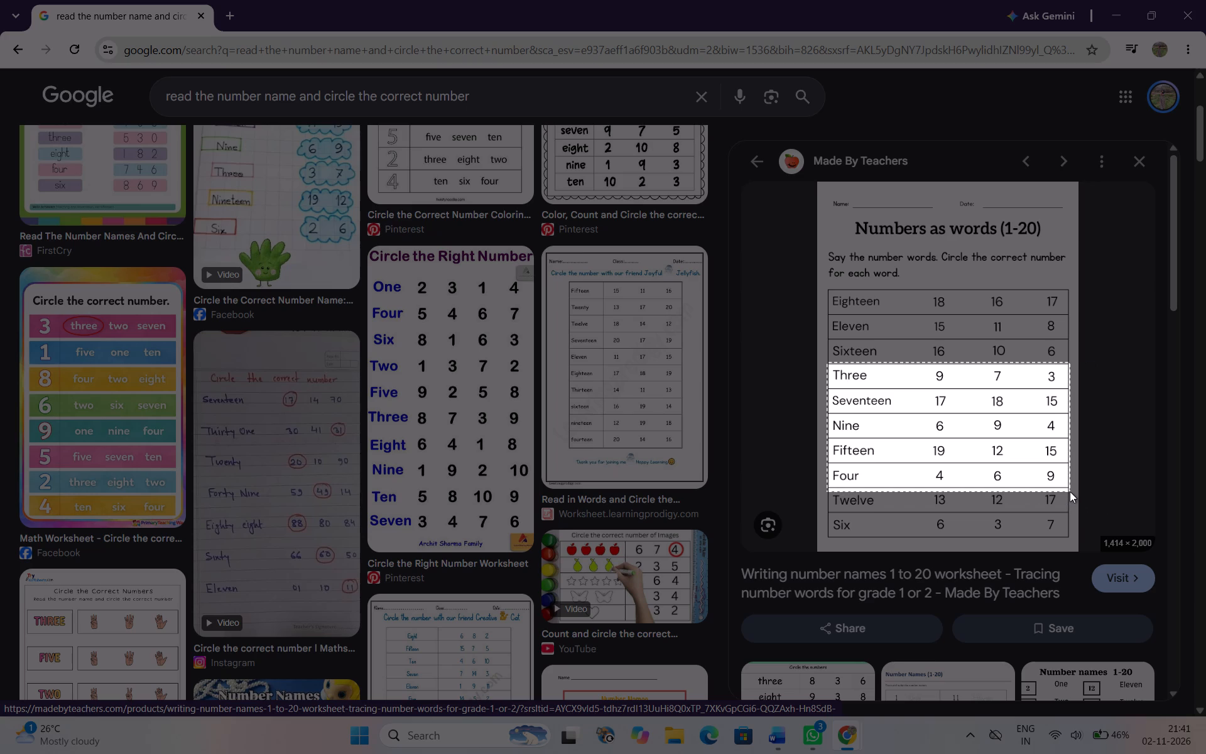
left_click_drag(1070, 491, 1067, 488)
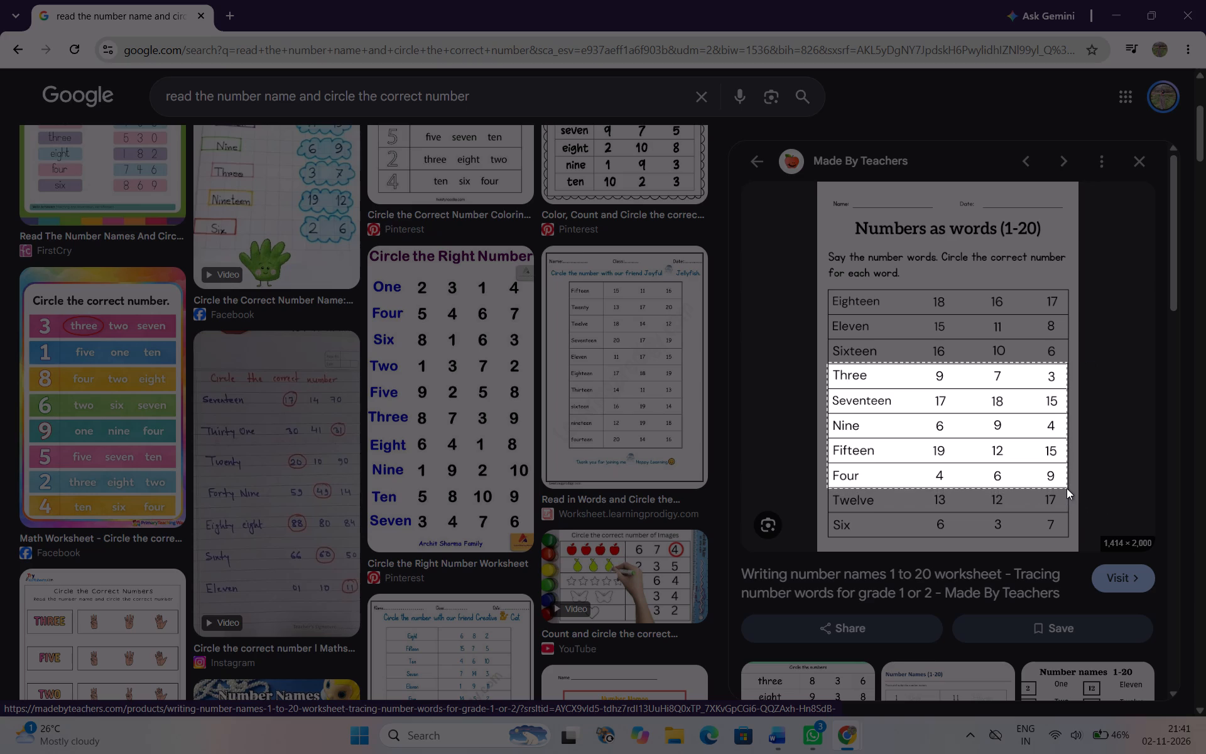
left_click_drag(1067, 488, 1067, 498)
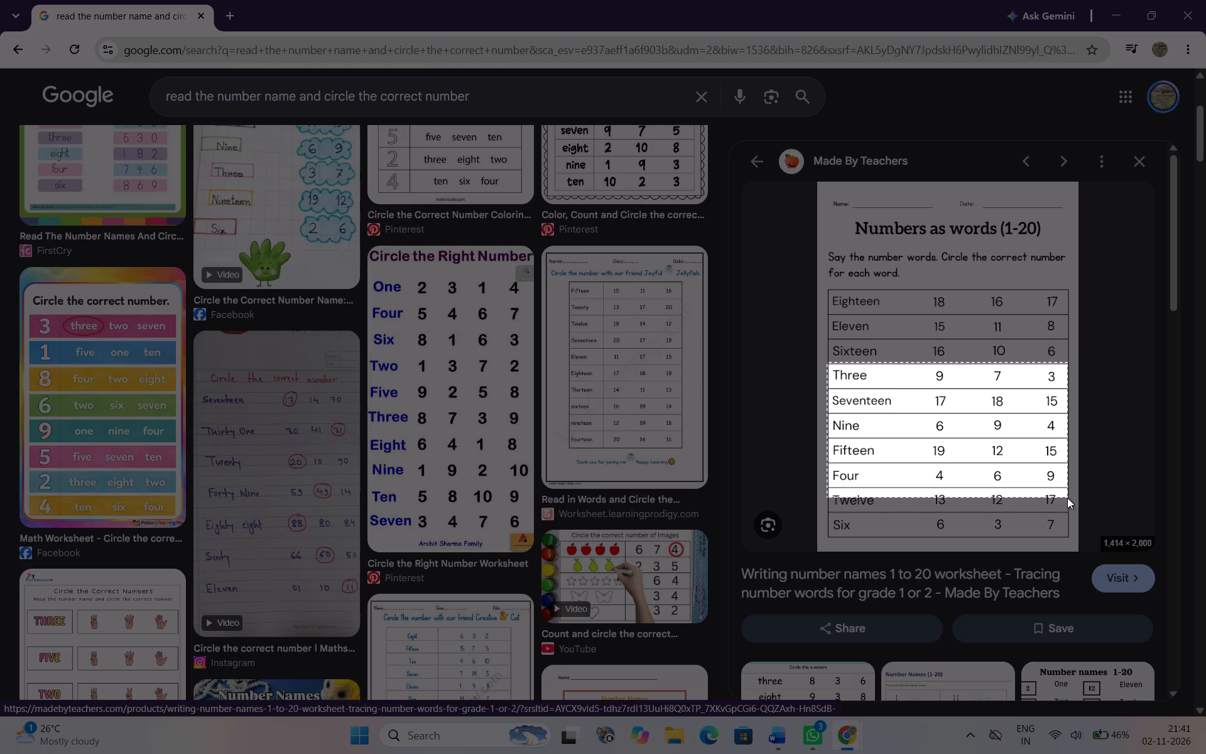
left_click_drag(1067, 498, 1066, 478)
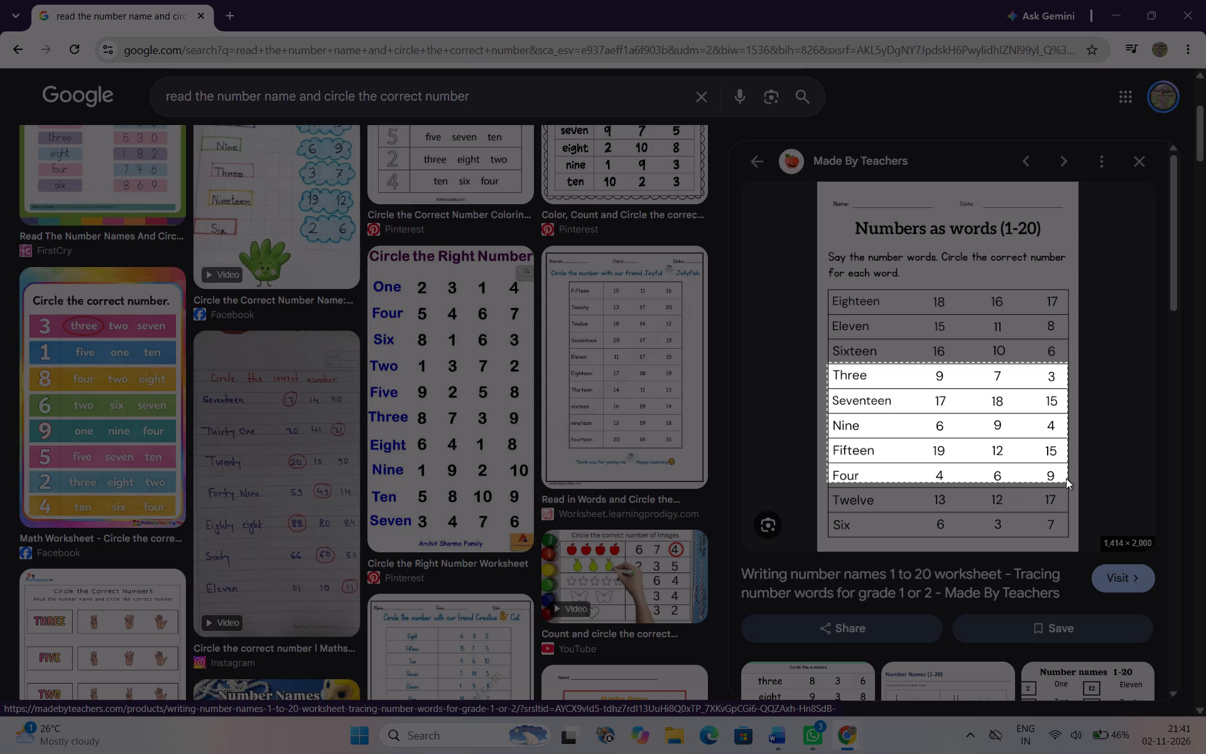
left_click_drag(1066, 478, 1077, 478)
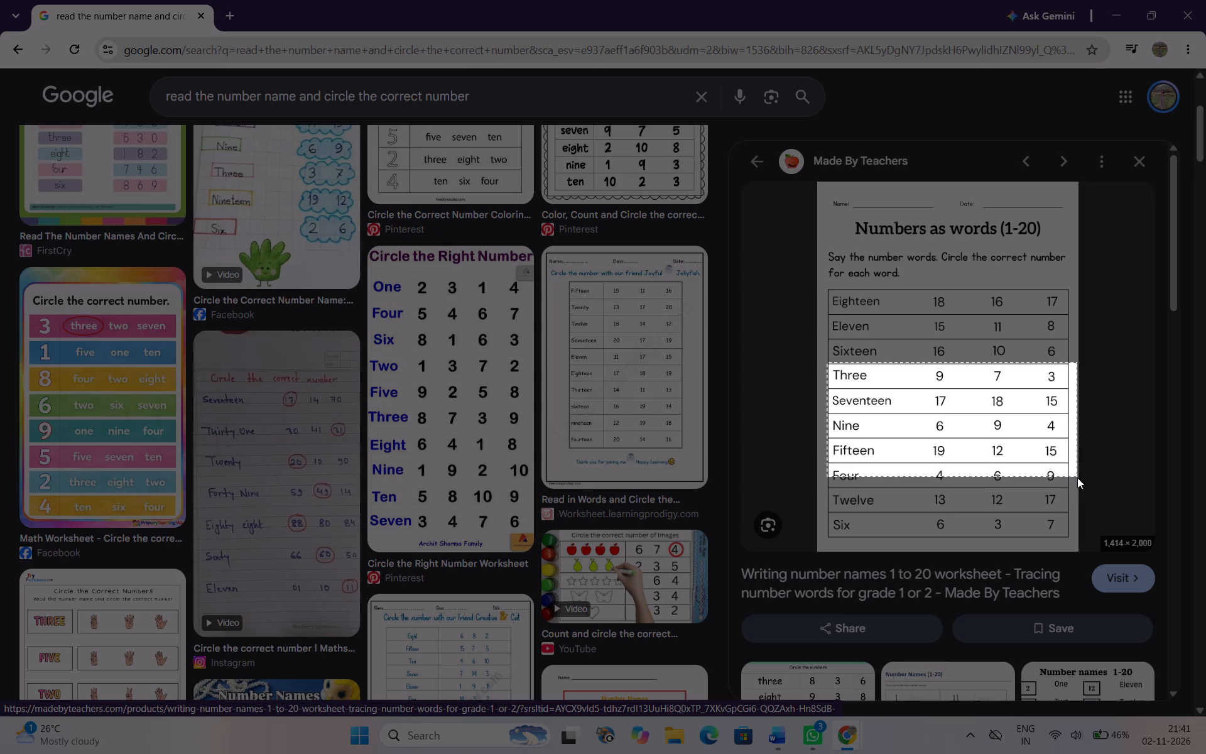
left_click_drag(1077, 478, 1072, 485)
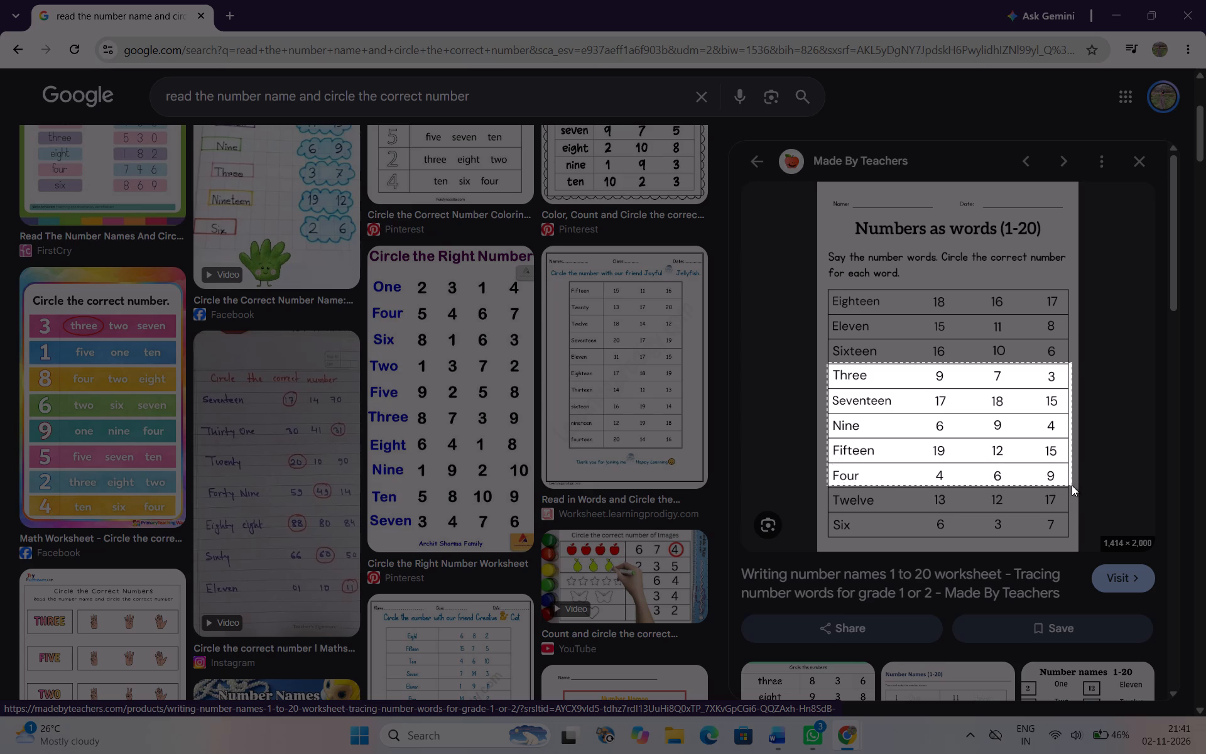
left_click_drag(1072, 485, 1069, 488)
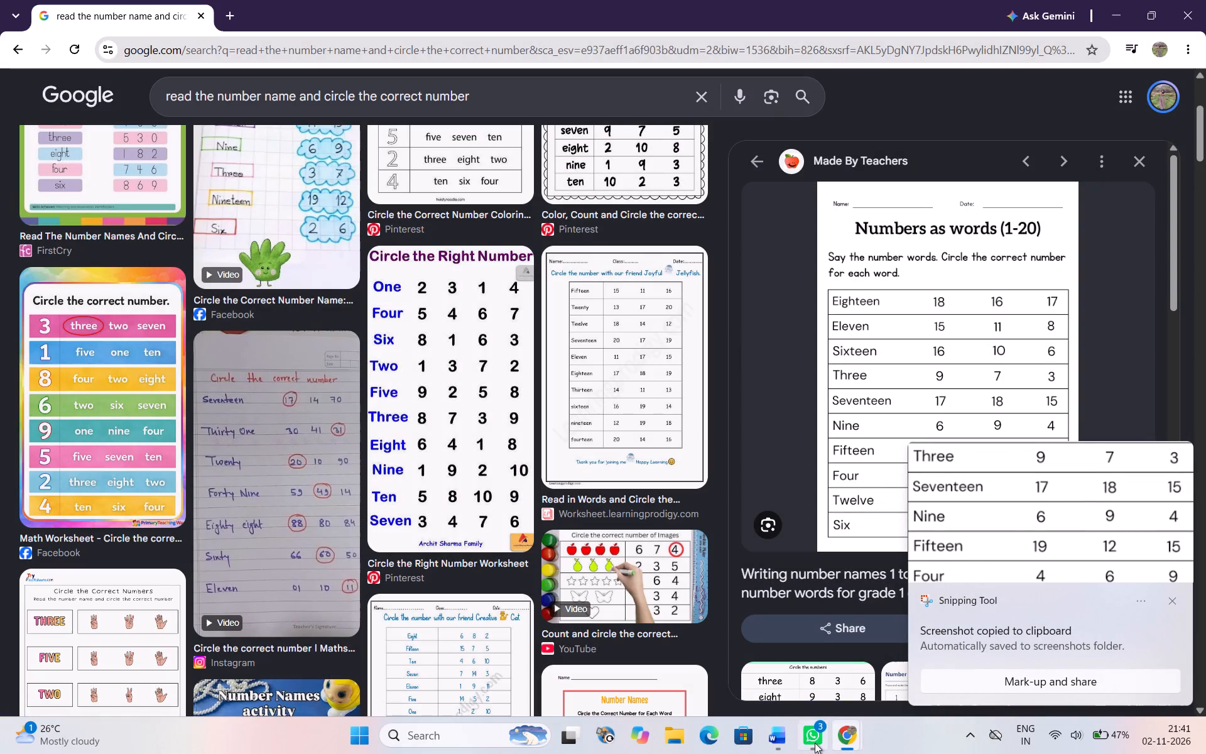
left_click(775, 738)
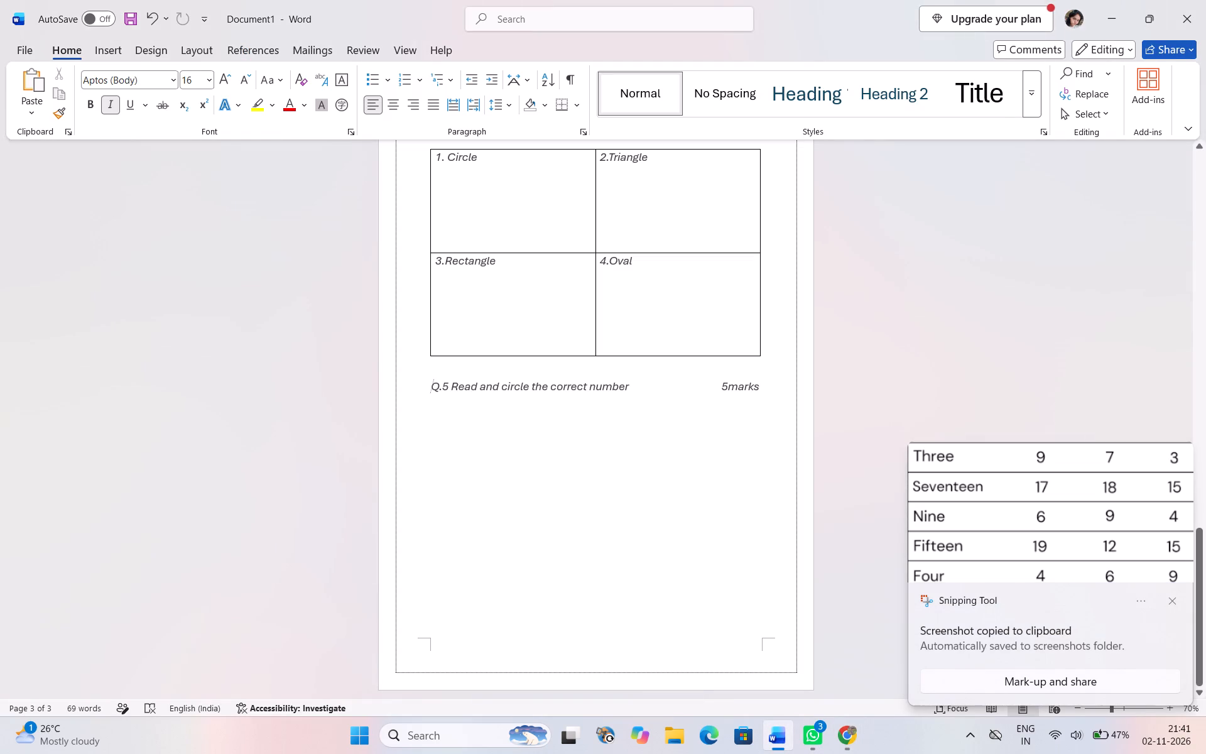
left_click(106, 40)
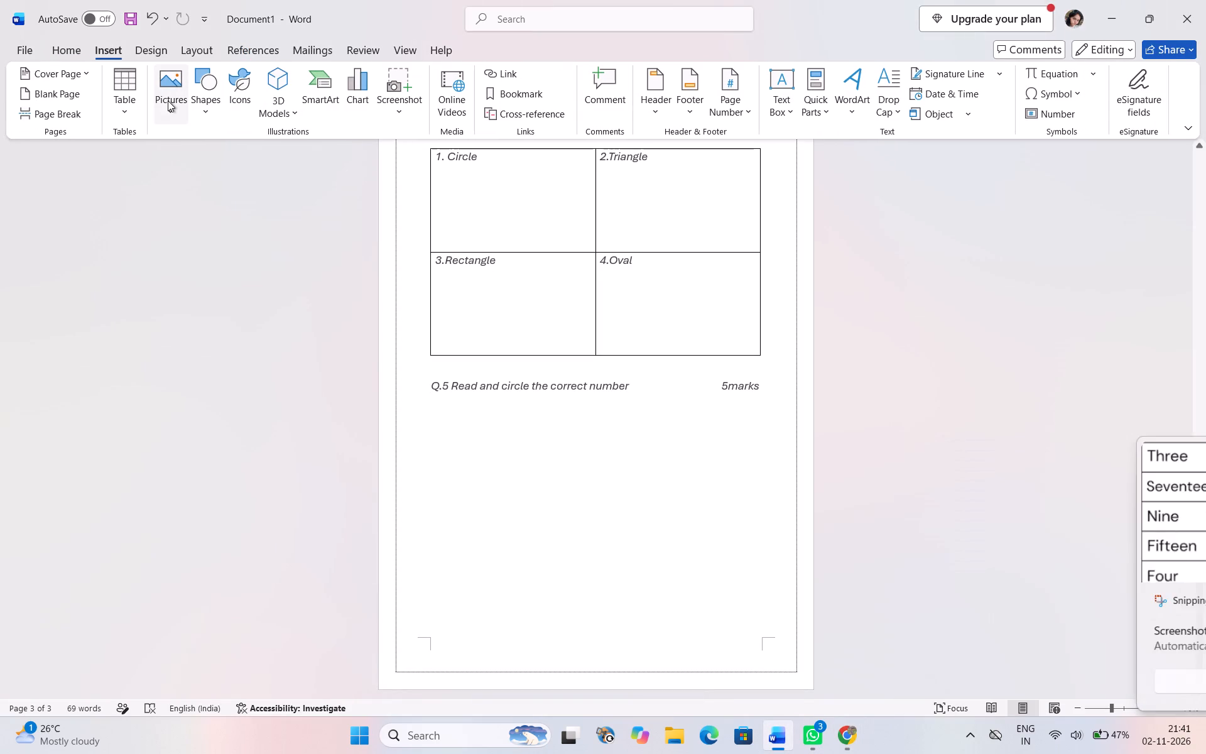
left_click(168, 101)
left_click(188, 161)
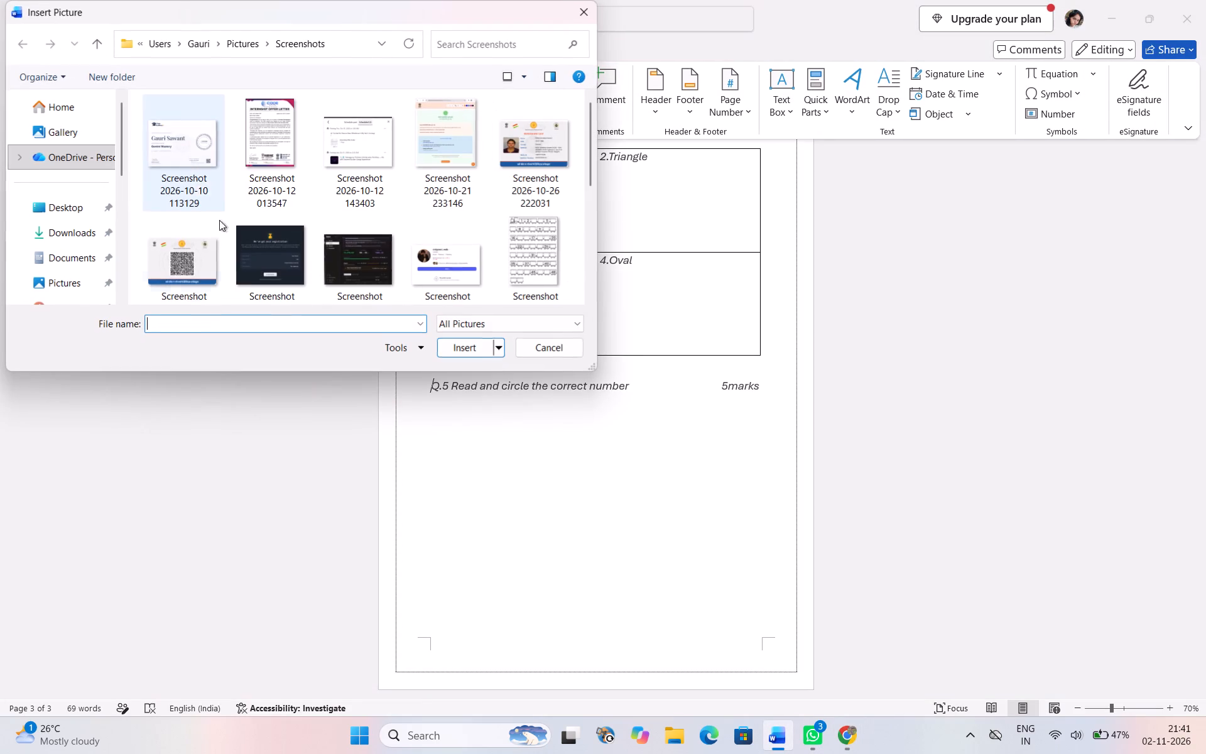
scroll(268, 184, "down", 3)
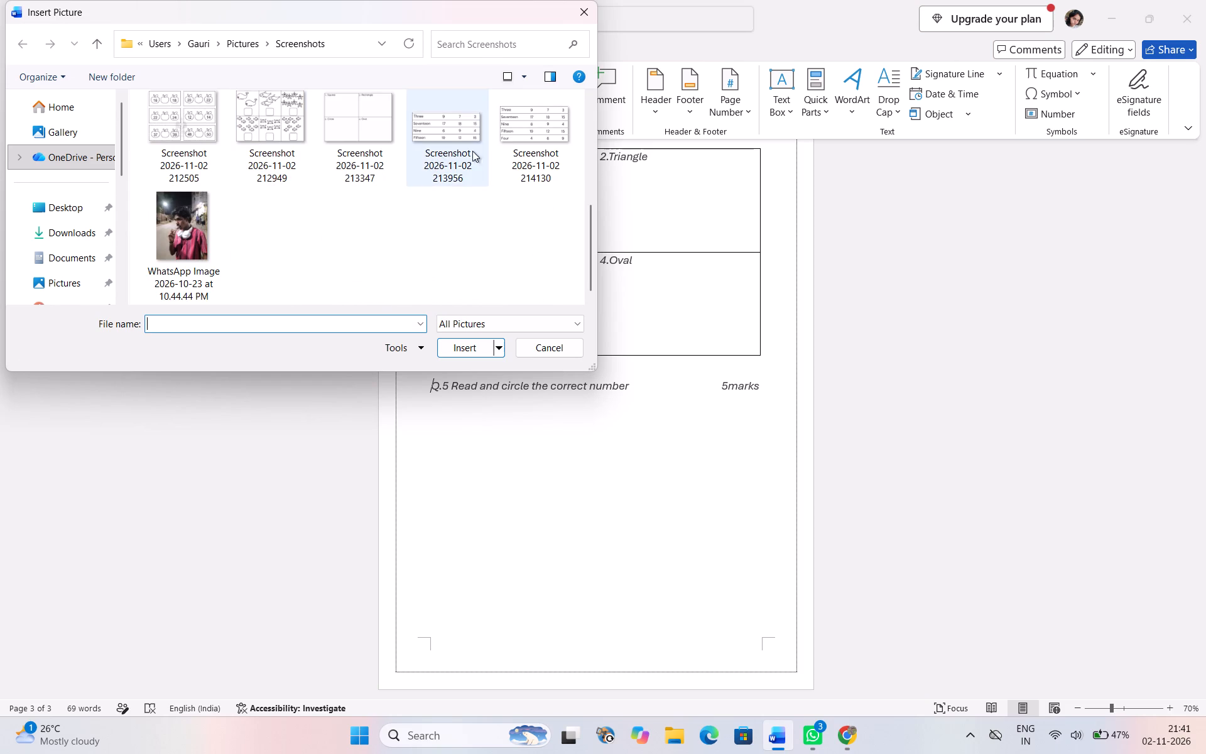
left_click(498, 137)
left_click(455, 350)
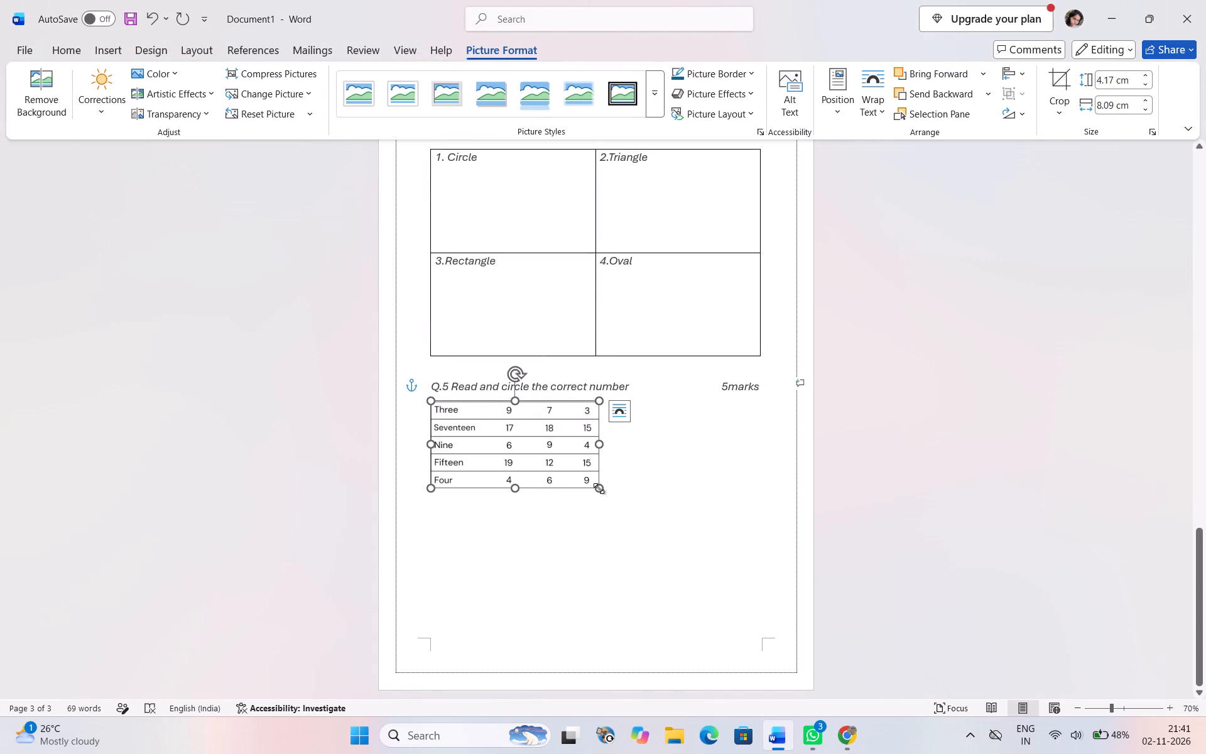
left_click_drag(599, 488, 682, 576)
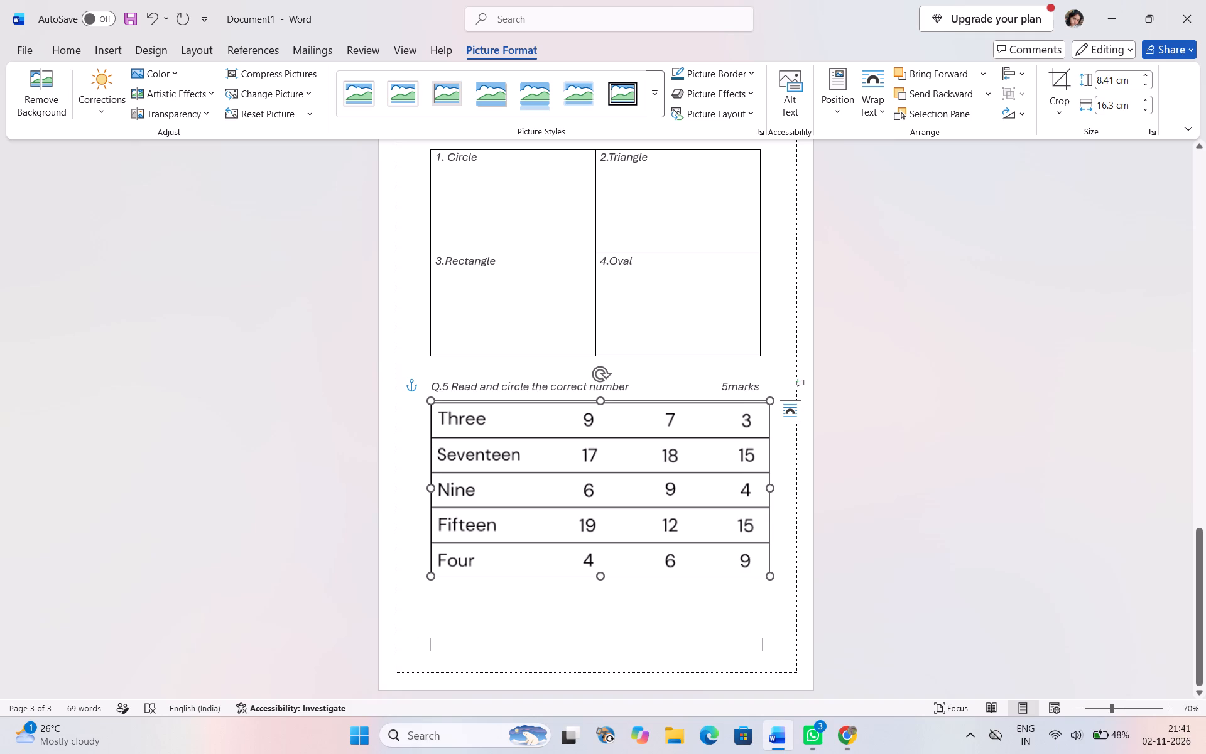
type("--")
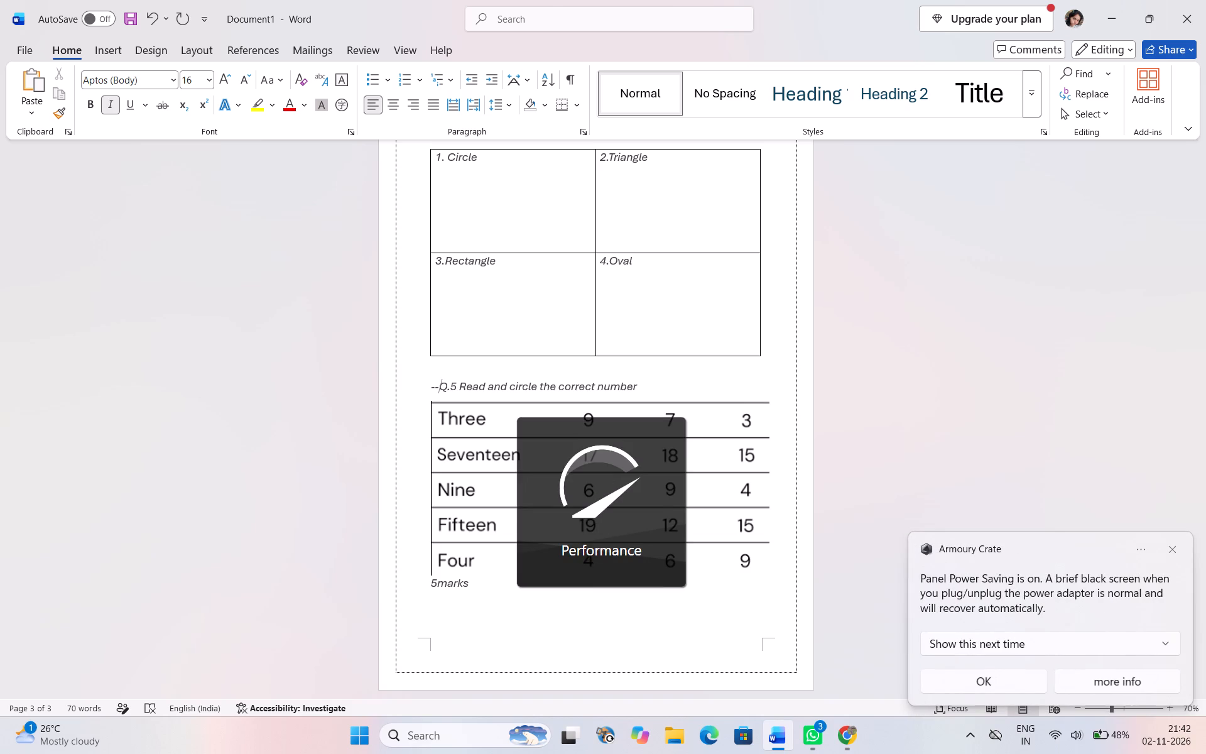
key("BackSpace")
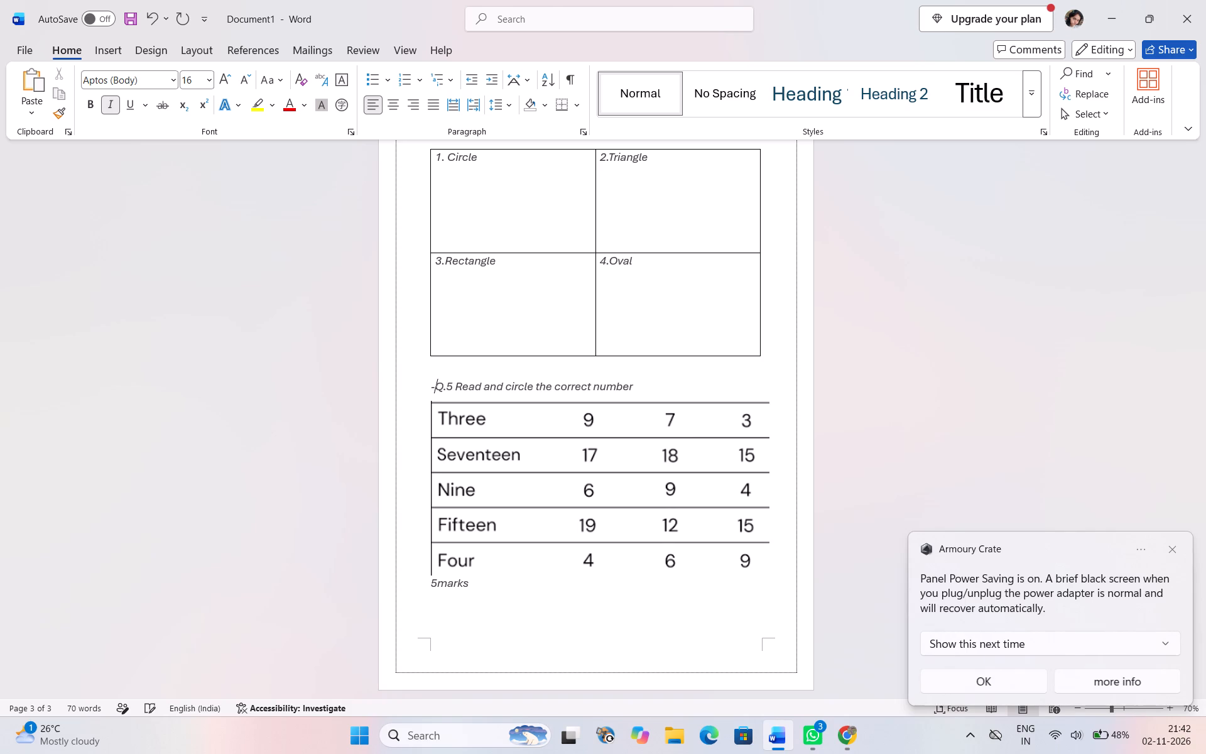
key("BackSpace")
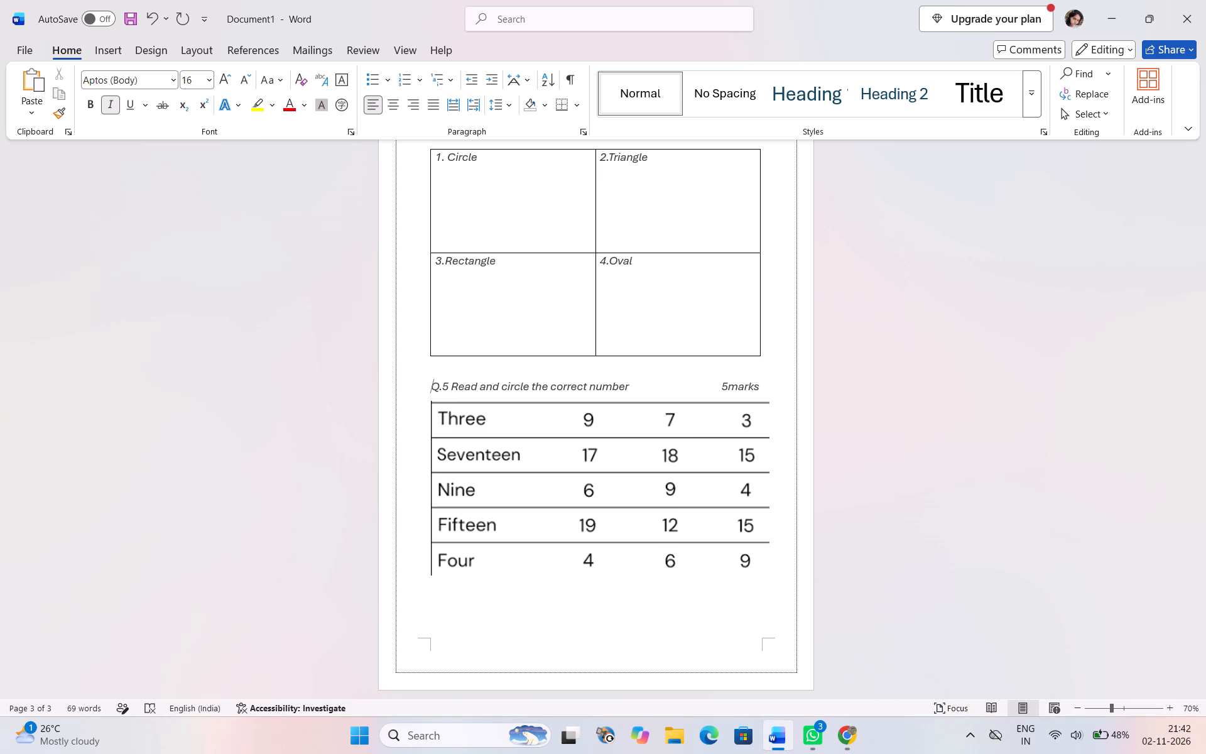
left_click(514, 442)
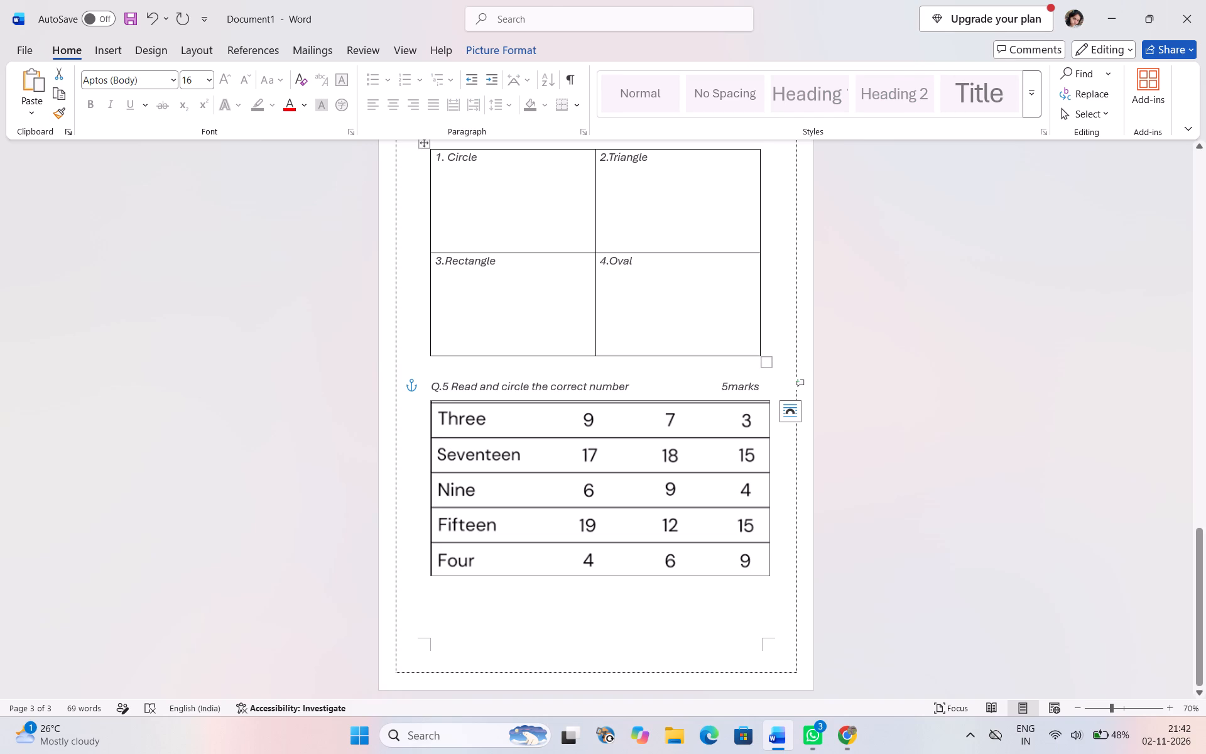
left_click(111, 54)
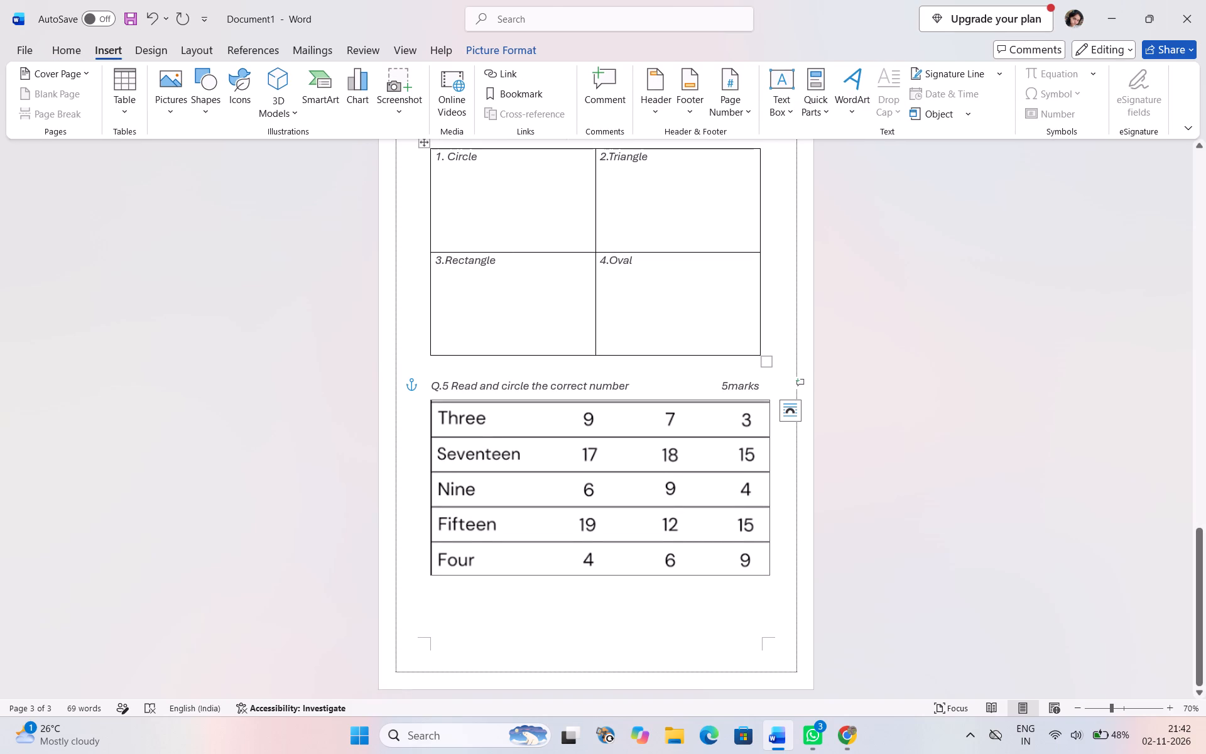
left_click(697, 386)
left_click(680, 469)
Crop the thin outer strips off the top and left edges of the five-row number-name picture, to about 8.22 by 16.09 cm.
right_click(736, 454)
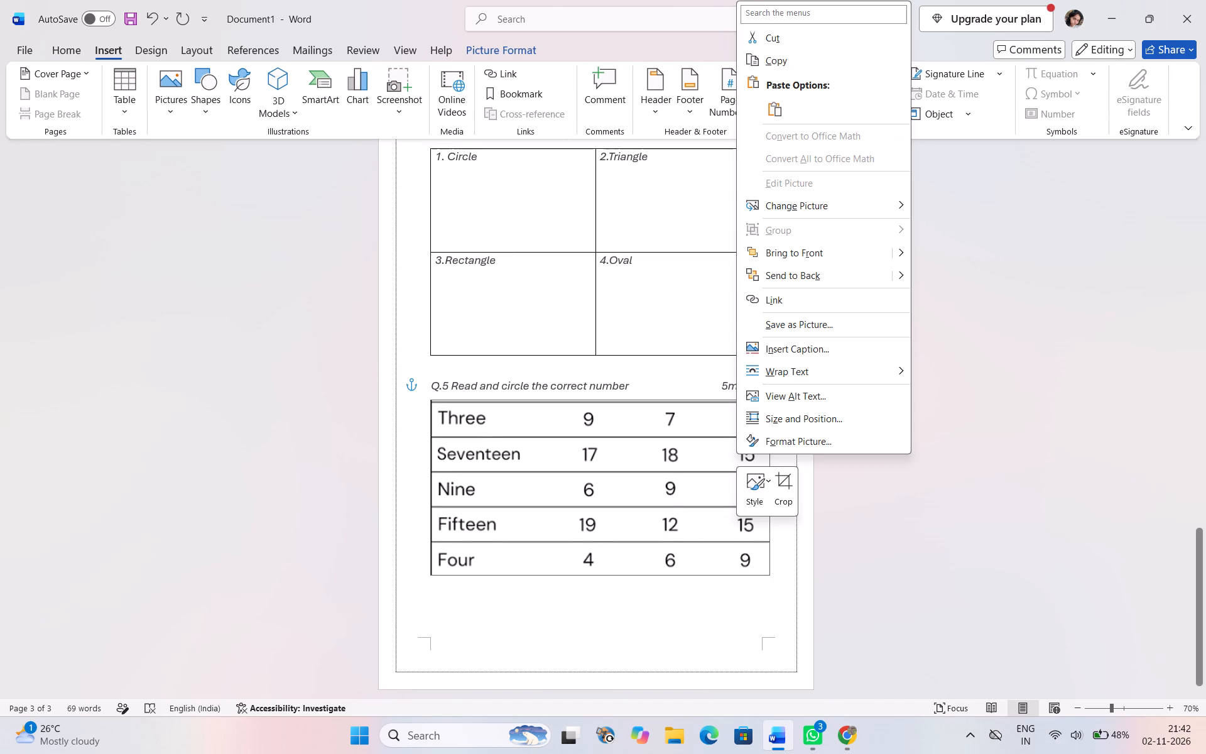
left_click(779, 497)
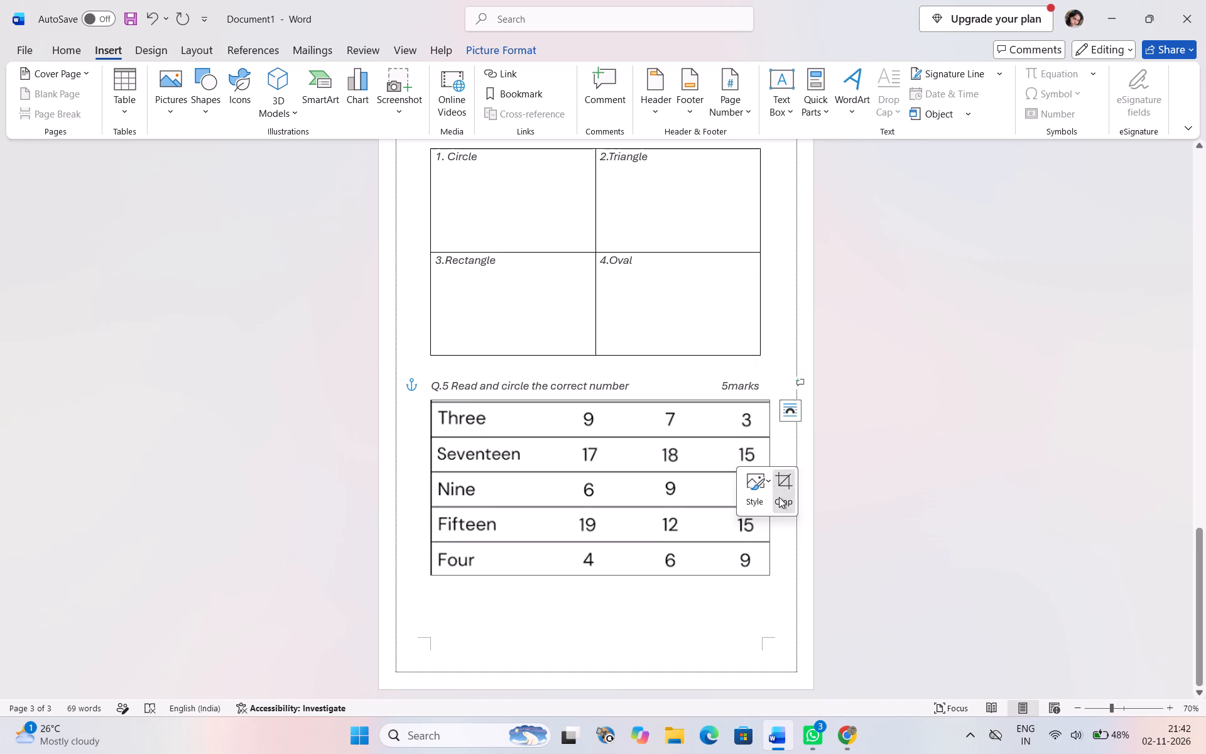
left_click(604, 403)
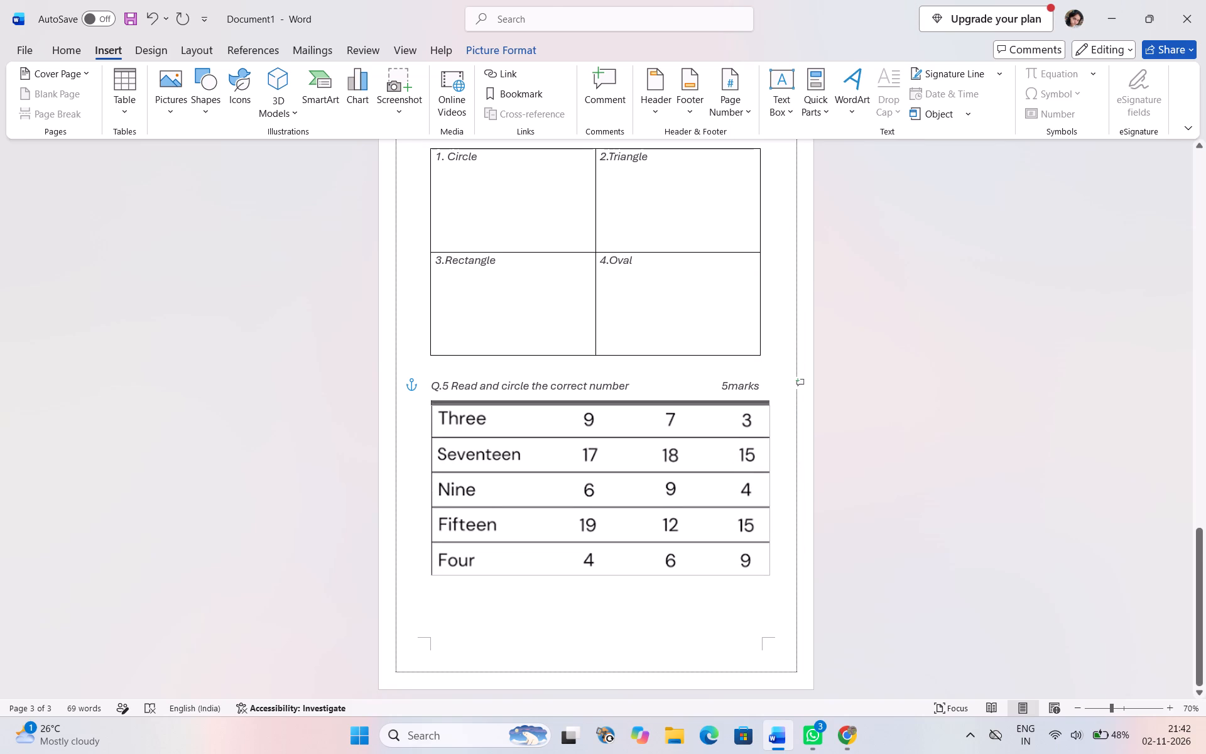
left_click(432, 486)
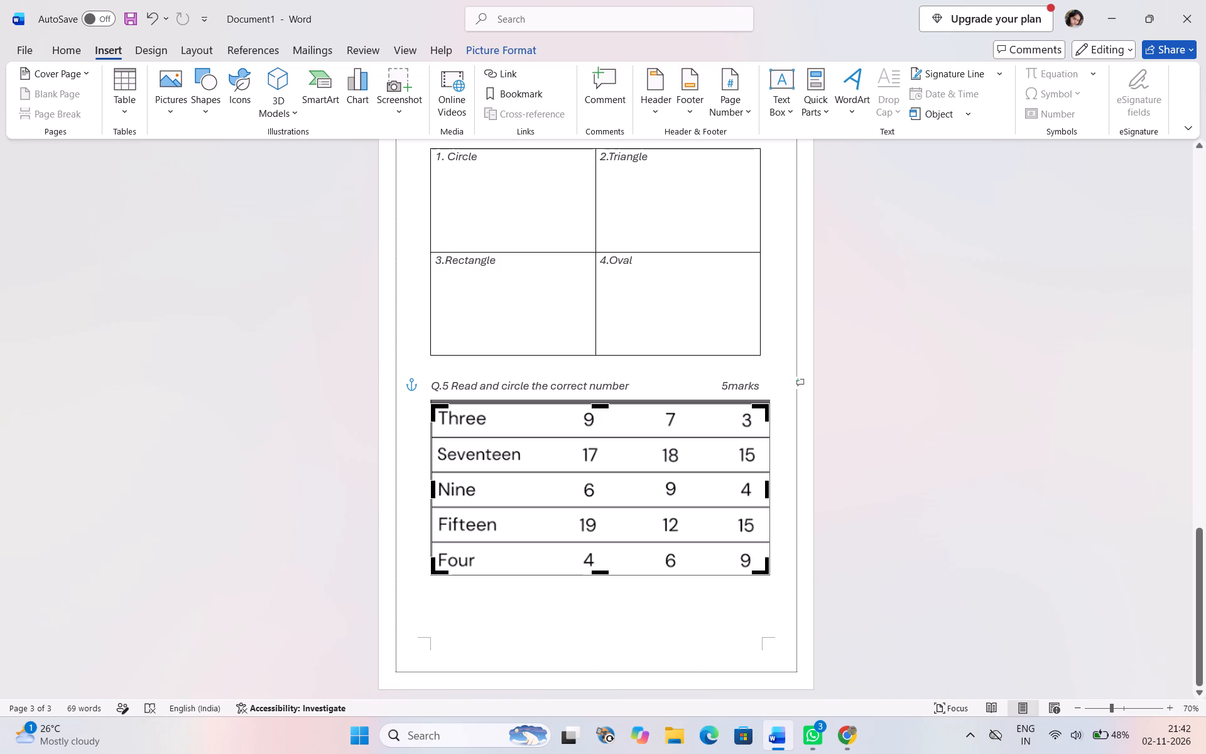
left_click(540, 607)
Move the cropped number-name picture slightly down so its left edge lines up with the Q.5 text and shapes table.
left_click(504, 511)
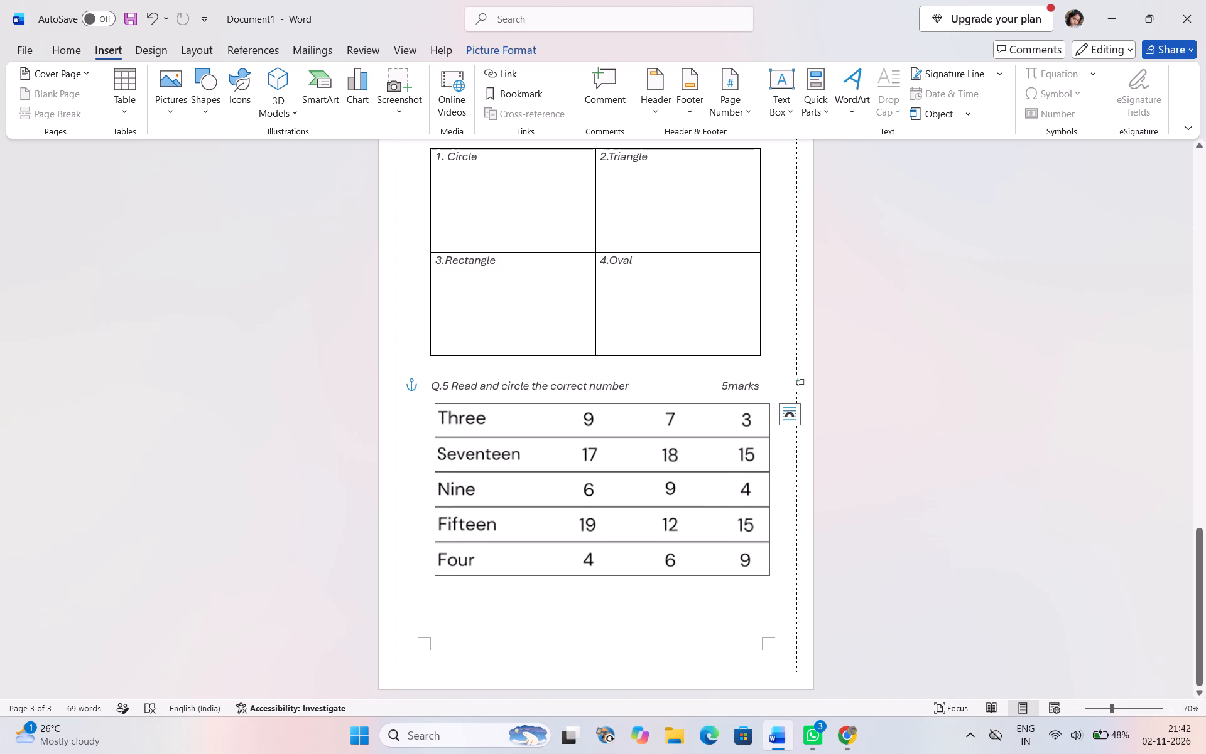
left_click_drag(504, 511, 482, 515)
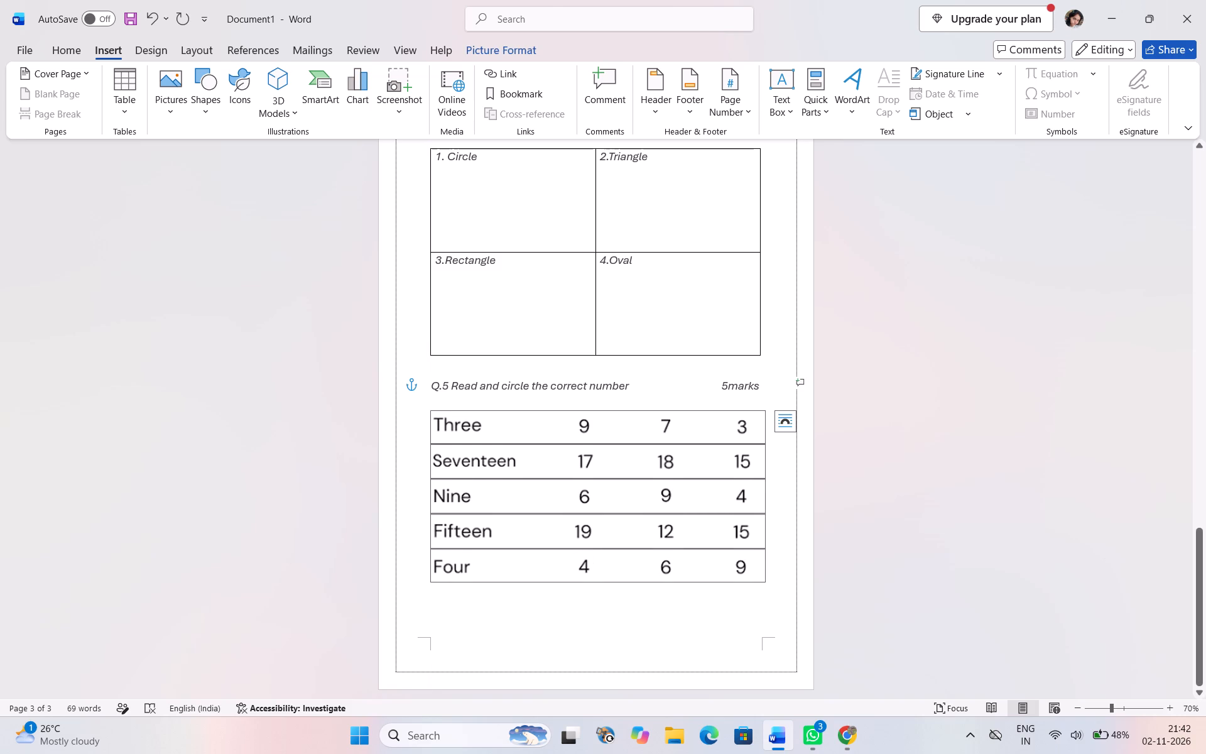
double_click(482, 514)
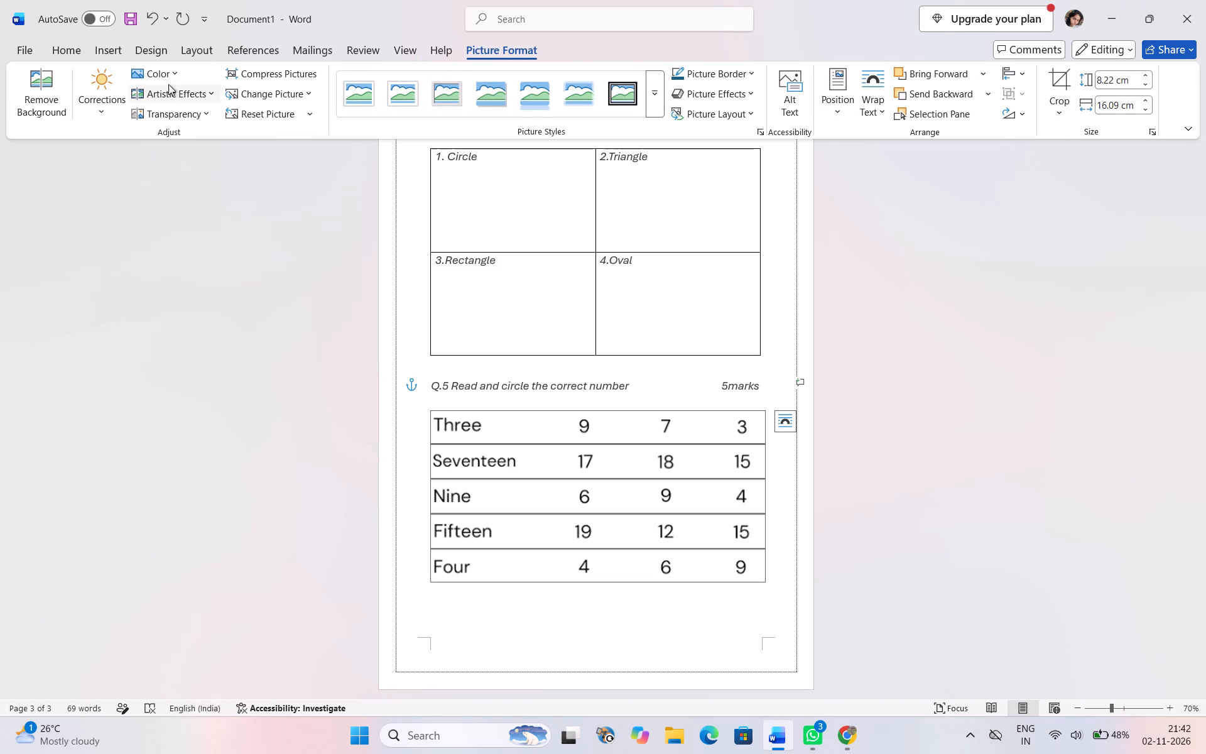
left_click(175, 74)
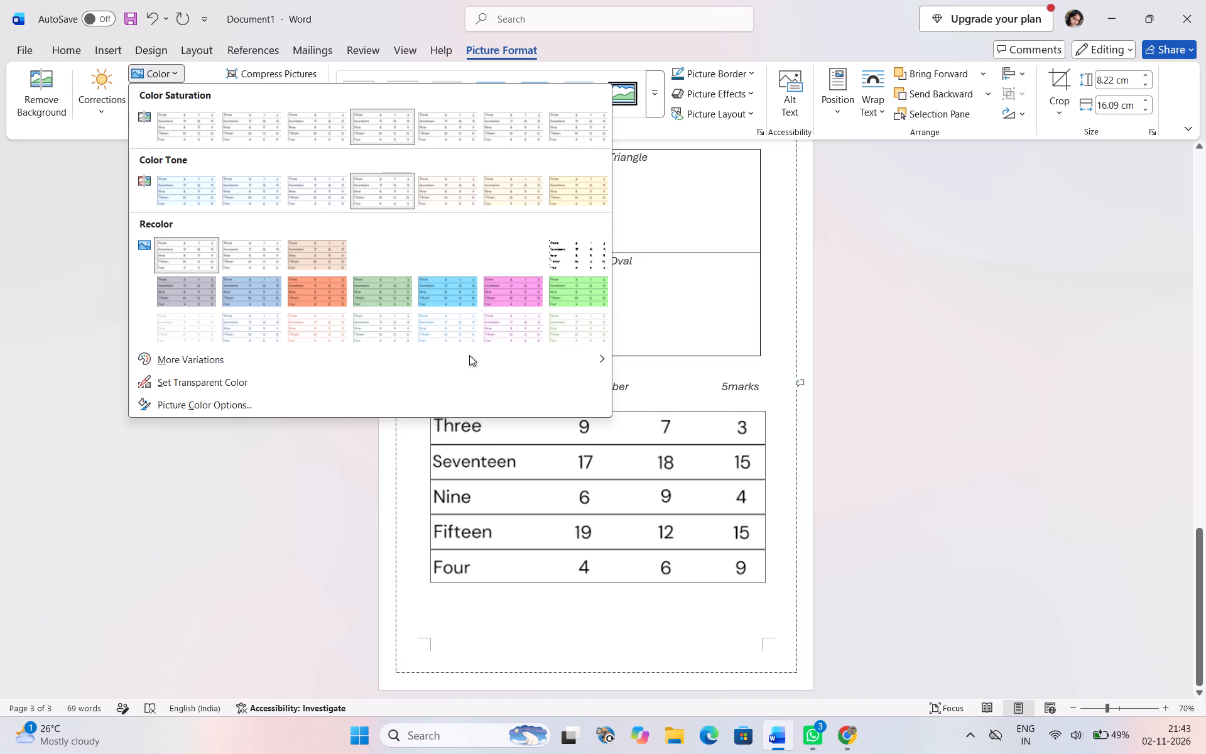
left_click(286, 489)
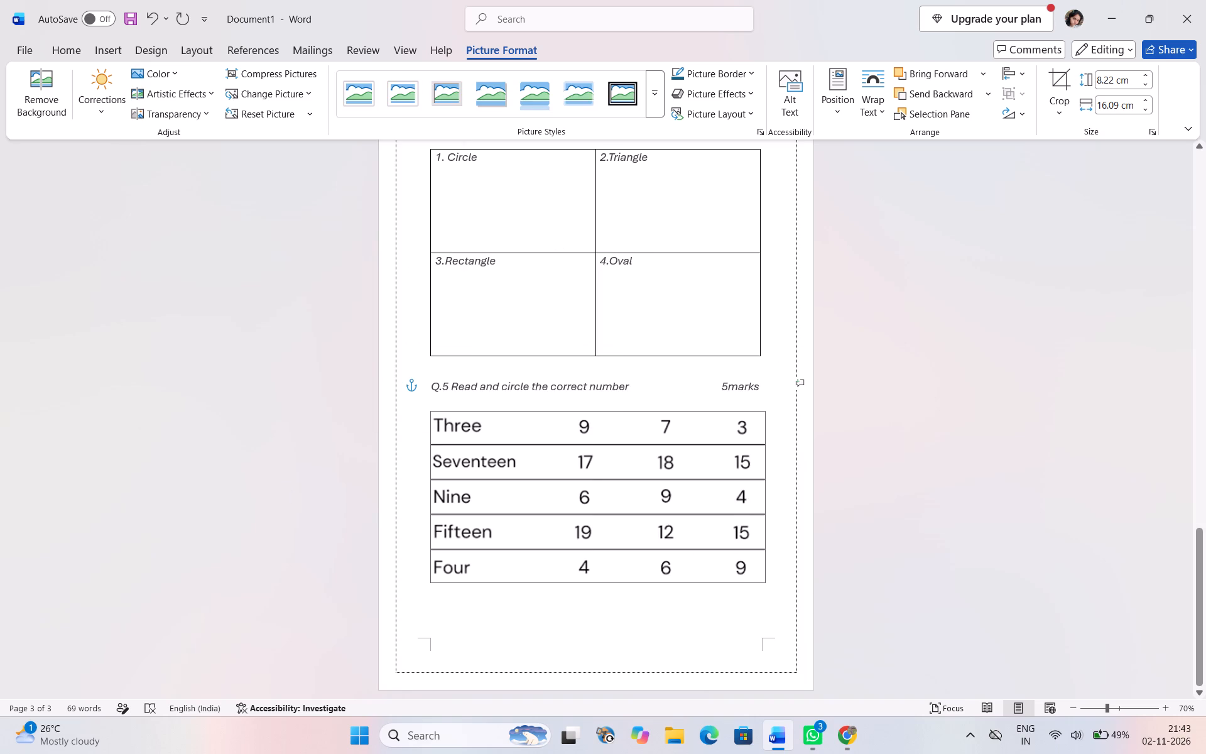
Apply a brighter, lower-contrast Brightness/Contrast correction preset to the number-name picture.
left_click(85, 109)
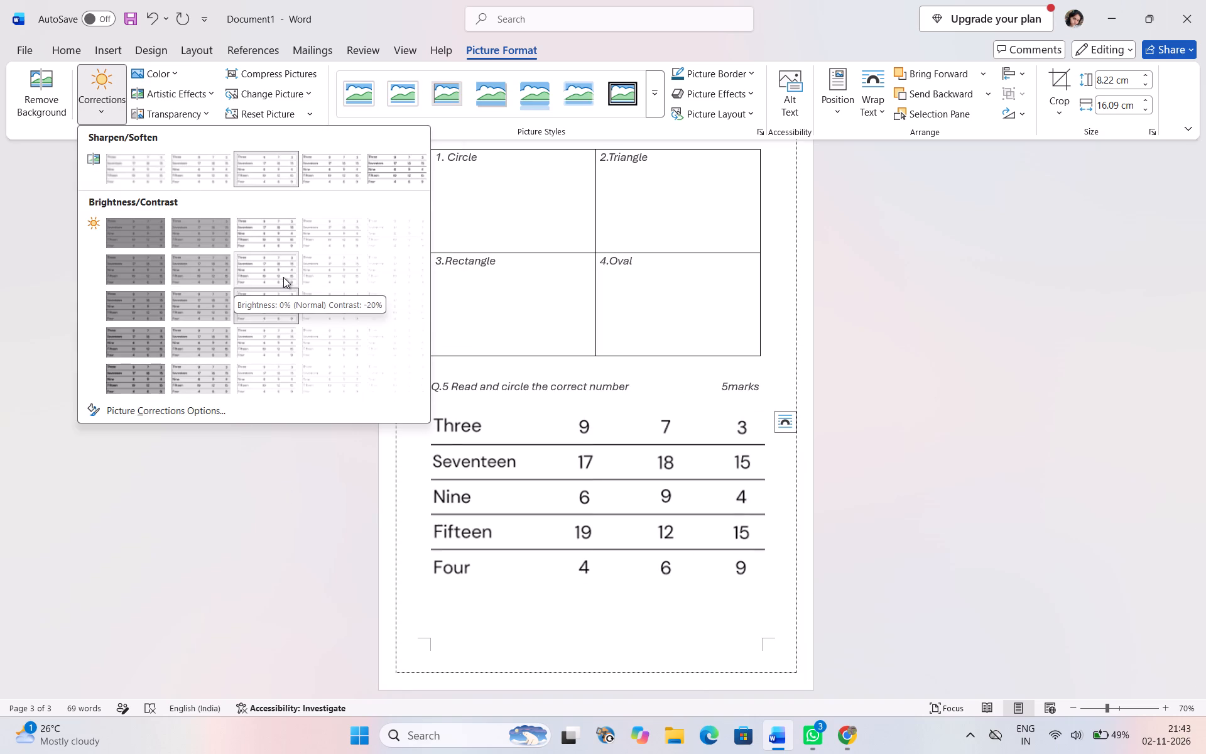
left_click(317, 238)
left_click(731, 519)
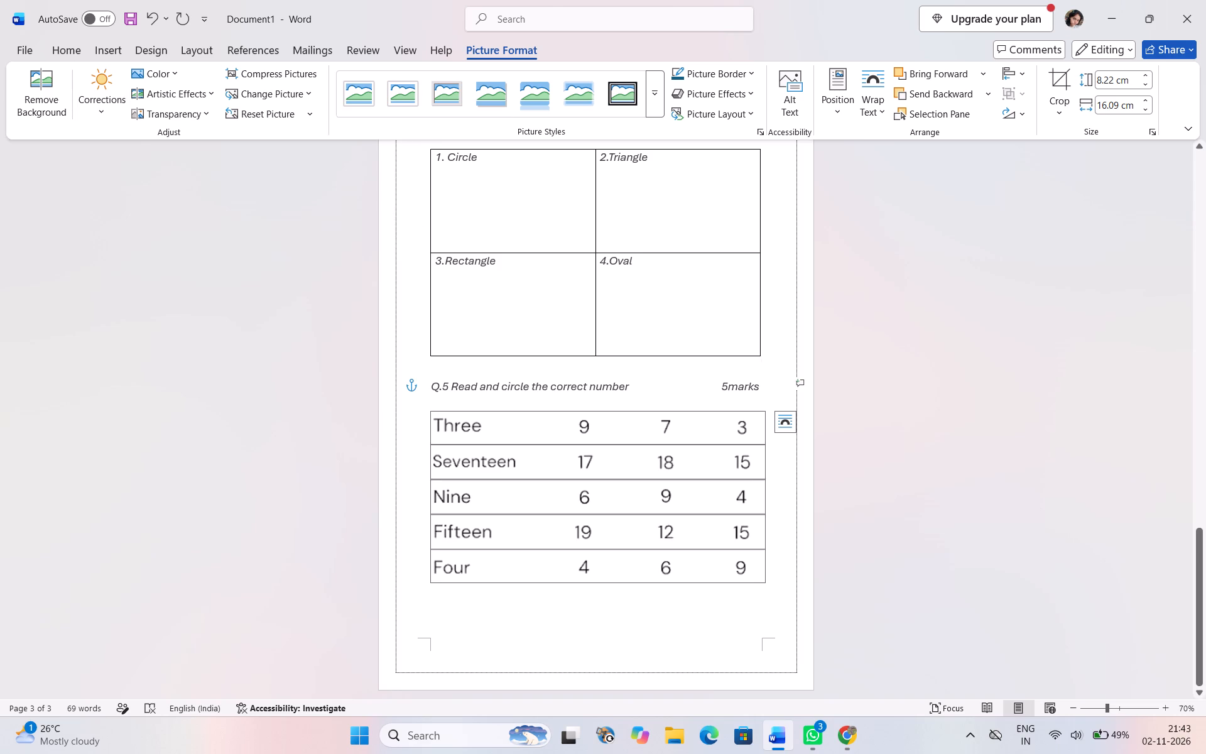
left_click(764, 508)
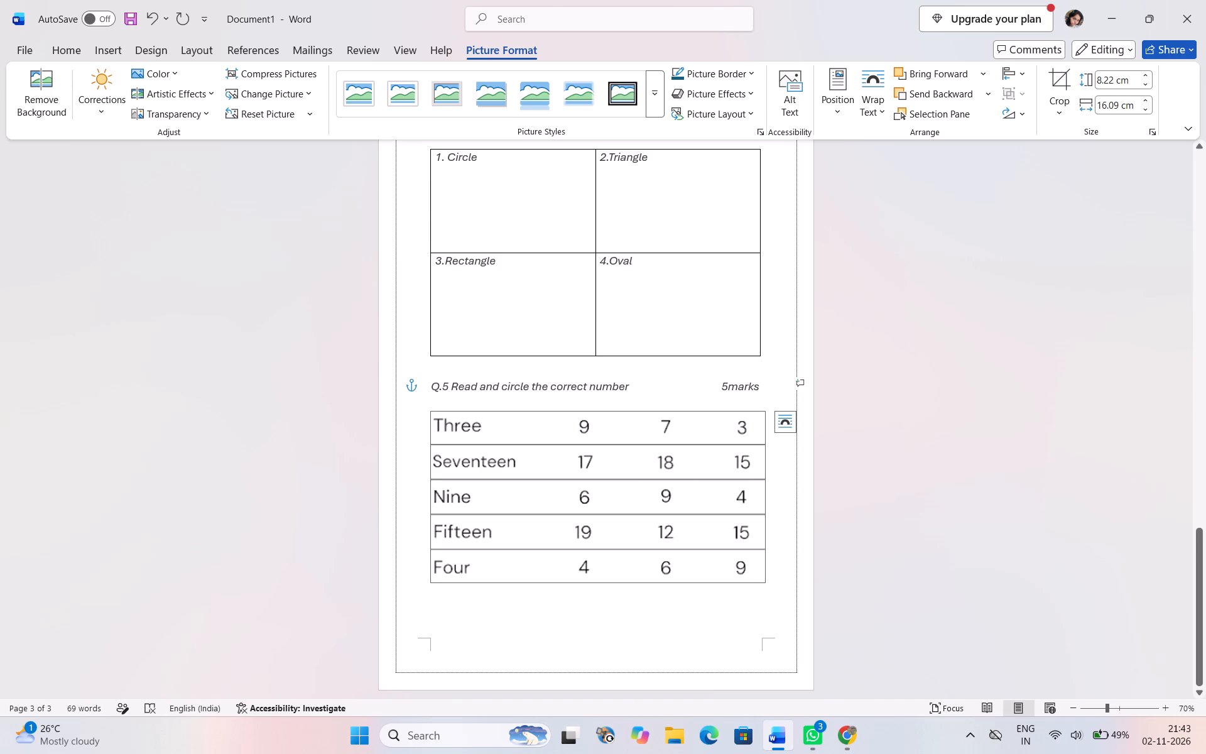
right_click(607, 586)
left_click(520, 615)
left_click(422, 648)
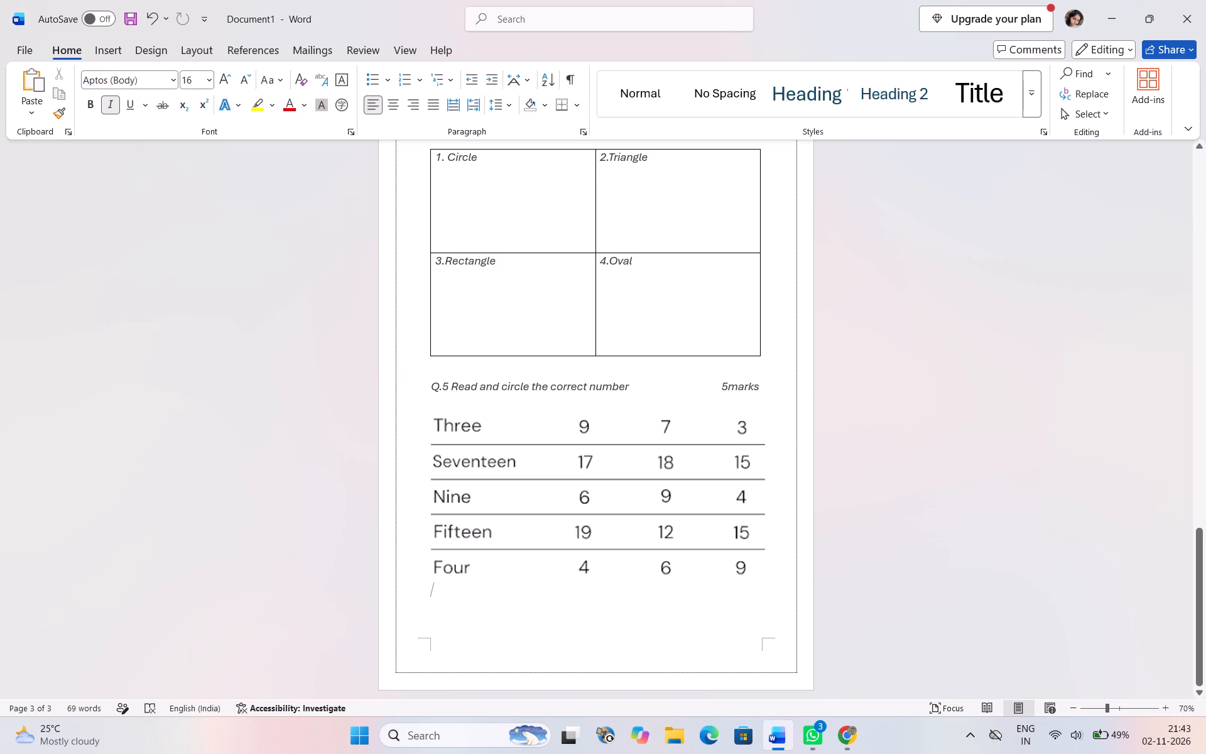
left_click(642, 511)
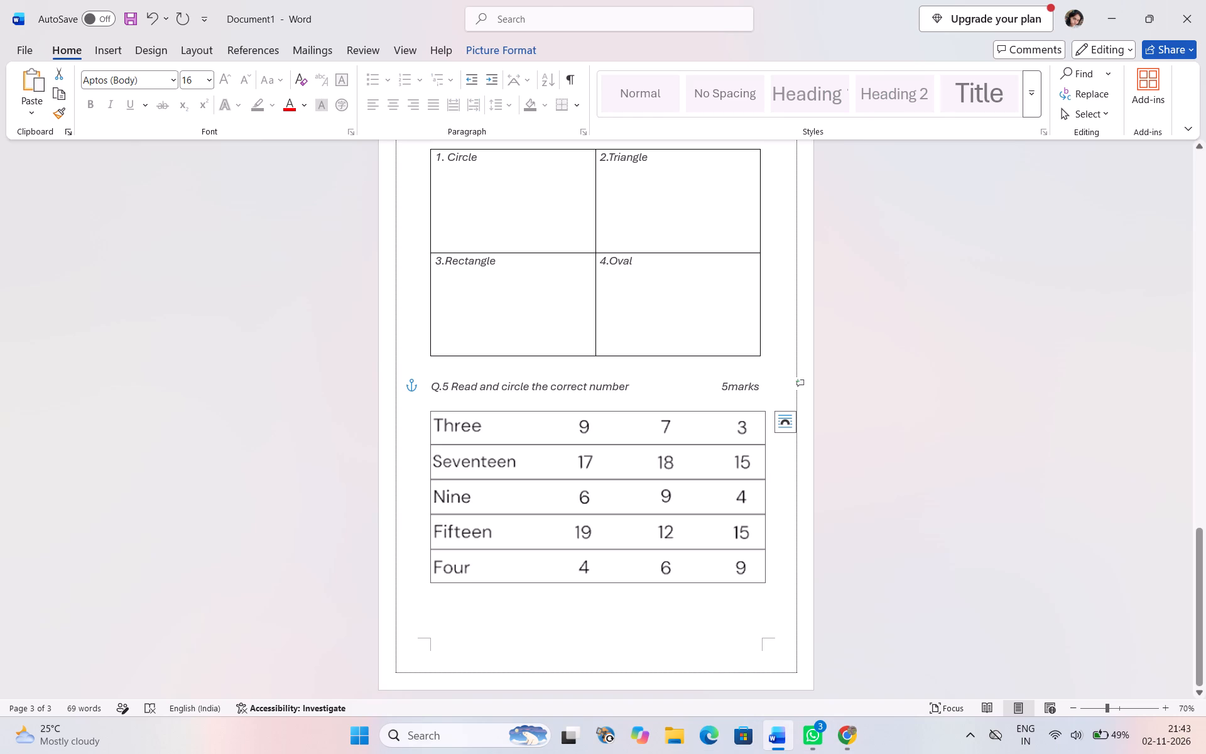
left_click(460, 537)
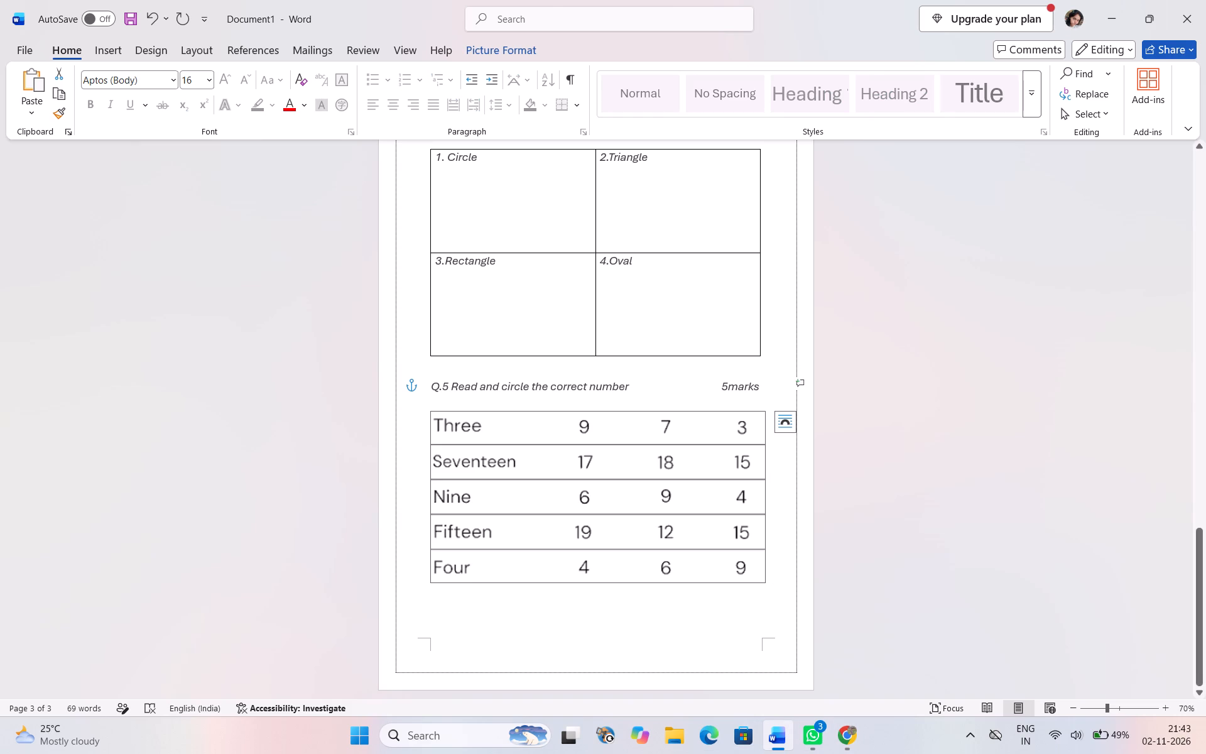
Enlarge the number-name picture slightly and centre it under Q.5 so it extends just past both sides of the shapes table.
left_click_drag(762, 579, 770, 593)
left_click_drag(676, 527, 641, 530)
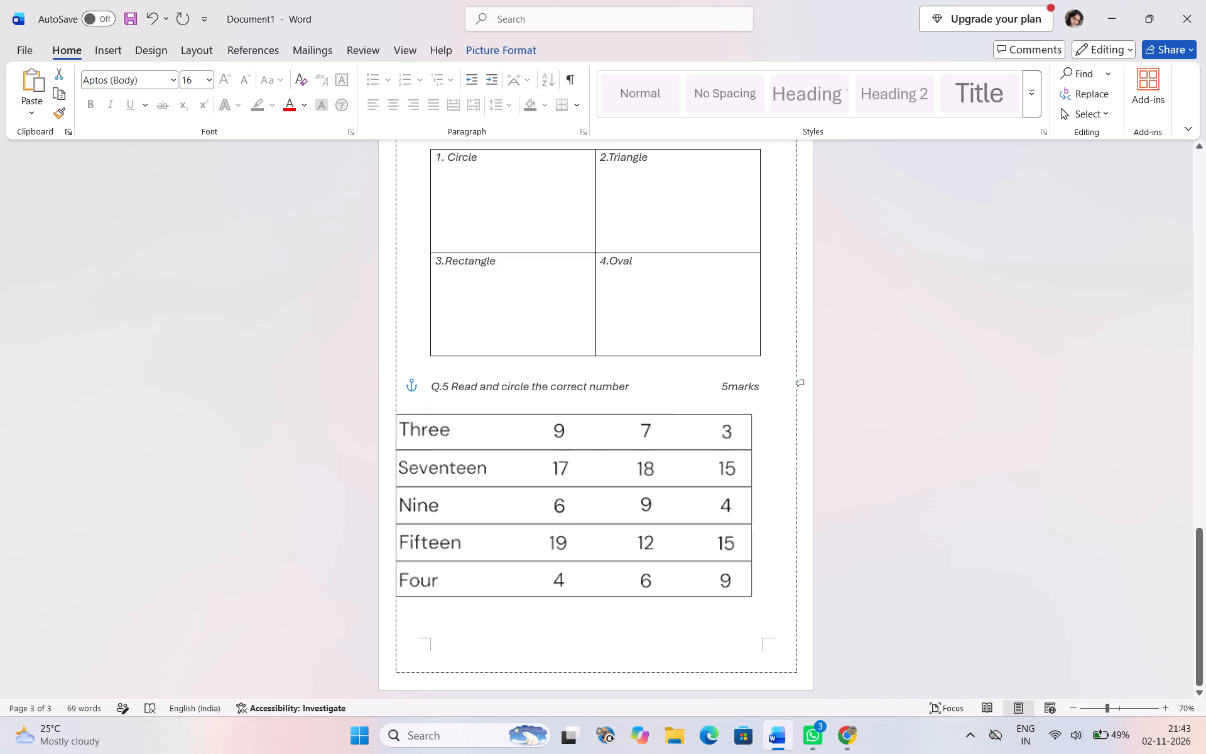
left_click_drag(641, 530, 667, 530)
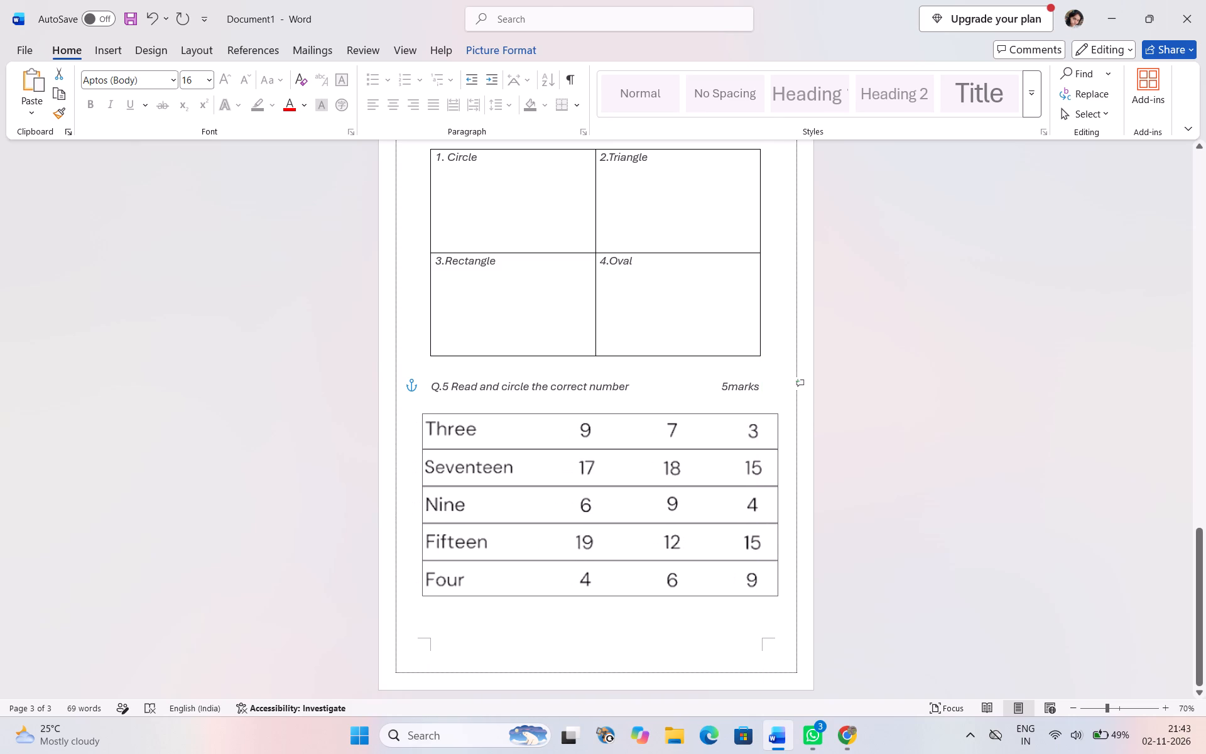
left_click_drag(667, 530, 666, 530)
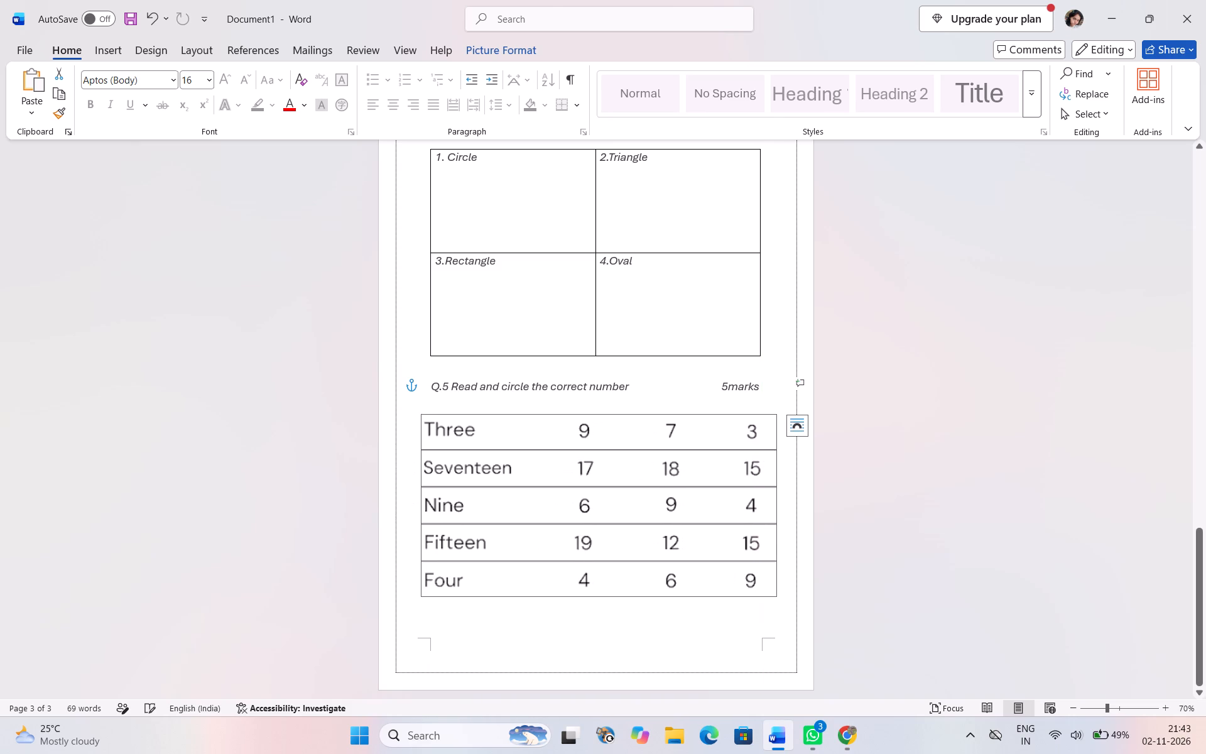
left_click(928, 591)
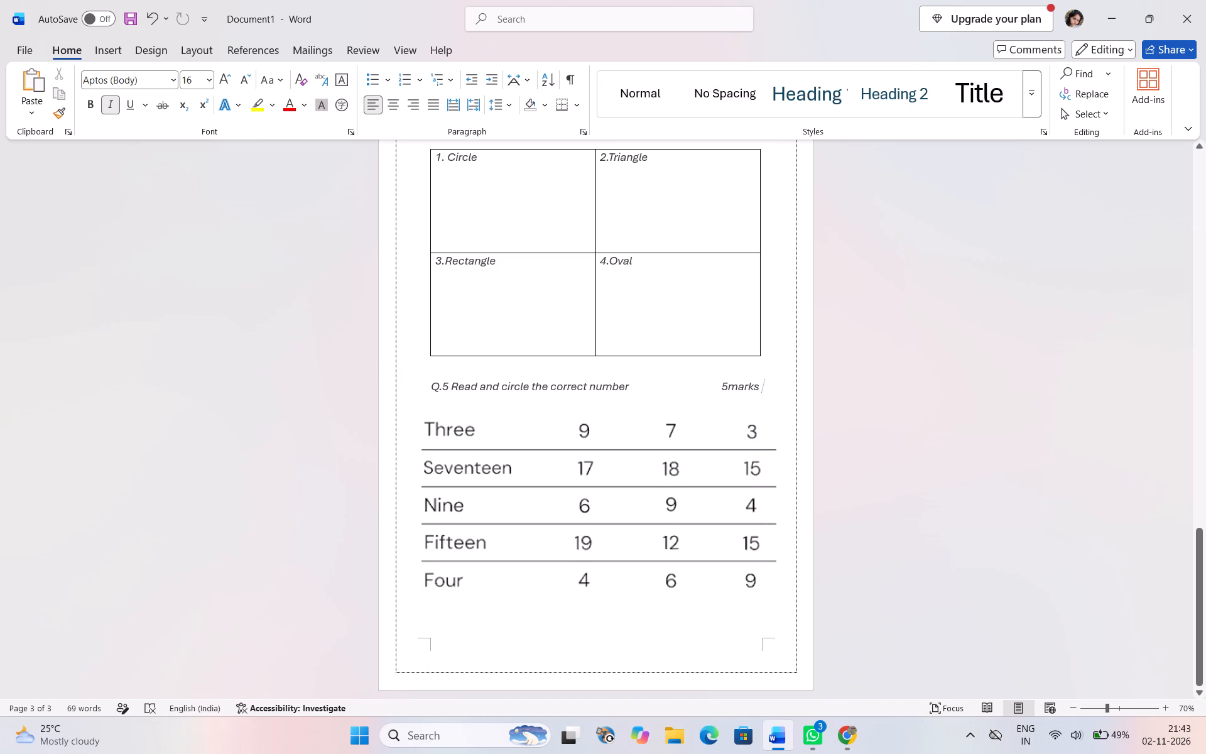
Insert a 1x1 table directly beneath the number-name picture.
left_click(111, 49)
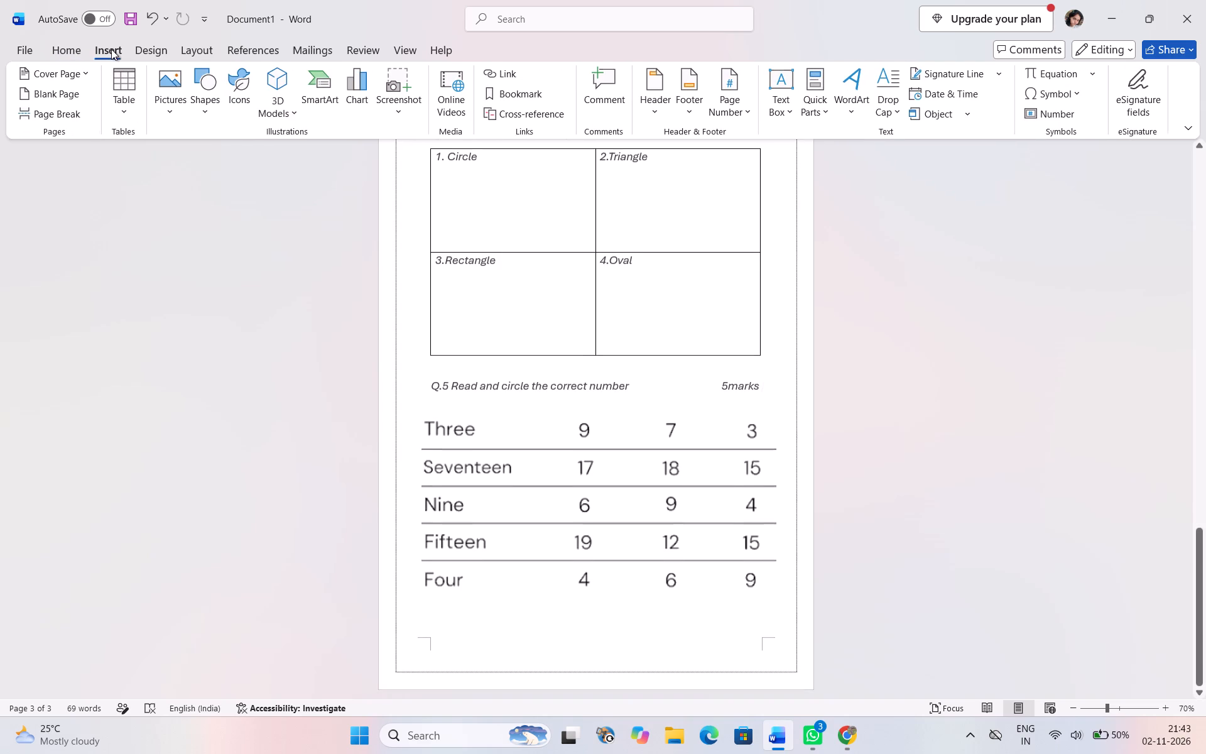
left_click(126, 105)
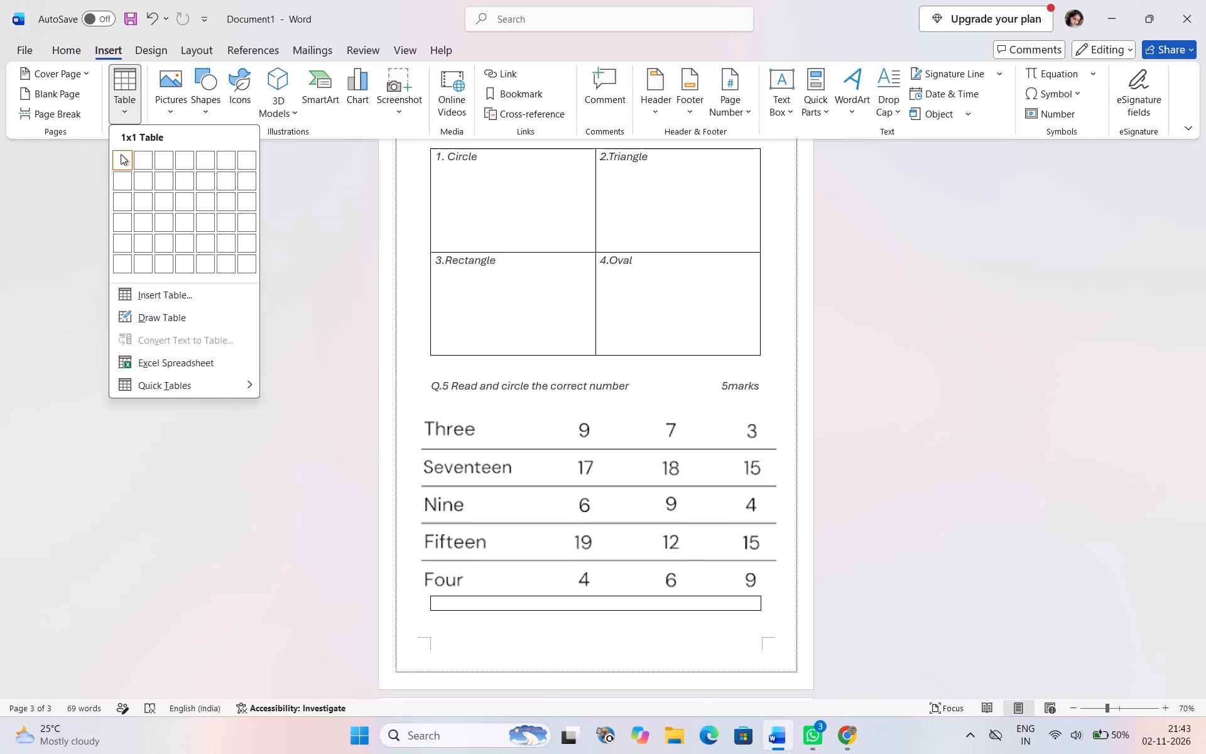
left_click(121, 154)
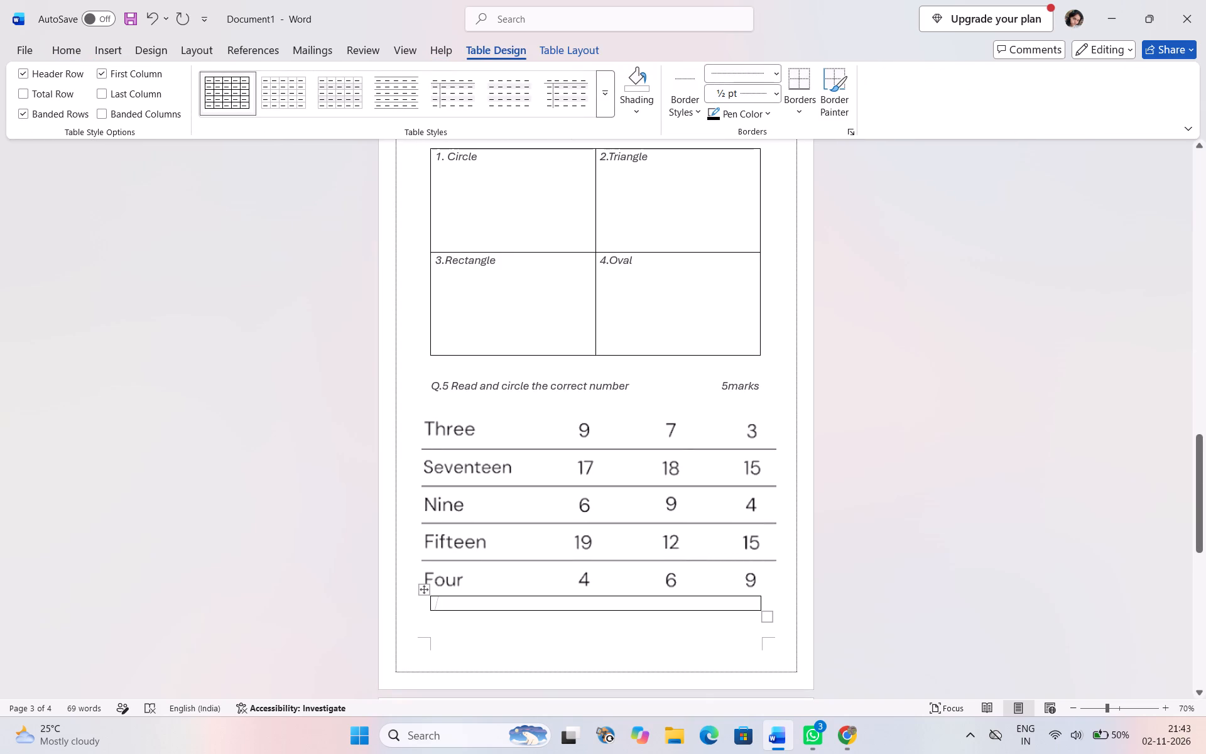
Cut the five-row number-name picture from above the new one-cell table.
left_click_drag(546, 516, 589, 753)
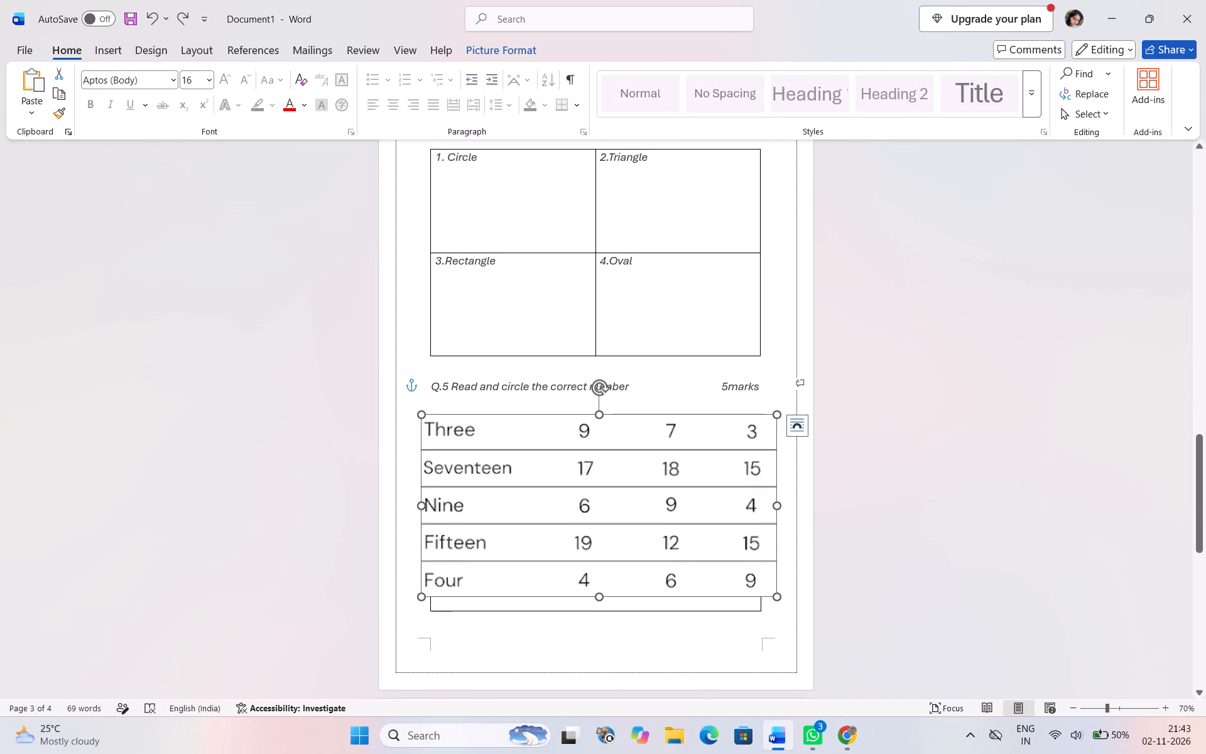
left_click_drag(619, 528, 565, 753)
right_click(639, 495)
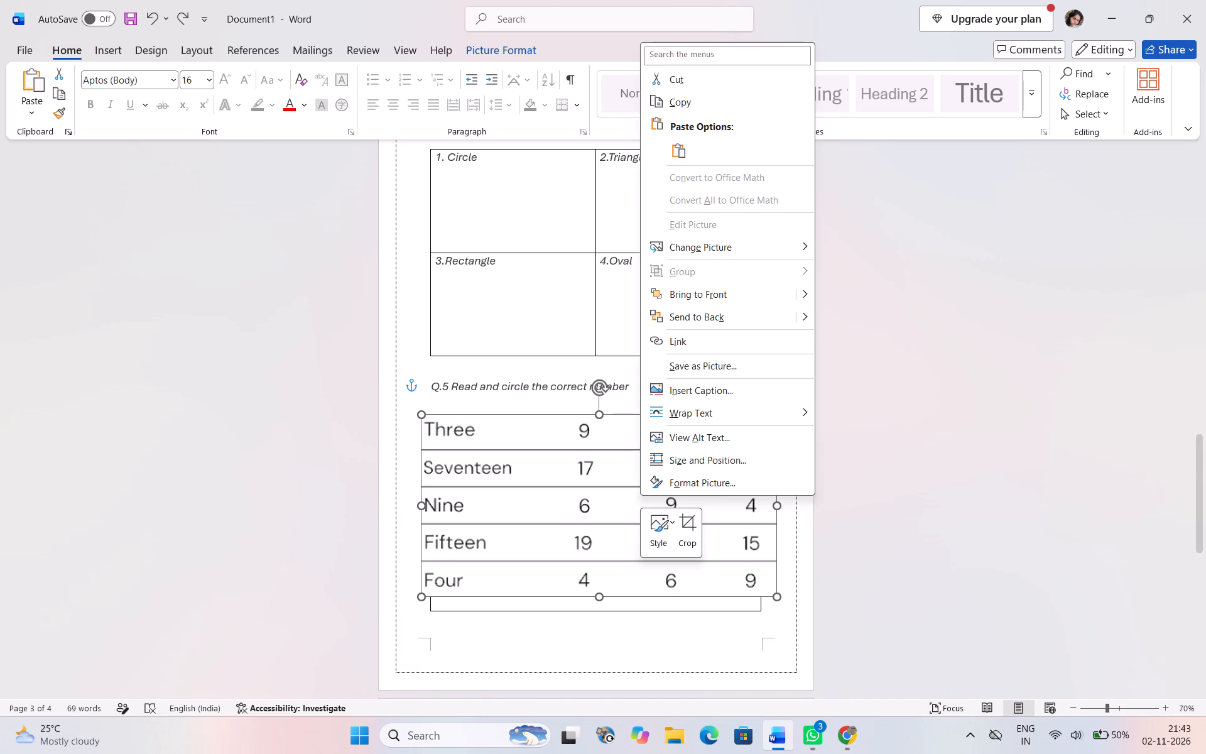
left_click(700, 77)
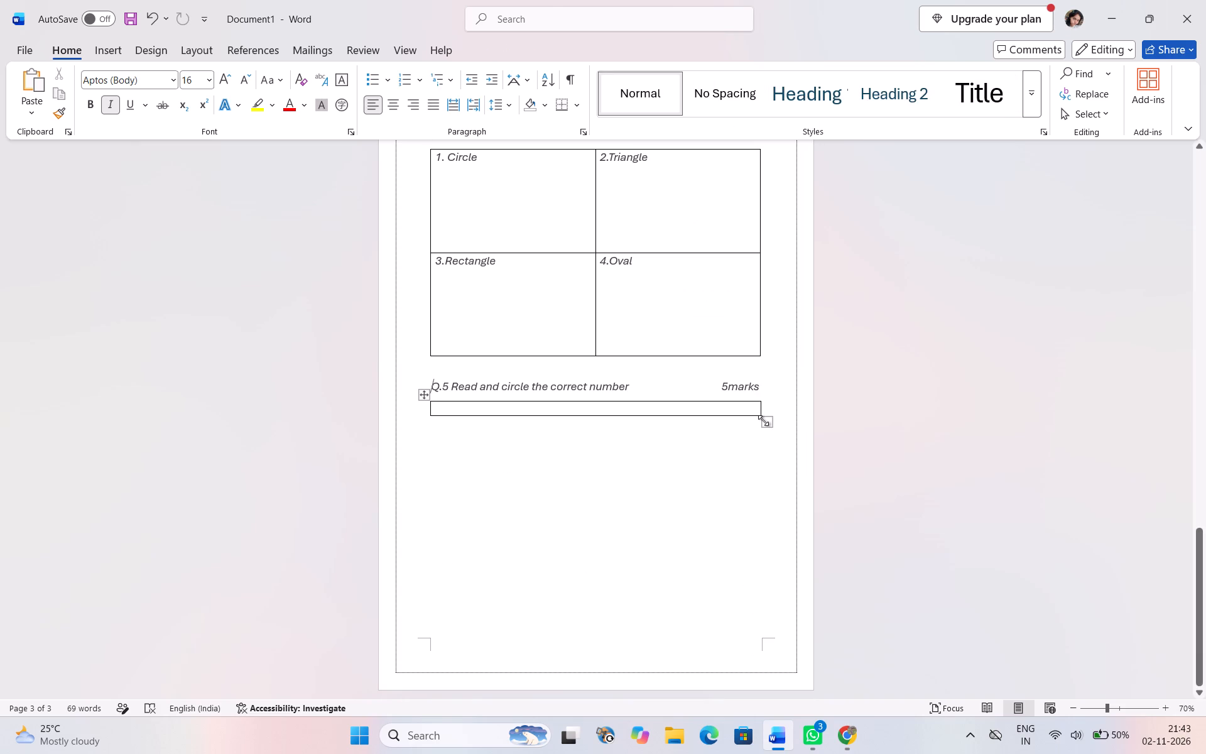
Enlarge the one-cell table into a tall box filling most of the space between Q.5 and the bottom margin.
left_click_drag(763, 420, 767, 616)
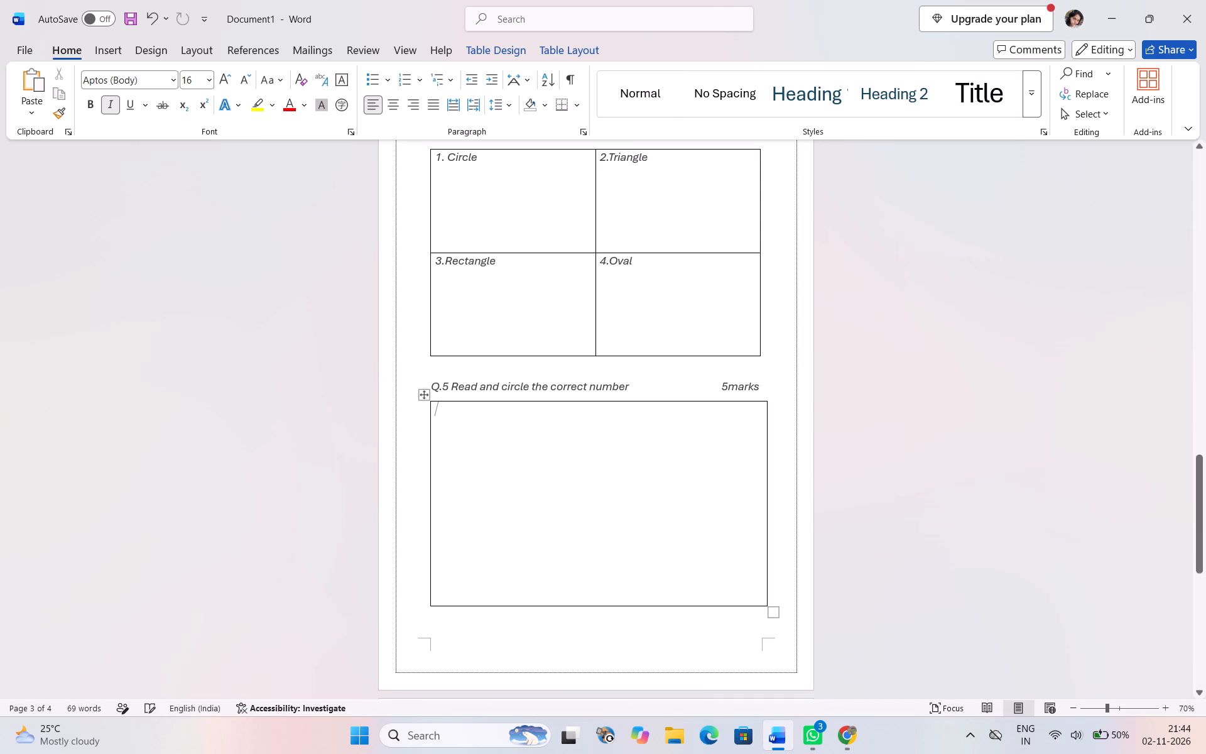
Paste the number-name picture into the one-cell table and align its top-left corner with the cell's corner.
key("ctrl+v")
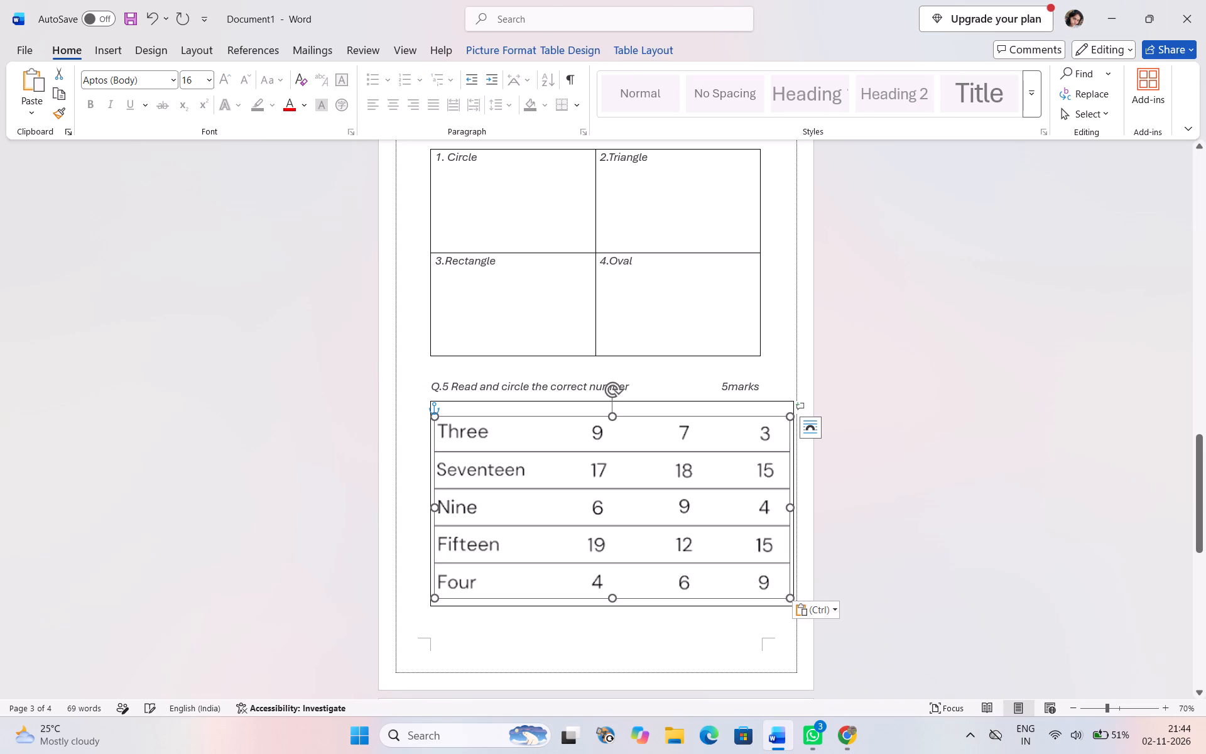
left_click_drag(588, 469, 580, 457)
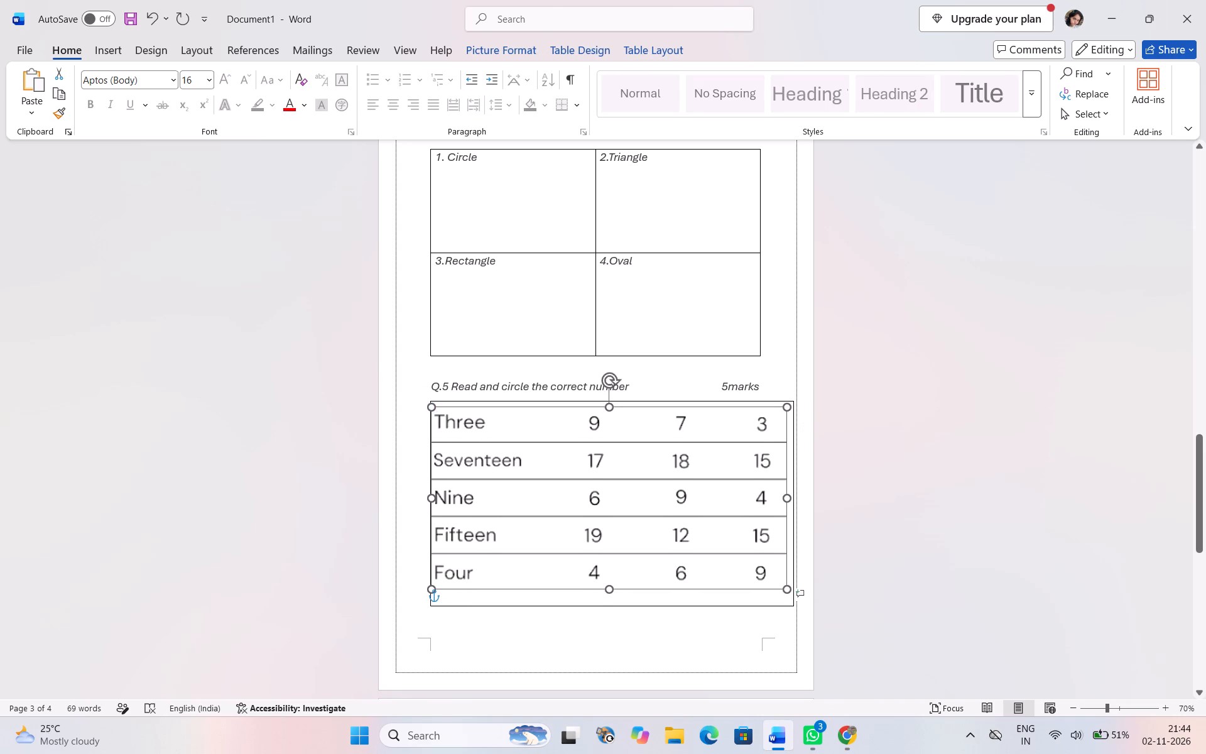
left_click_drag(580, 457, 582, 454)
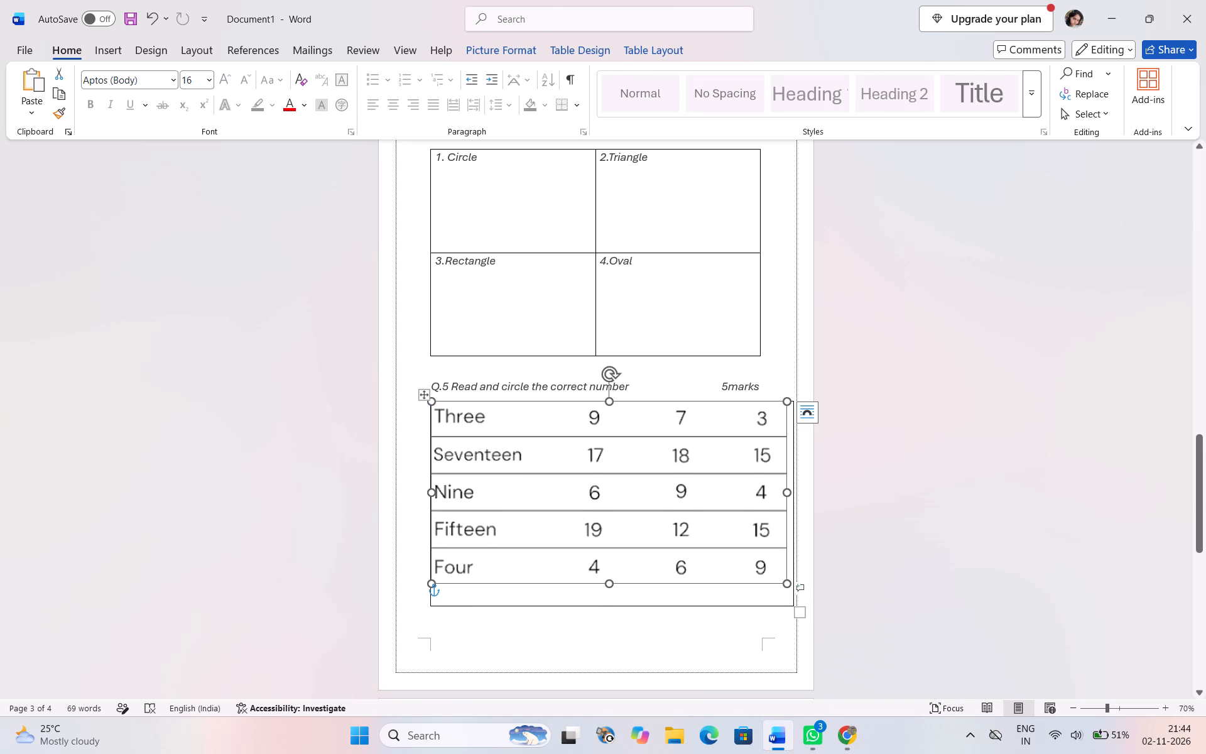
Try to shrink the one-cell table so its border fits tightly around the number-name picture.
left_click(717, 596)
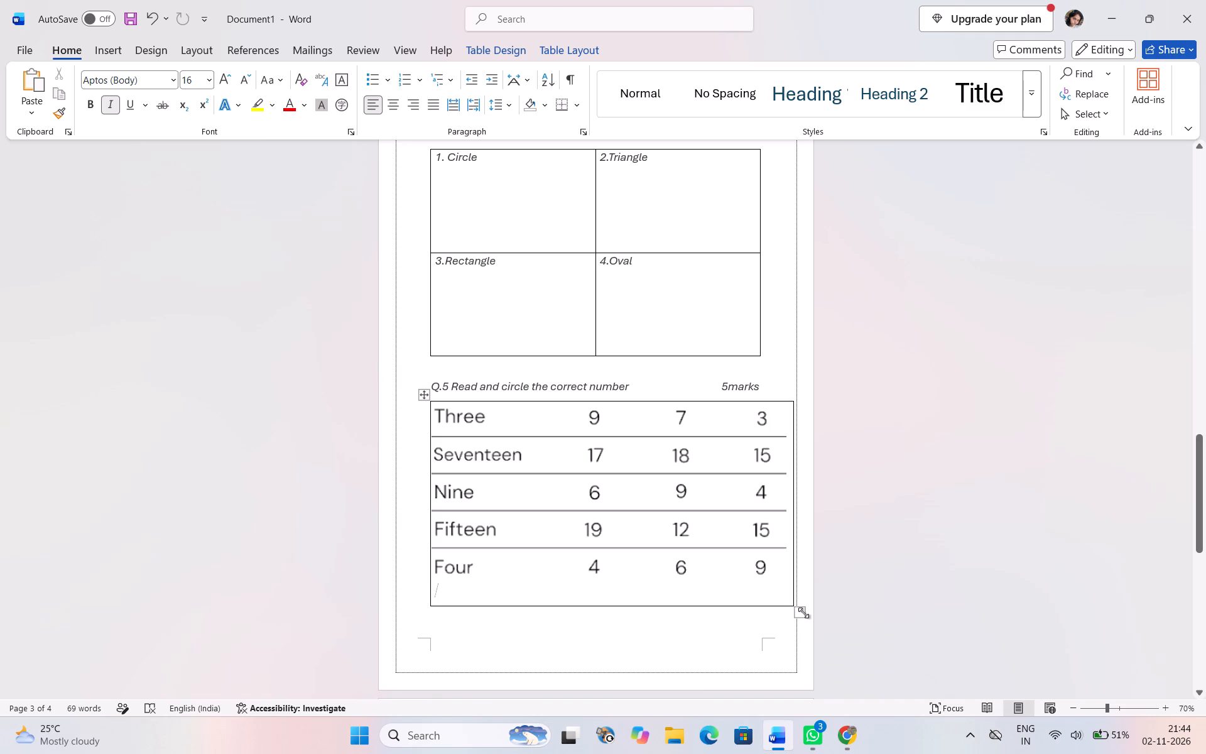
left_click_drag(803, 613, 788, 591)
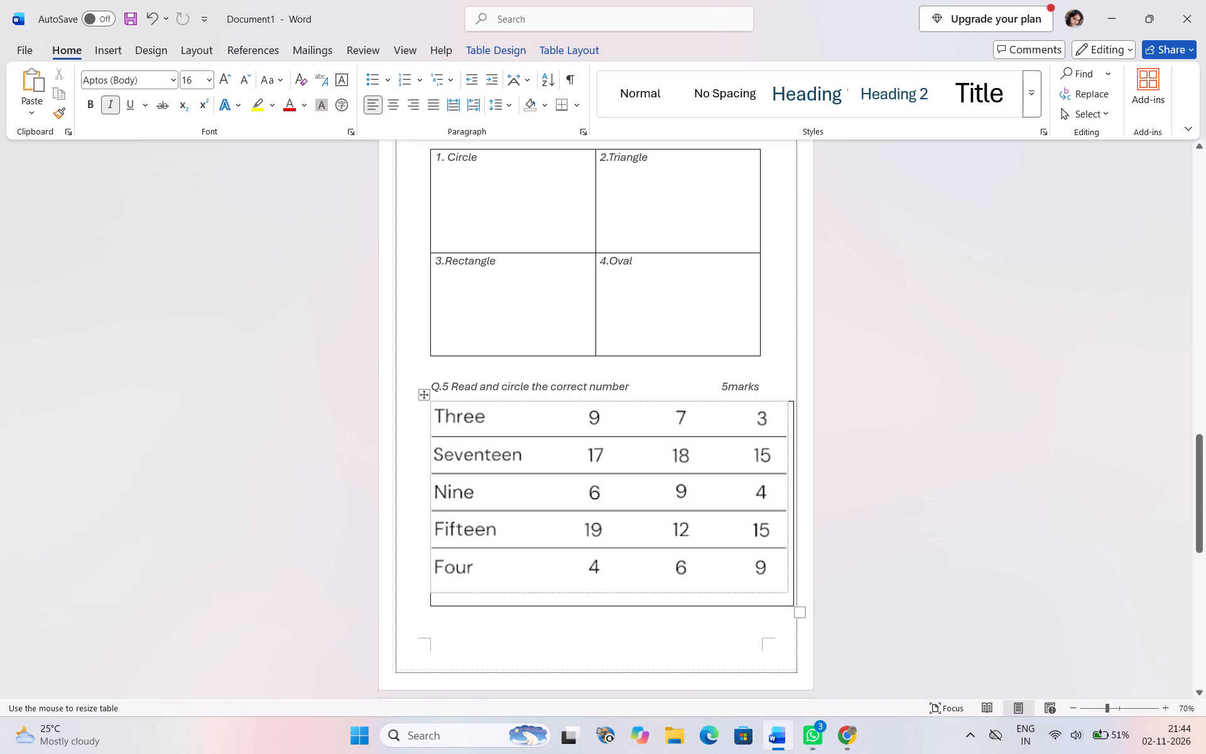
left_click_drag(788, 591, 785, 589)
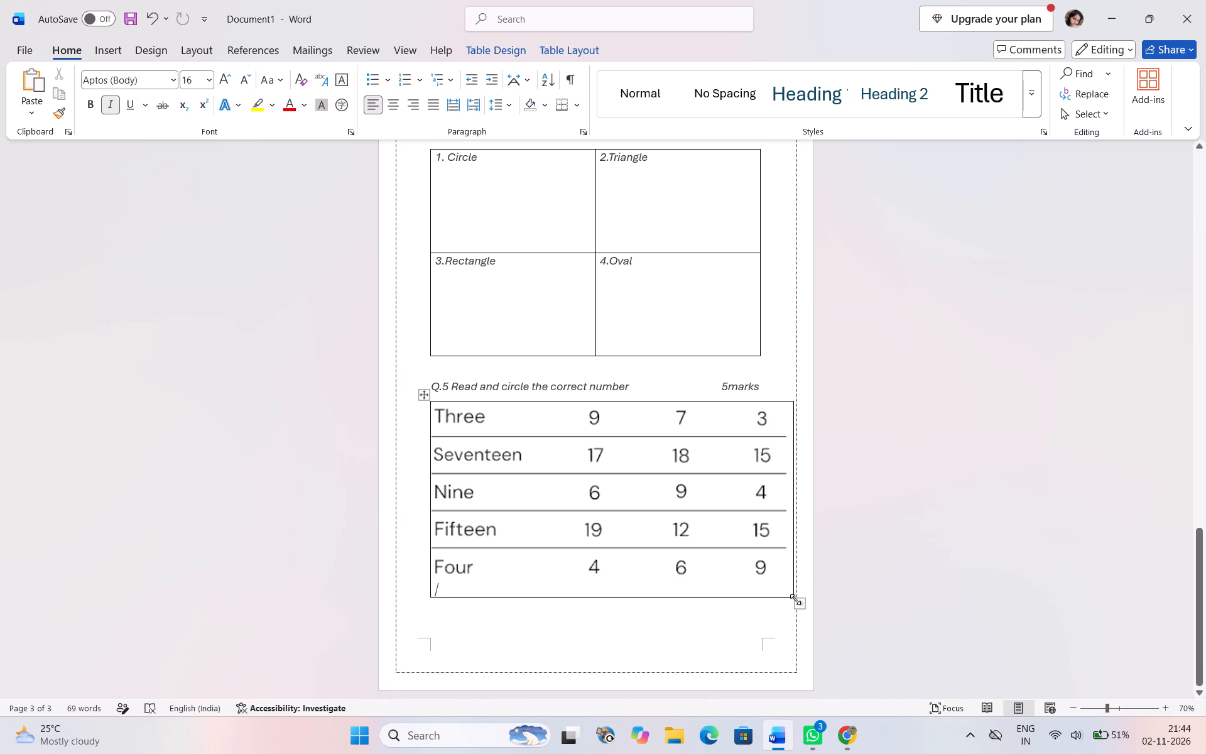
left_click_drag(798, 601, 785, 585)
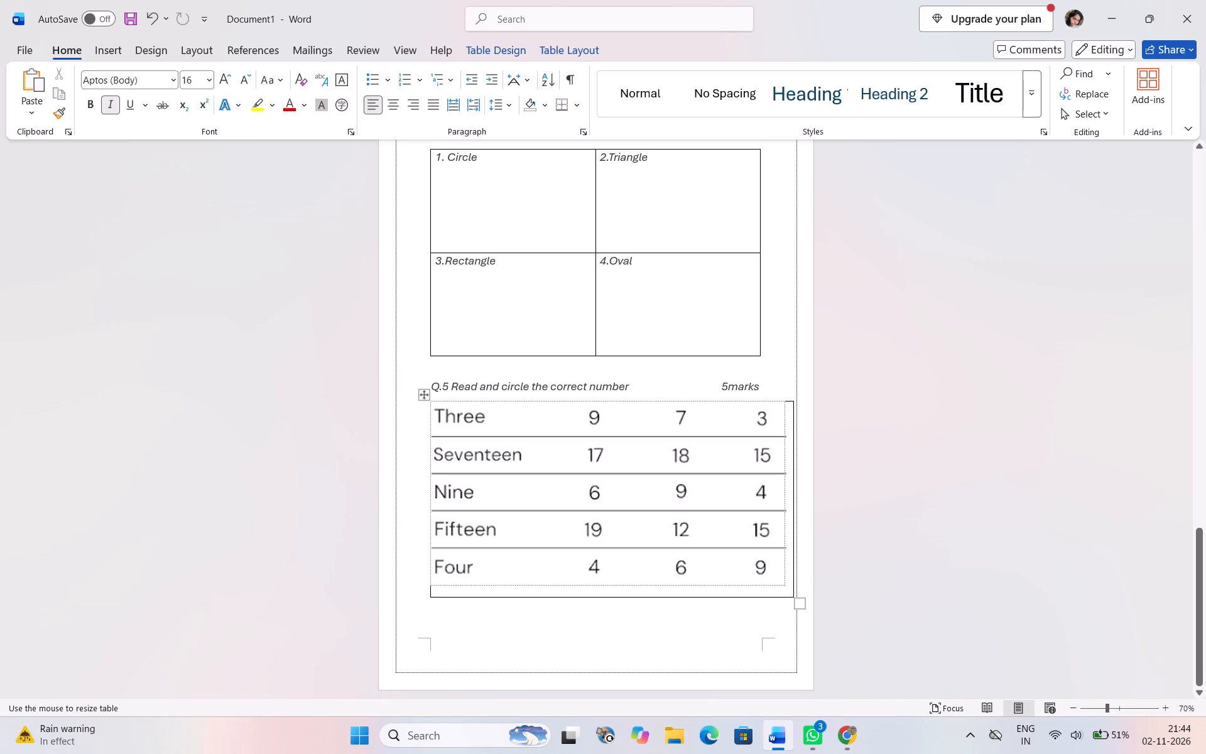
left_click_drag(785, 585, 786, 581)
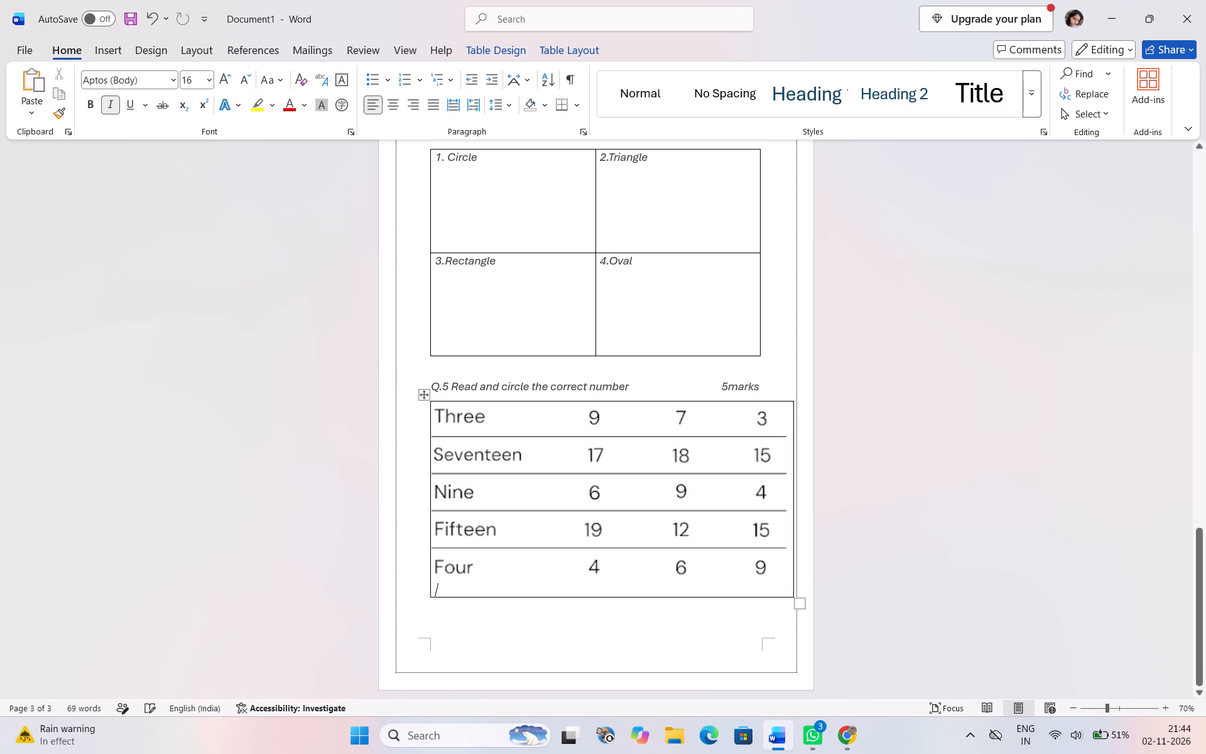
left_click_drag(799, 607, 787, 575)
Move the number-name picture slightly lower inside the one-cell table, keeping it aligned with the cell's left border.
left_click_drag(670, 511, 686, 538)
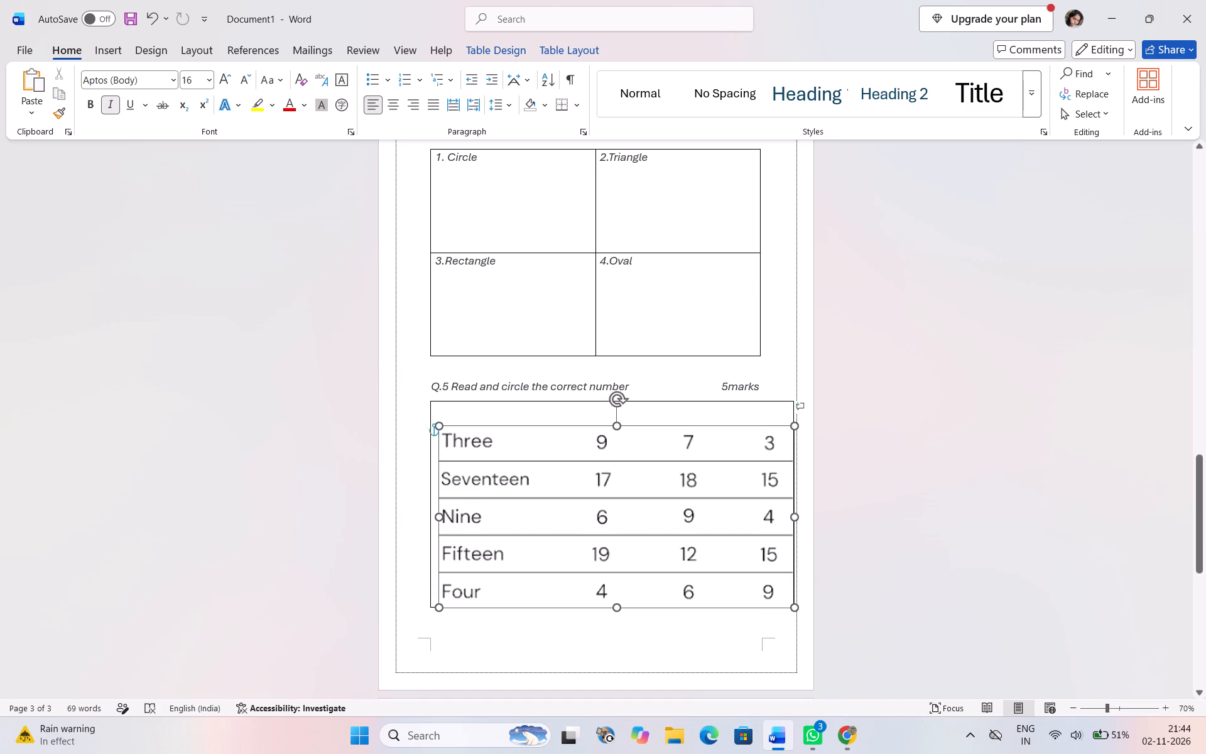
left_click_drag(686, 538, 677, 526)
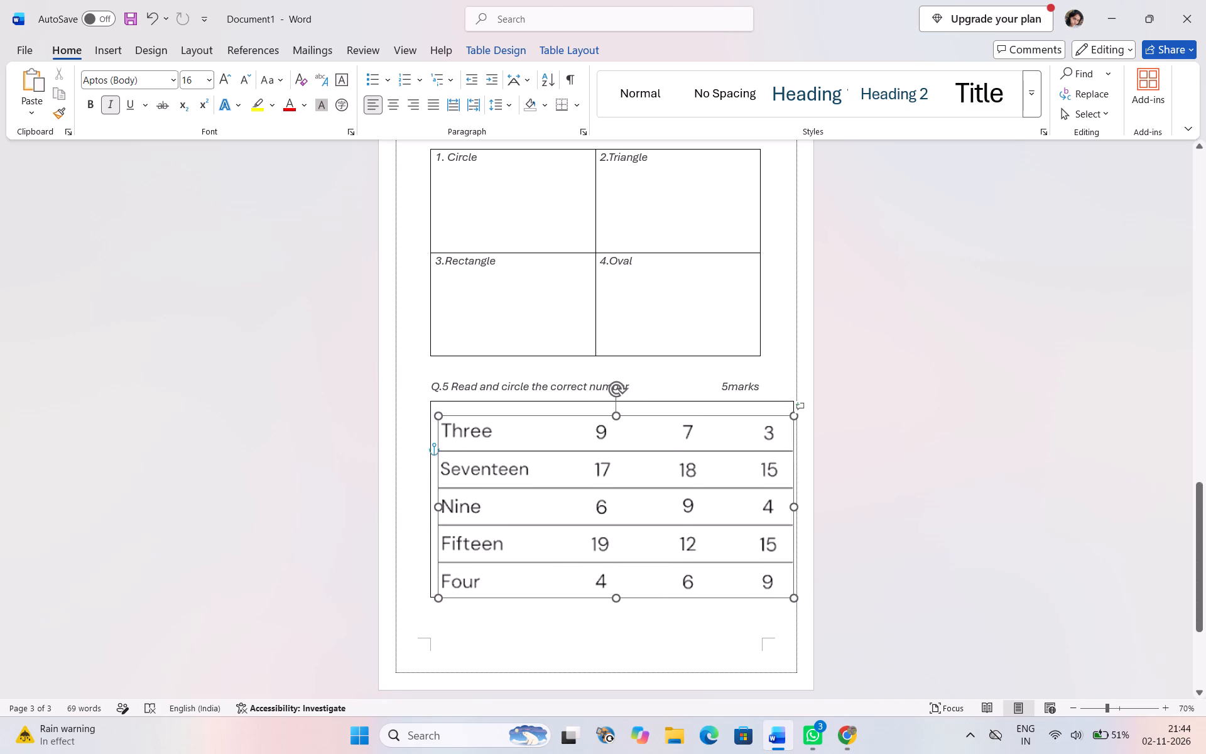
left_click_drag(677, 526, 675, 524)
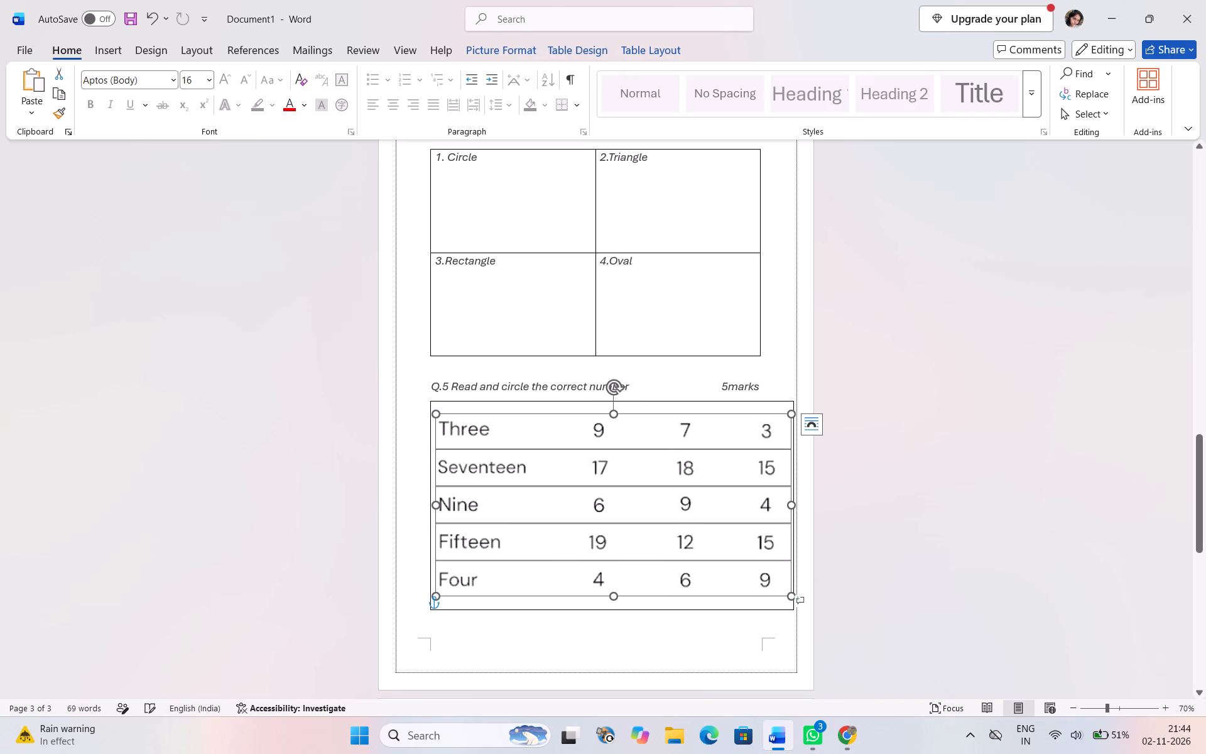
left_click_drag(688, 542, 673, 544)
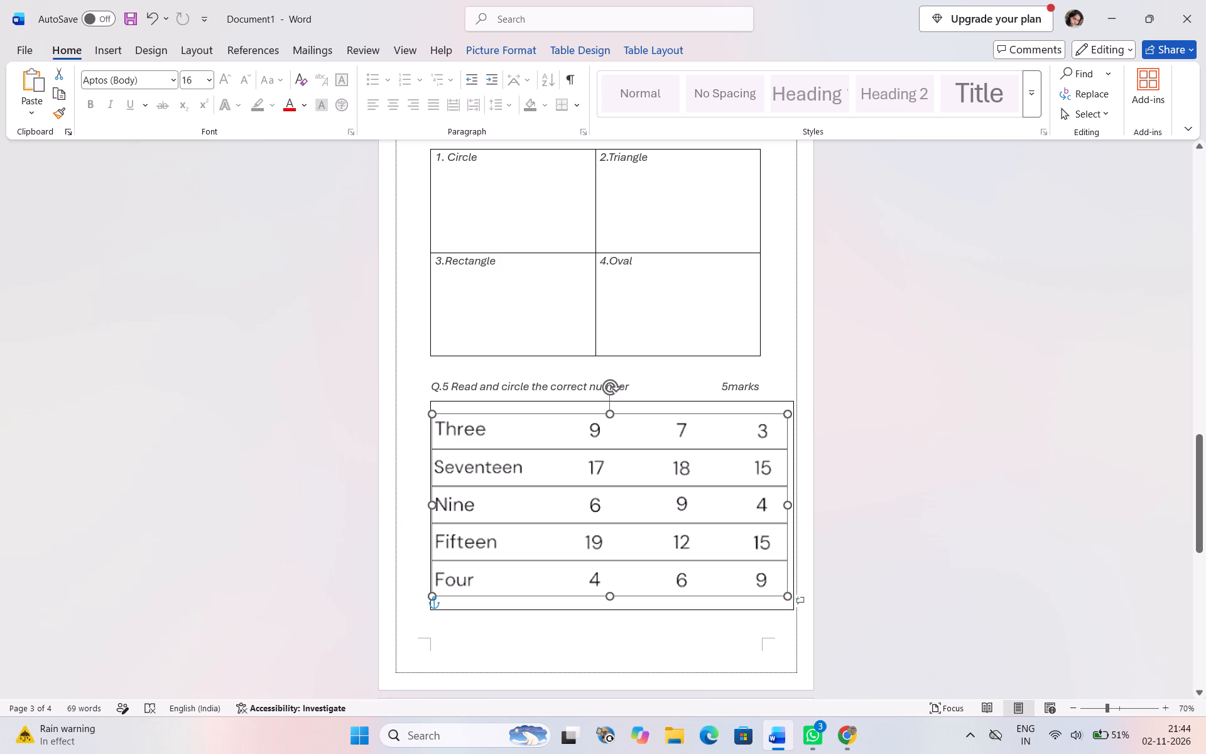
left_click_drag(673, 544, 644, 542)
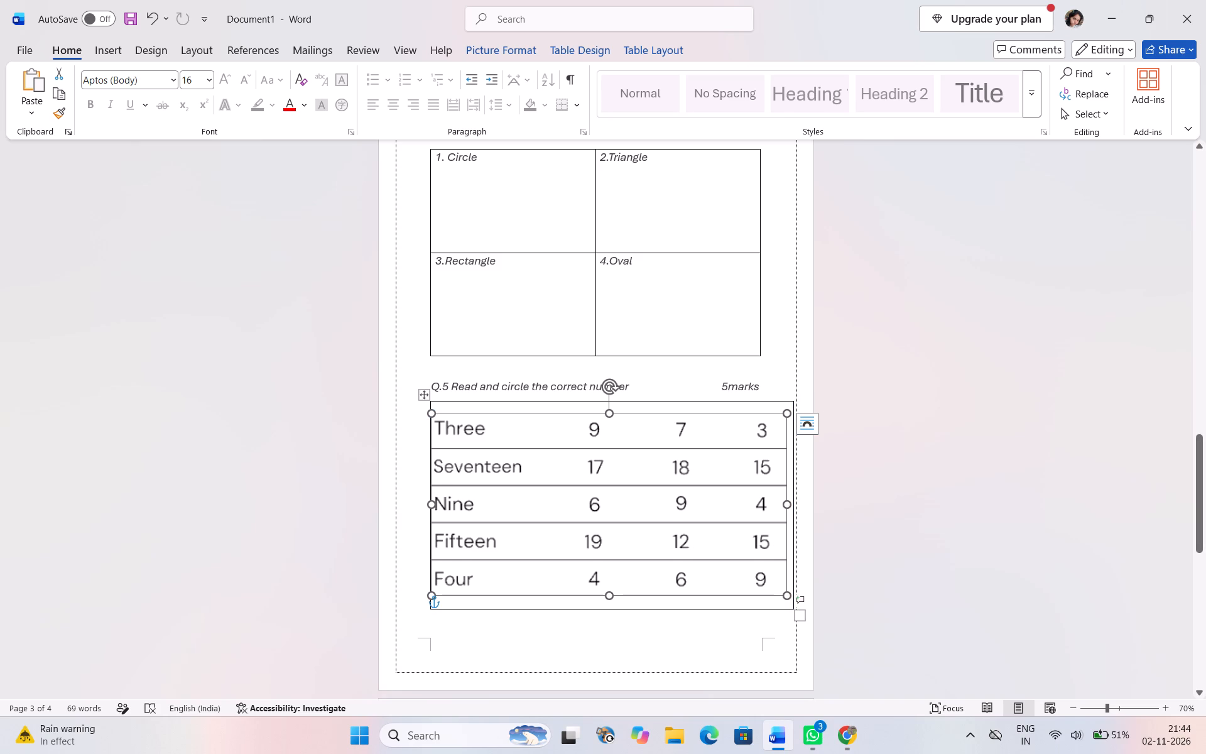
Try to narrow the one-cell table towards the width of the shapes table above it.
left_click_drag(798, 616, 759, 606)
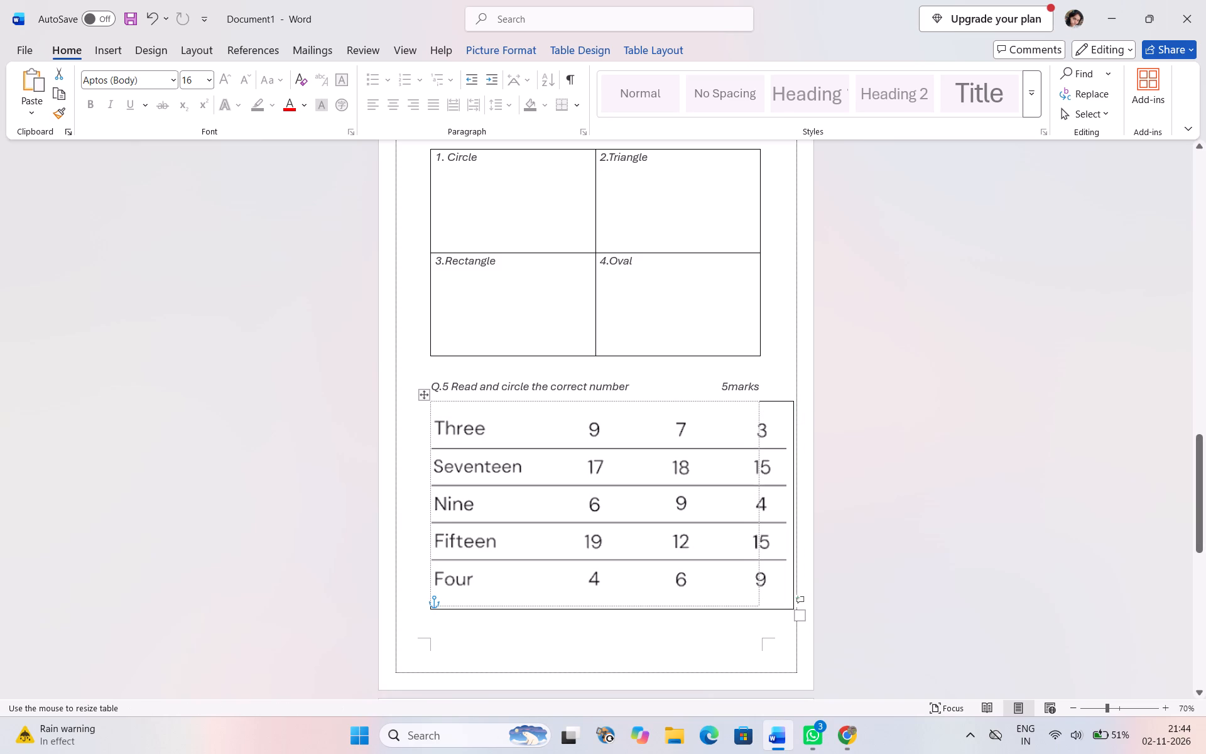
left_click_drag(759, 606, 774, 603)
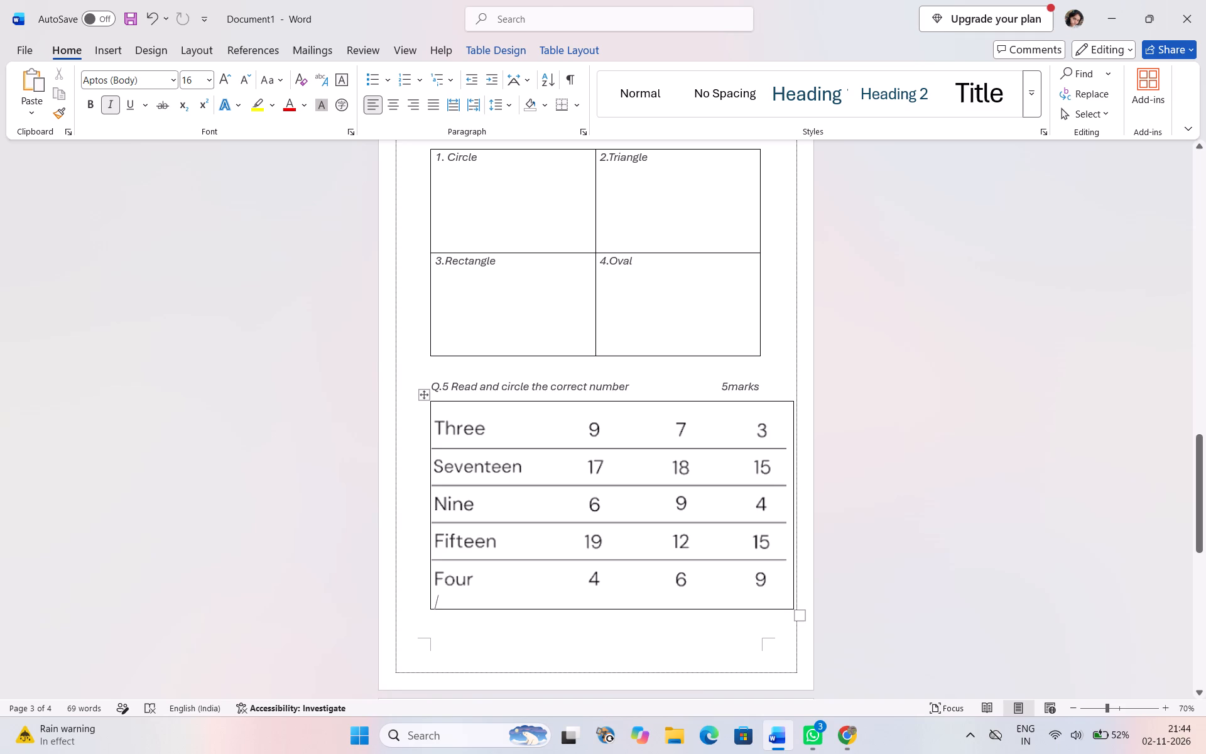
Delete the one-cell table under Q.5 together with the picture inside it.
left_click(559, 403)
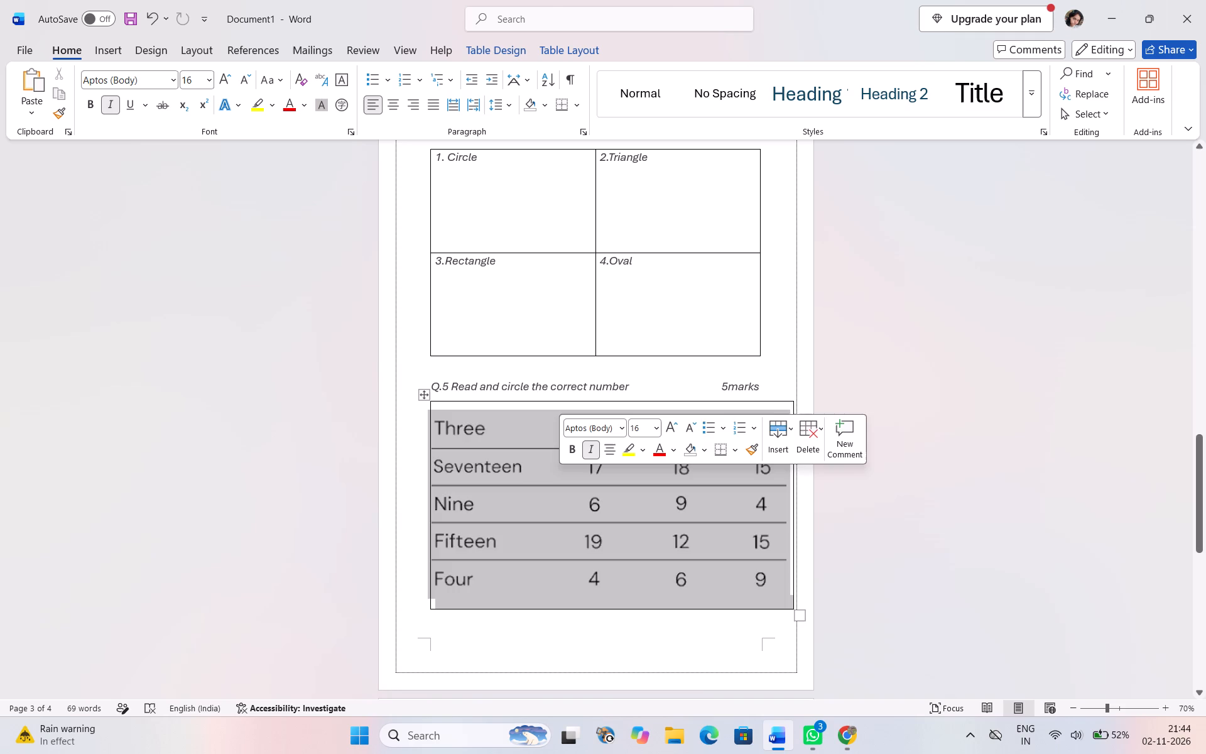
left_click(813, 445)
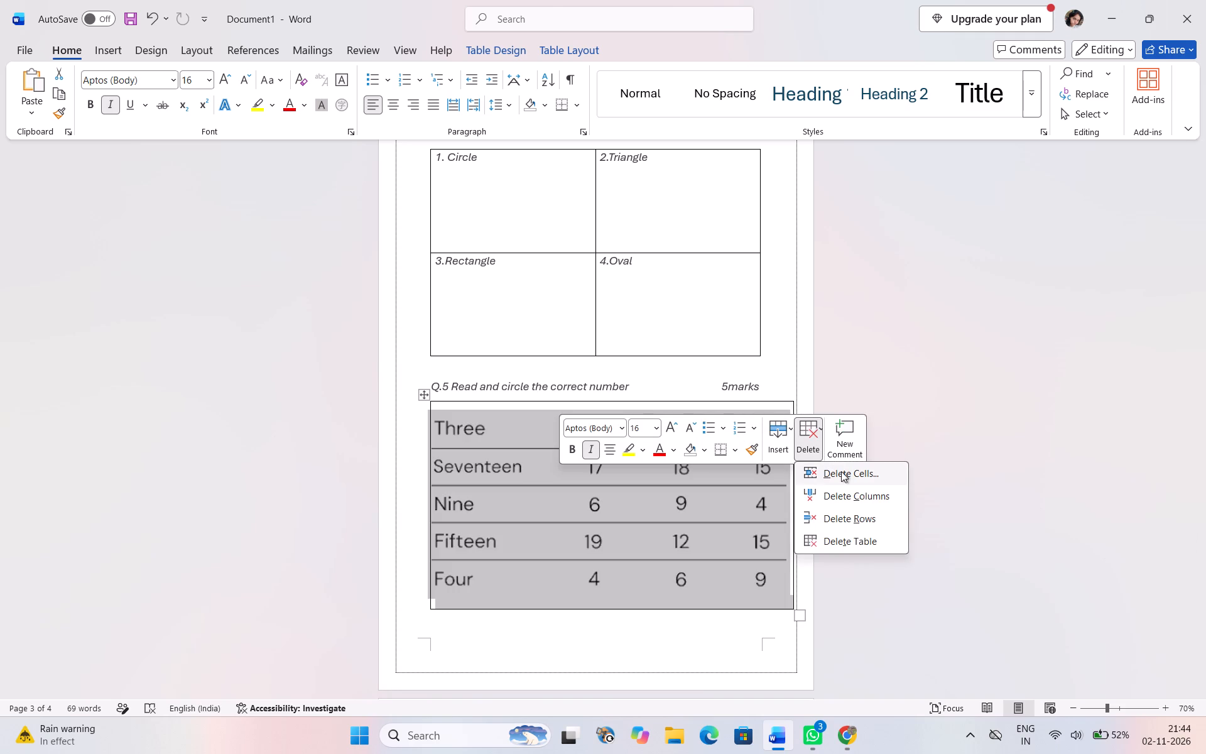
left_click(842, 471)
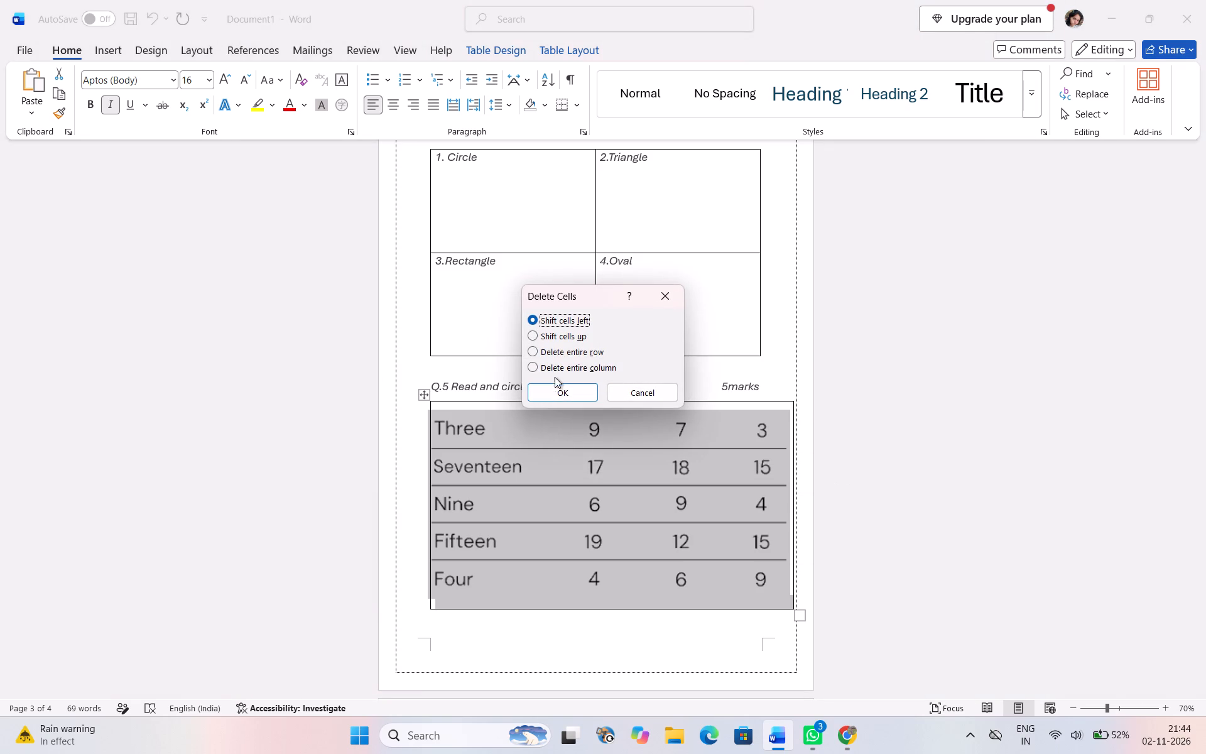
left_click(553, 391)
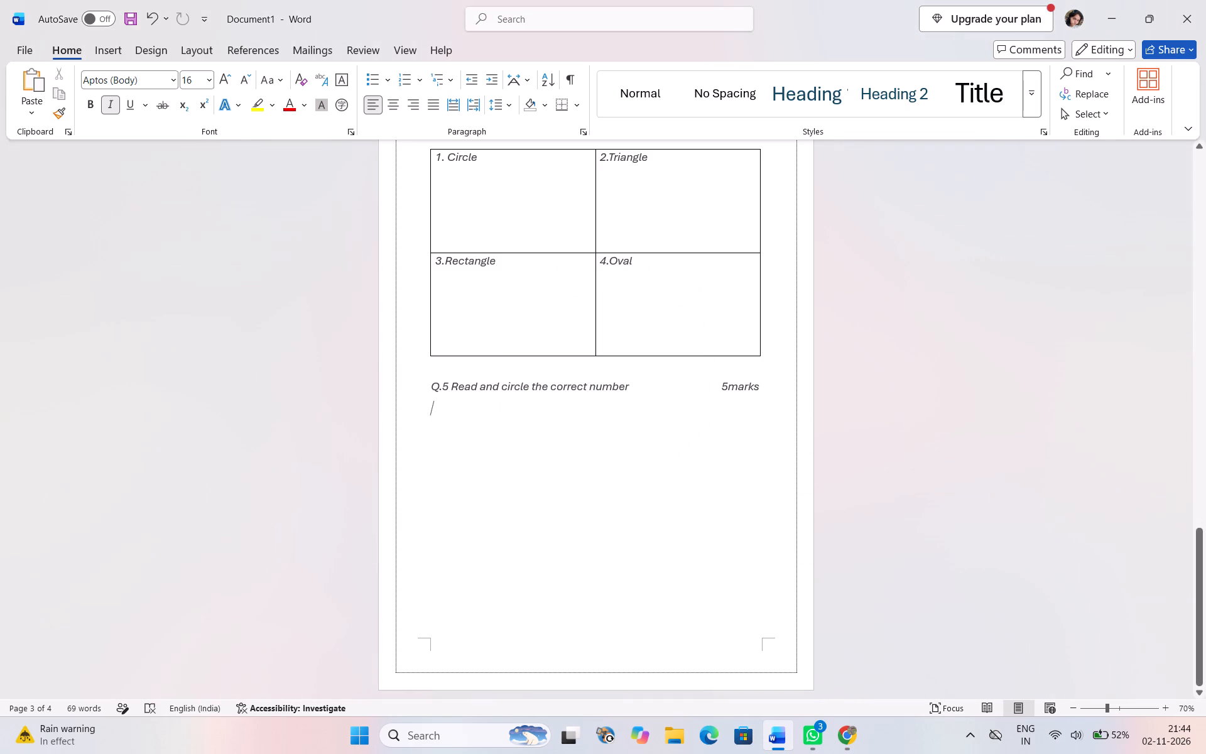
Paste the number-name picture back under the Q.5 line and align its left edge with the question text.
key("ctrl+v")
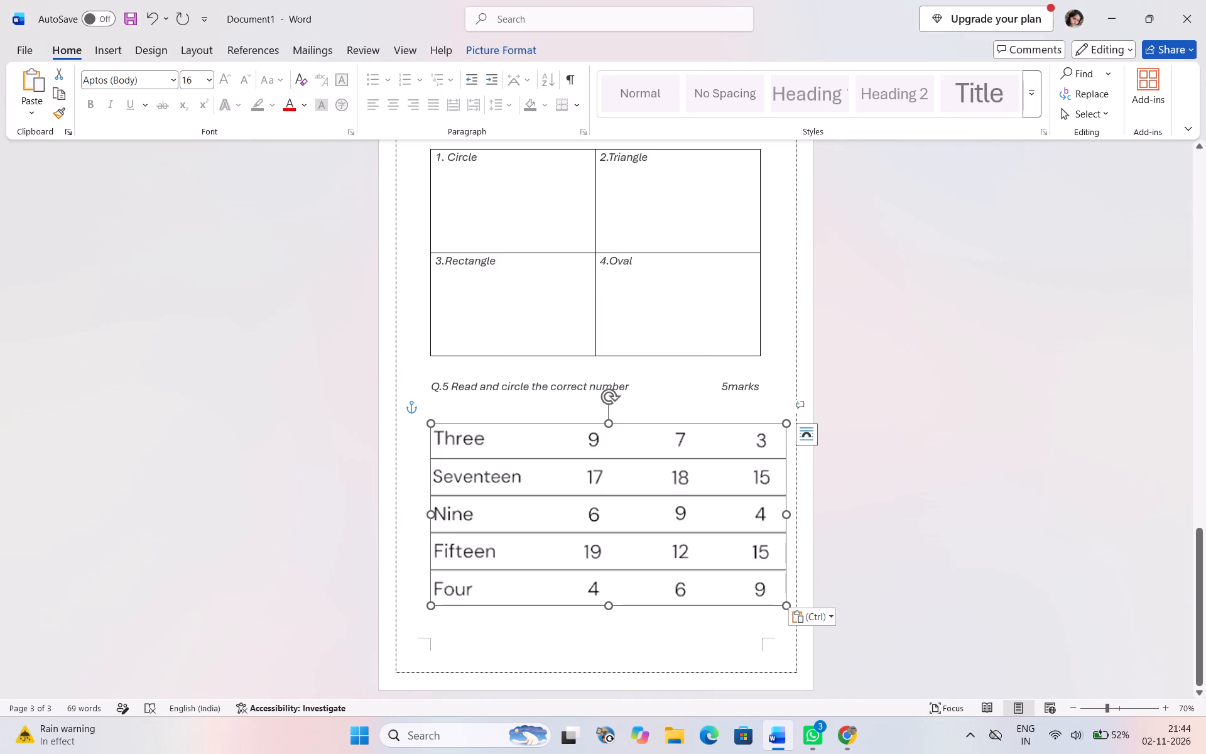
left_click_drag(656, 523, 667, 507)
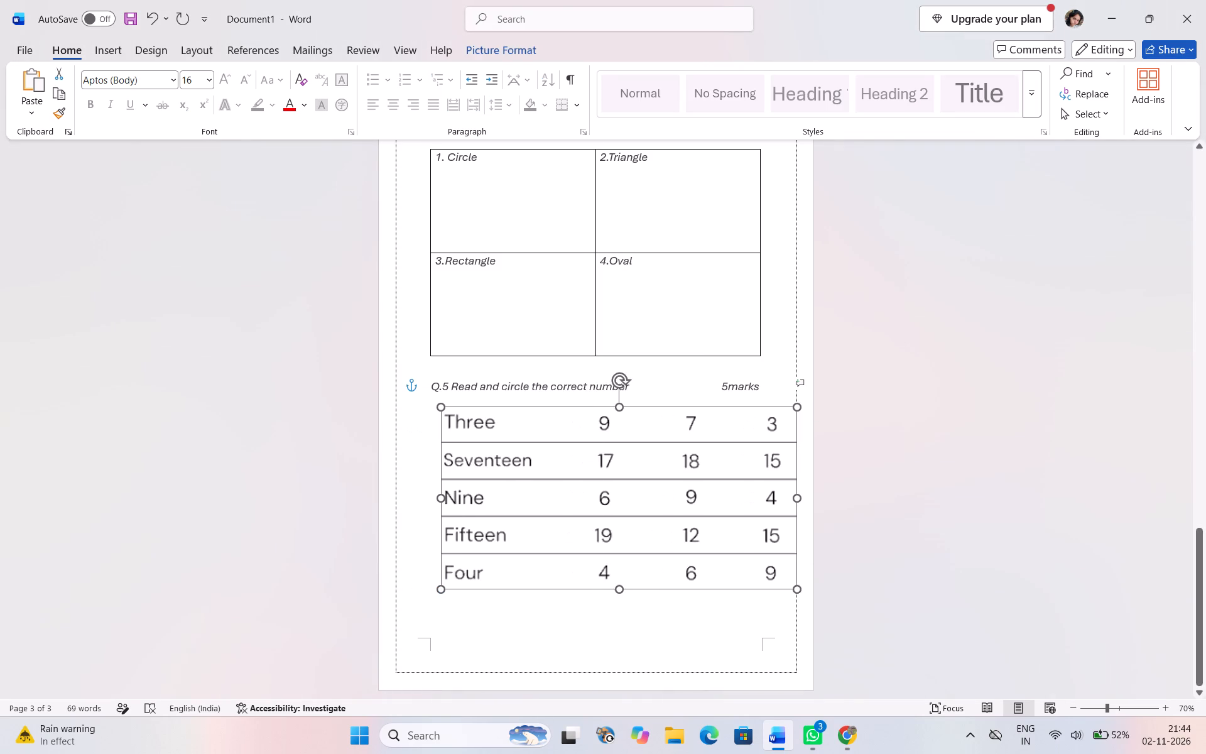
left_click_drag(667, 507, 636, 508)
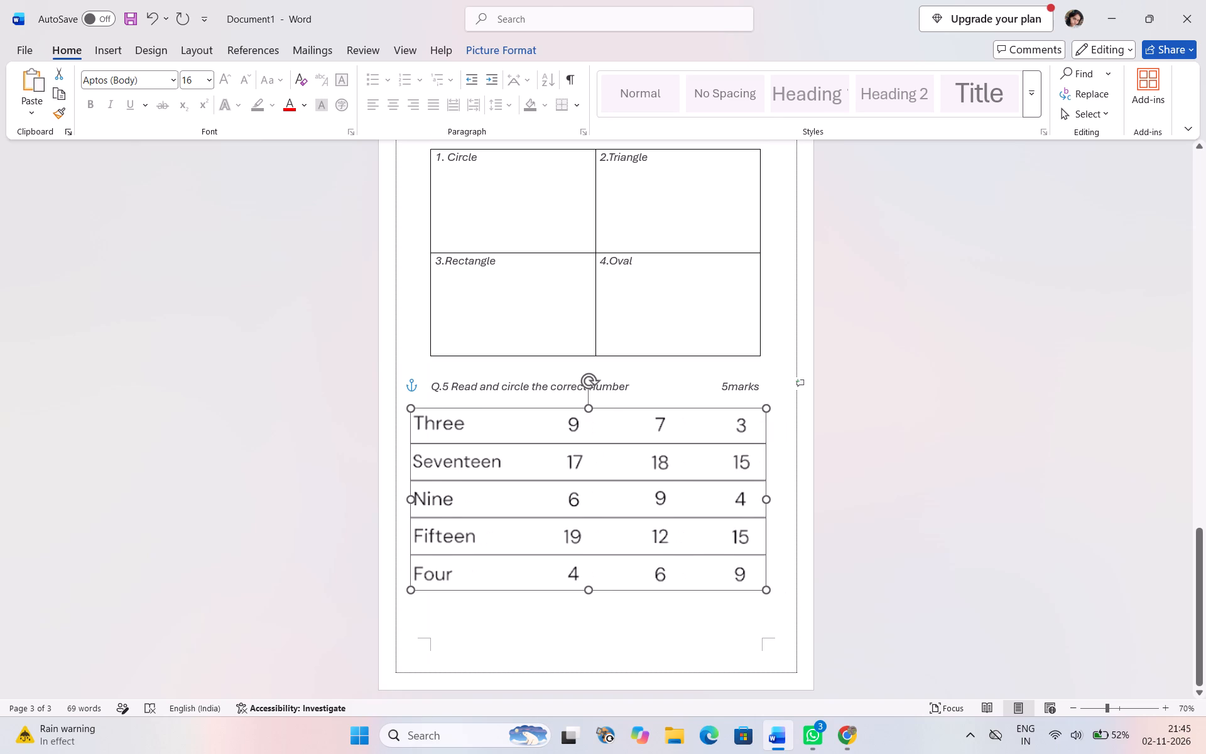
left_click_drag(636, 508, 639, 508)
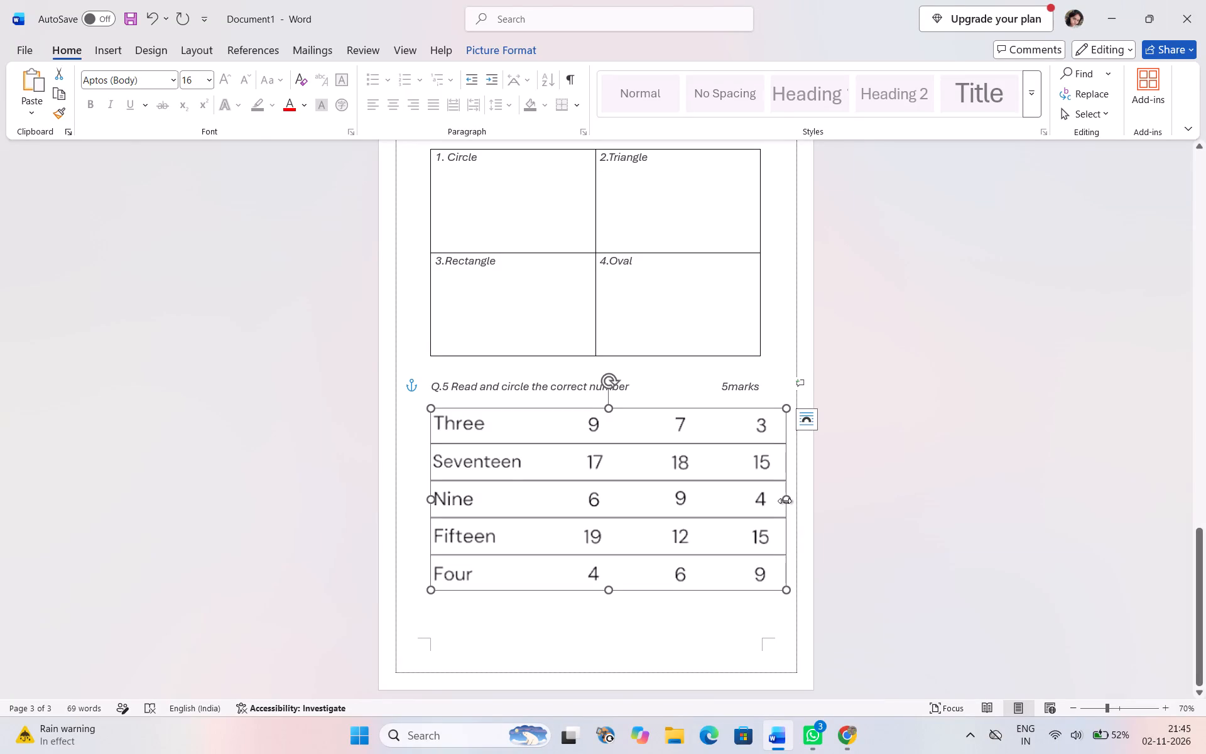
Narrow the number-name picture to nearly the shapes table's width and stretch it down towards the page's bottom margin.
left_click_drag(785, 501, 769, 498)
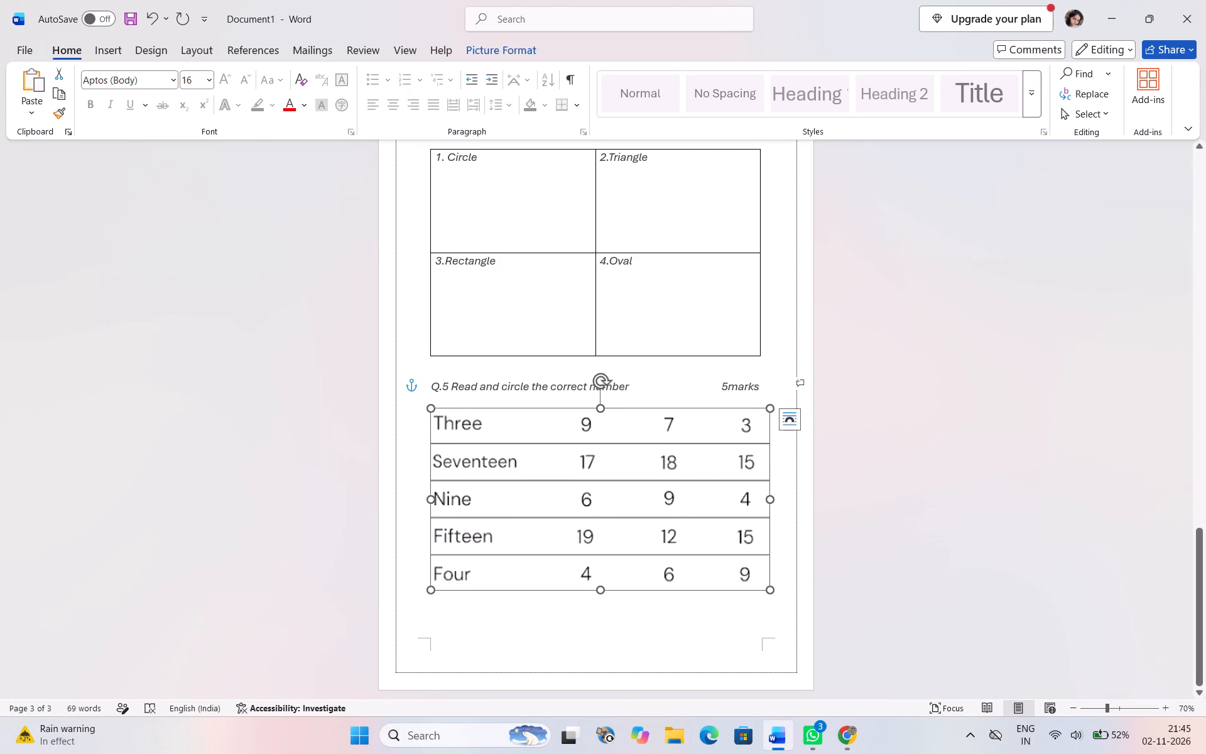
left_click_drag(713, 388, 724, 389)
left_click(724, 389)
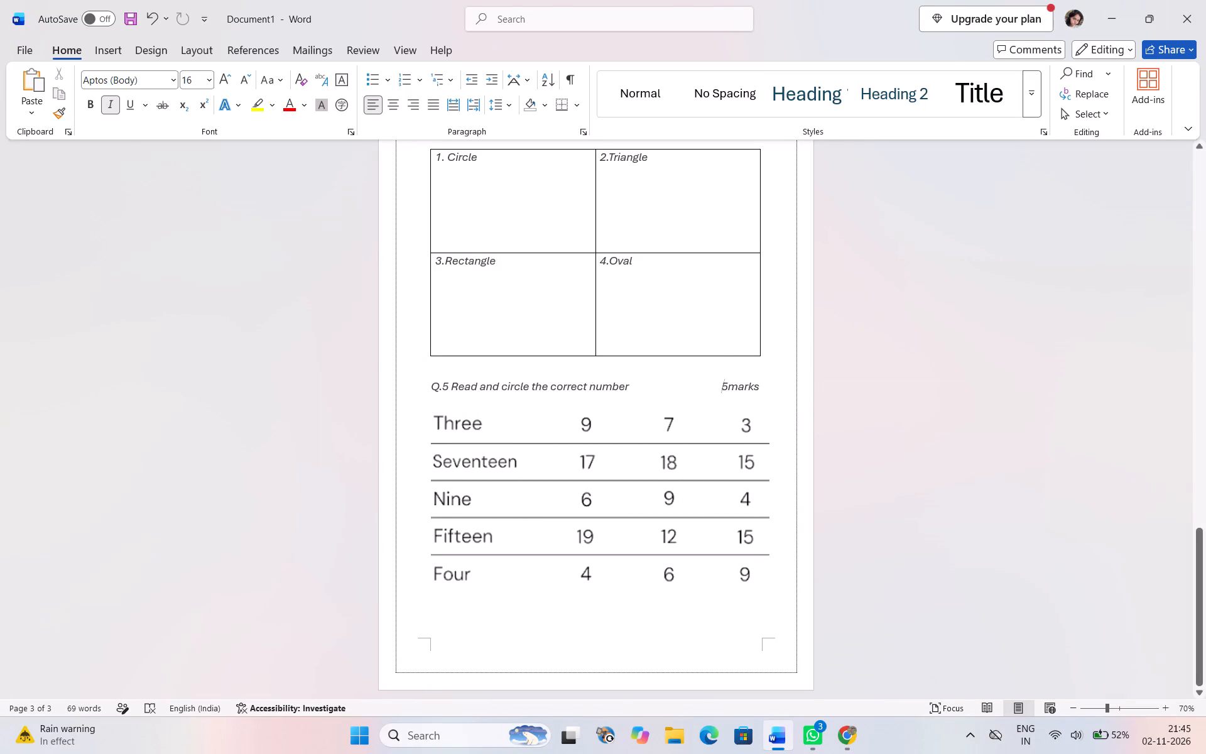
key("space")
key("BackSpace")
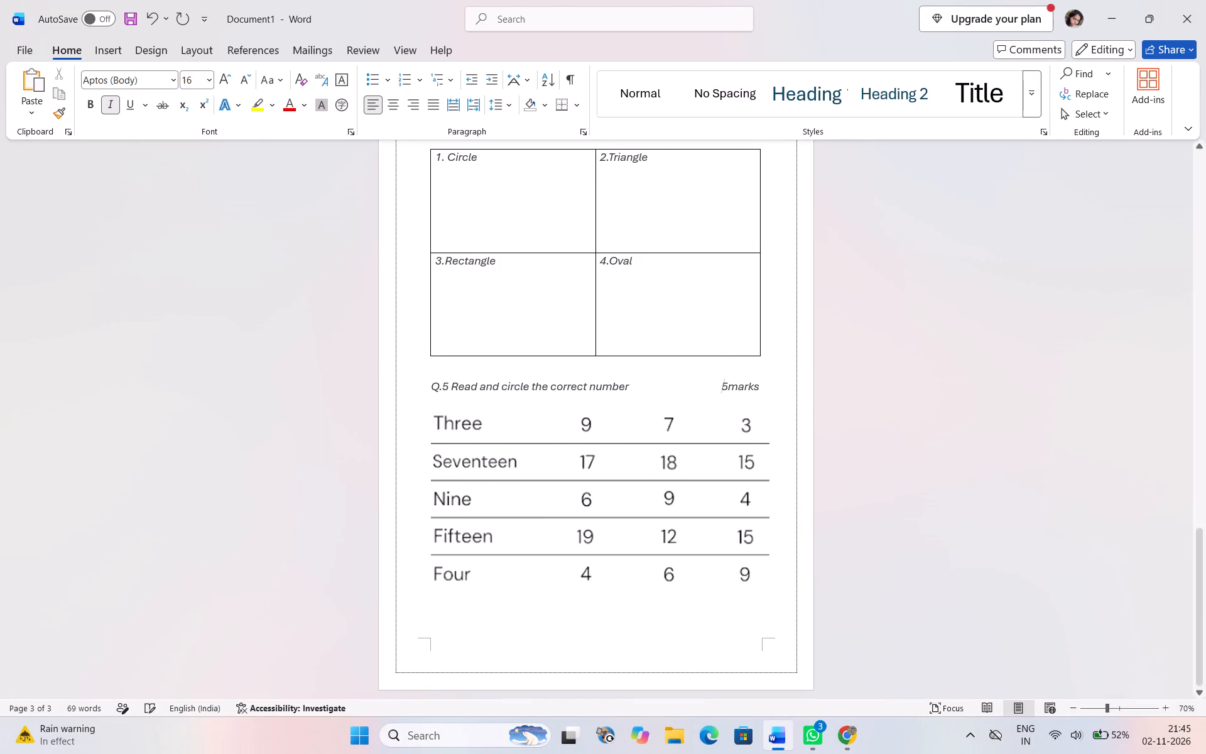
left_click(737, 626)
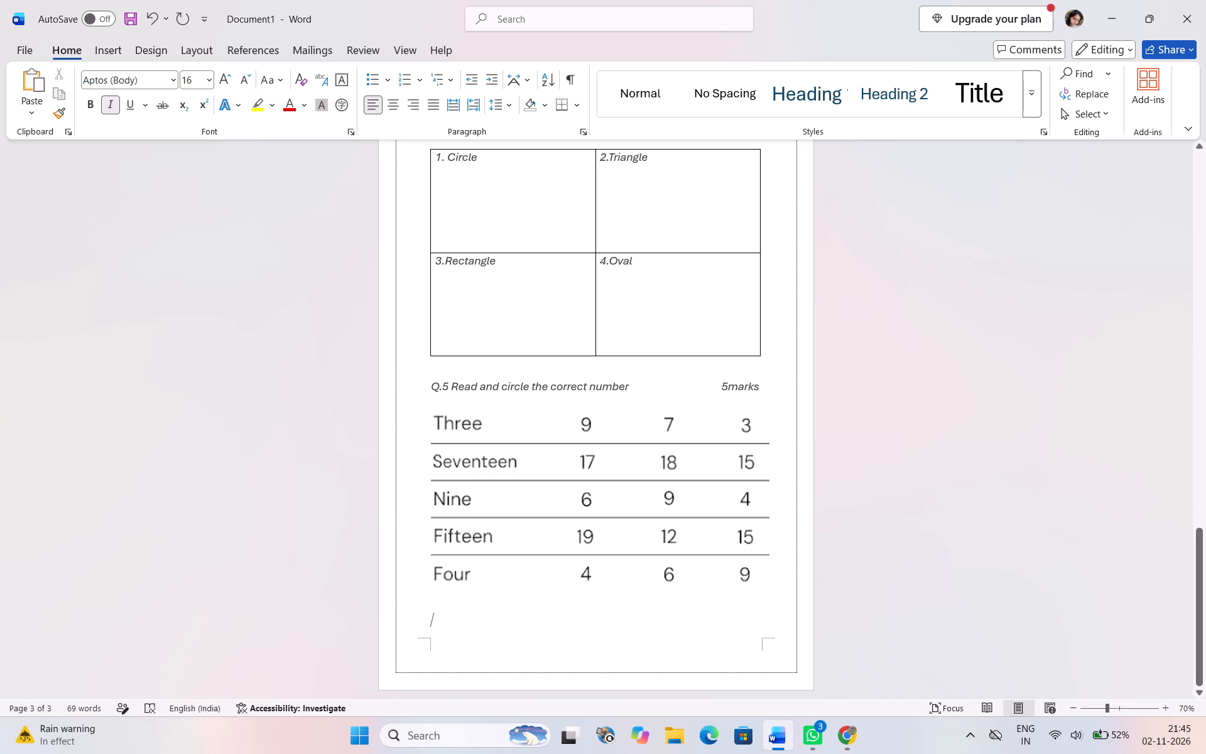
left_click(663, 535)
left_click_drag(599, 593, 593, 616)
left_click(952, 594)
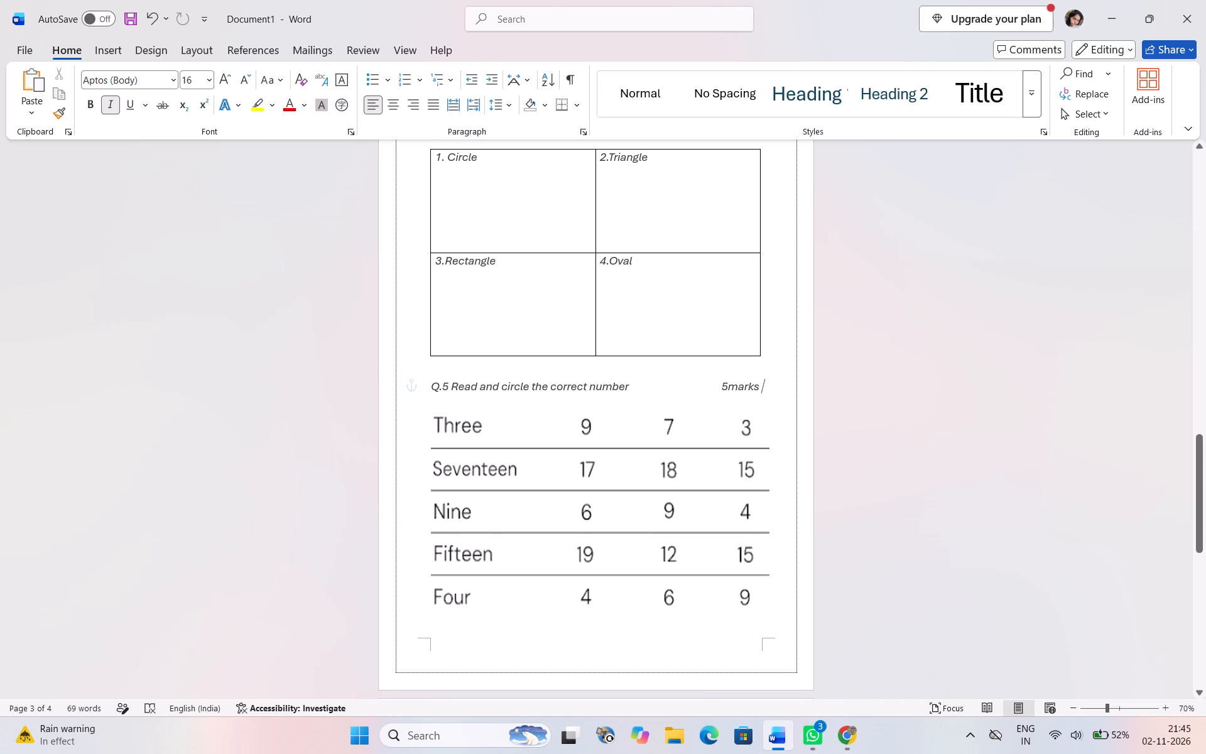
Start the next question at the top of page 4 with the label "Q.6".
scroll(676, 582, "right", 2)
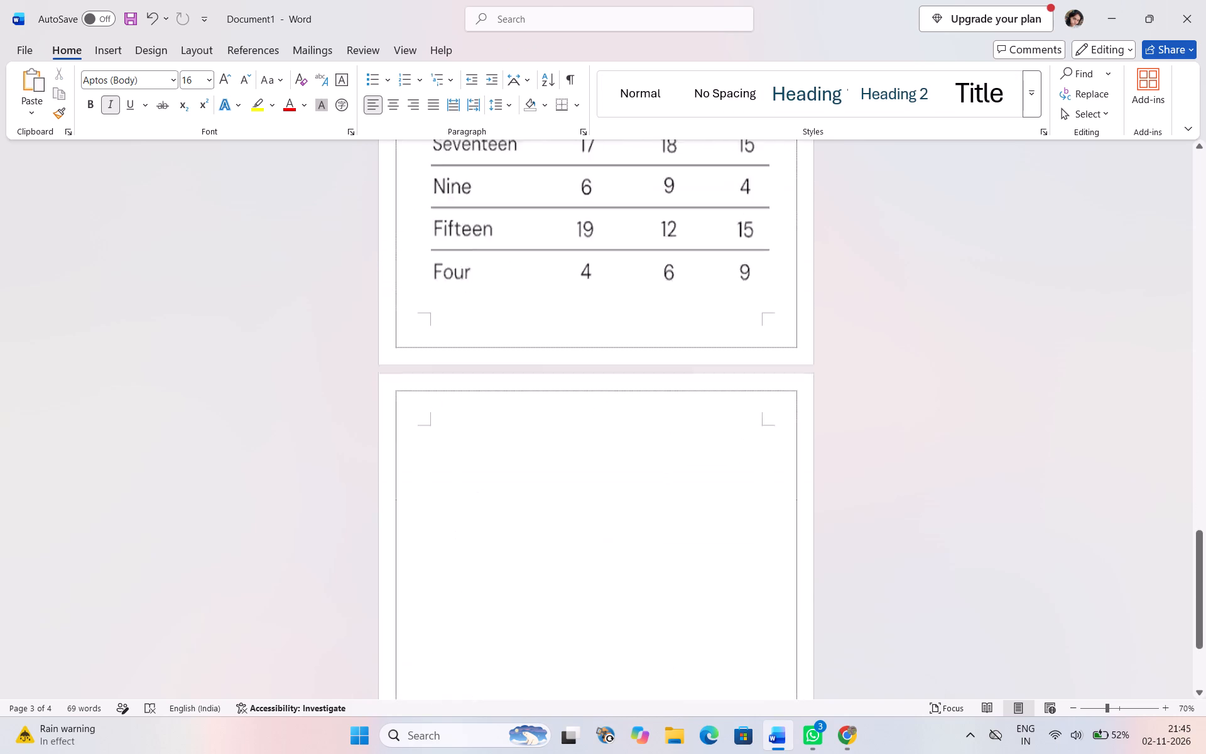
scroll(676, 582, "up", 3)
scroll(676, 582, "down", 1)
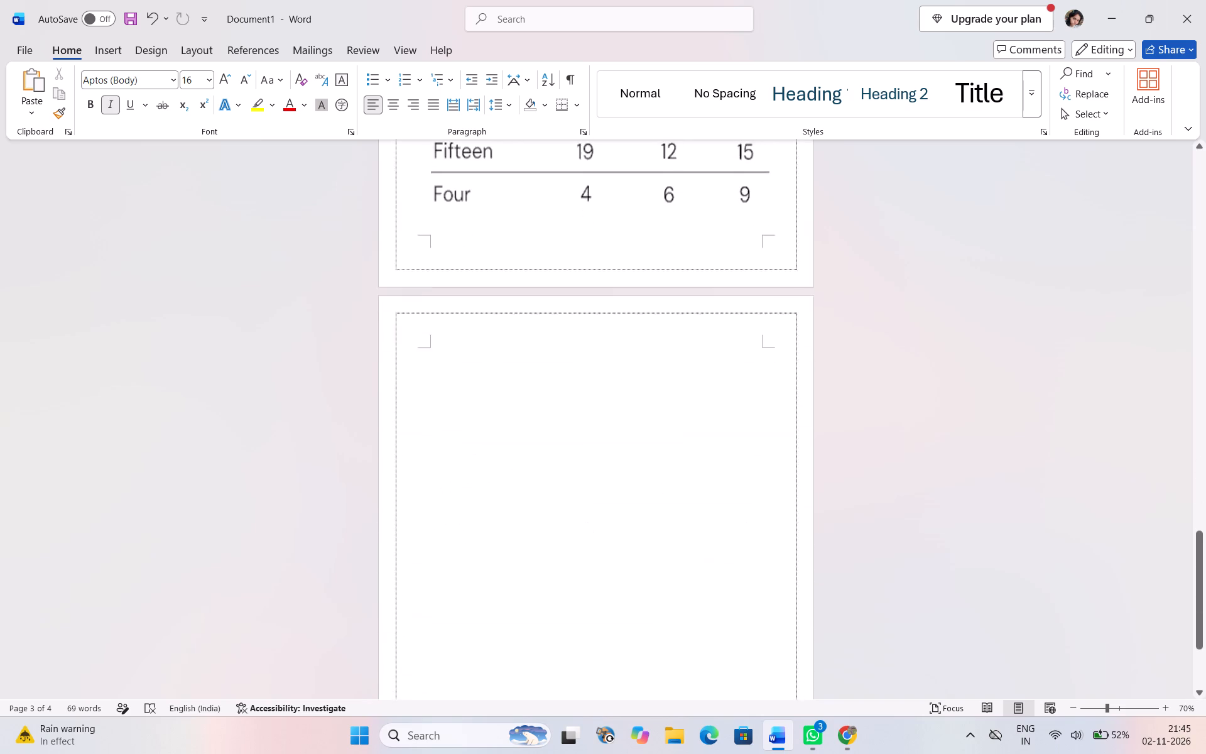
left_click(487, 358)
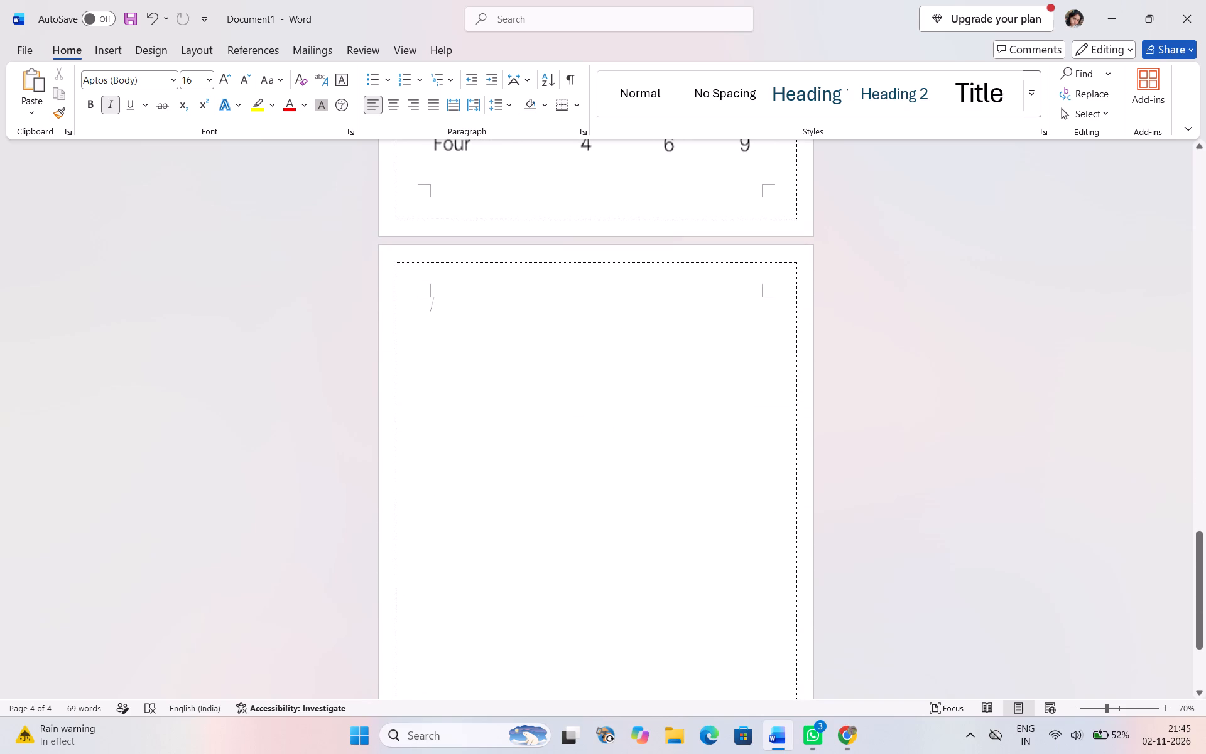
key("q")
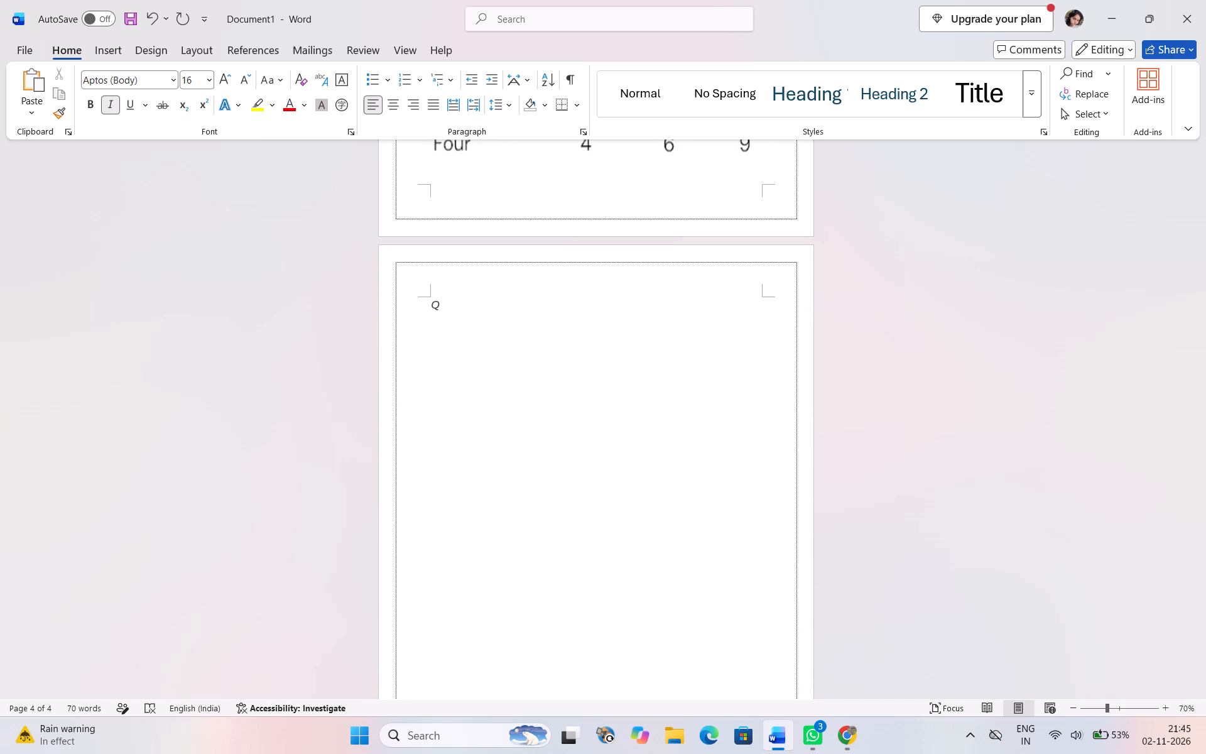
type(".6")
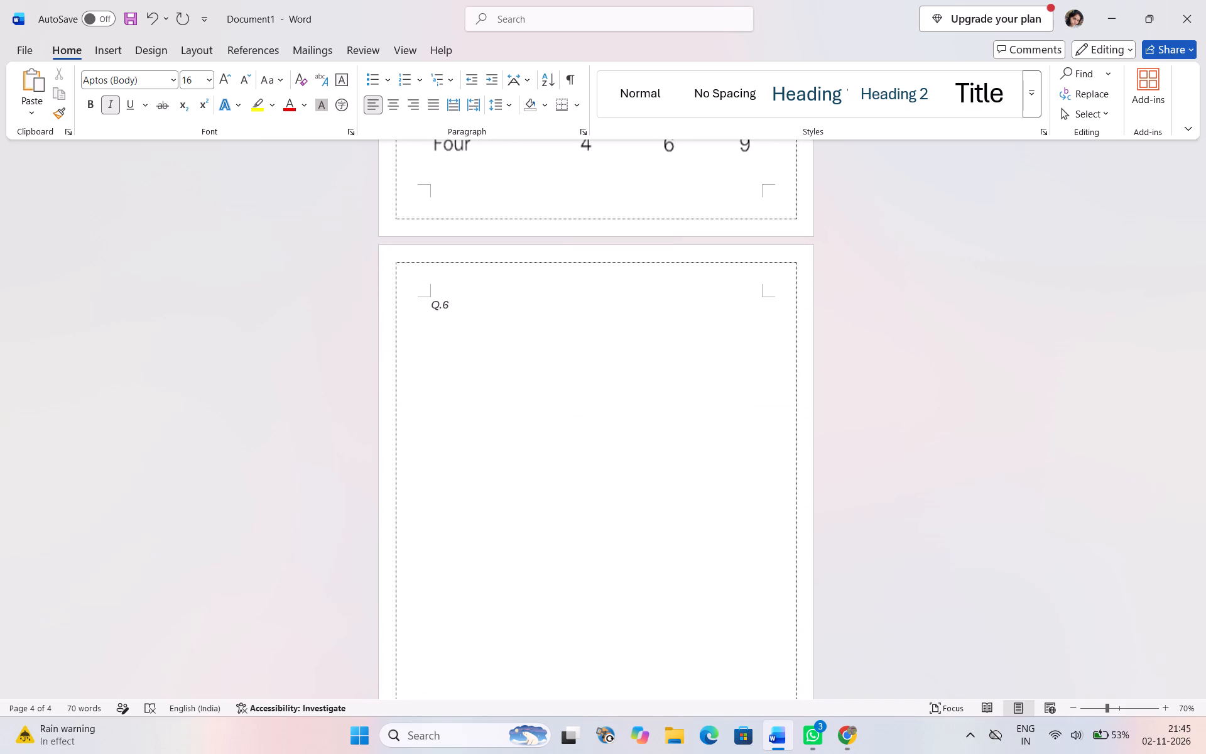
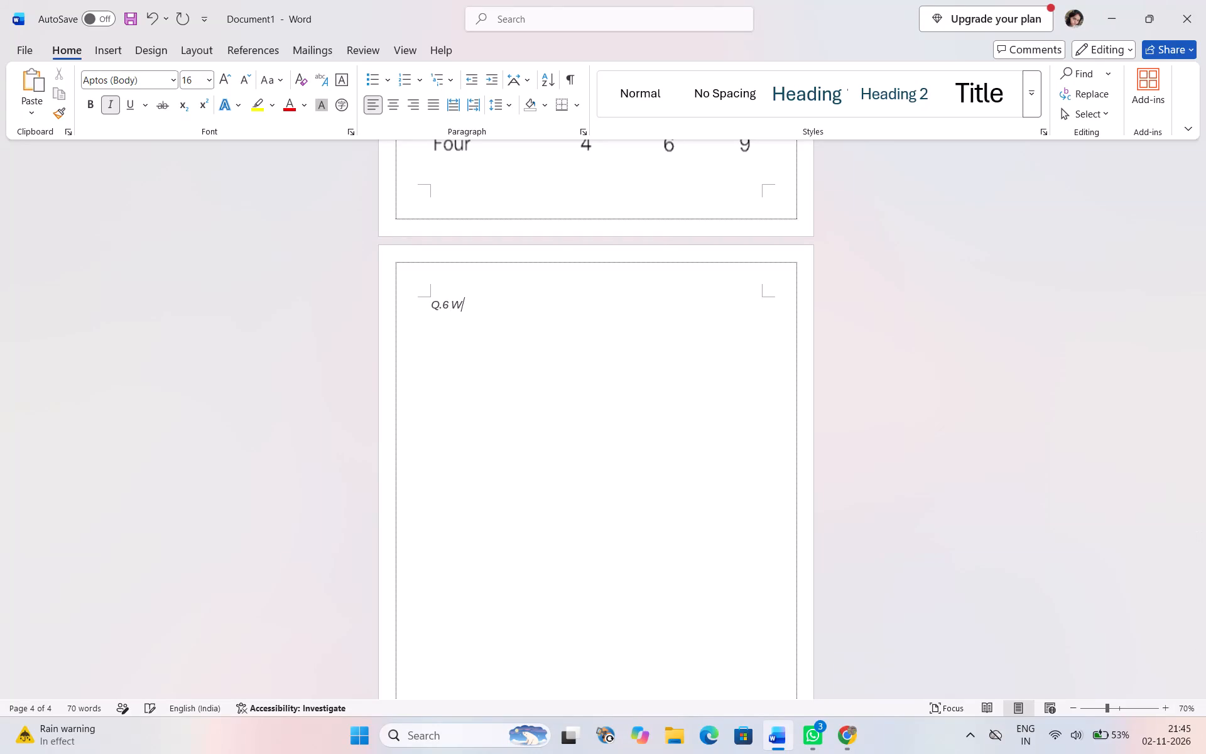
Complete the Q.6 line with "Write the number from 30 to 1" followed by "2marks".
type("rite the number from 30")
key("space")
type("to 1")
key("space")
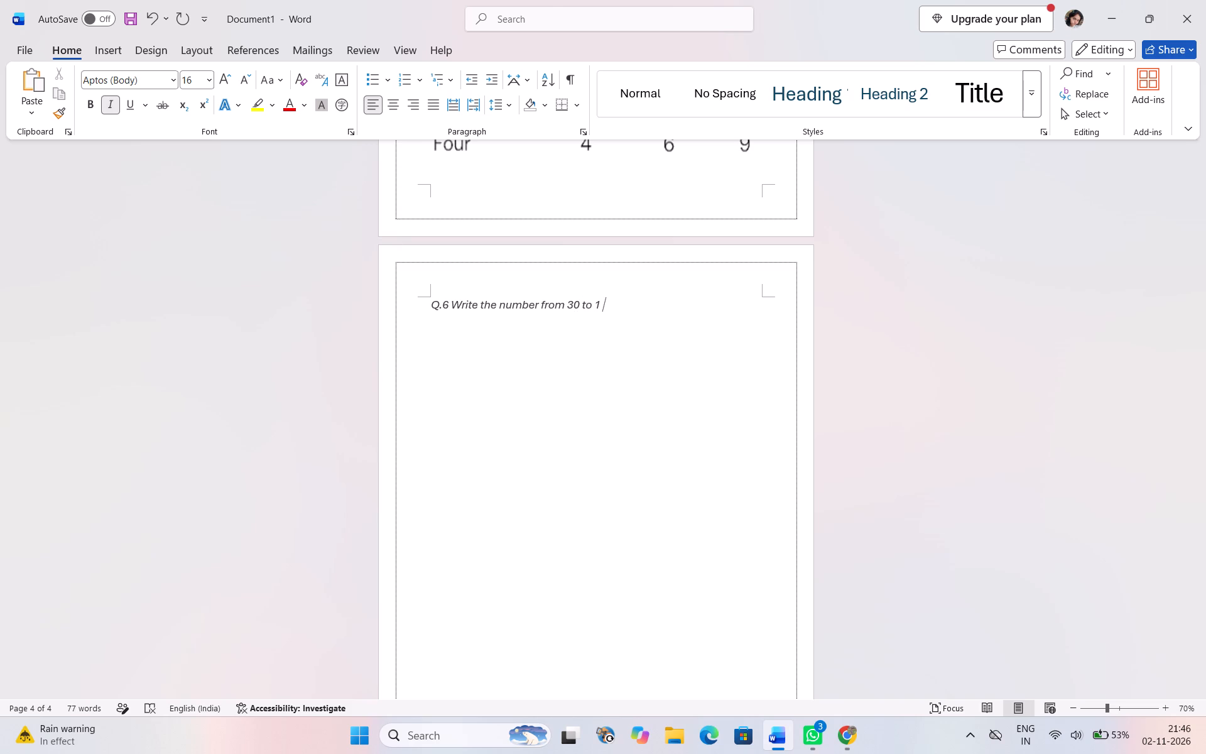
key("2")
type("marks")
key("space")
key("BackSpace")
Push "2marks" out to the right end of the Q.6 line with spaces.
key("Left")
key("Left")
key("Left")
key("Left")
key("Left")
key("Left")
key("space")
key("space")
key("space")
key("space")
key("space")
key("space")
key("space")
key("space")
key("space")
key("space")
key("space")
key("space")
key("space")
key("space")
key("space")
key("space")
key("space")
key("space")
key("space")
key("space")
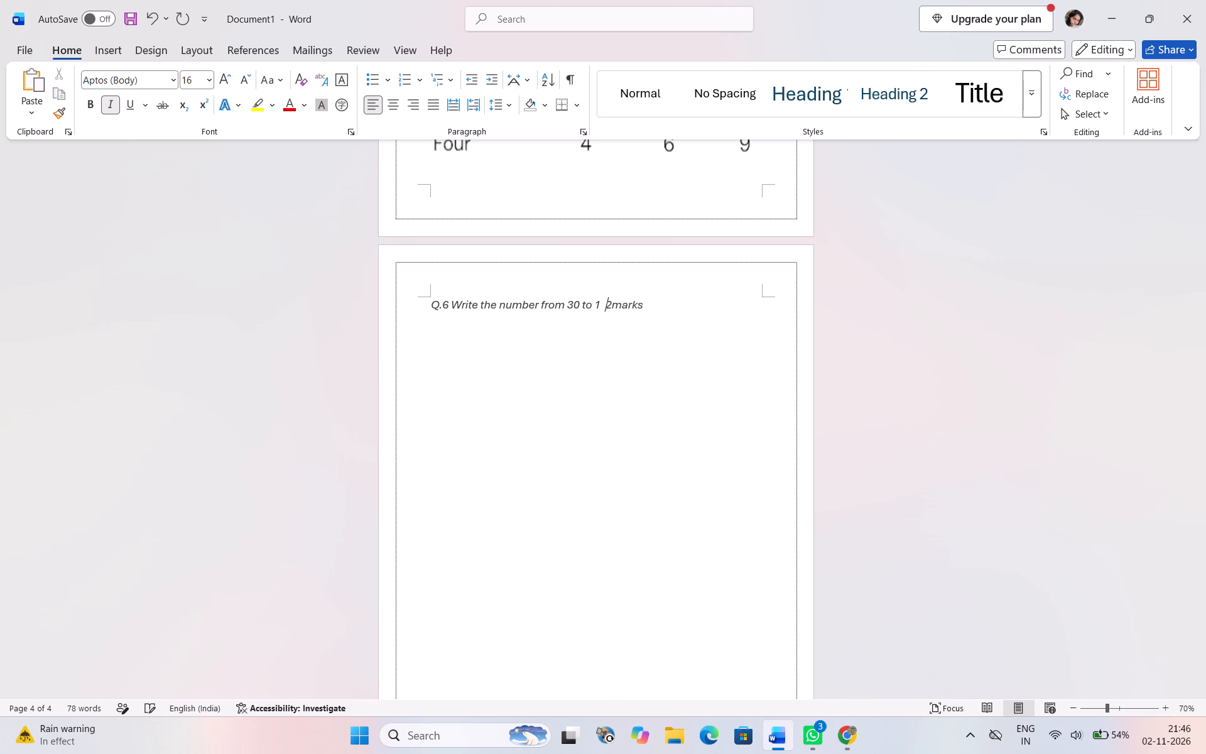
key("space")
key("space")
key("space")
key("space")
key("space")
key("space")
key("space")
key("space")
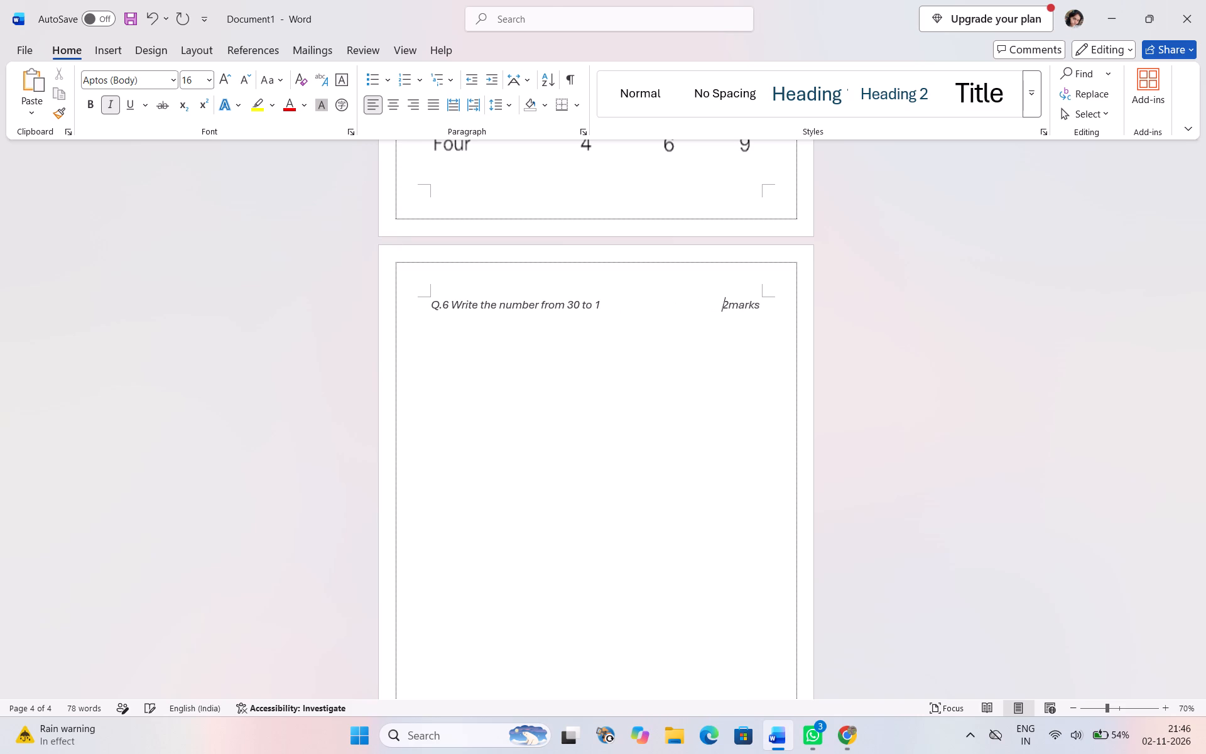
key("space")
key("BackSpace")
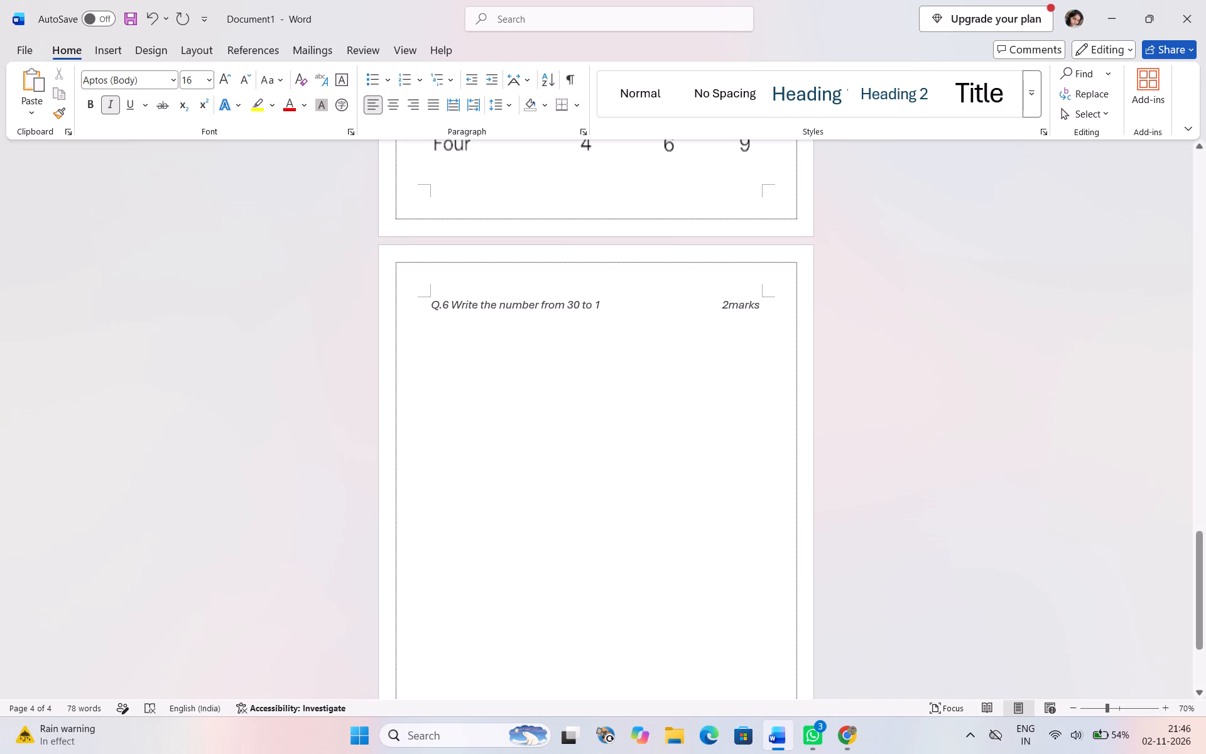
Insert "(backward counting)" after "30 to 1" in the Q.6 question.
left_click(607, 300)
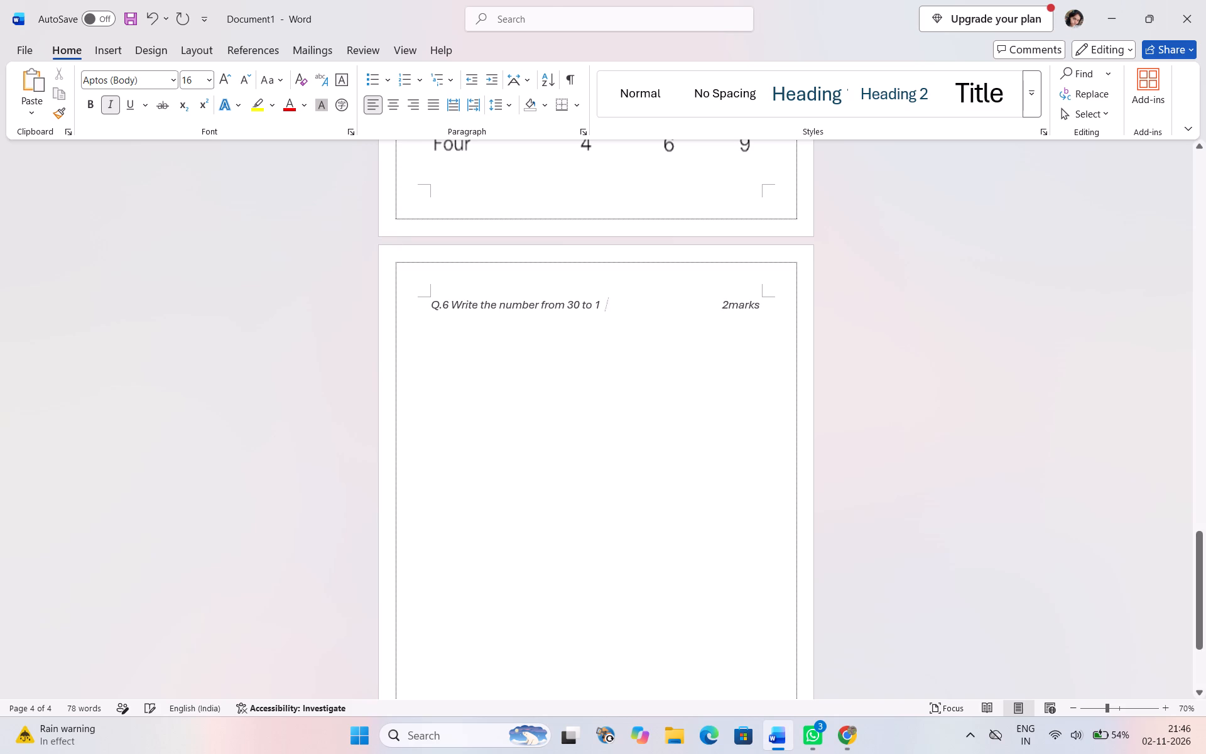
key("shift+parenleft")
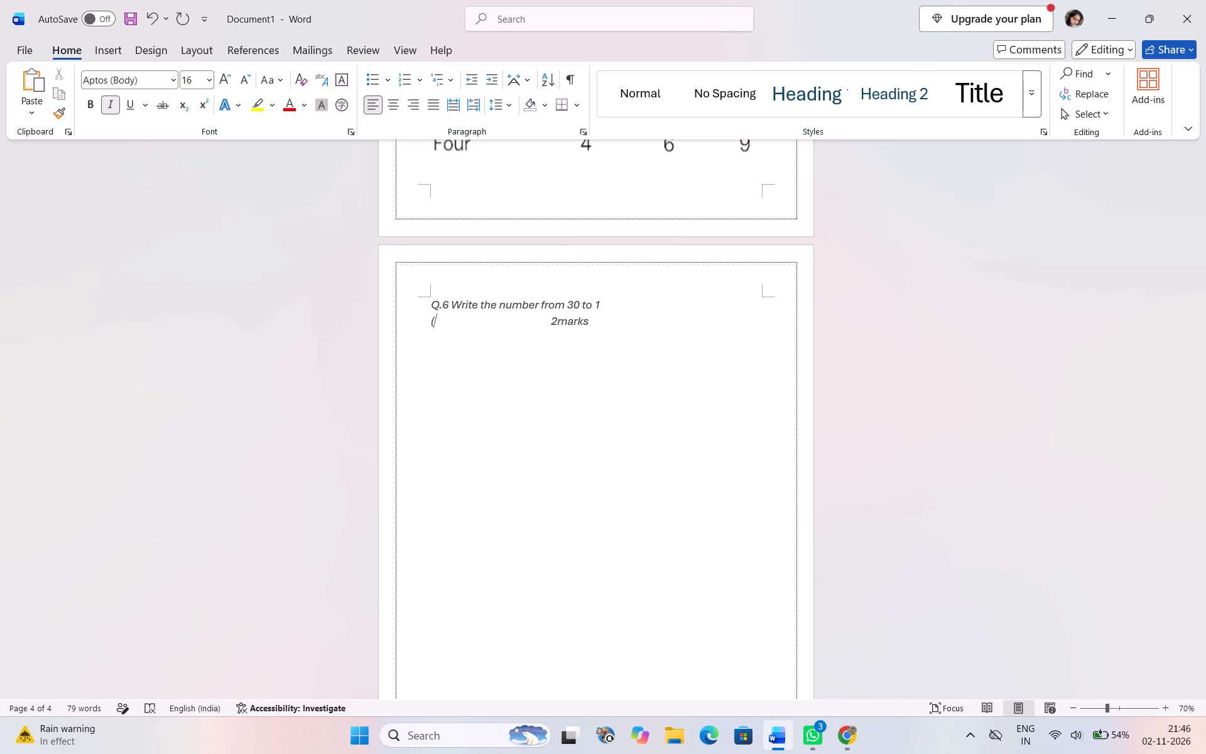
type("back")
type("ward coun")
type("tin")
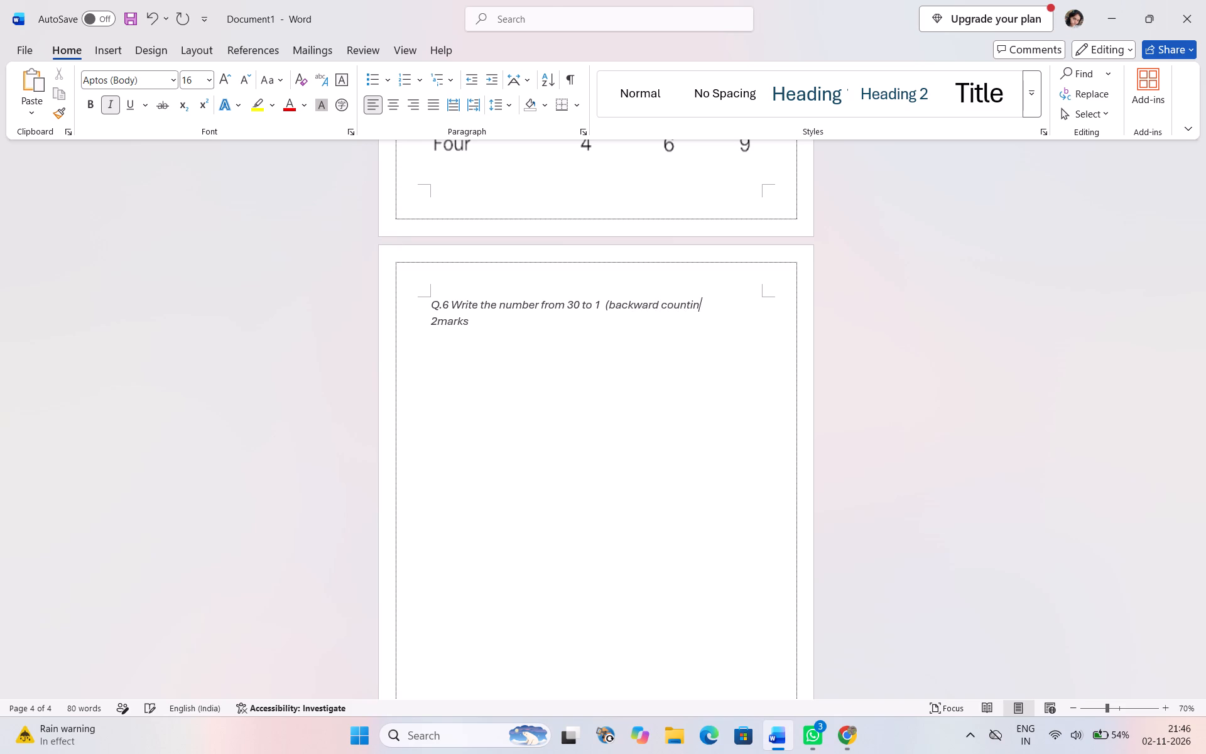
key("g")
key("shift+parenright")
Delete the wrapped "2marks" and the surplus spaces after "(backward counting)".
left_click(432, 319)
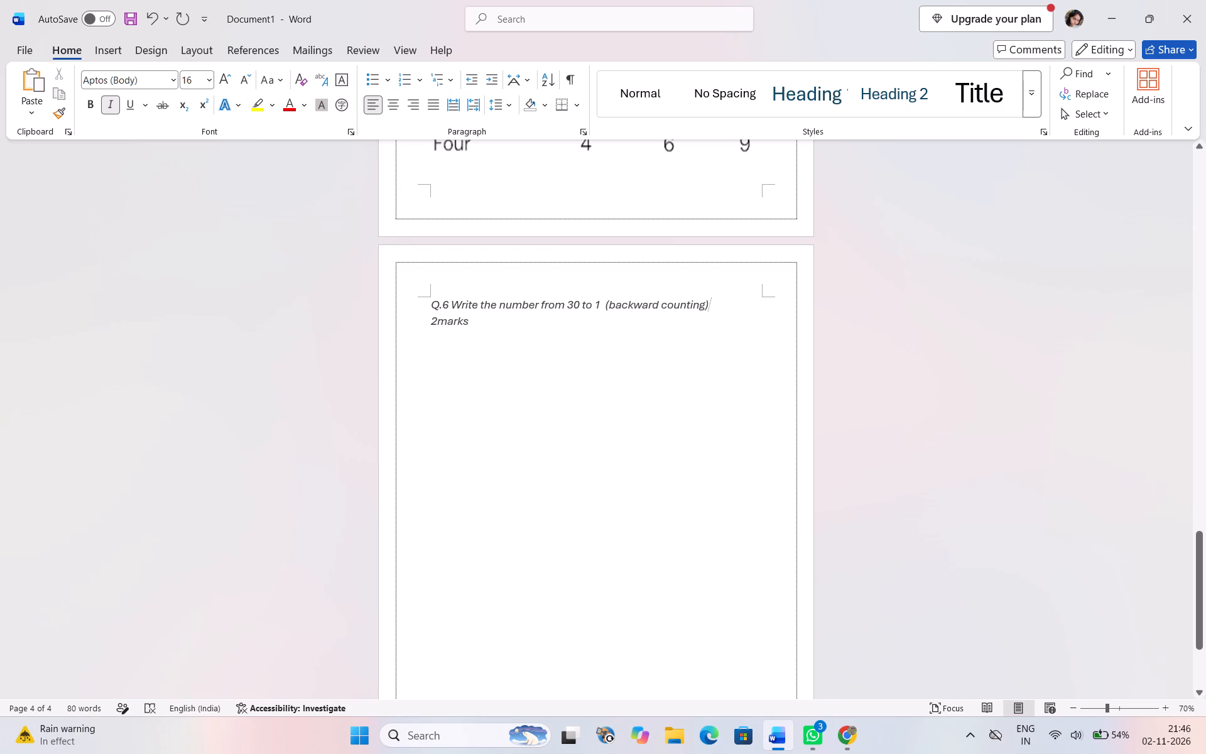
key("BackSpace")
key("BackSpace")
key("BackSpace")
key("BackSpace")
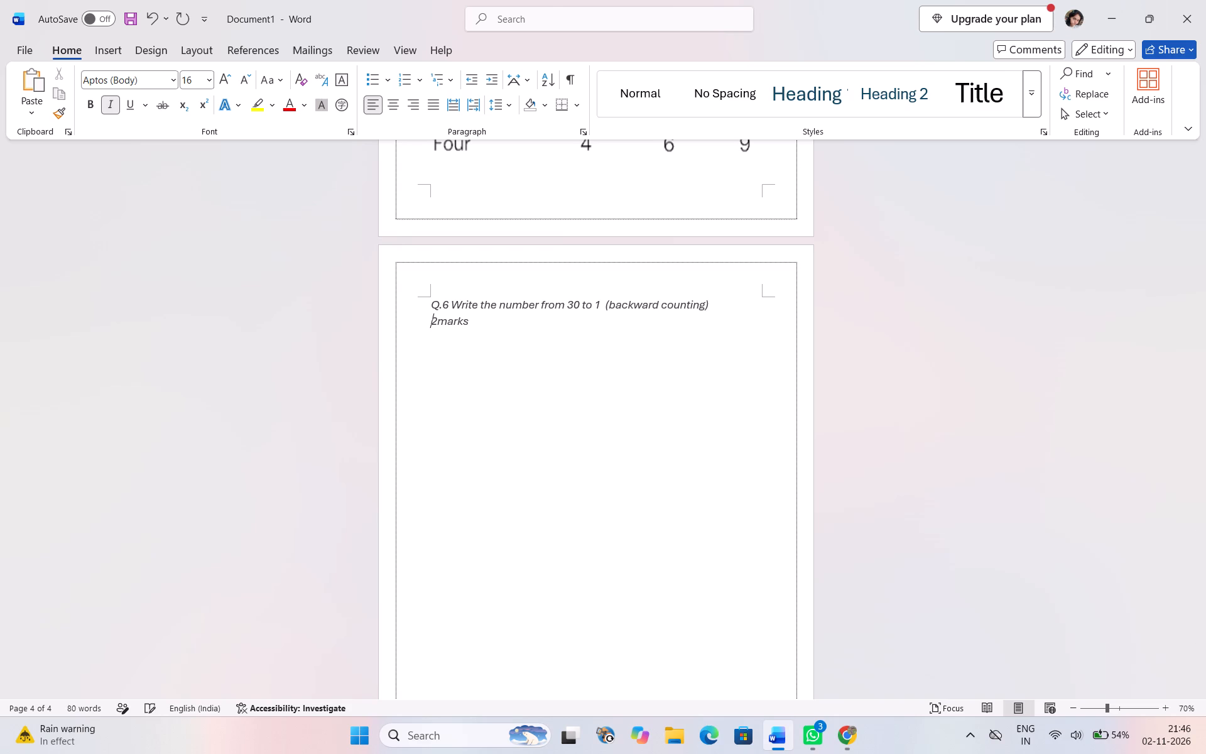
key("BackSpace")
key("BackSpace")
key("BackSpace")
key("BackSpace")
key("BackSpace")
key("BackSpace")
key("BackSpace")
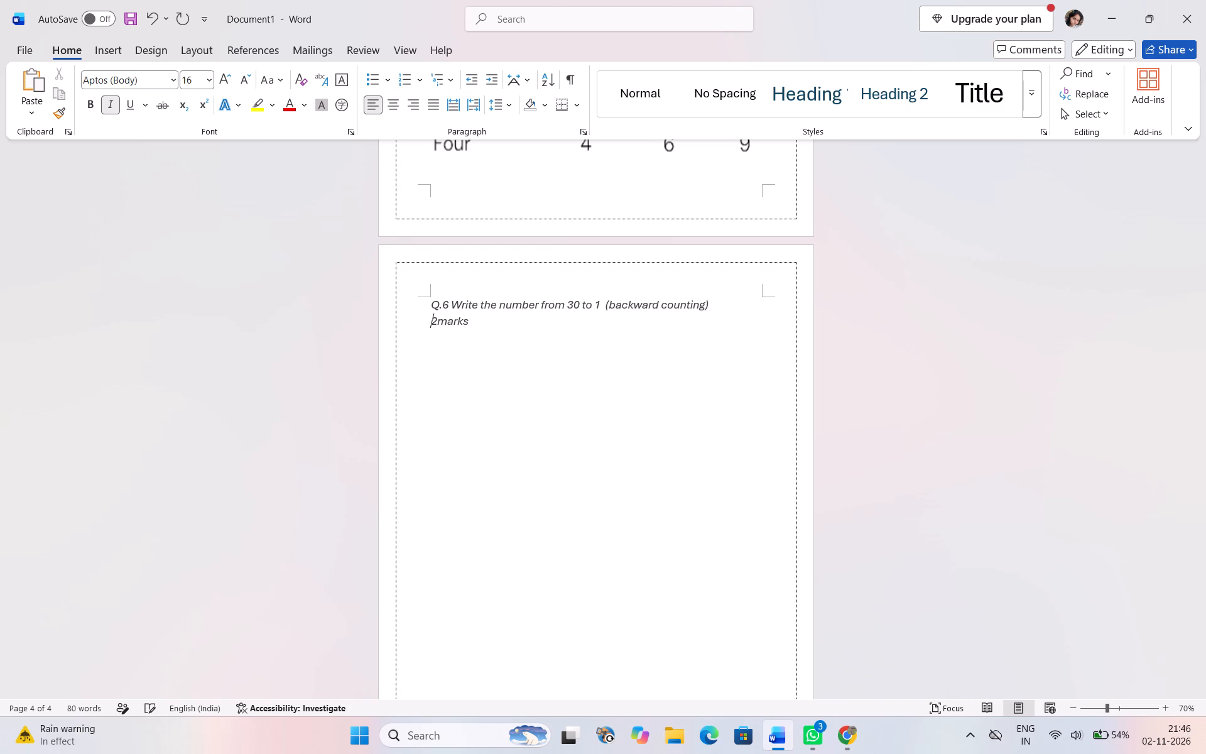
left_click(438, 322)
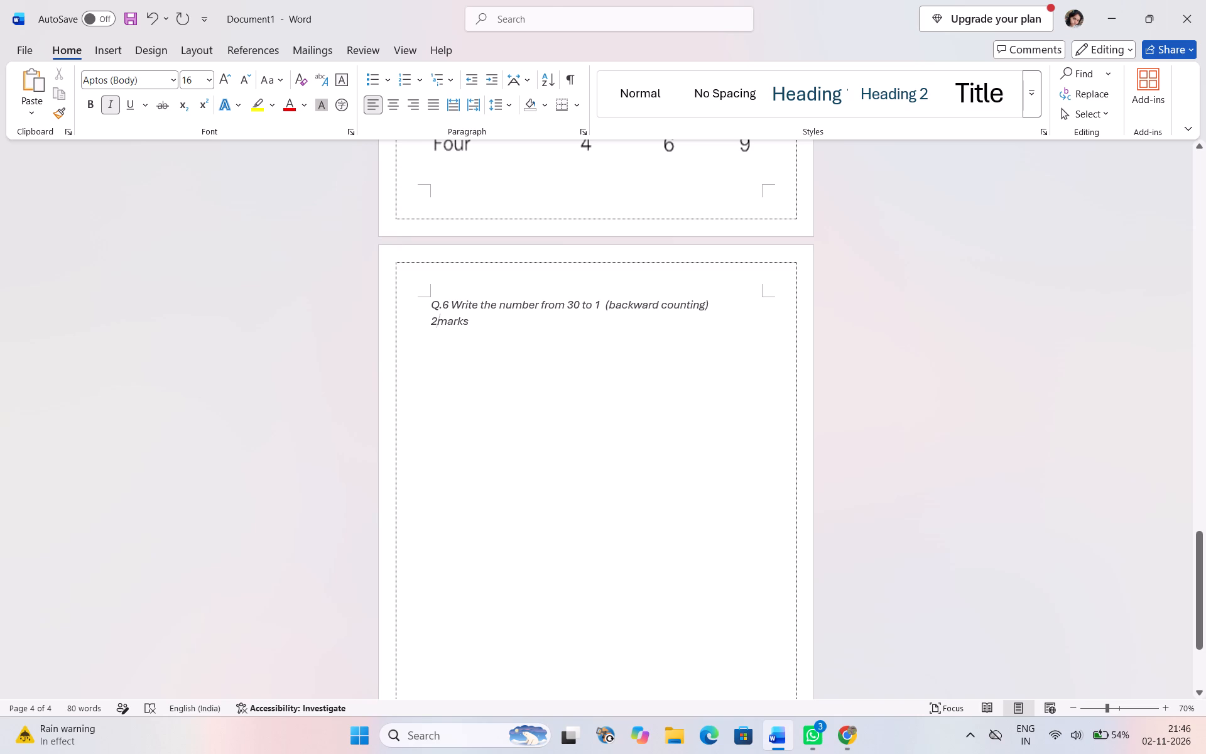
key("BackSpace")
key("BackSpace")
key("BackSpace")
key("BackSpace")
key("BackSpace")
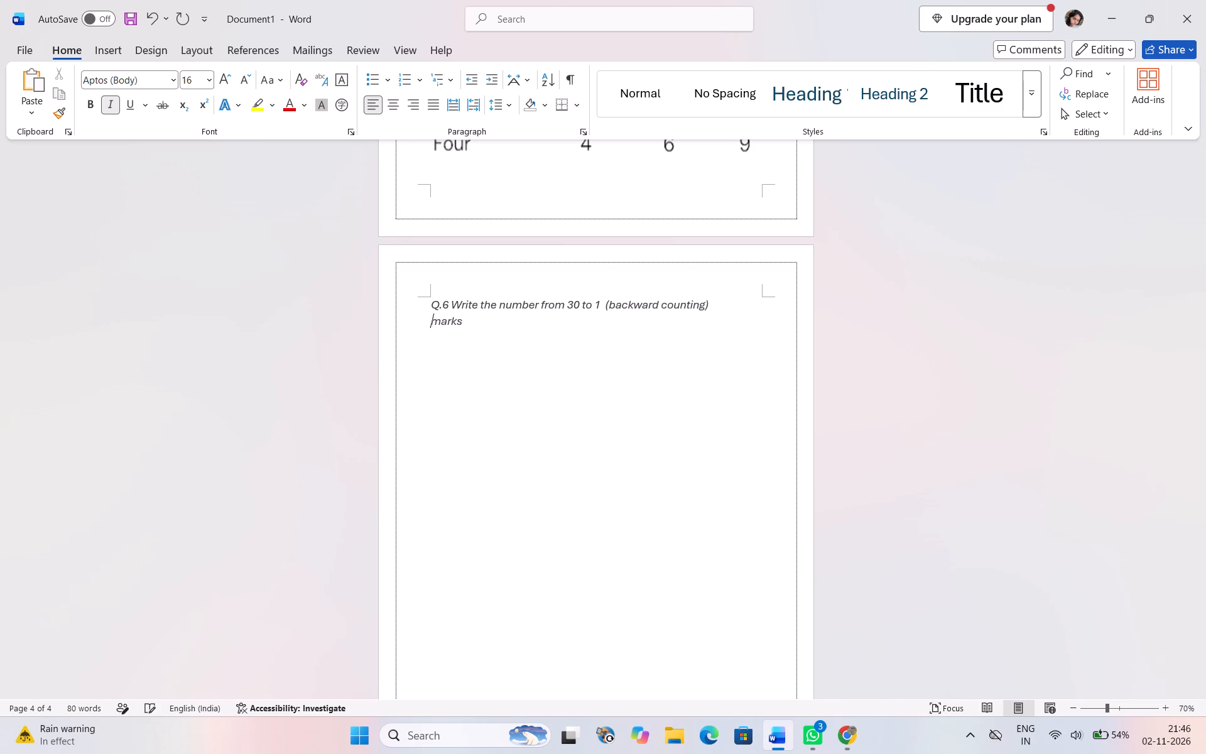
key("BackSpace")
key("BackSpace")
left_click(479, 331)
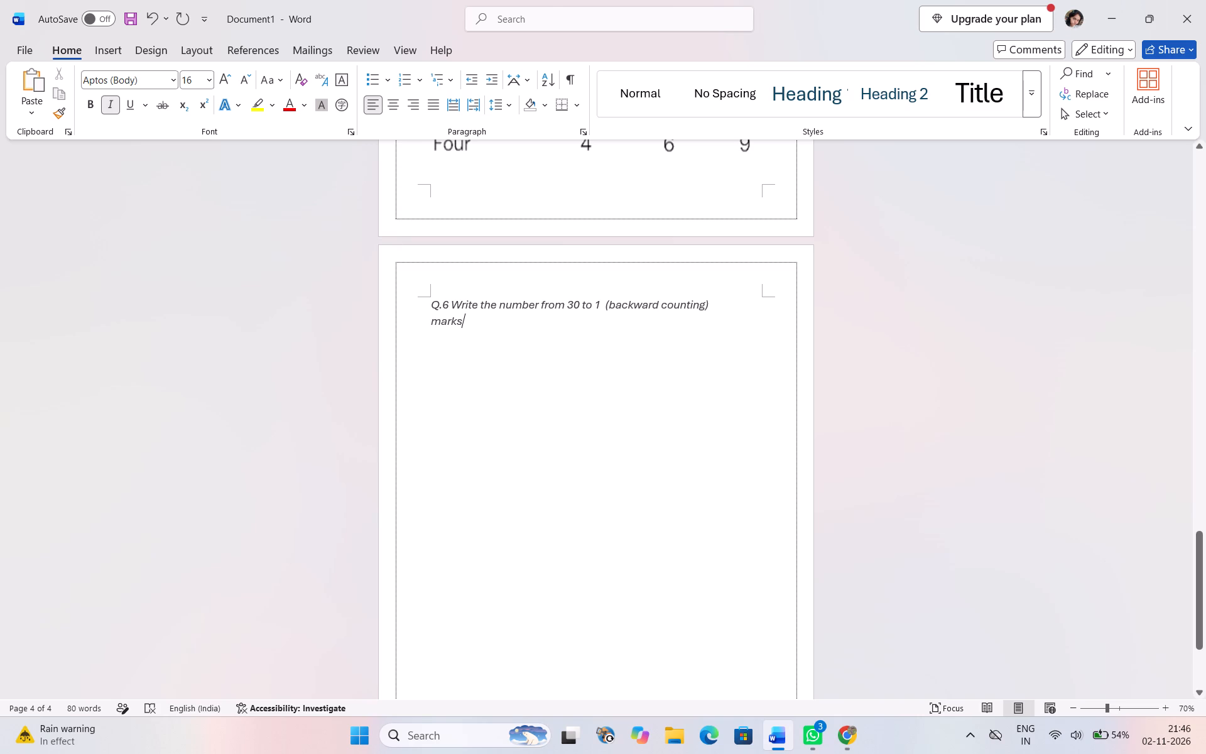
key("BackSpace")
key("BackSpace")
key("BackSpace")
key("BackSpace")
key("BackSpace")
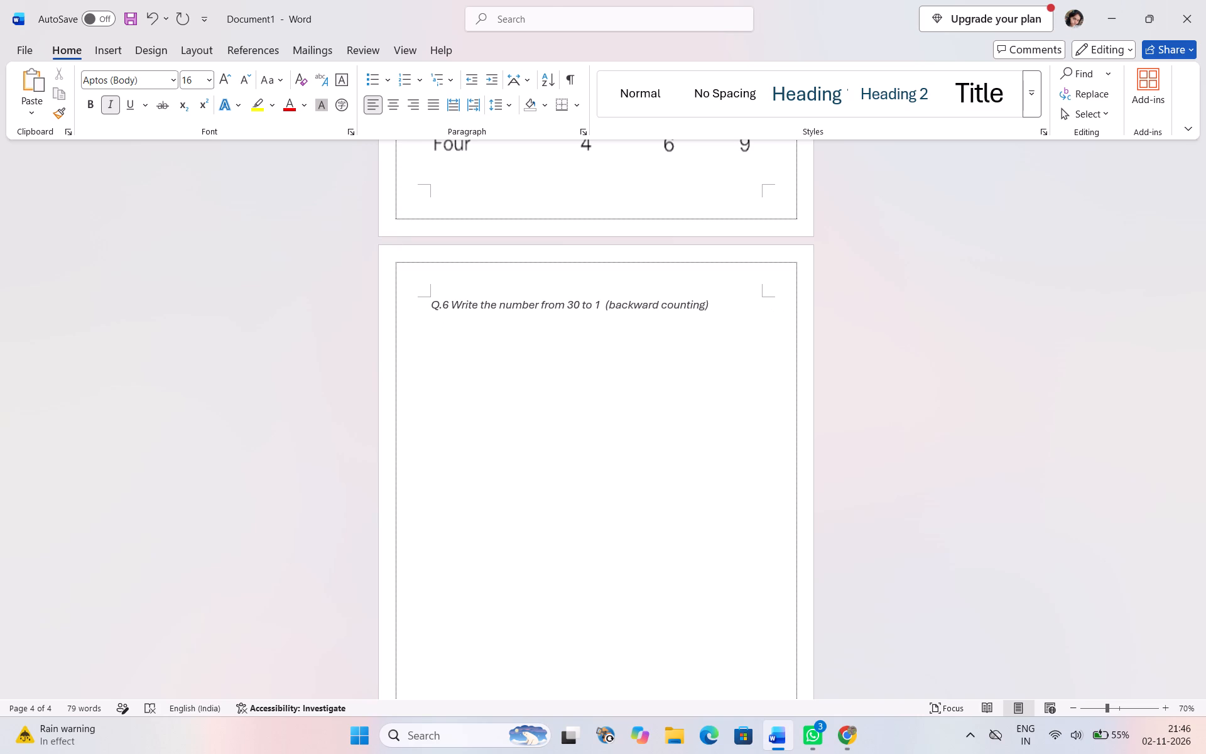
key("BackSpace")
key("BackSpace")
key("BackSpace")
key("BackSpace")
key("BackSpace")
key("BackSpace")
key("BackSpace")
key("BackSpace")
key("BackSpace")
key("BackSpace")
key("BackSpace")
key("BackSpace")
key("BackSpace")
key("BackSpace")
key("BackSpace")
key("BackSpace")
key("BackSpace")
key("BackSpace")
key("BackSpace")
key("BackSpace")
key("BackSpace")
key("BackSpace")
key("BackSpace")
key("BackSpace")
Re-enter "2marks" after "(backward counting)" and reduce the gap so it fits on the Q.6 line.
type("AR")
key("BackSpace")
key("BackSpace")
key("BackSpace")
key("BackSpace")
type("marks")
key("space")
key("BackSpace")
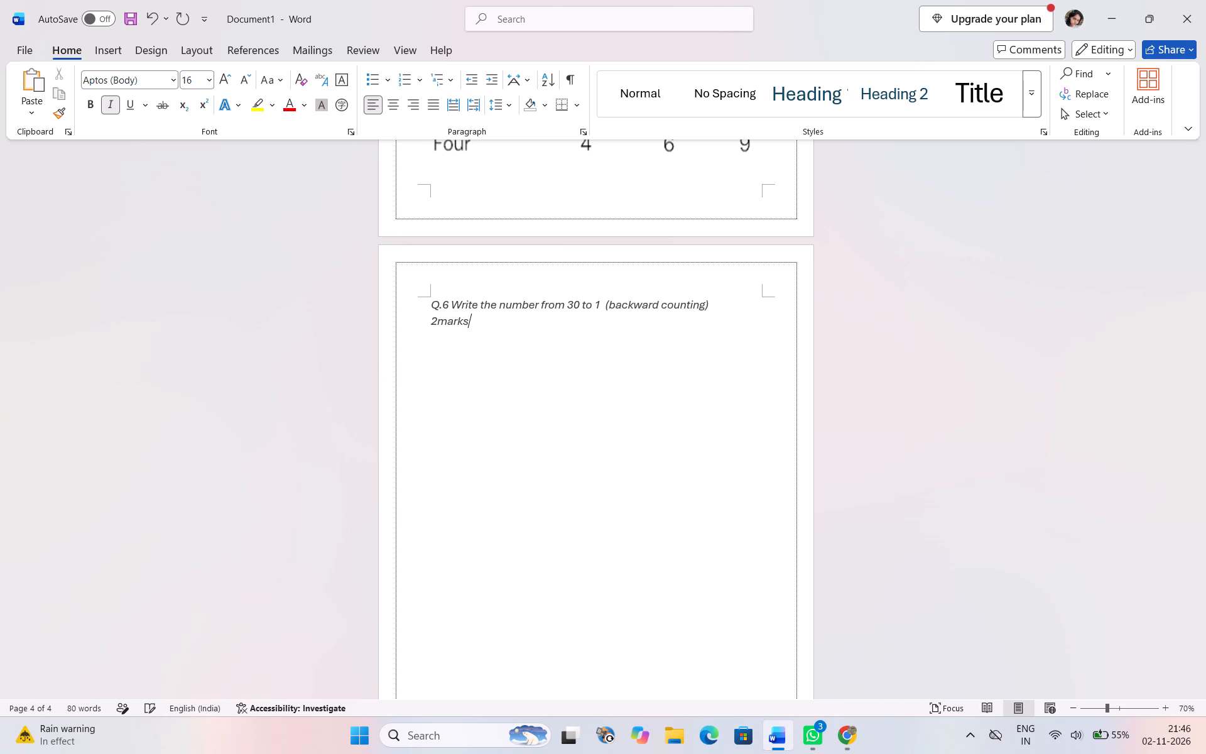
left_click(429, 321)
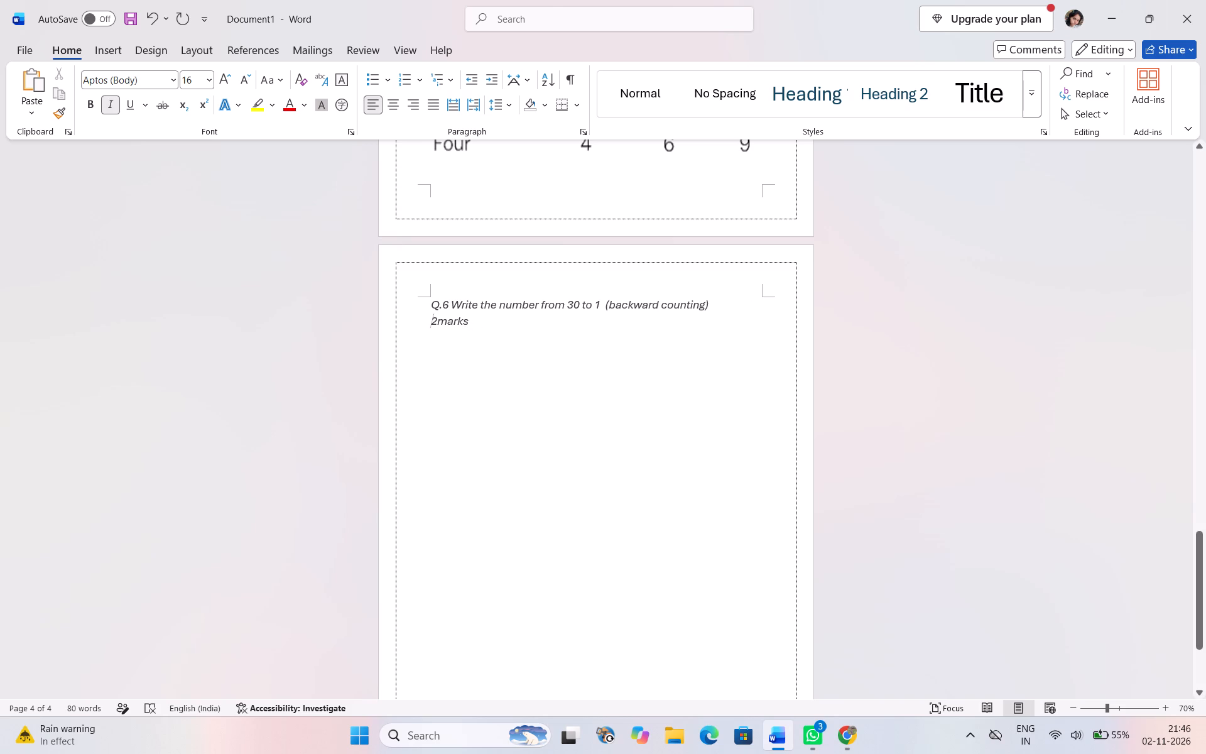
key("BackSpace")
key("BackSpace")
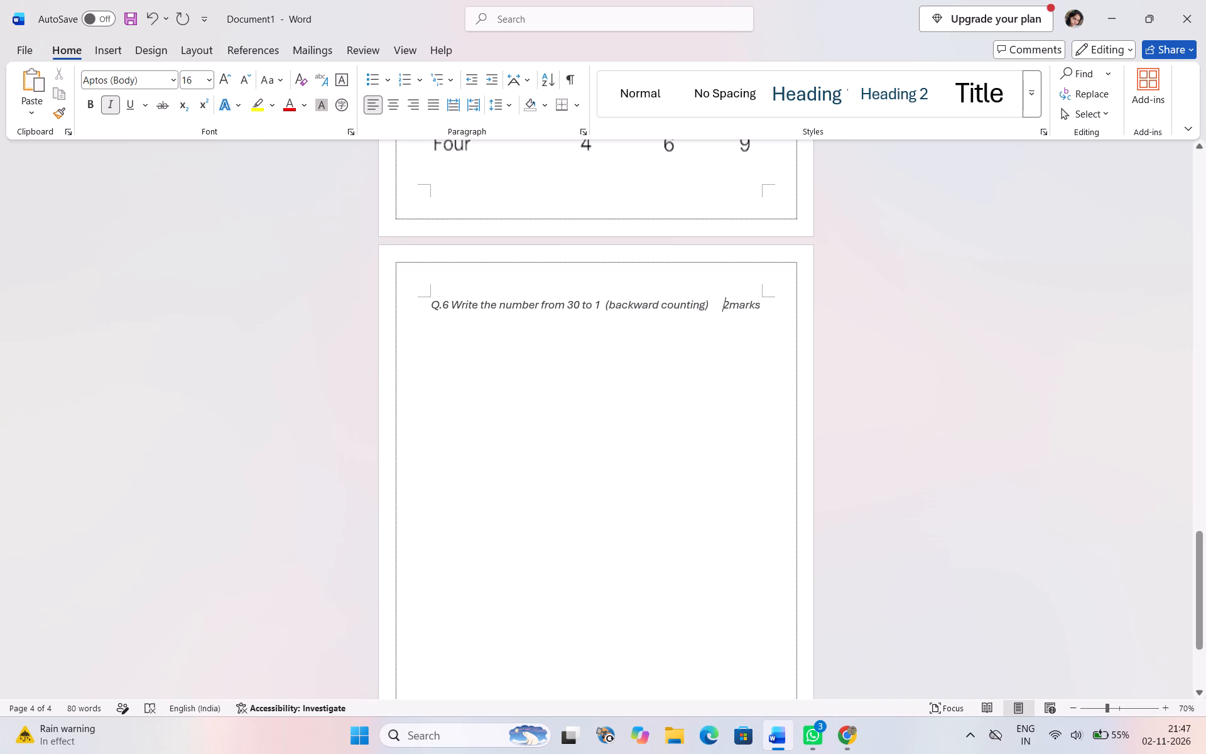
Add an empty line below the Q.6 question.
left_click(771, 302)
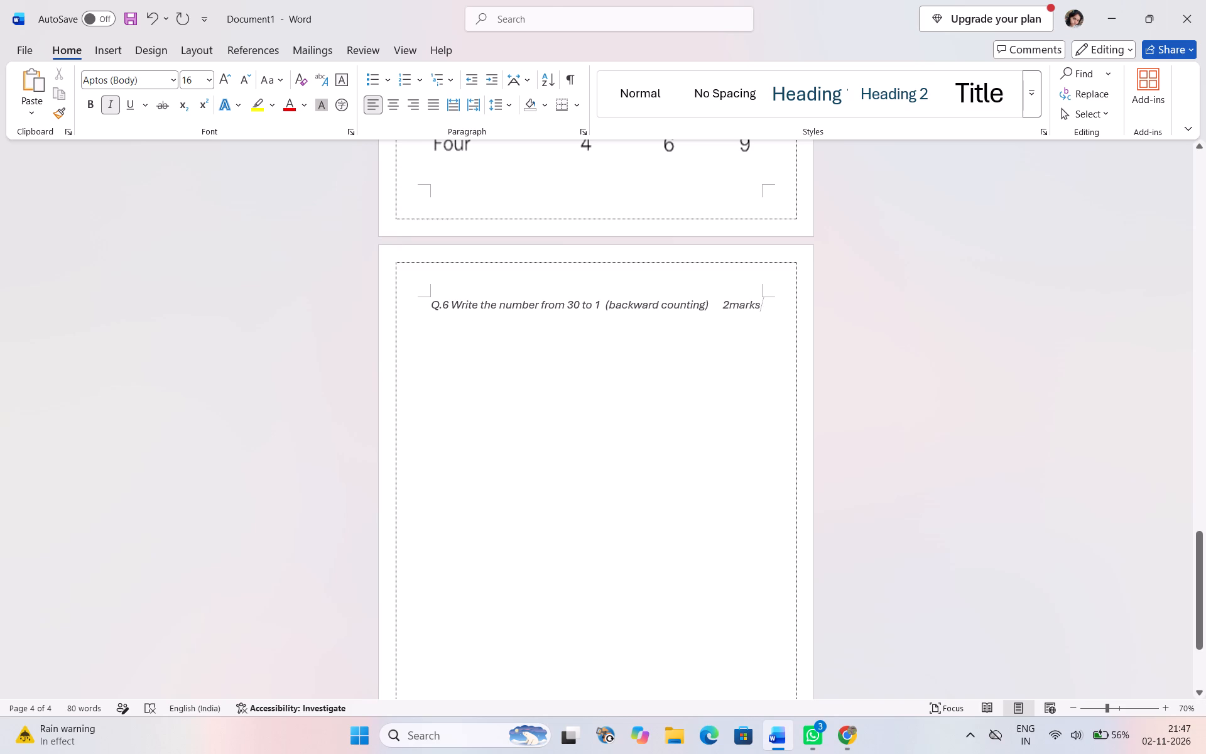
key("Return")
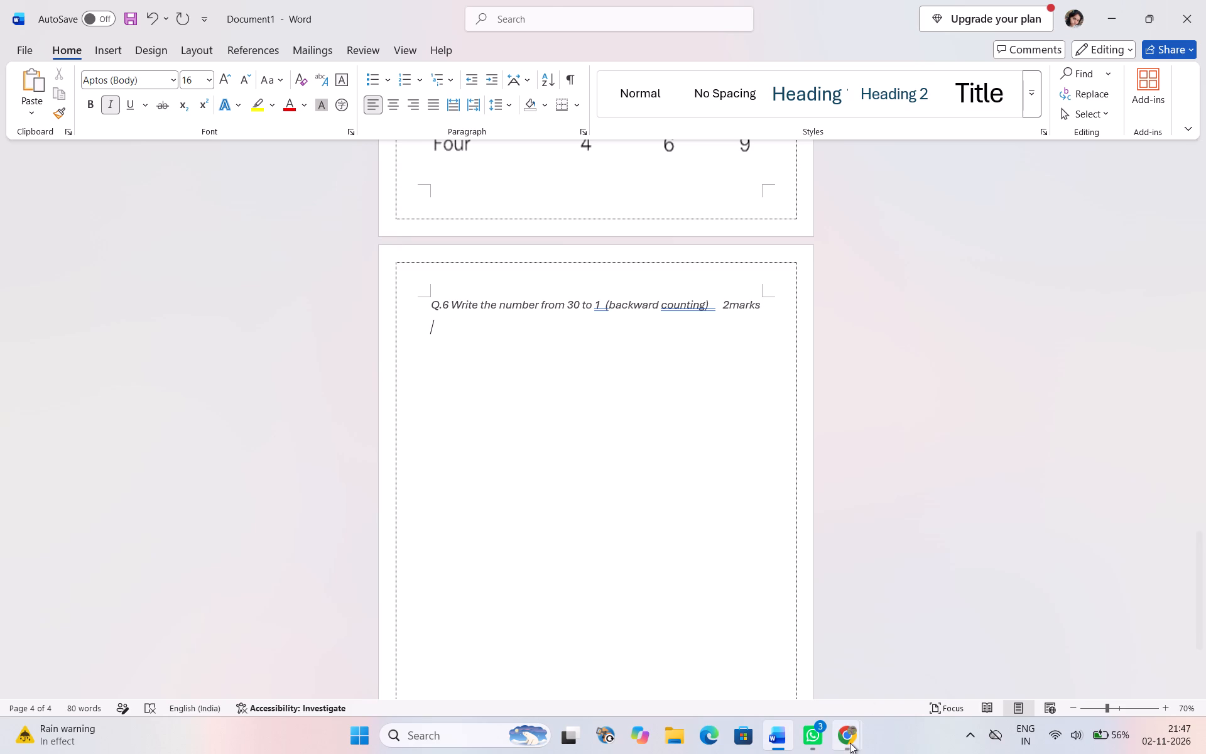
Switch to Chrome and search Google Images for "write numbers from 30 to 1 backward counting".
left_click(850, 743)
left_click(870, 626)
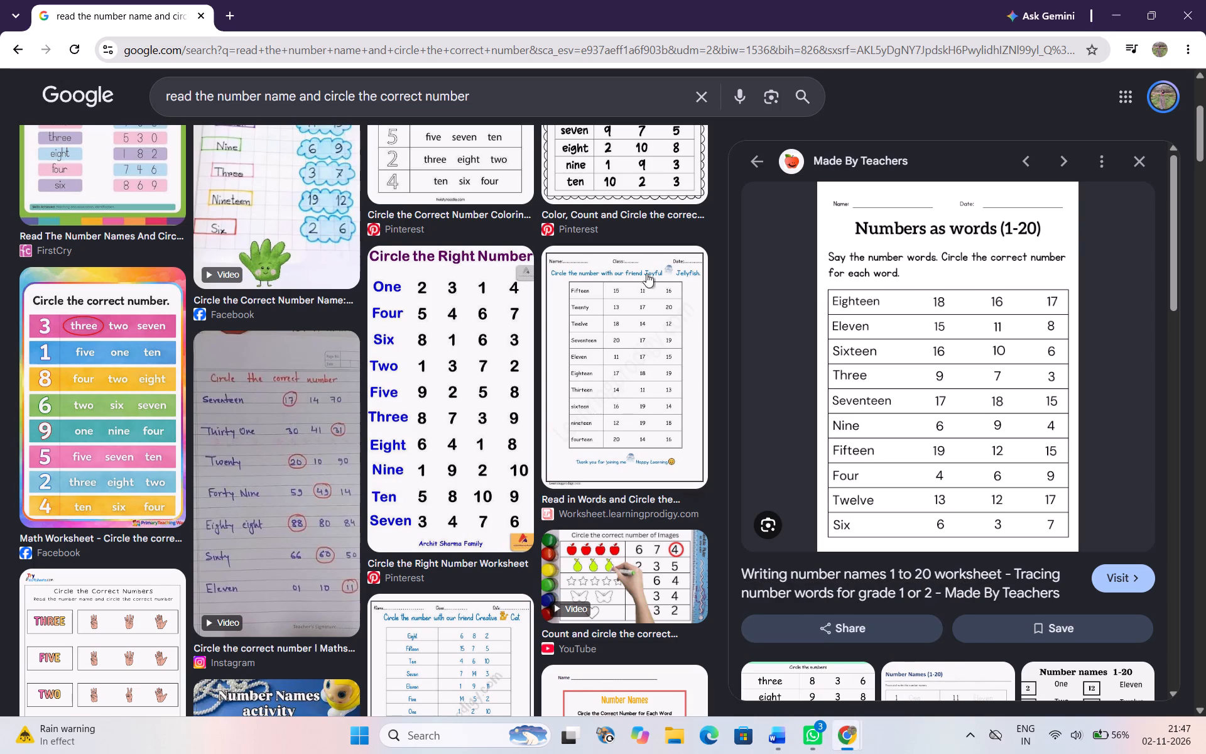
left_click(607, 109)
key("BackSpace")
key("BackSpace")
key("BackSpace")
key("BackSpace")
key("BackSpace")
key("BackSpace")
key("BackSpace")
key("BackSpace")
key("BackSpace")
key("BackSpace")
key("BackSpace")
key("BackSpace")
key("BackSpace")
key("BackSpace")
key("BackSpace")
key("BackSpace")
key("BackSpace")
key("BackSpace")
key("BackSpace")
key("BackSpace")
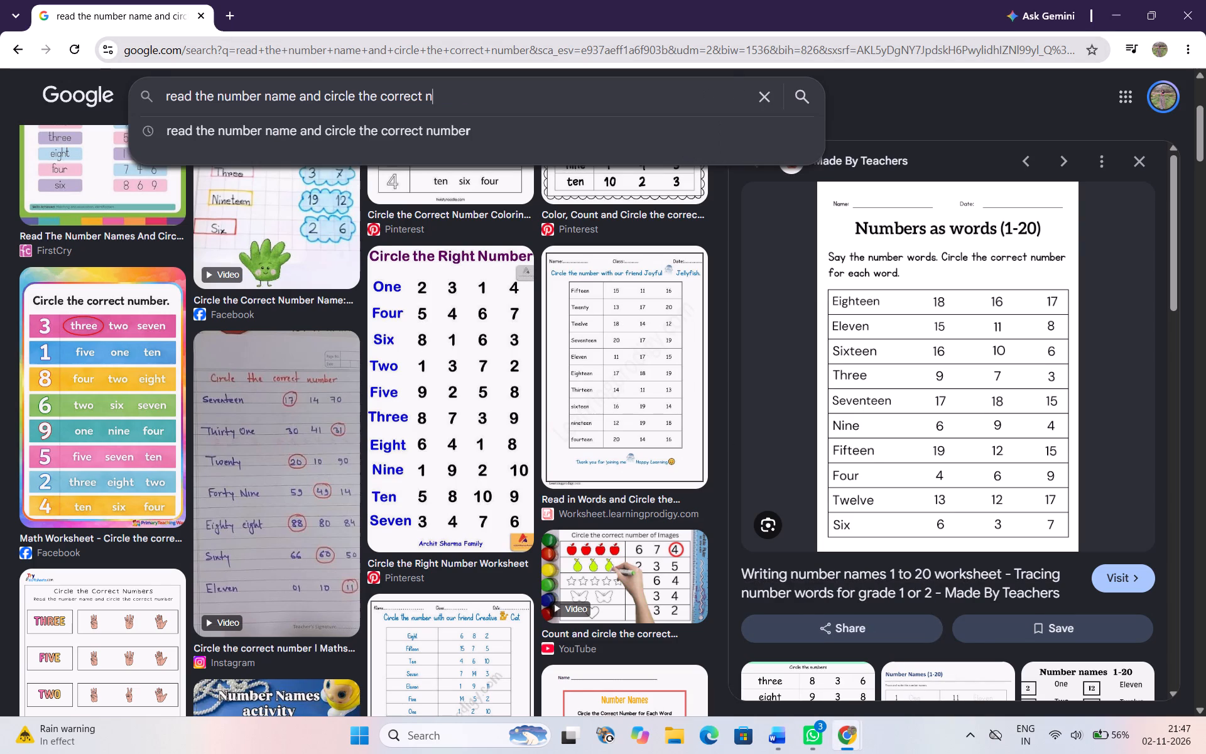
type("write")
key("space")
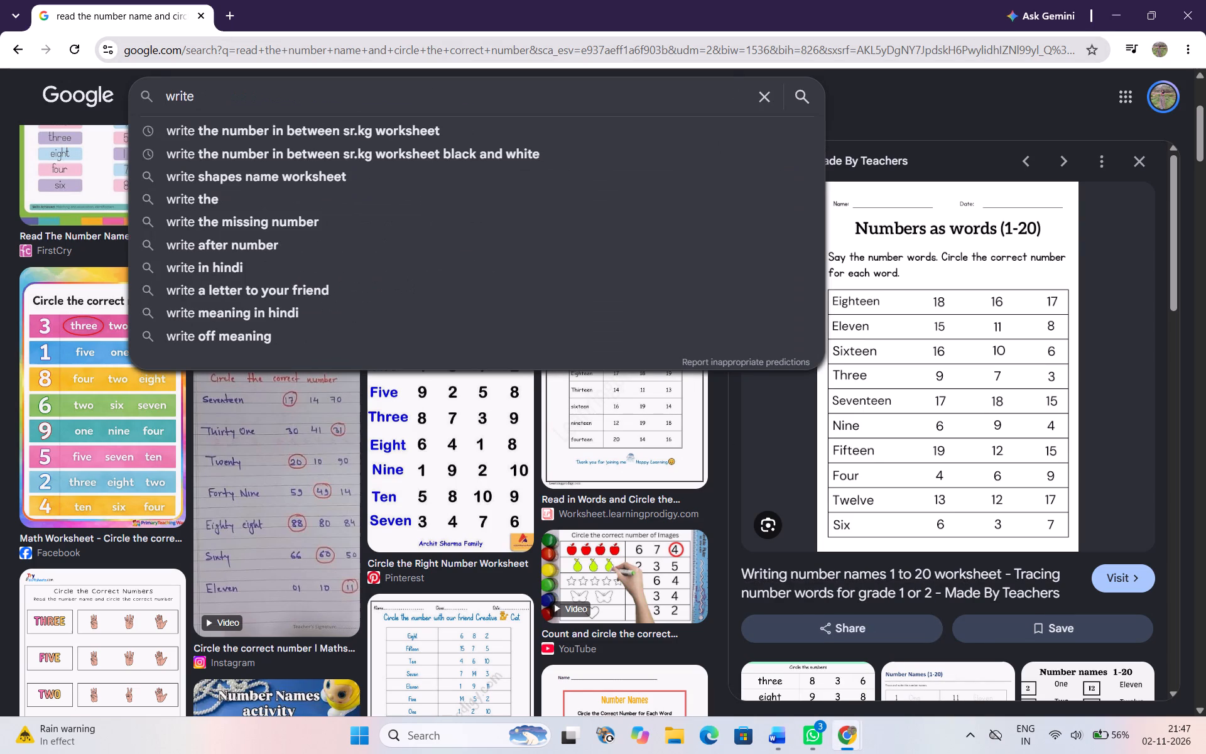
type("numbers f")
type("rom 30 to 1")
key("space")
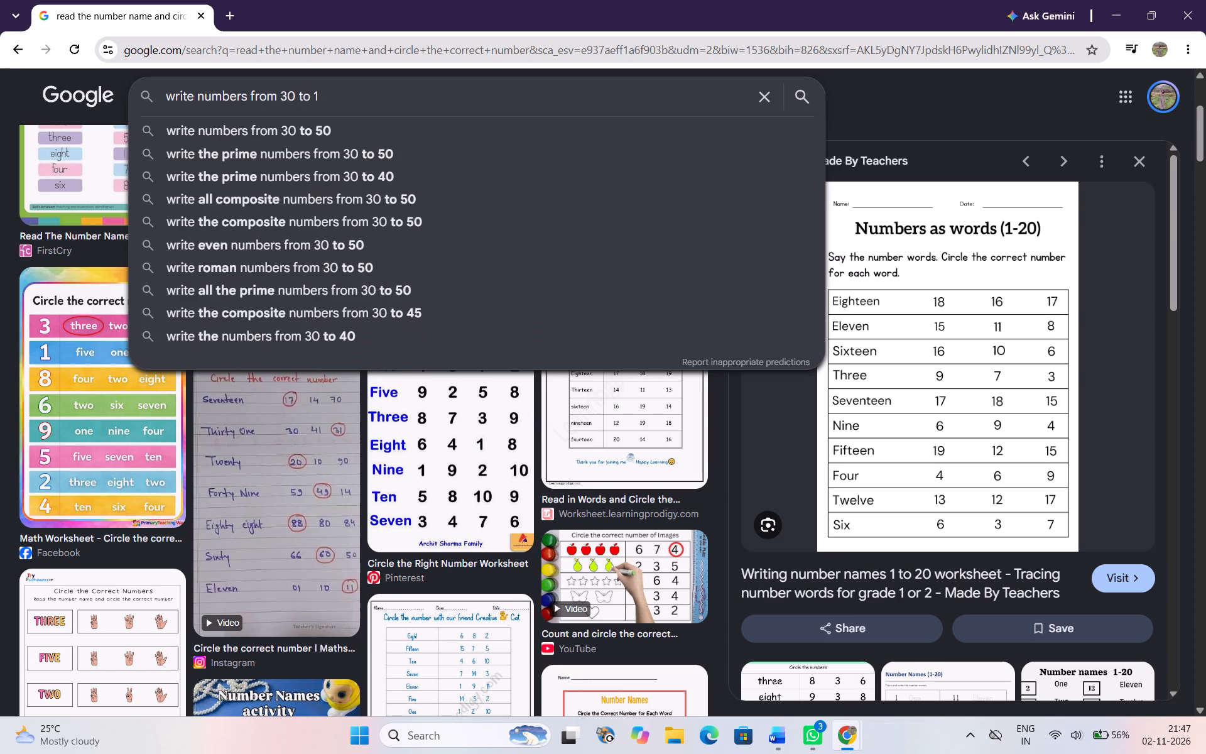
key("space")
type("bac")
type("kward")
key("space")
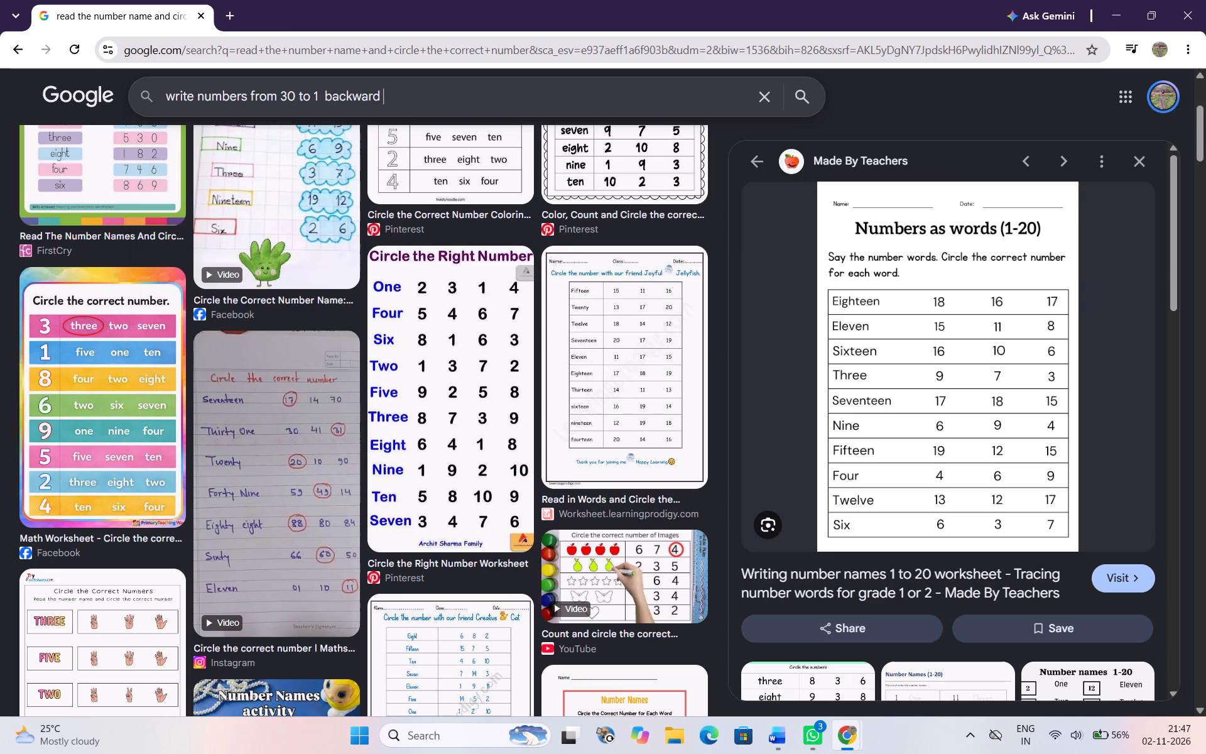
type("con")
key("BackSpace")
type("unting")
key("space")
key("Return")
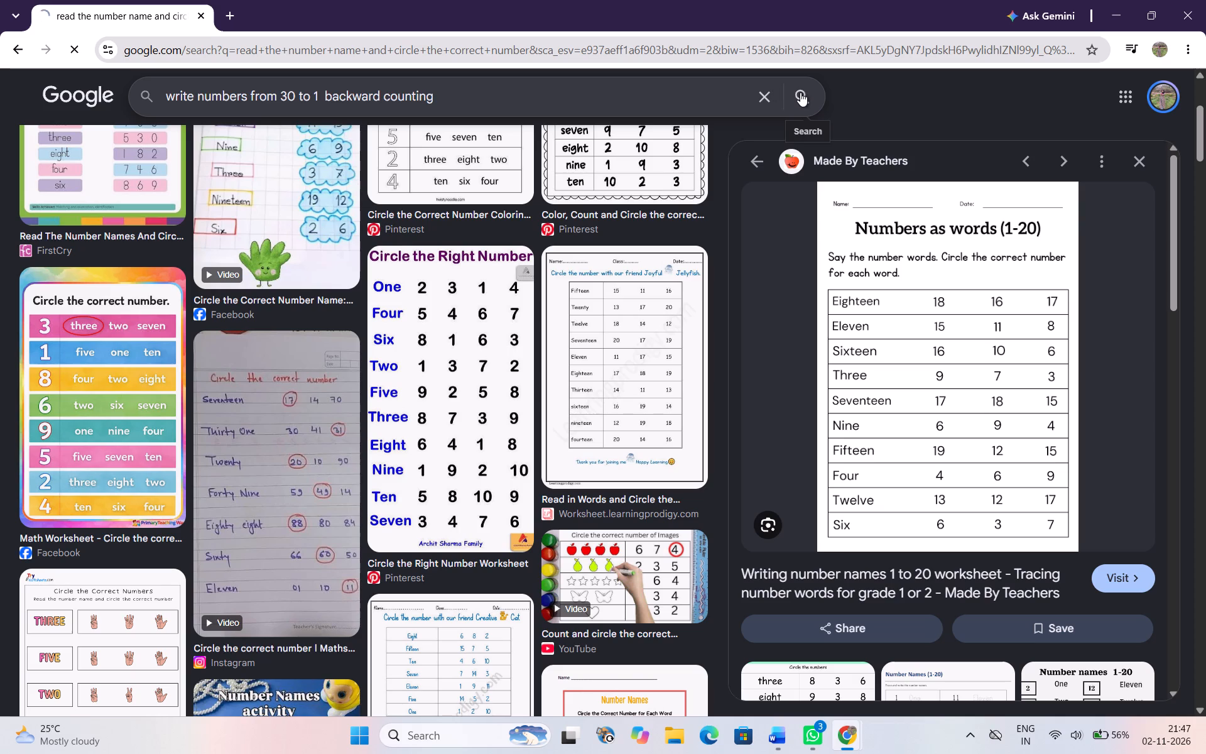
Browse the backward-counting image results and open the "Counting Backward From 30" caterpillar worksheet from TPT.
scroll(534, 293, "down", 1)
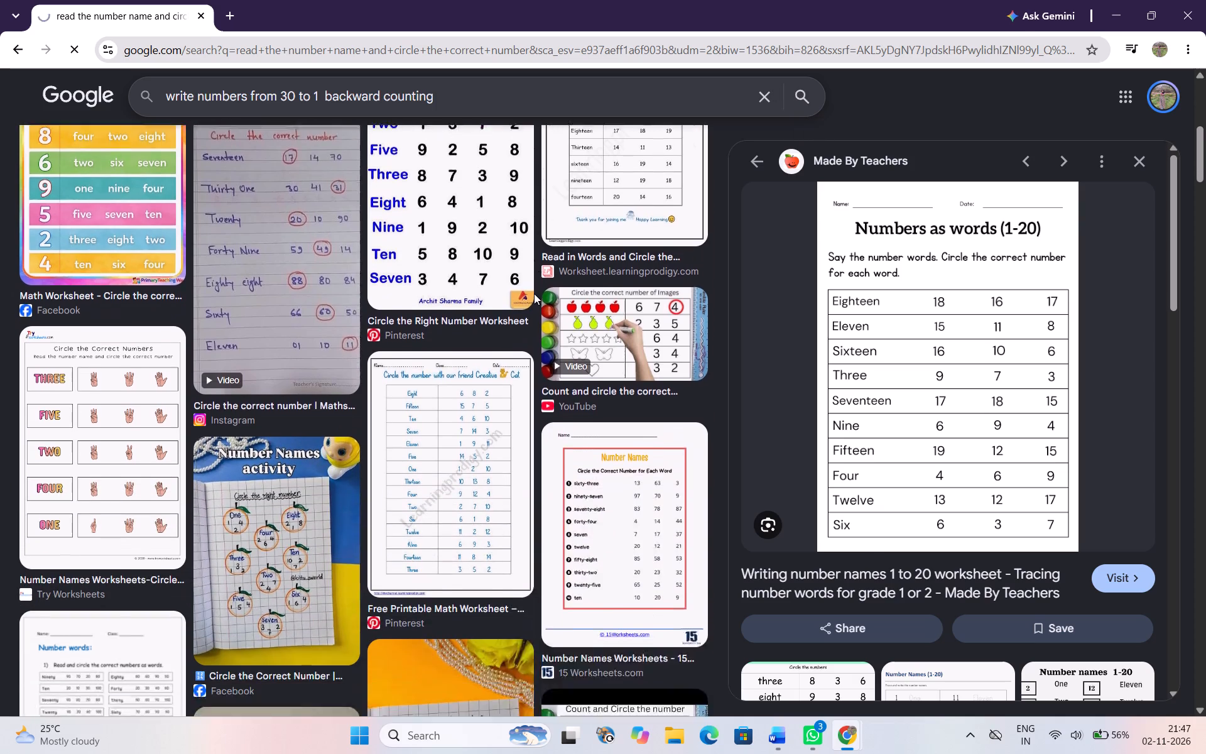
scroll(534, 293, "down", 1)
scroll(534, 293, "up", 3)
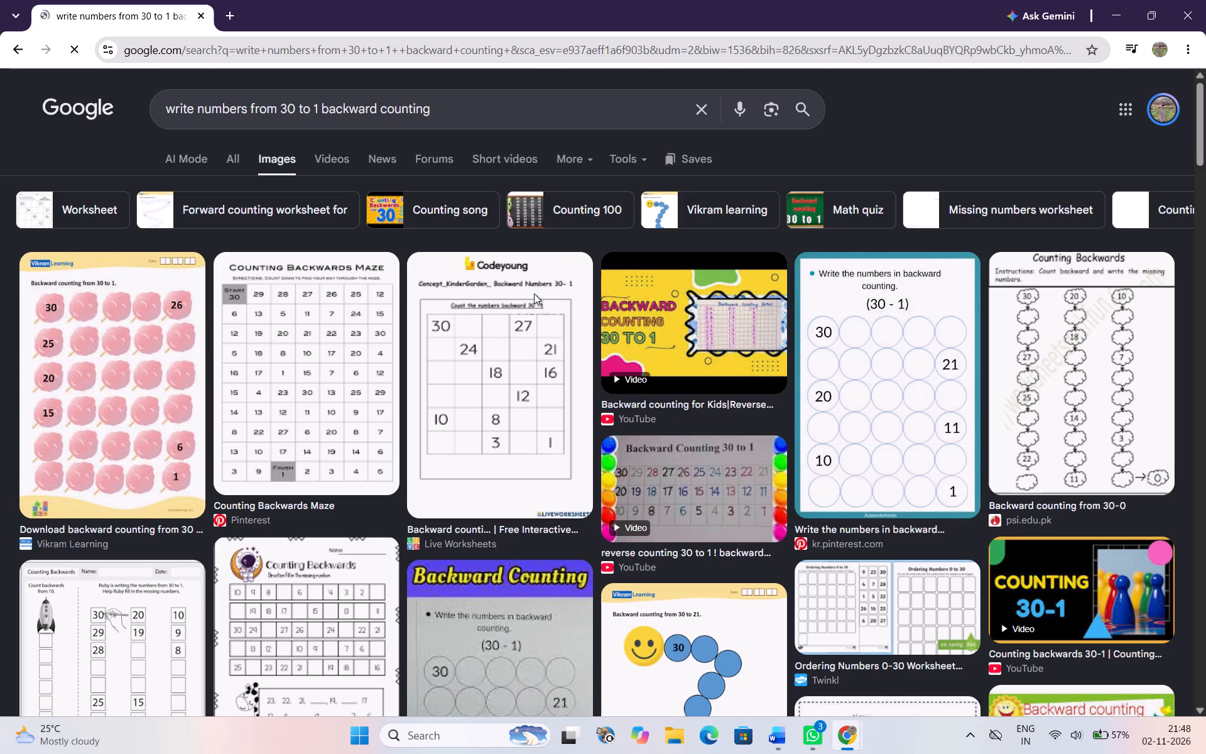
scroll(569, 515, "down", 3)
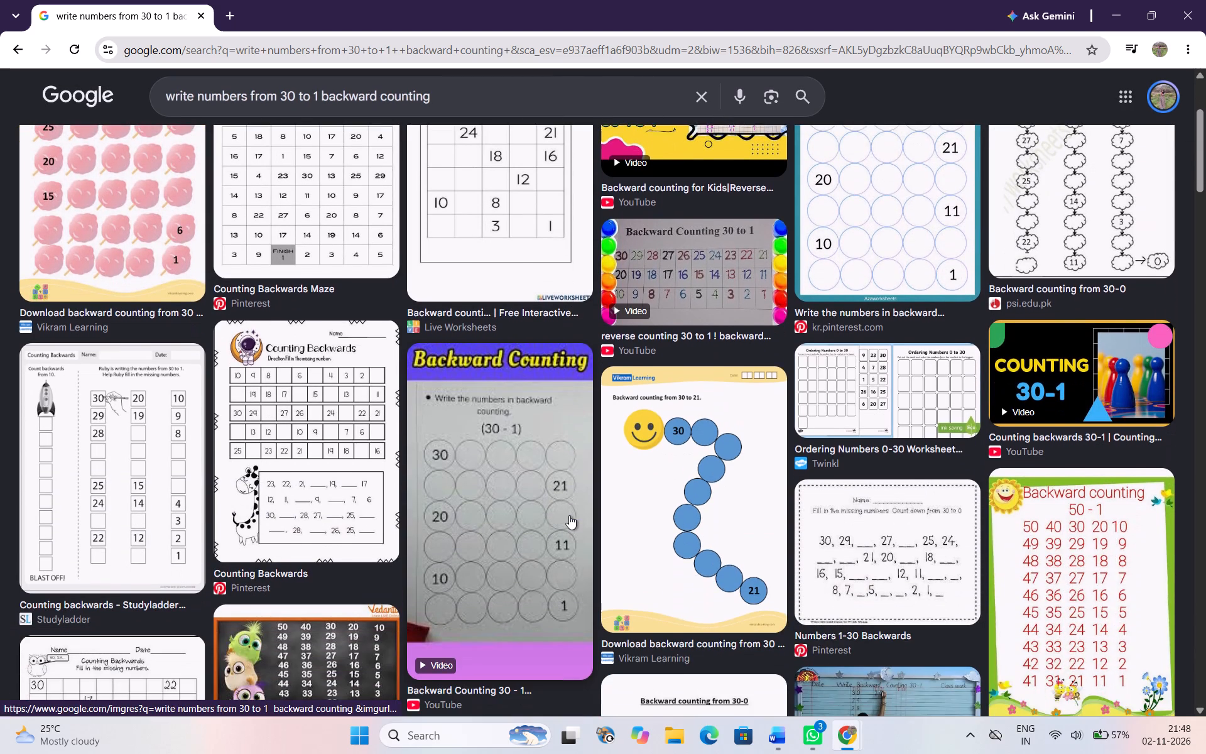
scroll(569, 515, "down", 4)
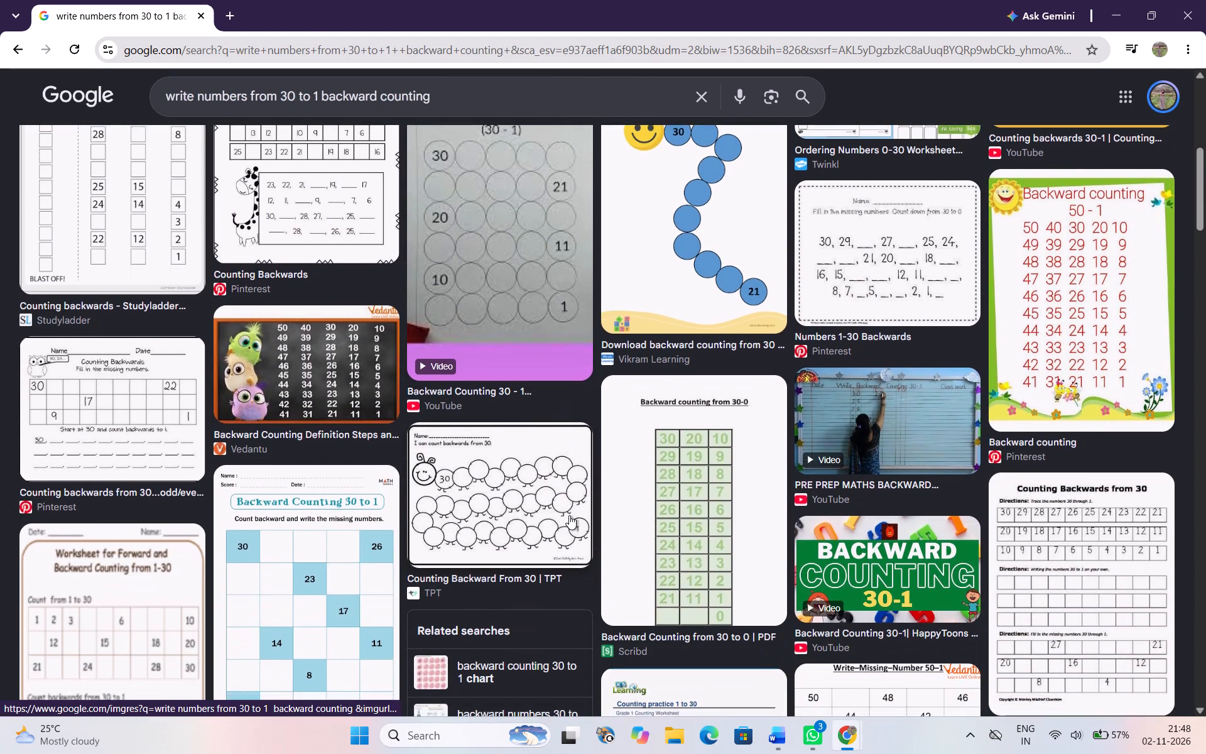
left_click(569, 515)
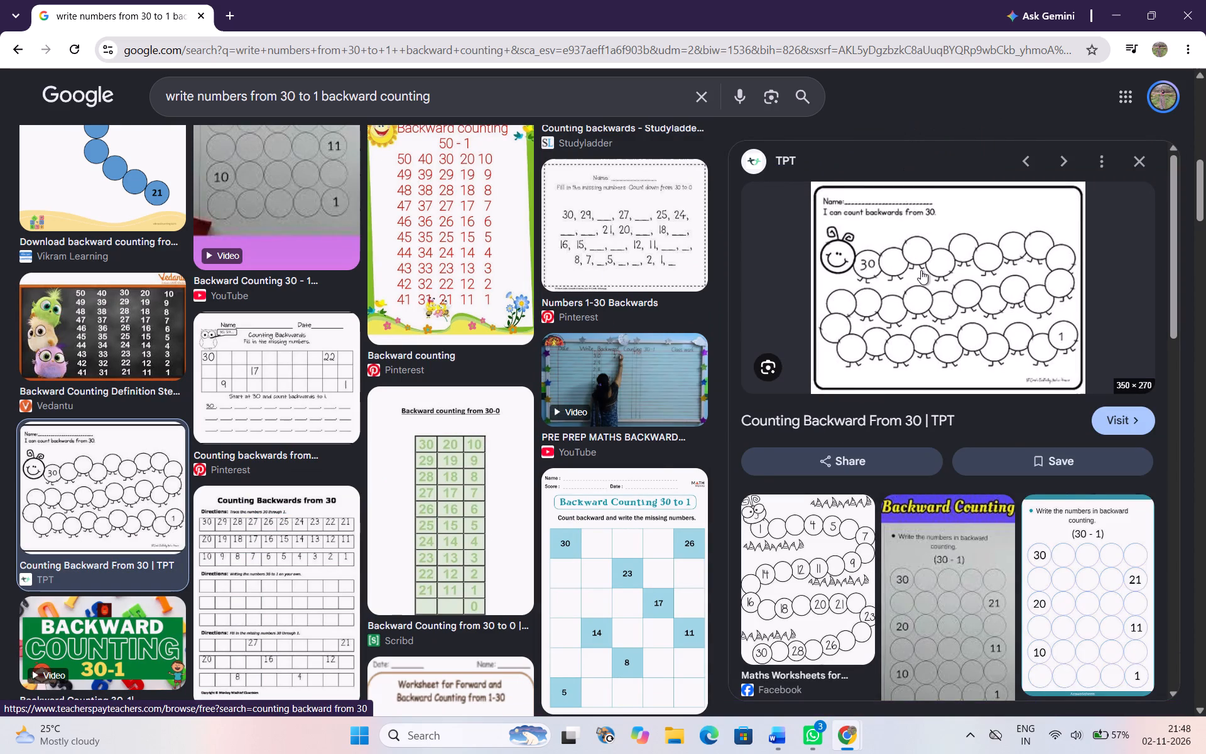
Take a screen snip of only the caterpillar with circles from 30 to 1, leaving out the name and heading lines.
key("shift+super+s")
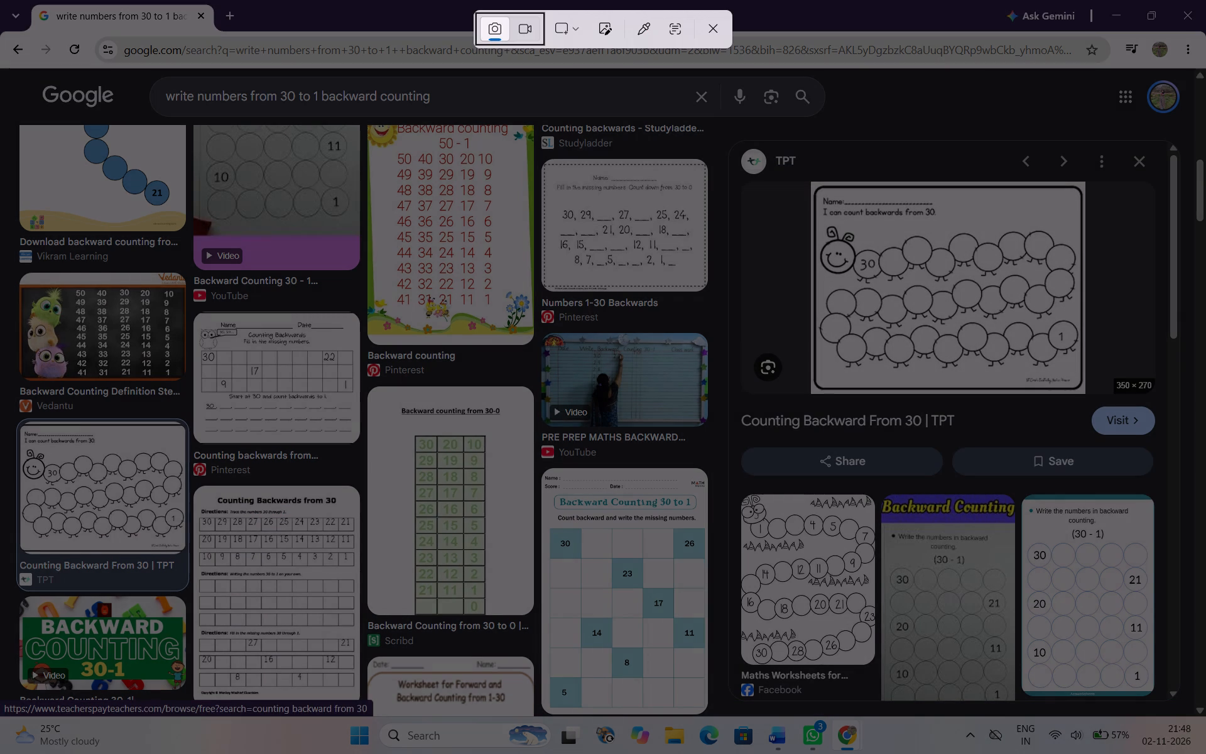
left_click_drag(816, 221, 1028, 370)
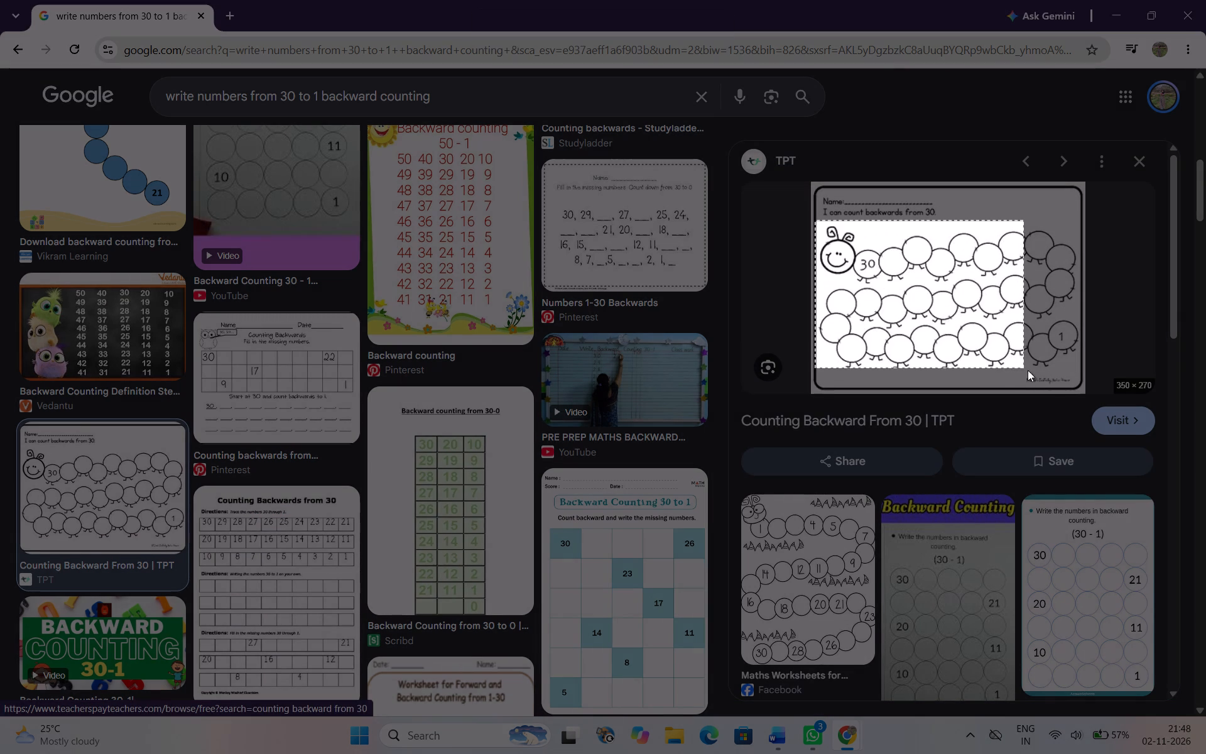
left_click_drag(1028, 370, 1079, 373)
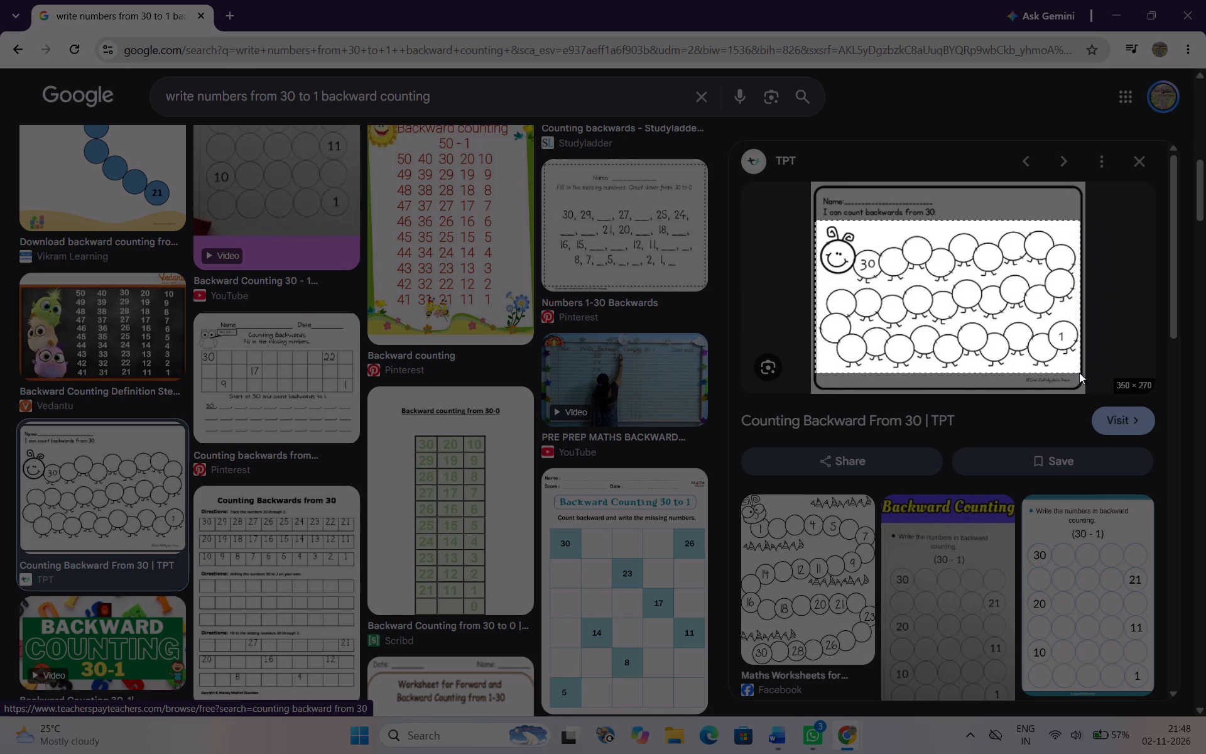
left_click_drag(1079, 373, 1080, 374)
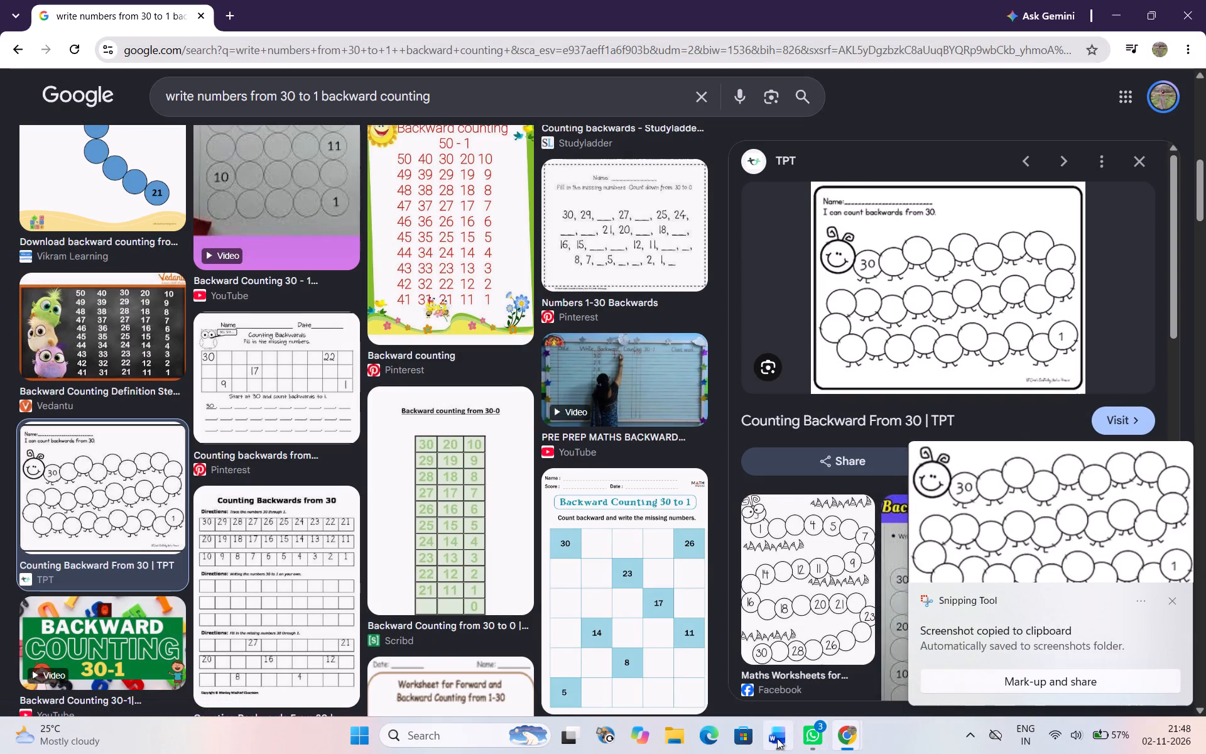
Switch to Word, paste the caterpillar snip below Q.6, enlarge it to about 15.78 cm wide and move it close under the question.
left_click(777, 738)
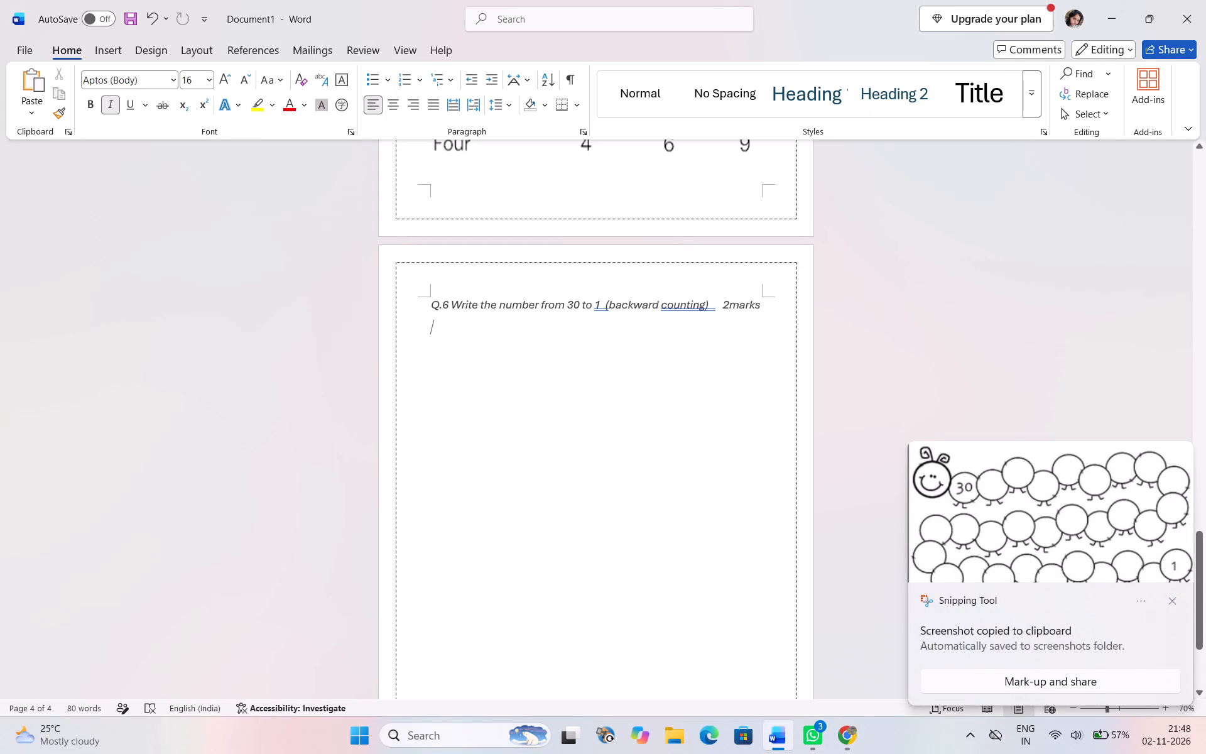
key("ctrl+v")
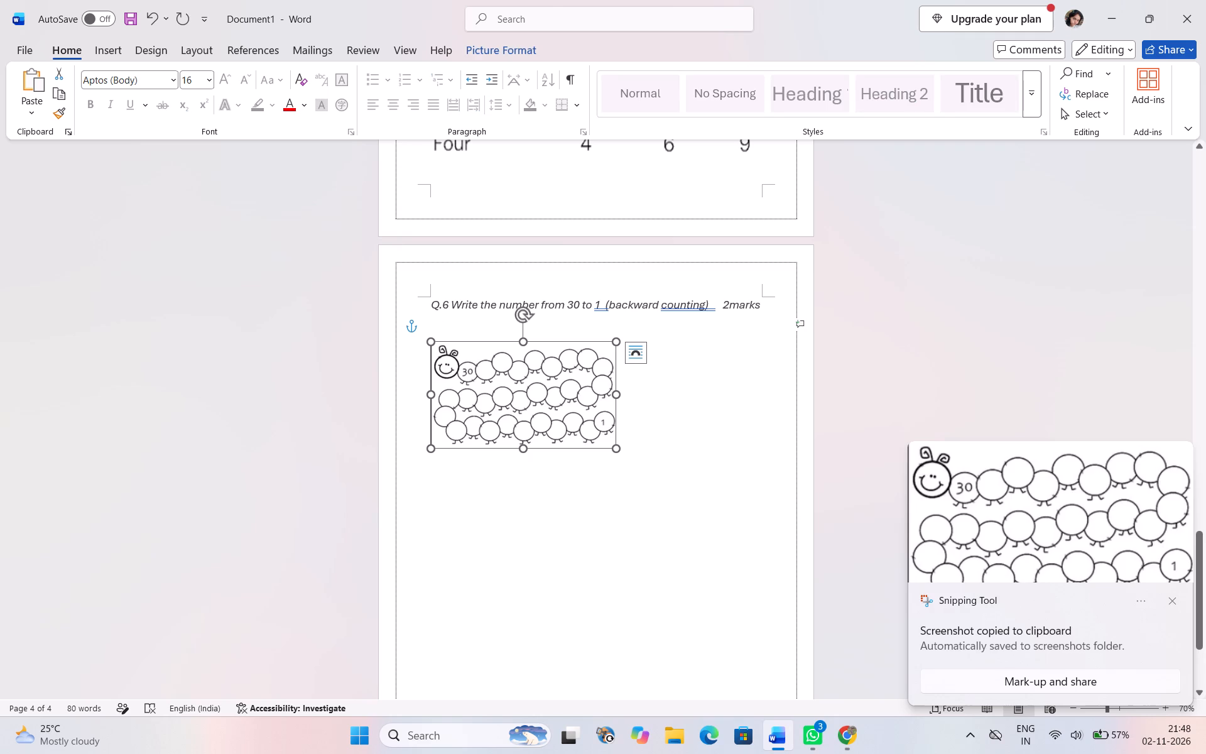
left_click_drag(616, 449, 679, 487)
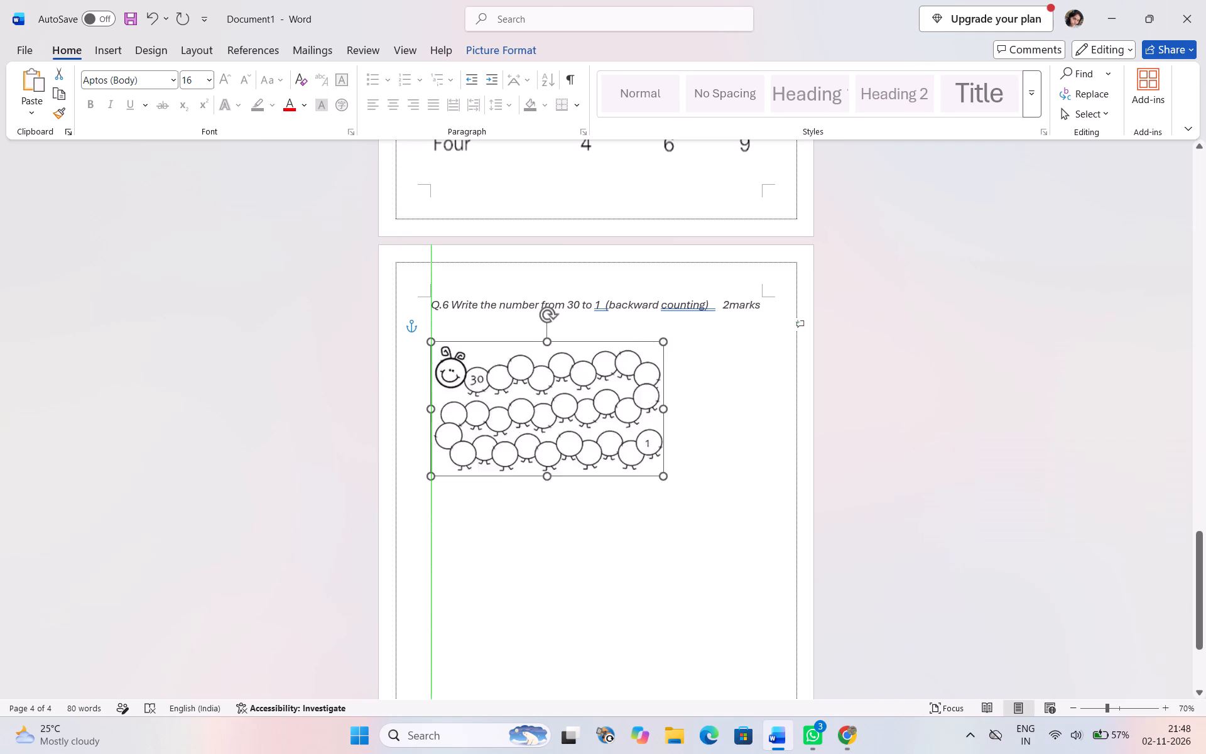
left_click_drag(679, 487, 760, 524)
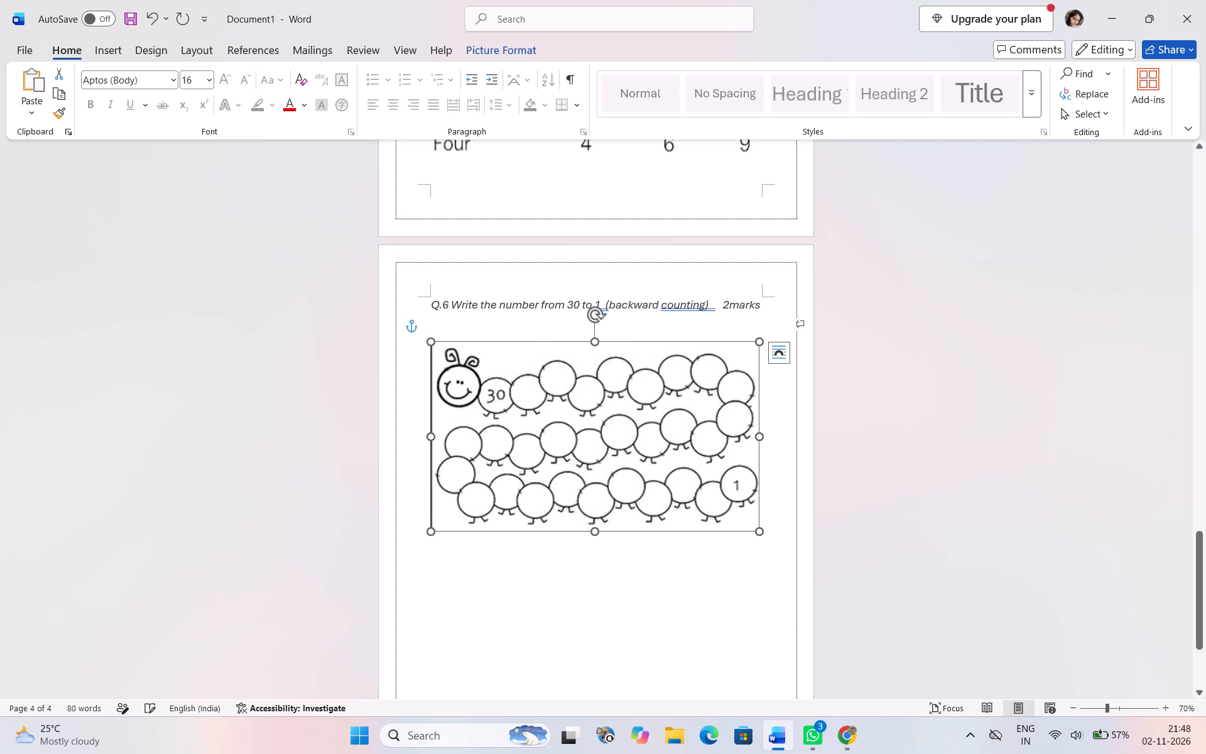
left_click_drag(619, 444, 617, 425)
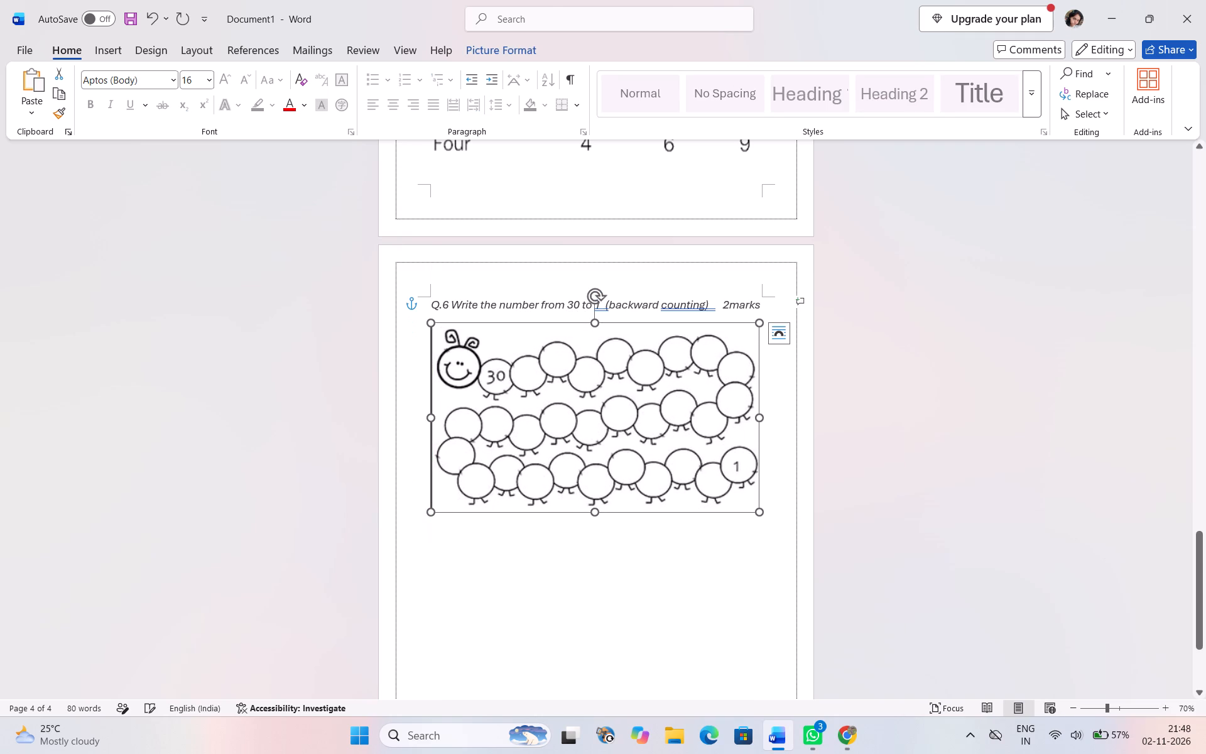
Crop the thin black strip off the caterpillar picture's left edge, leaving it about 15.57 cm wide.
left_click(614, 403)
double_click(614, 403)
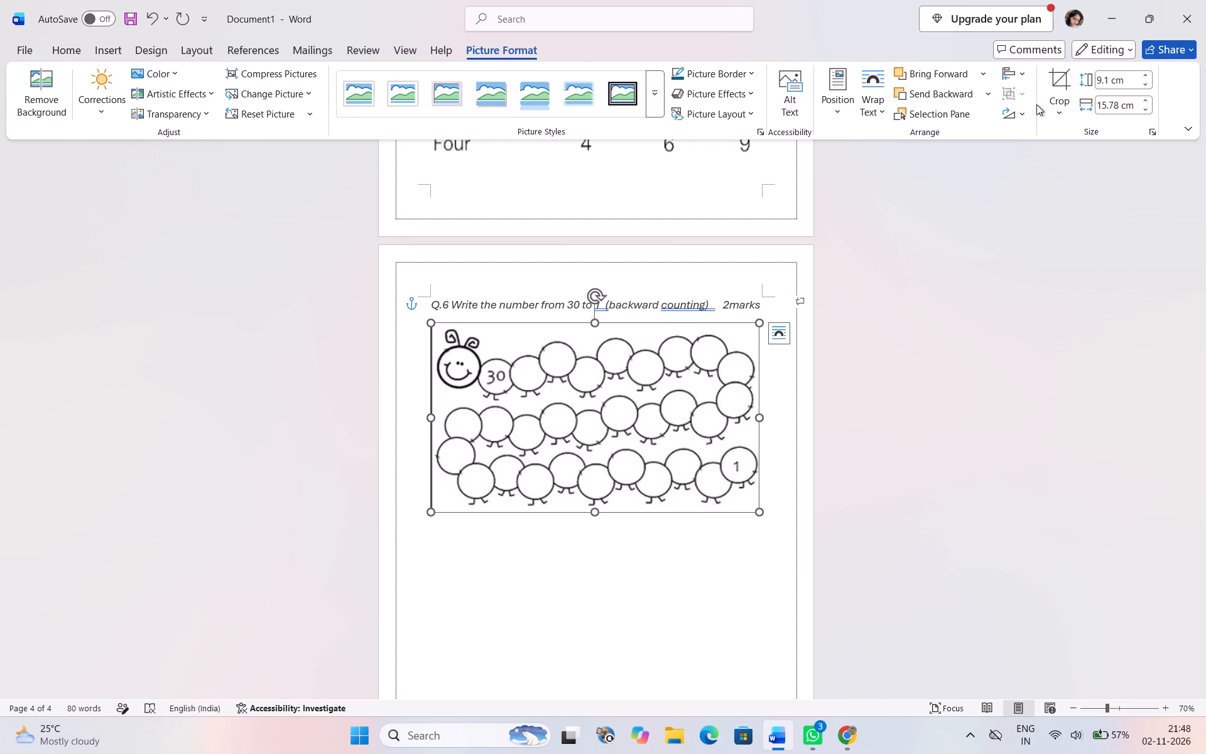
left_click(1051, 109)
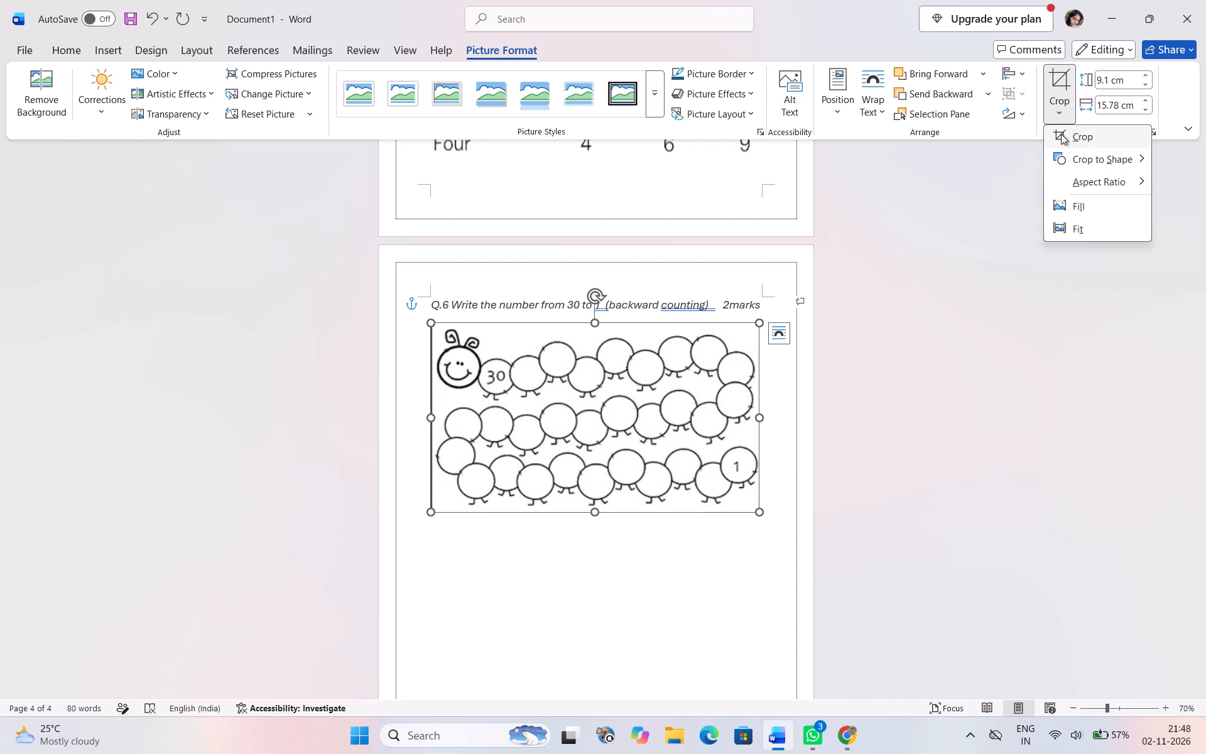
left_click(1061, 134)
left_click(432, 414)
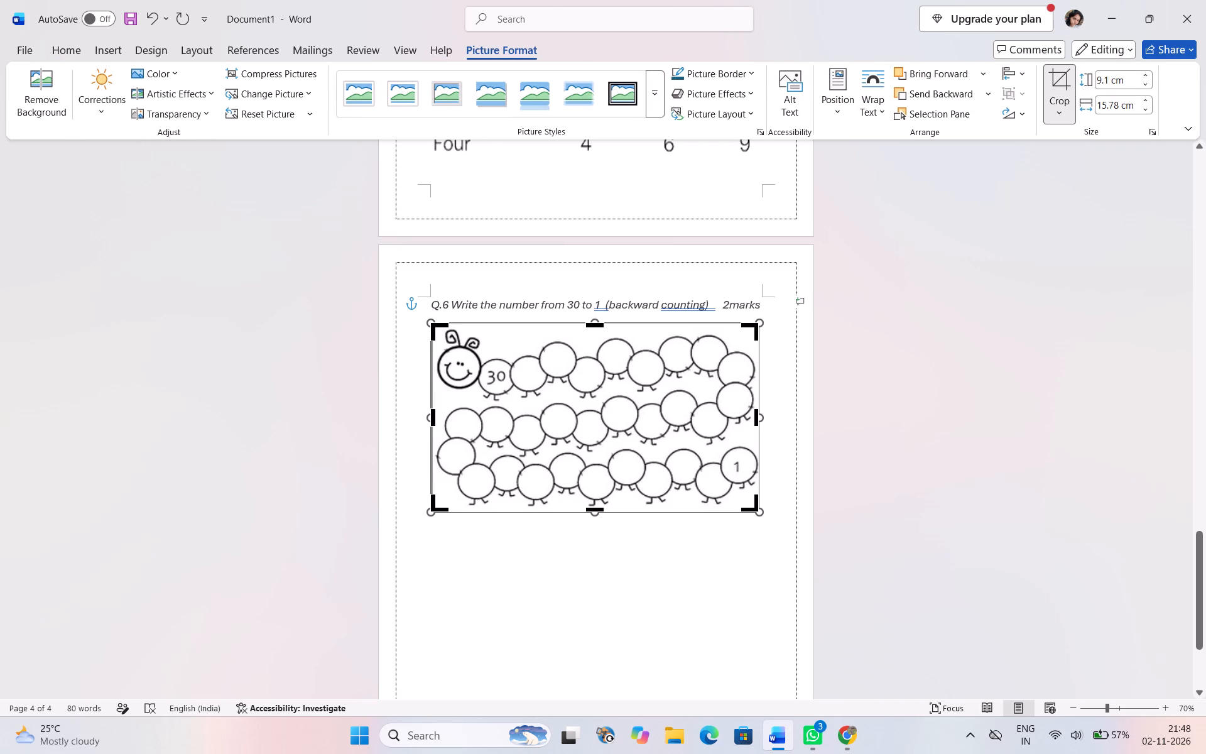
left_click(584, 601)
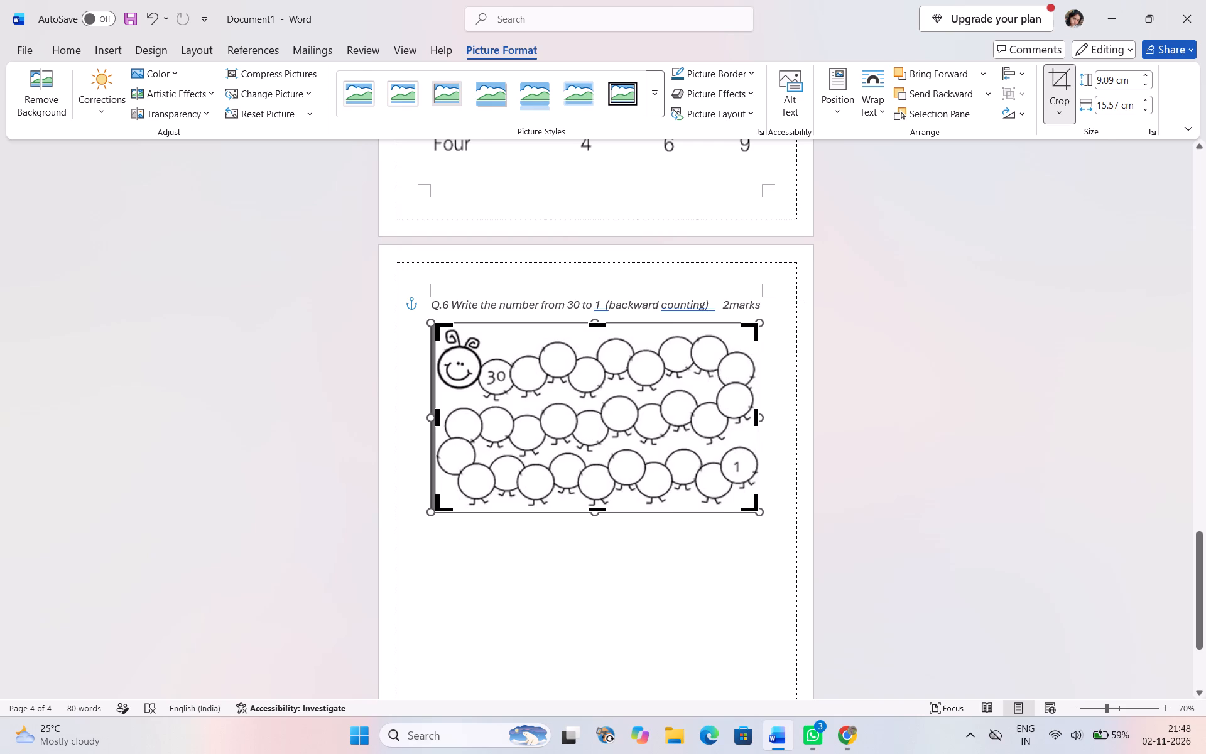
left_click(587, 424)
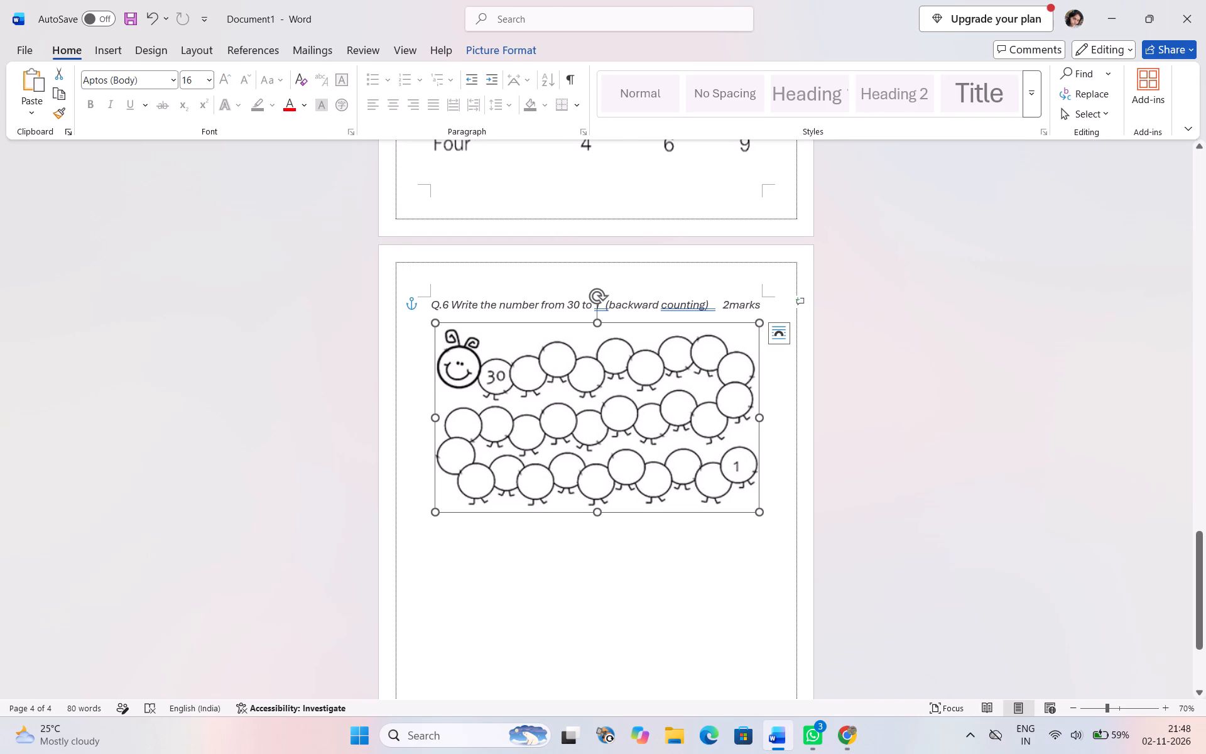
Stretch the cropped caterpillar picture slightly past both side margins and a little further down, then deselect it.
left_click_drag(434, 415, 421, 418)
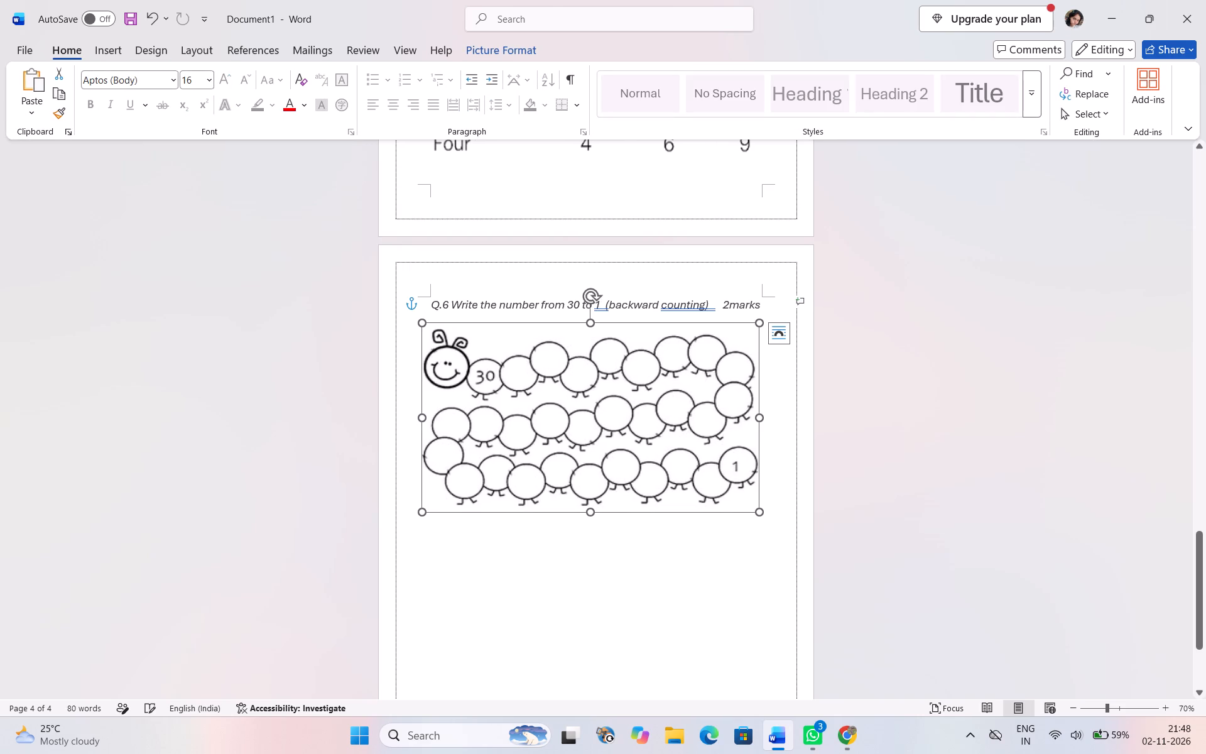
left_click_drag(761, 420, 774, 424)
left_click_drag(599, 513, 602, 534)
left_click(691, 593)
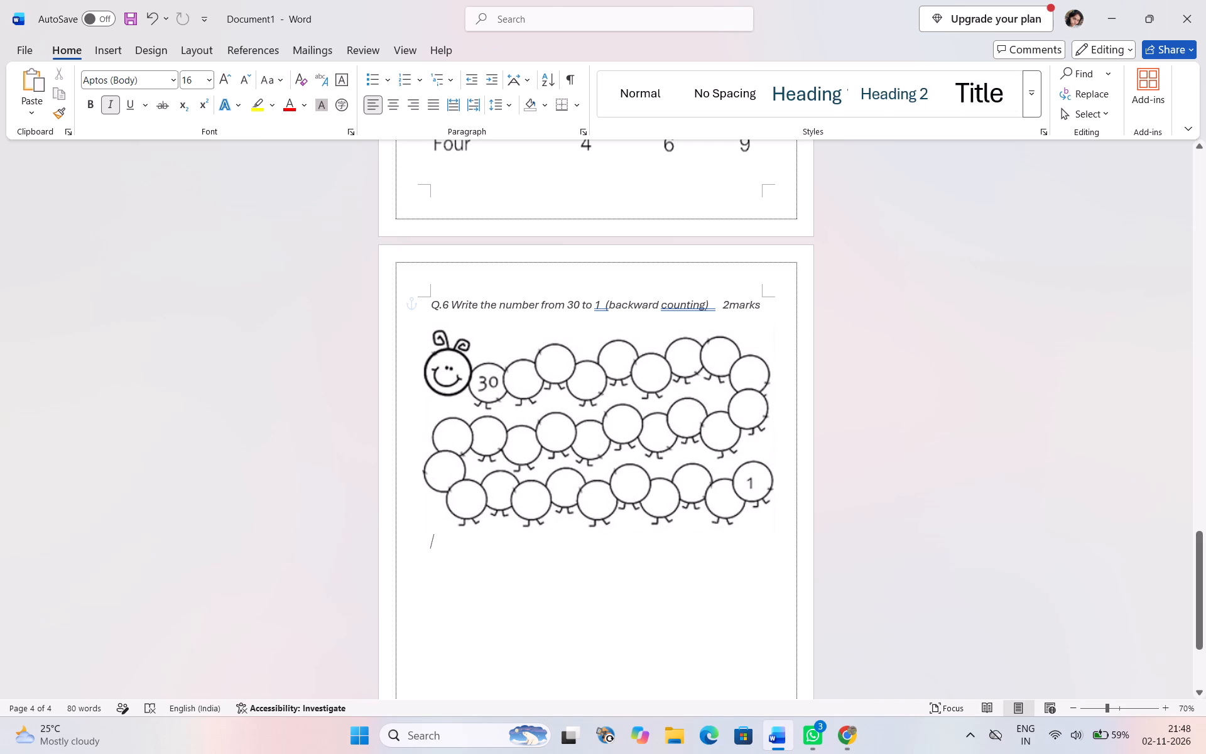
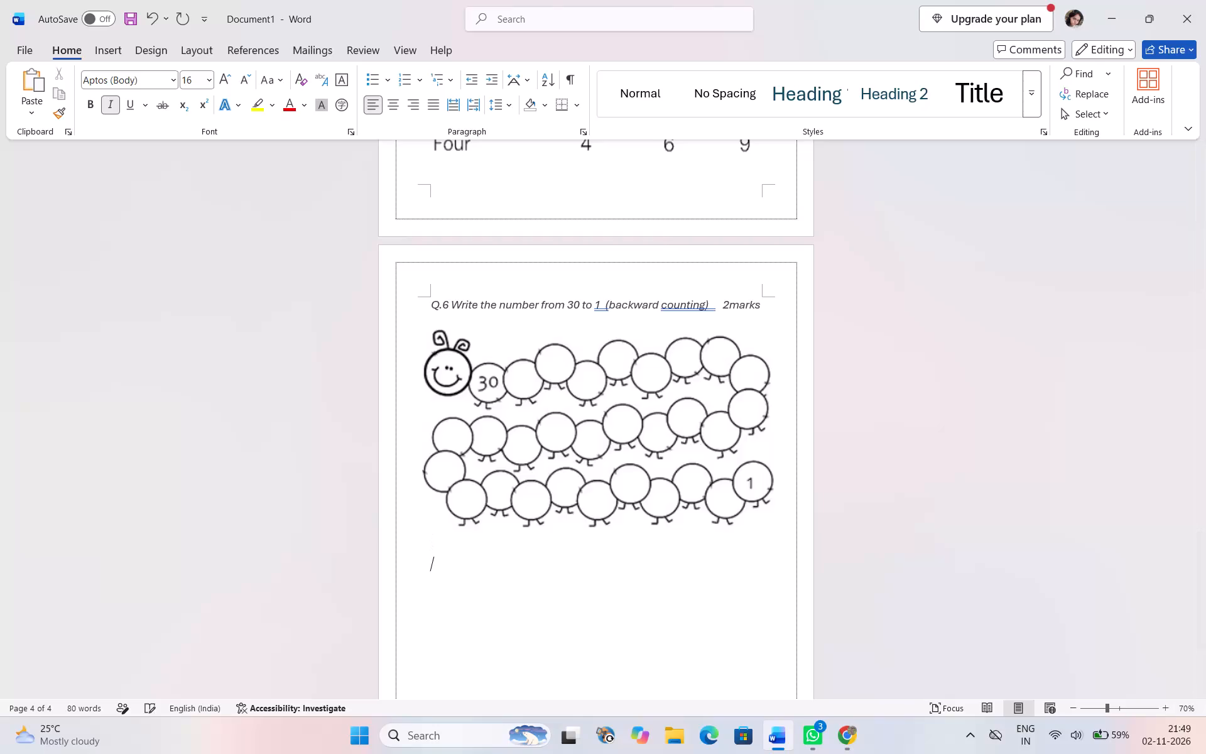
Start the next question with the label "Q.7" on the line below the caterpillar picture.
type("Q.")
type("7")
key("space")
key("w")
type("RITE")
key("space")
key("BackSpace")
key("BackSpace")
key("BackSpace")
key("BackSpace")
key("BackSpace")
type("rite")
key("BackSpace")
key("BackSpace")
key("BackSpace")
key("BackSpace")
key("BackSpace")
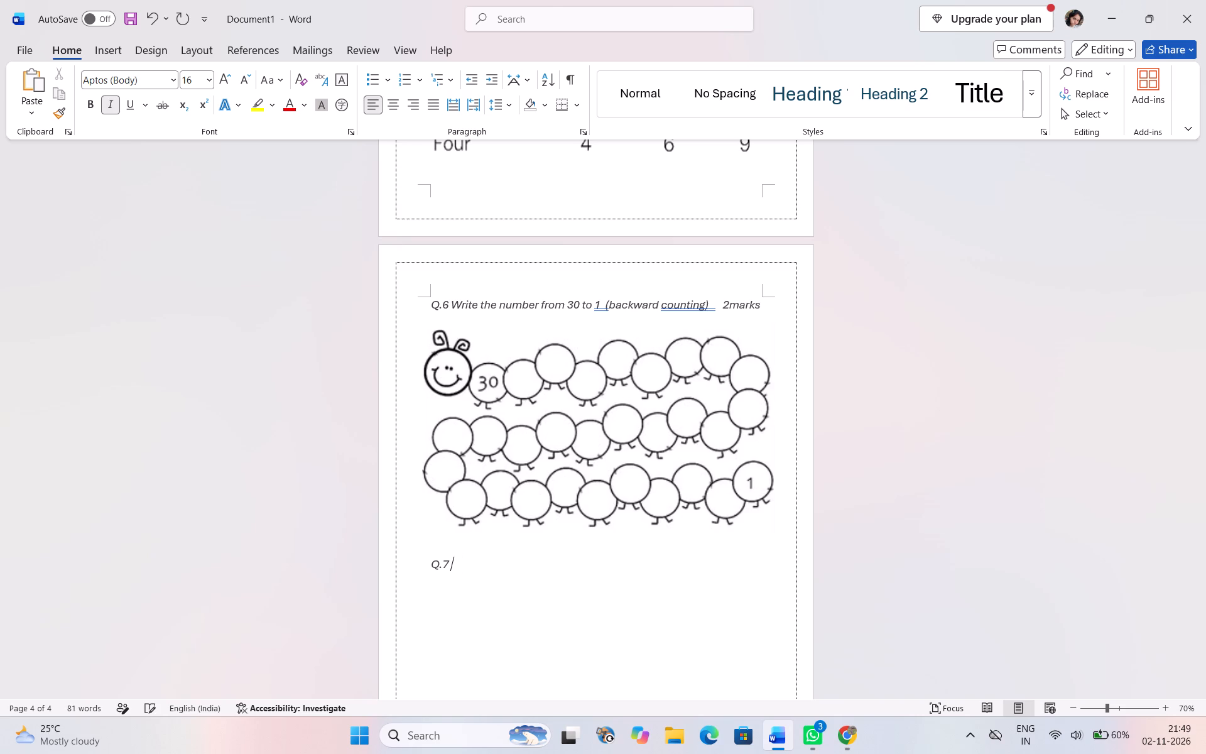
Begin the Q.7 question text with "Match the following".
key("t")
key("BackSpace")
type("ctch the")
key("space")
key("BackSpace")
key("BackSpace")
key("BackSpace")
key("BackSpace")
key("BackSpace")
key("BackSpace")
key("BackSpace")
key("BackSpace")
key("BackSpace")
type("atv")
key("BackSpace")
type("ch")
key("space")
type("the")
key("space")
type("folloe")
key("BackSpace")
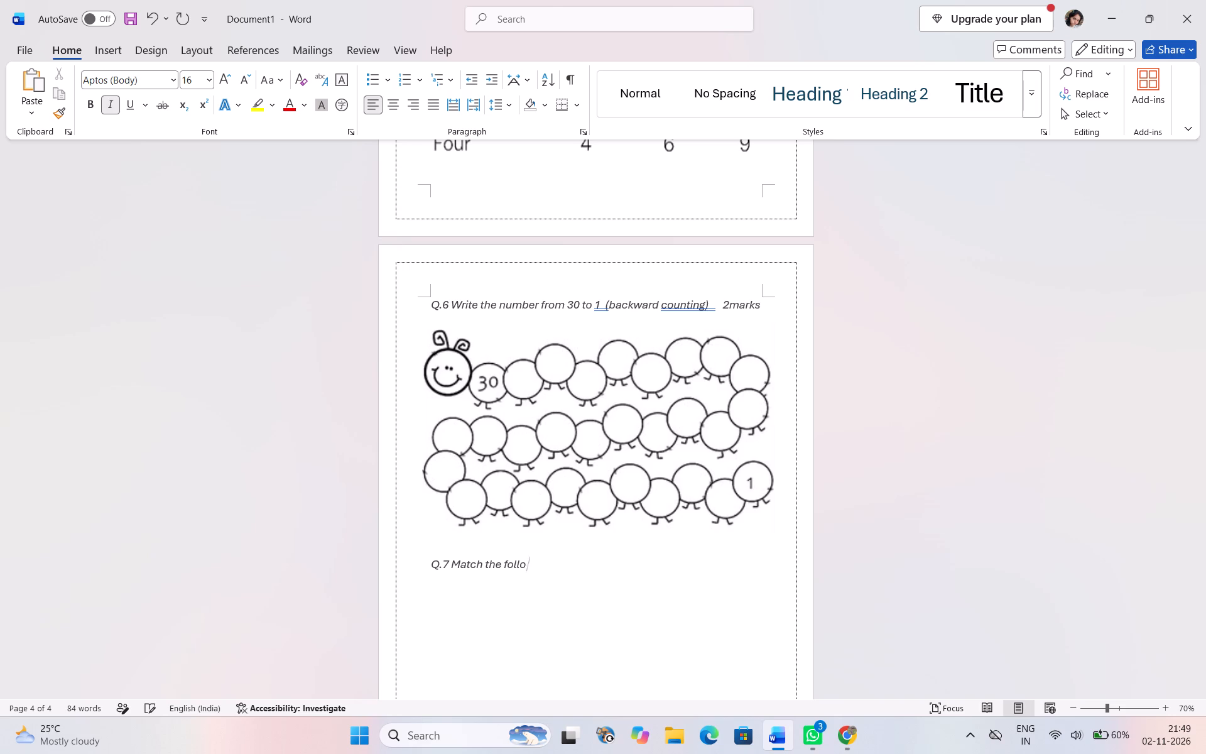
type("wing")
key("space")
Continue the Q.7 question text with "number with there name".
type("num")
key("b")
type("er")
key("space")
type("with")
key("space")
type("te")
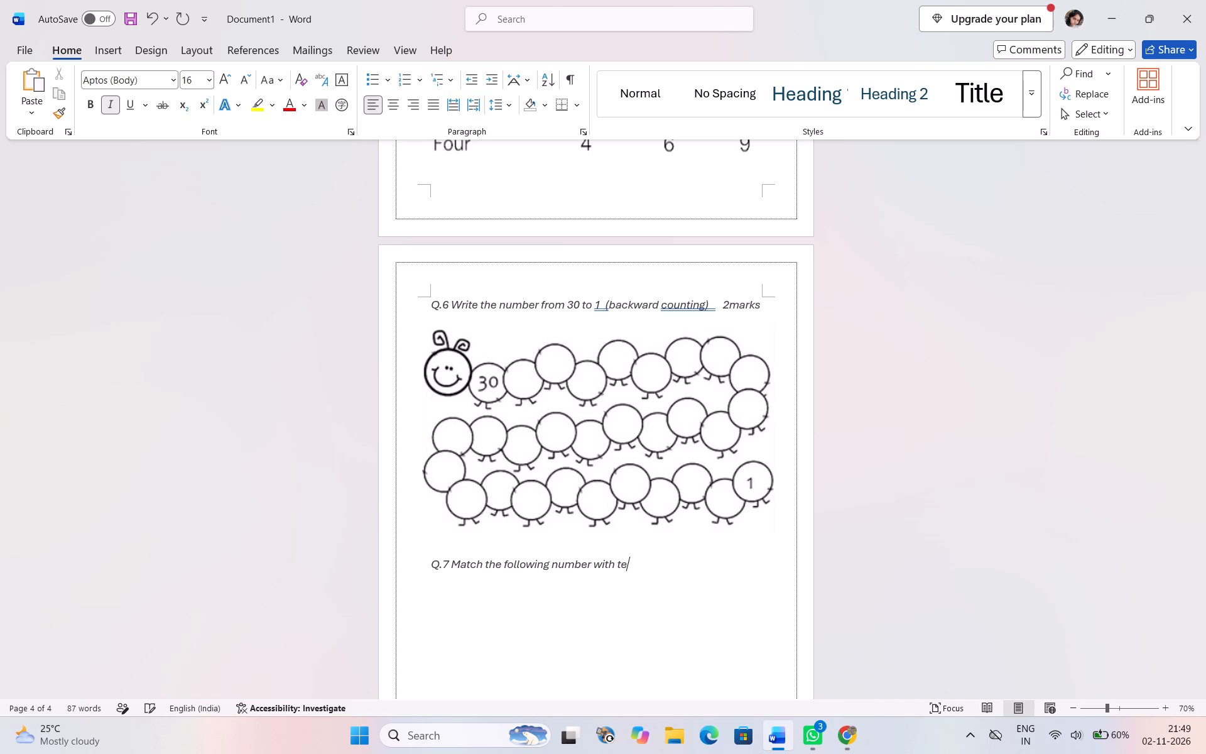
key("BackSpace")
type("her")
key("space")
key("space")
key("BackSpace")
type("e")
key("space")
key("BackSpace")
key("BackSpace")
key("BackSpace")
type("e")
key("space")
type("name")
key("space")
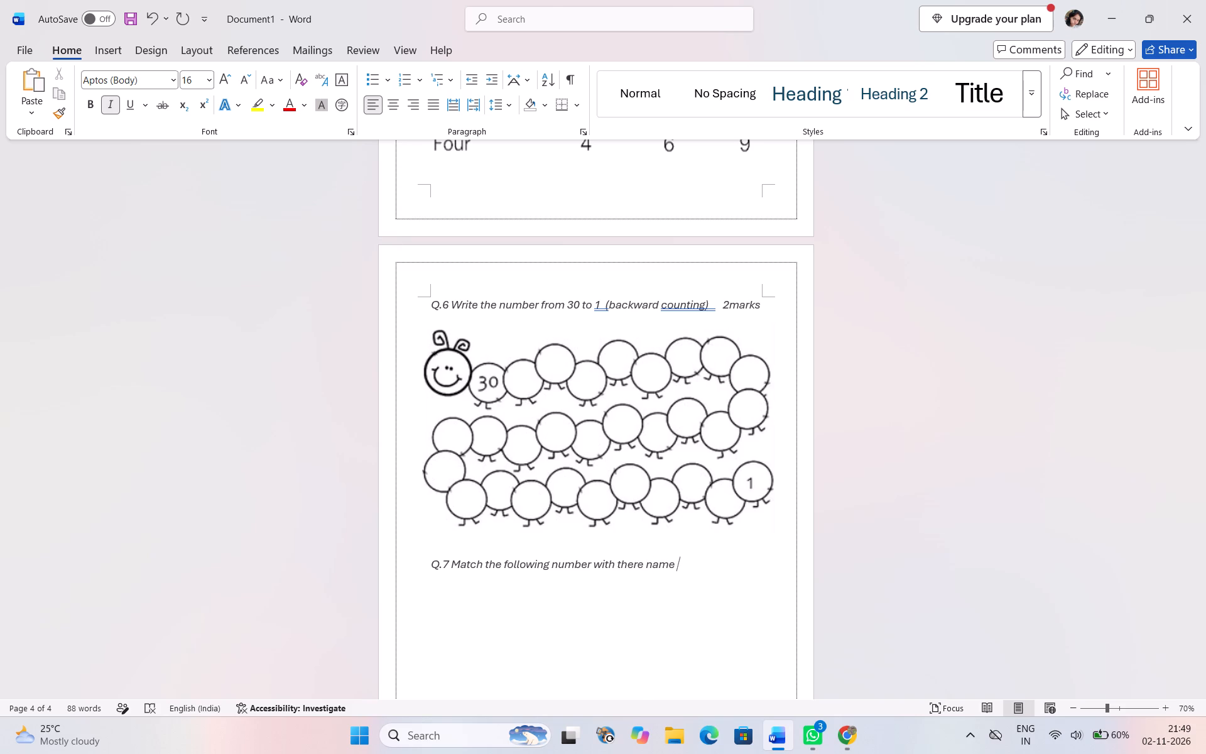
Add "5marks" at the end of the Q.7 line and space it out to line up under Q.6's "2marks".
key("5")
type("marks")
key("space")
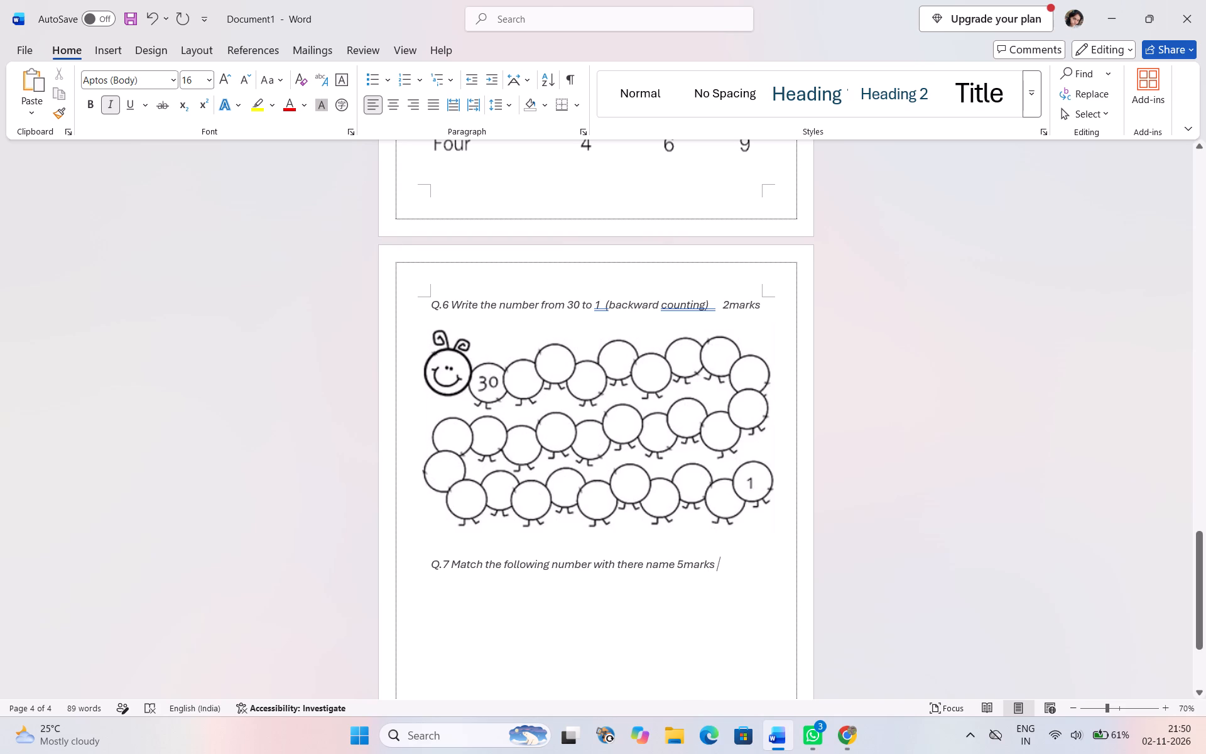
left_click(683, 567)
left_click(675, 564)
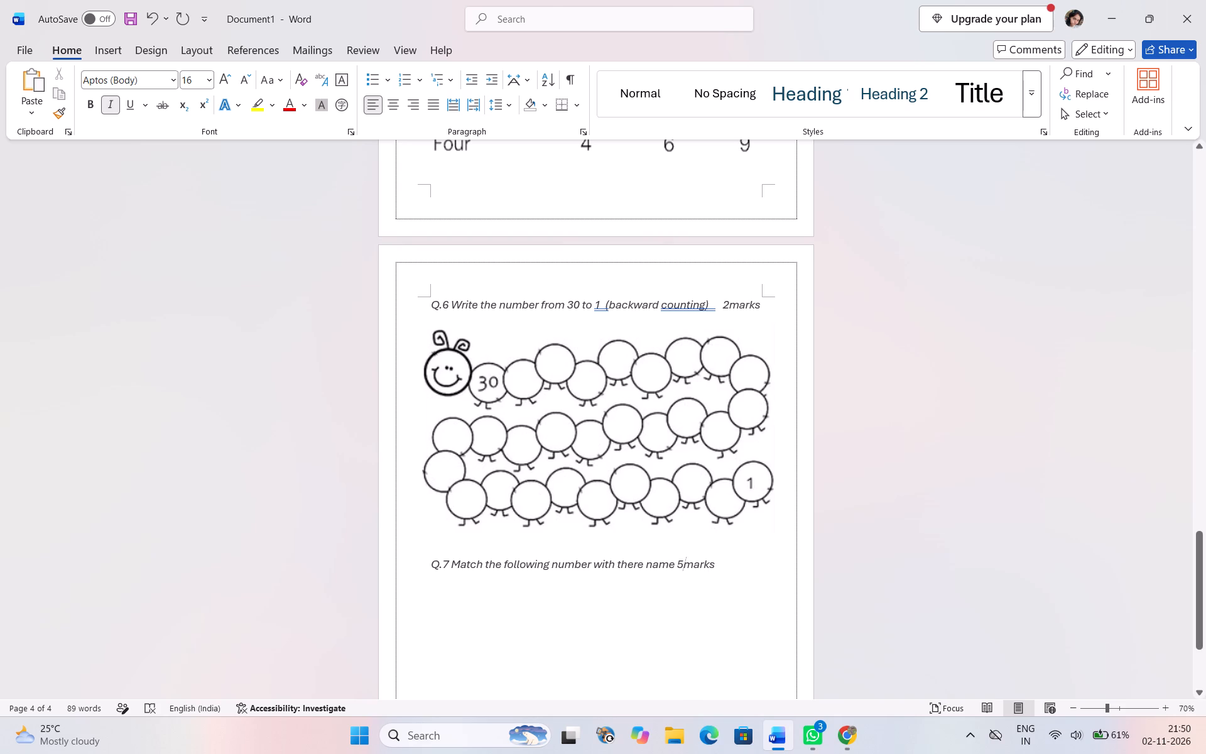
left_click(680, 565)
key("space")
key("space")
key("space")
key("space")
key("space")
key("space")
key("space")
key("space")
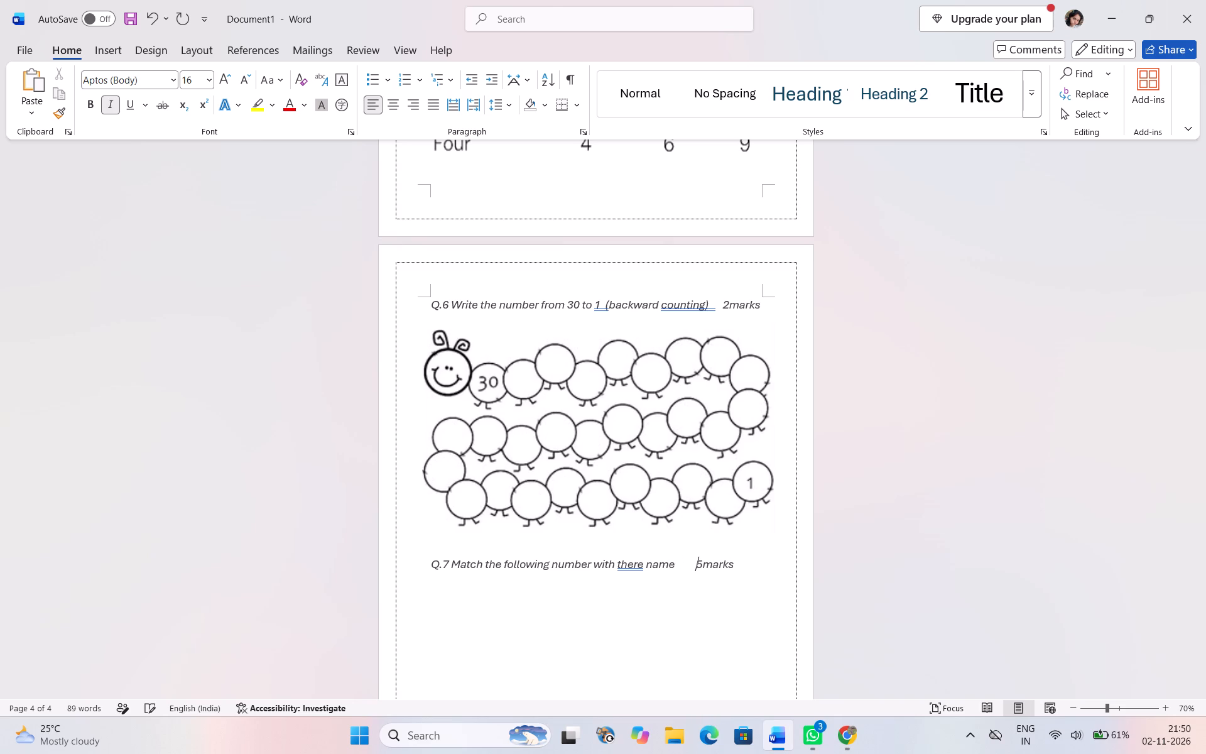
key("space")
key("space")
key("space")
key("space")
key("space")
key("space")
key("space")
key("space")
key("space")
key("space")
key("space")
key("space")
key("BackSpace")
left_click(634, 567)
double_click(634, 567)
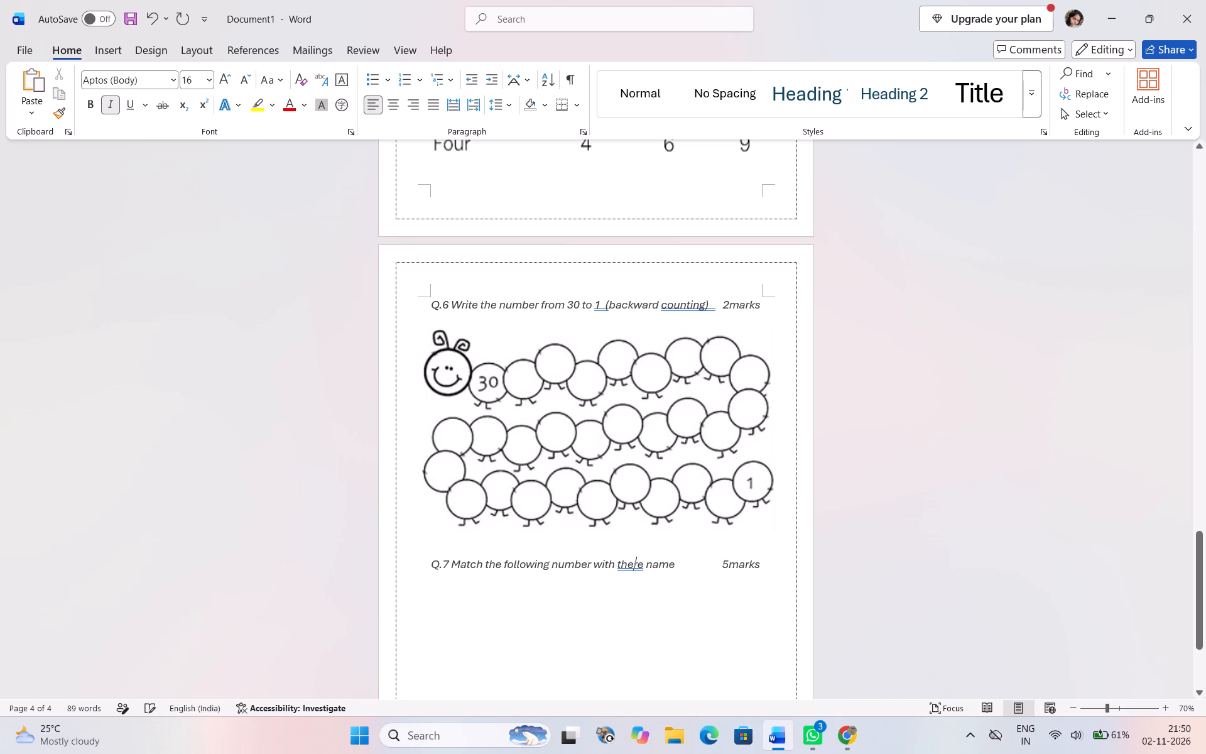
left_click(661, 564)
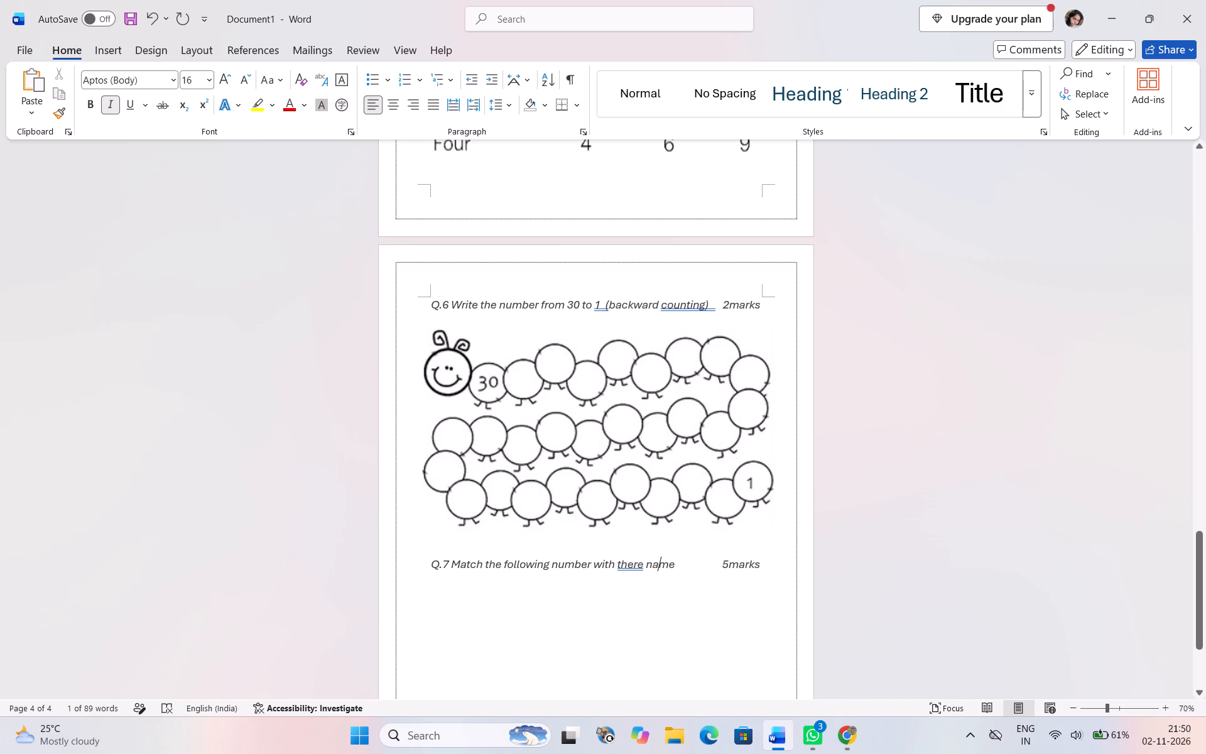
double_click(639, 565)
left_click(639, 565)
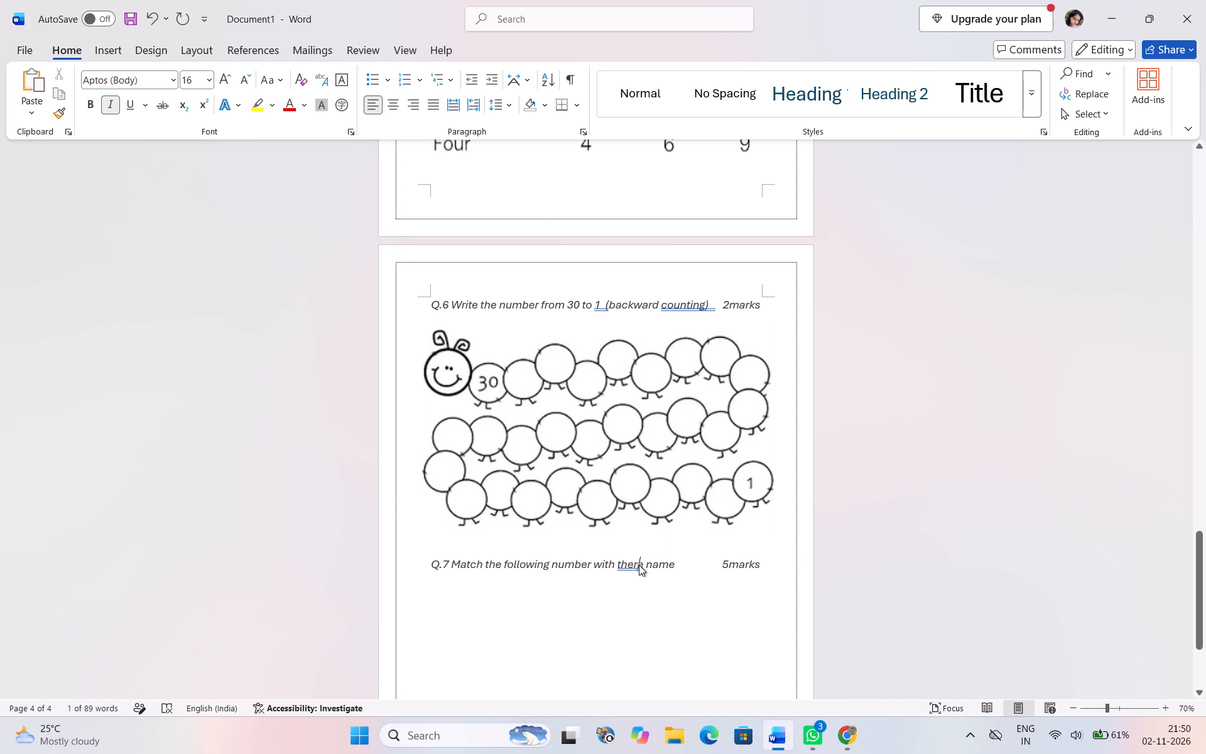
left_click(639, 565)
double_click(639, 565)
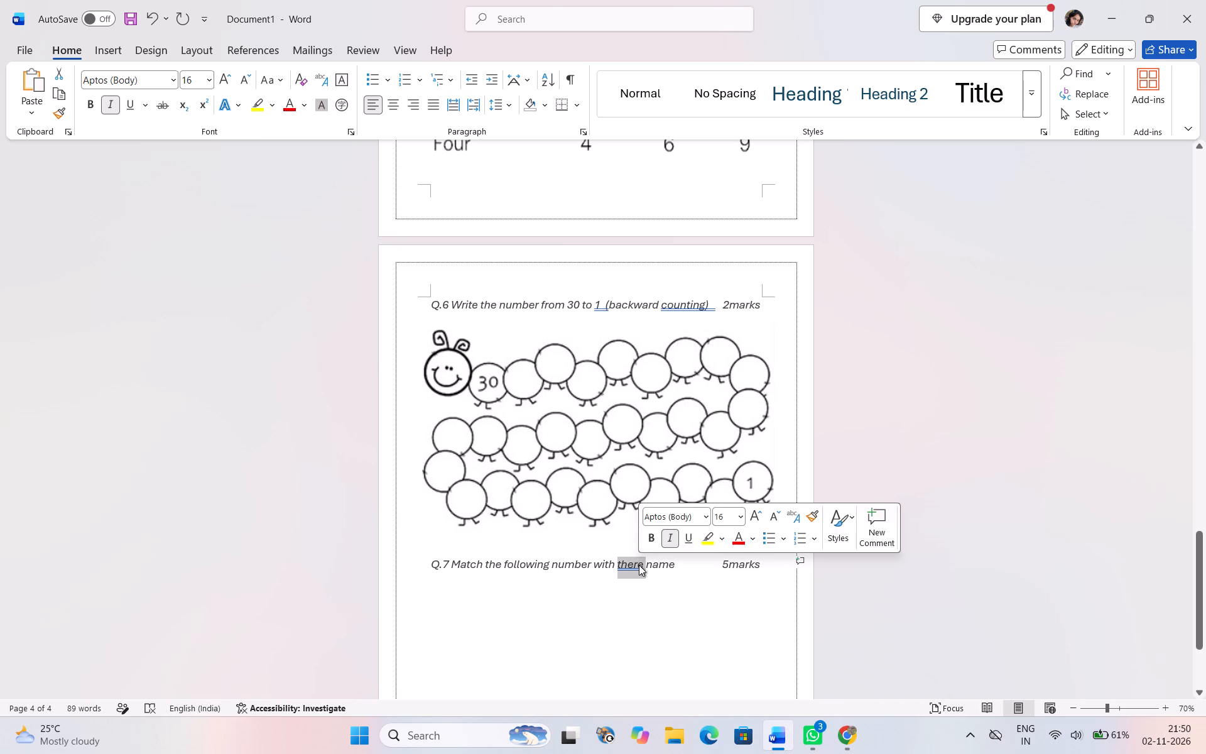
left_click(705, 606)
Start a new empty line below the Q.7 question, leaving room for its matching exercise.
left_click(777, 569)
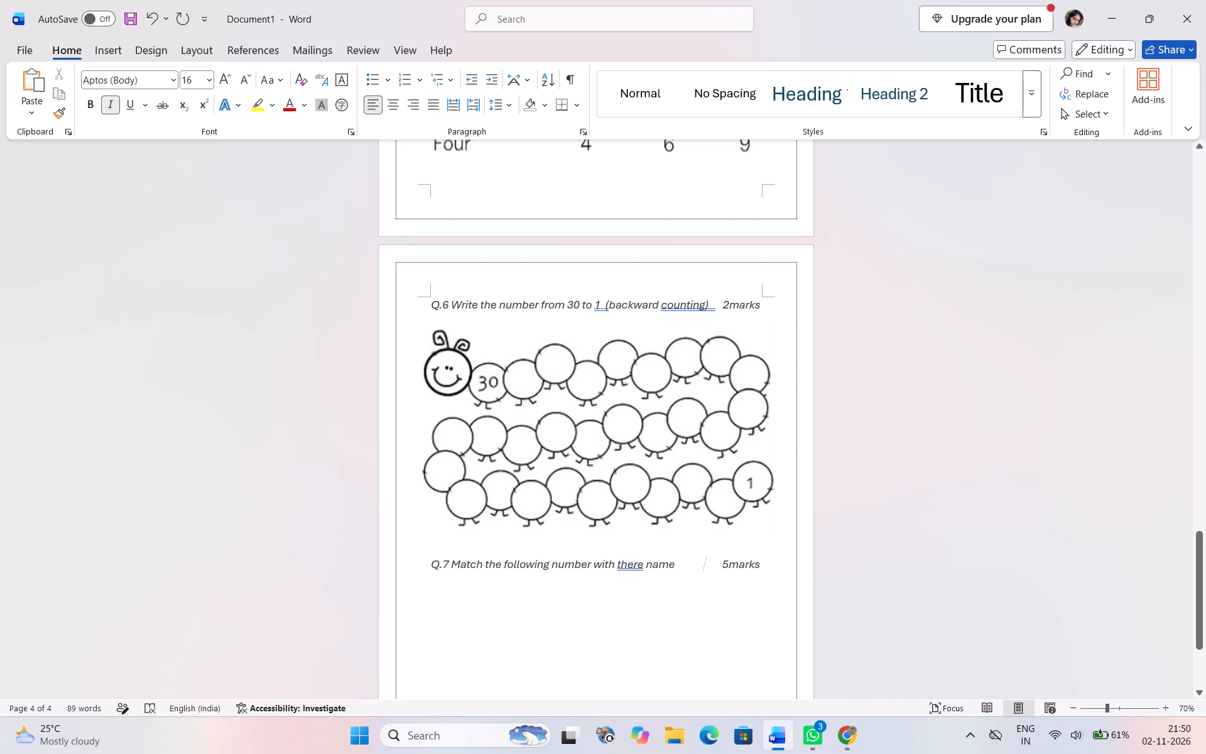
key("Return")
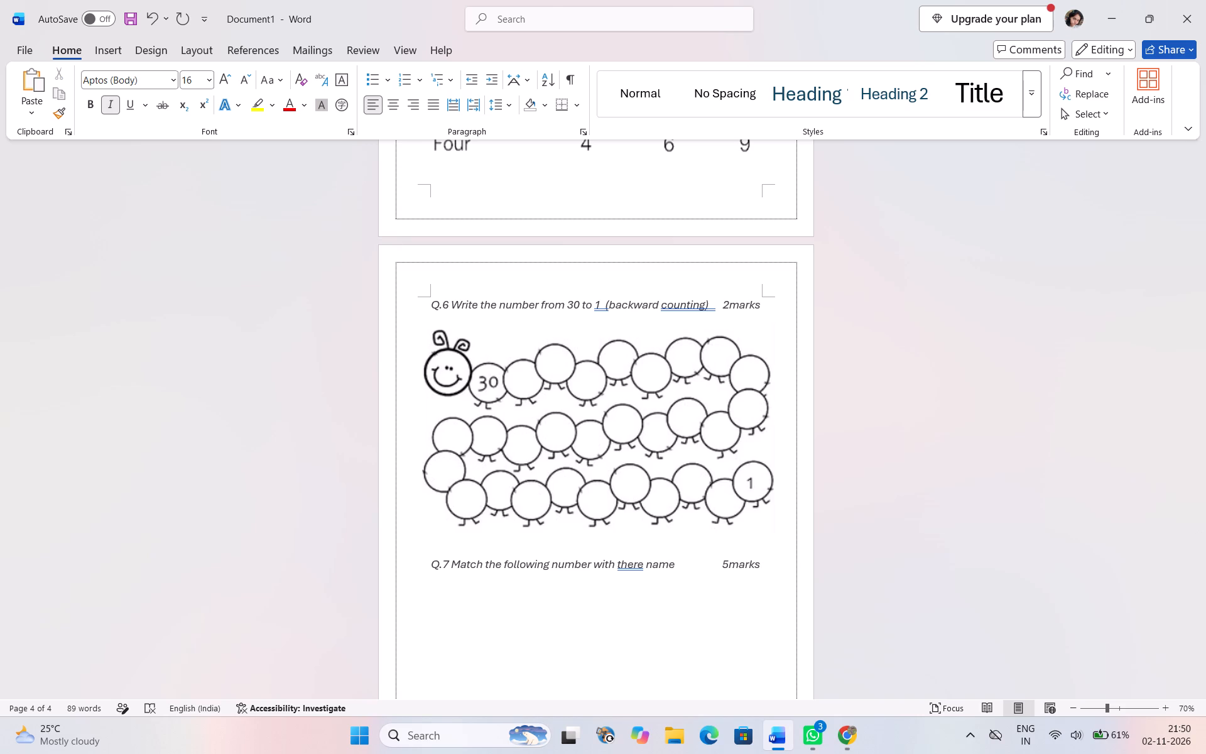
scroll(777, 569, "down", 2)
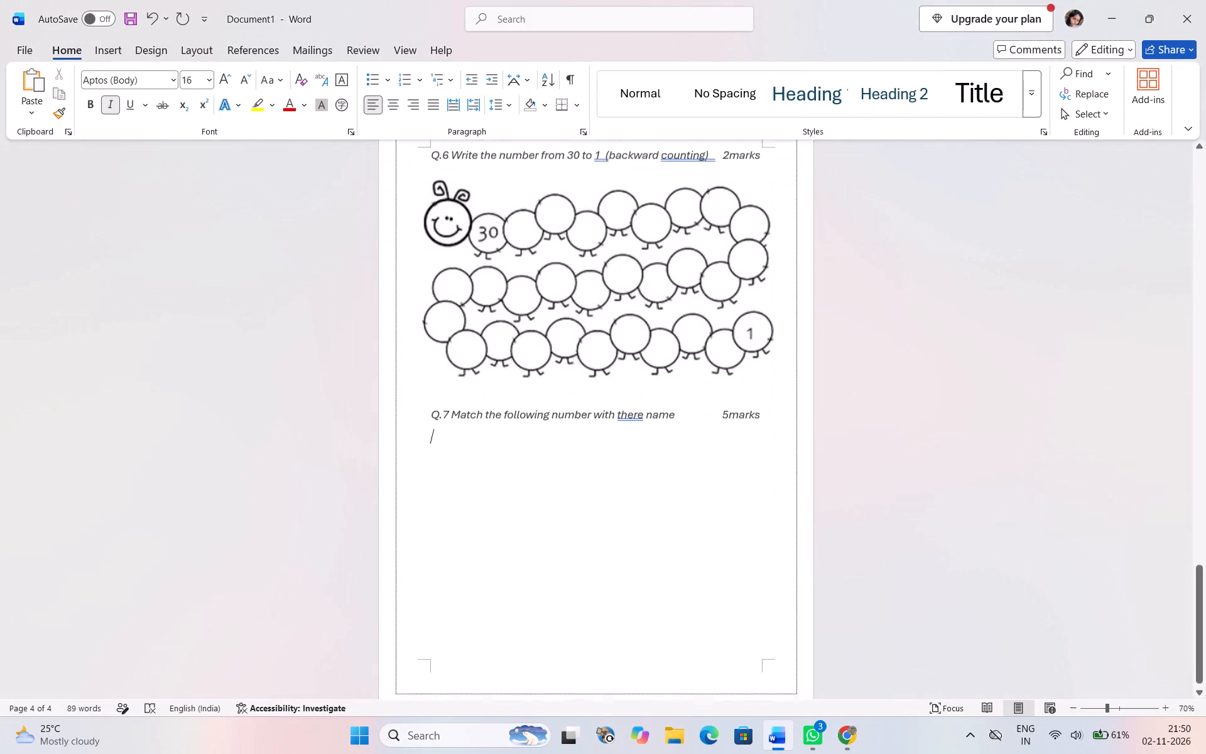
scroll(777, 569, "down", 1)
scroll(777, 569, "up", 1)
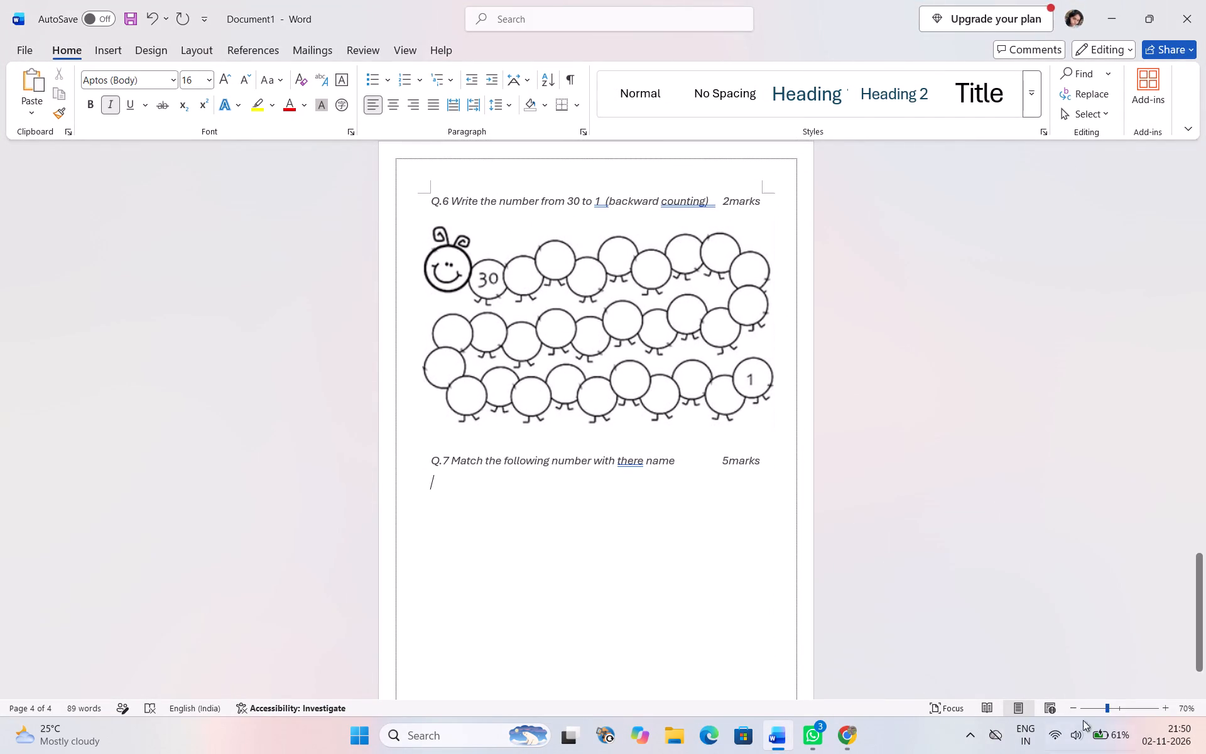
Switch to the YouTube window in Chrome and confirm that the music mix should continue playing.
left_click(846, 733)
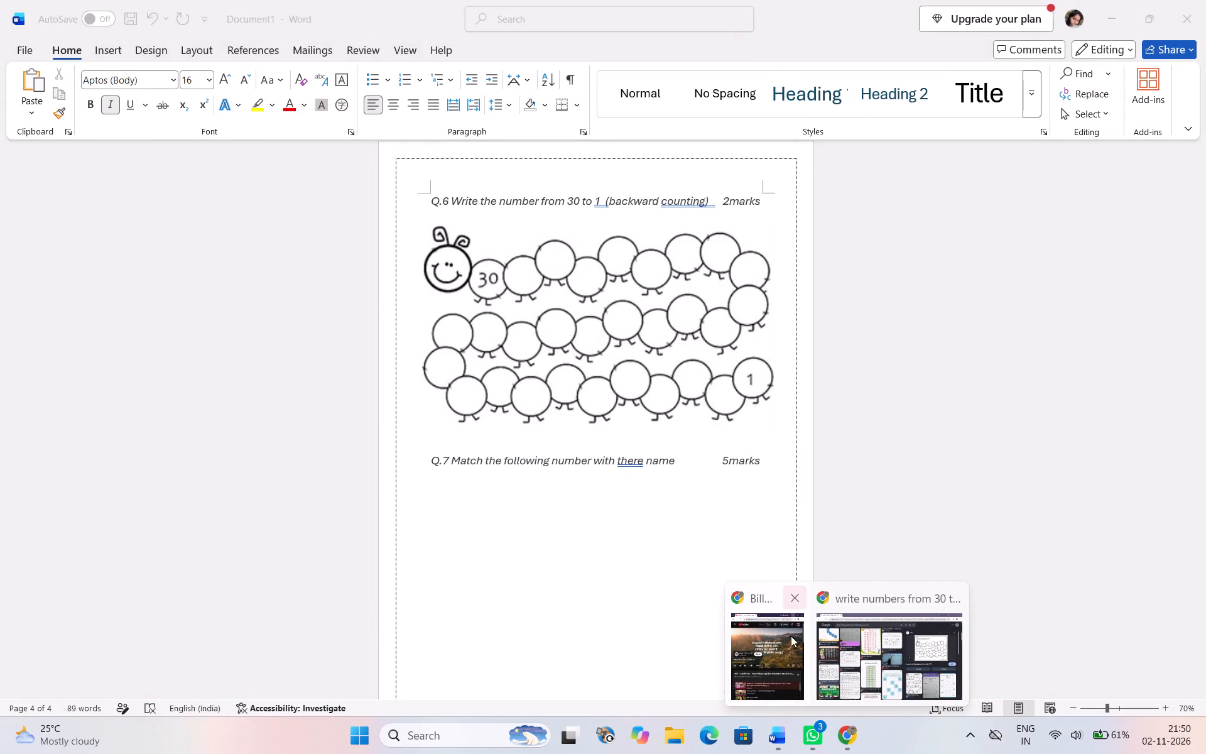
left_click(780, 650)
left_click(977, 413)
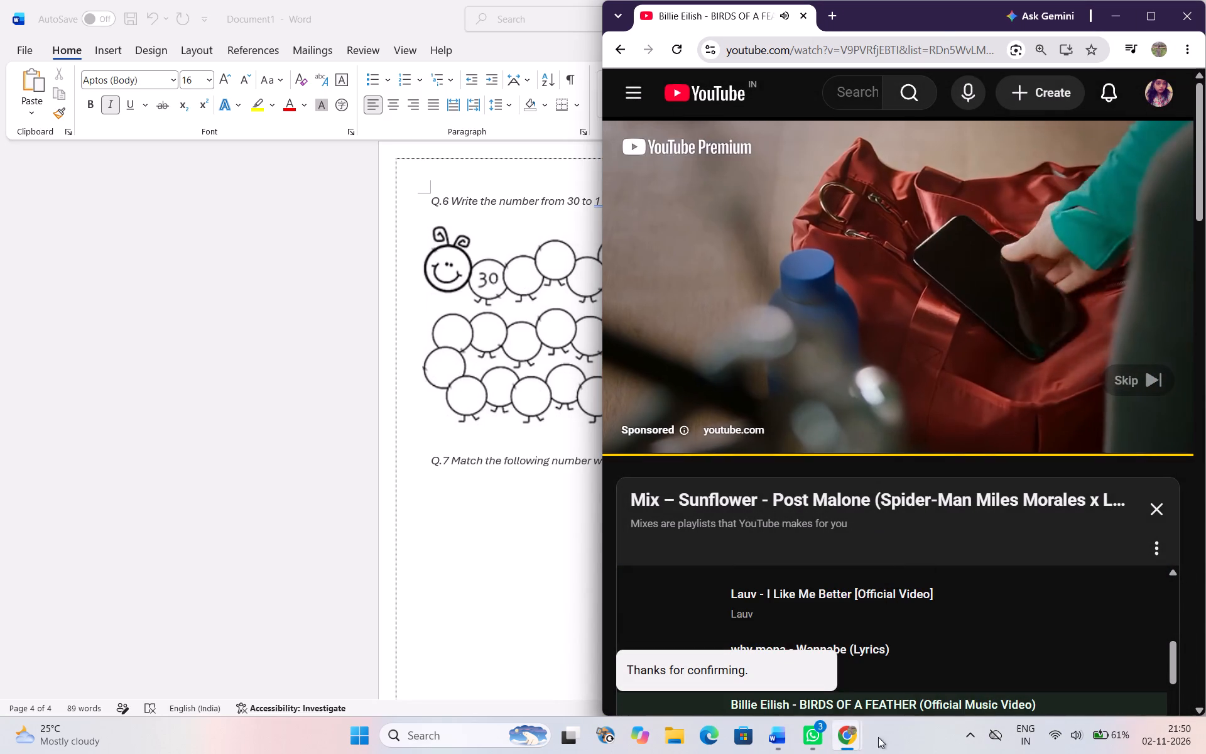
Switch to the Google Images window and search for "match the following number with there name" in place of the previous query.
left_click(883, 663)
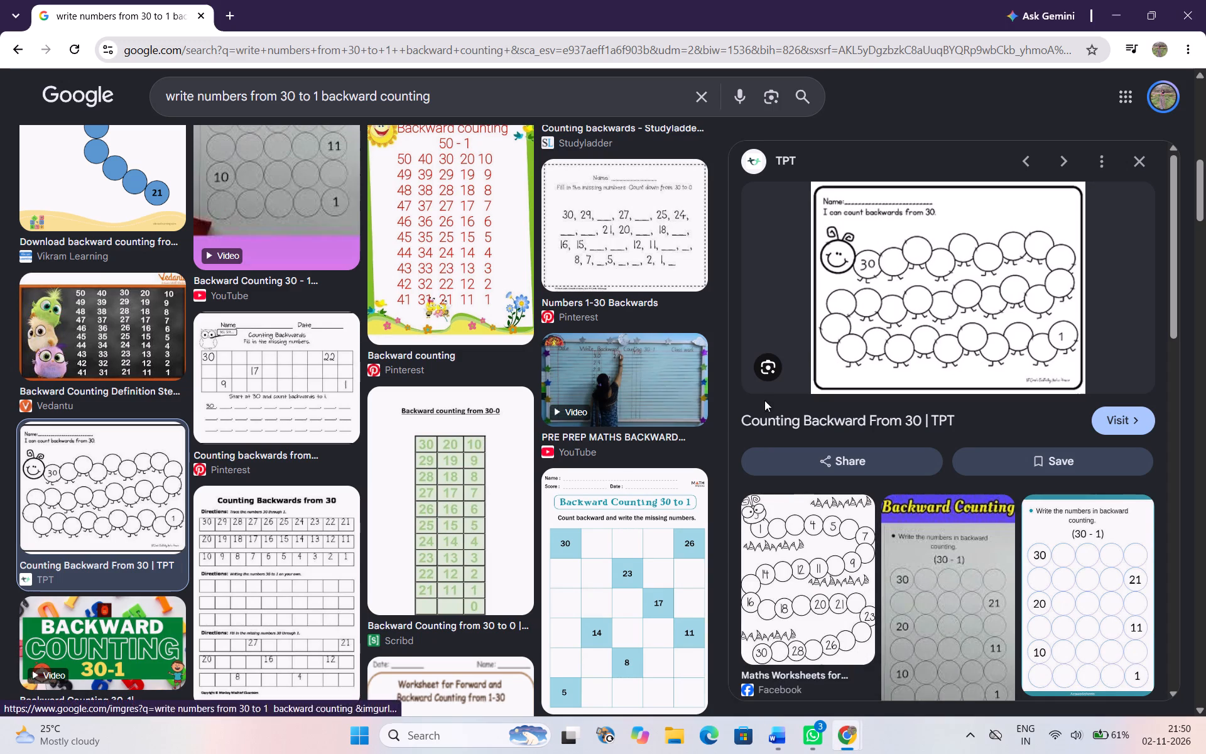
left_click(543, 103)
key("BackSpace")
key("BackSpace")
key("BackSpace")
key("BackSpace")
key("BackSpace")
key("BackSpace")
key("BackSpace")
key("BackSpace")
key("BackSpace")
key("BackSpace")
key("BackSpace")
key("BackSpace")
key("BackSpace")
key("BackSpace")
key("BackSpace")
key("BackSpace")
key("BackSpace")
key("BackSpace")
key("BackSpace")
key("BackSpace")
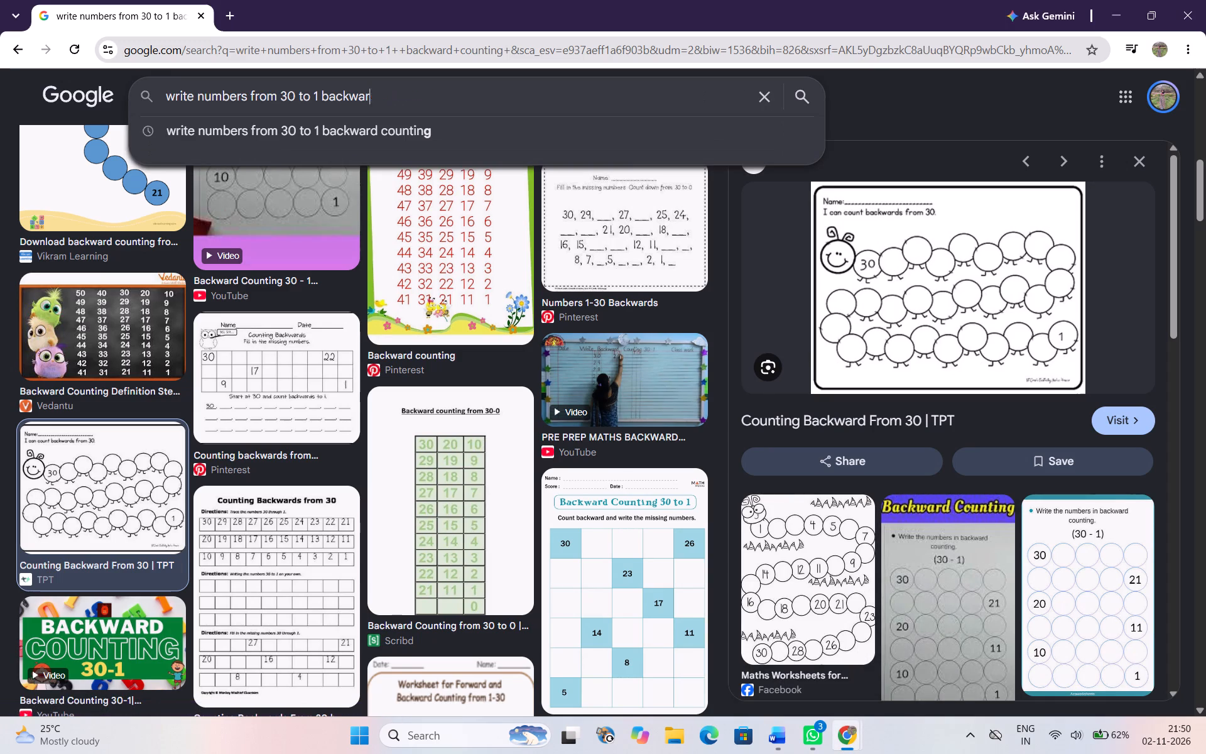
type("match the follo")
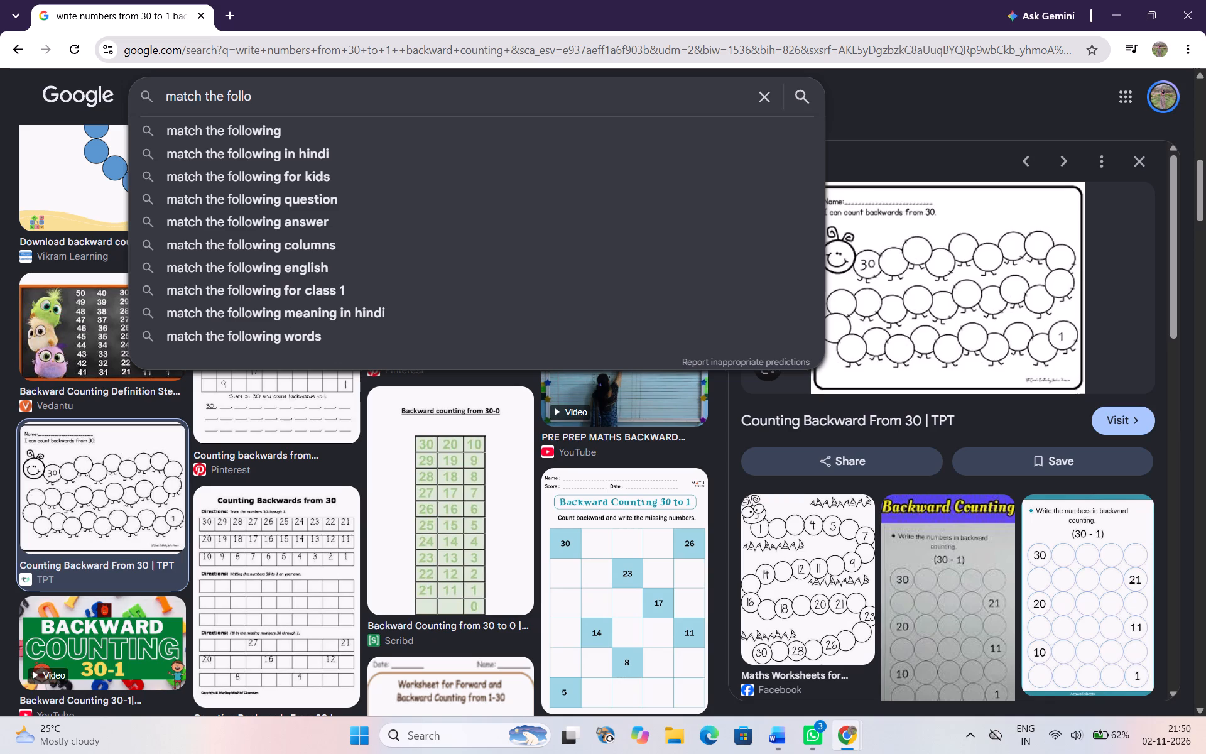
type("wing number")
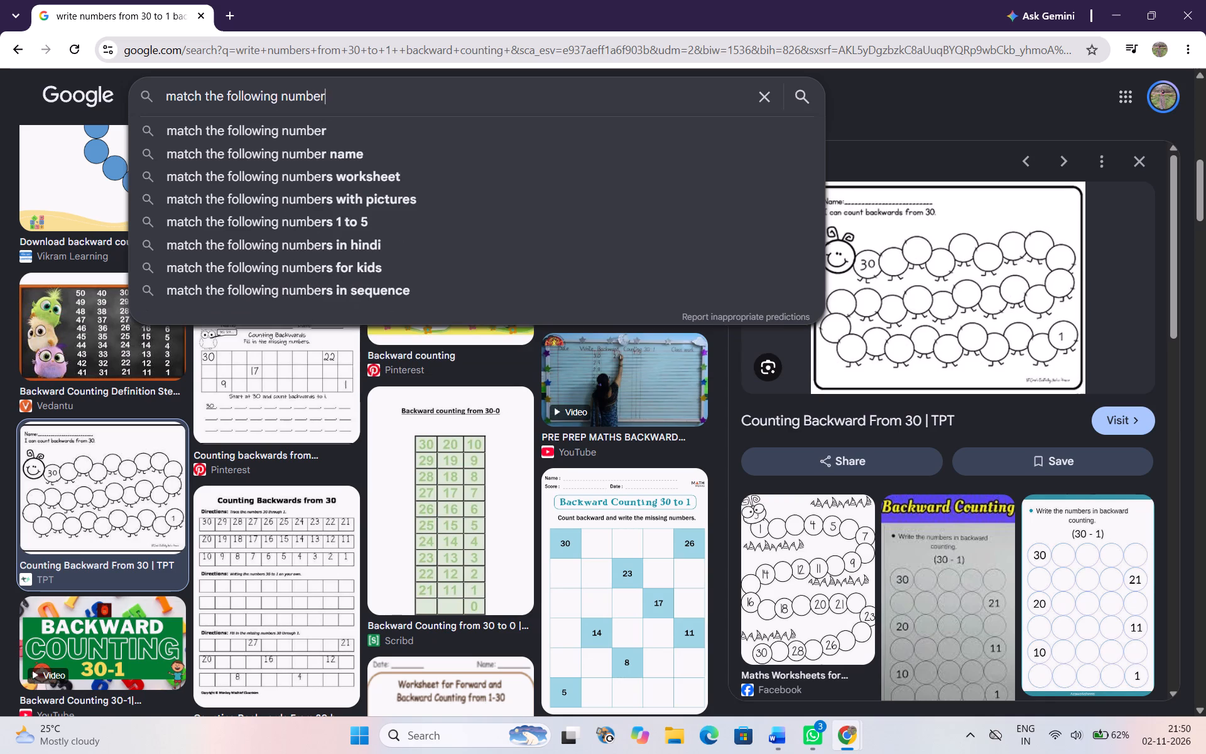
key("space")
type("with")
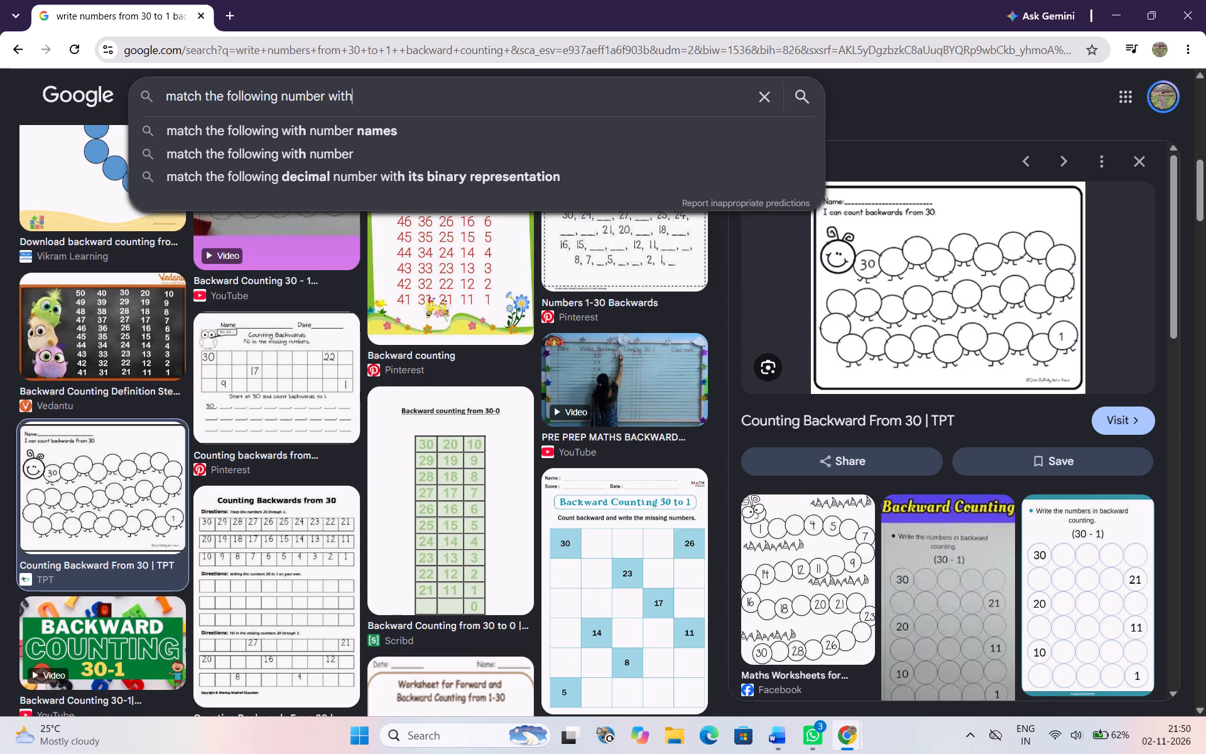
key("space")
type("there name")
key("space")
key("Return")
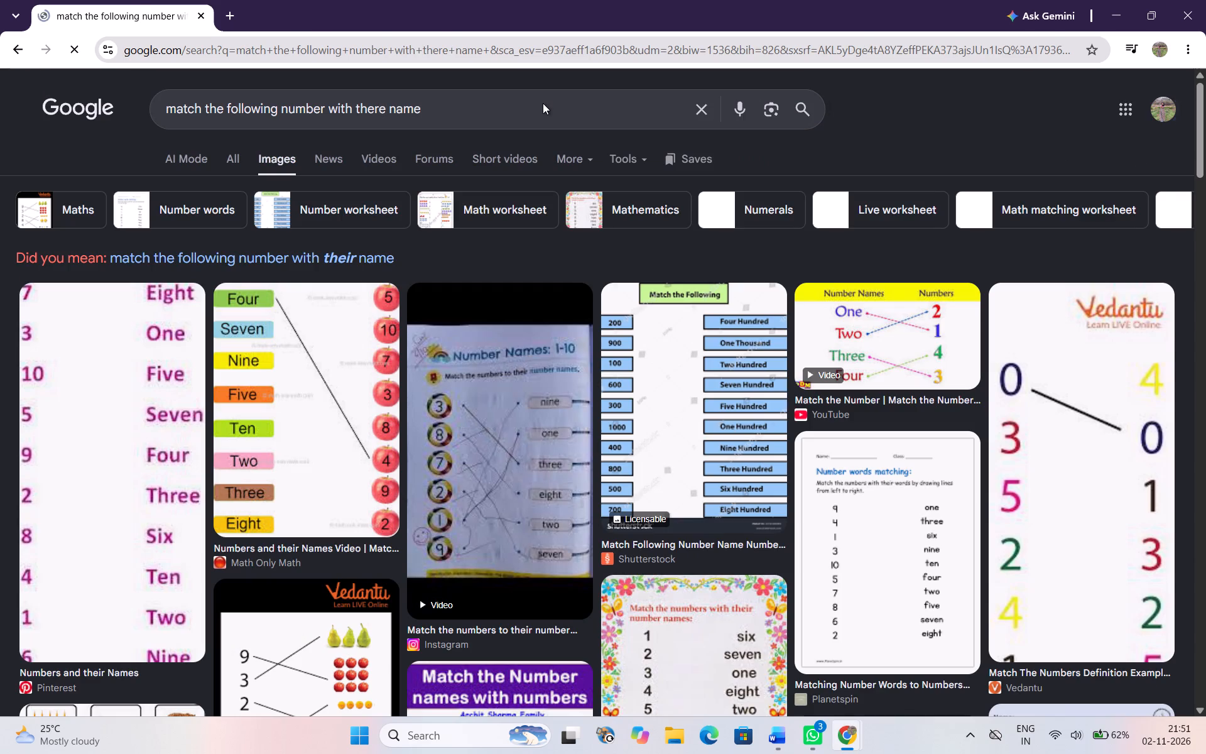
Open the Worksheet Digital image matching number words to 6–10 and snip only its five matching rows, without the name line and footer.
scroll(627, 529, "down", 2)
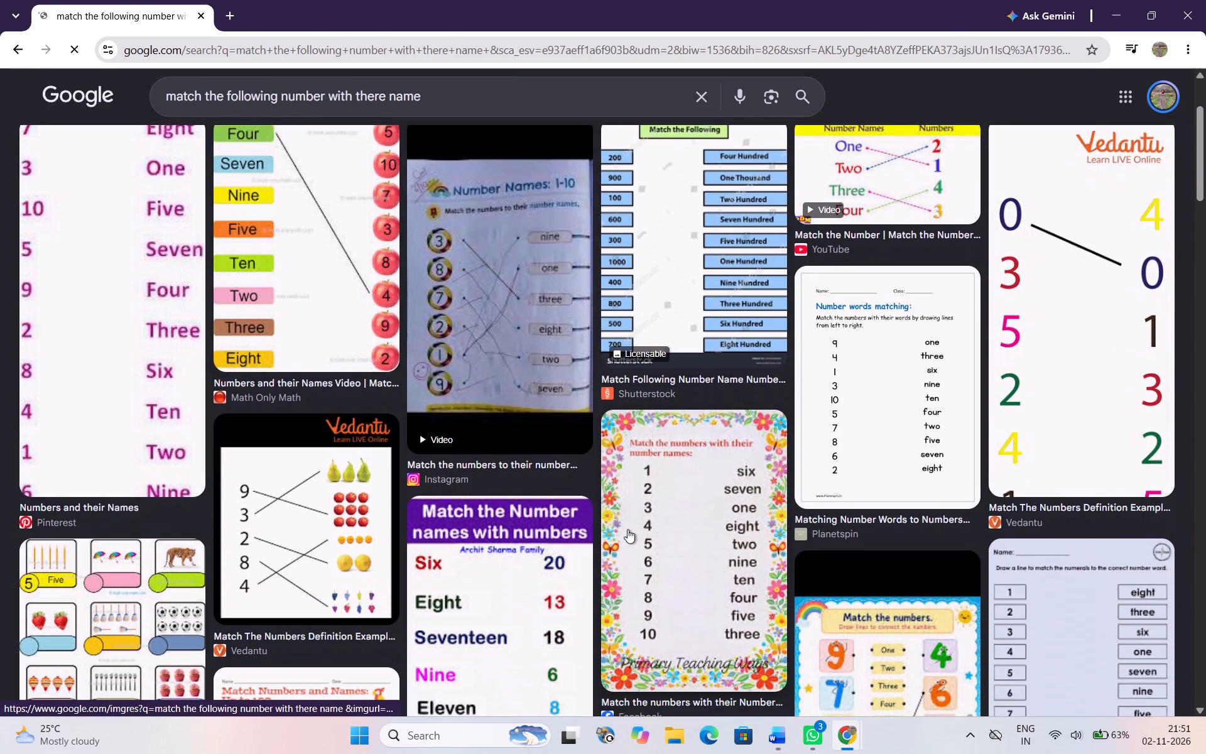
scroll(627, 529, "down", 8)
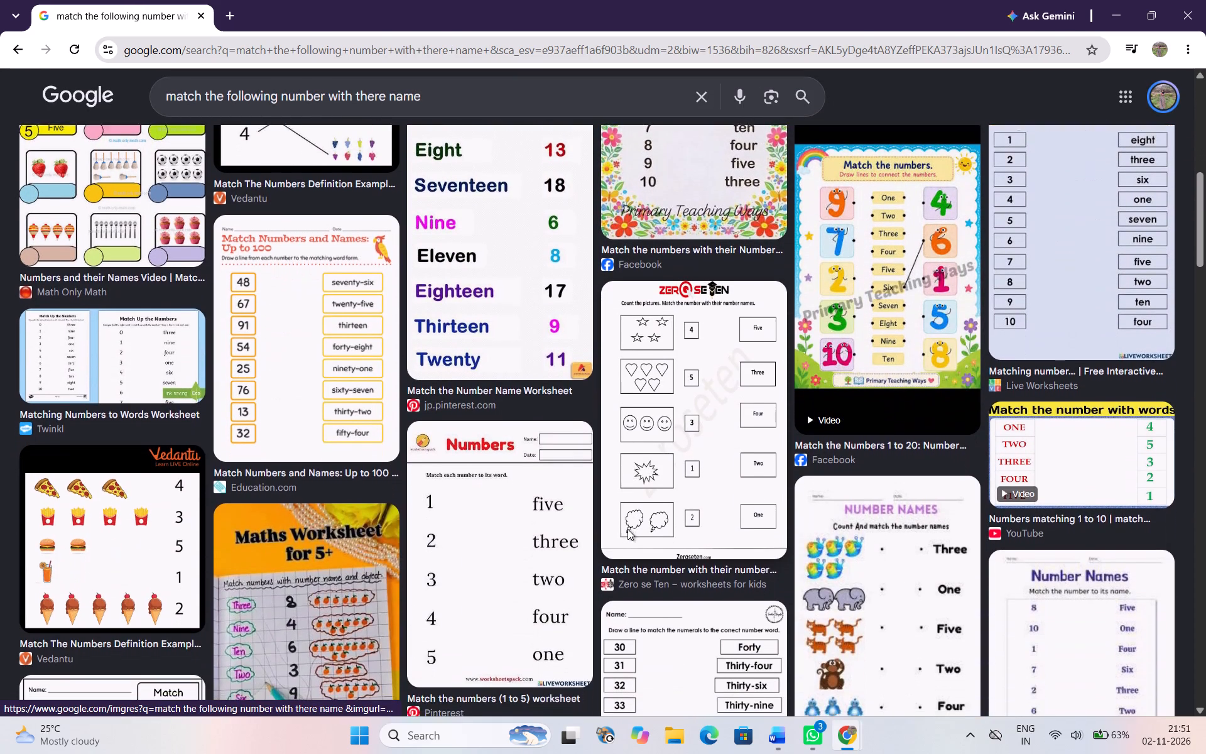
scroll(627, 529, "down", 1)
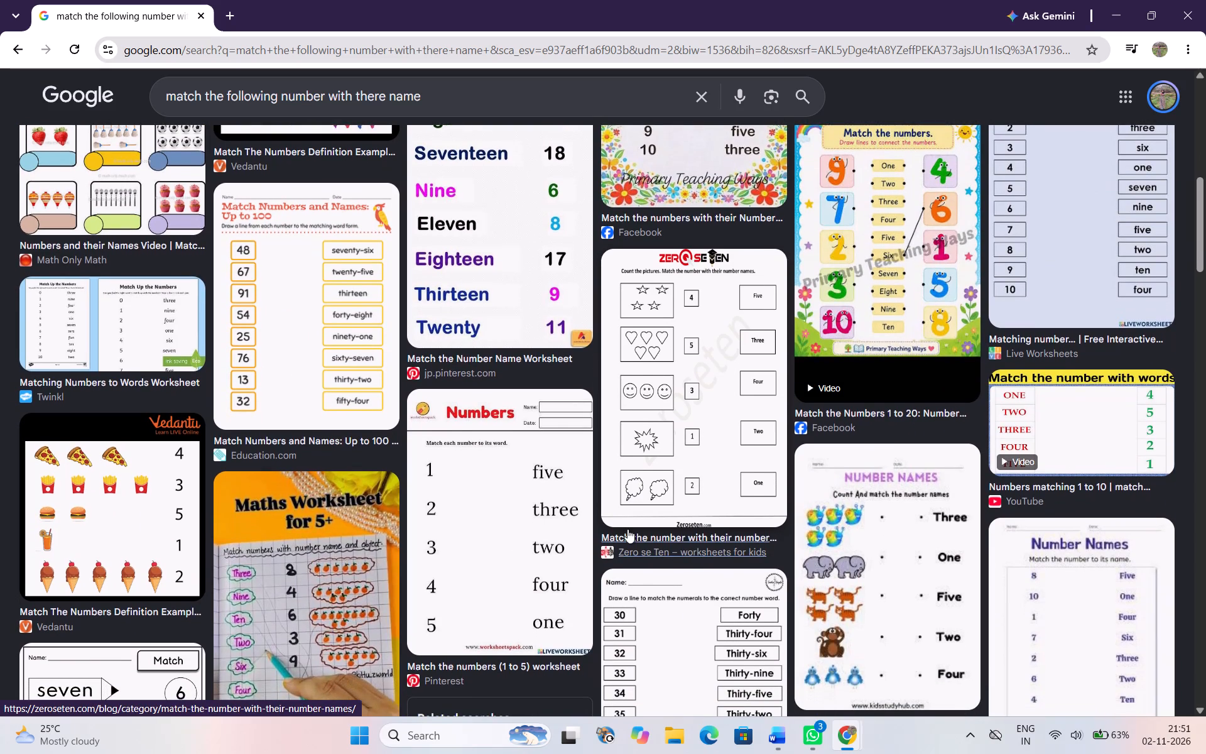
scroll(627, 529, "down", 2)
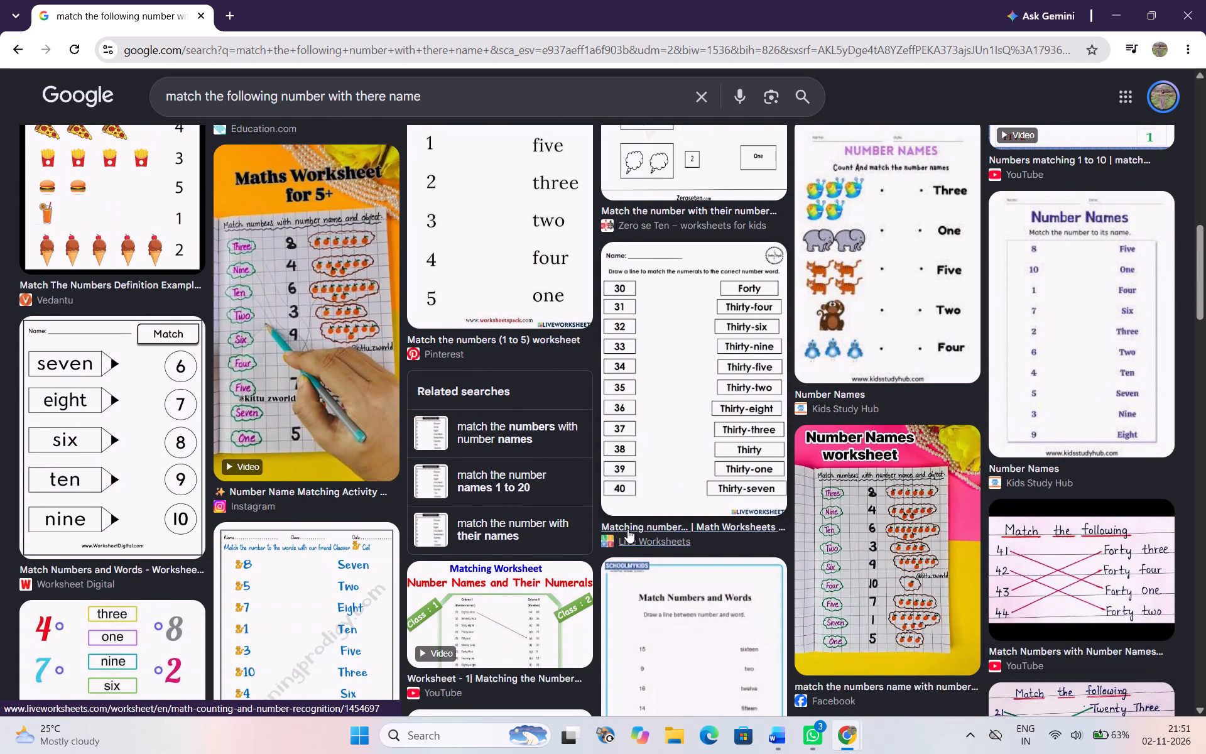
left_click(114, 454)
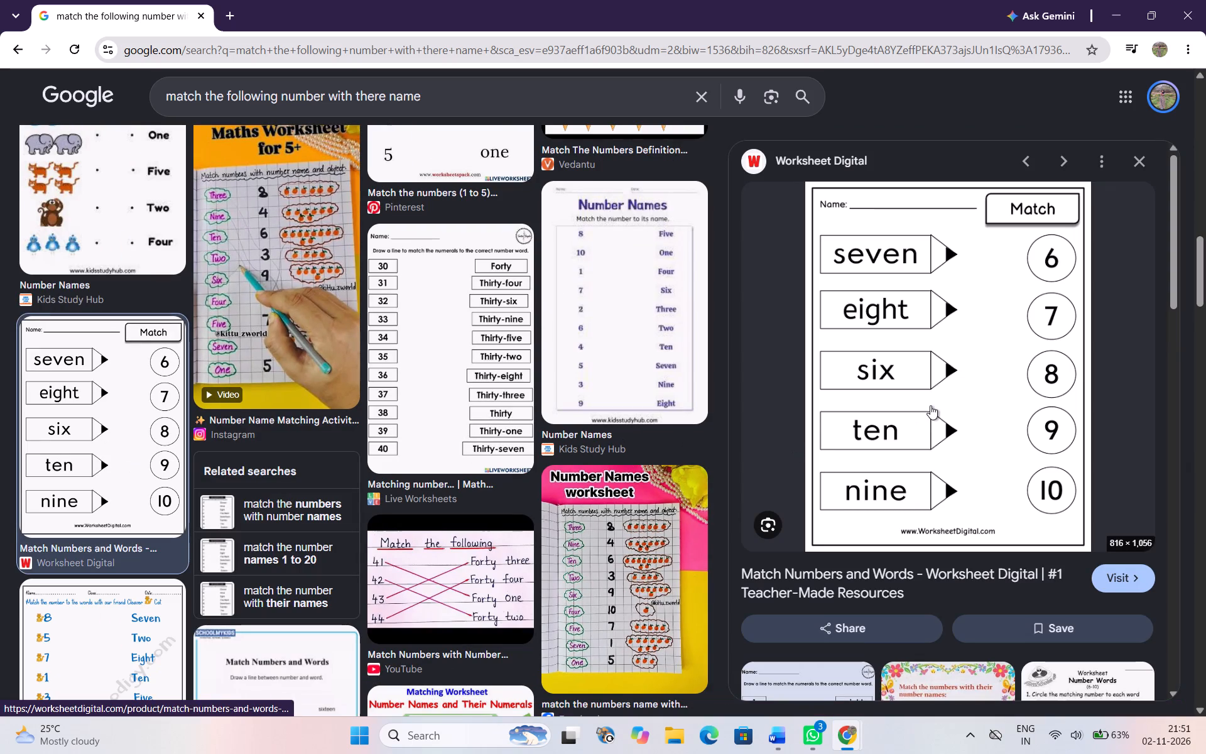
key("shift+super+s")
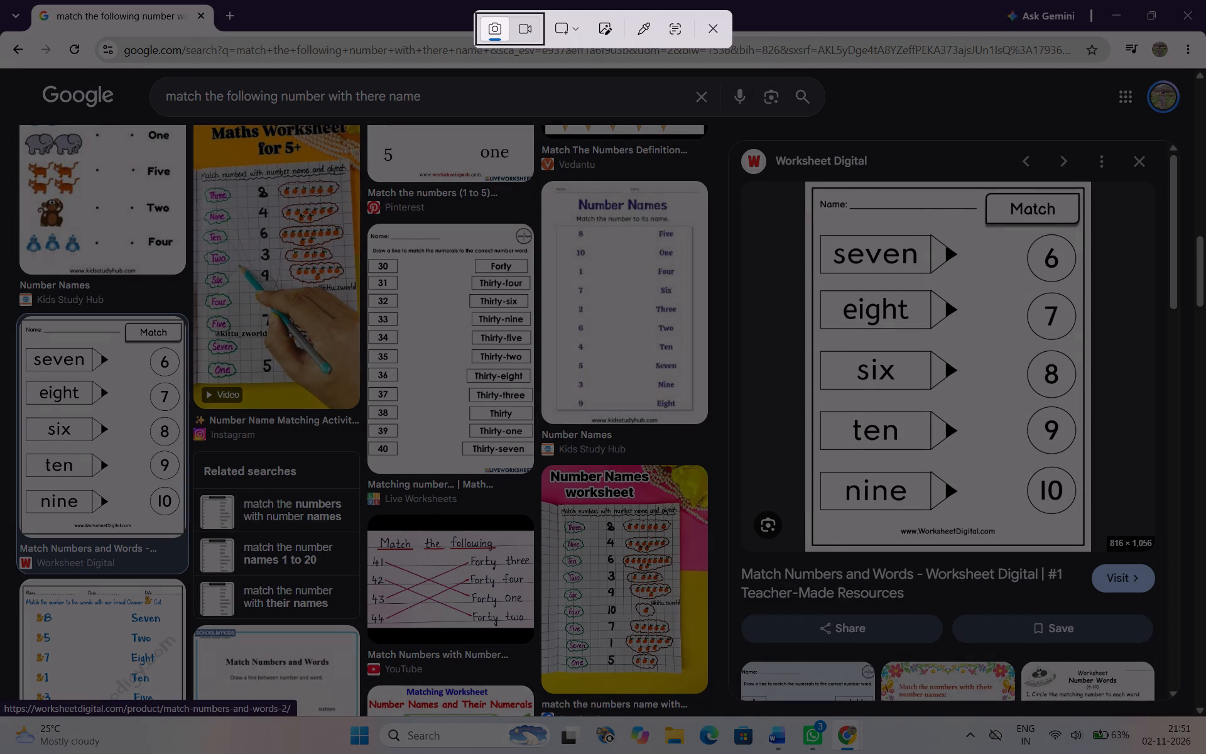
left_click_drag(817, 231, 1068, 478)
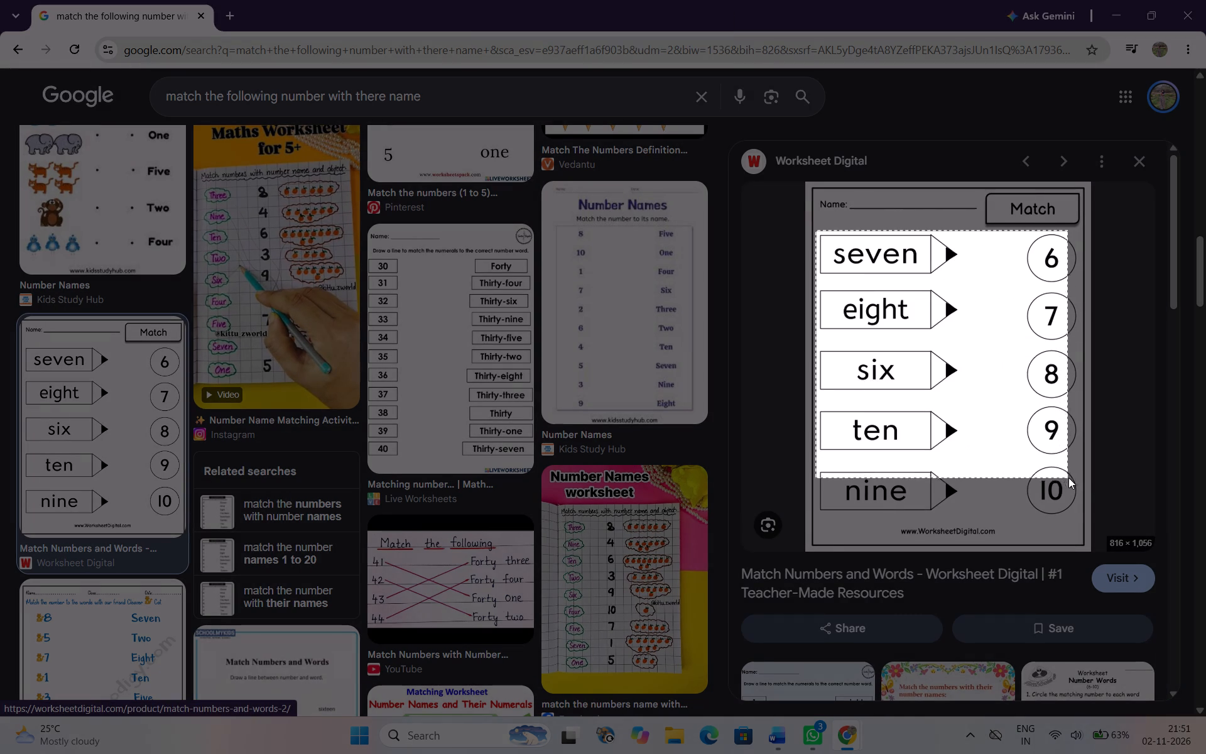
left_click_drag(1068, 478, 1081, 519)
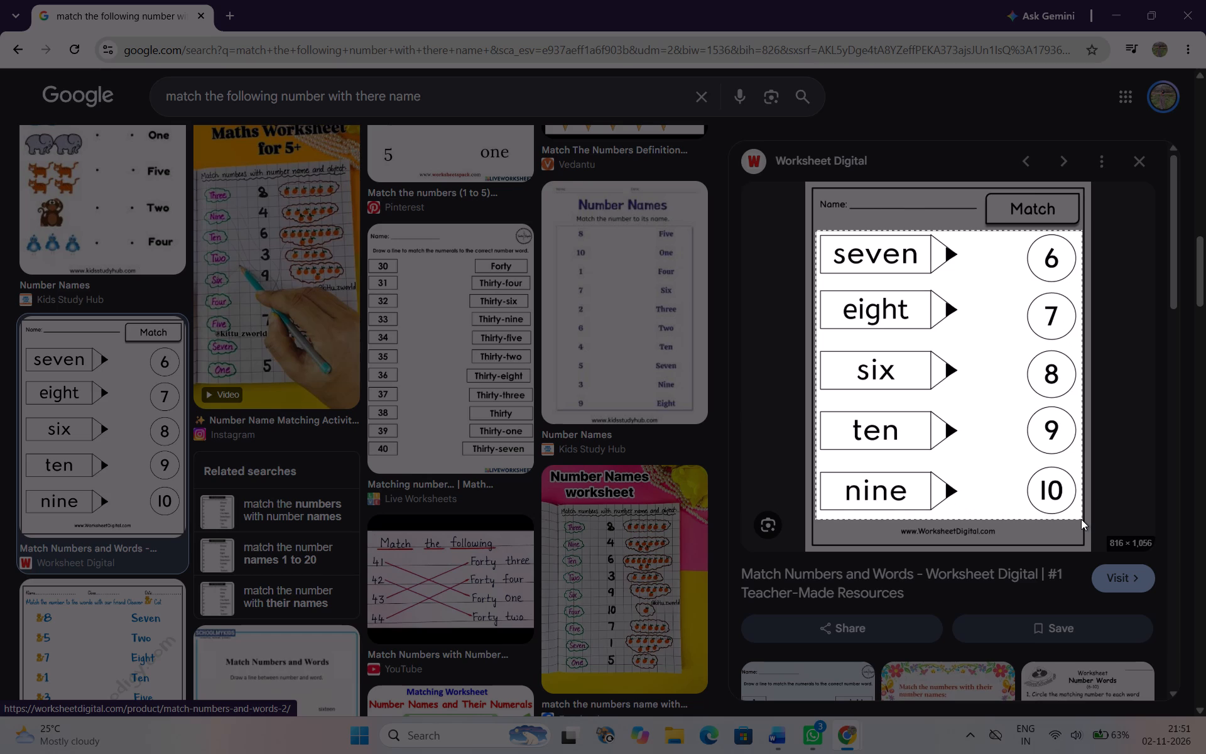
left_click_drag(1081, 519, 1079, 519)
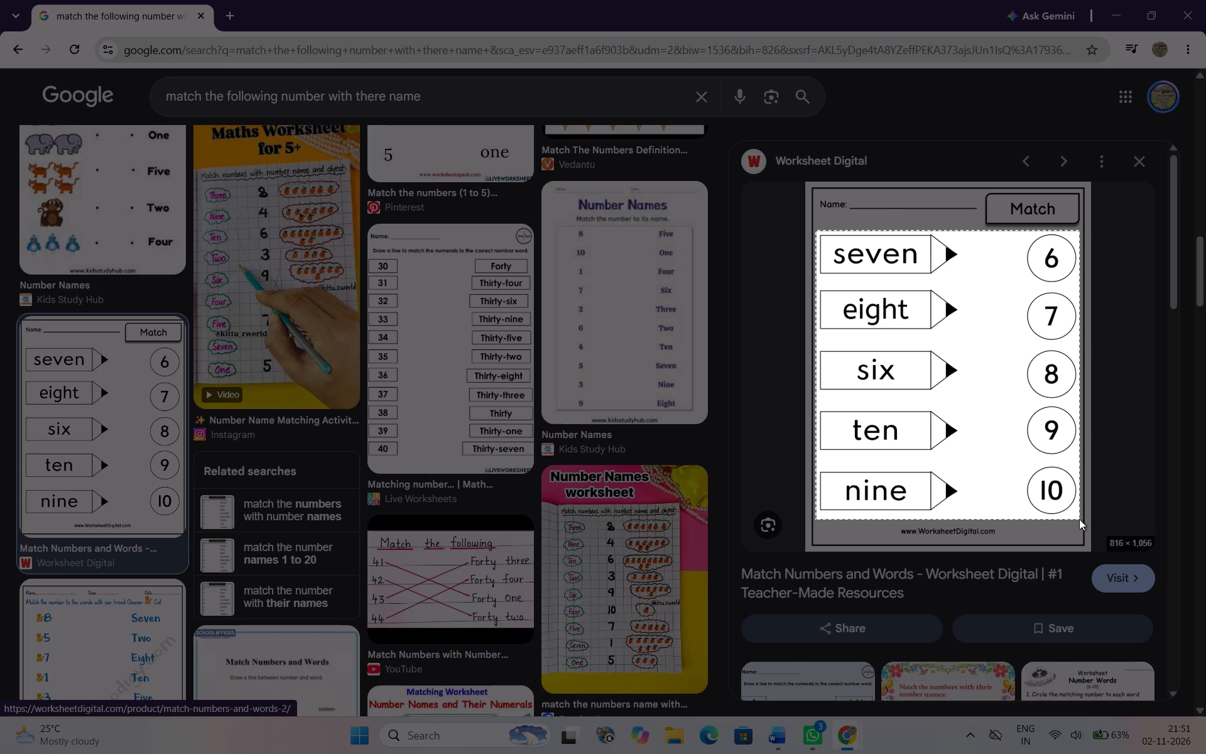
left_click_drag(1079, 519, 1080, 519)
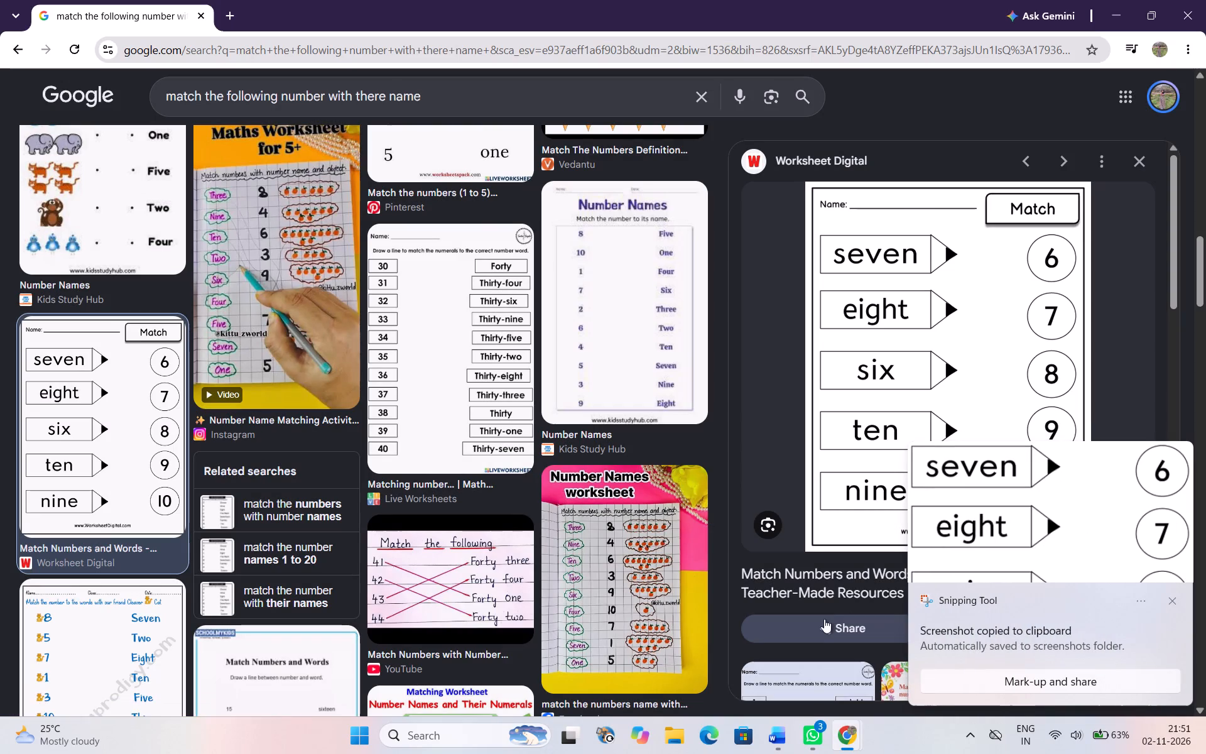
left_click(766, 741)
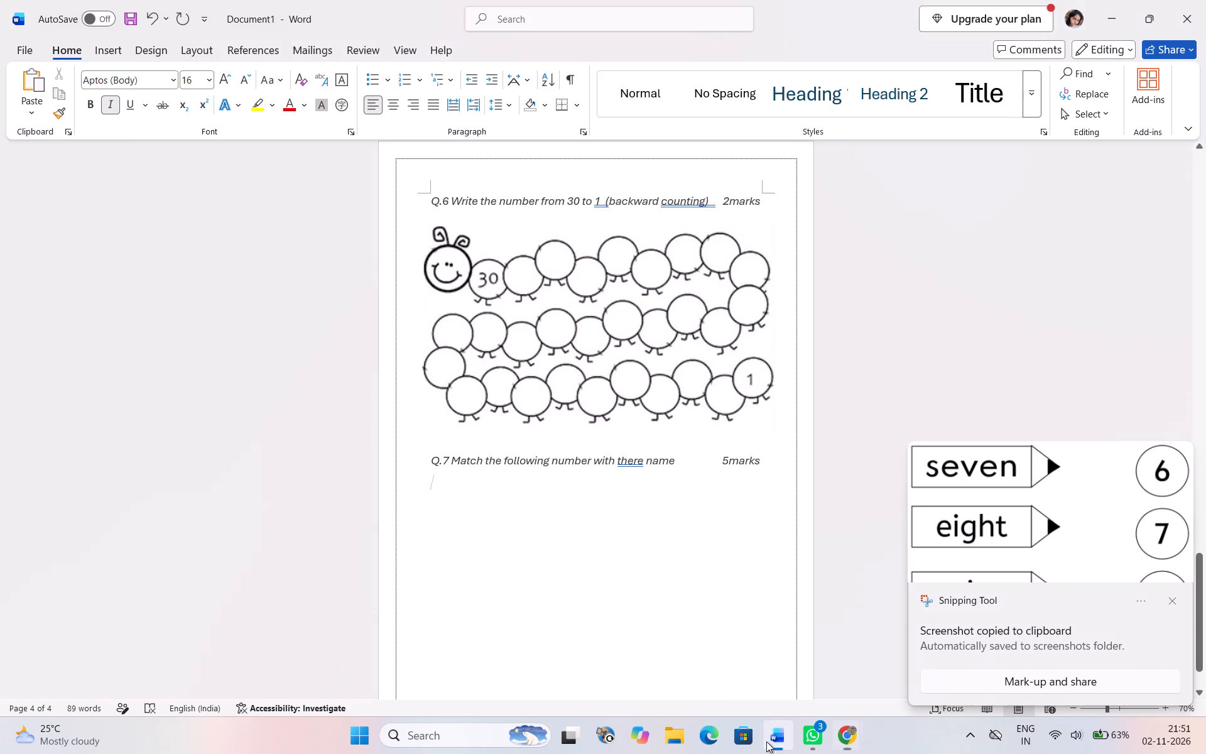
left_click(528, 525)
left_click(112, 55)
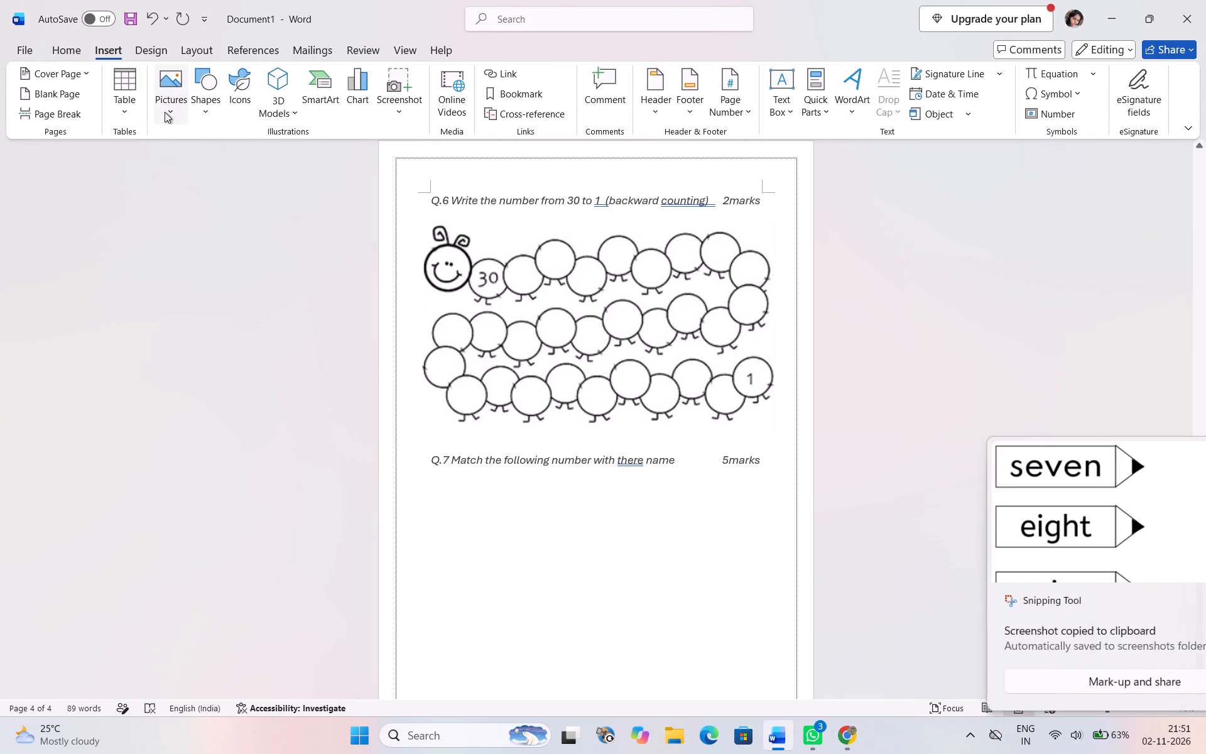
left_click(167, 112)
left_click(180, 159)
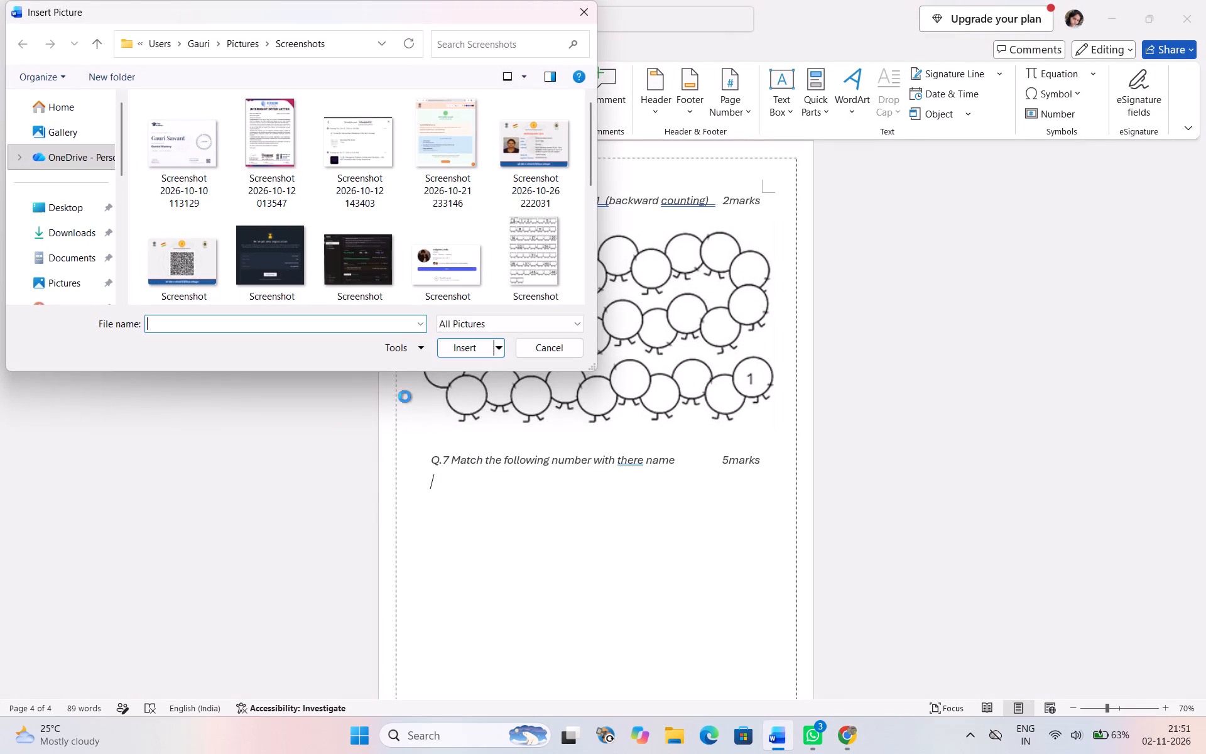
scroll(307, 216, "down", 2)
left_click(256, 228)
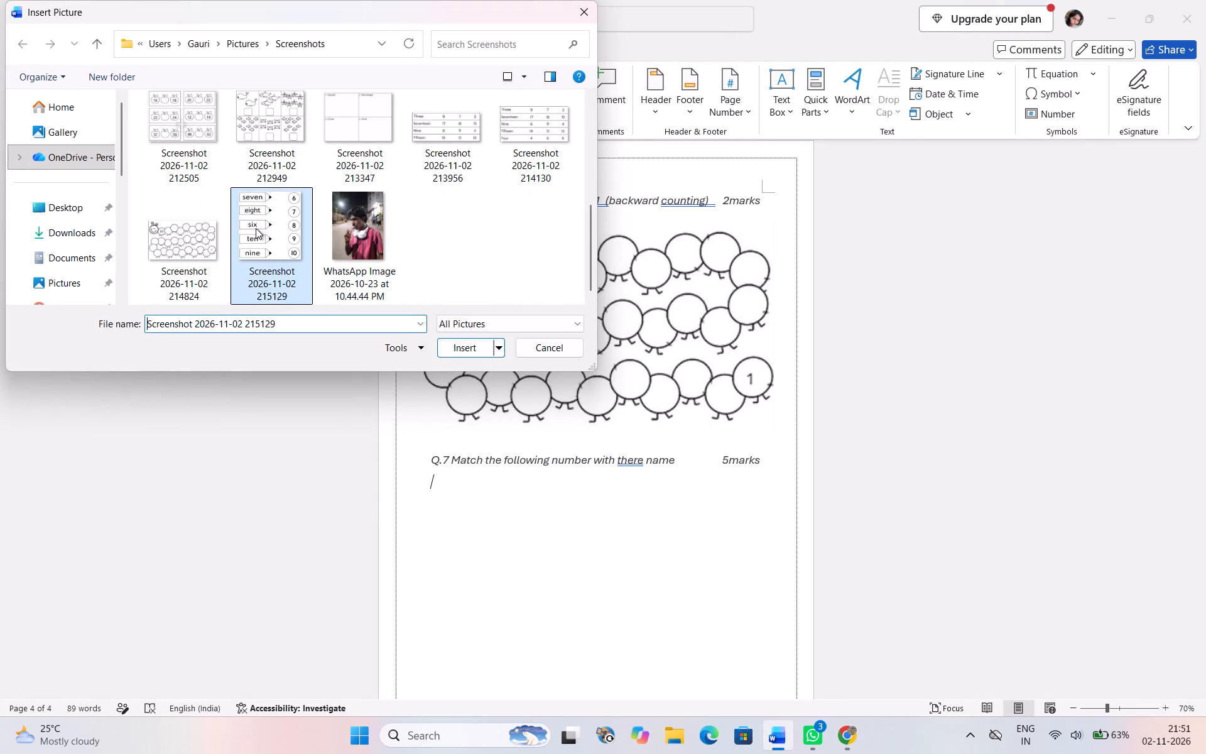
left_click(459, 346)
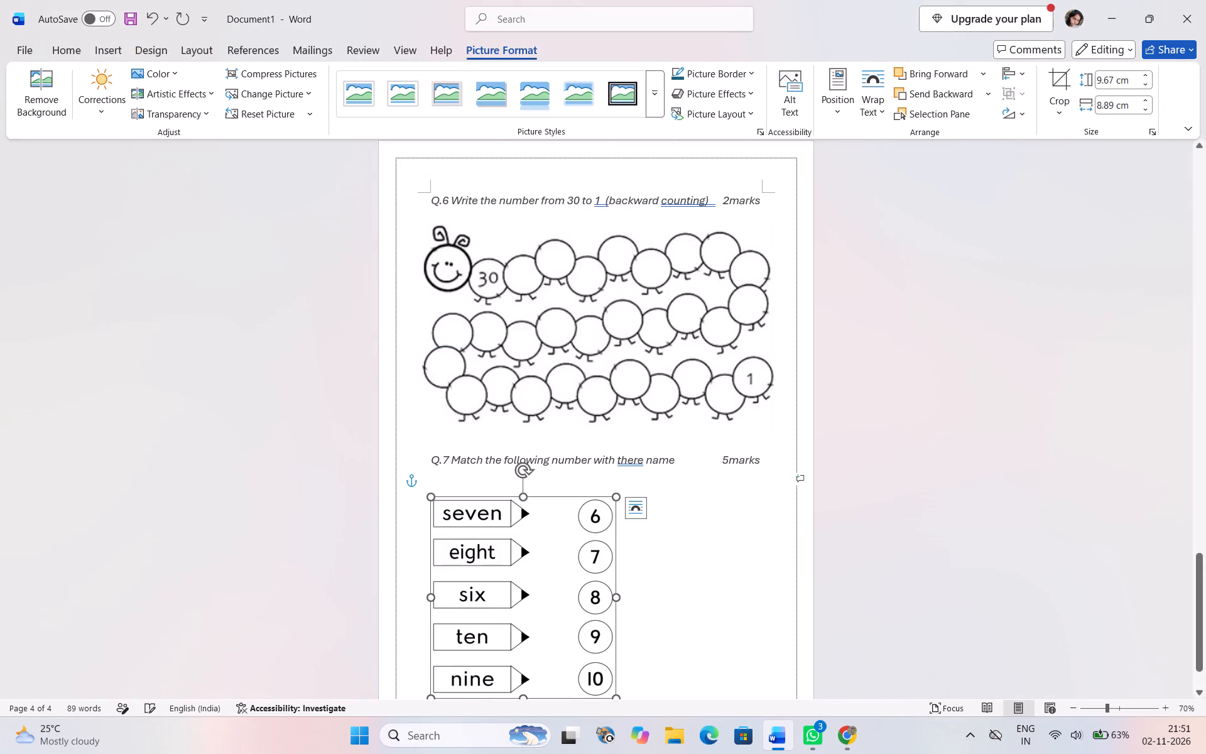
Resize the matching picture to about 10.79 cm high by 12.43 cm wide and centre it just below the Q.7 line.
scroll(670, 544, "down", 2)
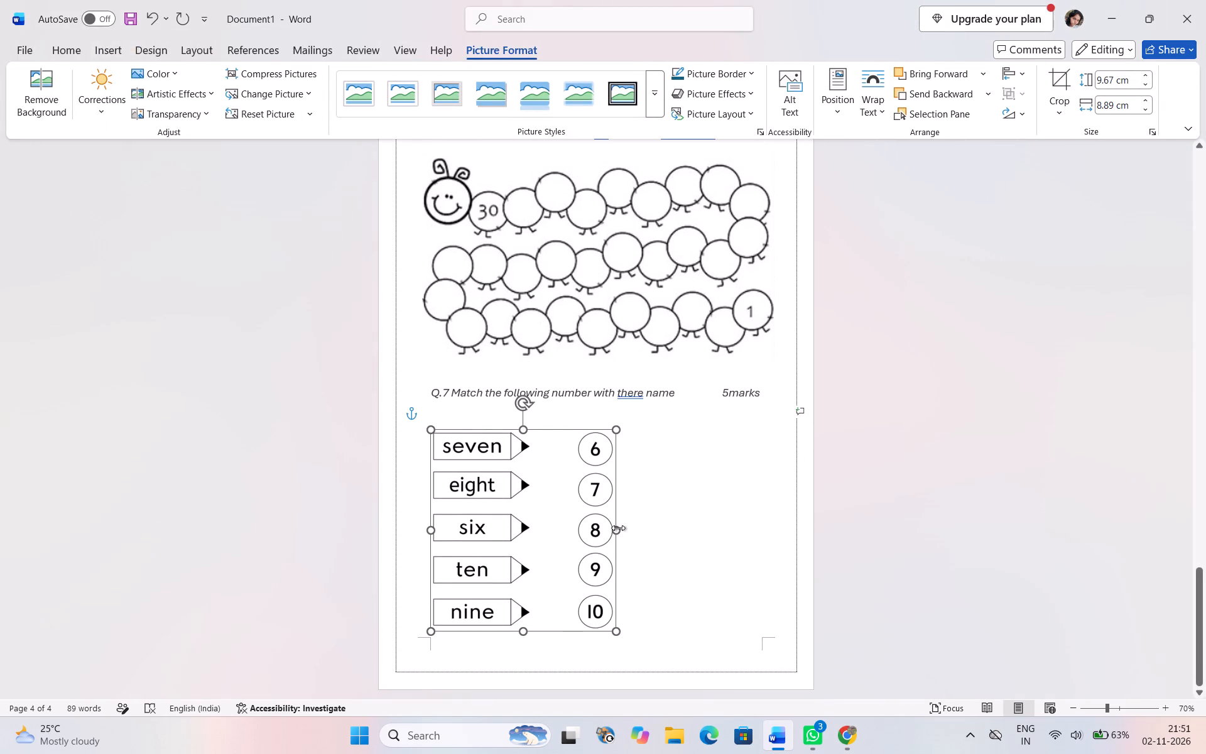
left_click_drag(618, 528, 761, 559)
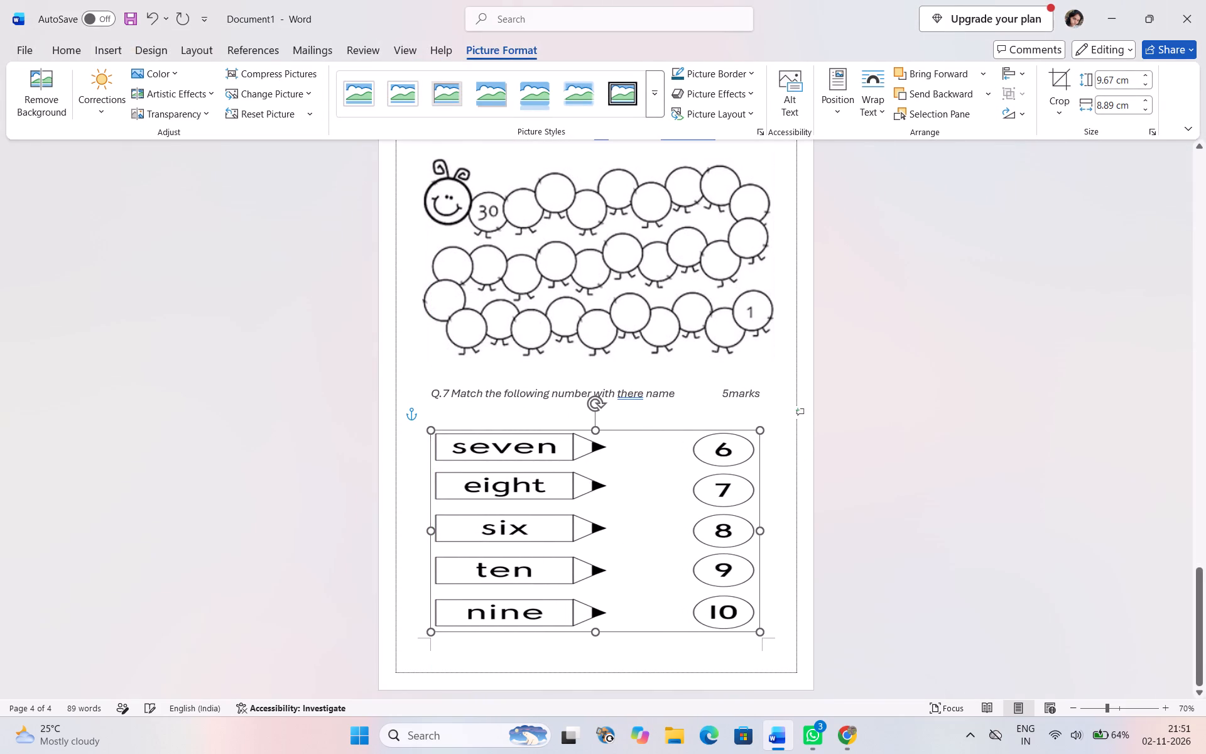
left_click_drag(595, 425, 594, 412)
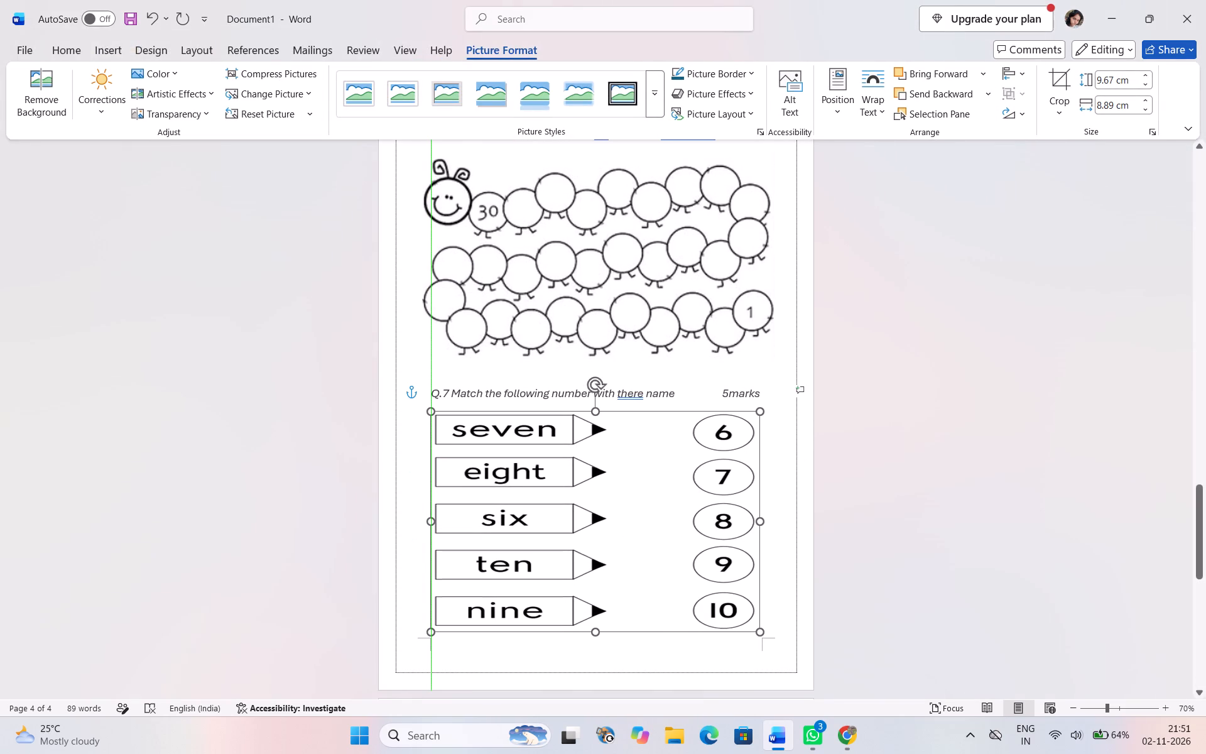
left_click_drag(594, 412, 594, 407)
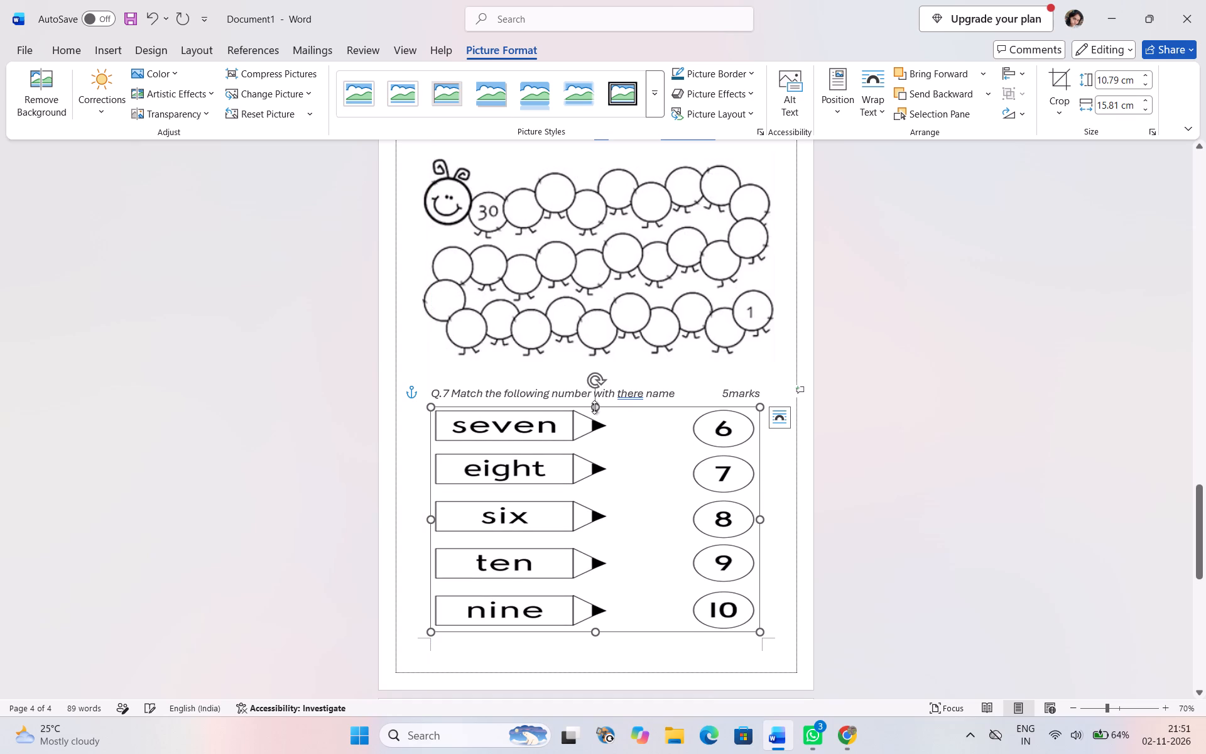
left_click_drag(759, 520, 728, 525)
left_click_drag(432, 518, 473, 527)
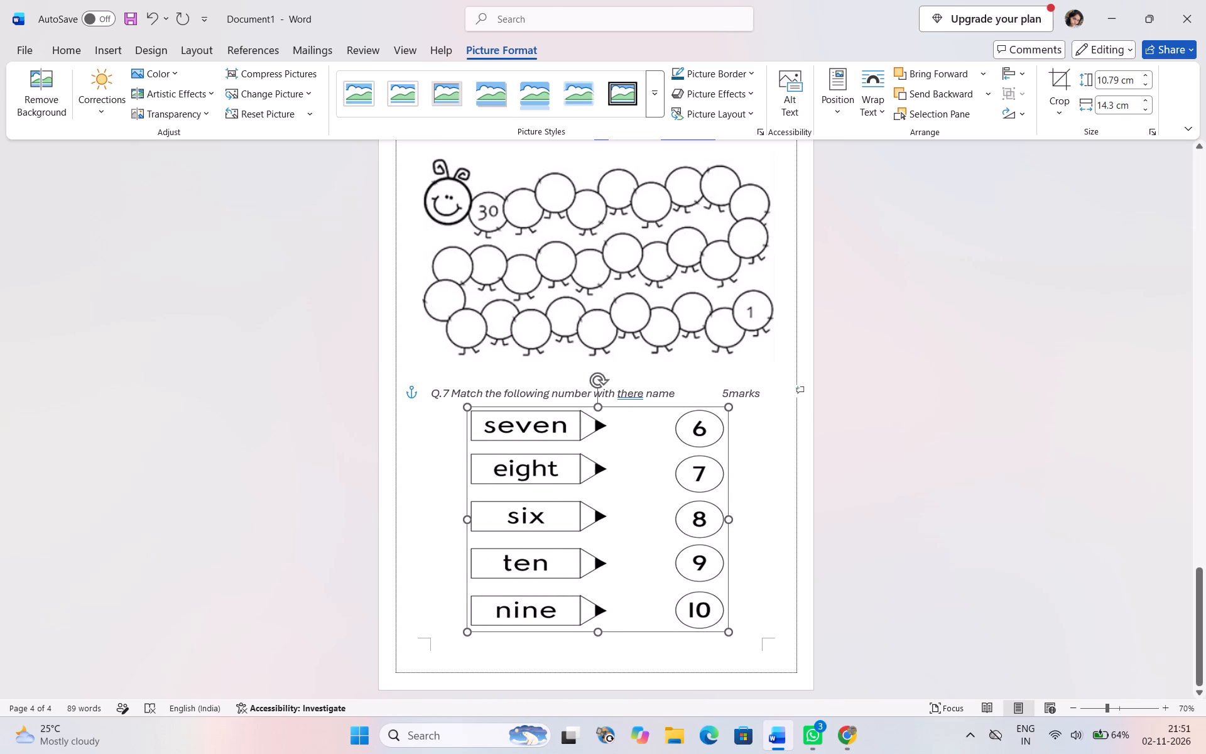
left_click_drag(473, 527, 470, 527)
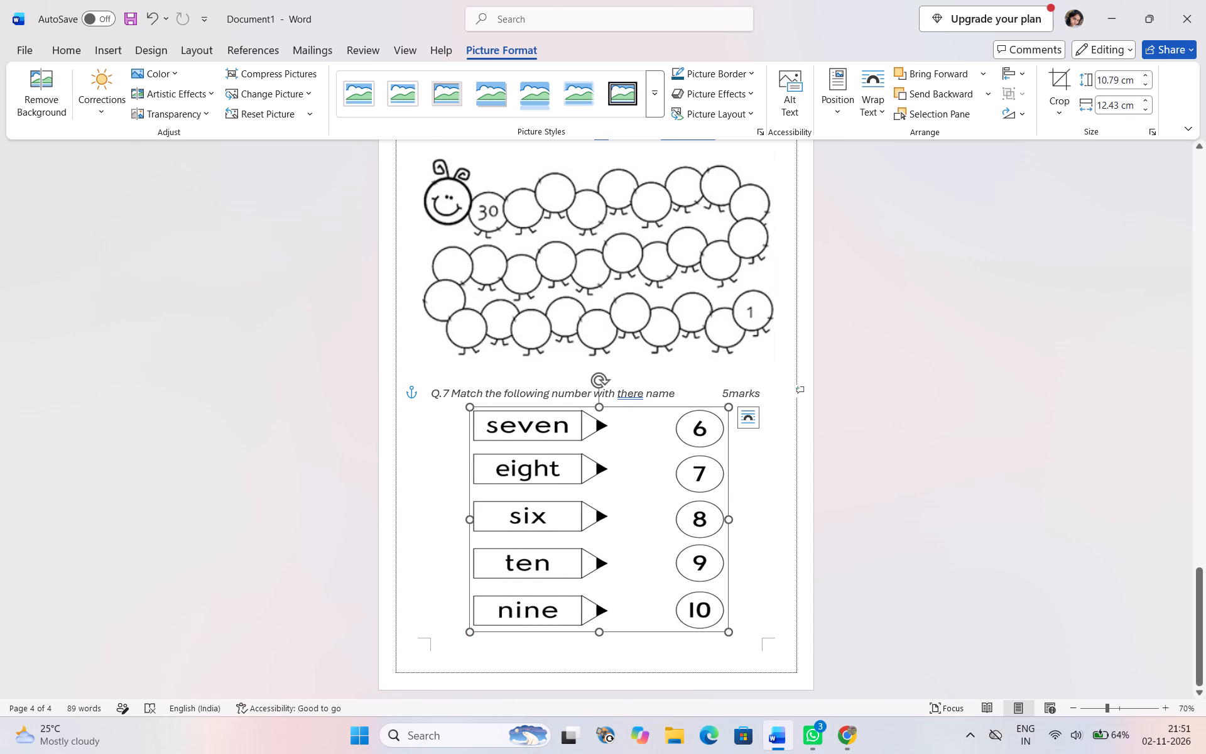
left_click_drag(626, 536, 616, 535)
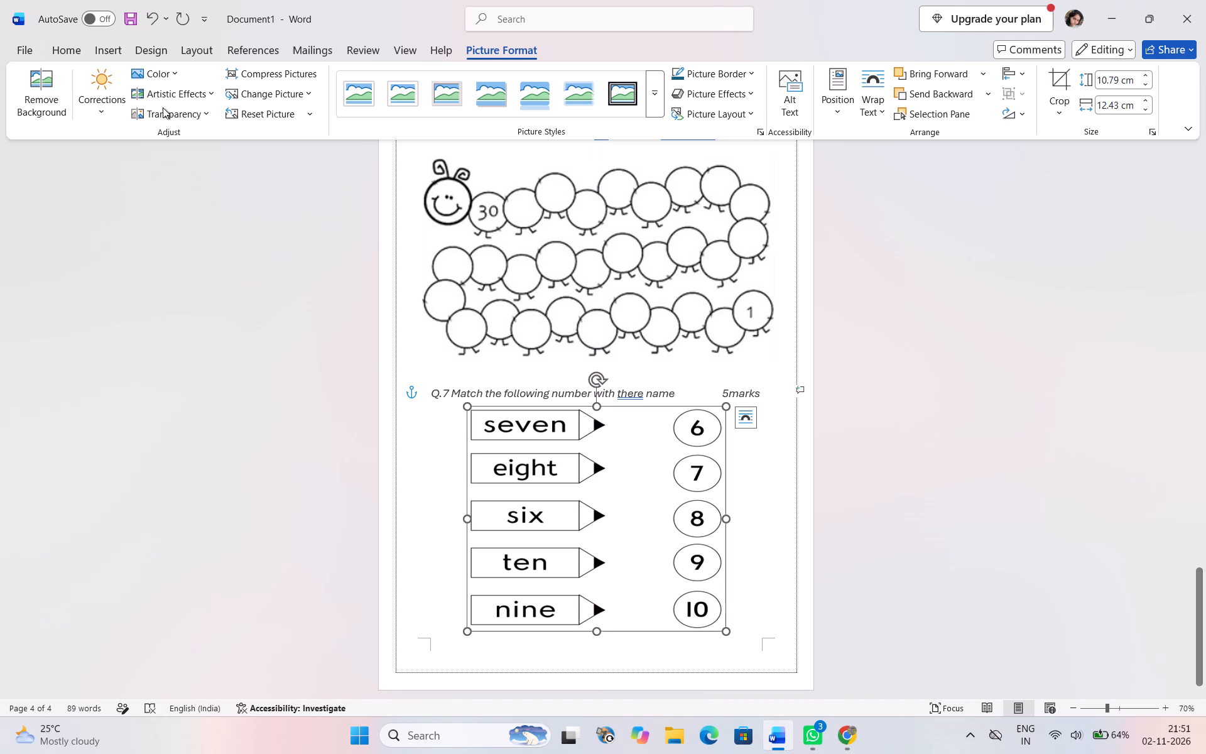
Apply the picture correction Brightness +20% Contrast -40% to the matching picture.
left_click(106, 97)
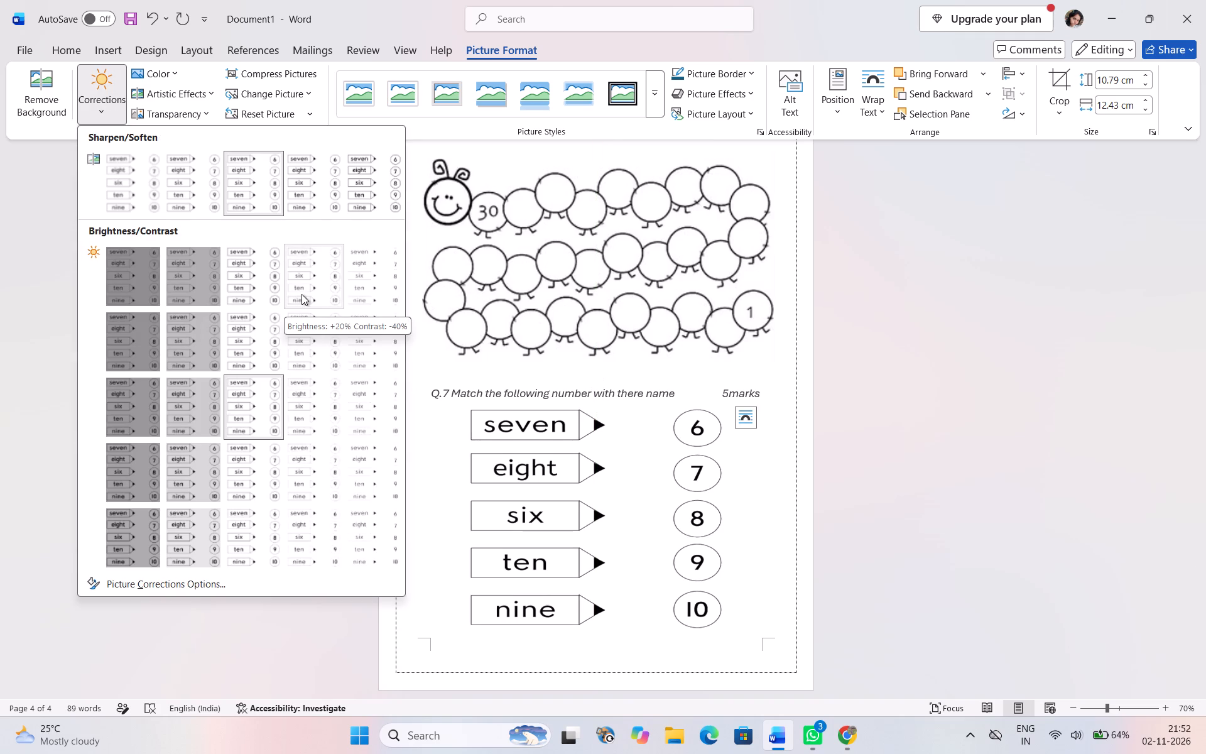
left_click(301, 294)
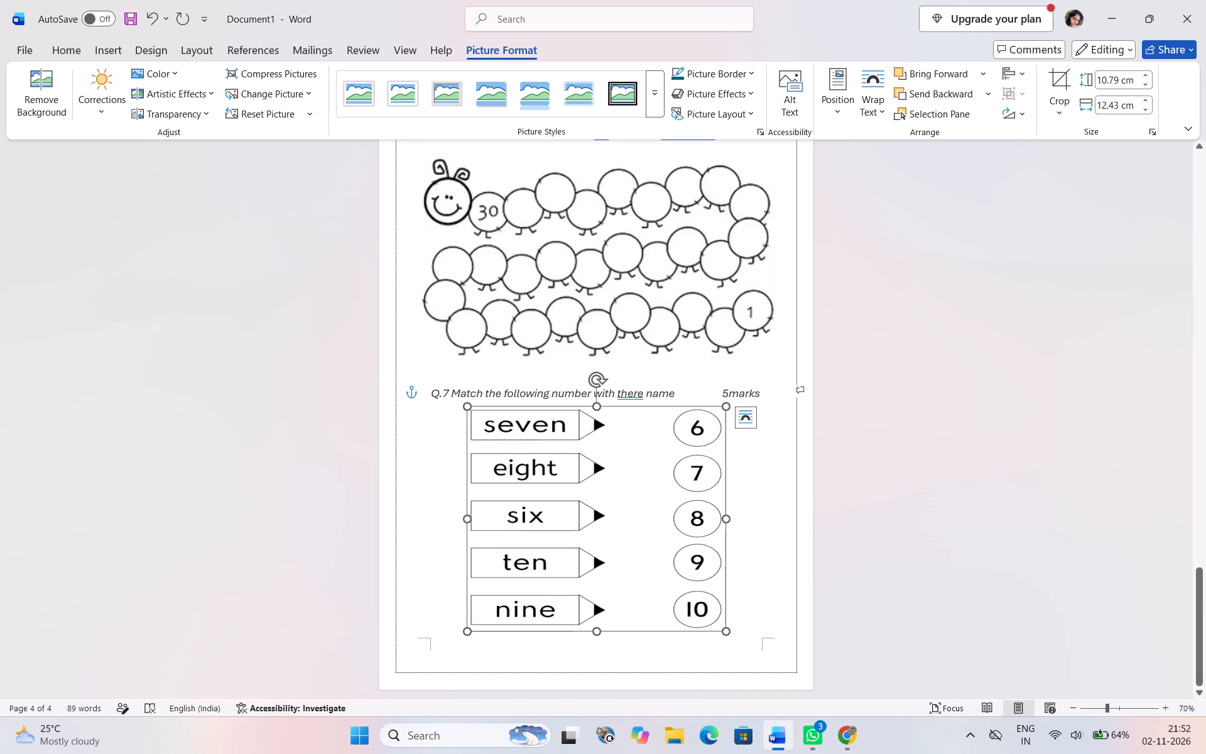
Apply the picture correction Brightness +40% Contrast -20% to the matching picture and deselect it.
left_click(87, 104)
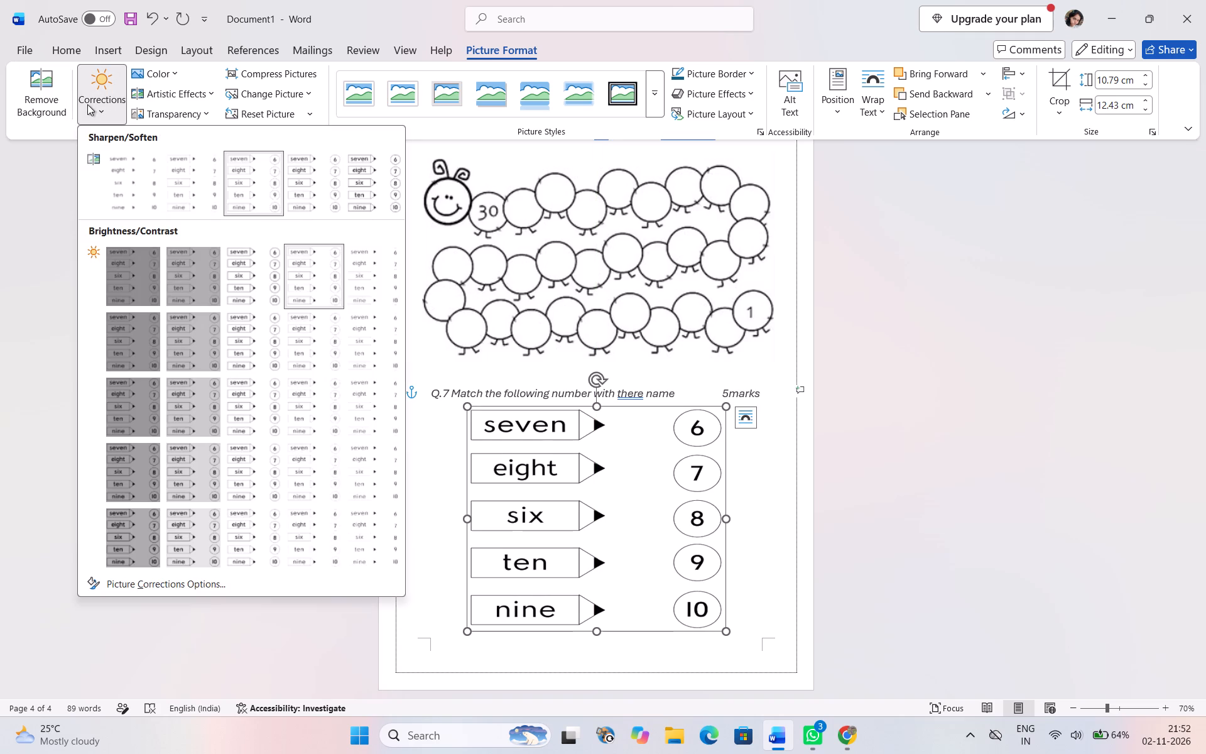
left_click(364, 356)
left_click(856, 518)
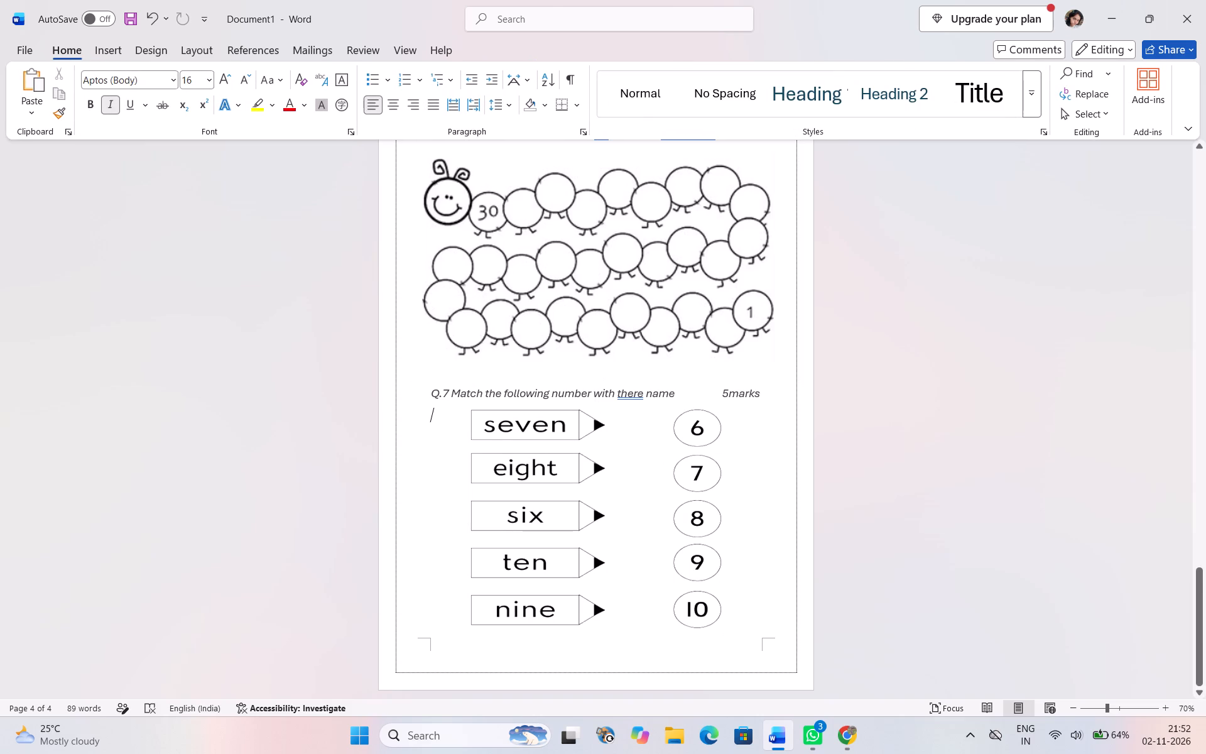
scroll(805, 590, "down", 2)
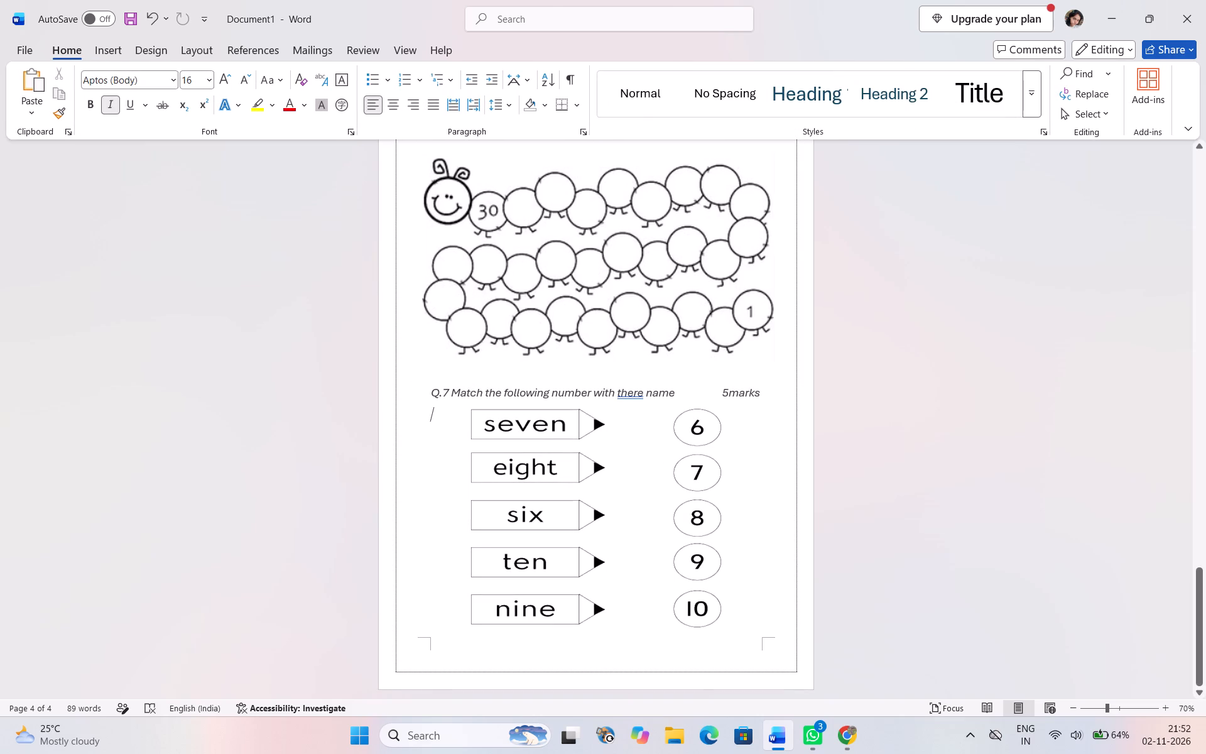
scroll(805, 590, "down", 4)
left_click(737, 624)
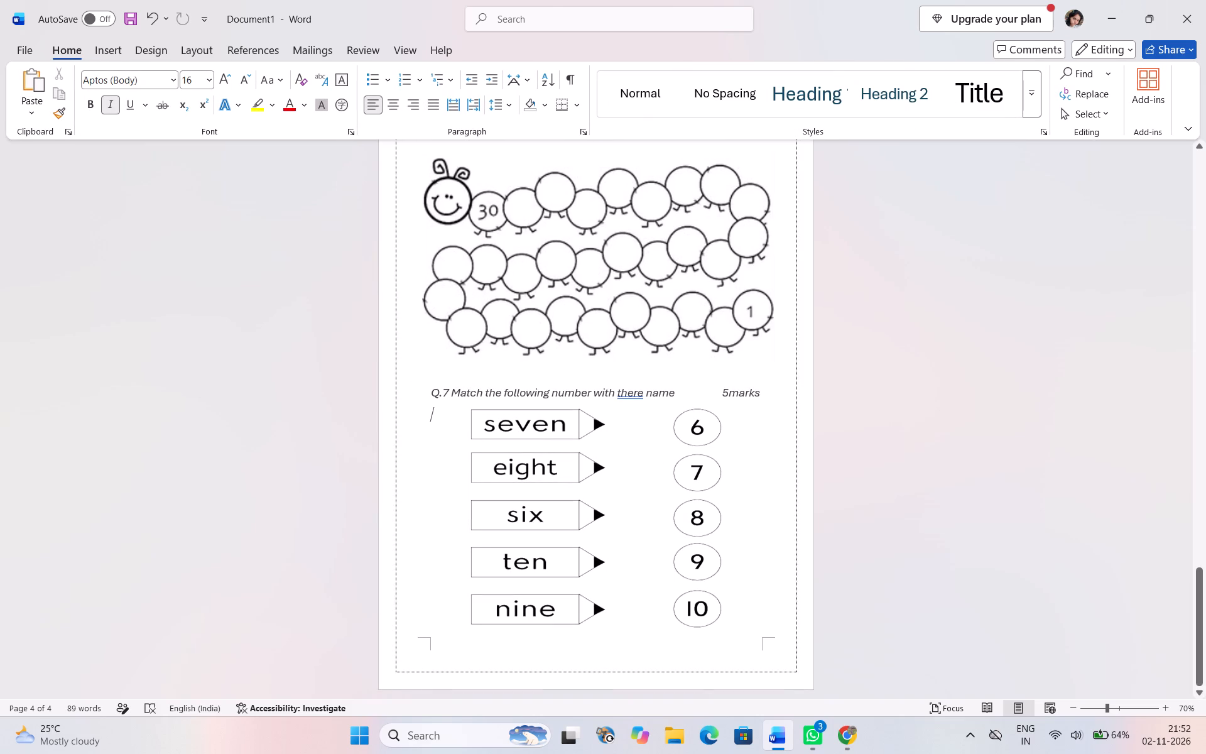
Shorten the number-name matching picture from its bottom edge, keeping its width, to leave blank space above the page's bottom margin.
left_click(737, 624)
scroll(613, 624, "down", 10)
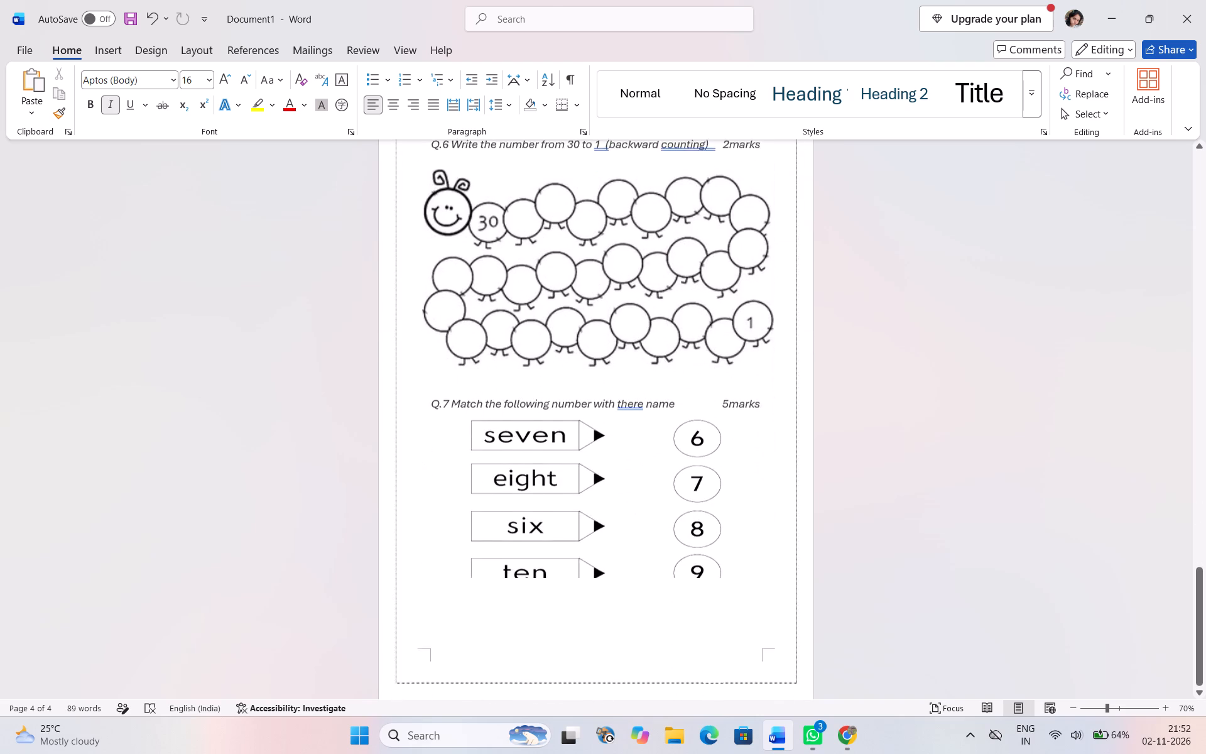
scroll(613, 624, "down", 8)
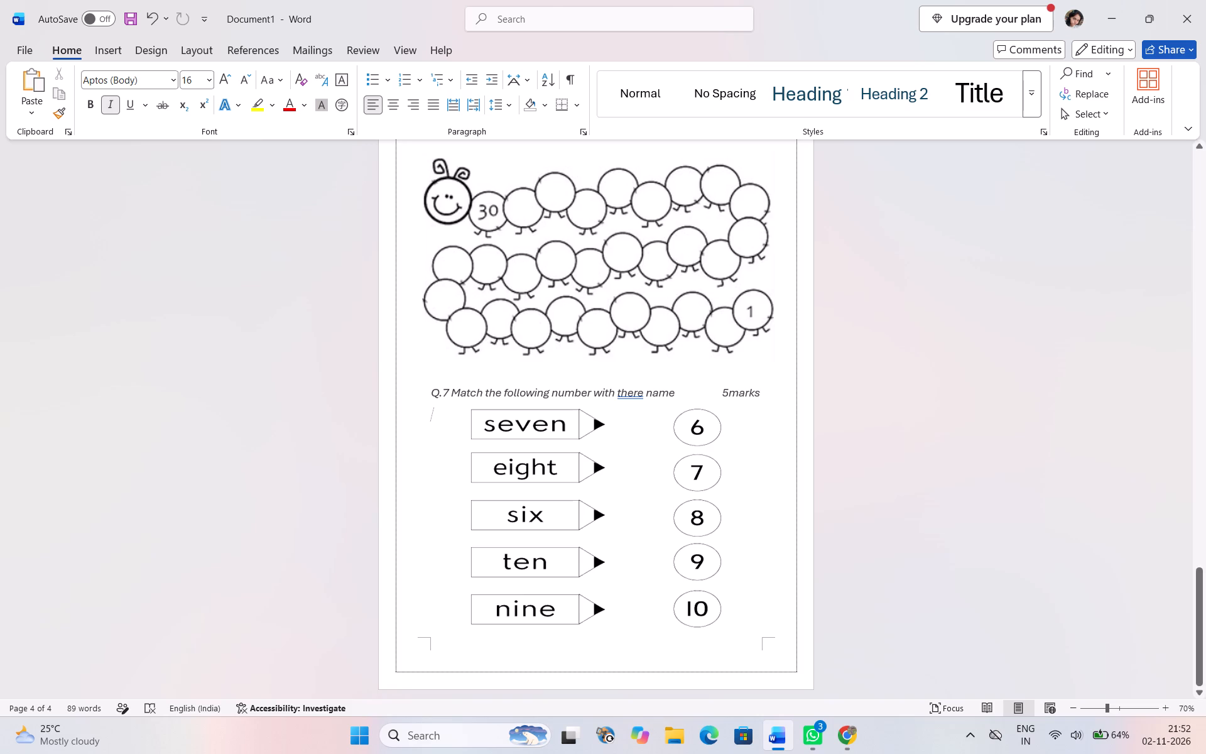
left_click(738, 589)
double_click(680, 611)
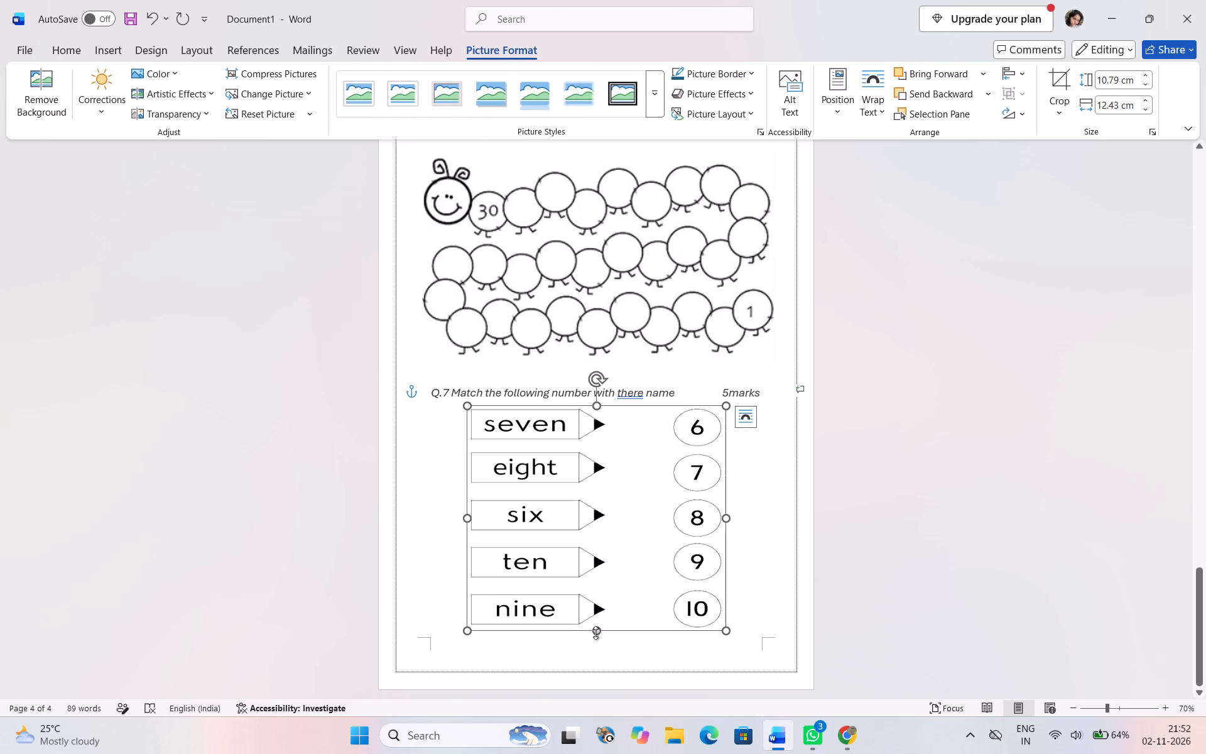
left_click_drag(595, 633, 587, 587)
left_click(742, 582)
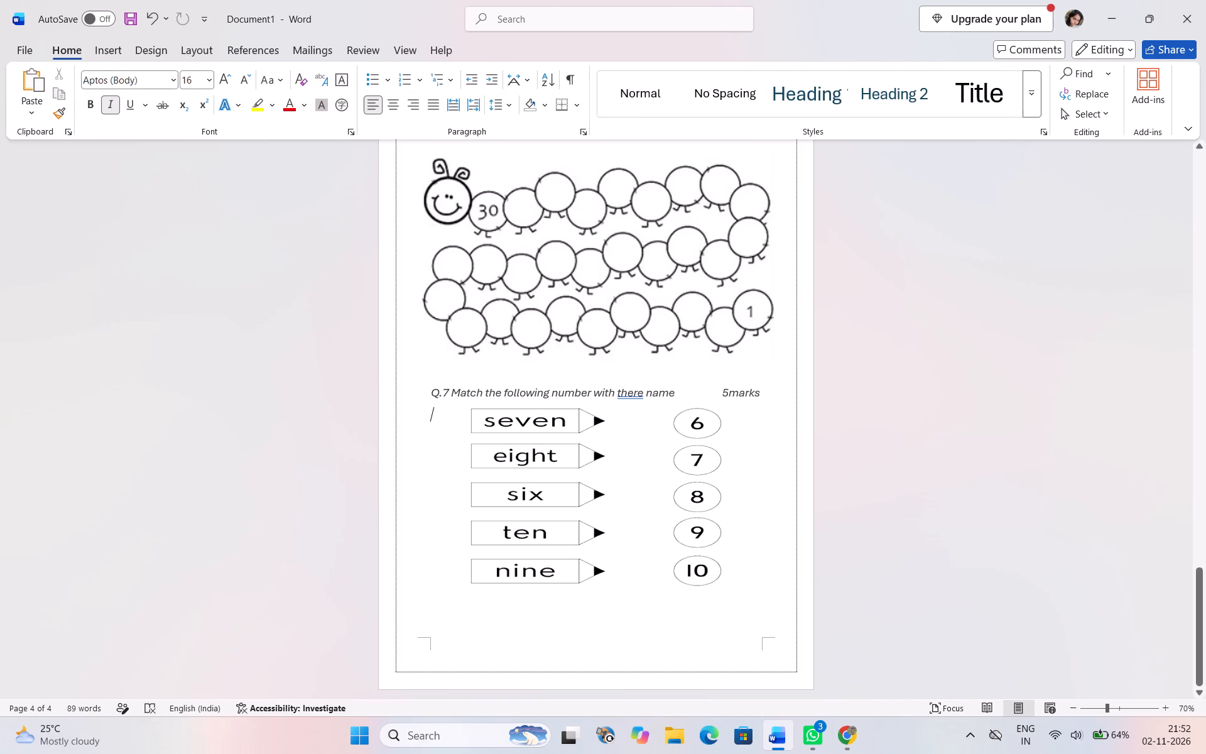
Place the insertion point in the blank space below the matching picture and add a new paragraph that starts a fifth page.
left_click(742, 582)
left_click(742, 582)
left_click(513, 663)
double_click(458, 615)
left_click(572, 582)
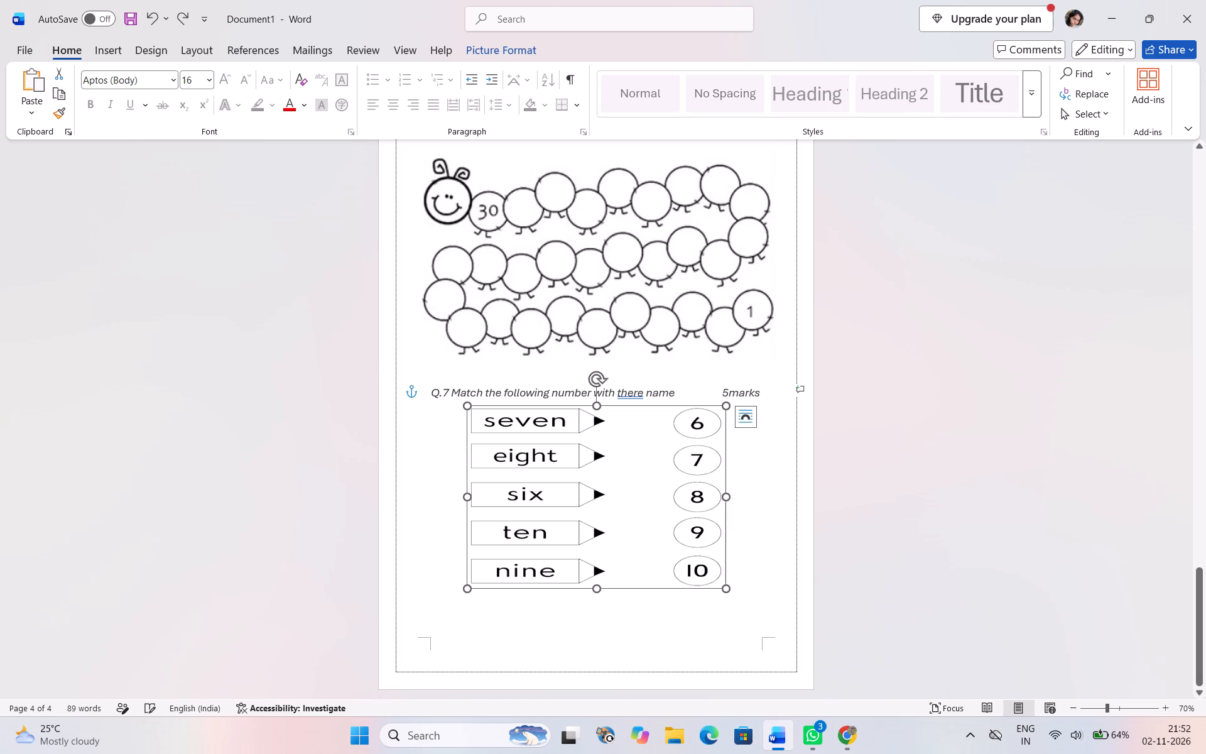
left_click(465, 621)
double_click(465, 621)
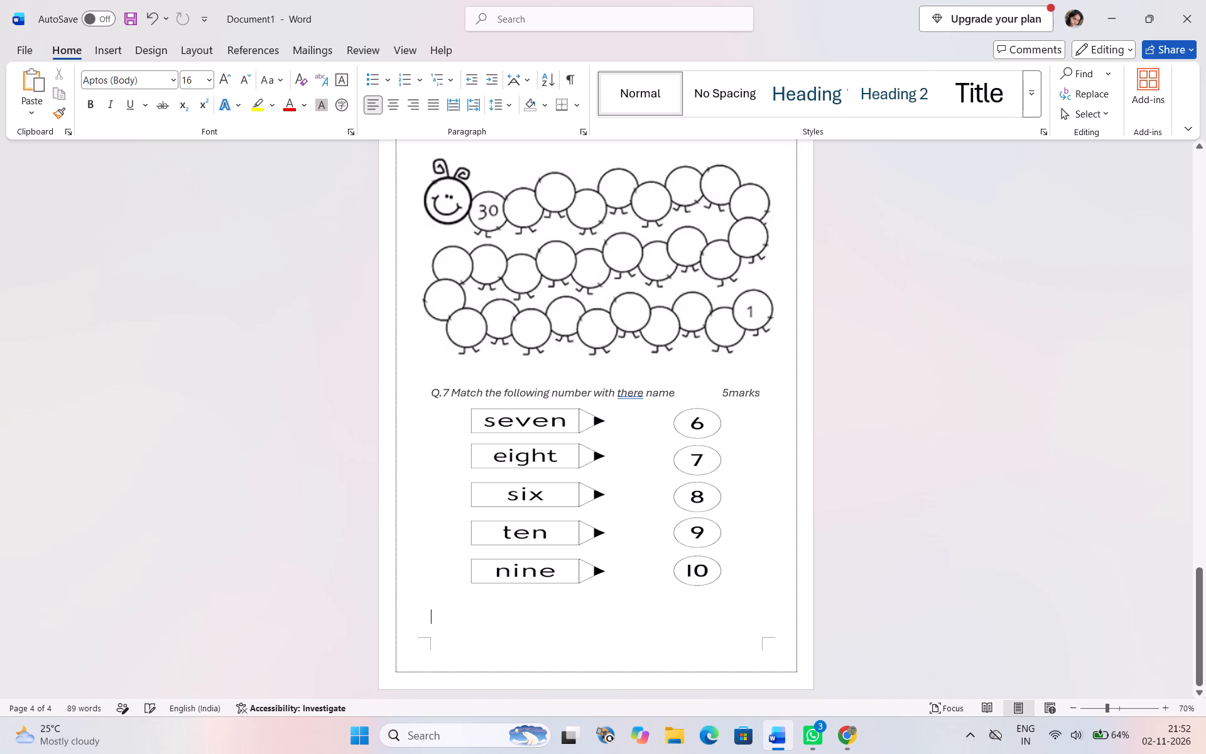
key("Return")
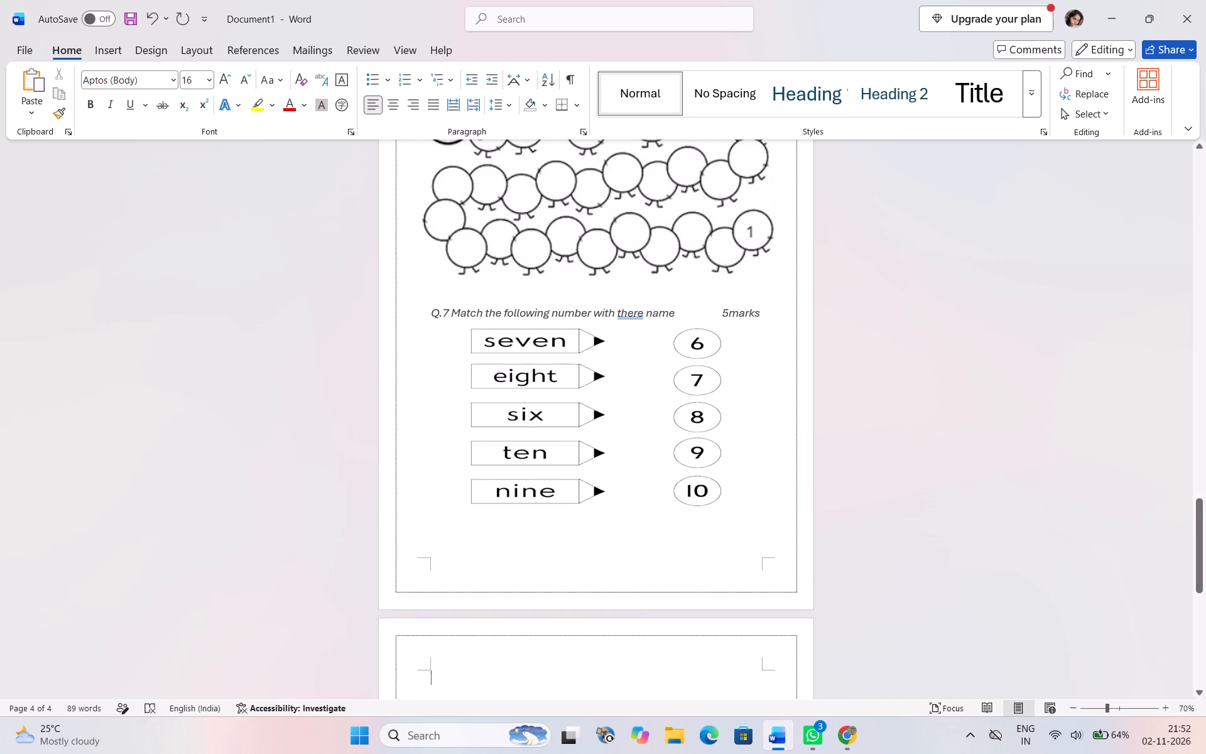
Stretch the matching picture's bottom edge back down to just above the bottom margin, keeping its width, and deselect it.
left_click(565, 483)
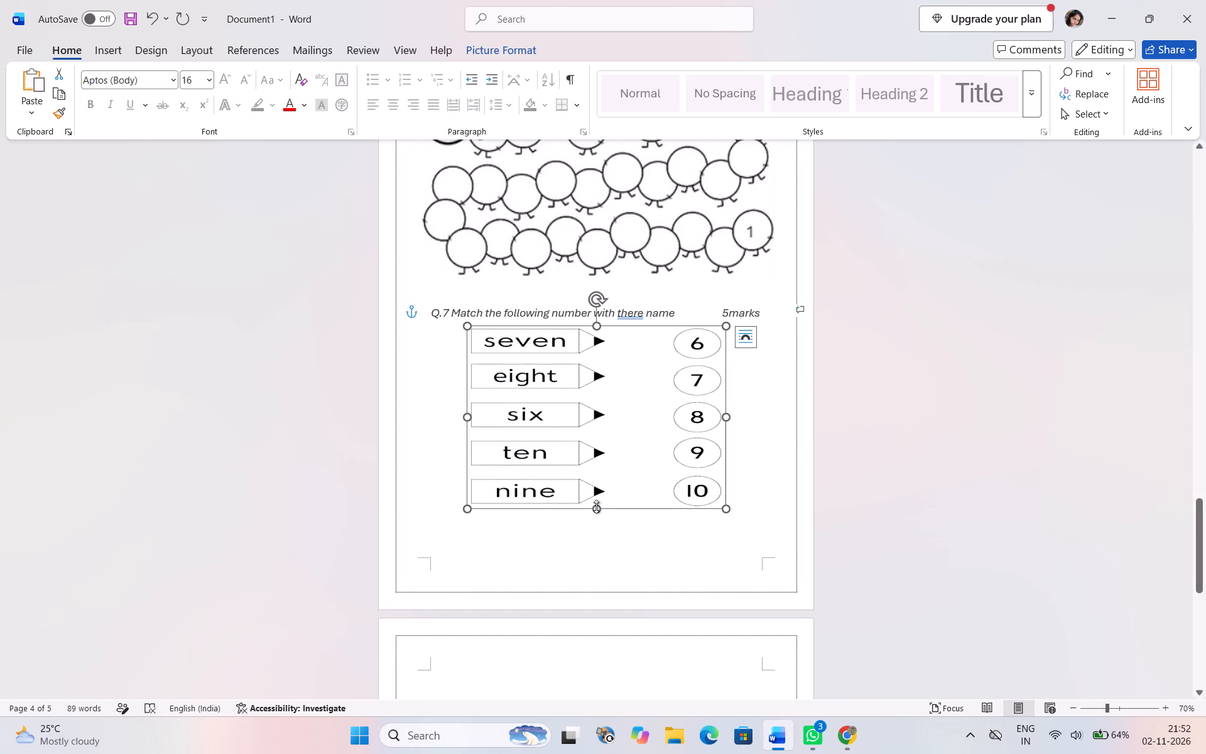
left_click_drag(596, 506, 599, 555)
left_click(675, 637)
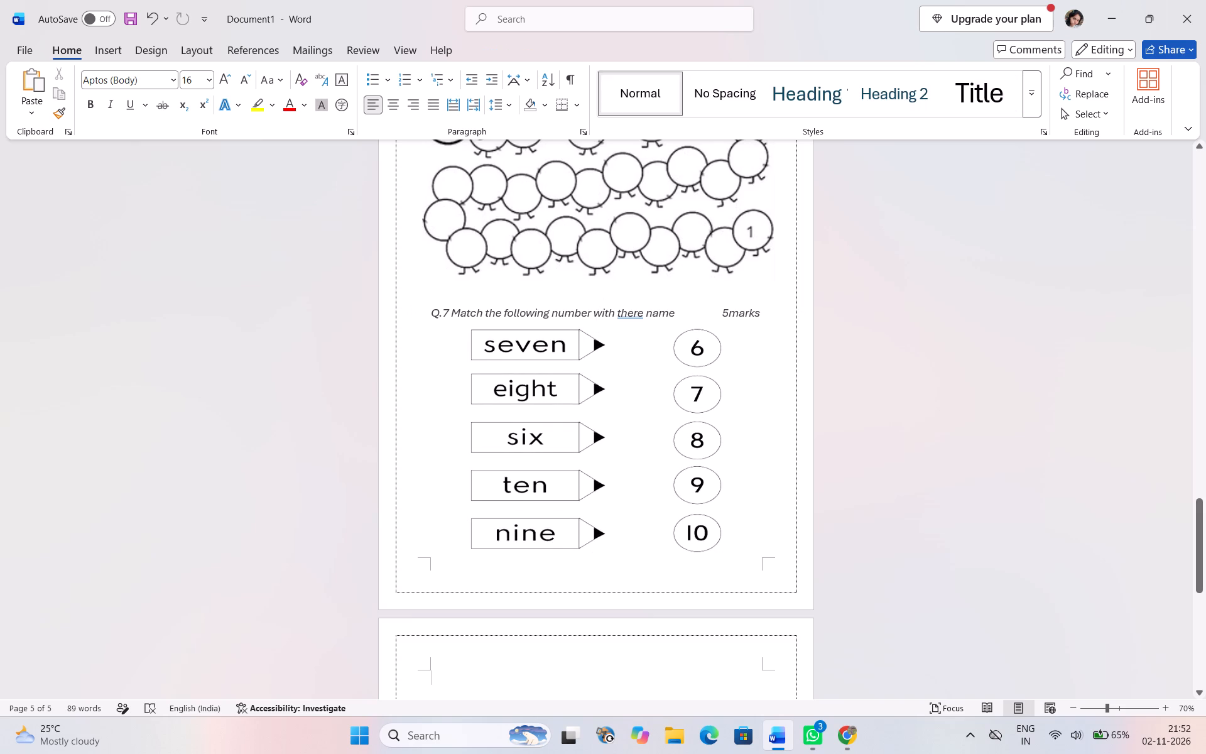
Begin the next question on the first line of the new page with the label "Q.8" followed by a space.
scroll(801, 627, "up", 3)
scroll(801, 627, "down", 1)
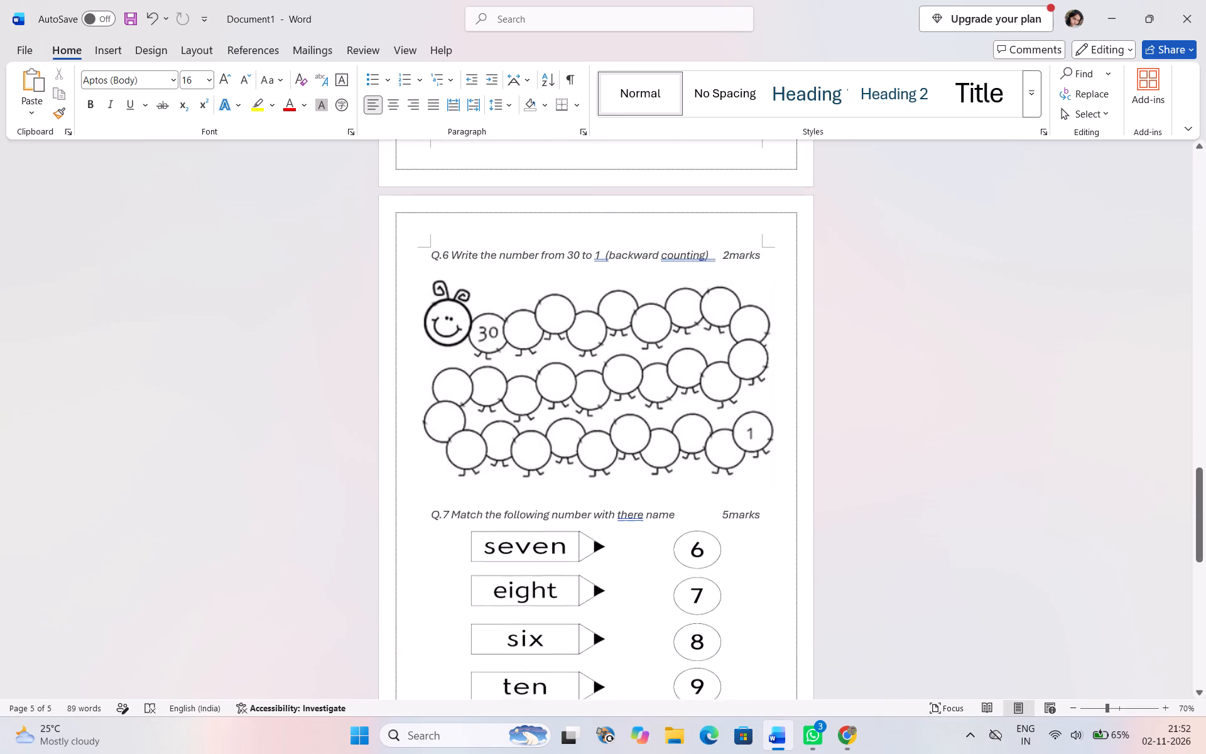
scroll(801, 627, "down", 6)
scroll(801, 627, "up", 2)
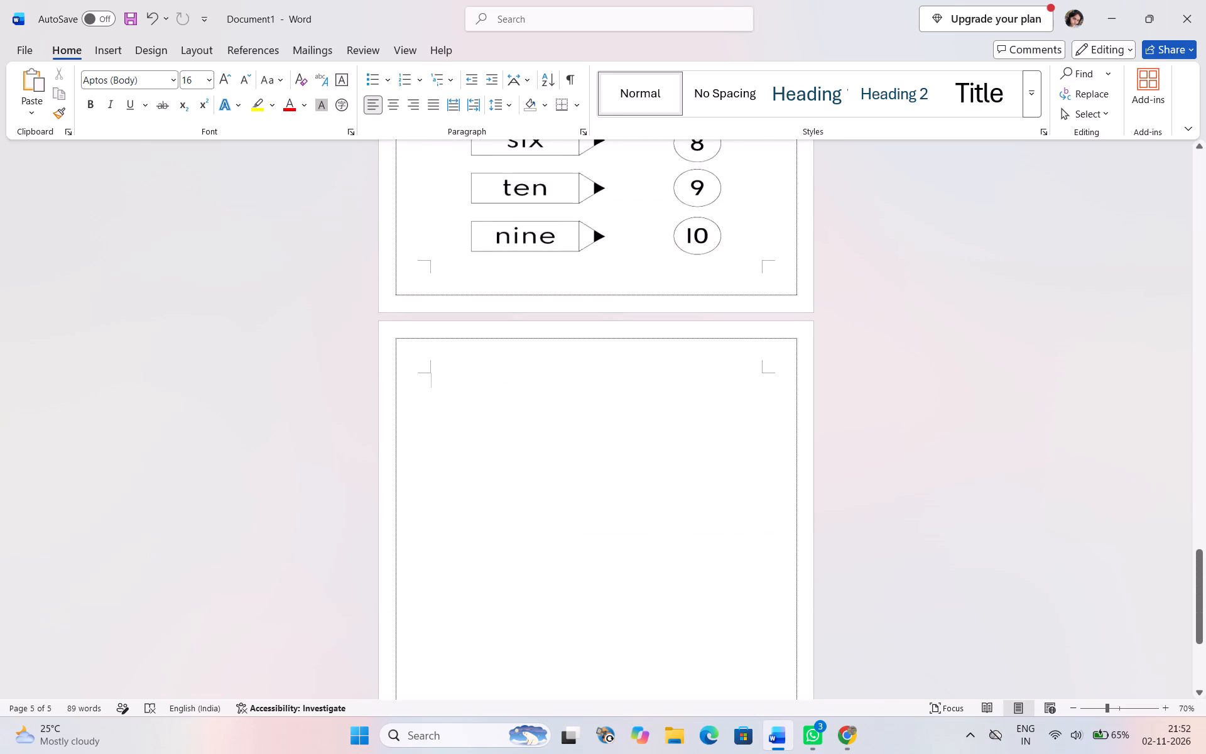
type("q.")
key("BackSpace")
key("BackSpace")
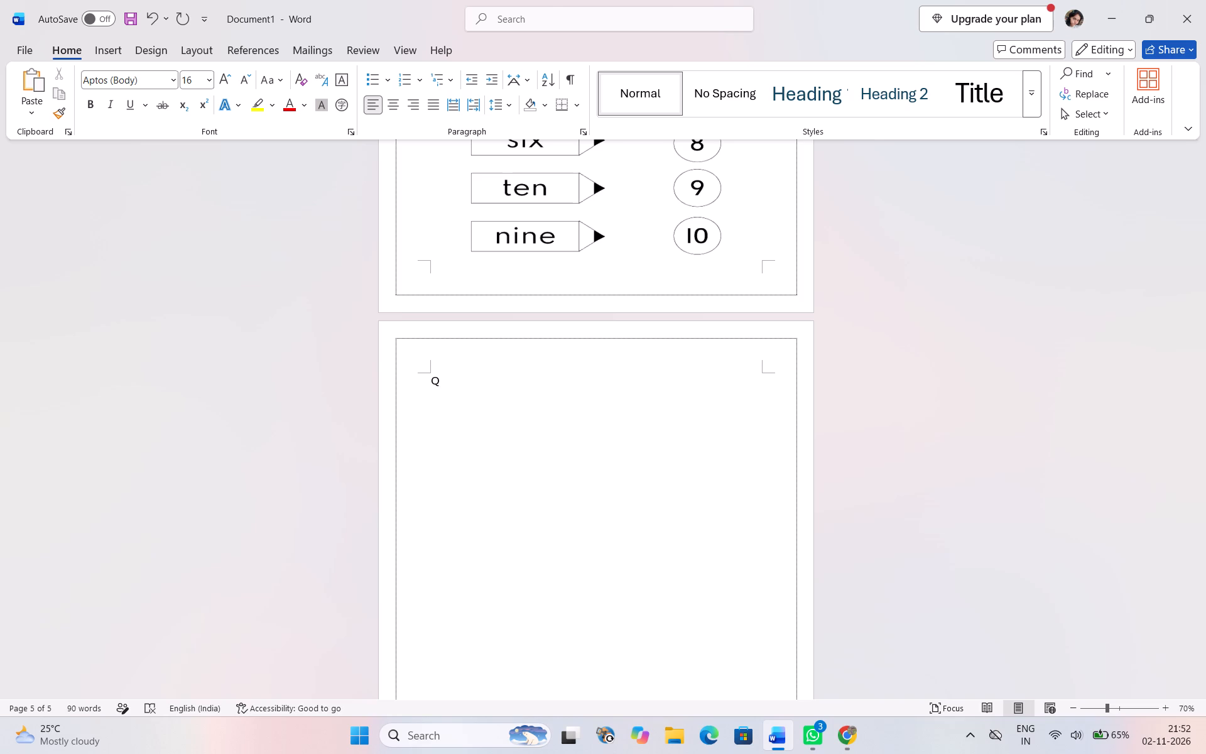
key("period")
key("8")
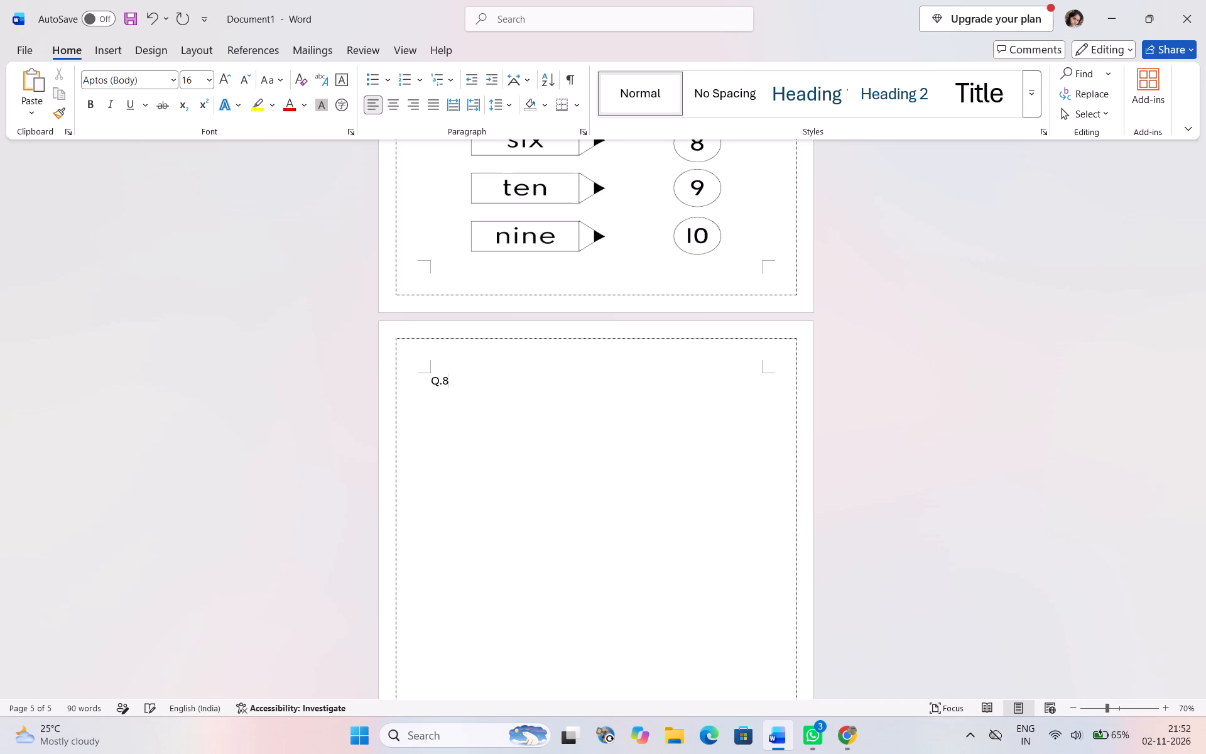
key("space")
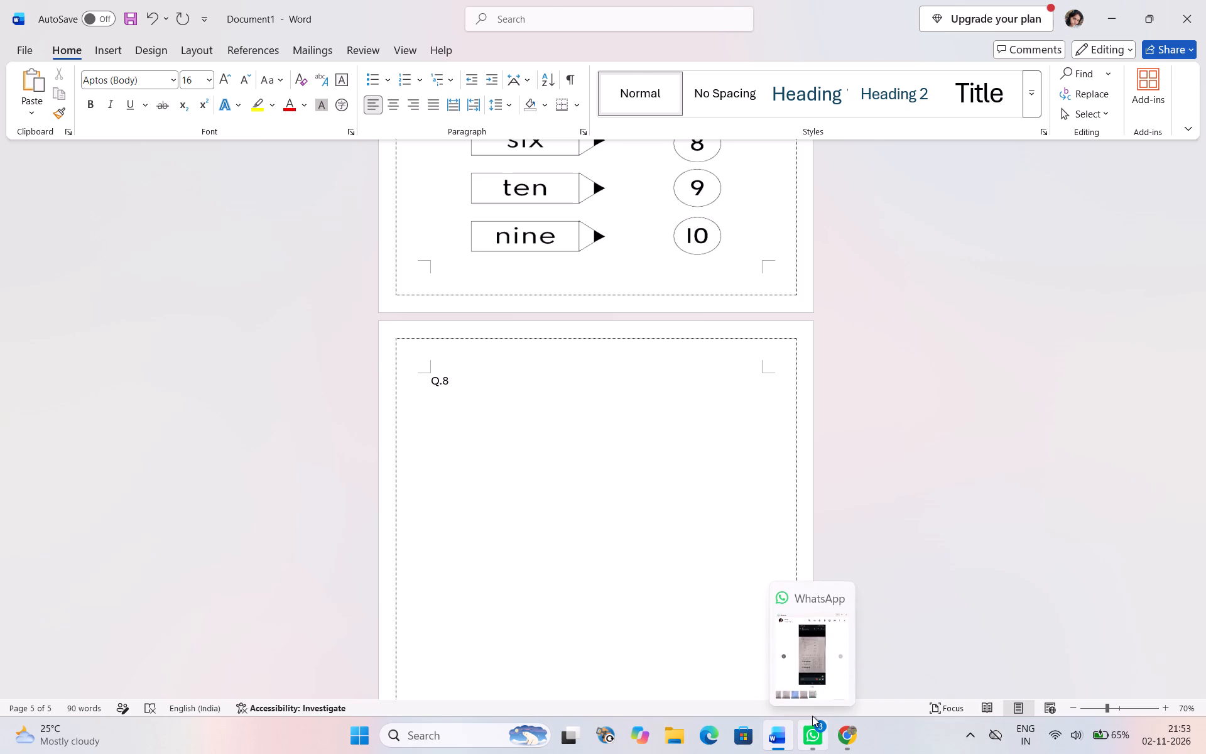
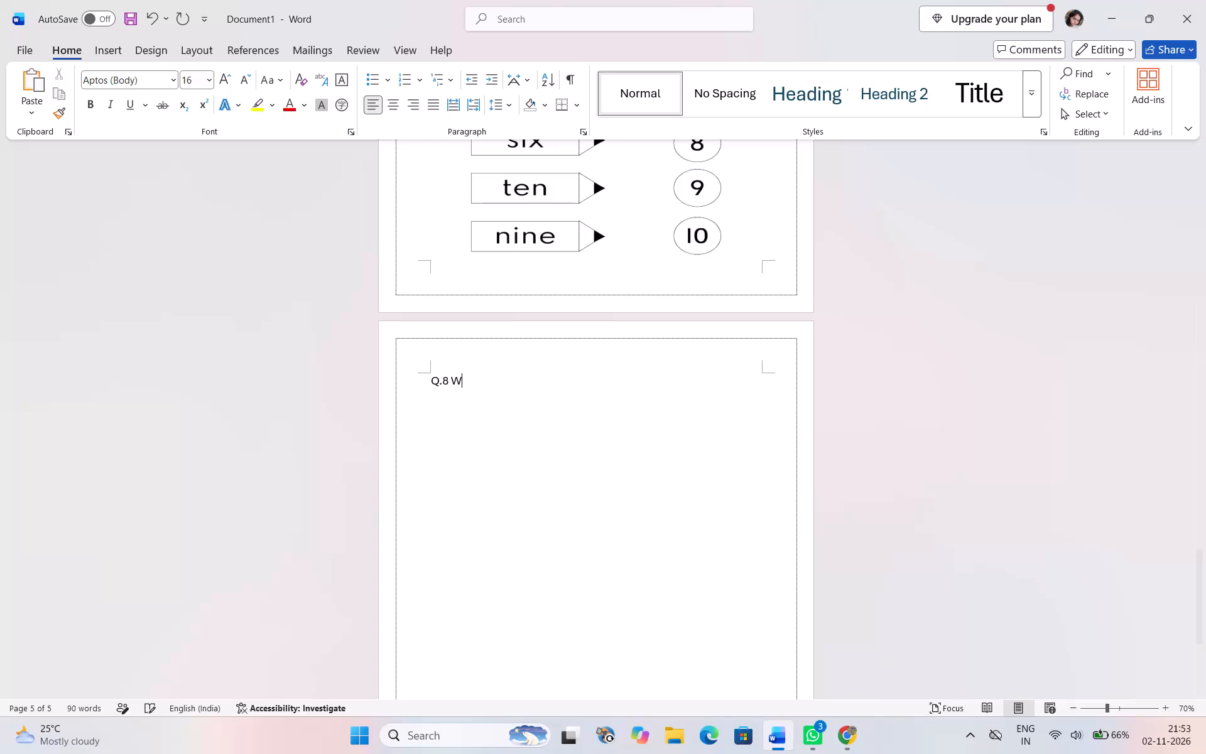
Continue the Q.8 line with the instruction wording "Write the following in a", correcting the spelling of its last word.
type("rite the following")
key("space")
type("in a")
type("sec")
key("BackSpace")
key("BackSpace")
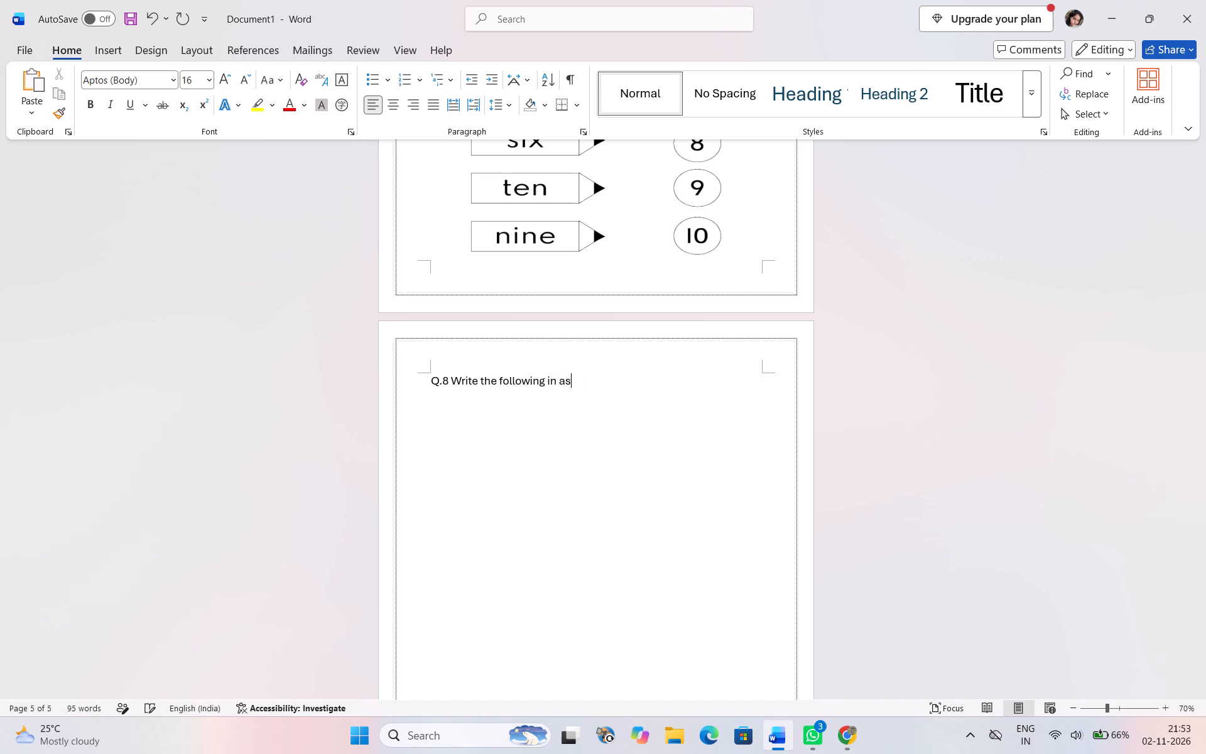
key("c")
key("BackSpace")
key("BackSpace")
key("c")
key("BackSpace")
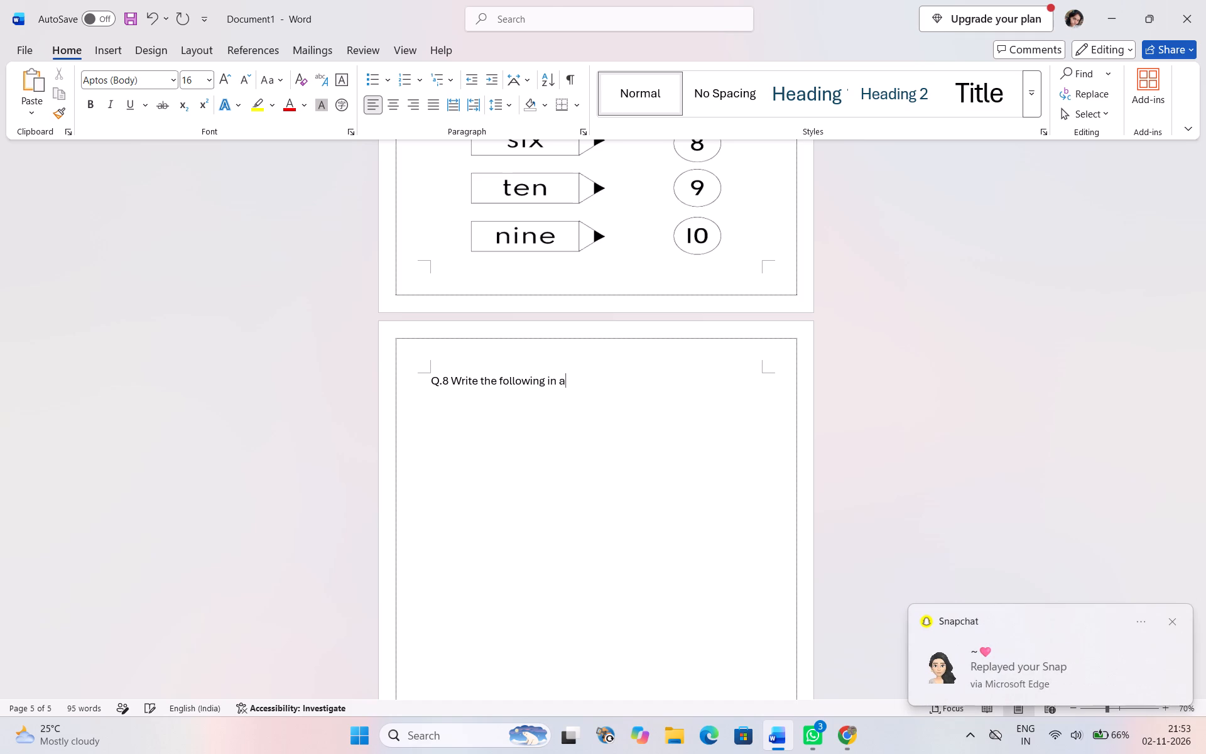
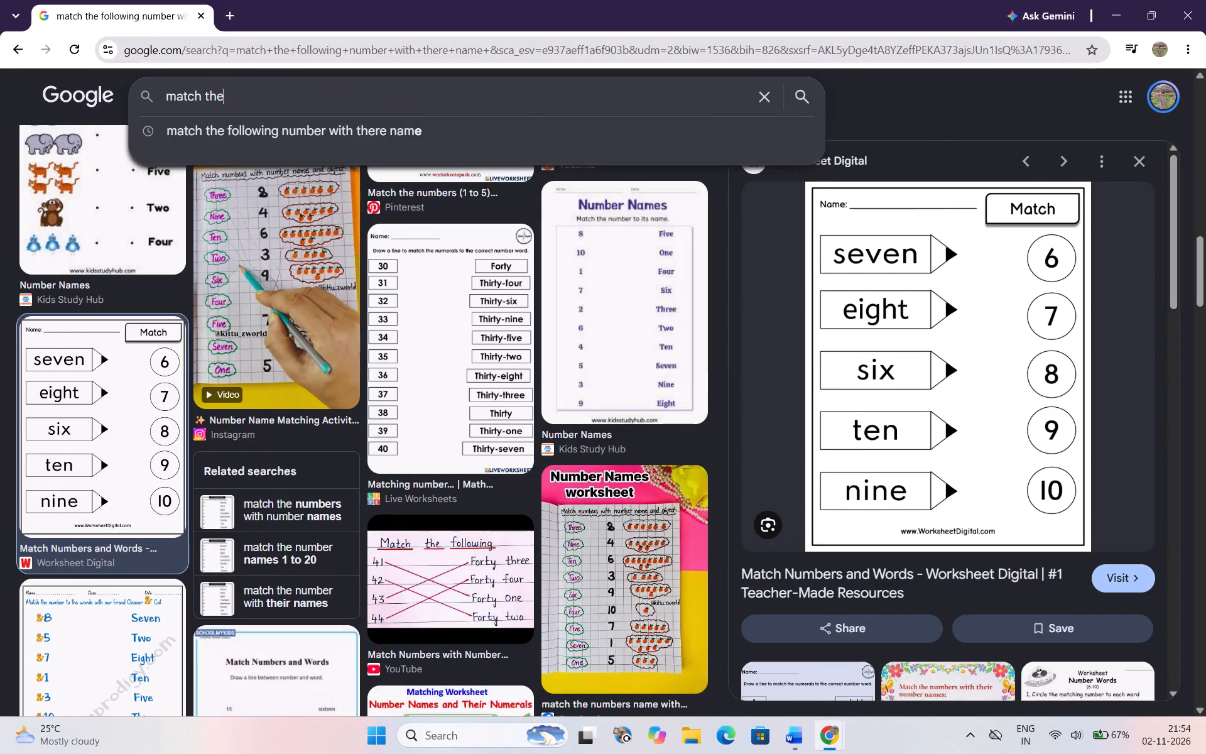
Replace the image search query with new wording that starts "write the followin" to look for a picture for the next question.
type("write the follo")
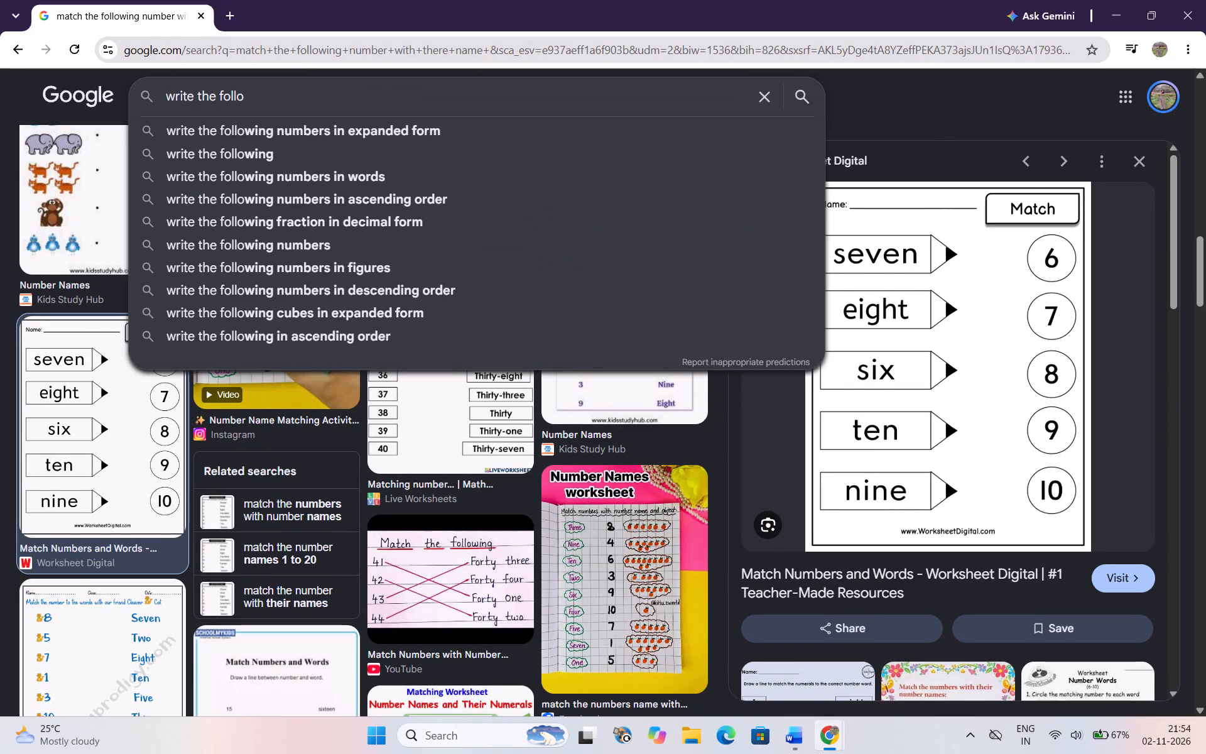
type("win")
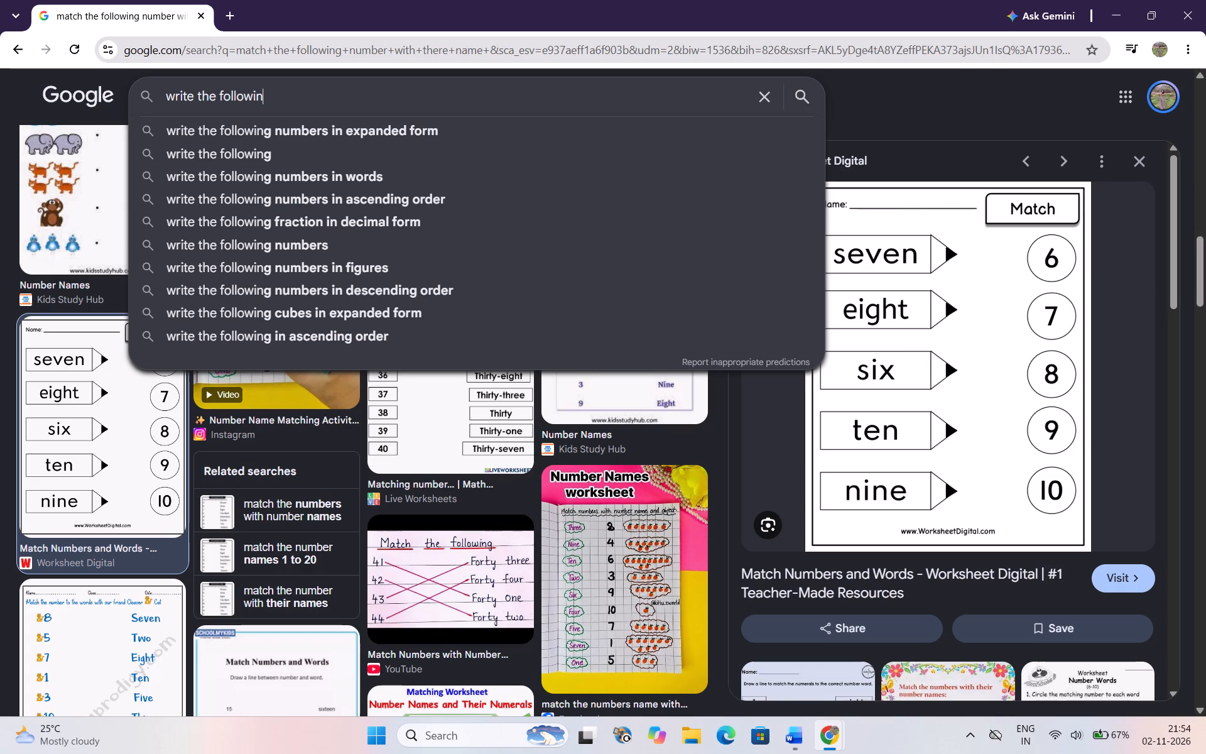
Search Google Images for "write the following in ascending order" and look through the results for a suitable Q.8 exercise.
type("g in ascen")
type("ding")
key("space")
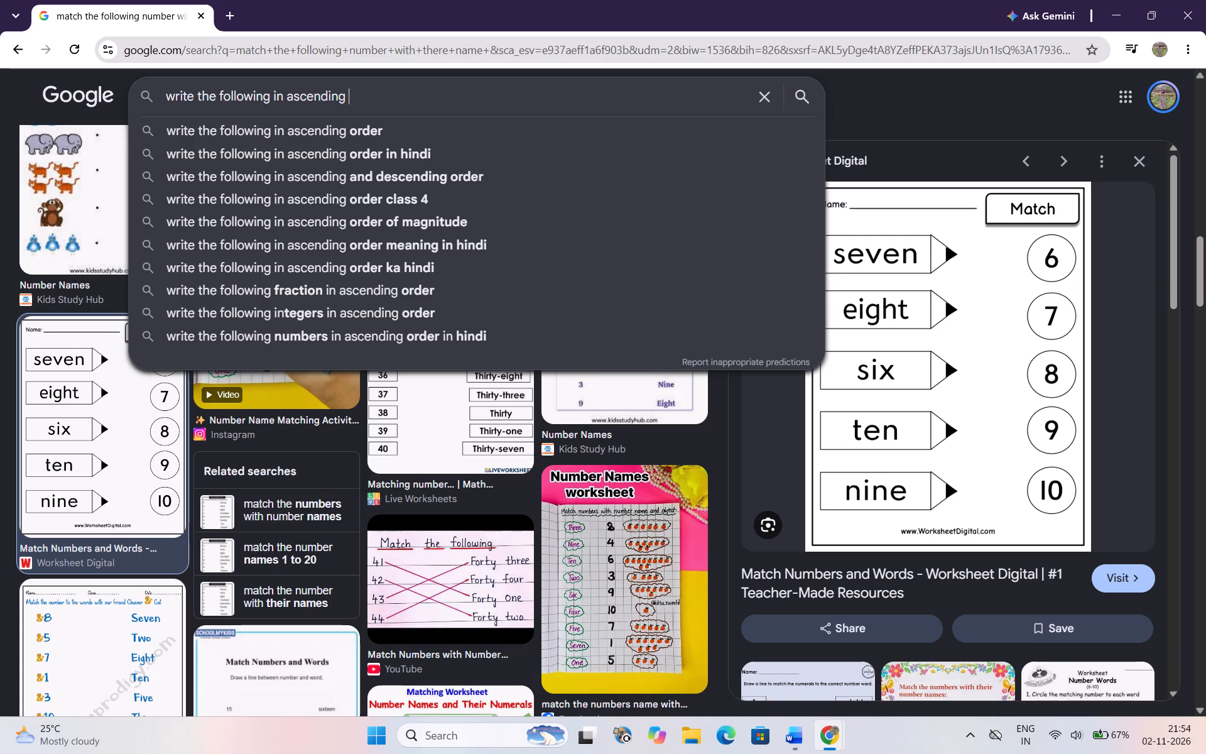
left_click(414, 133)
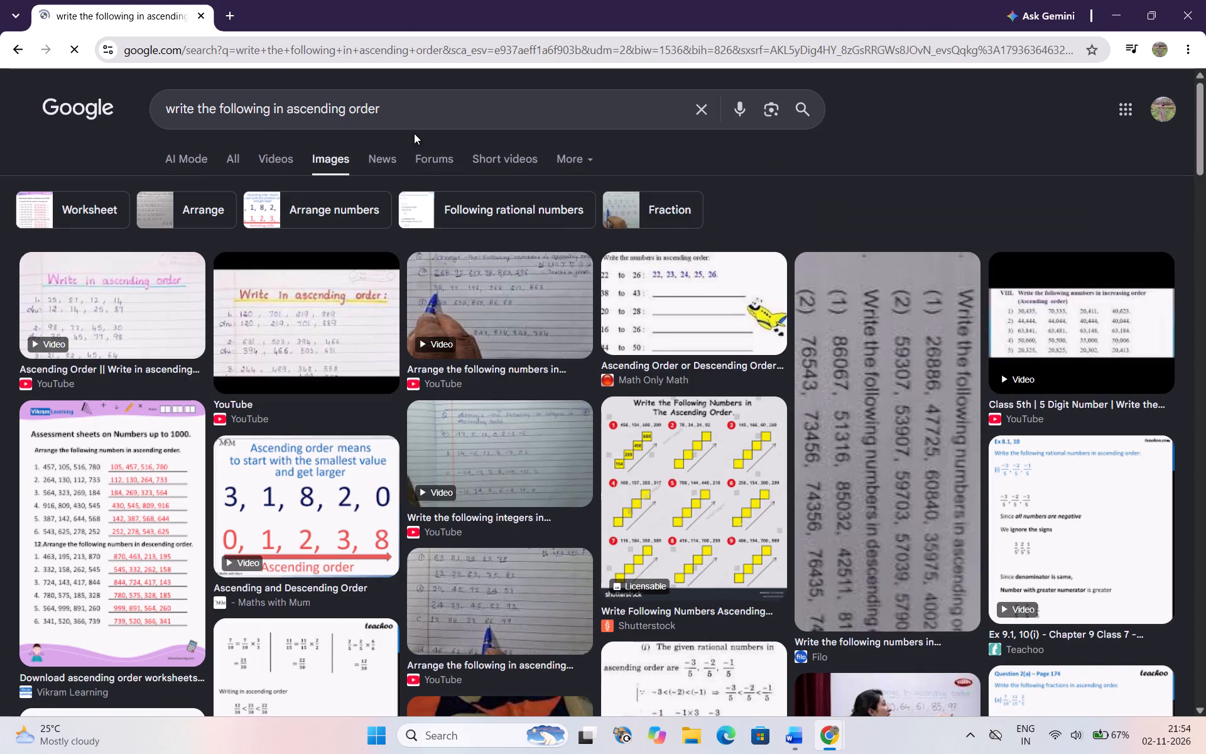
scroll(516, 488, "down", 2)
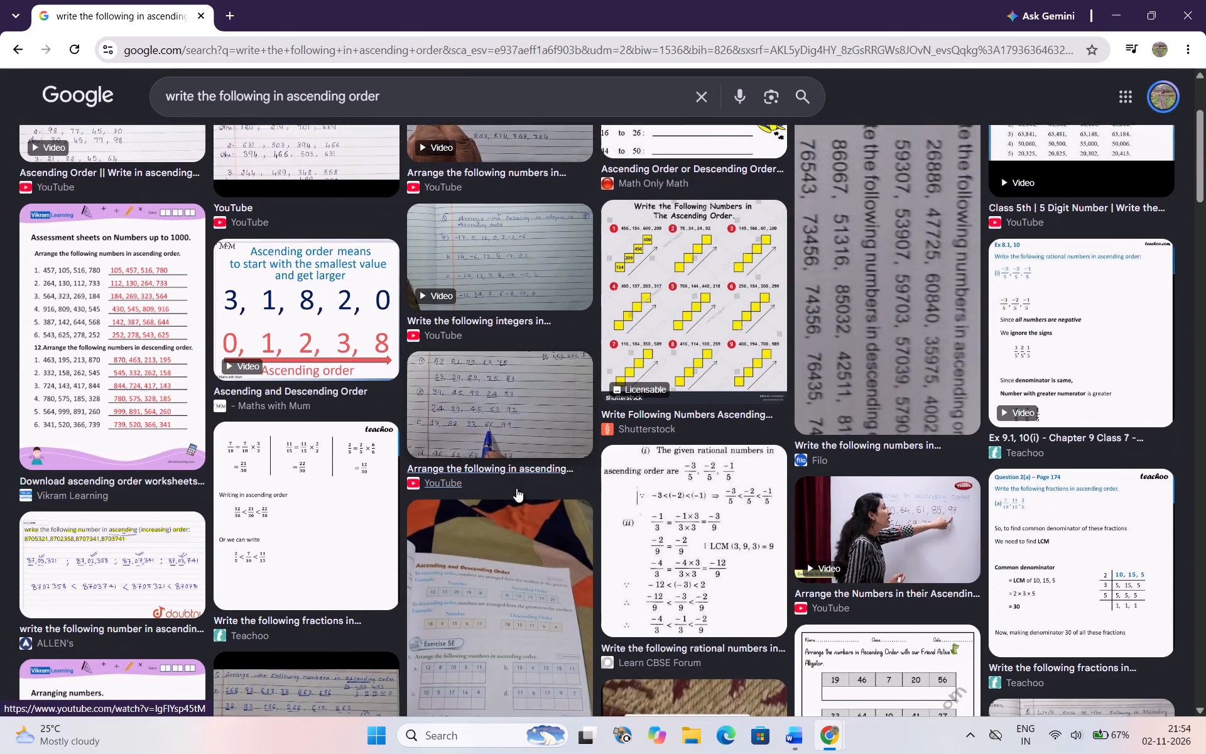
scroll(516, 488, "down", 9)
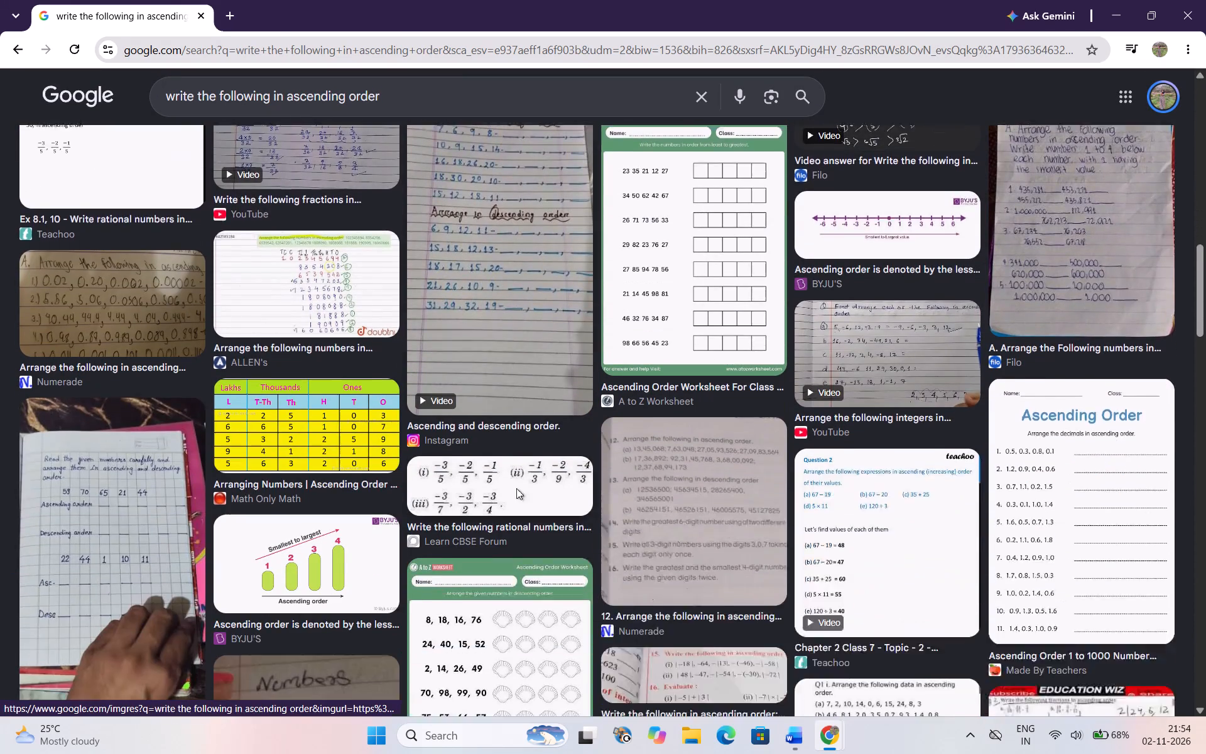
scroll(516, 488, "down", 2)
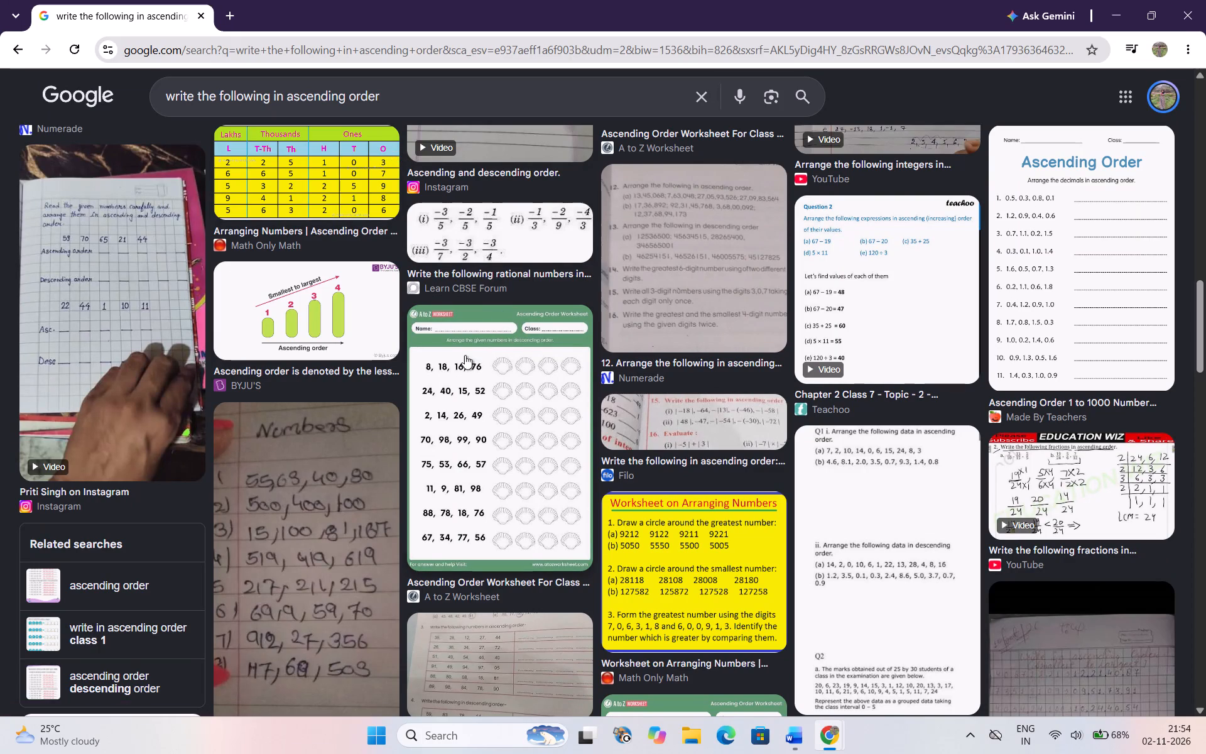
Refine the image search to "write the following in ascending order sr.kg worksheet".
left_click(393, 92)
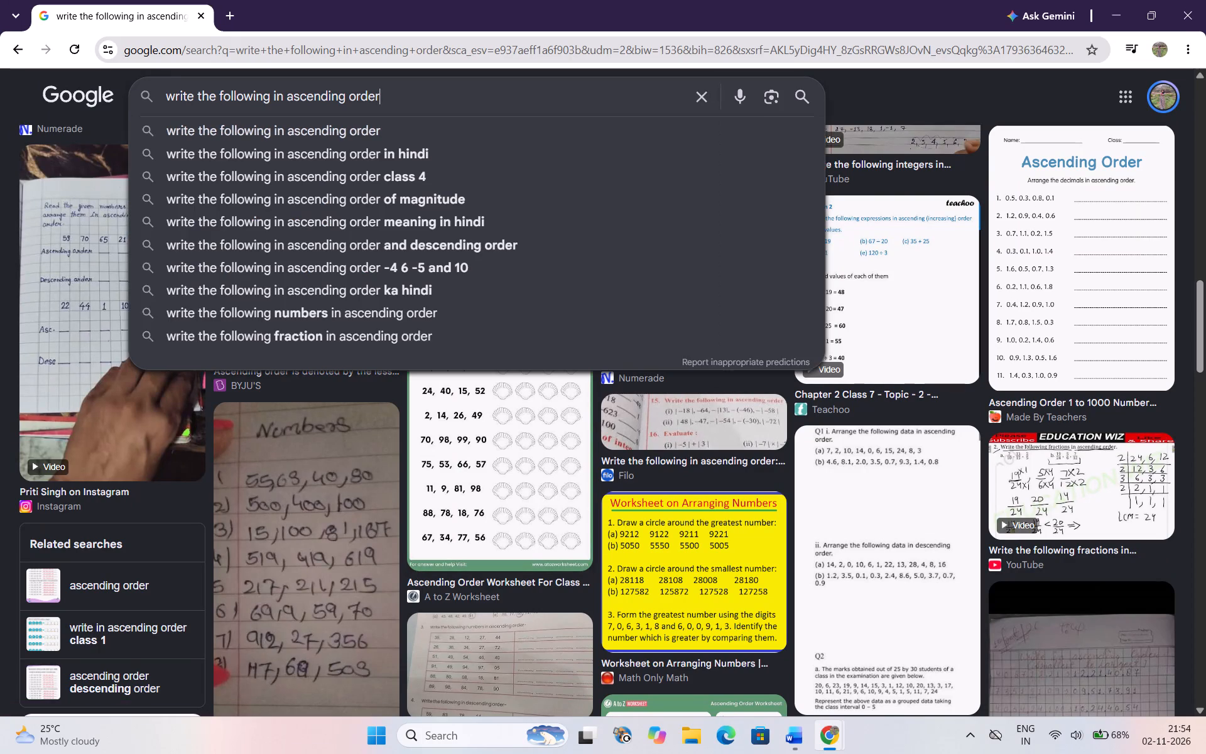
key("space")
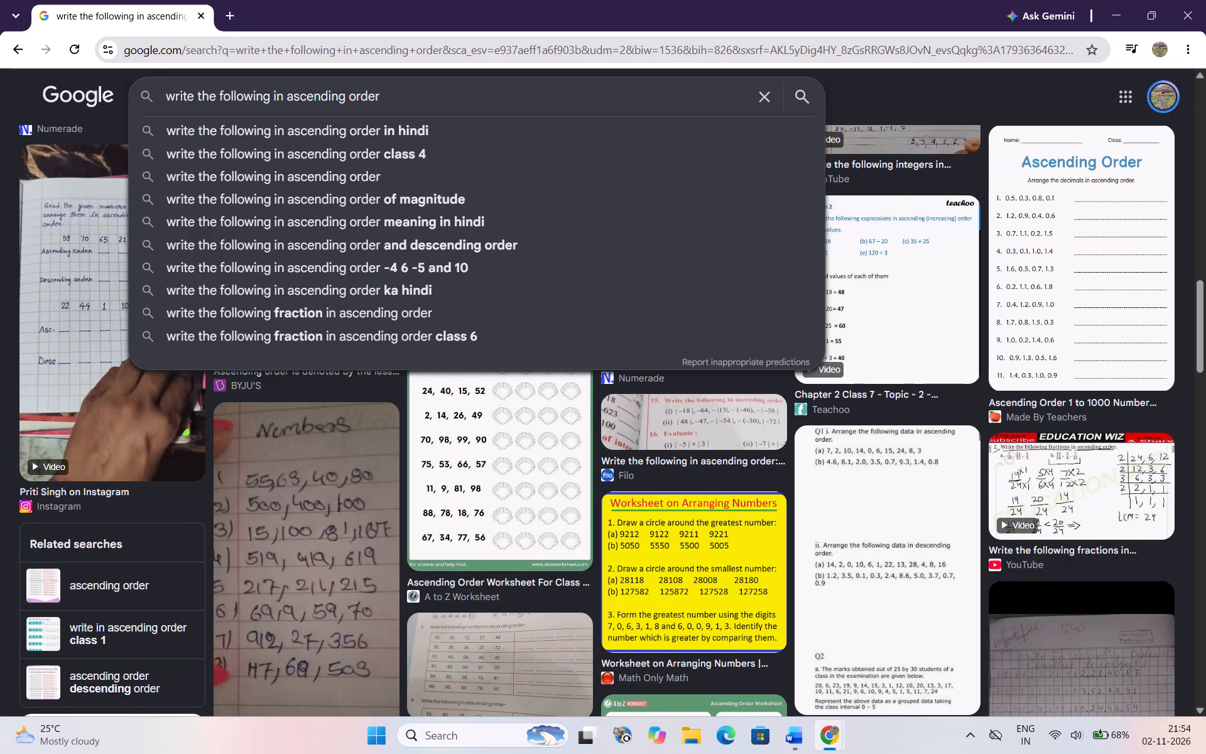
type("sr.kg")
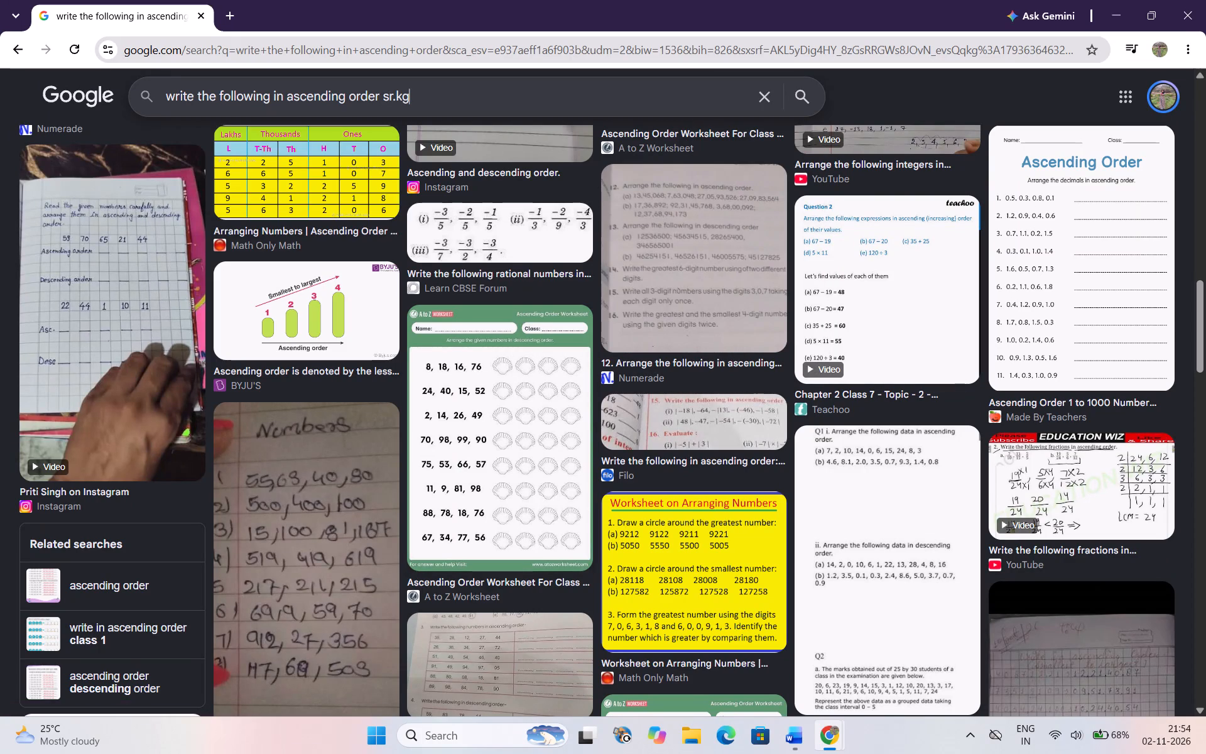
key("space")
type("worksheet")
key("space")
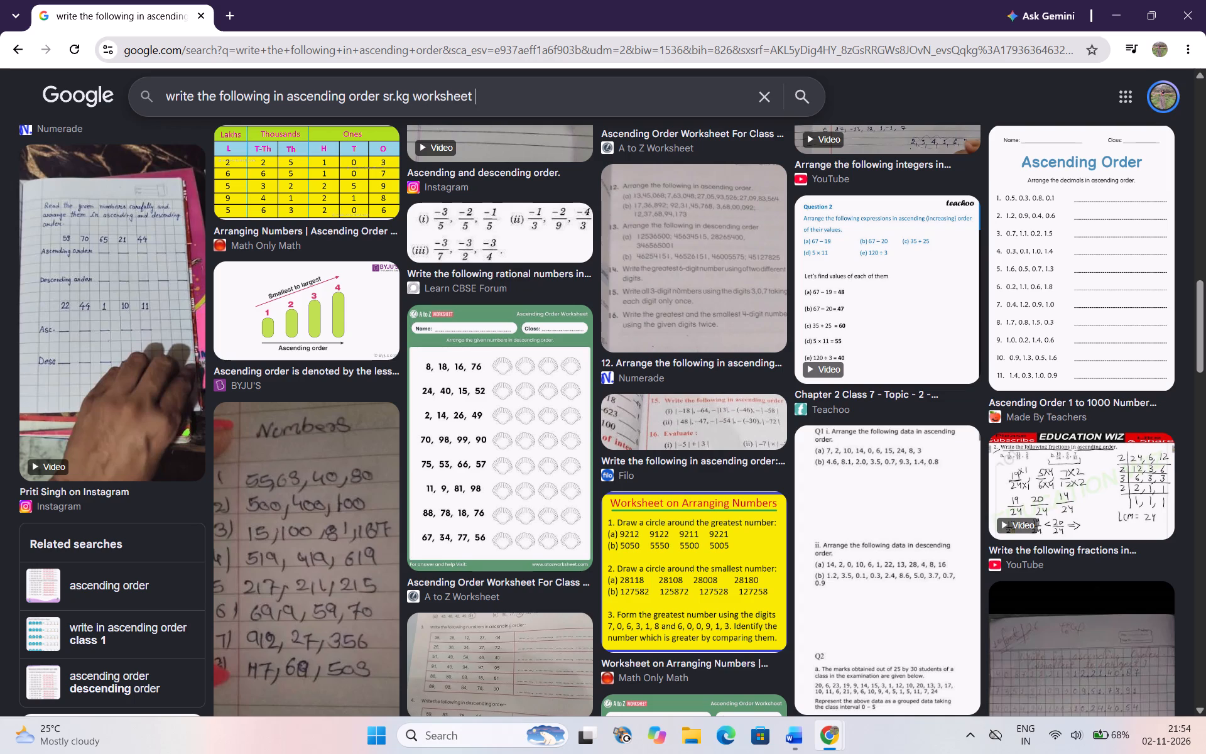
key("Return")
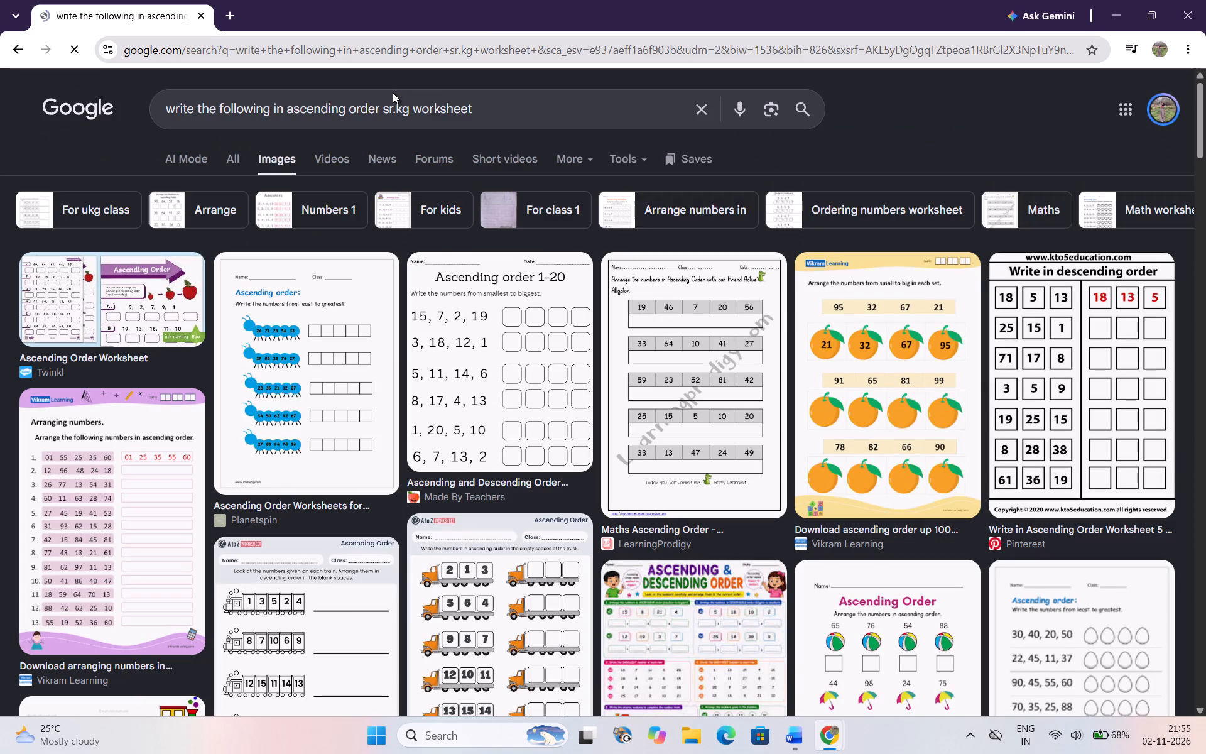
Preview the A to Z Worksheet sheet with numbers on trains and examine its related ascending order images.
scroll(637, 507, "down", 1)
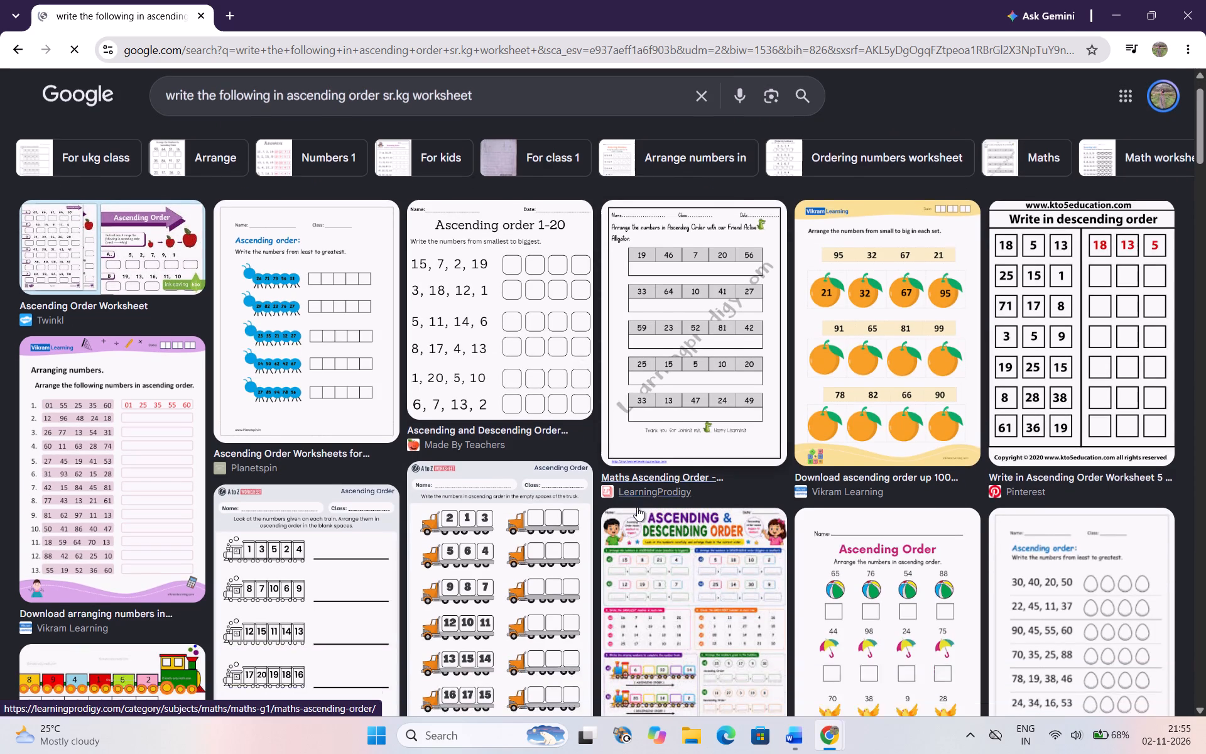
scroll(637, 507, "down", 2)
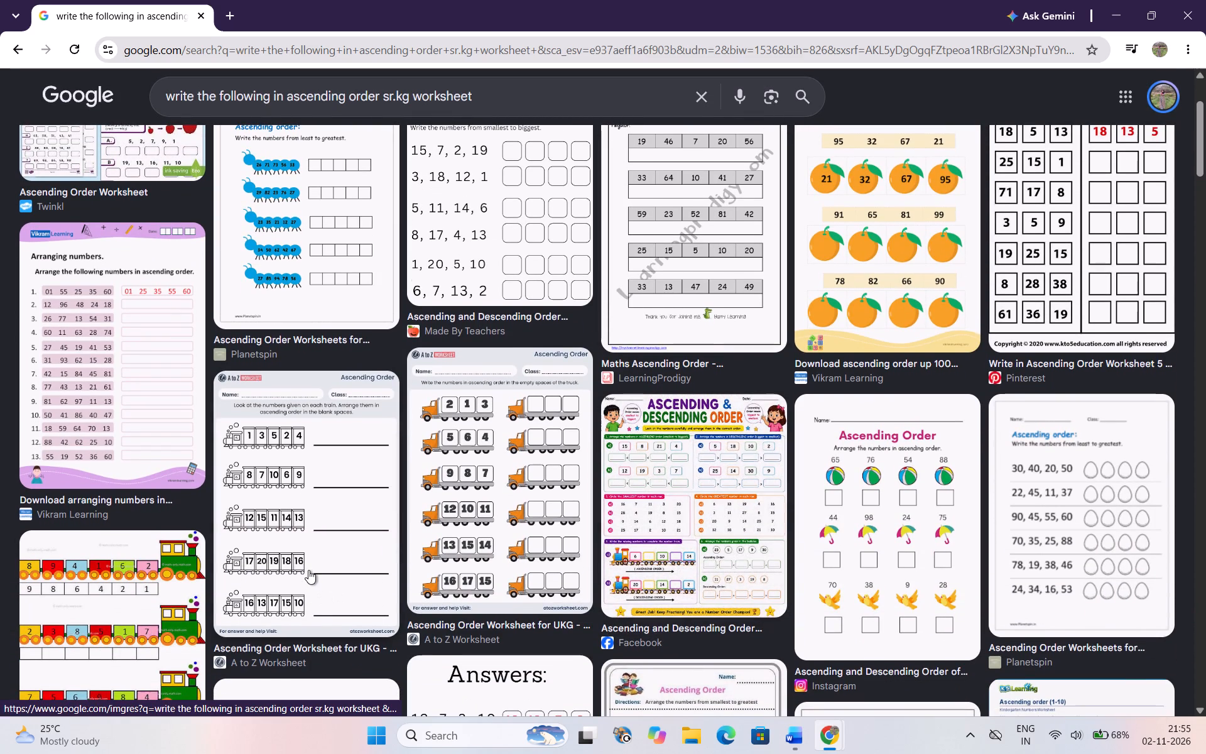
left_click(308, 570)
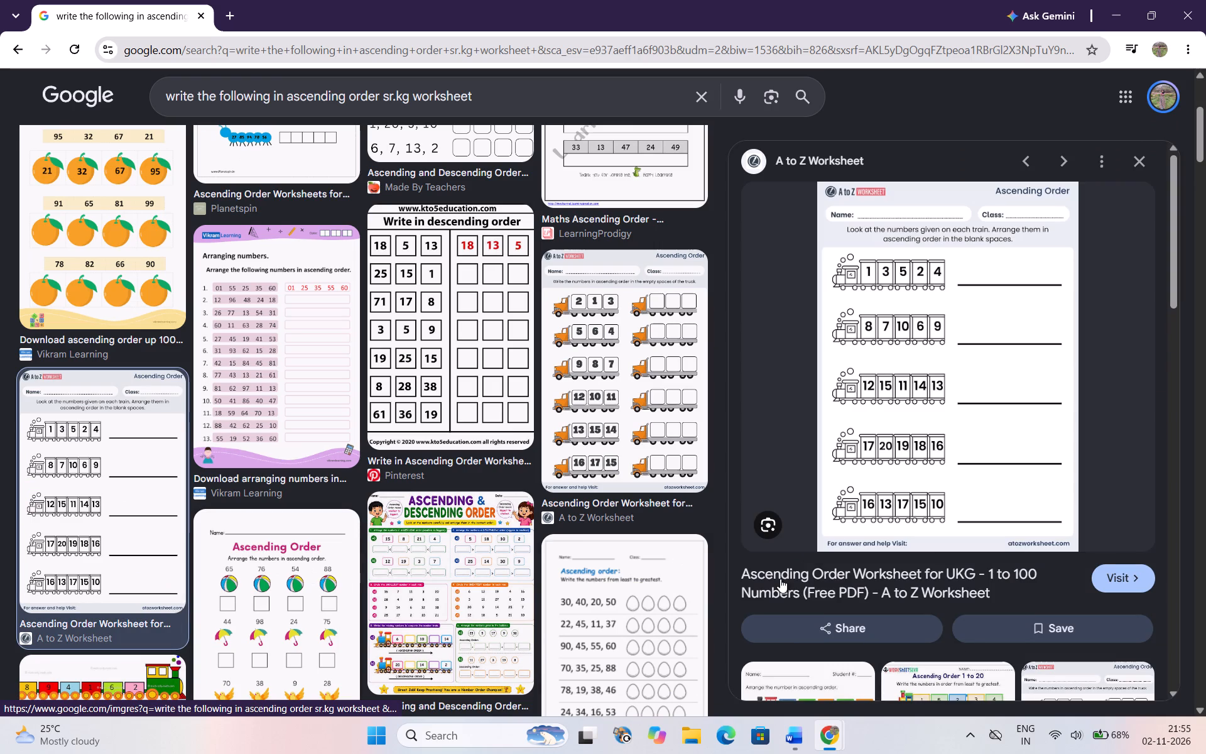
scroll(953, 628, "down", 3)
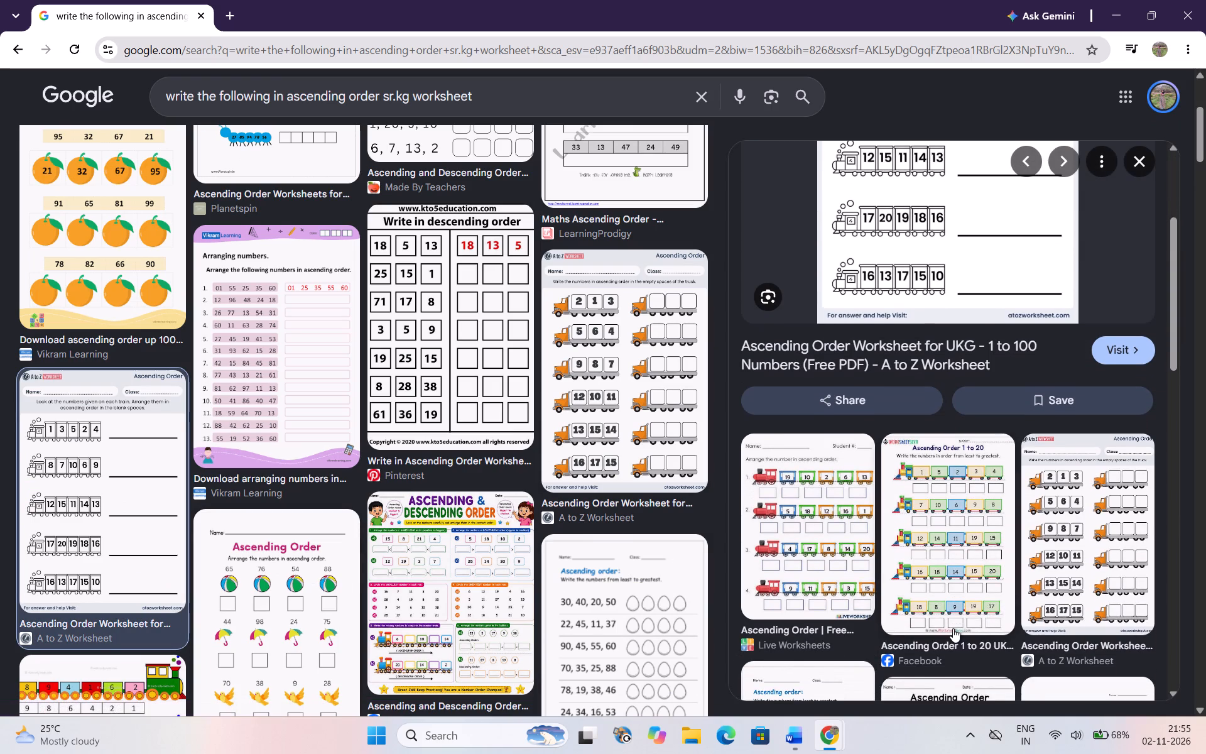
scroll(953, 628, "down", 4)
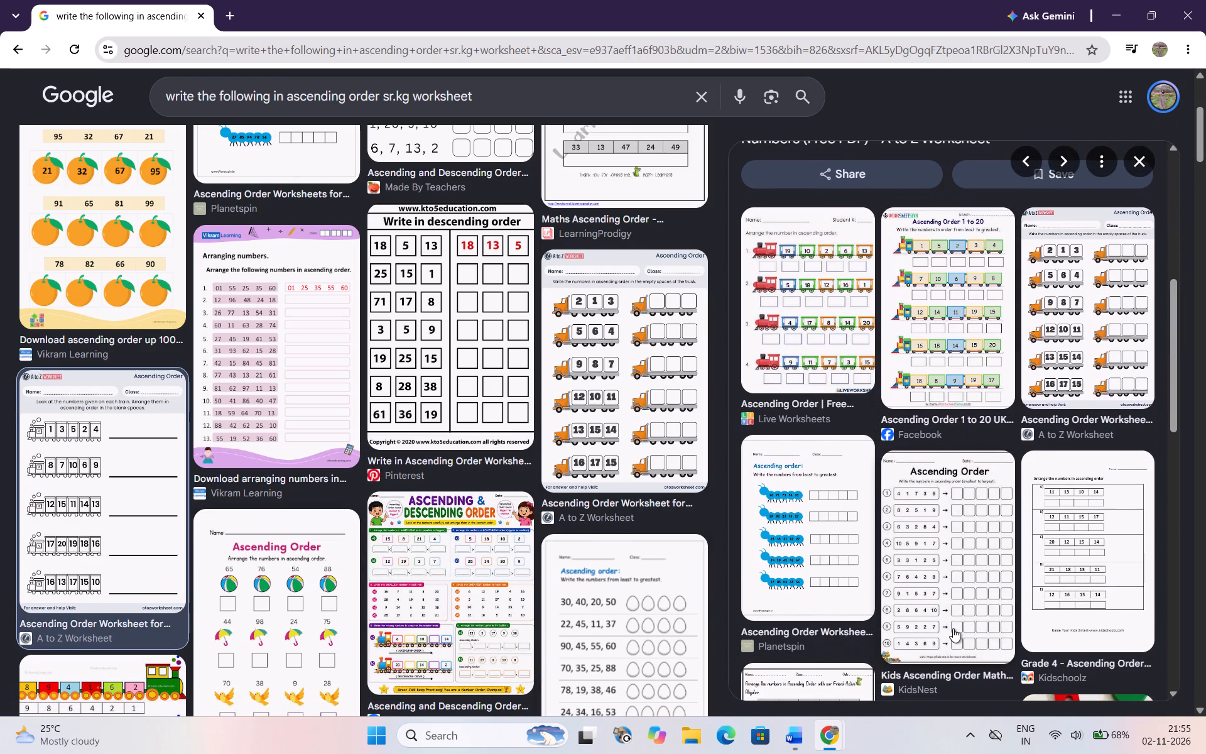
scroll(953, 628, "down", 1)
scroll(953, 628, "up", 3)
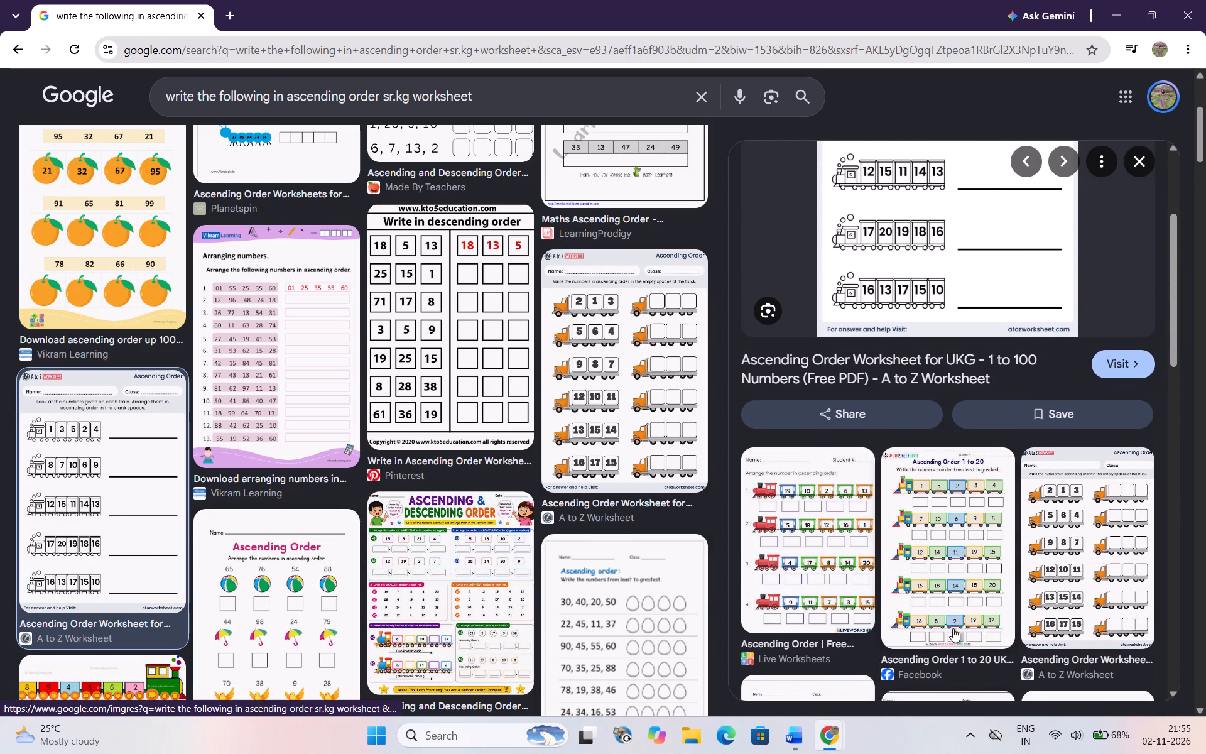
Look through more of the ascending order worksheet results for a suitable exercise, and return to the Word document.
scroll(578, 591, "down", 3)
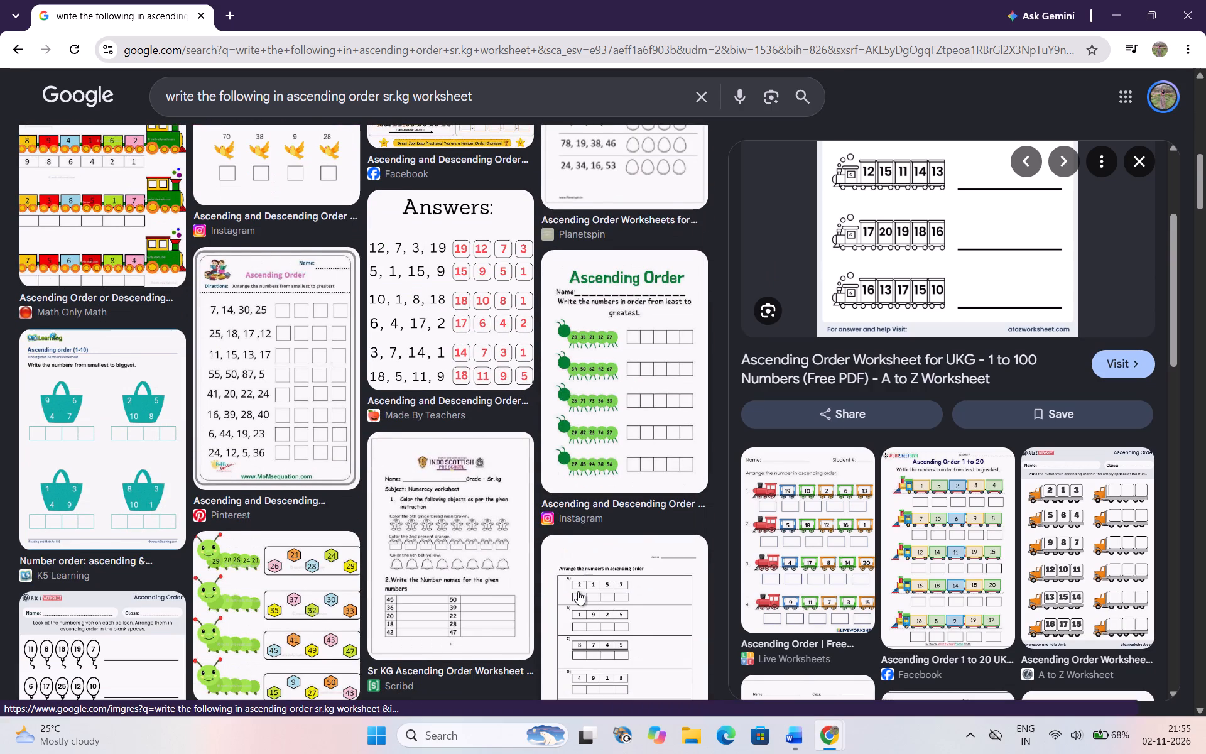
scroll(578, 591, "down", 3)
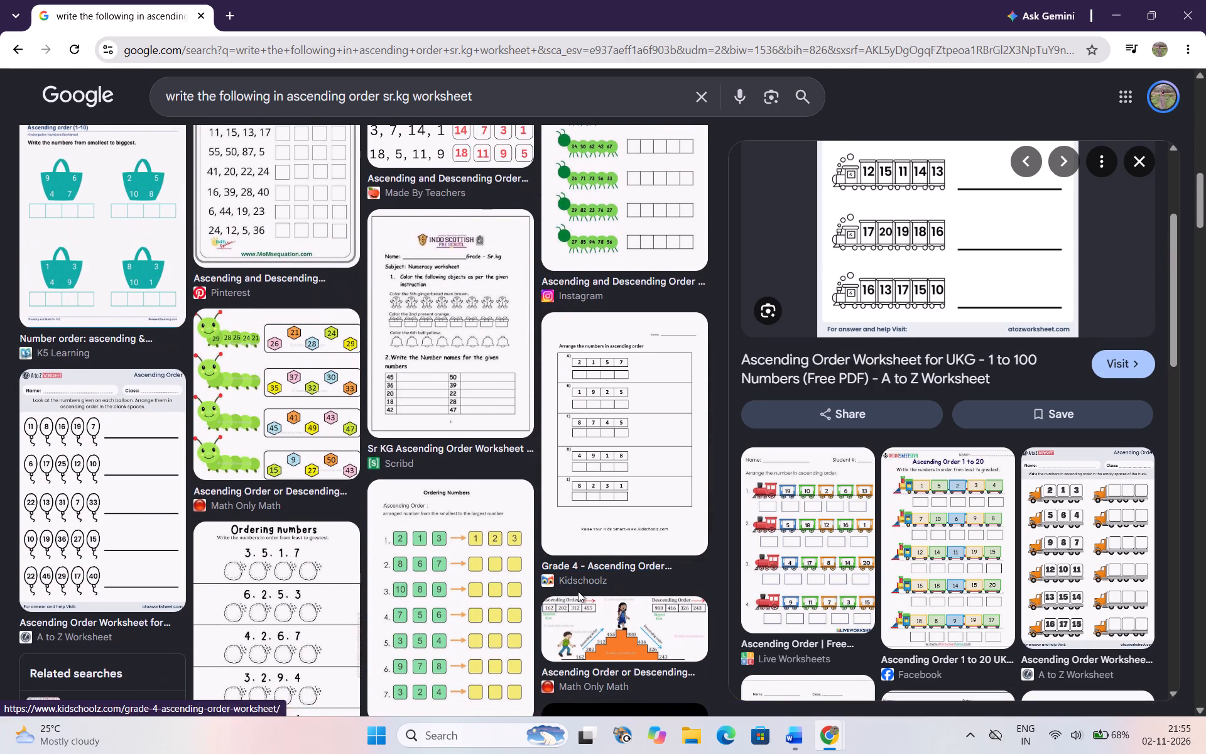
scroll(578, 591, "down", 1)
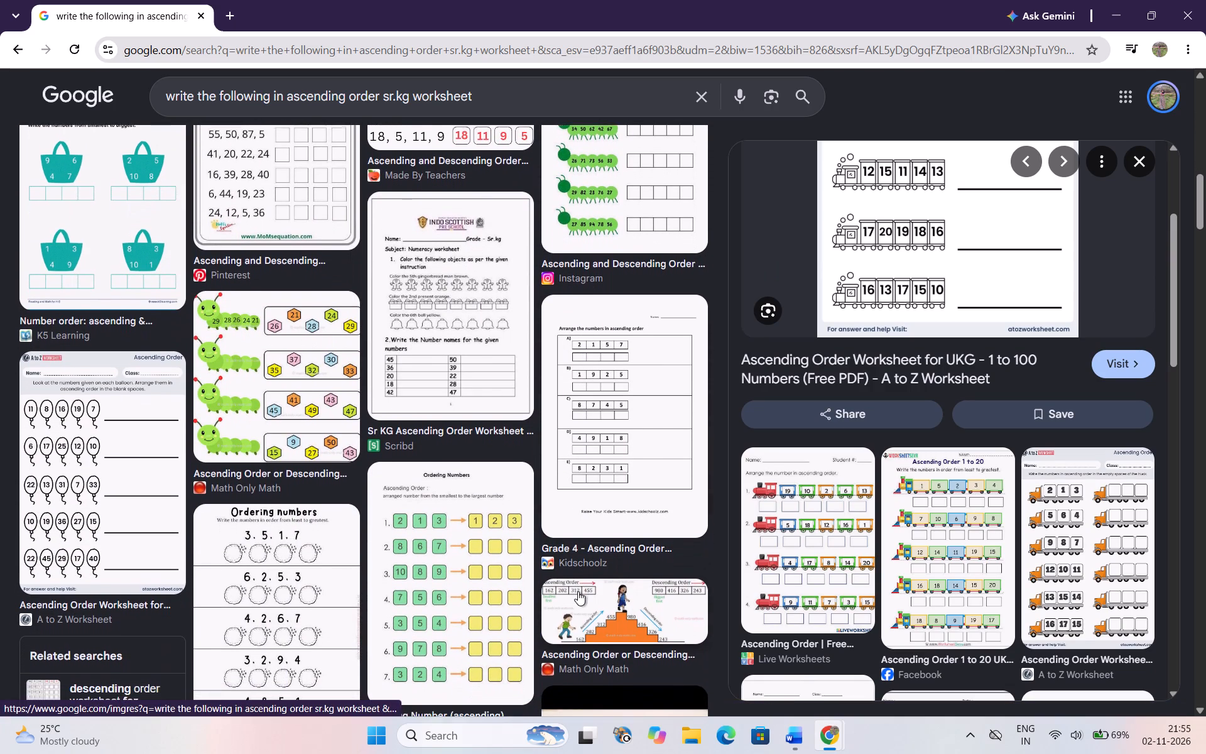
scroll(578, 591, "down", 3)
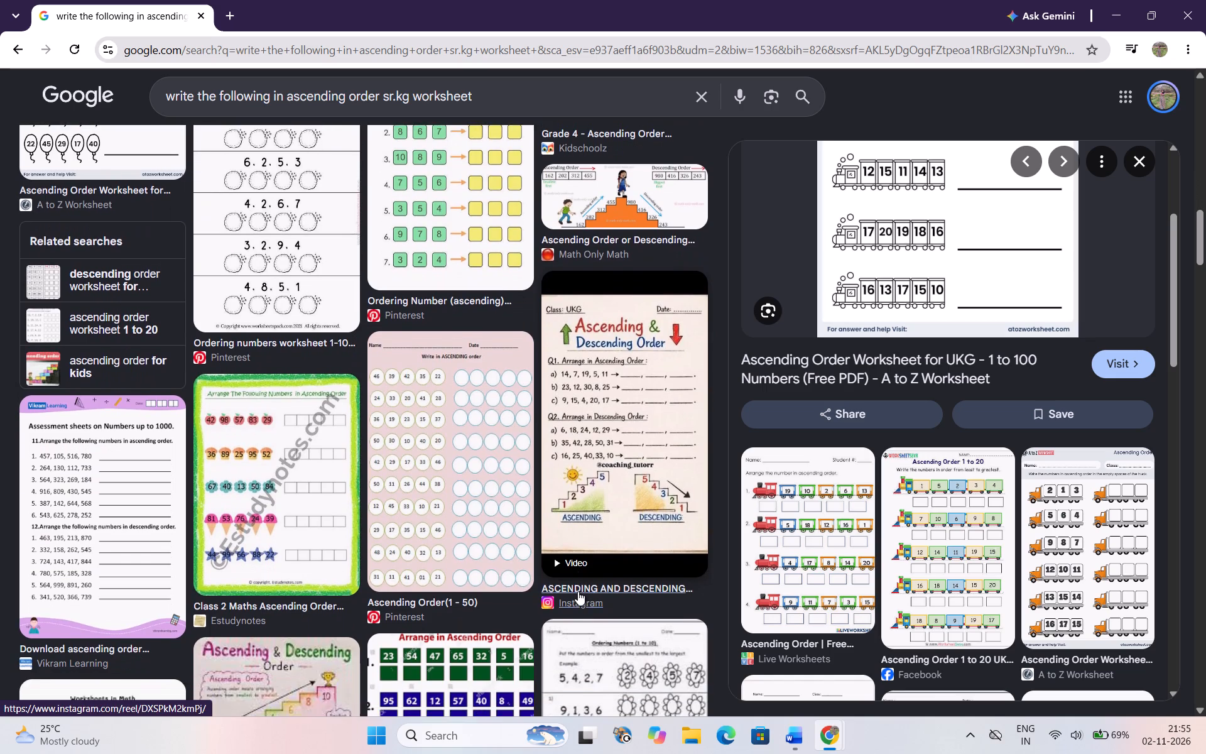
scroll(578, 591, "down", 3)
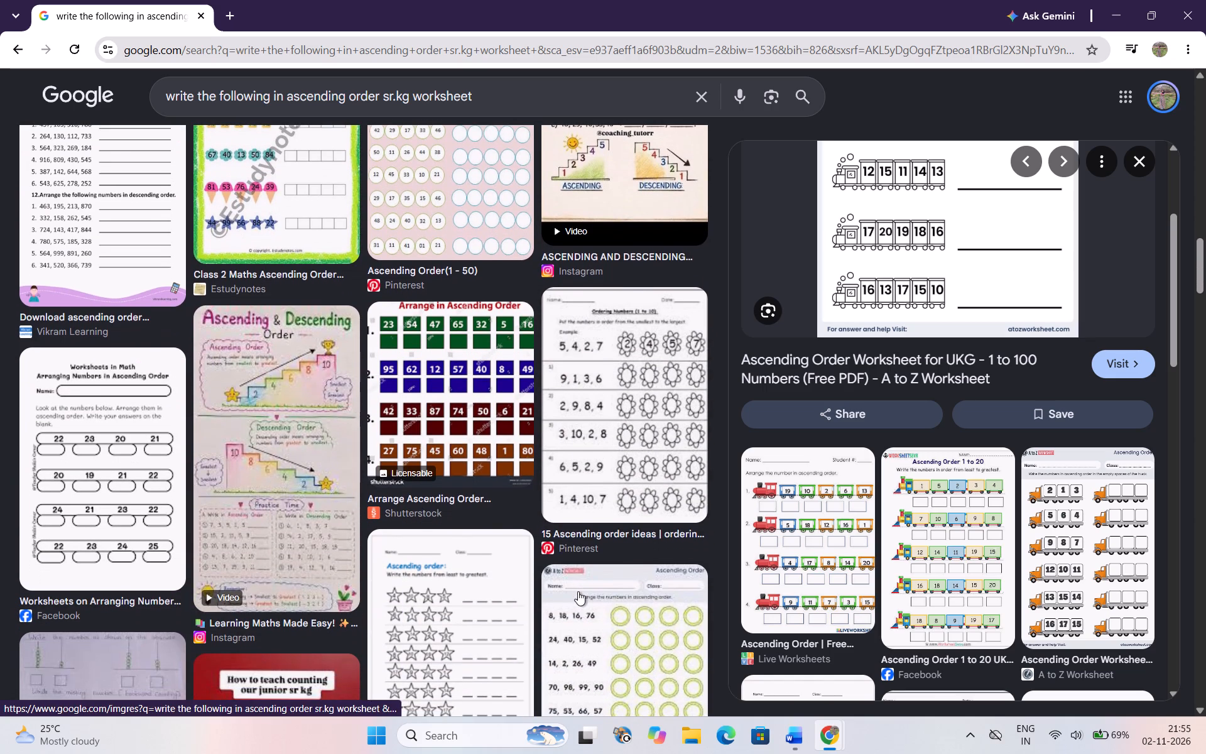
scroll(578, 591, "down", 2)
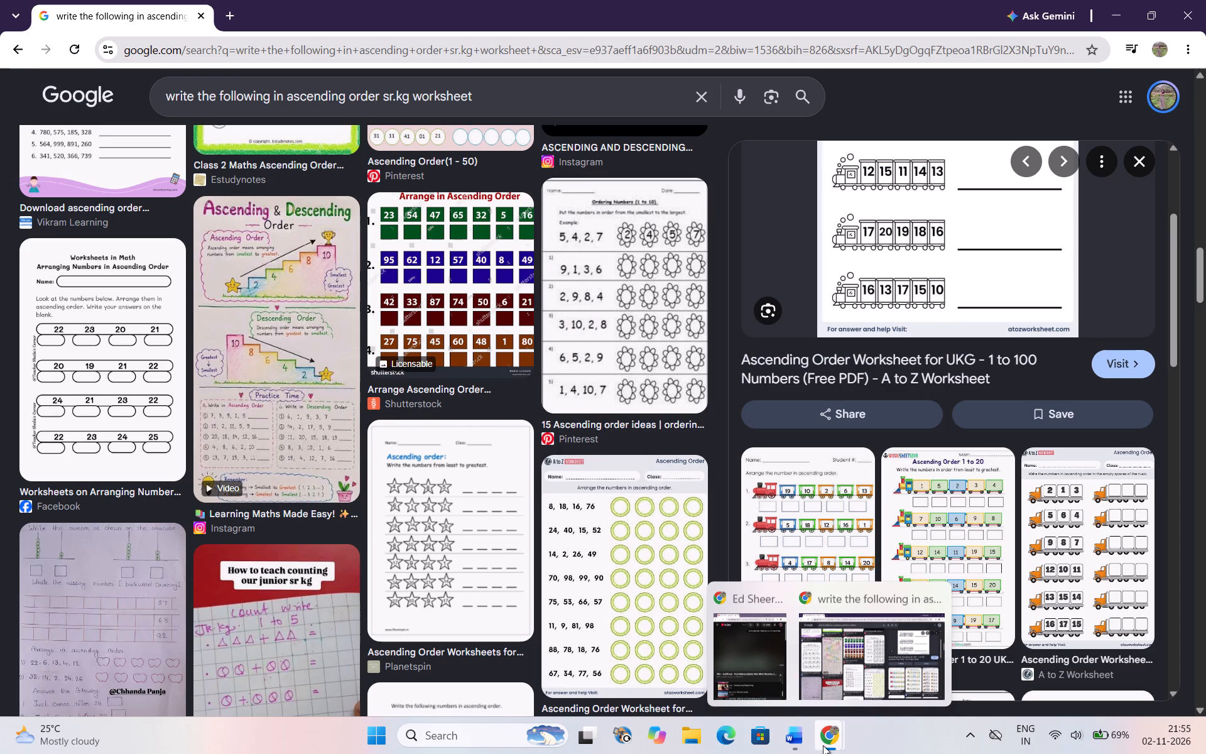
left_click(1105, 4)
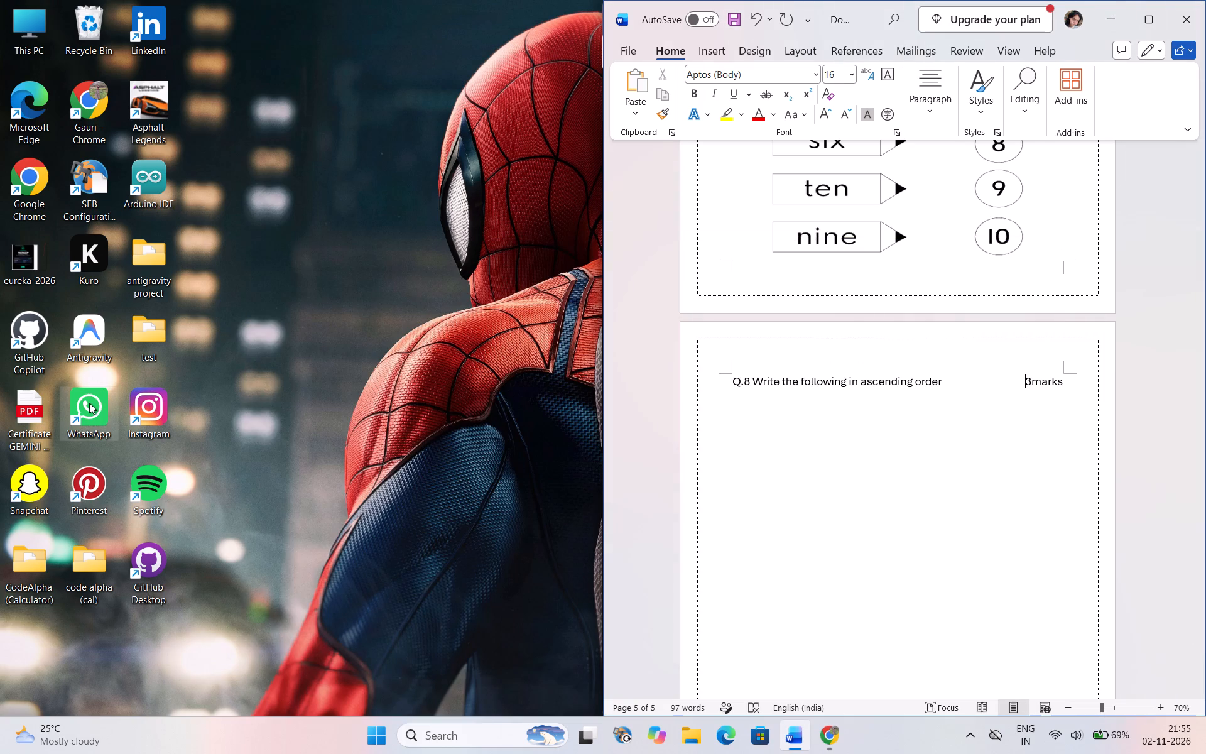
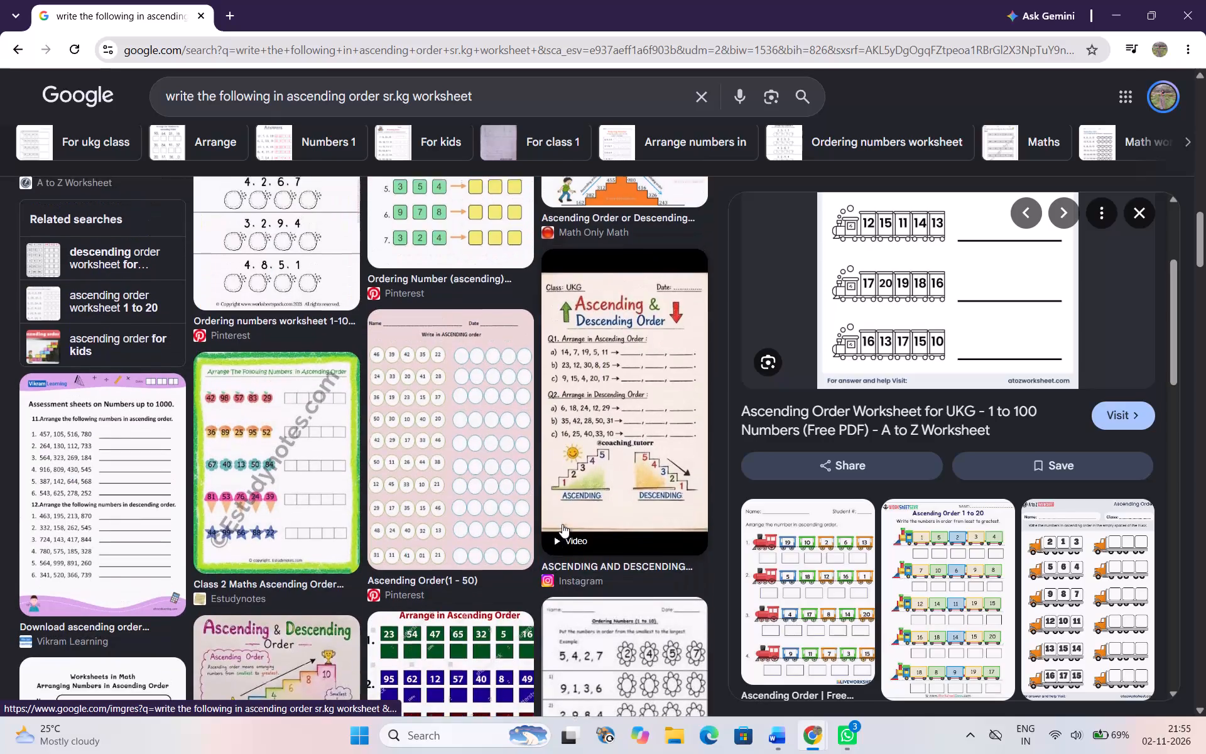
Look through the ascending order worksheet image results for an exercise suitable for Q.8.
scroll(562, 524, "up", 1)
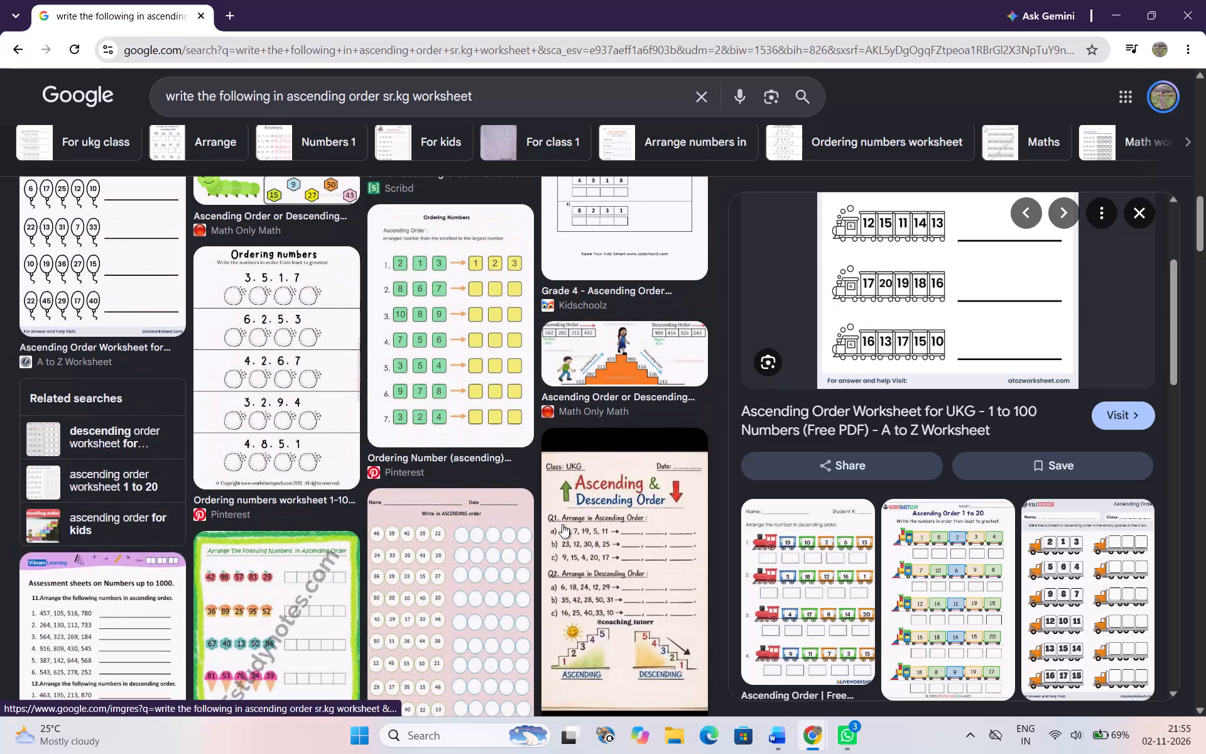
scroll(562, 524, "up", 8)
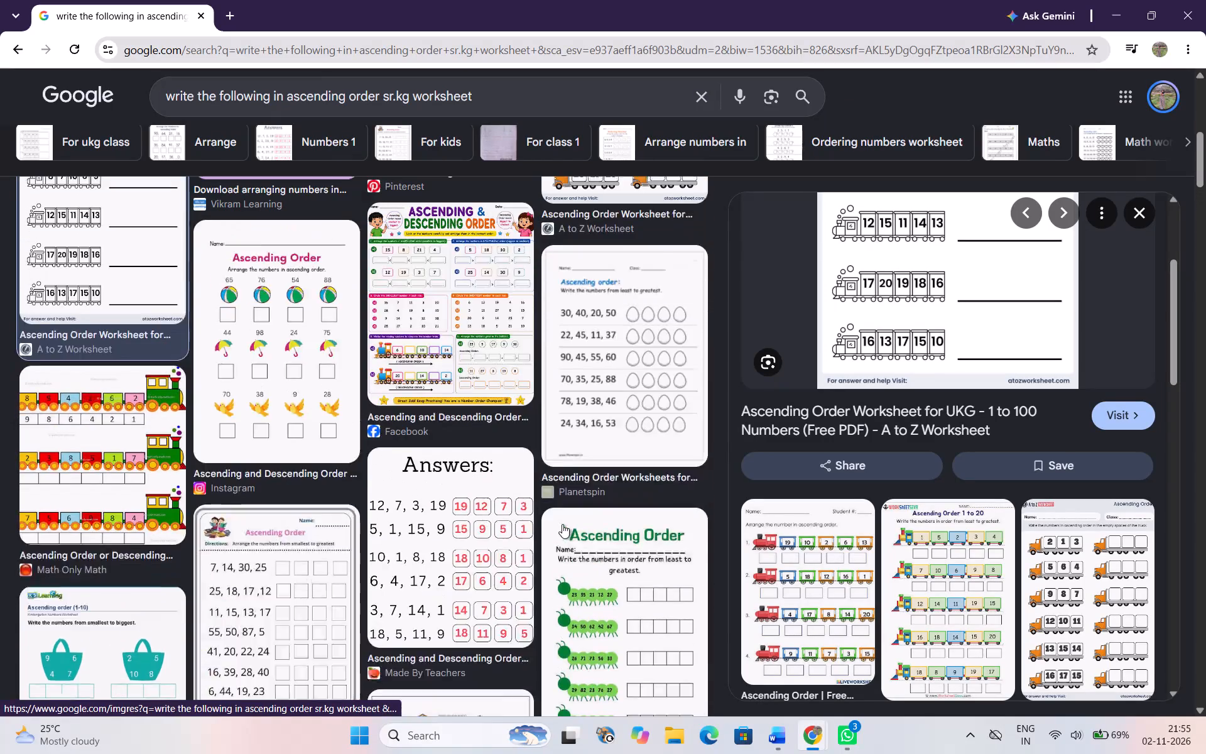
scroll(562, 524, "up", 6)
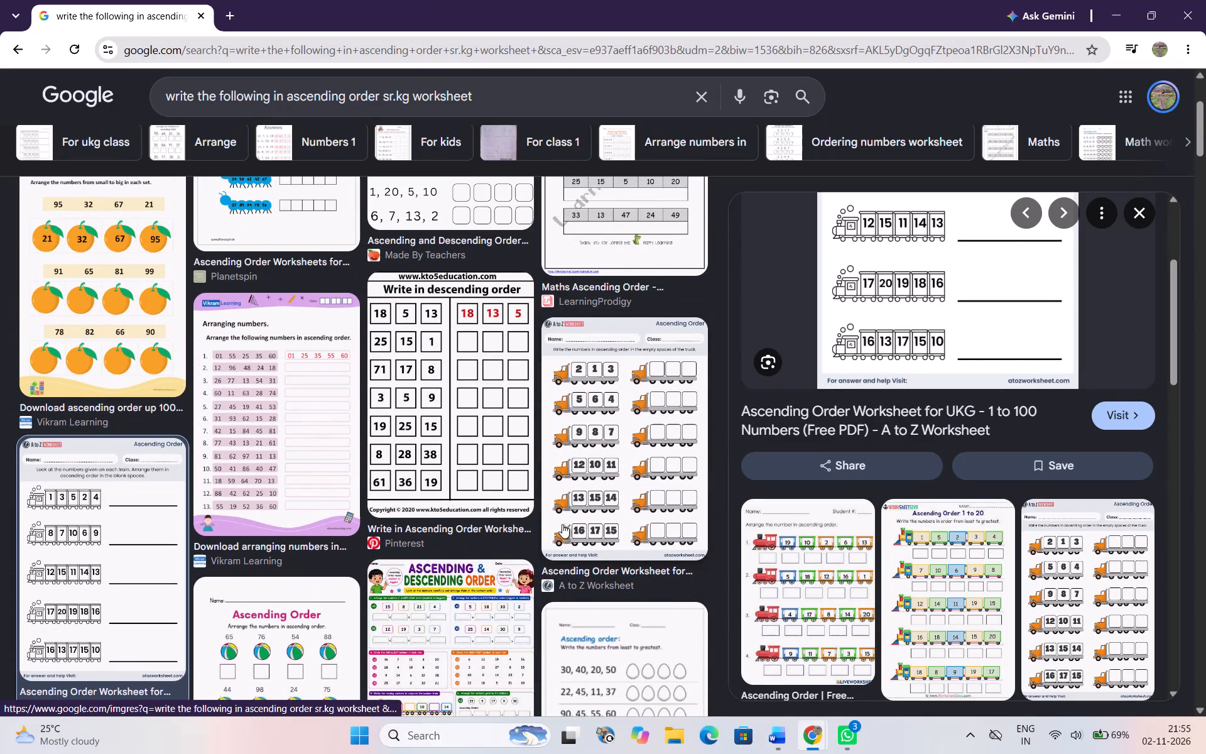
scroll(562, 524, "up", 6)
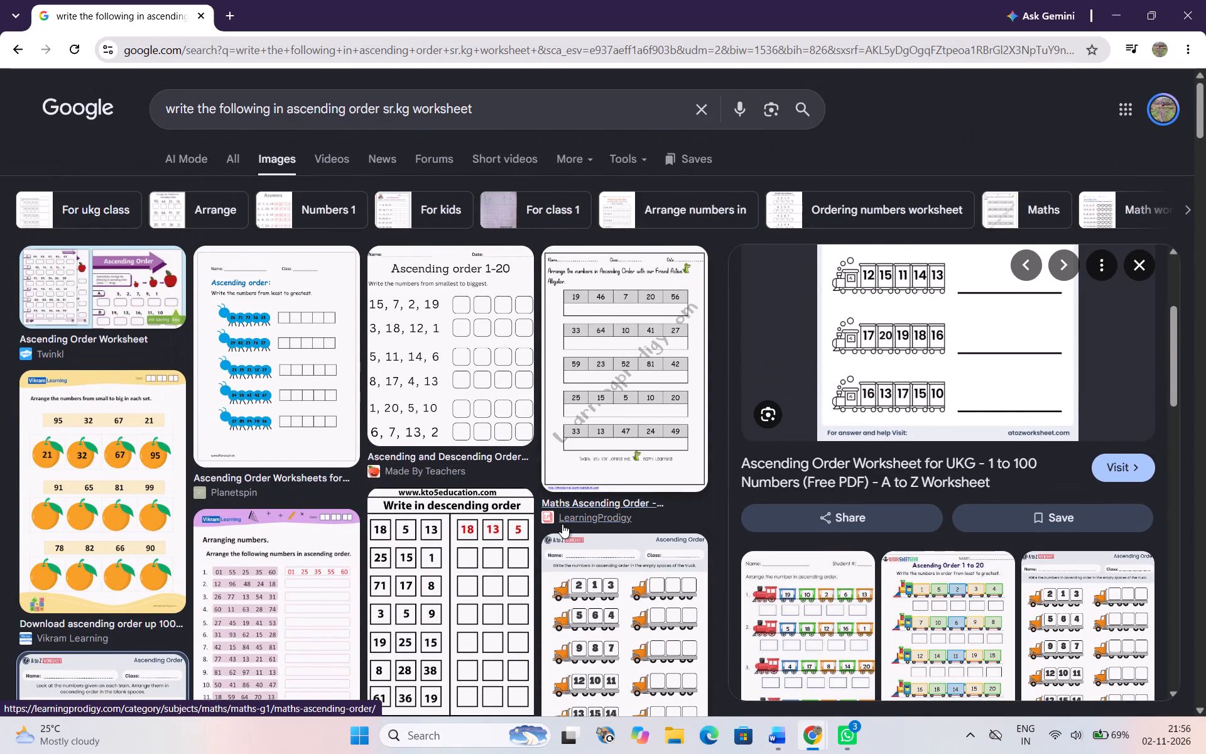
scroll(562, 524, "down", 8)
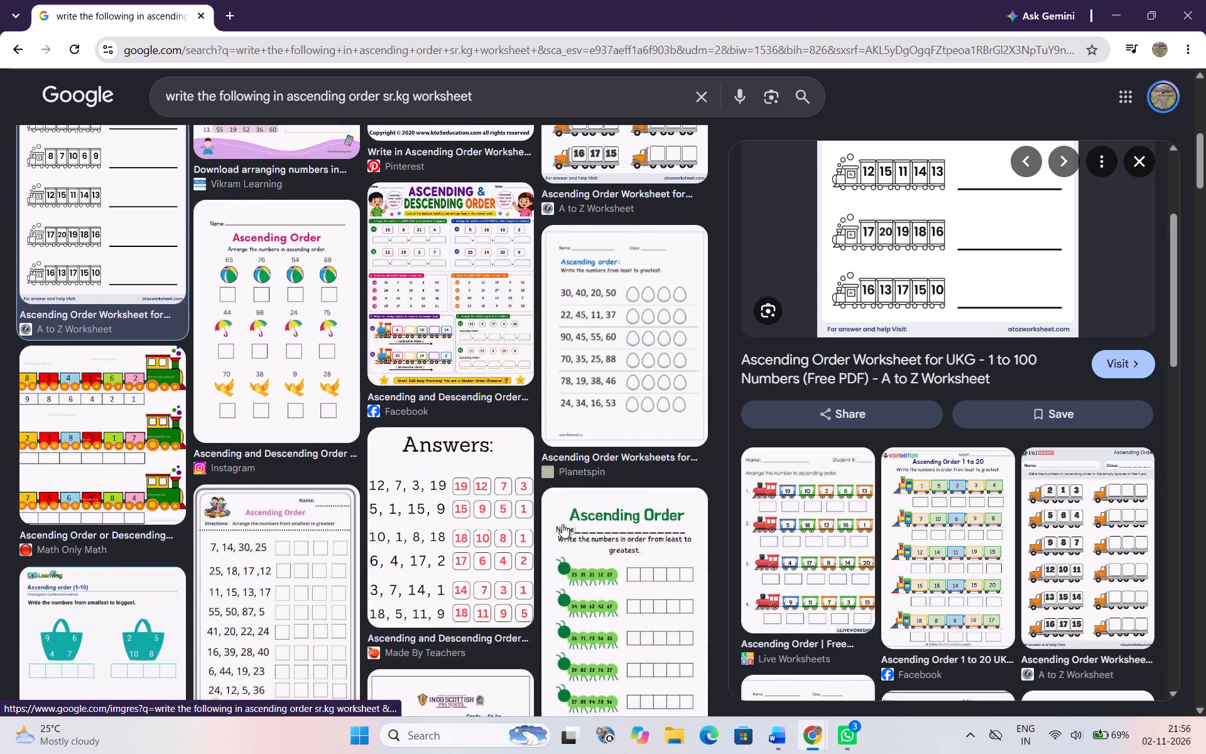
scroll(562, 524, "down", 8)
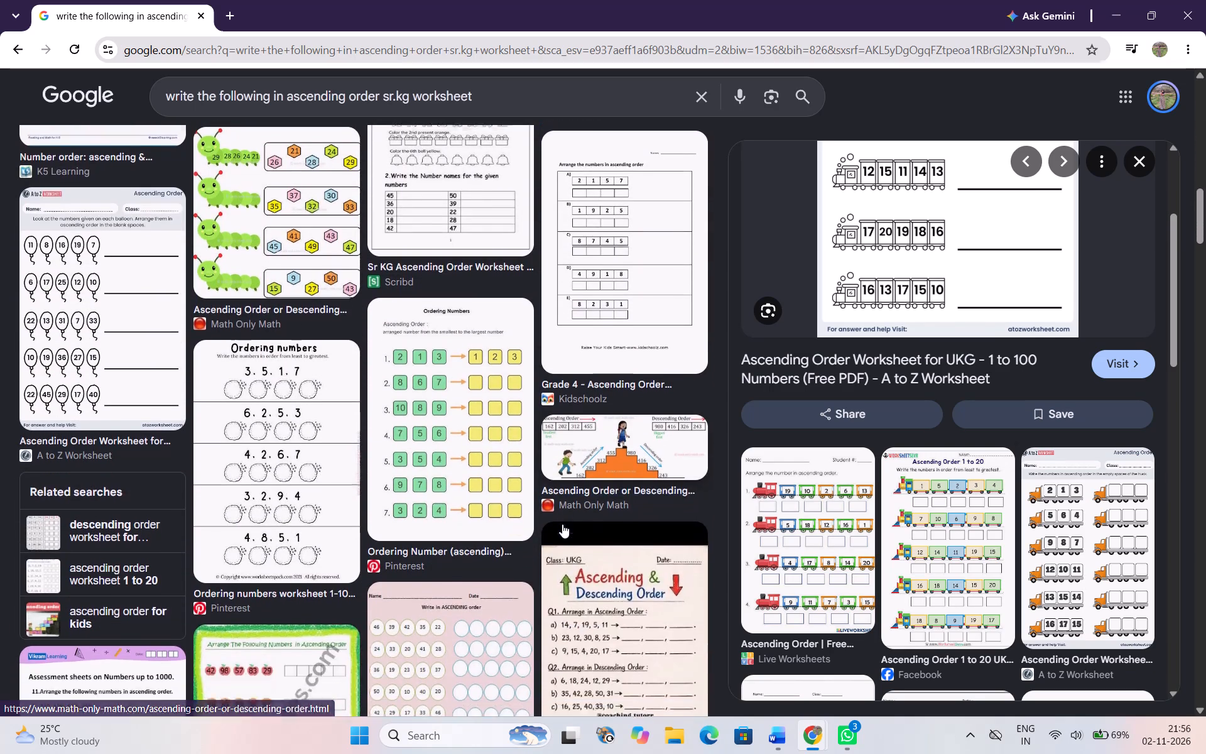
scroll(562, 524, "down", 8)
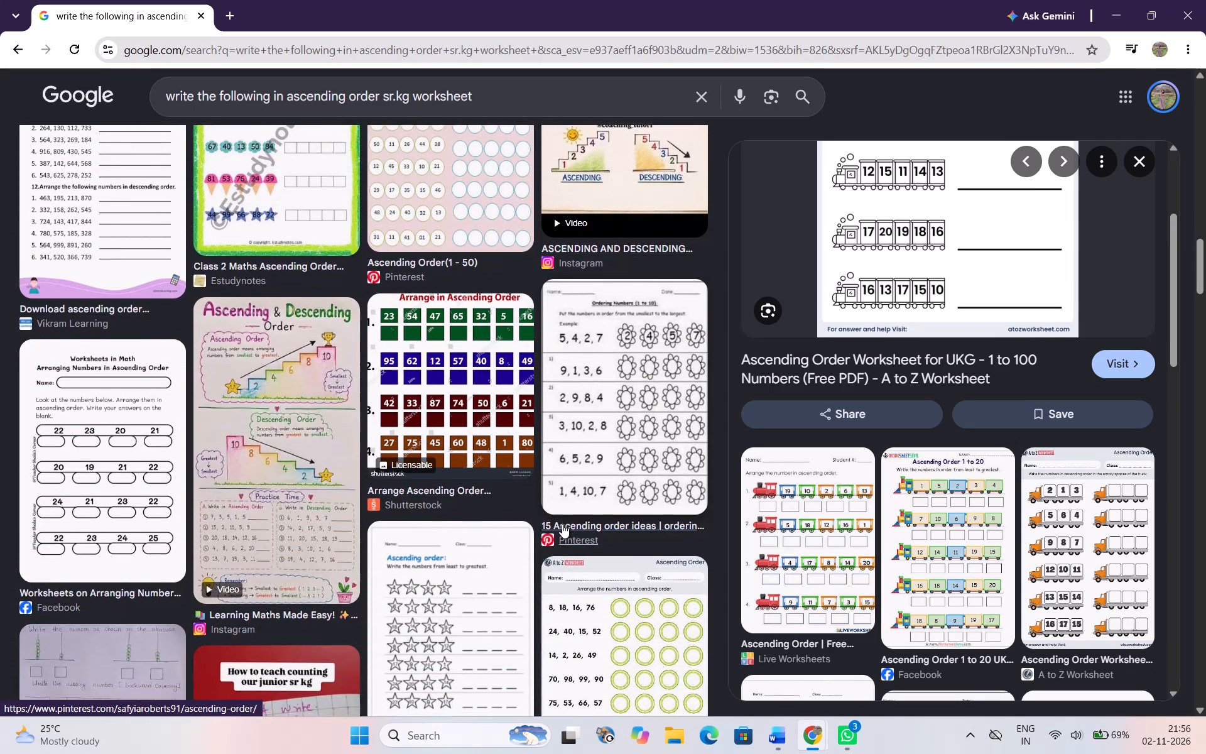
scroll(562, 524, "down", 5)
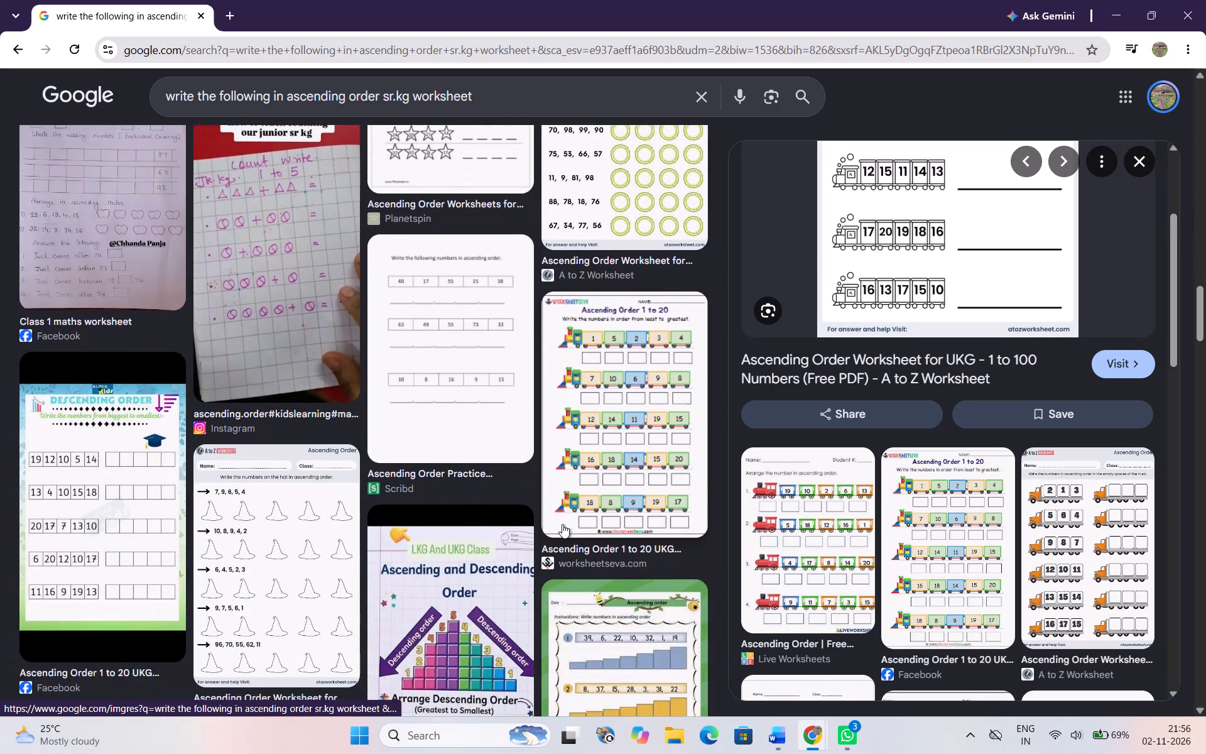
scroll(562, 524, "down", 5)
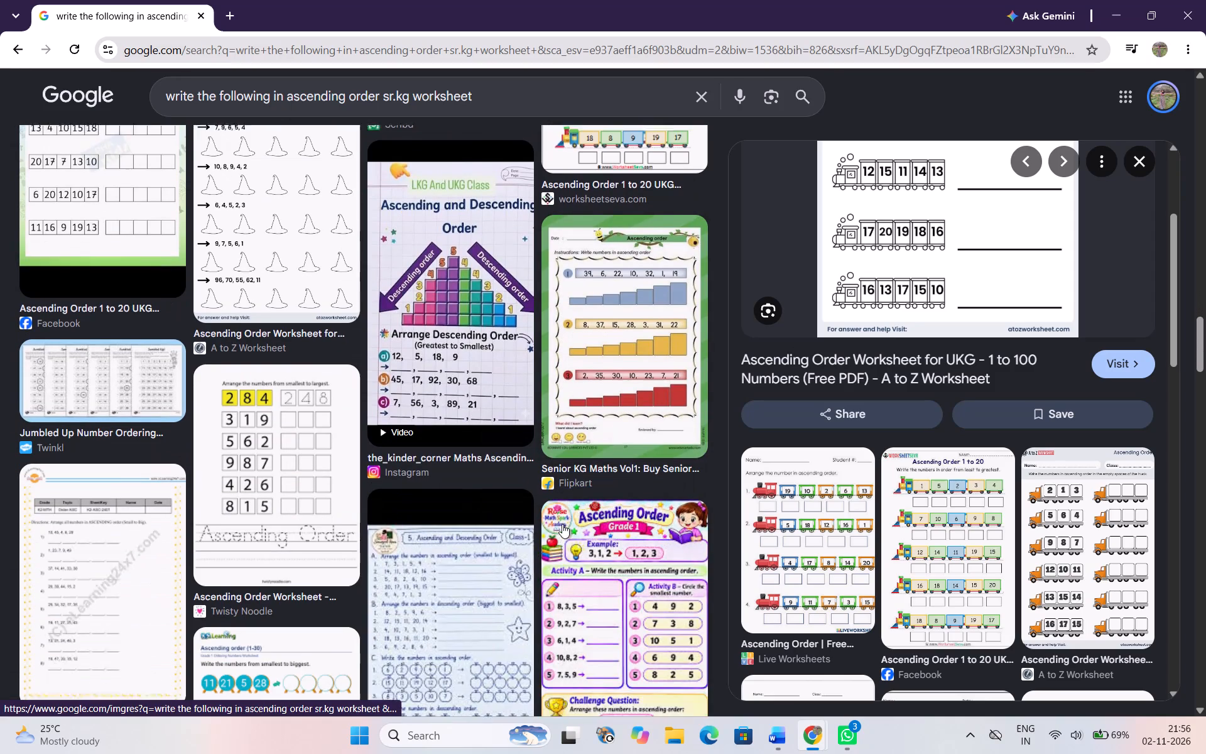
scroll(562, 524, "down", 6)
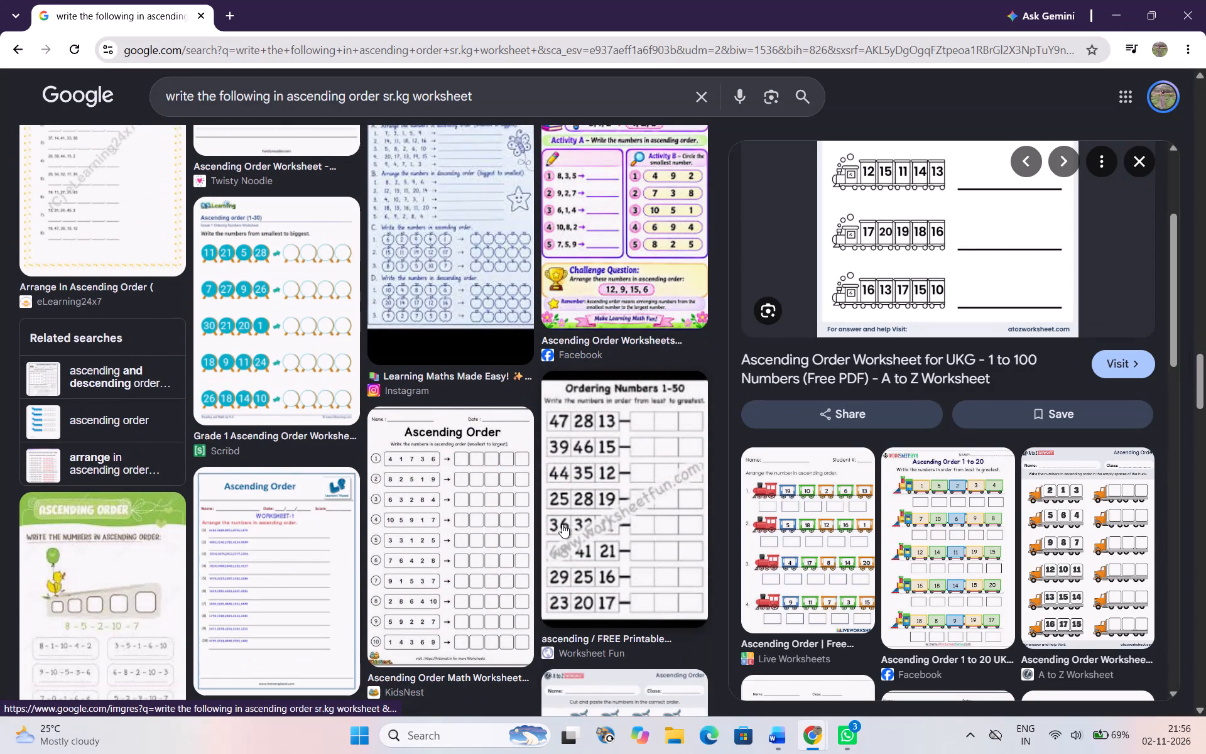
scroll(562, 524, "down", 6)
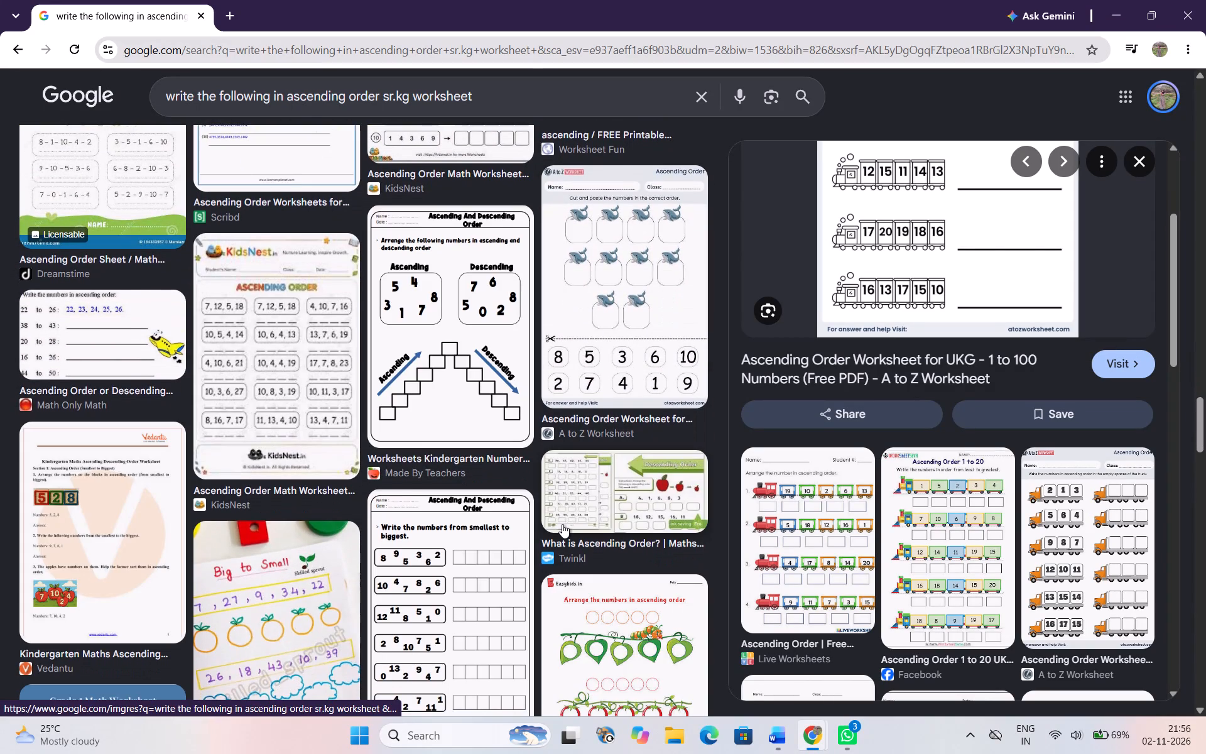
scroll(562, 524, "down", 3)
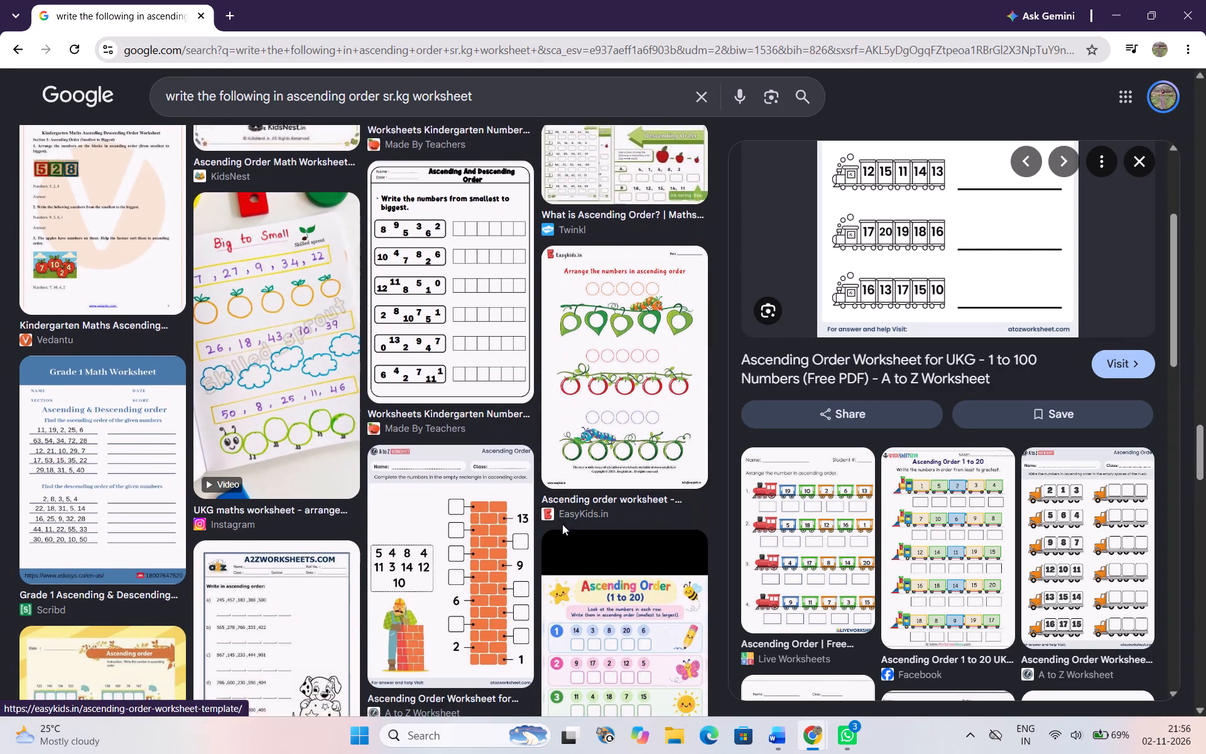
scroll(562, 524, "down", 5)
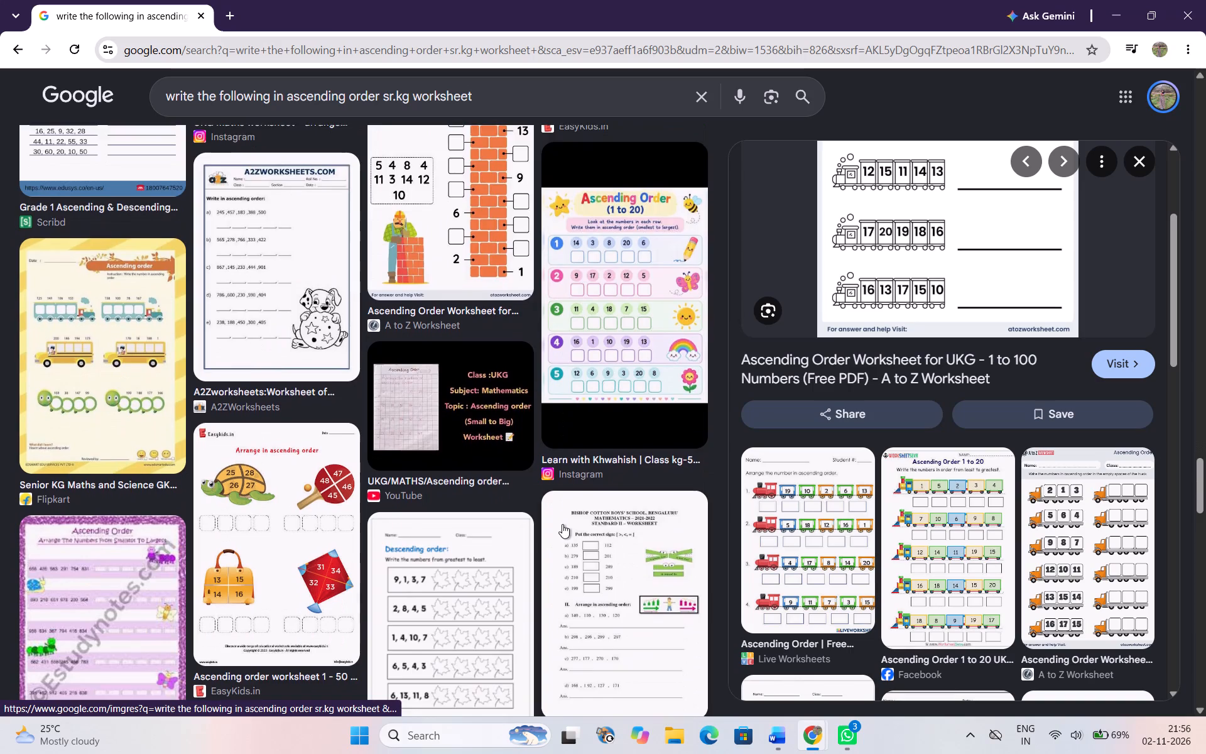
scroll(562, 524, "down", 7)
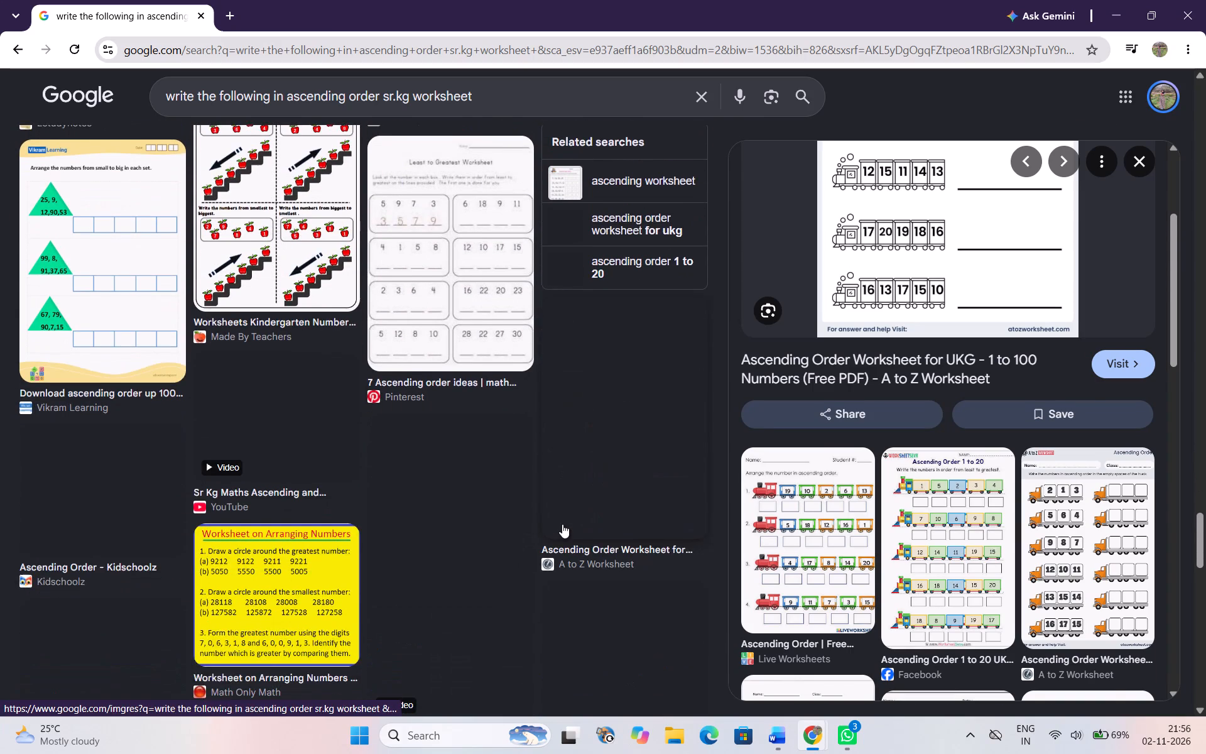
scroll(562, 524, "up", 16)
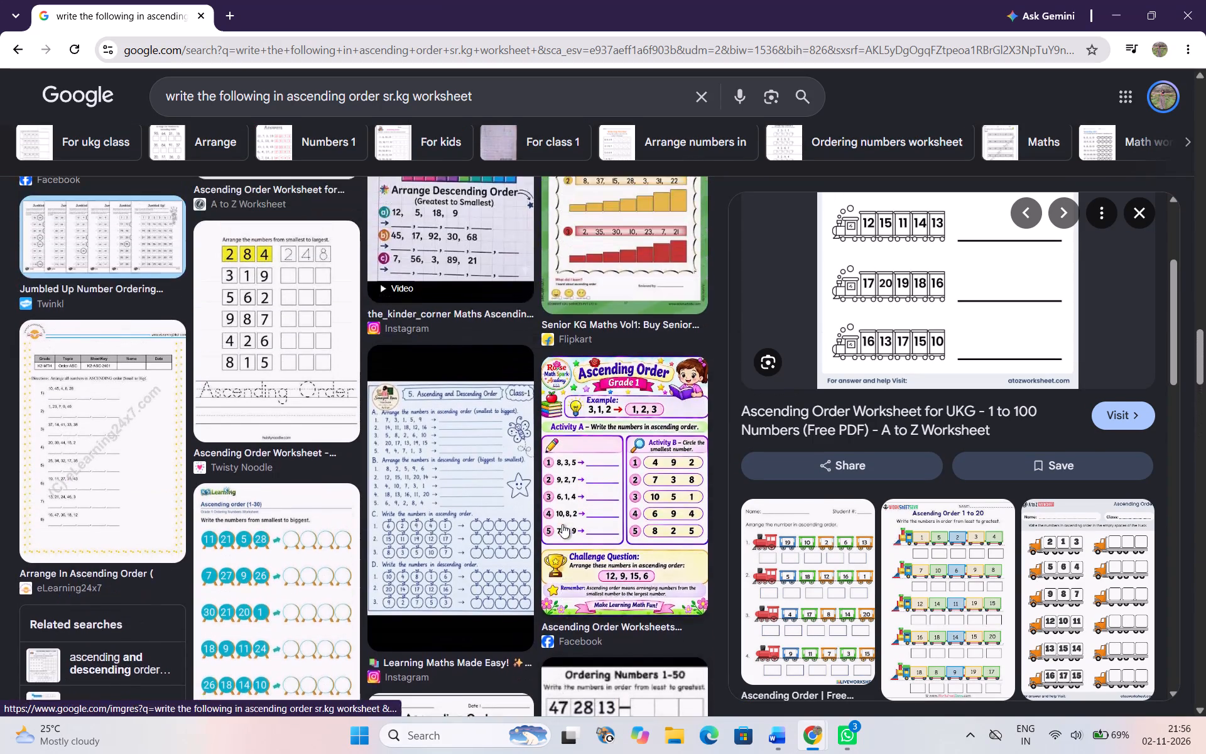
scroll(562, 524, "up", 10)
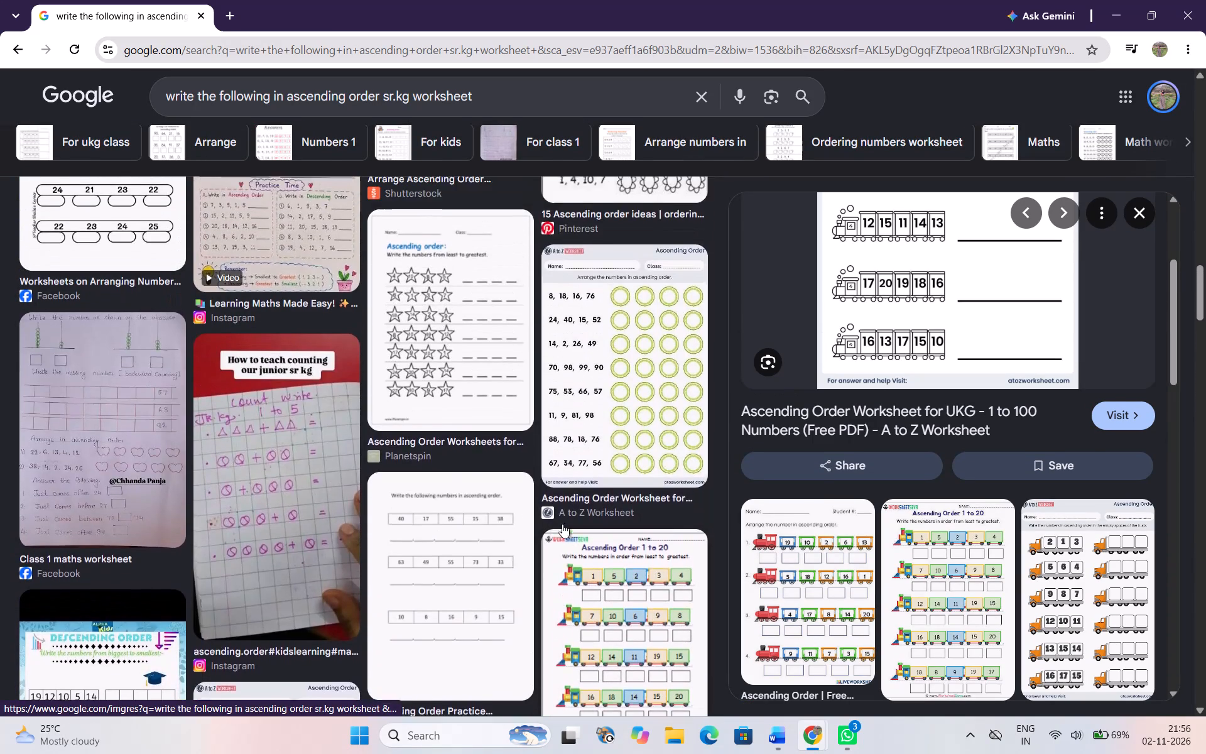
scroll(562, 524, "up", 9)
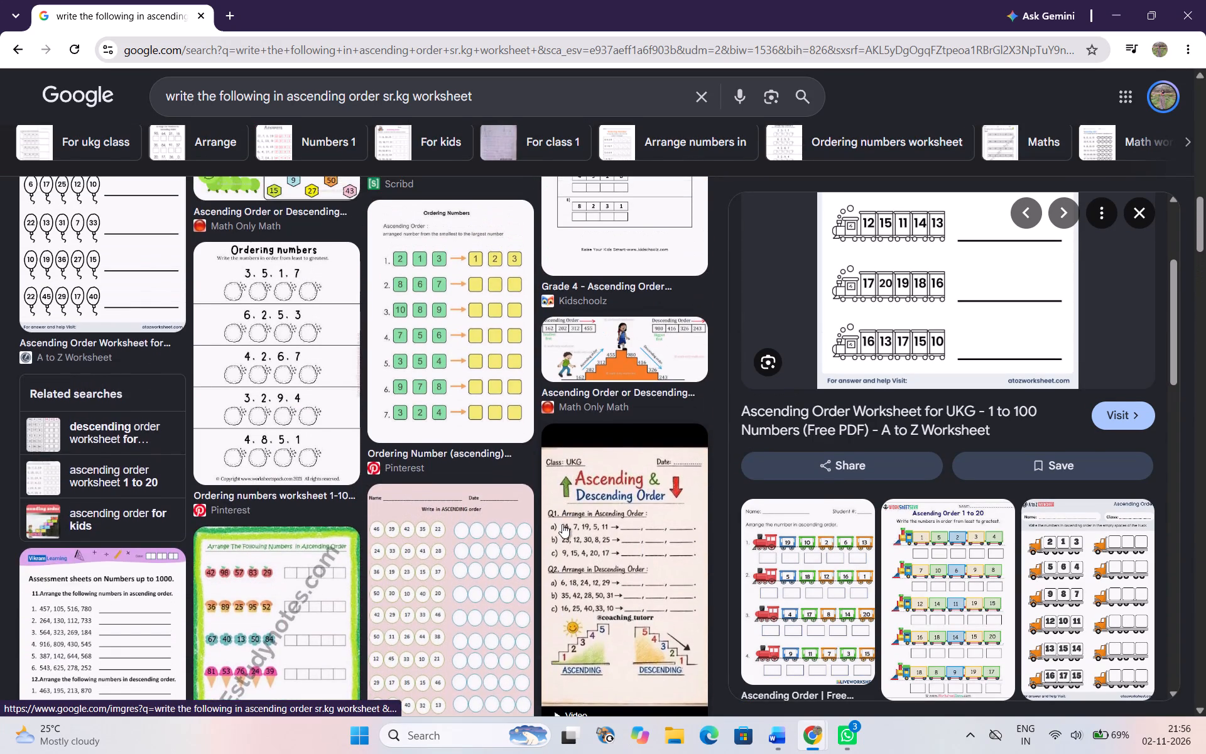
scroll(562, 524, "up", 3)
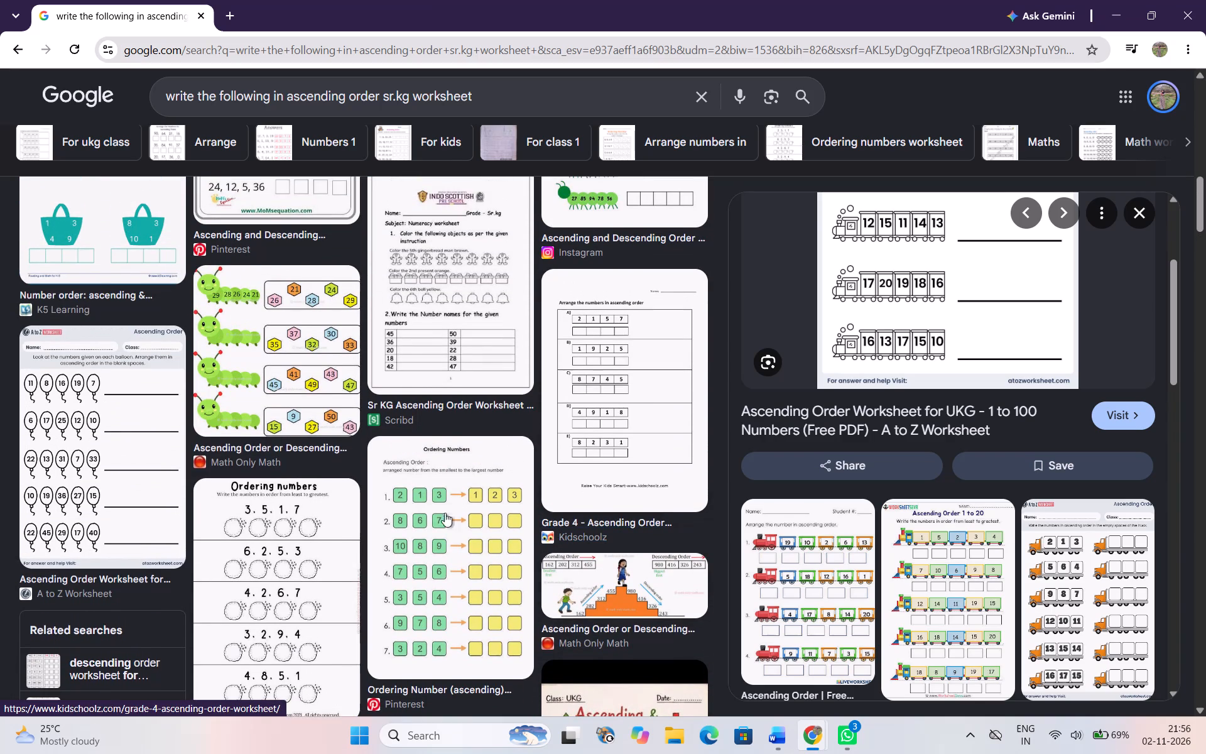
Preview the A to Z Worksheet sheet with numbers on balloons and examine its related ascending order images.
left_click(89, 397)
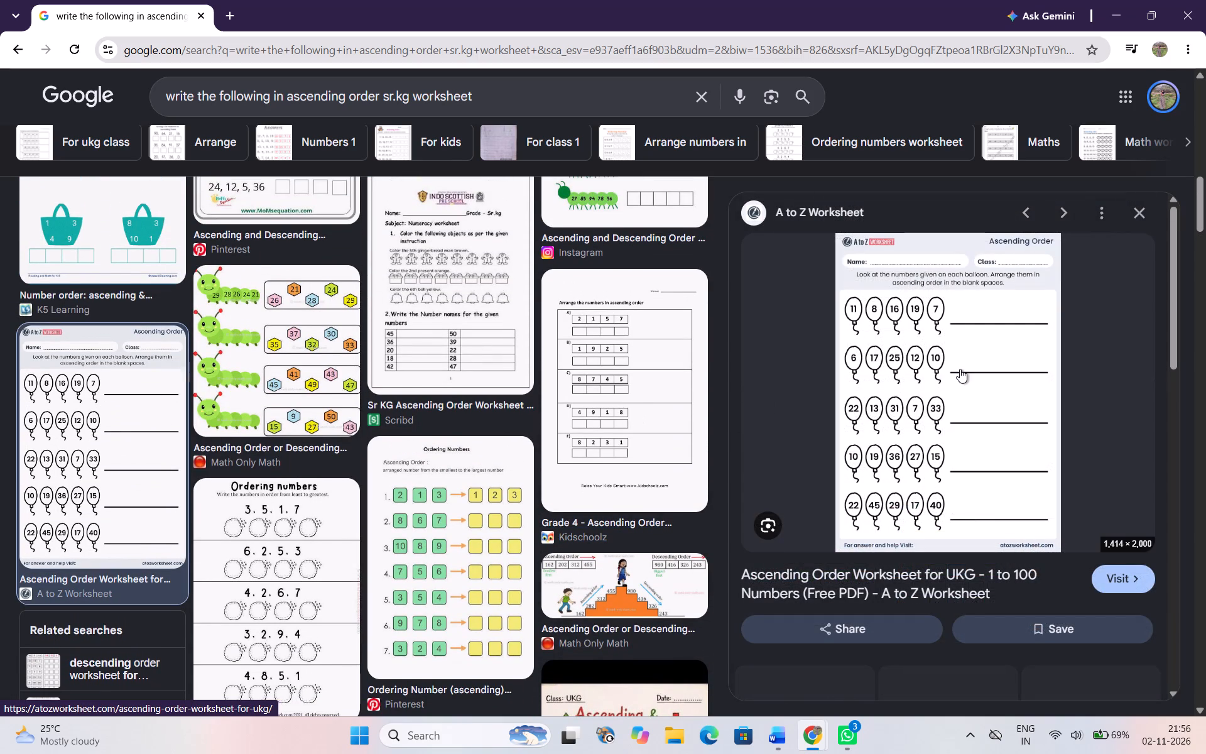
scroll(959, 574, "down", 5)
scroll(959, 574, "up", 2)
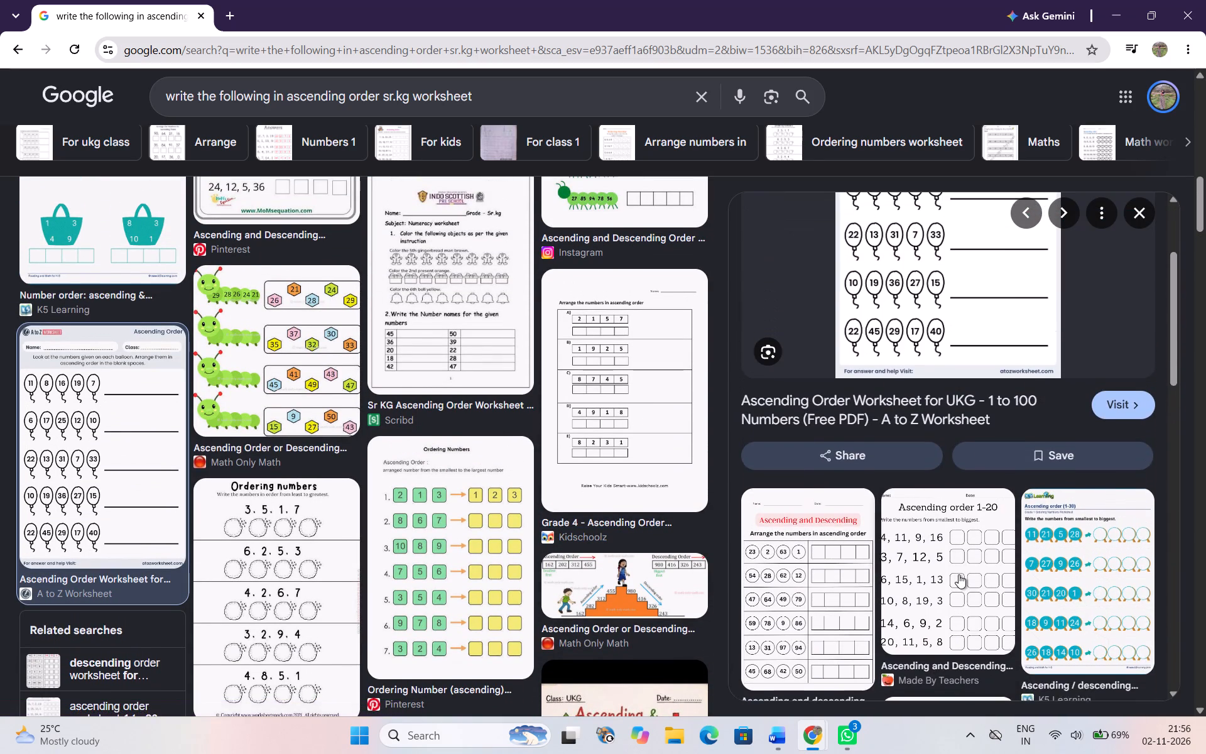
scroll(959, 574, "down", 2)
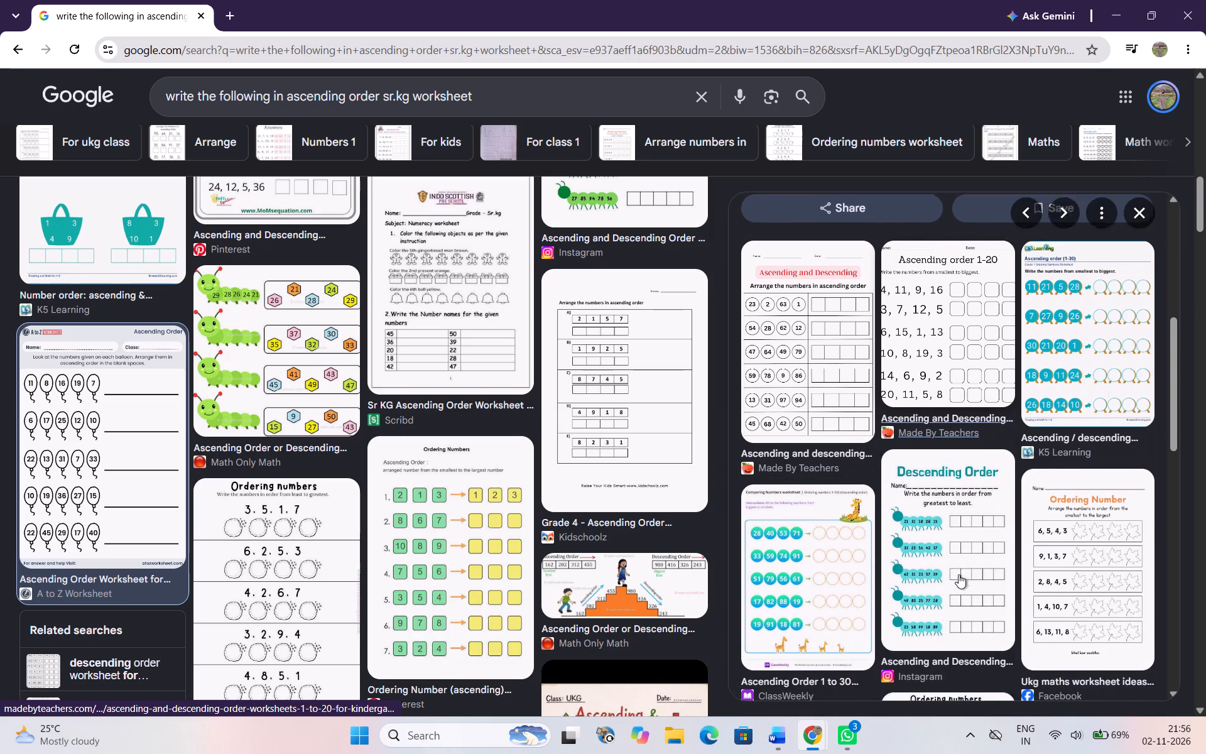
scroll(959, 574, "down", 4)
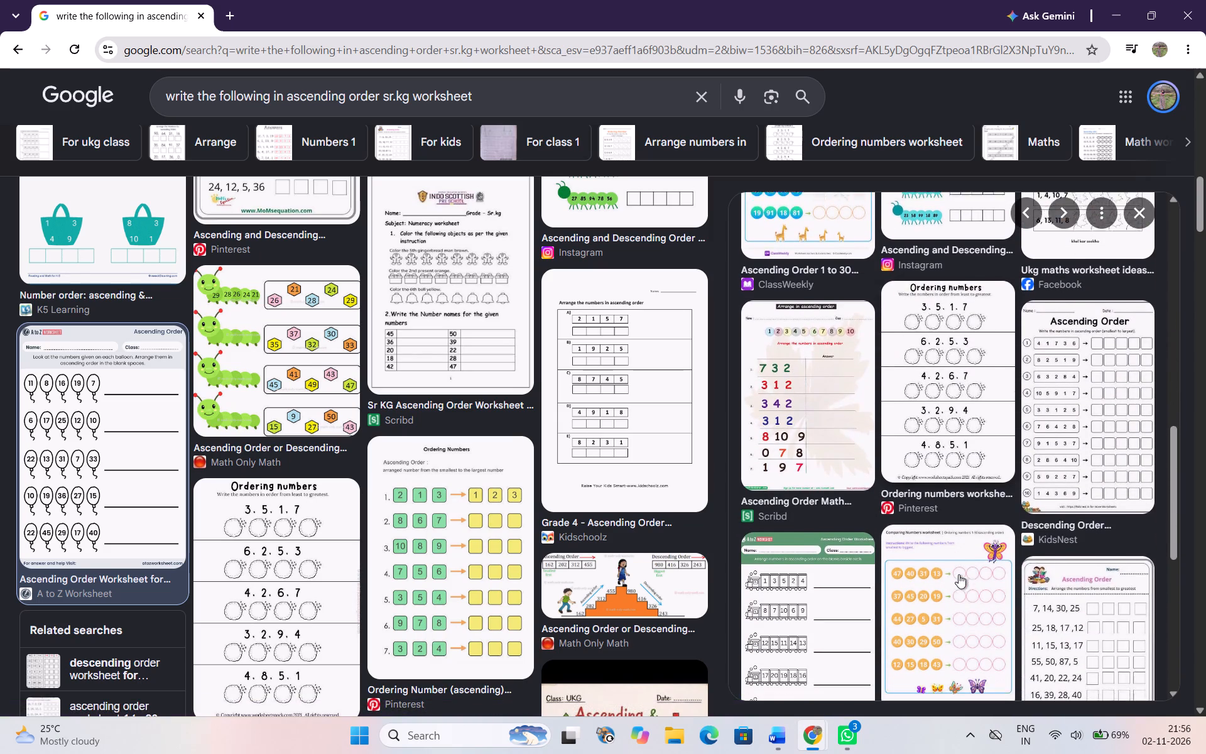
scroll(959, 574, "down", 3)
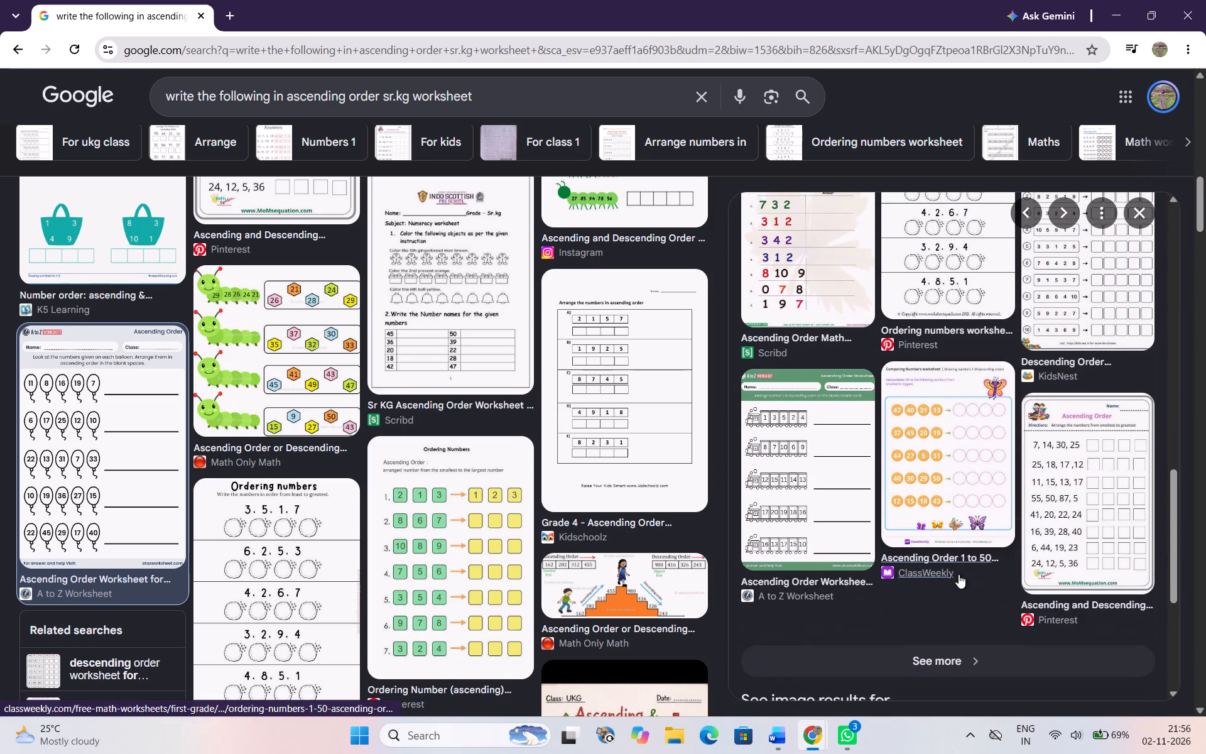
scroll(959, 574, "up", 5)
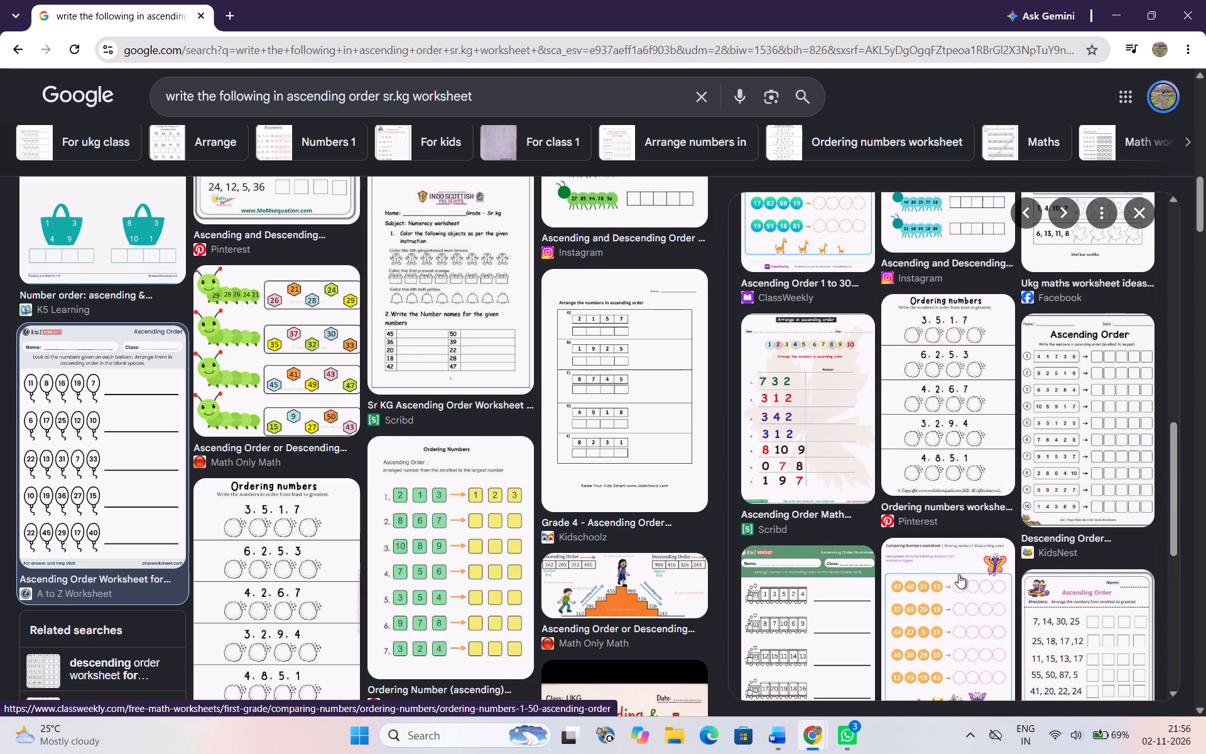
scroll(959, 574, "up", 8)
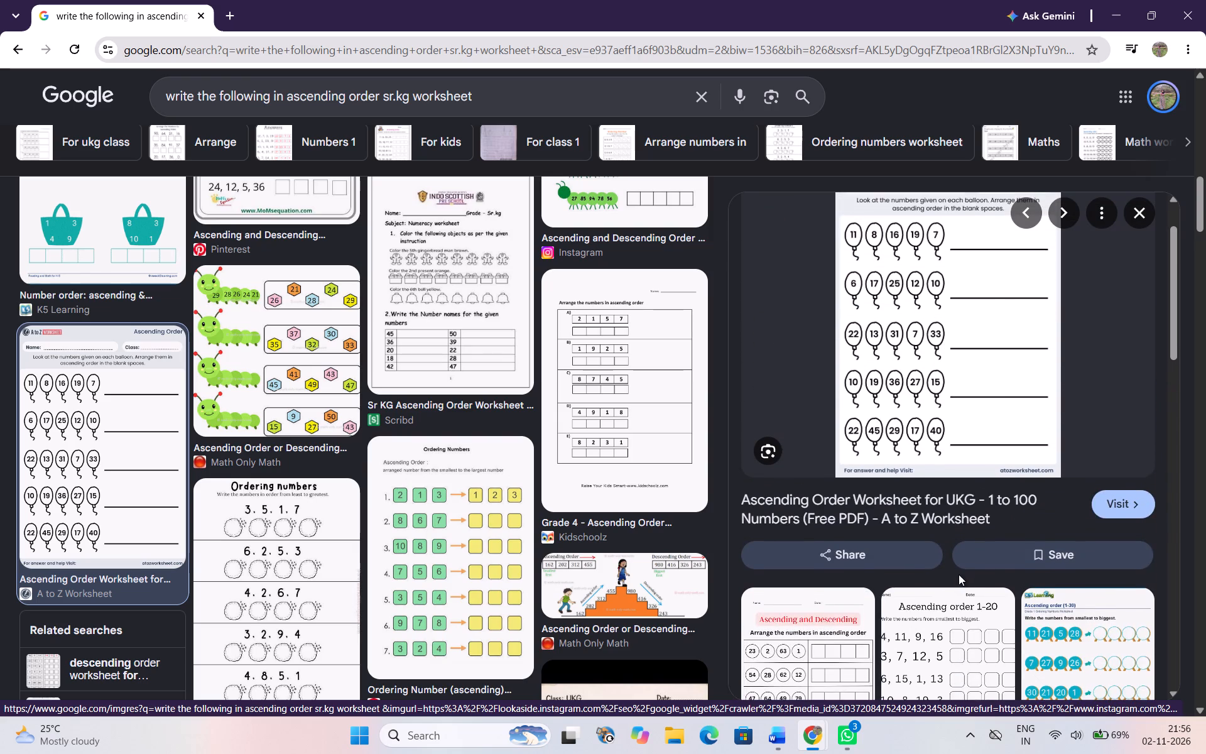
Look through further ascending order worksheet image results for an exercise suitable for Q.8.
scroll(959, 574, "down", 3)
scroll(574, 659, "down", 1)
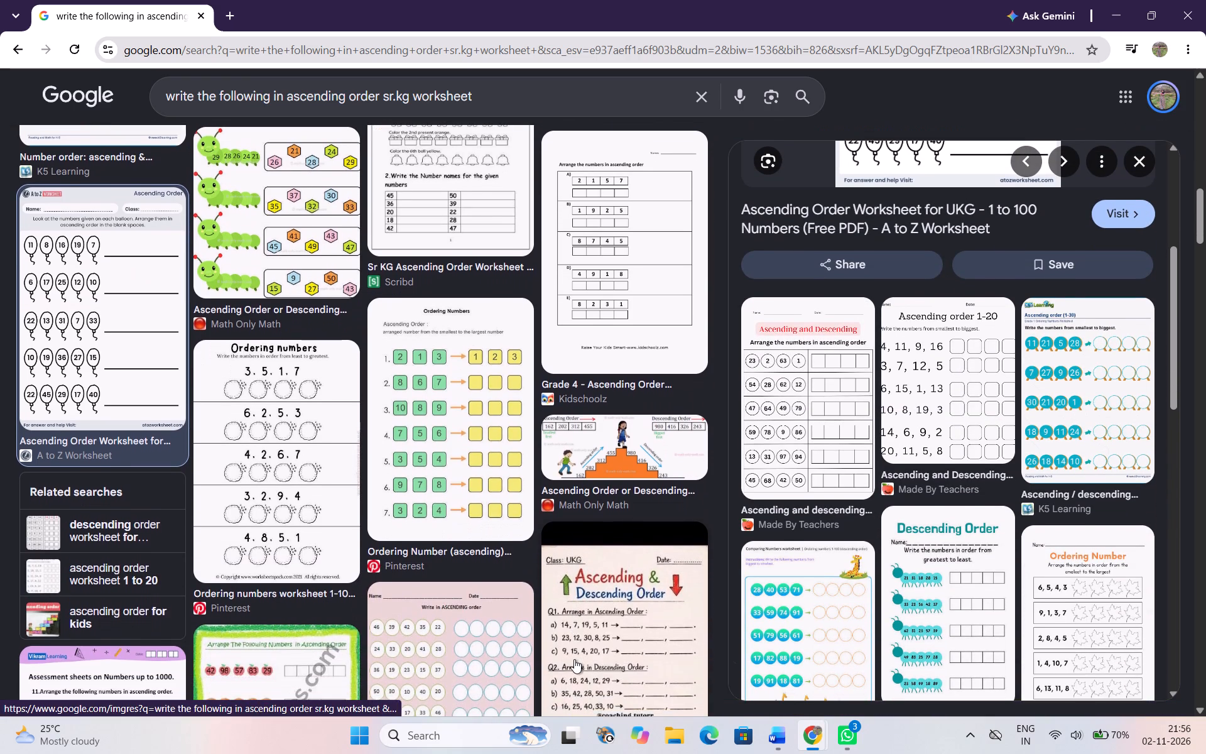
scroll(574, 659, "down", 5)
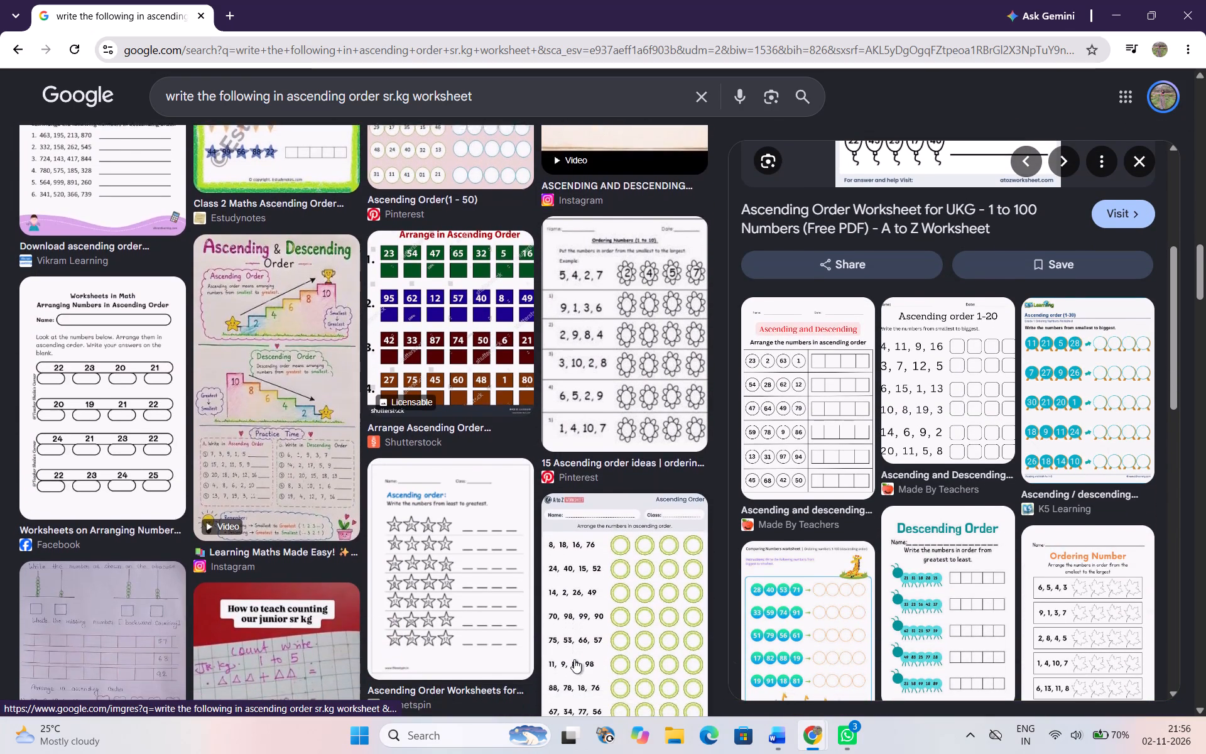
scroll(574, 659, "down", 3)
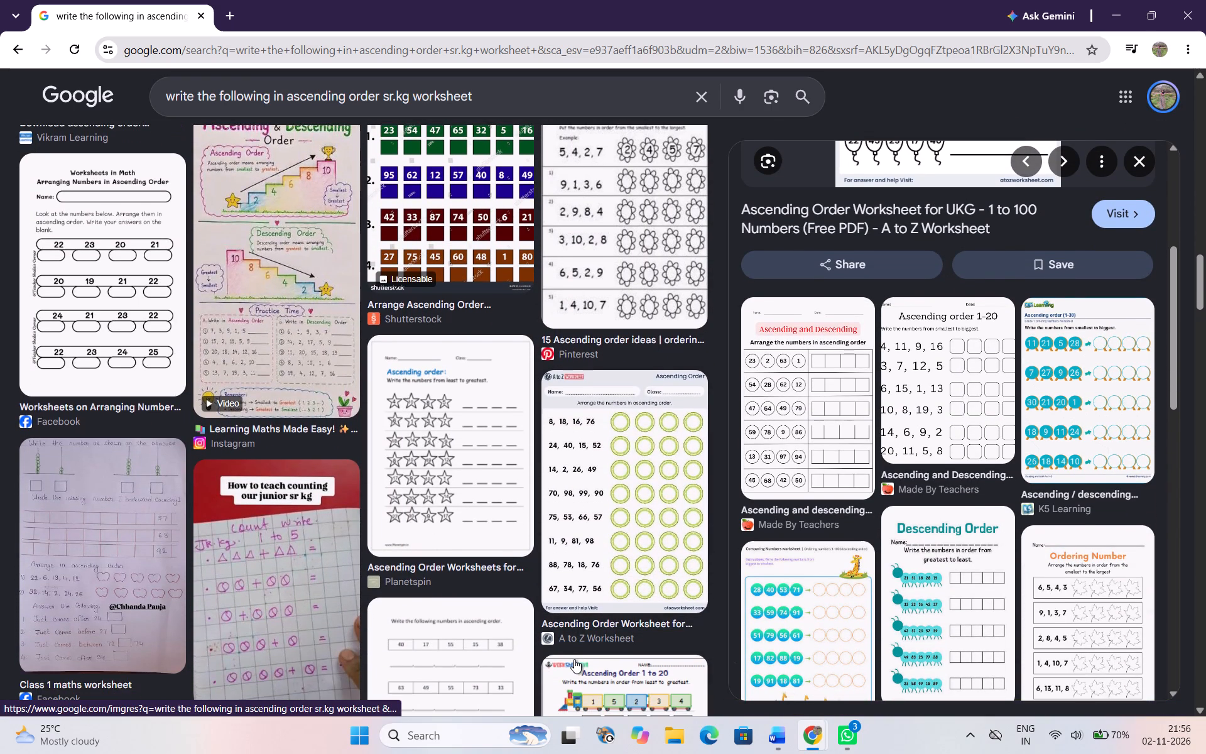
scroll(574, 659, "down", 2)
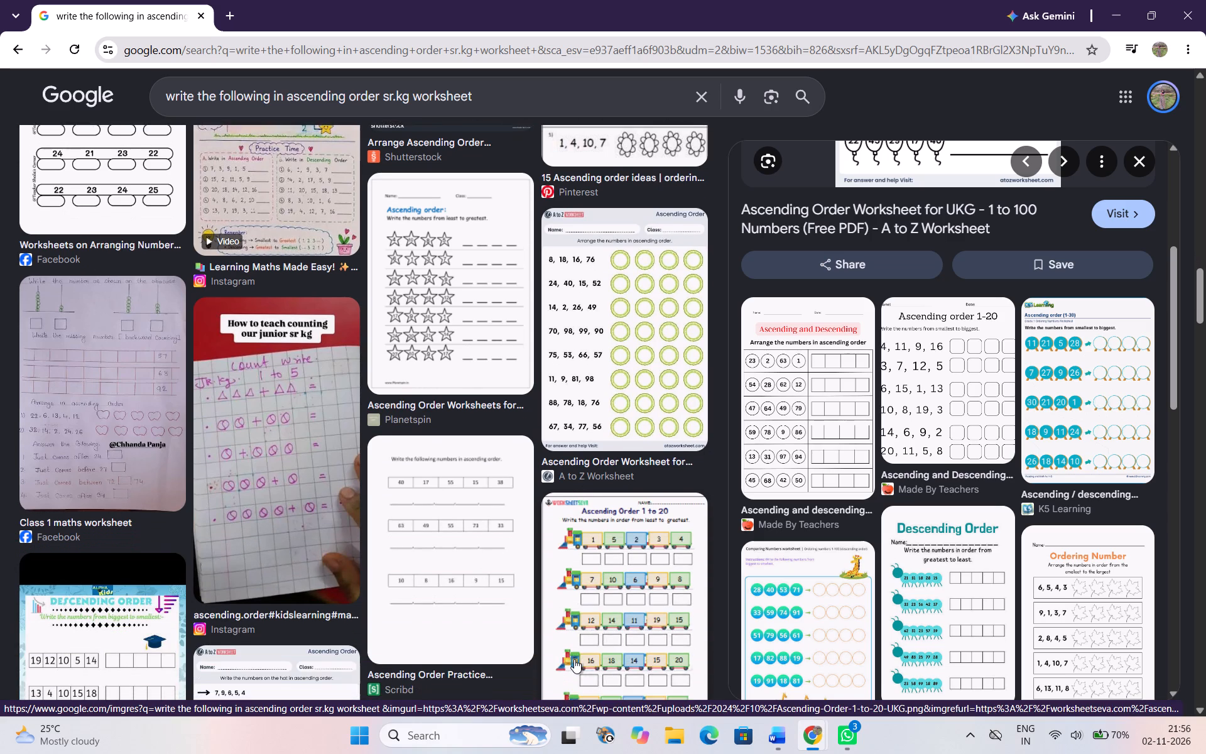
scroll(574, 659, "down", 10)
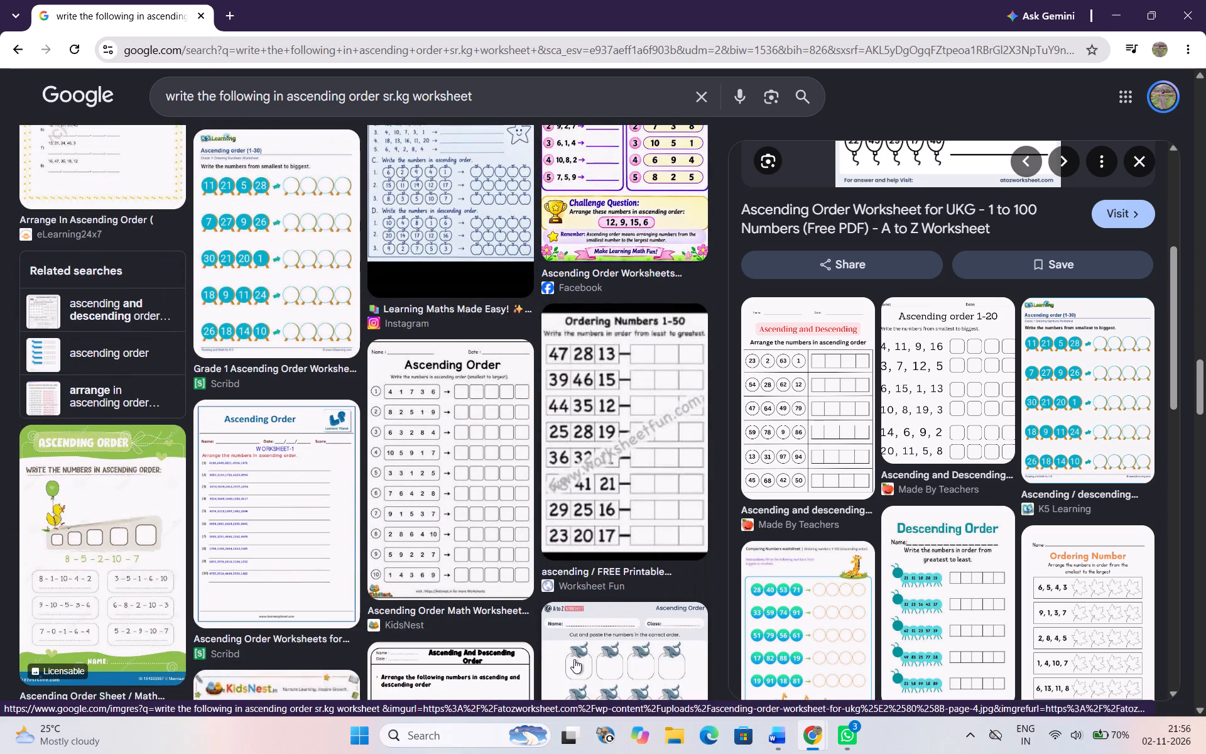
scroll(574, 659, "down", 7)
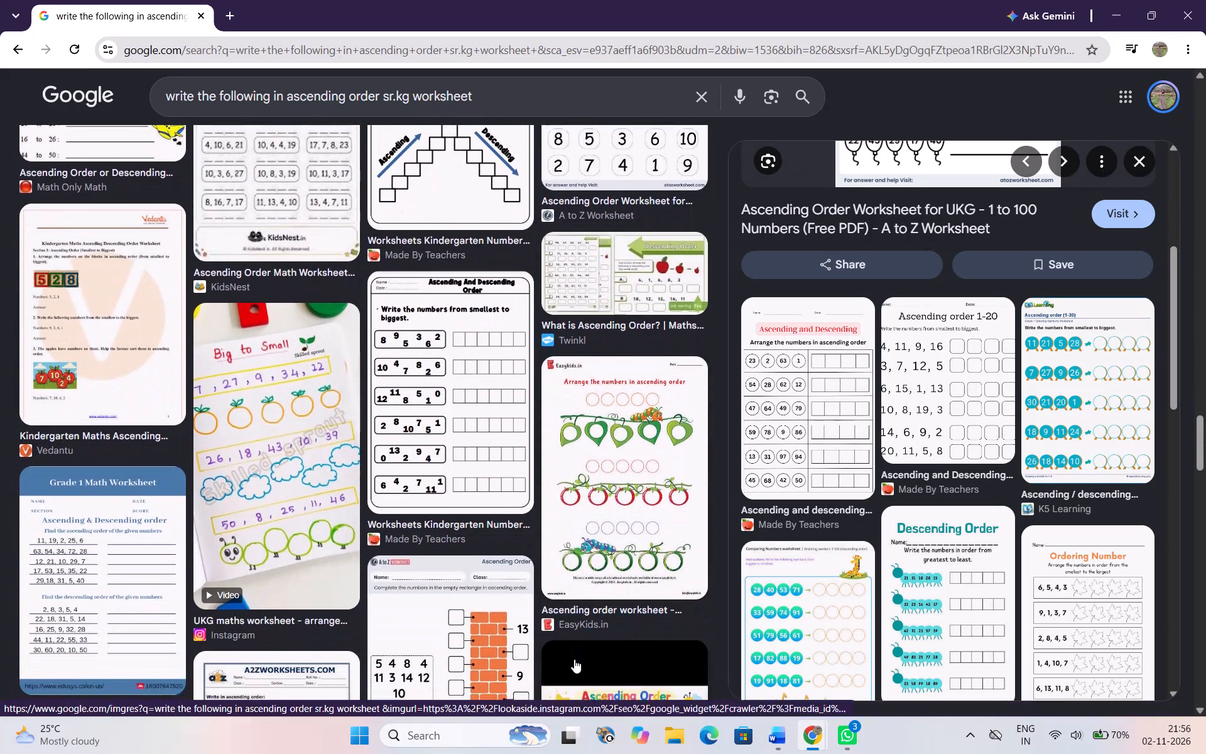
scroll(574, 659, "down", 8)
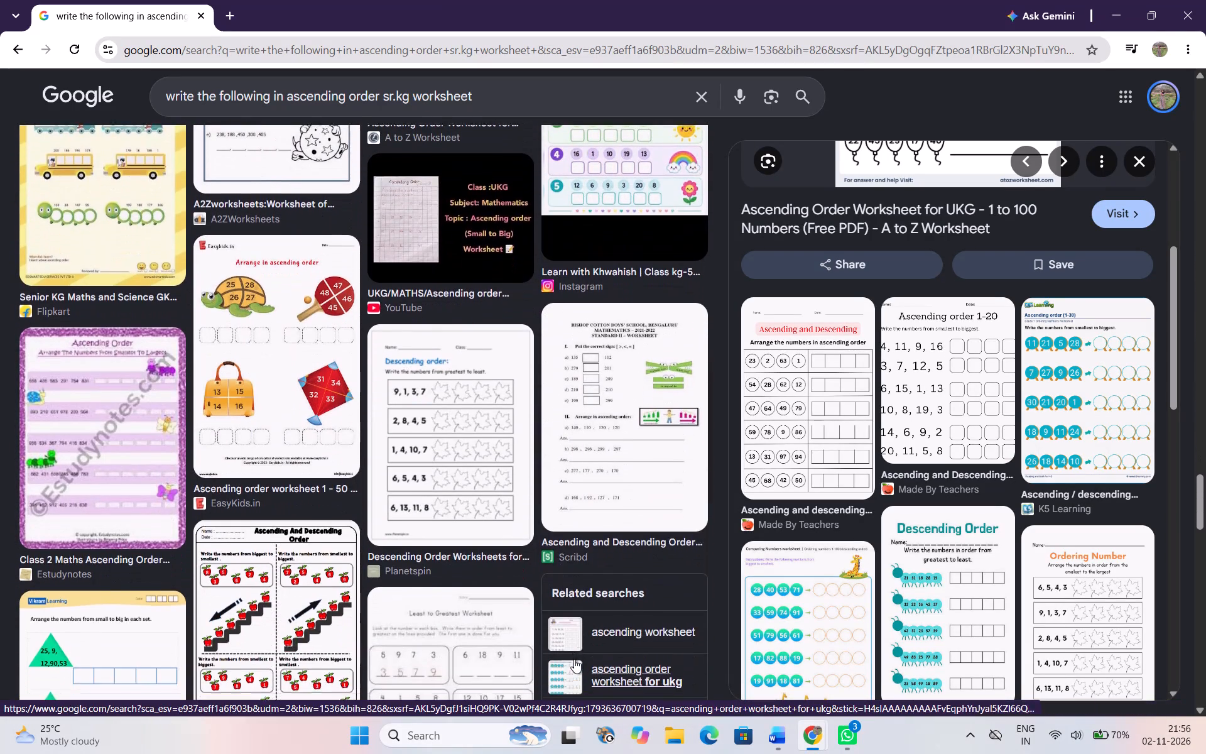
scroll(574, 659, "down", 8)
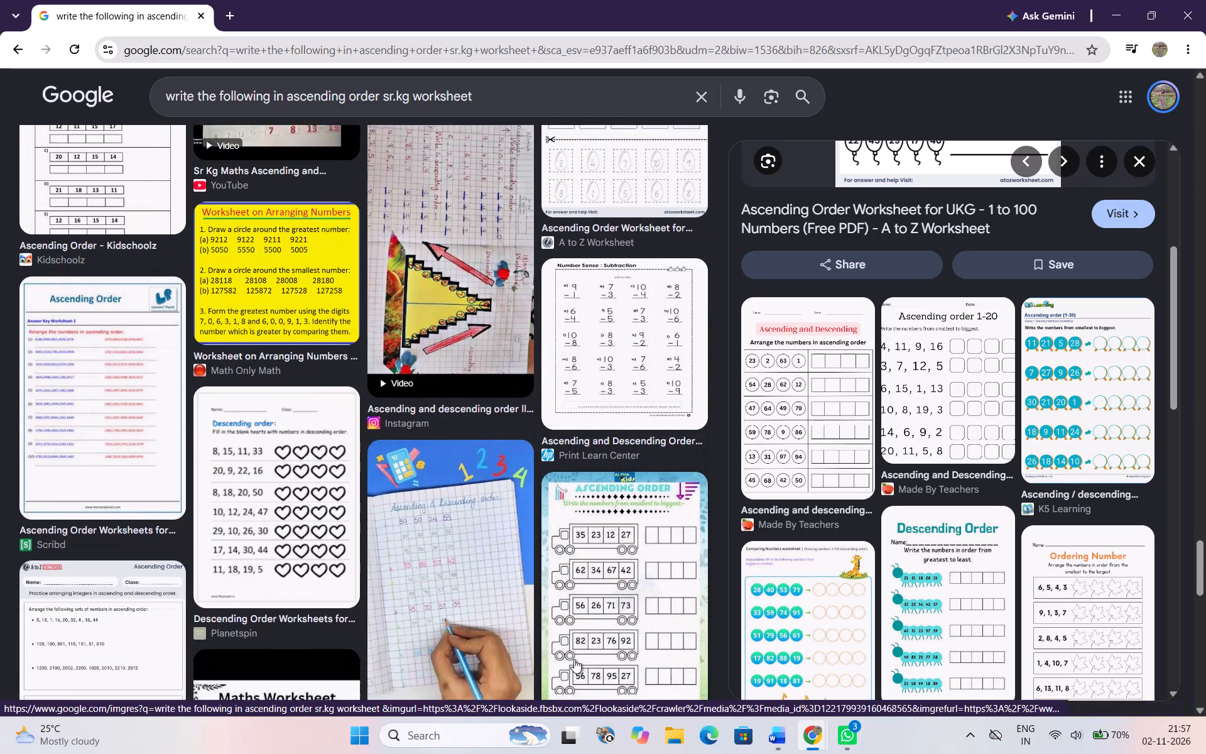
scroll(574, 659, "down", 4)
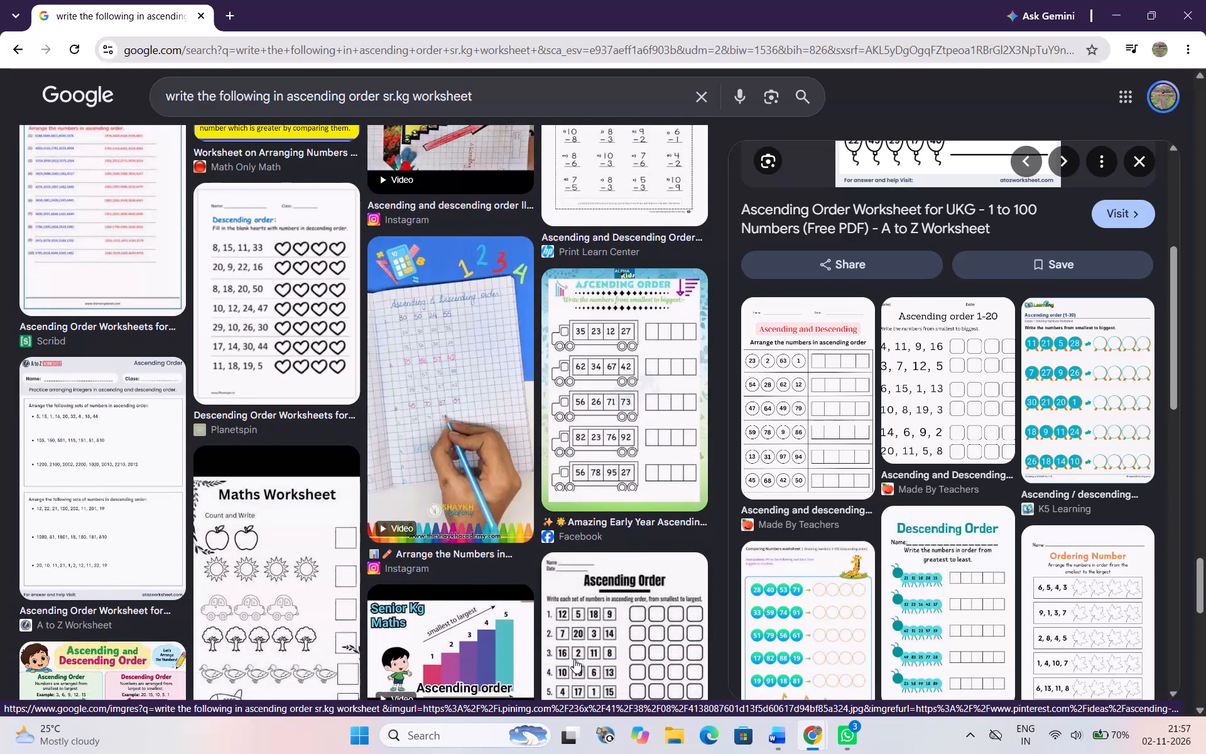
scroll(574, 659, "down", 6)
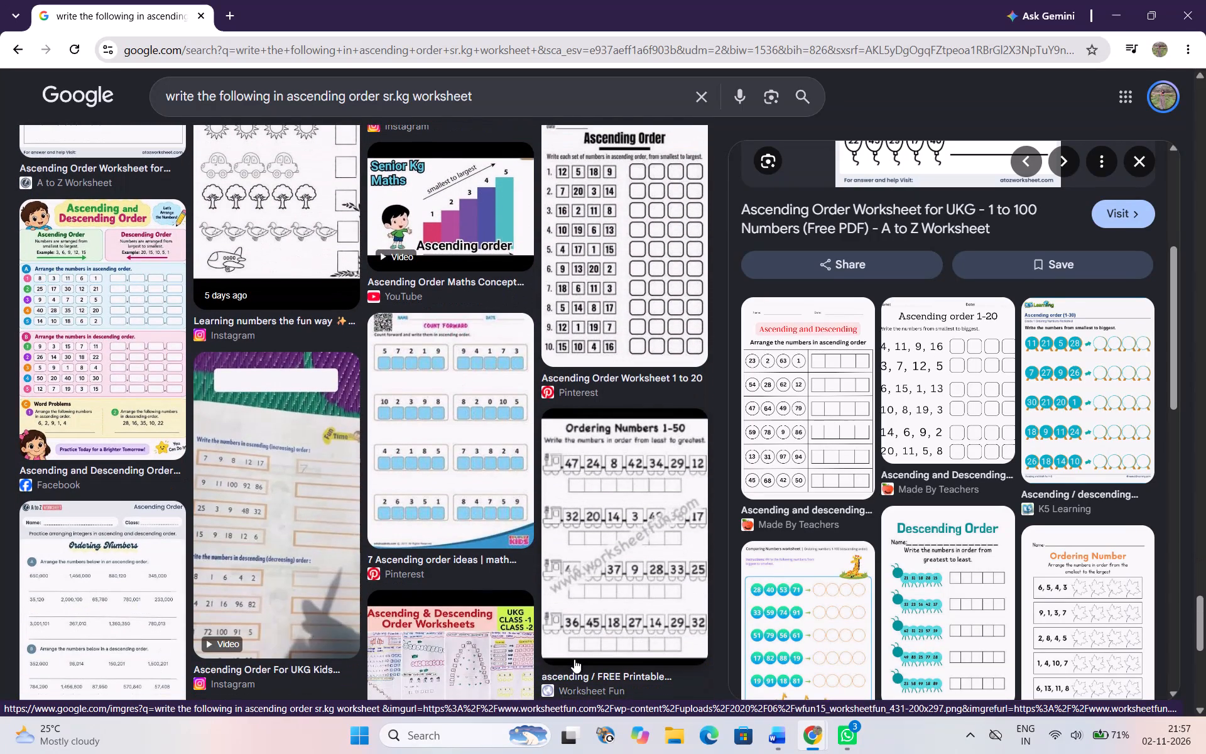
scroll(574, 659, "down", 8)
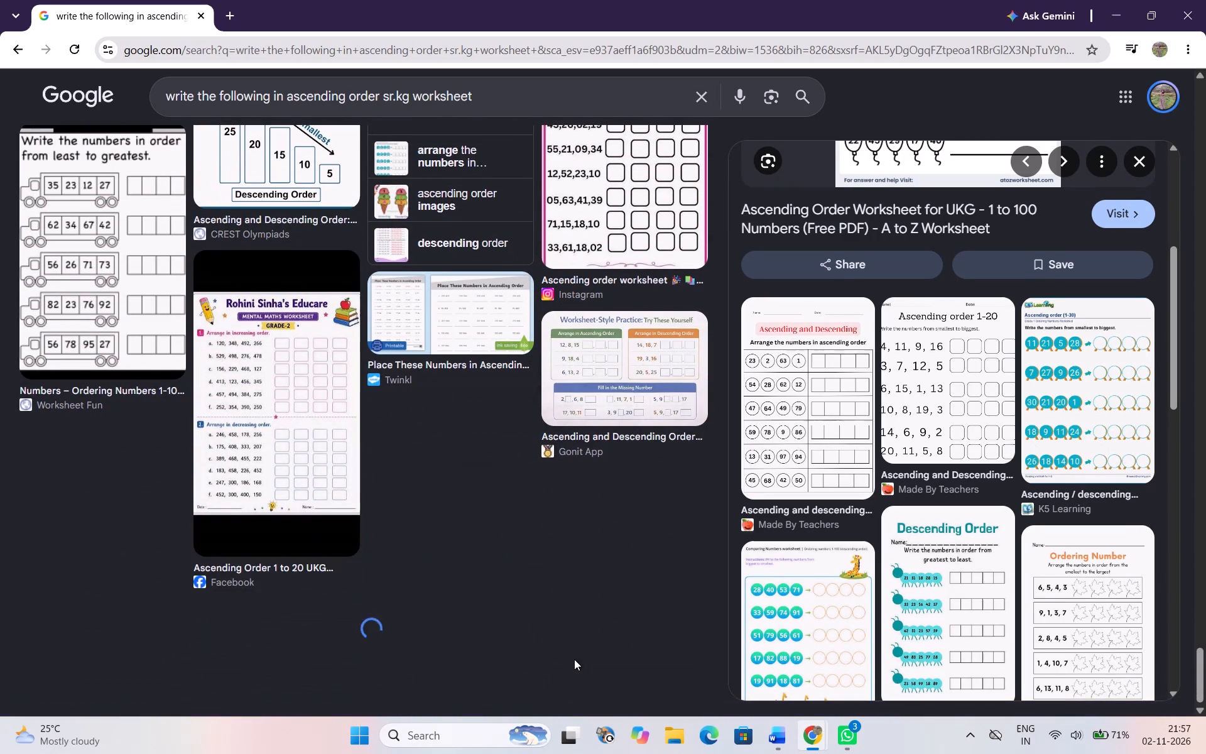
scroll(574, 659, "down", 1)
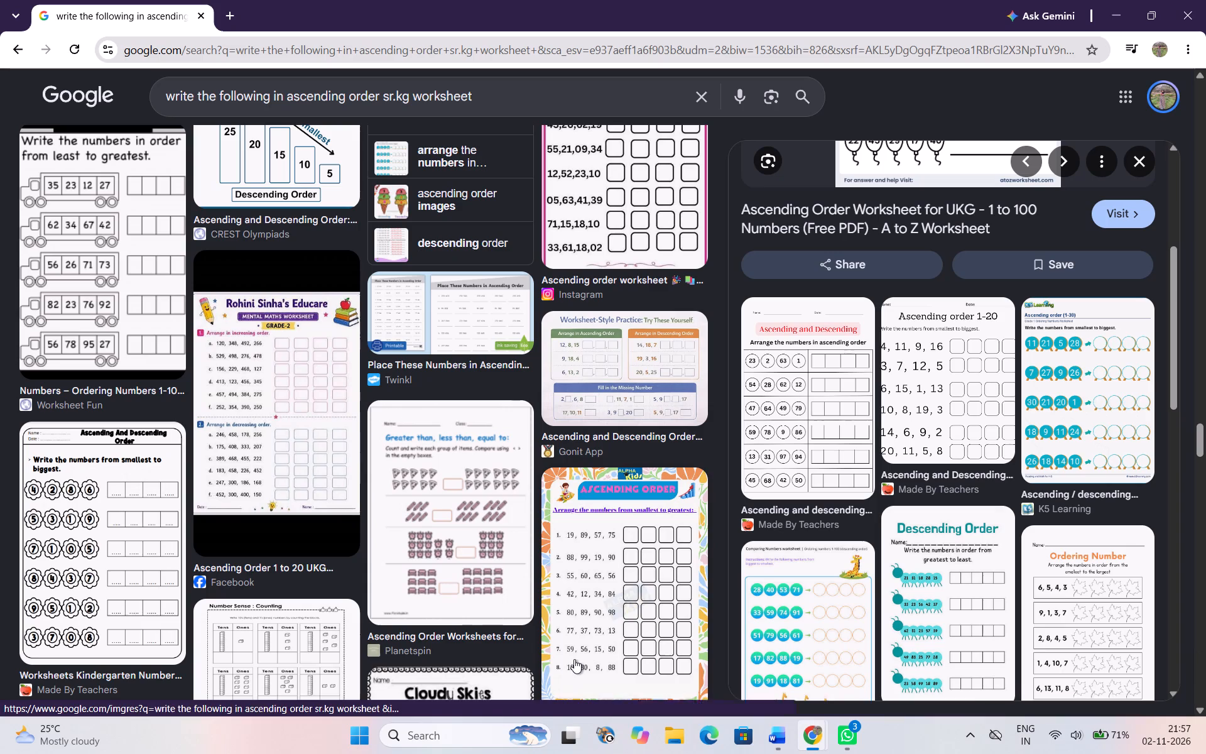
Preview the Made By Teachers sheet with numbers in flowers and capture its first four rows as a screenshot.
left_click(114, 596)
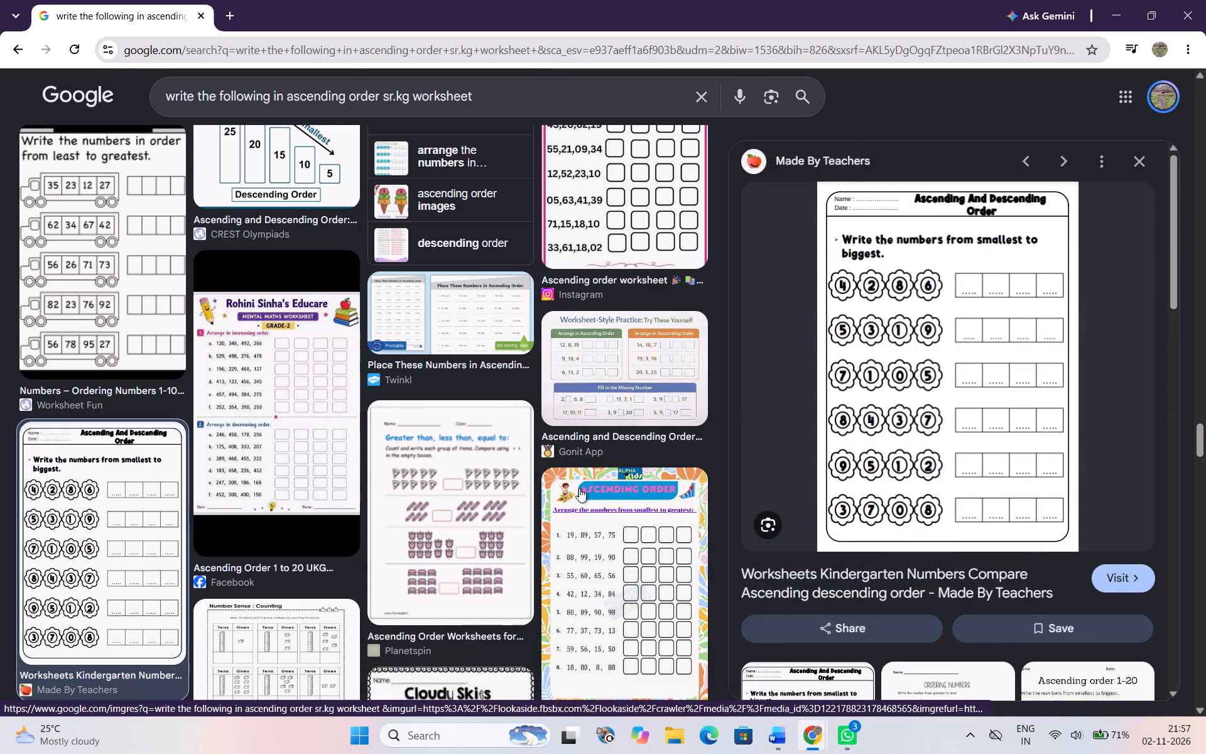
scroll(952, 314, "down", 5)
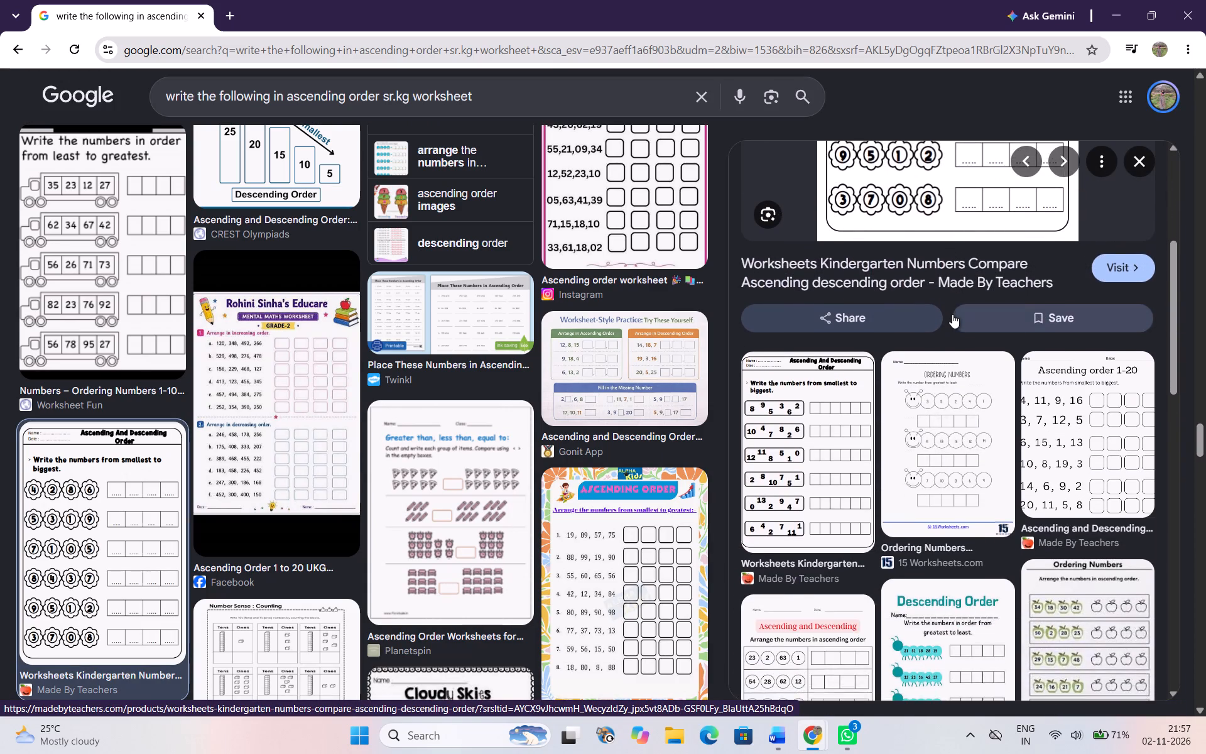
scroll(952, 314, "down", 4)
scroll(952, 314, "up", 3)
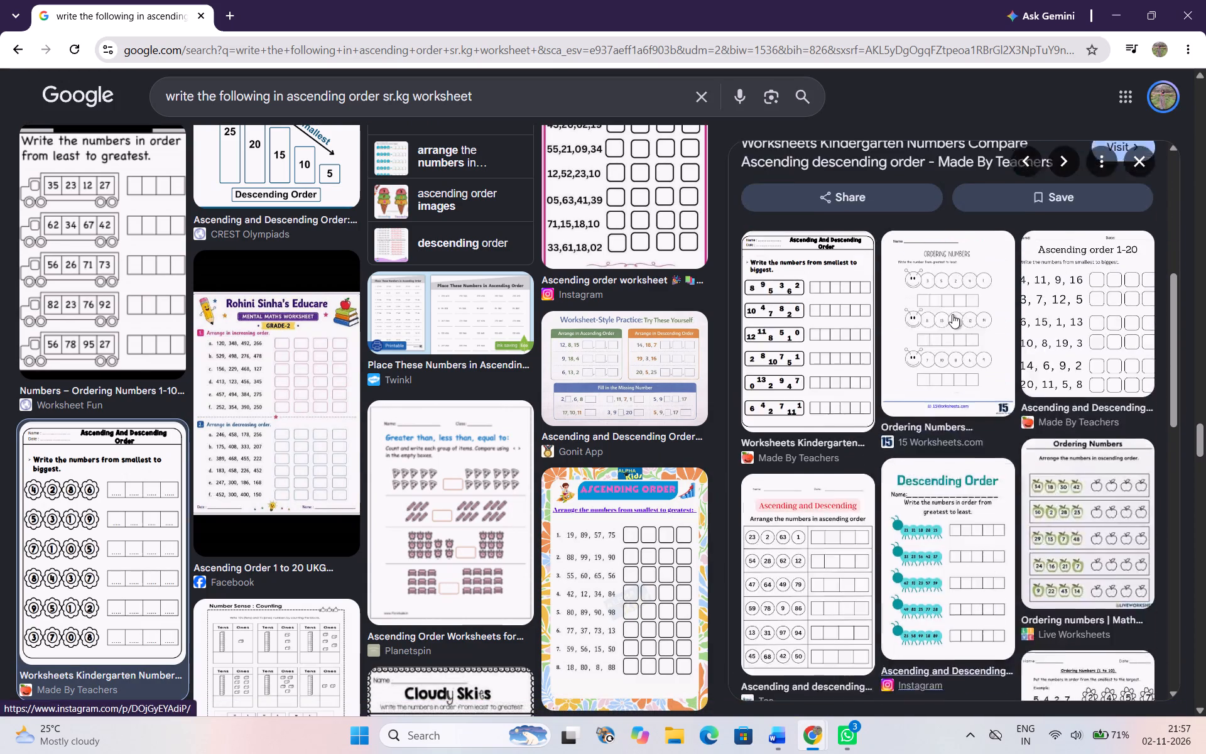
scroll(952, 314, "up", 5)
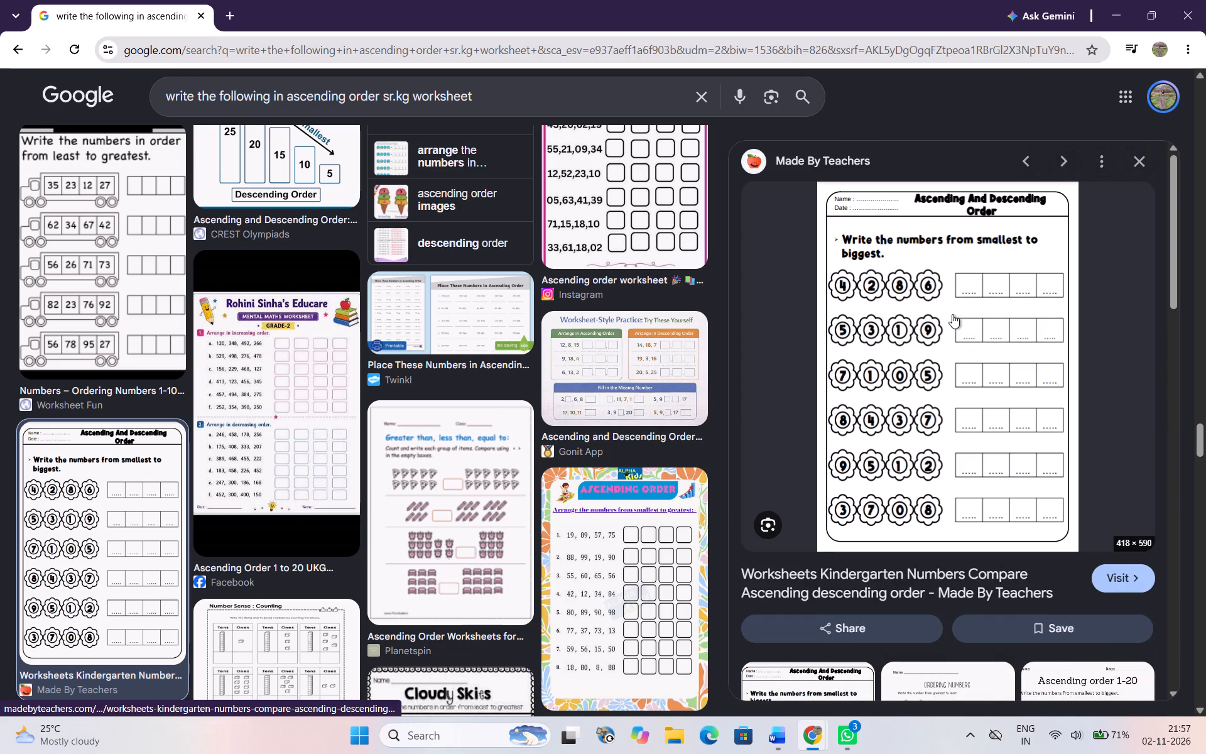
key("shift+super+s")
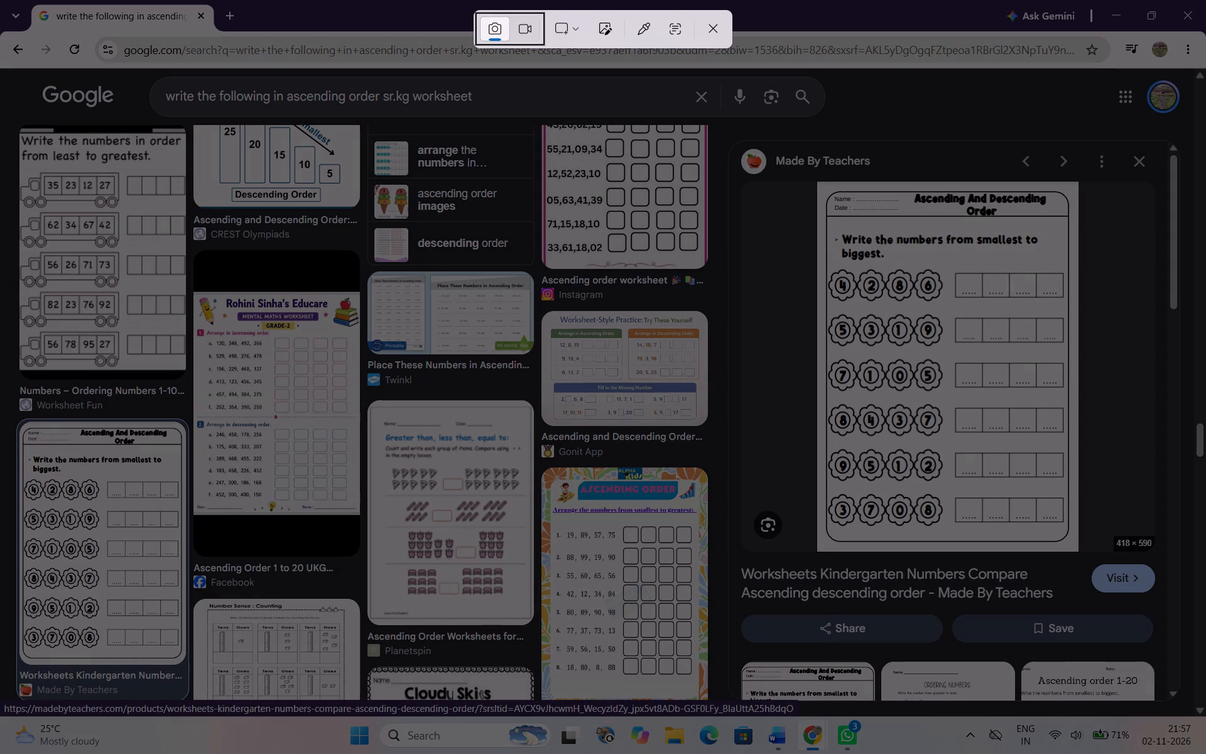
left_click_drag(829, 261, 1063, 475)
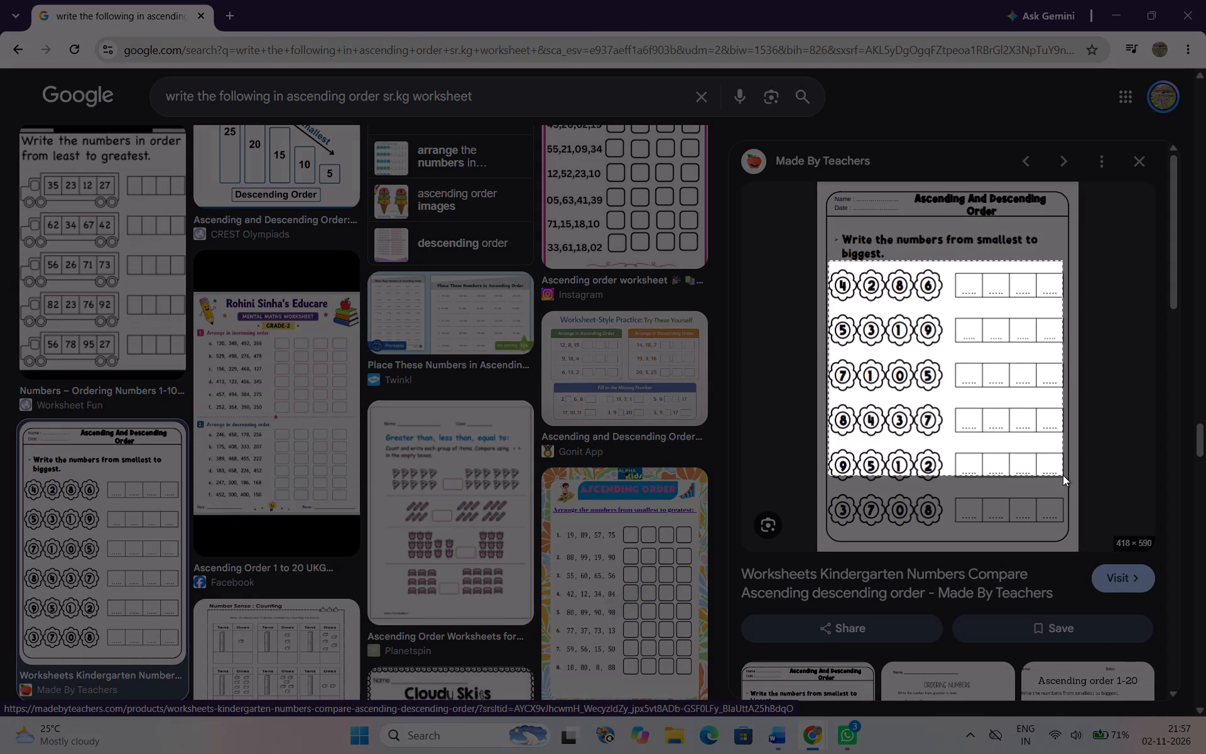
left_click_drag(1063, 475, 1065, 453)
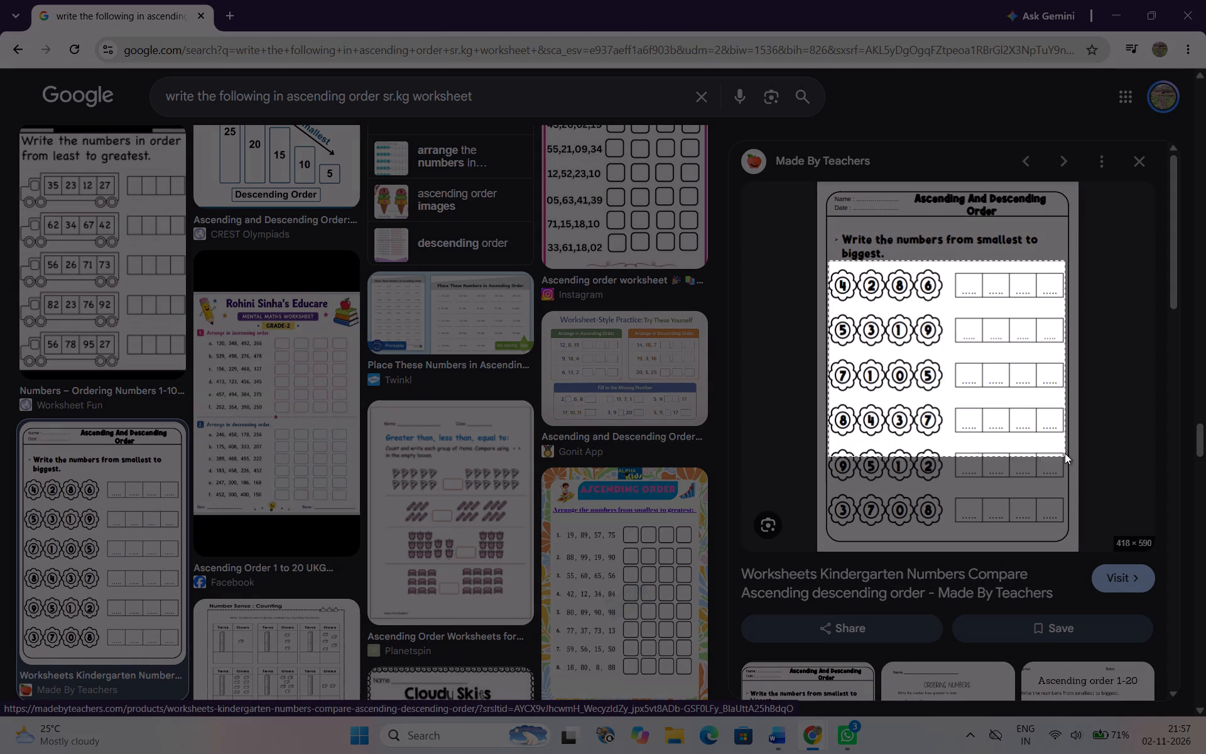
left_click_drag(1065, 453, 1065, 443)
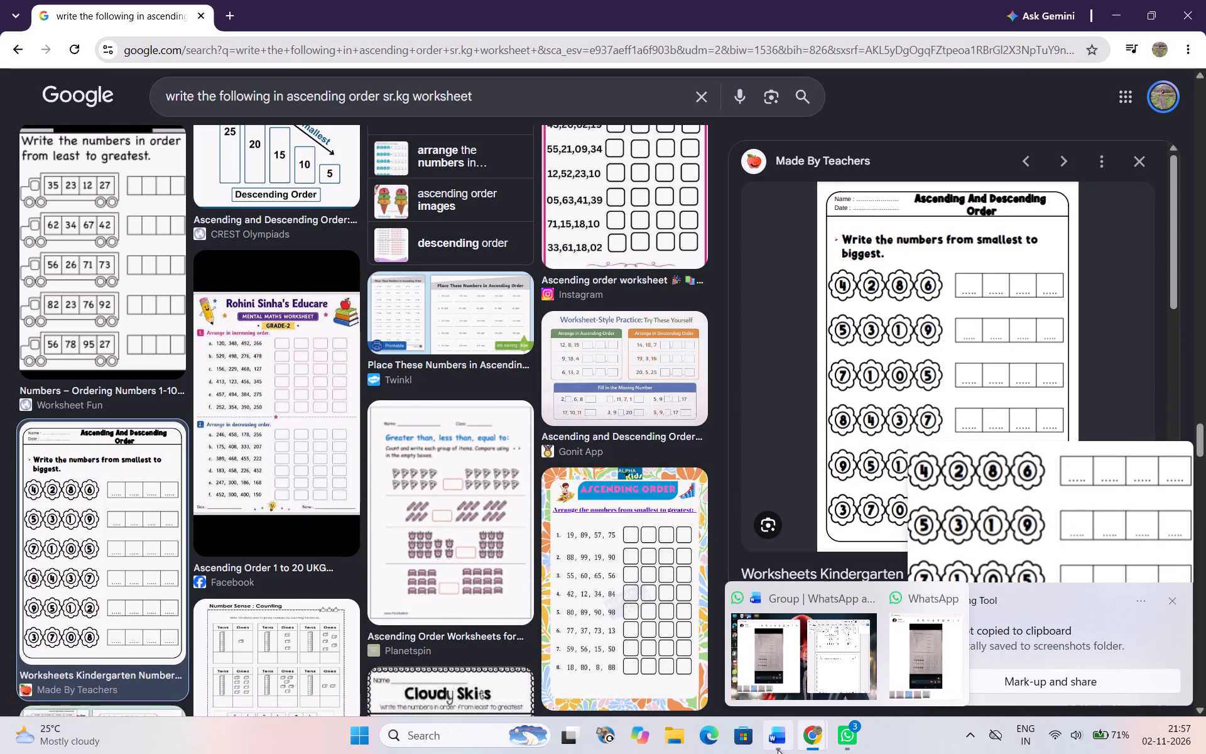
left_click(768, 749)
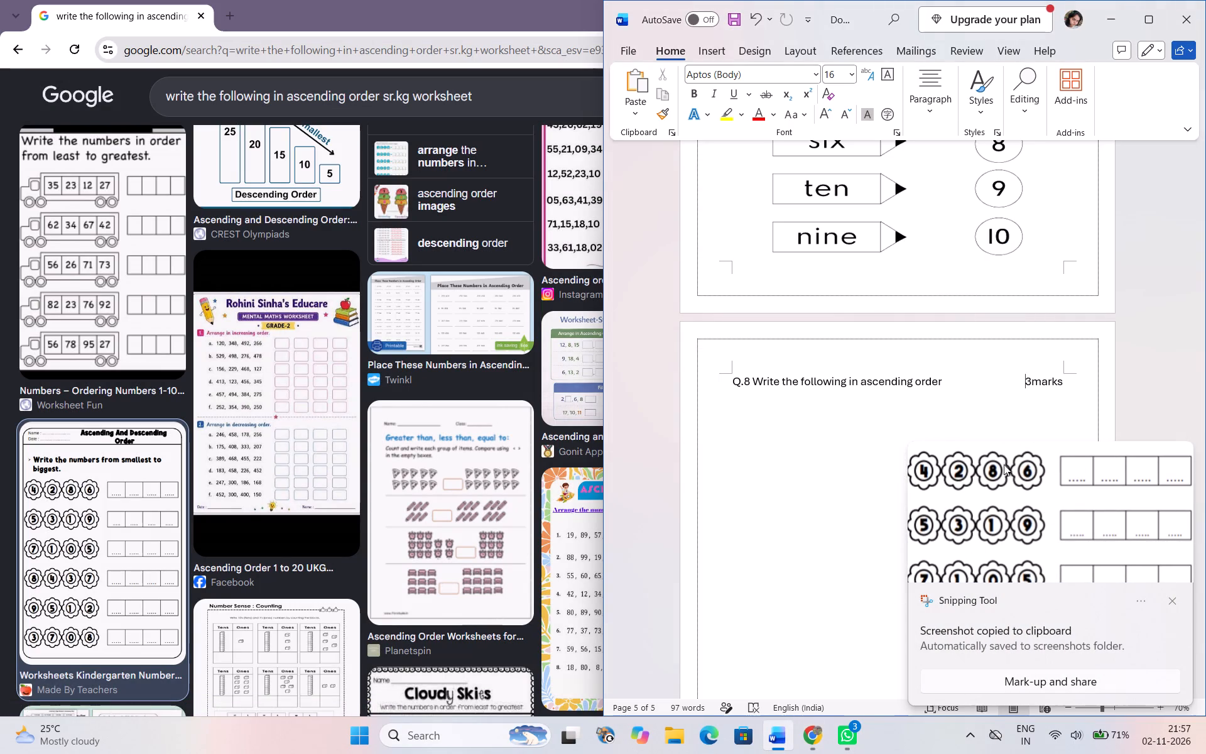
left_click(781, 466)
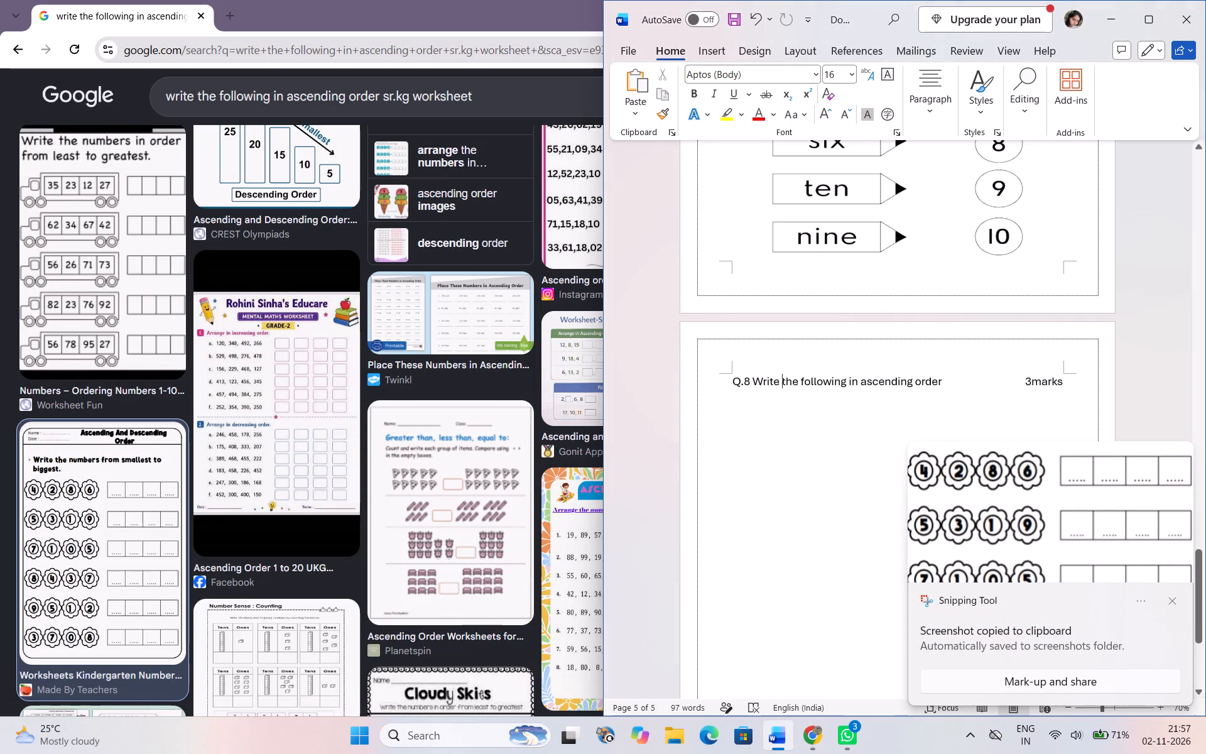
left_click(1062, 381)
key("Return")
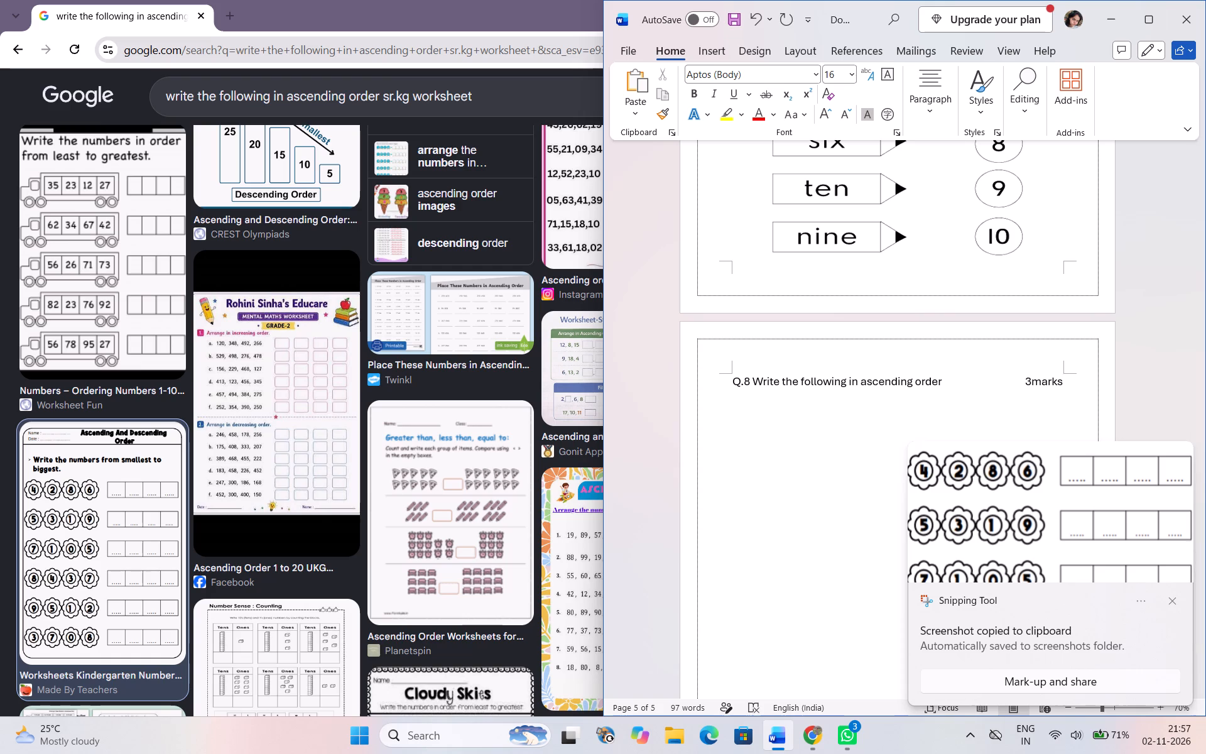
left_click(1142, 26)
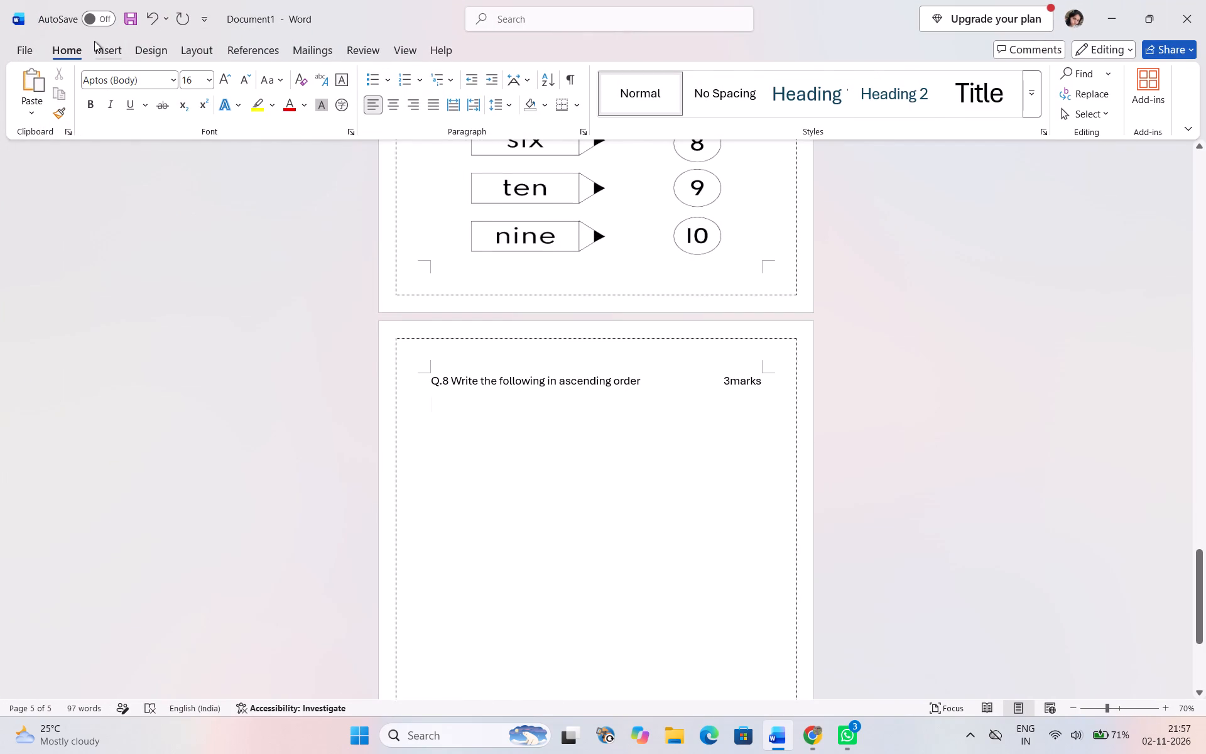
left_click(94, 41)
left_click(163, 107)
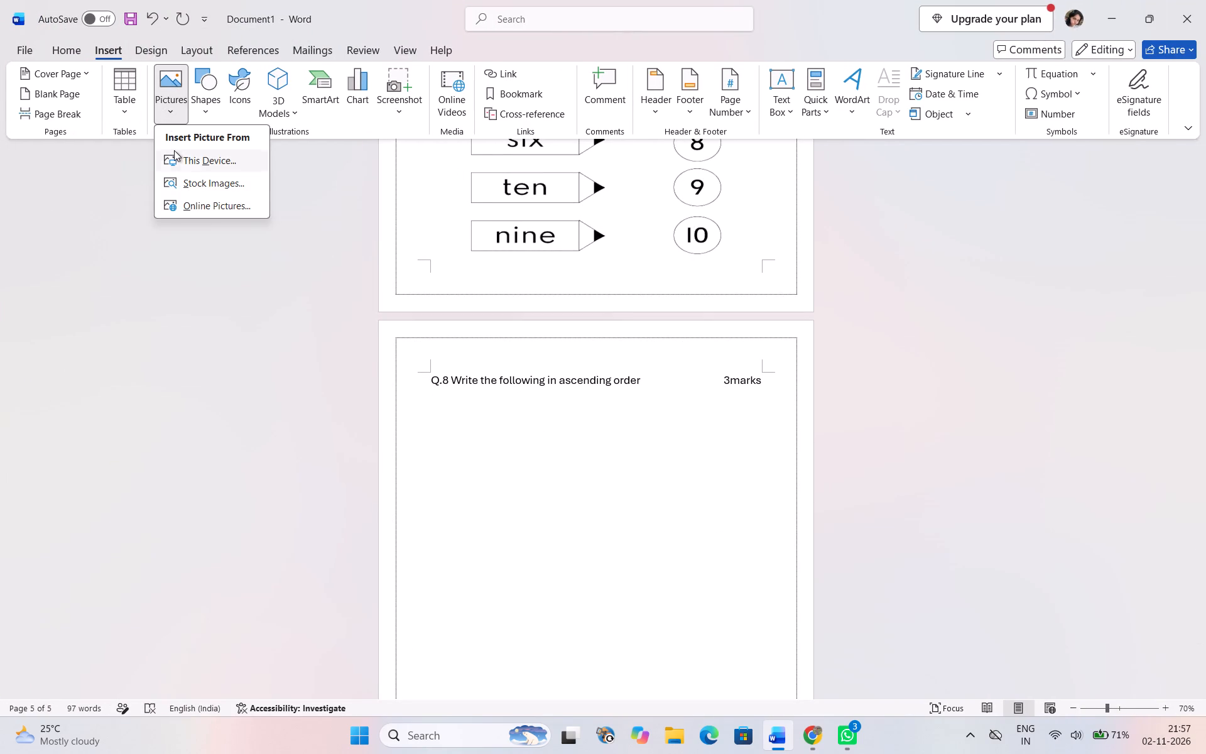
left_click(177, 155)
scroll(276, 236, "down", 3)
left_click(350, 232)
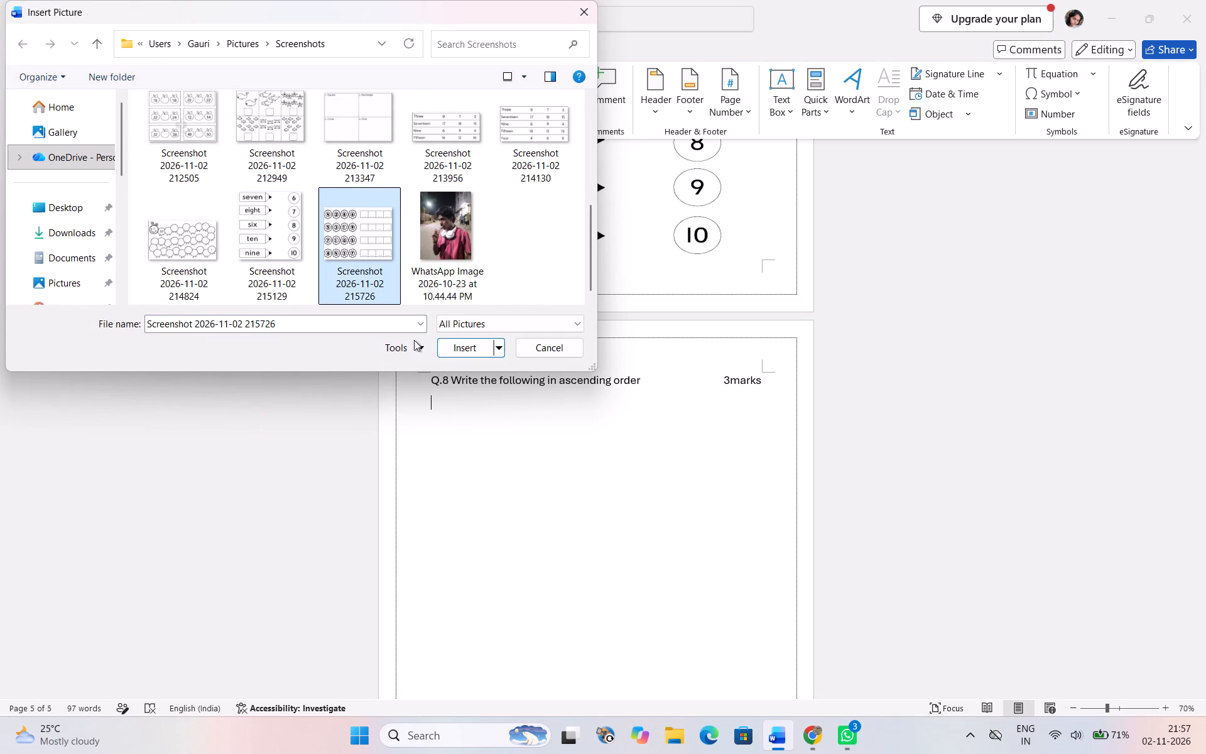
left_click(462, 342)
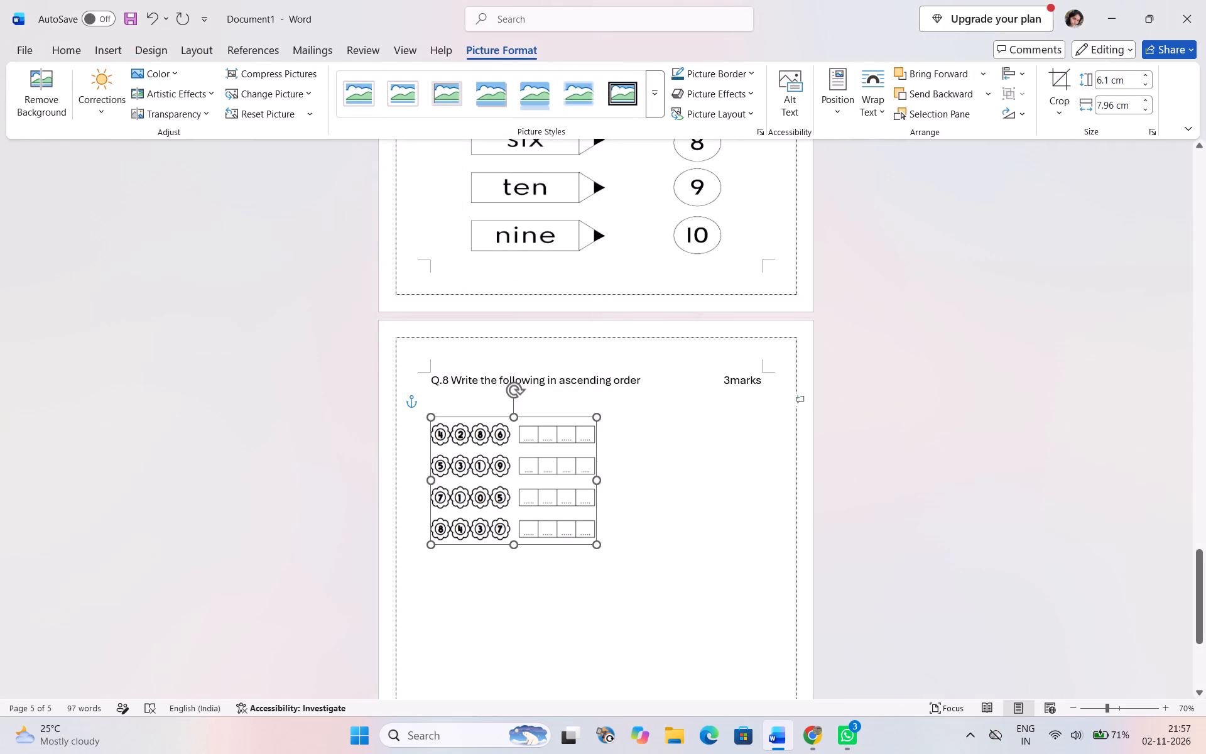
Resize the flower-number picture to about 16 cm wide and 9.1 cm high, placing it between the margins below the Q.8 heading.
left_click_drag(594, 479, 815, 504)
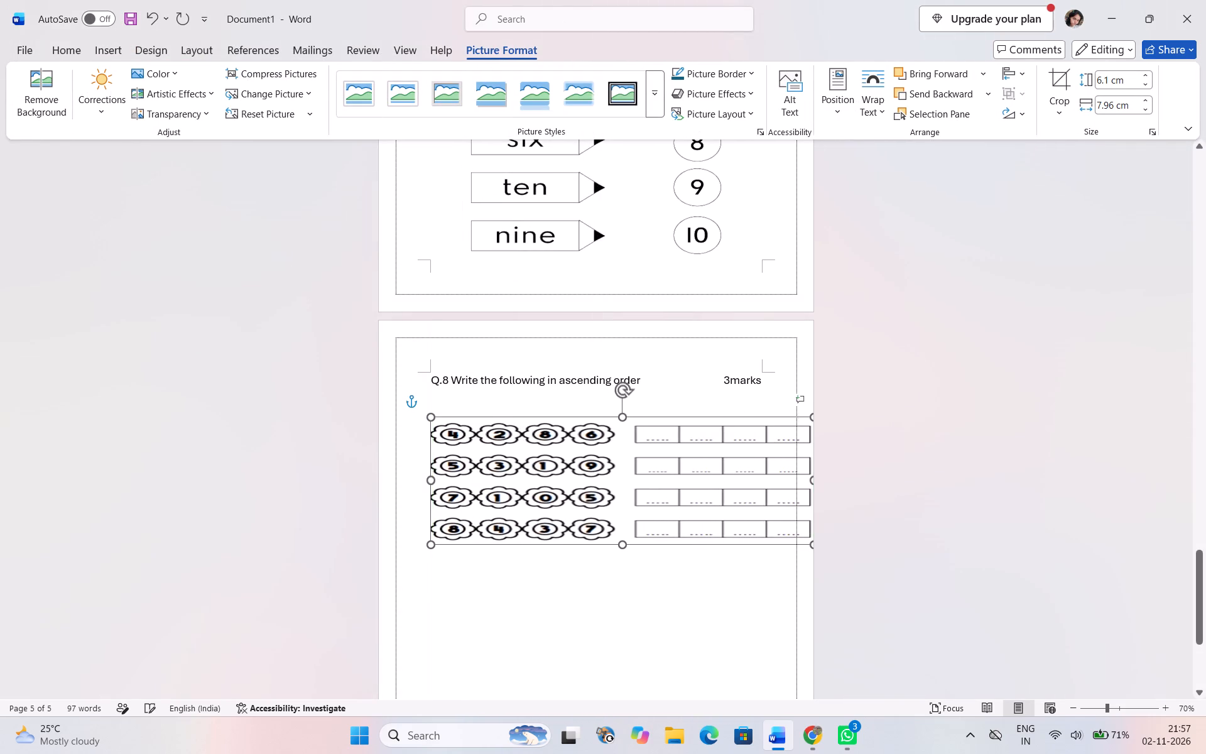
left_click_drag(676, 504, 644, 500)
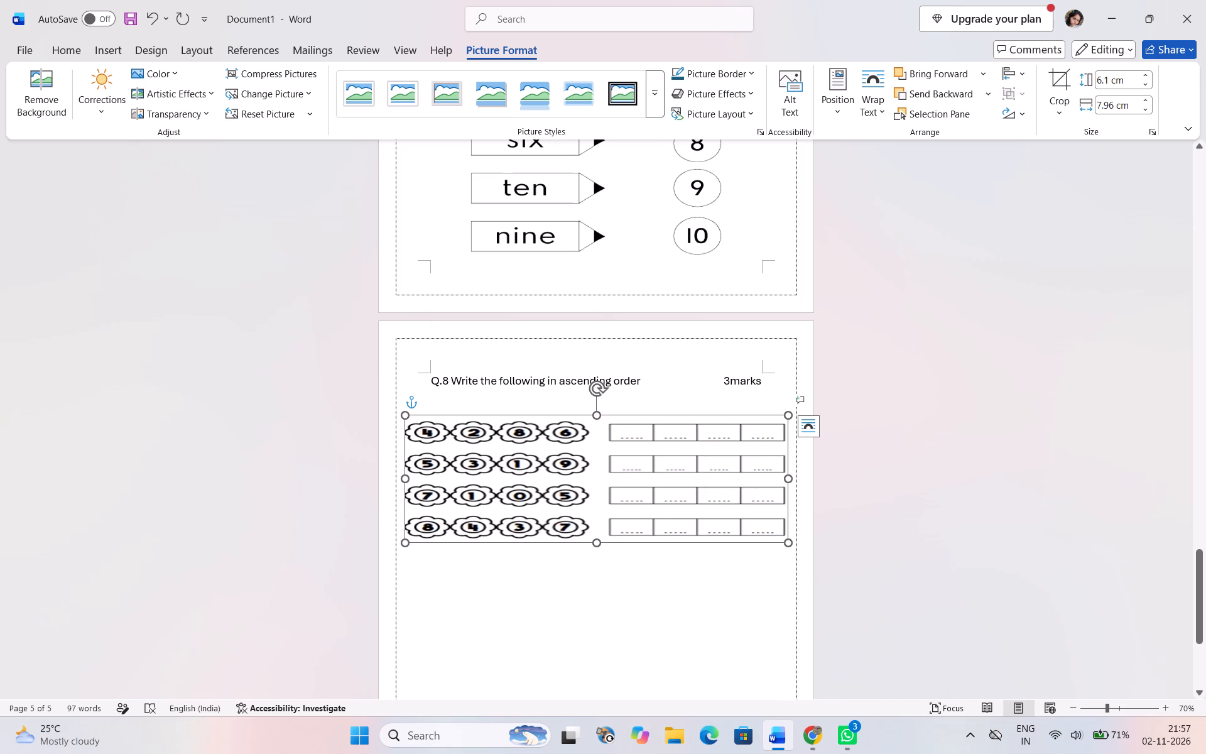
left_click_drag(786, 477, 753, 476)
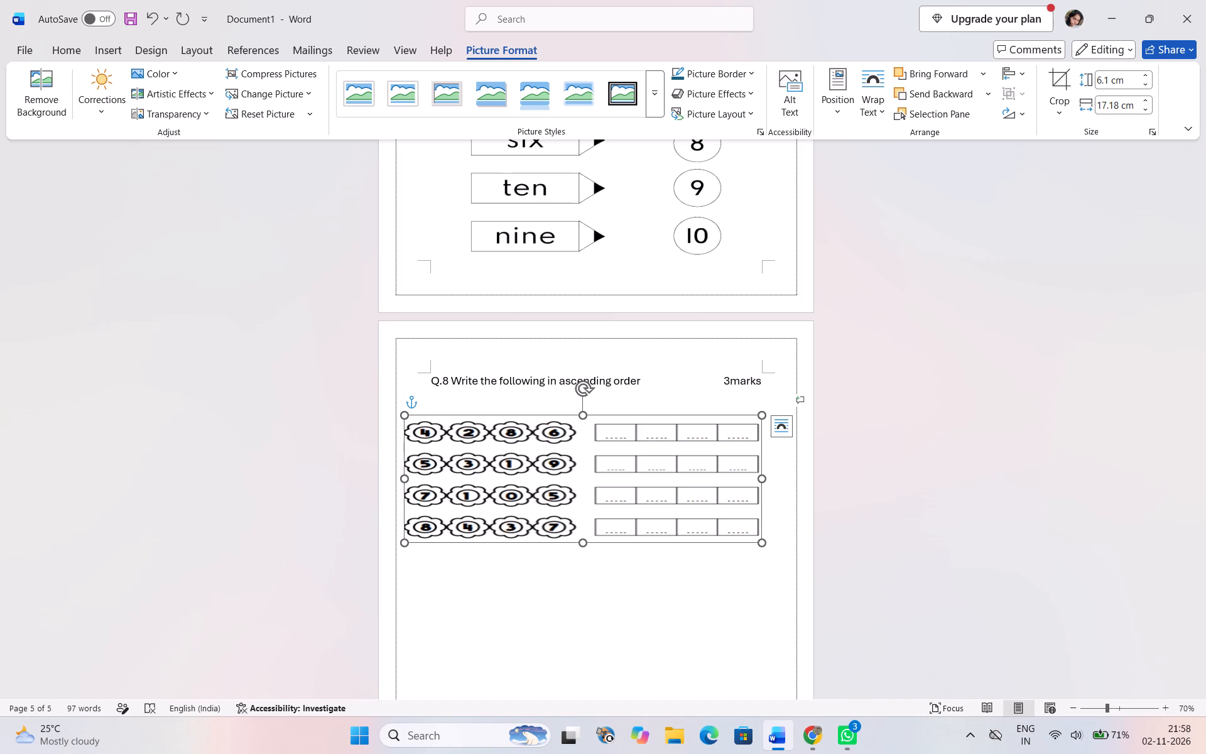
left_click_drag(762, 479, 737, 479)
left_click_drag(668, 459, 705, 452)
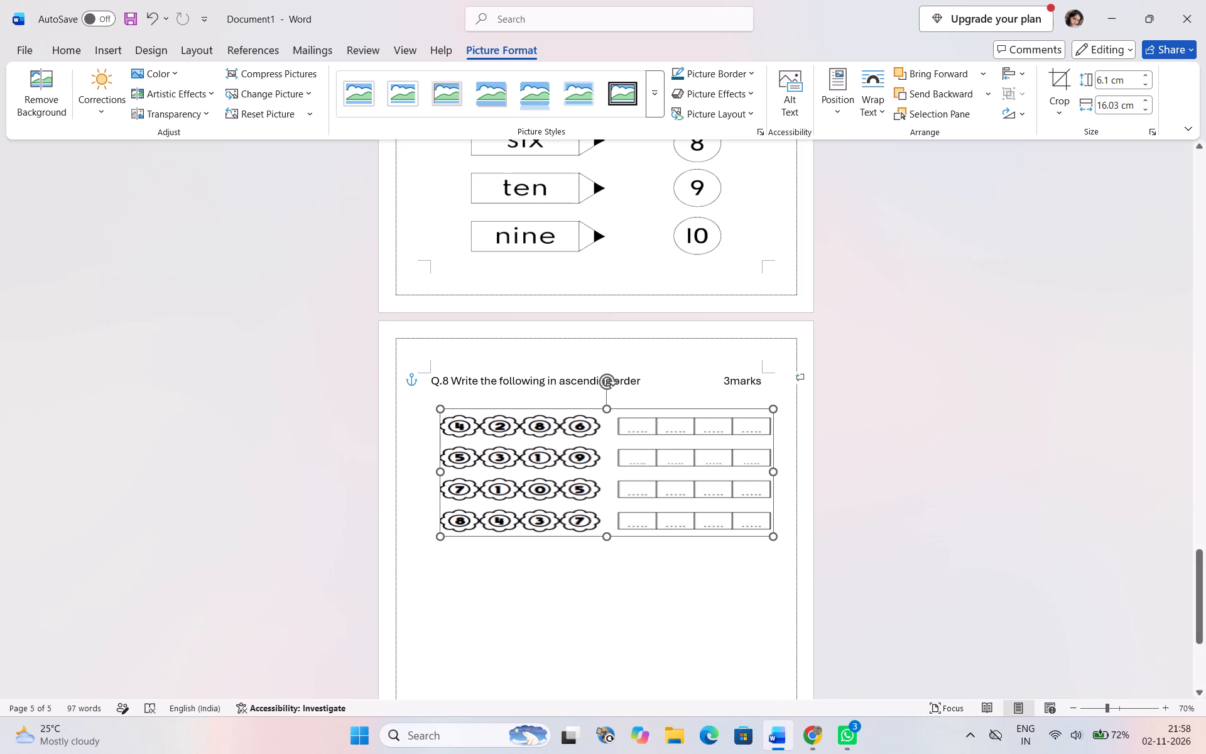
left_click_drag(705, 452, 698, 451)
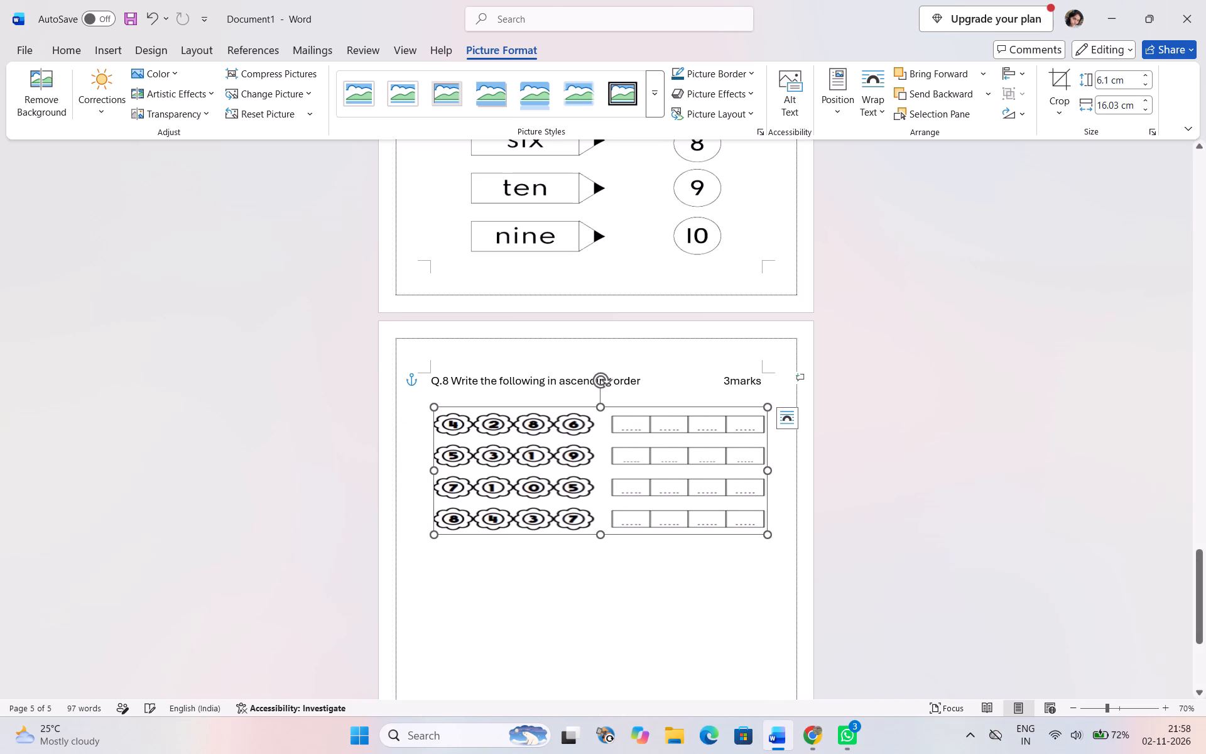
left_click_drag(600, 532, 614, 596)
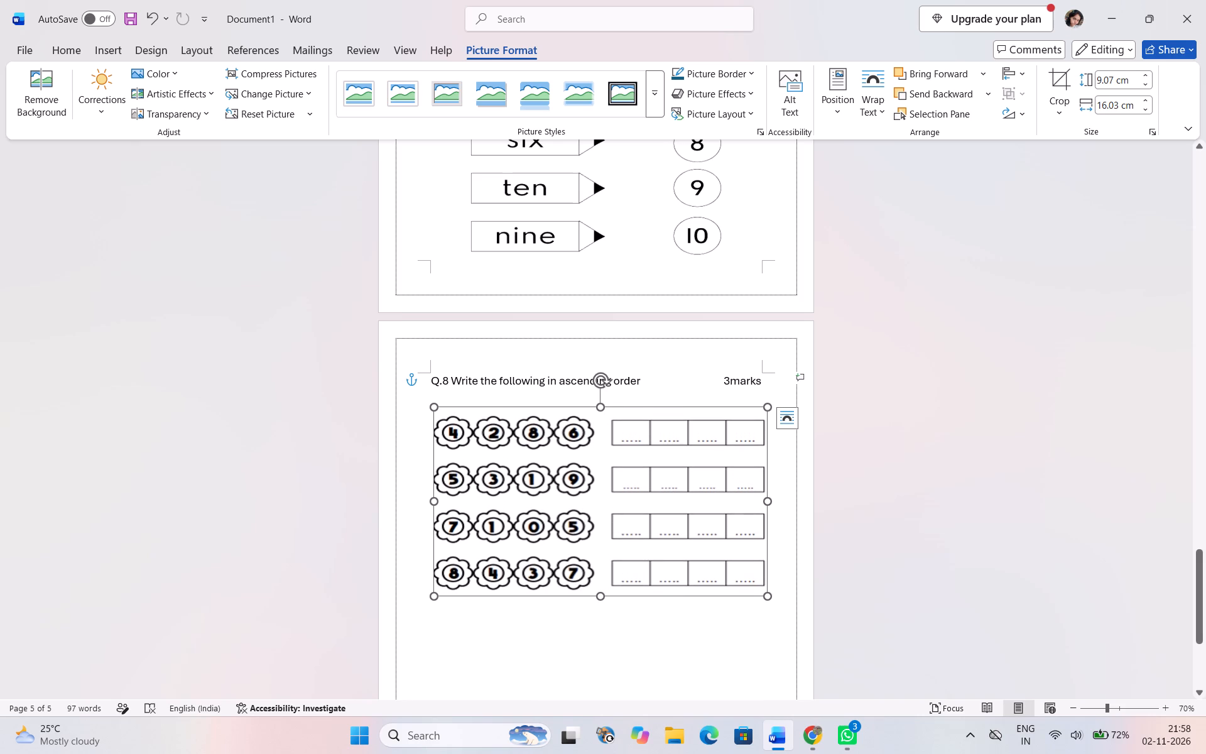
Apply the brightest, lowest-contrast brightness/contrast correction preset to the flower-number picture.
left_click(93, 122)
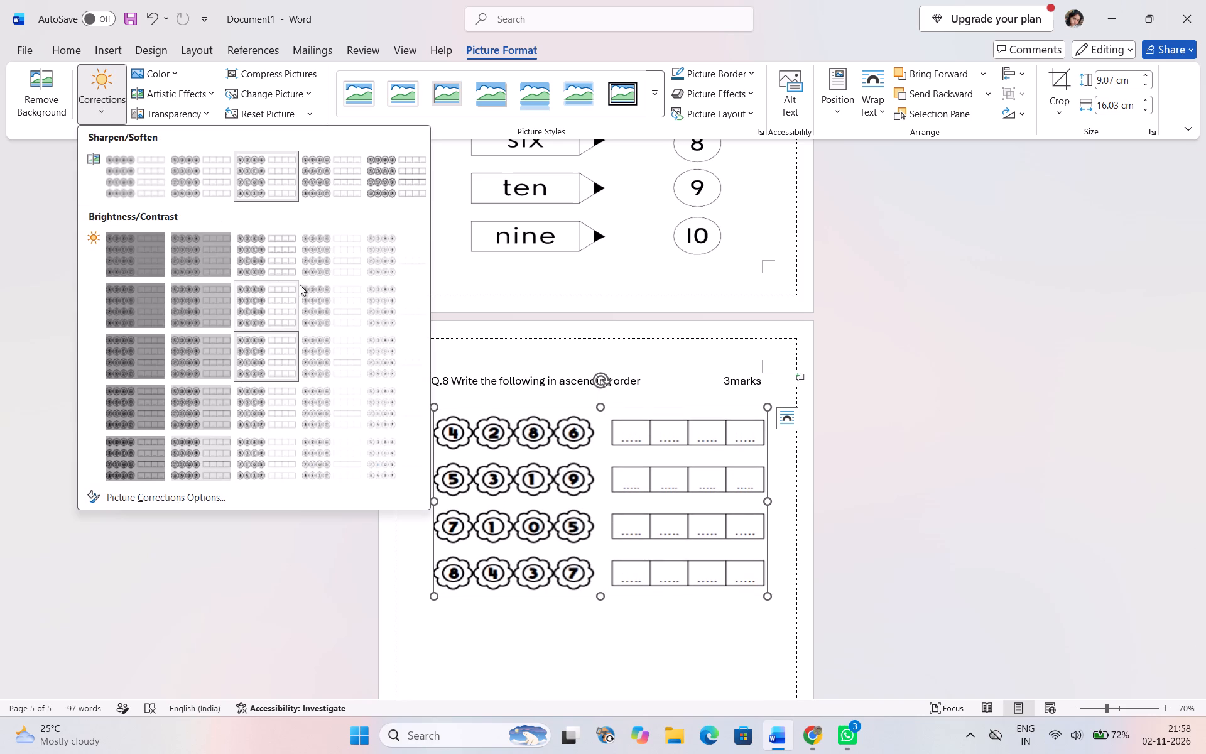
left_click(379, 258)
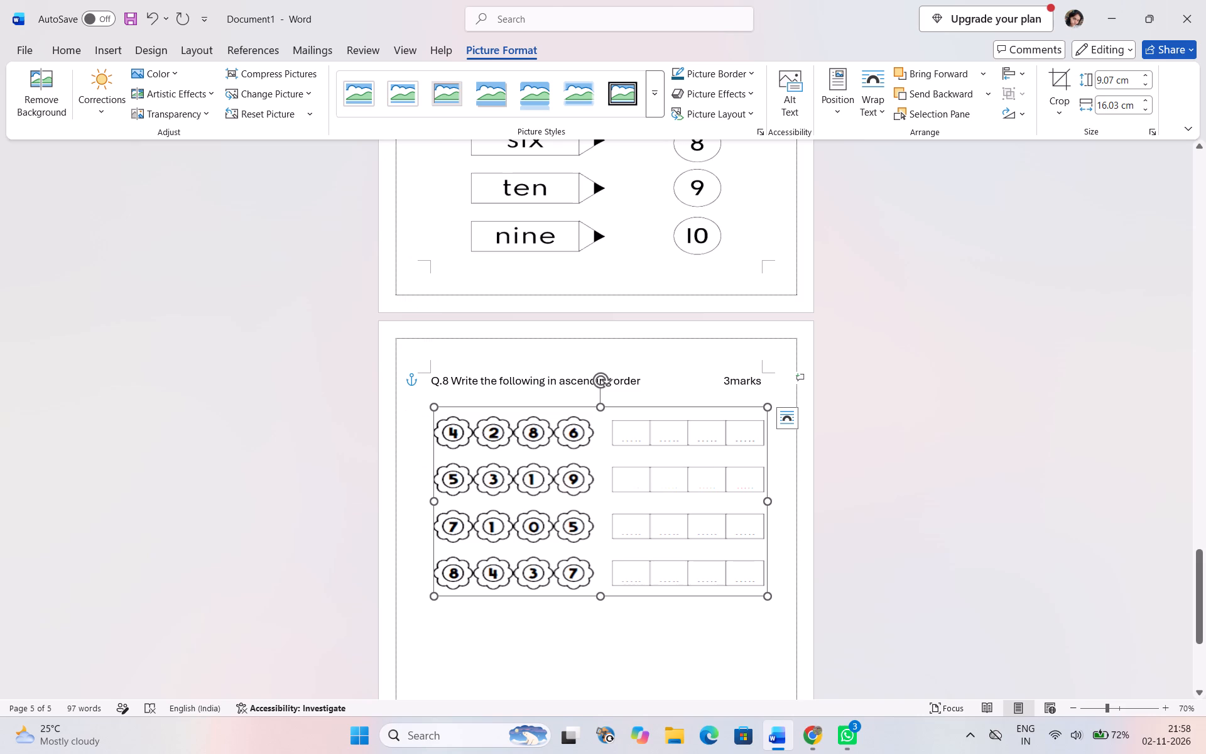
Deselect the flower-number picture and review the worksheet pages from Q.8 back up to the exam header.
left_click(870, 390)
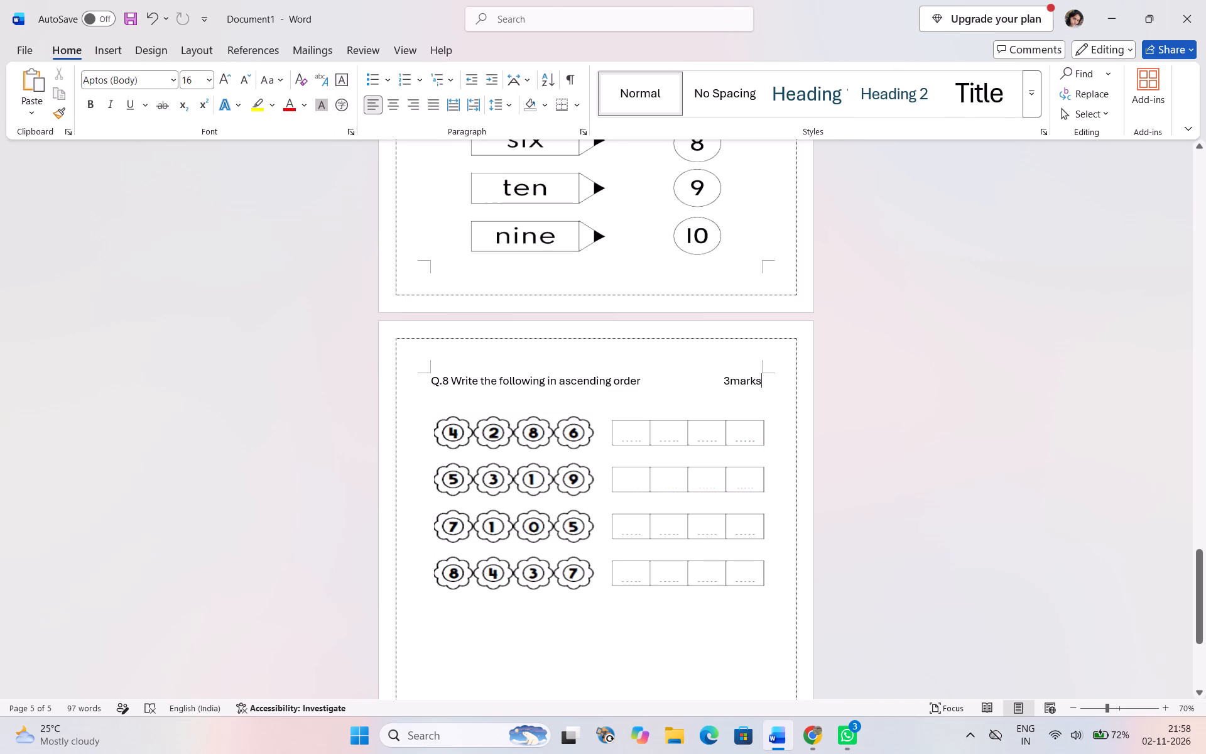
scroll(699, 434, "up", 10)
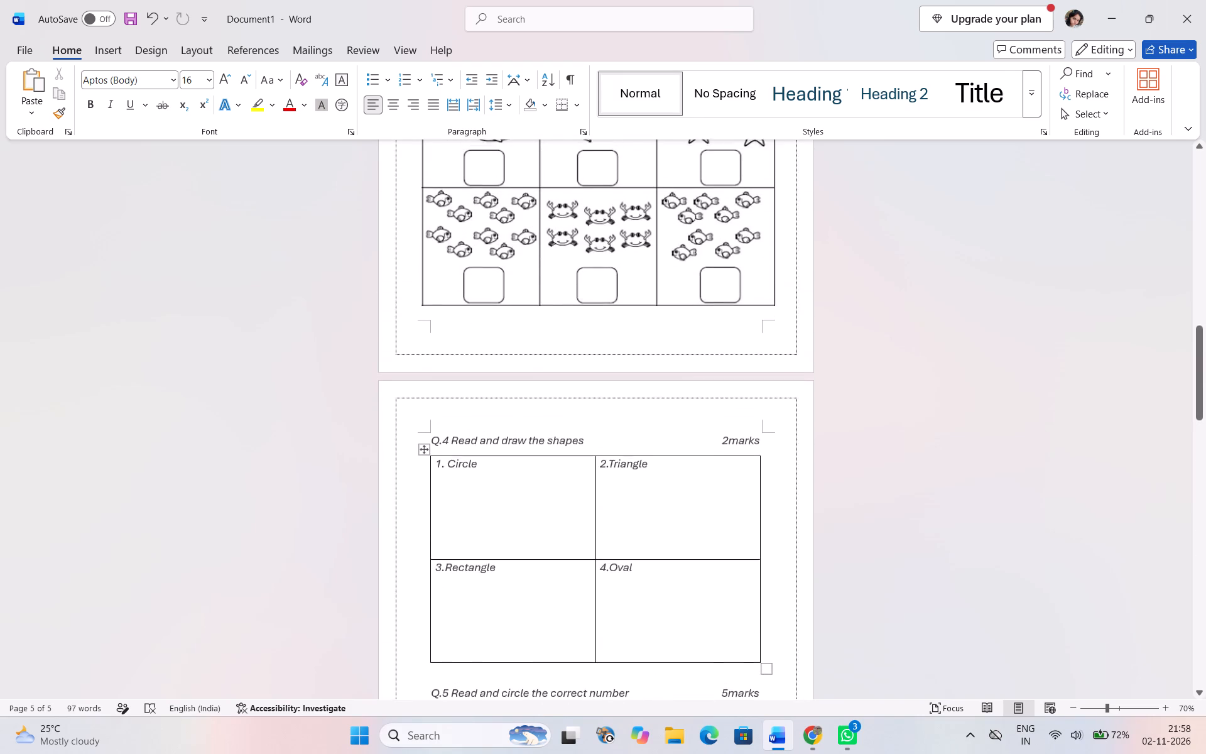
scroll(699, 434, "up", 7)
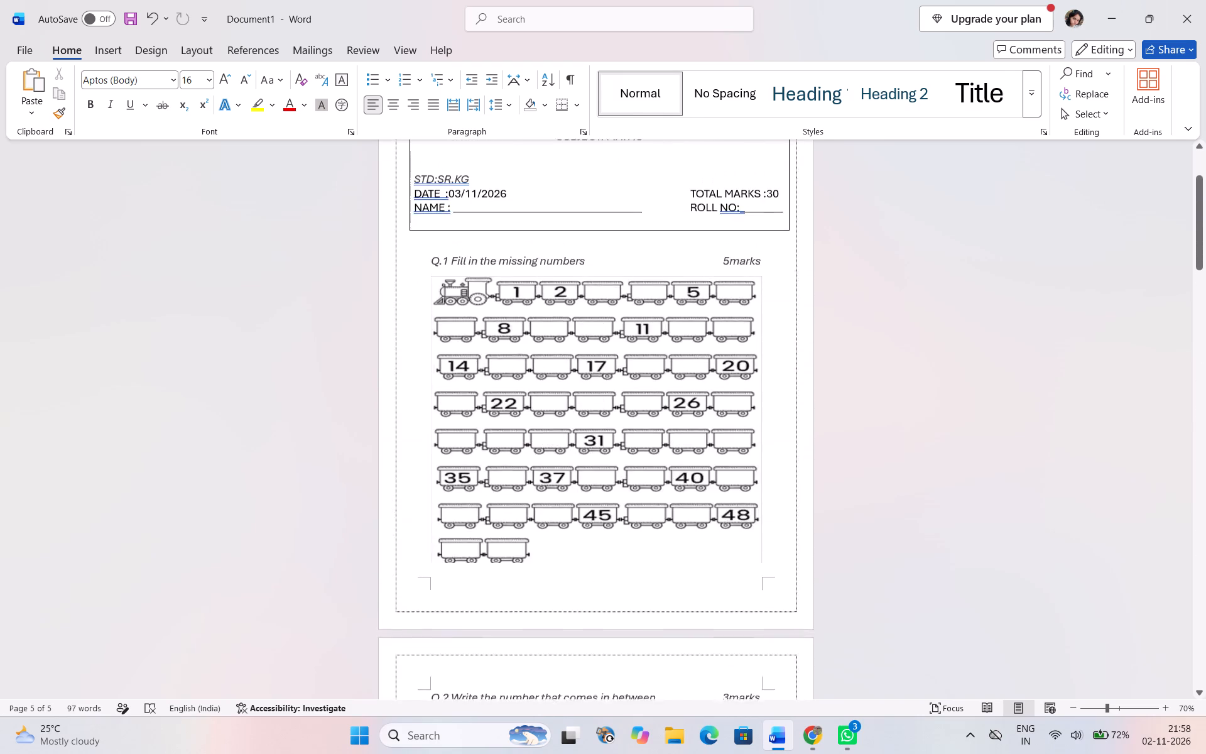
scroll(699, 434, "up", 2)
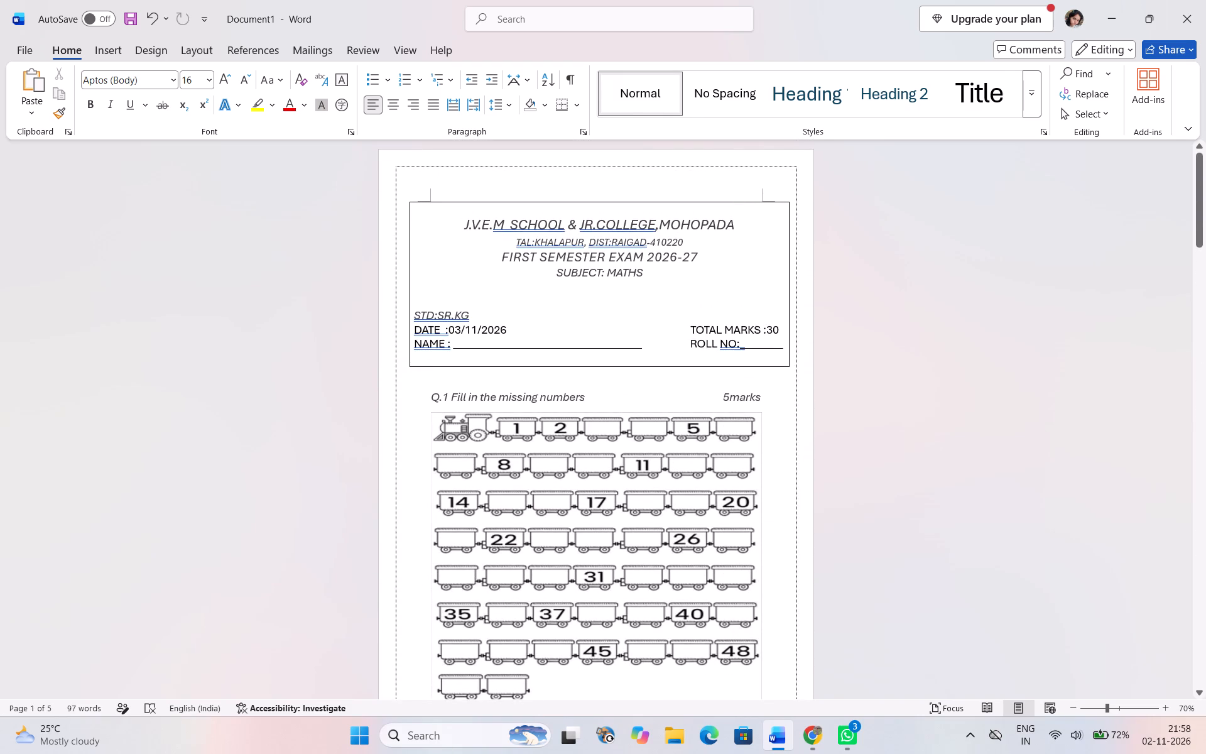
Shrink the Q.3 sea-animal counting picture and reposition it between the page margins below the Q.3 heading.
scroll(910, 398, "down", 6)
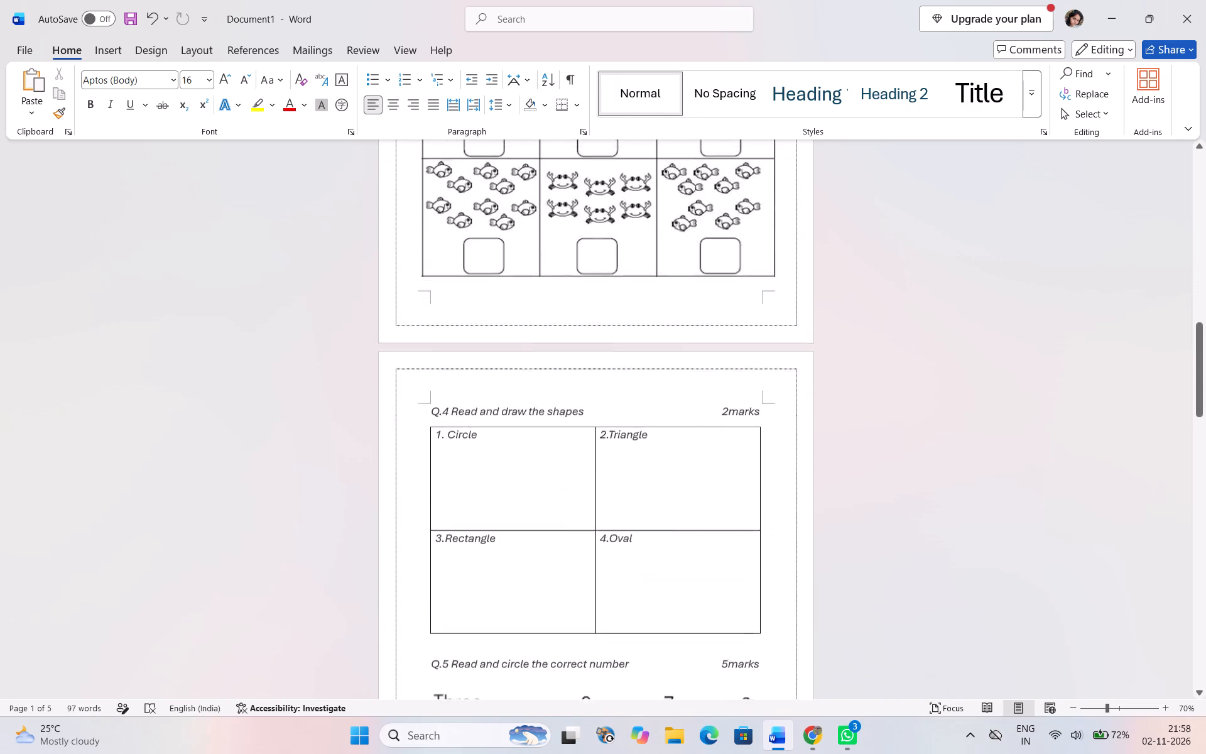
left_click(607, 430)
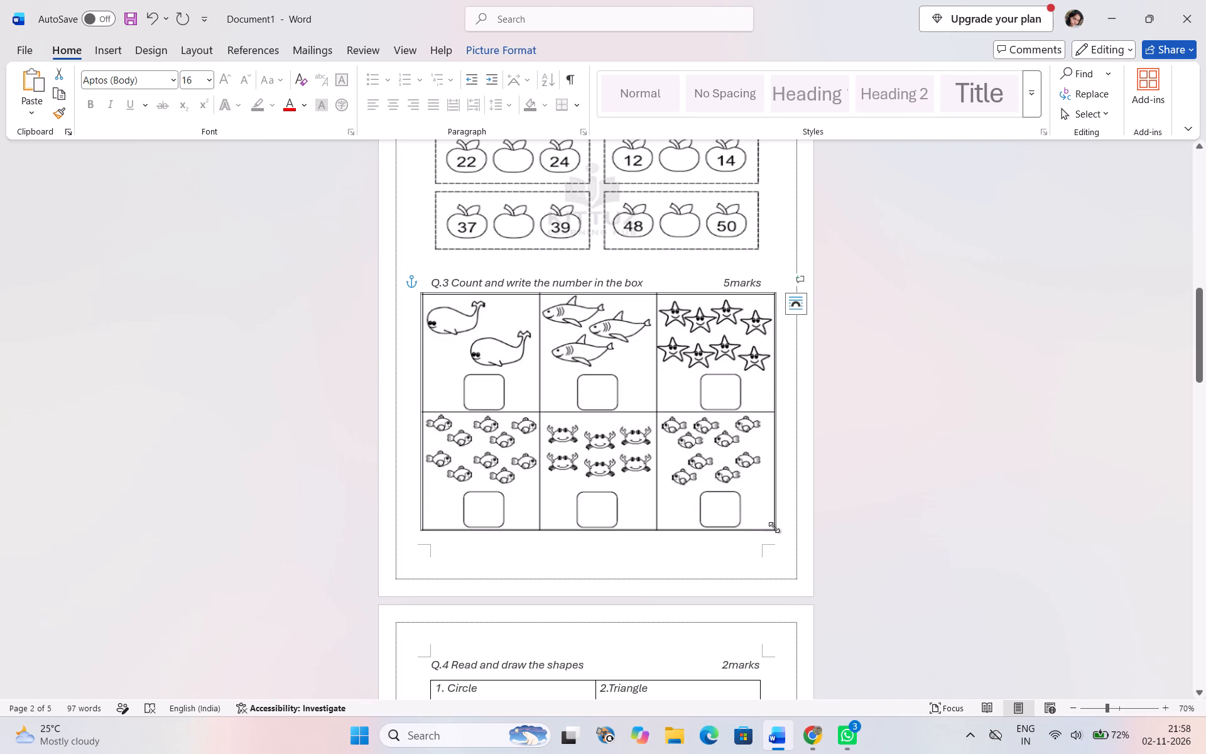
left_click_drag(775, 528, 725, 510)
left_click_drag(629, 439, 646, 454)
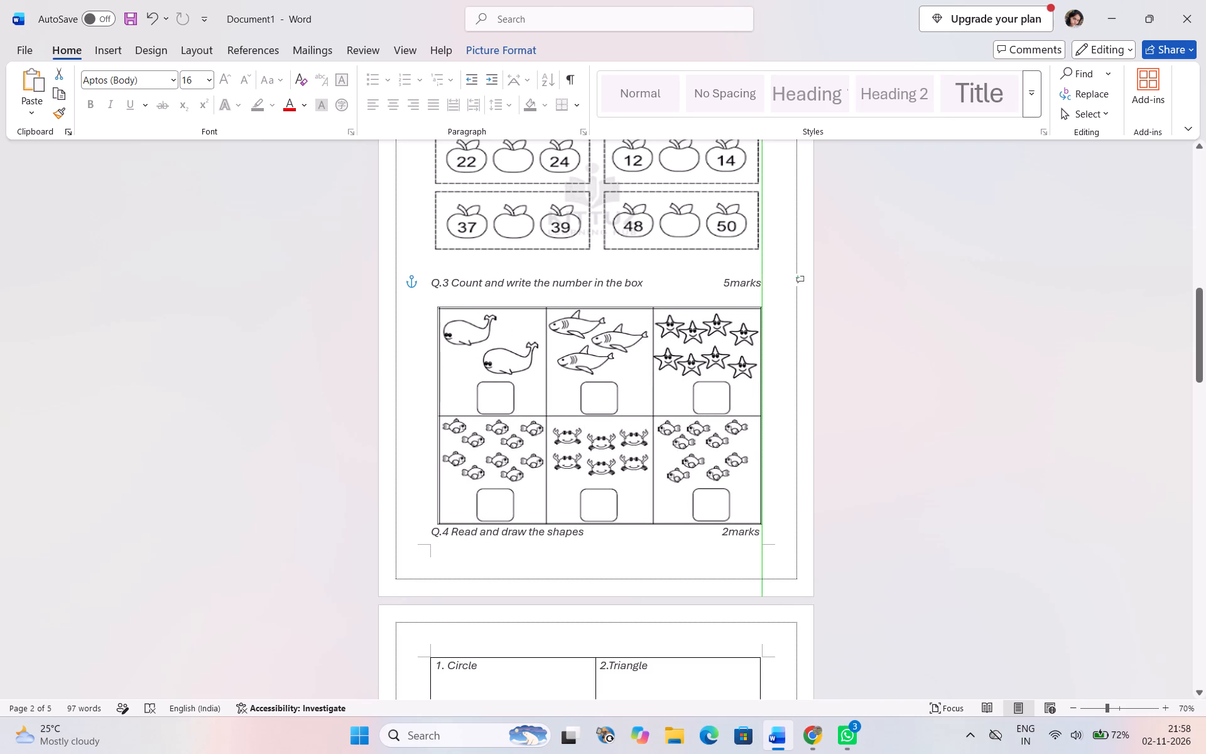
left_click_drag(646, 454, 641, 447)
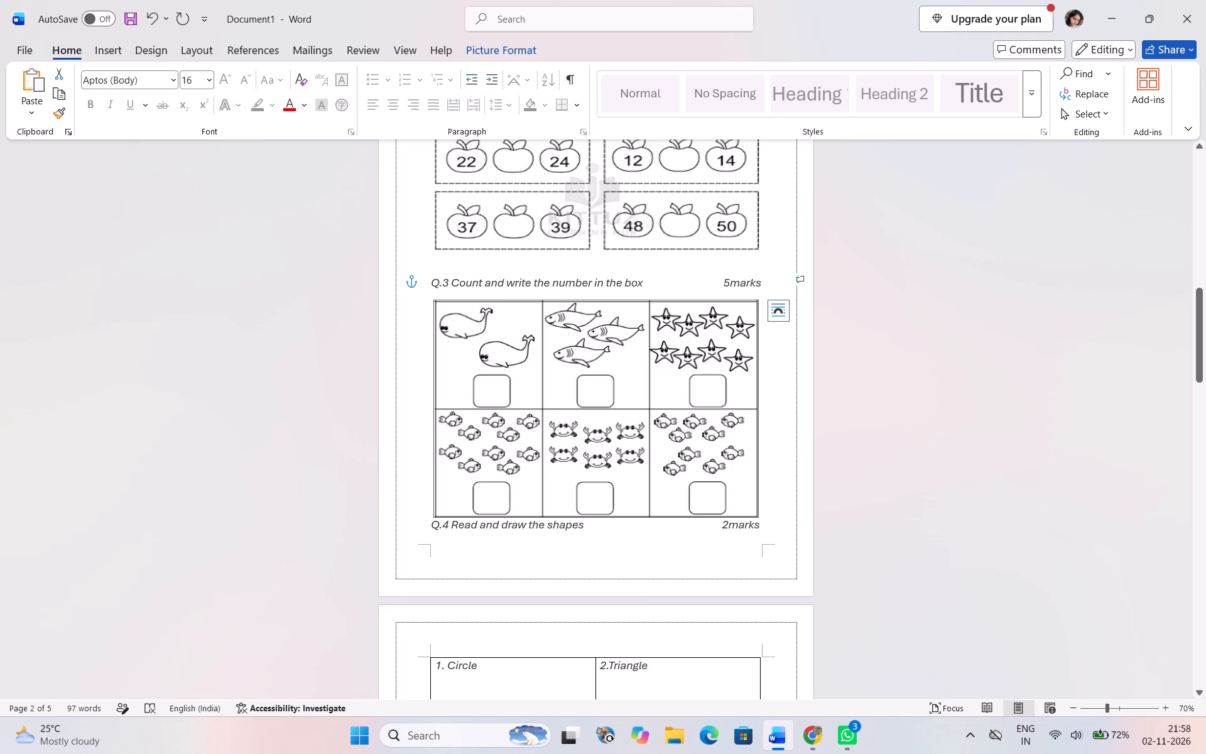
Insert a line break before the Q.4 Read and draw the shapes heading to push it onto the third page.
left_click(432, 527)
key("Return")
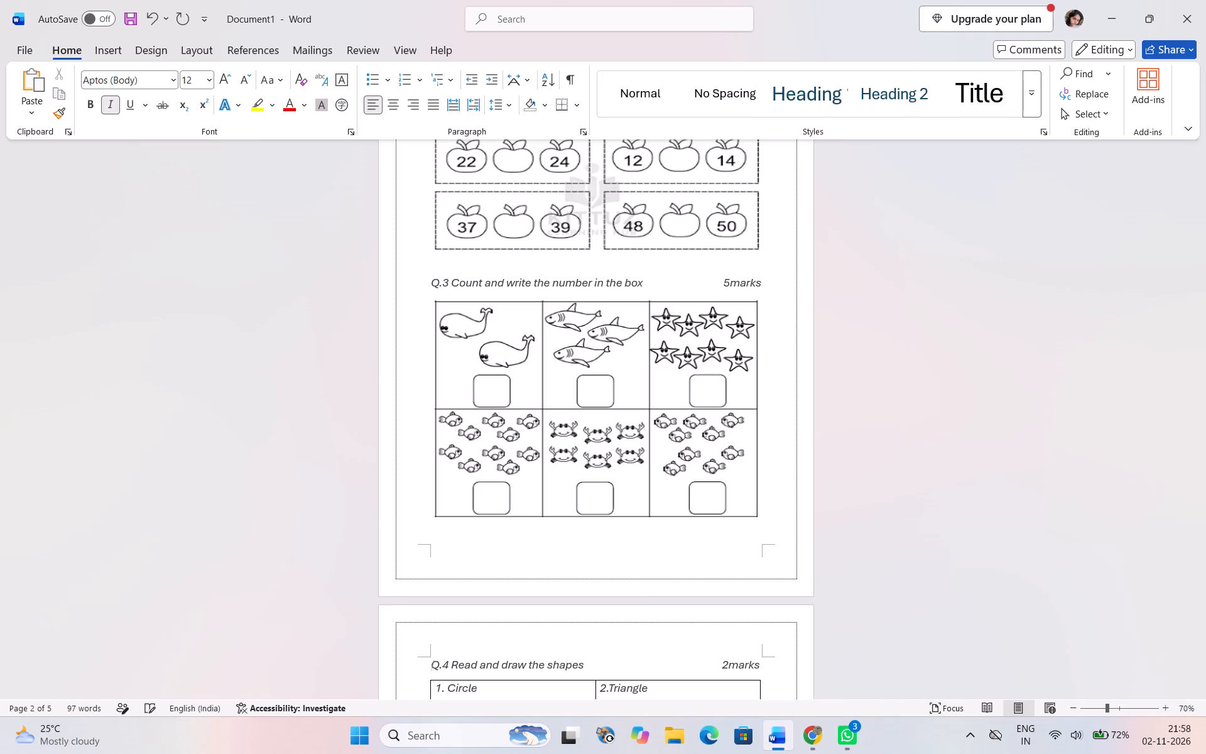
Review the layout of pages three to five down to Q.8, and return to Q.2 on the second page.
scroll(575, 564, "down", 5)
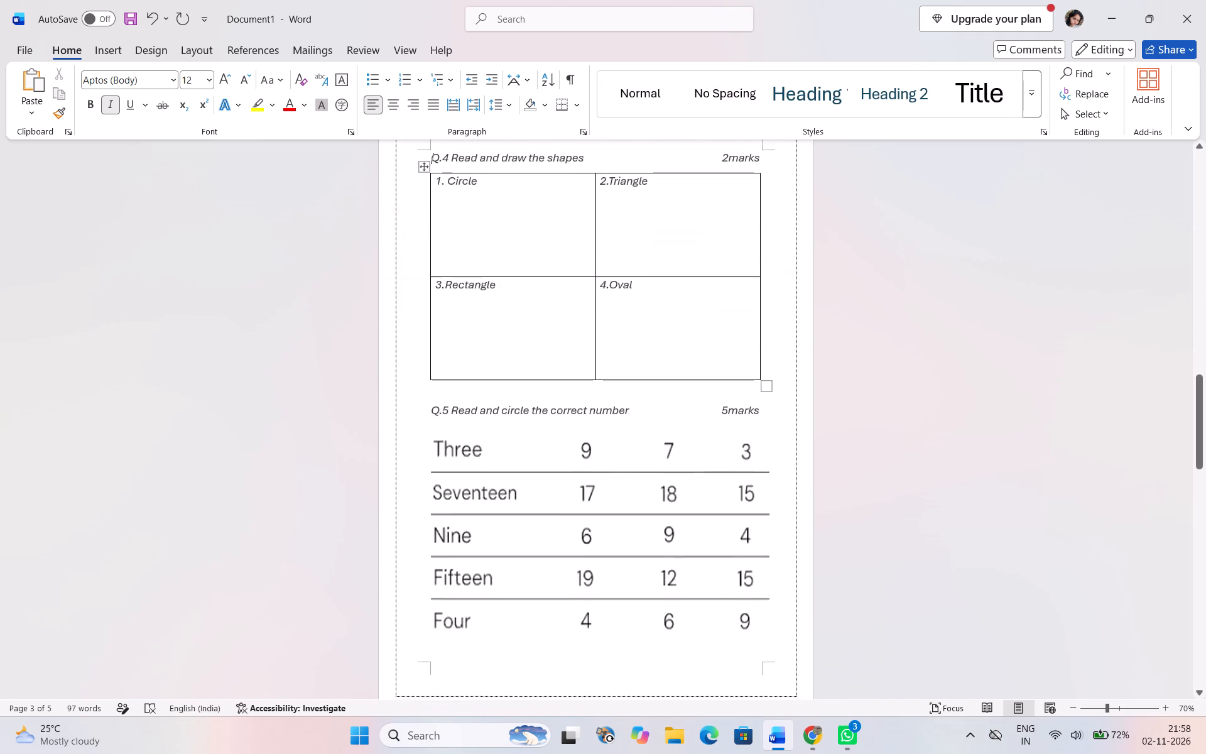
scroll(575, 564, "down", 4)
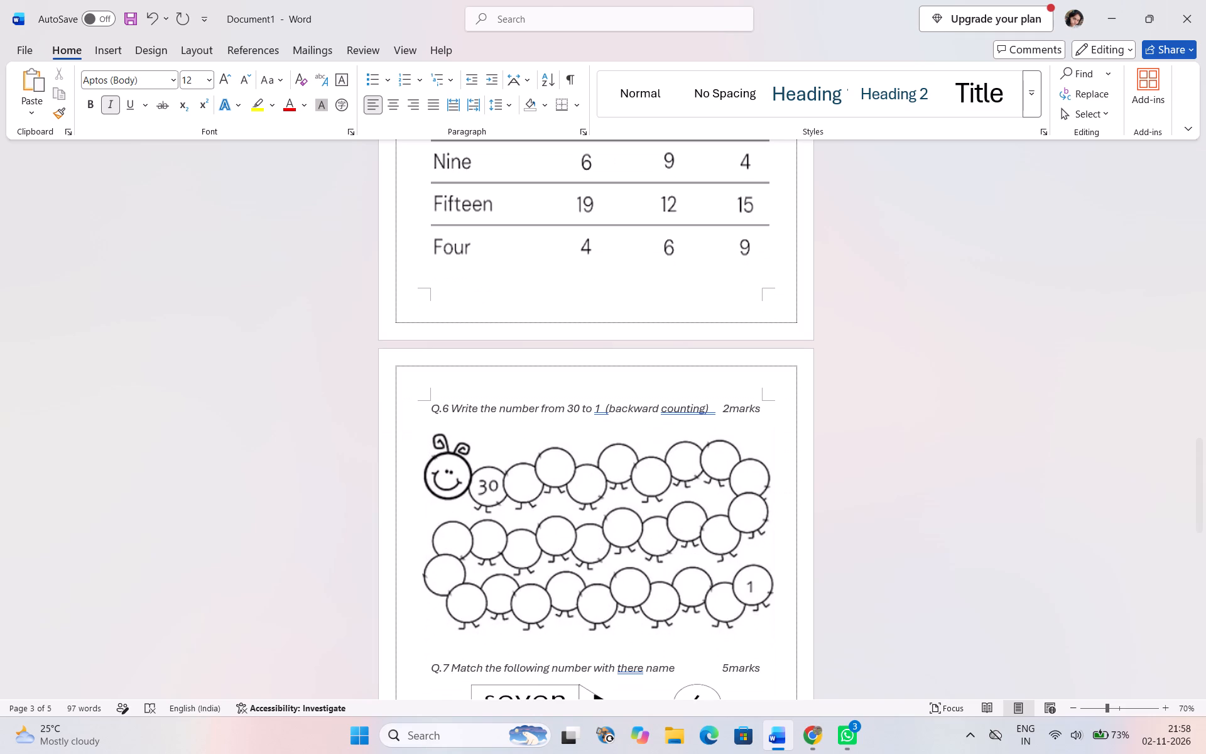
scroll(768, 641, "down", 9)
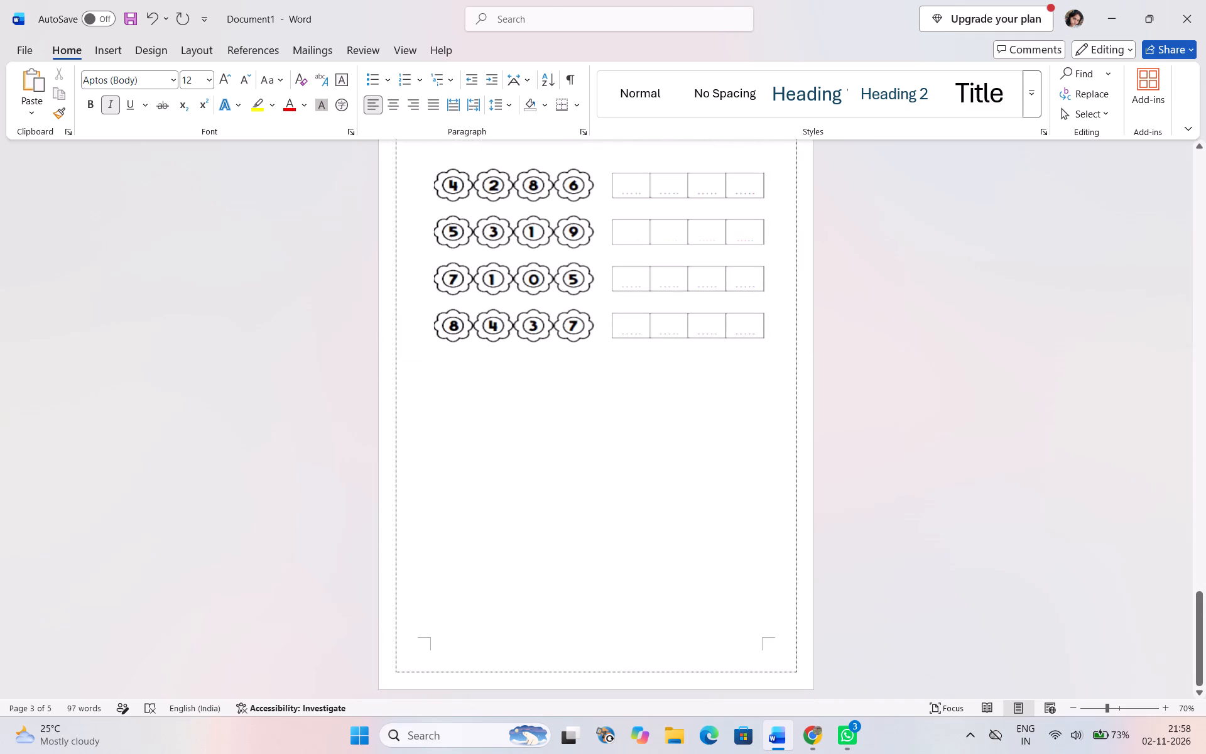
scroll(768, 641, "down", 6)
scroll(956, 302, "up", 2)
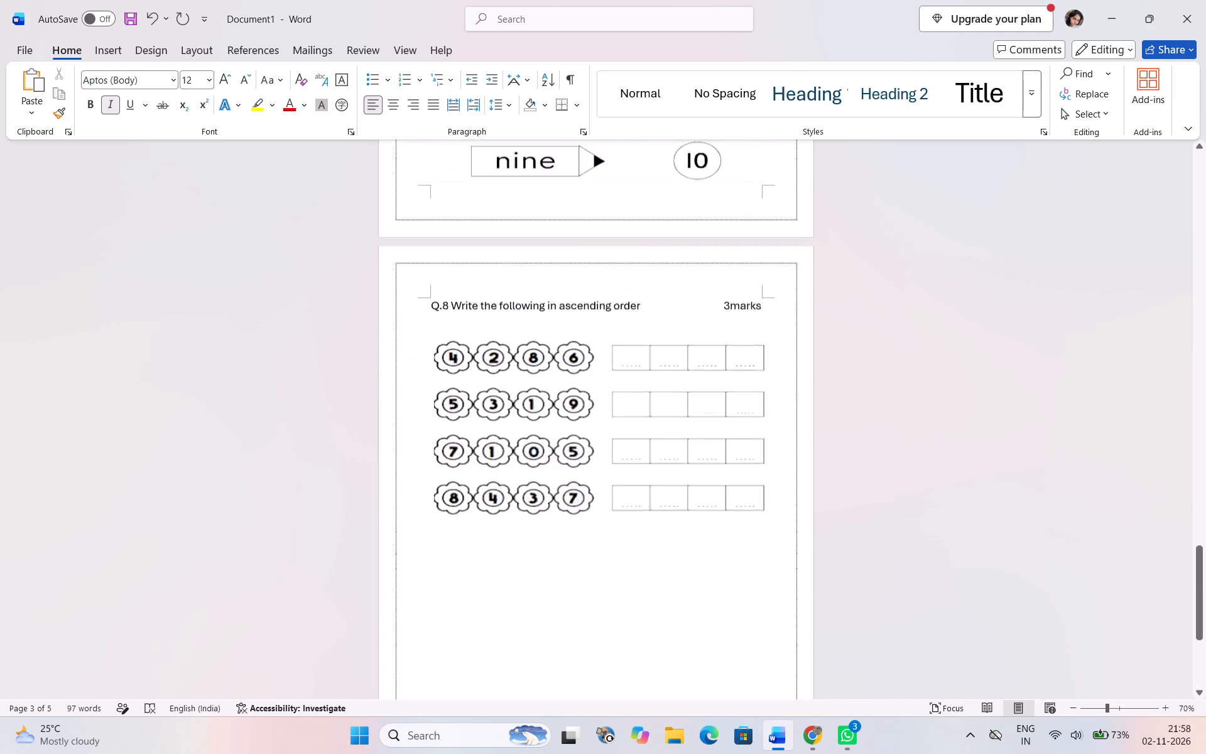
scroll(956, 302, "up", 12)
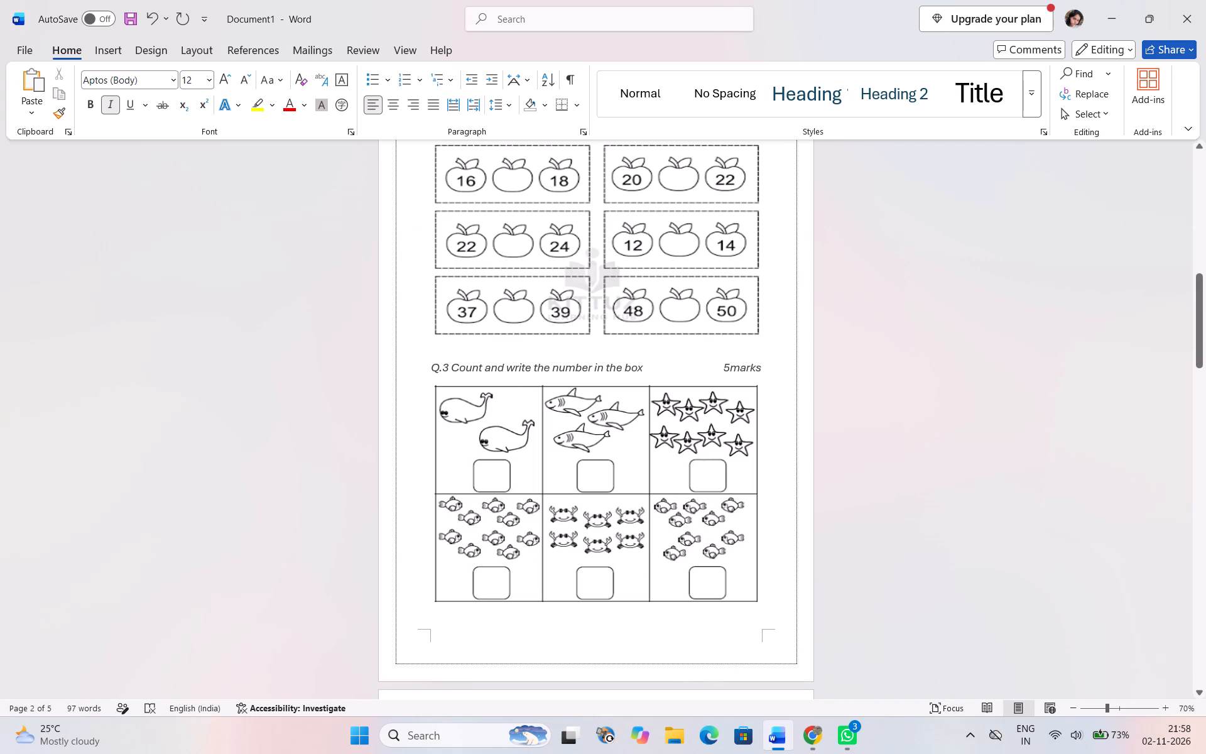
scroll(745, 281, "up", 1)
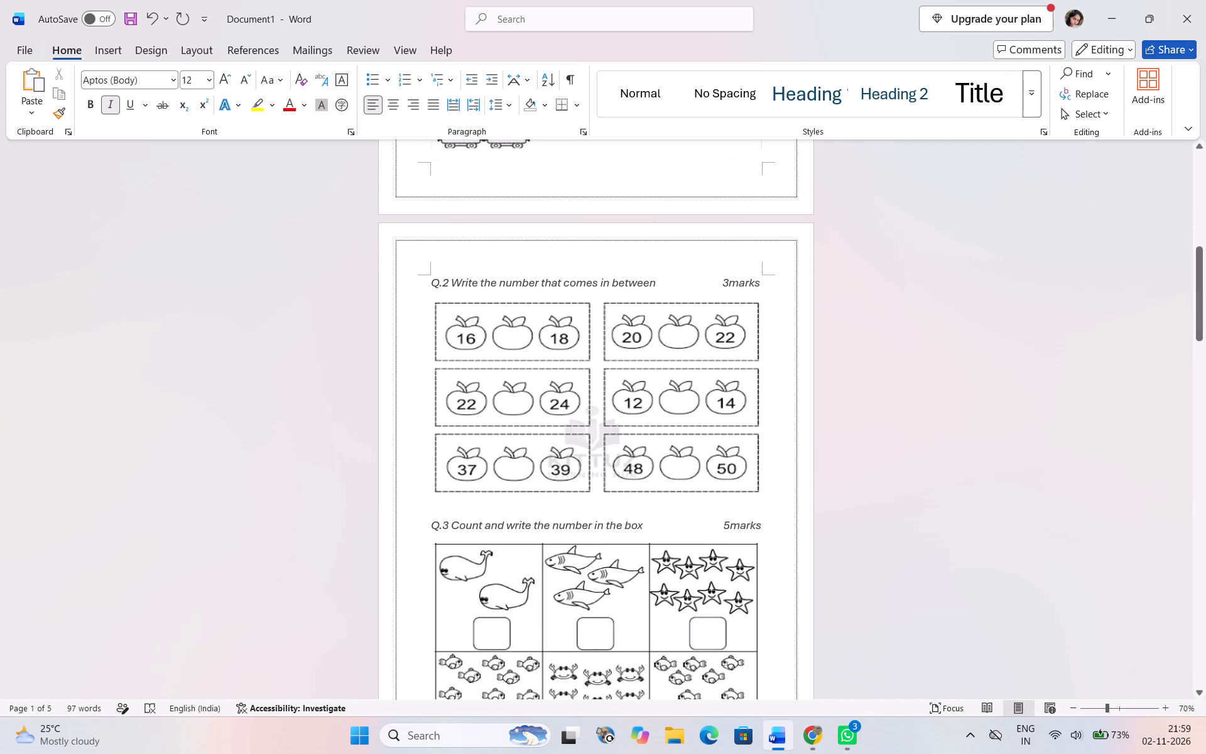
Select the Q.2 apple picture, switch to Chrome and search Google Images for "write the number in between sr.kg worksheet".
left_click(645, 393)
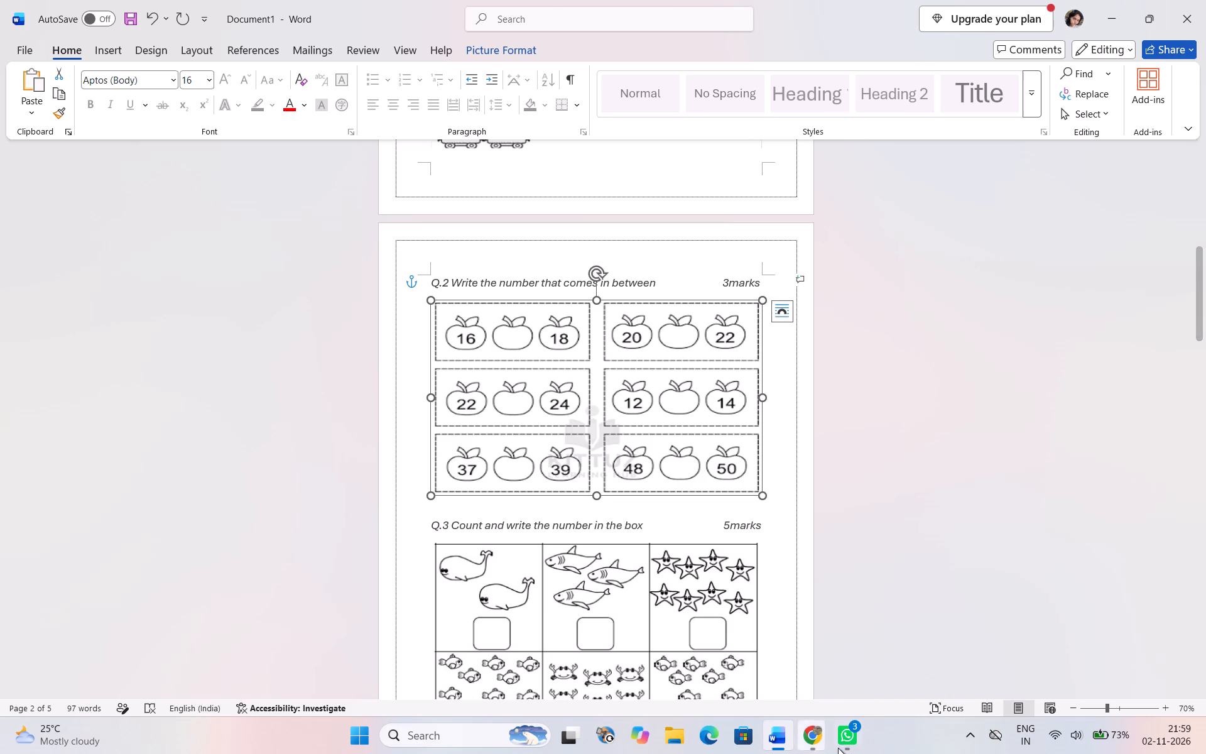
left_click(817, 745)
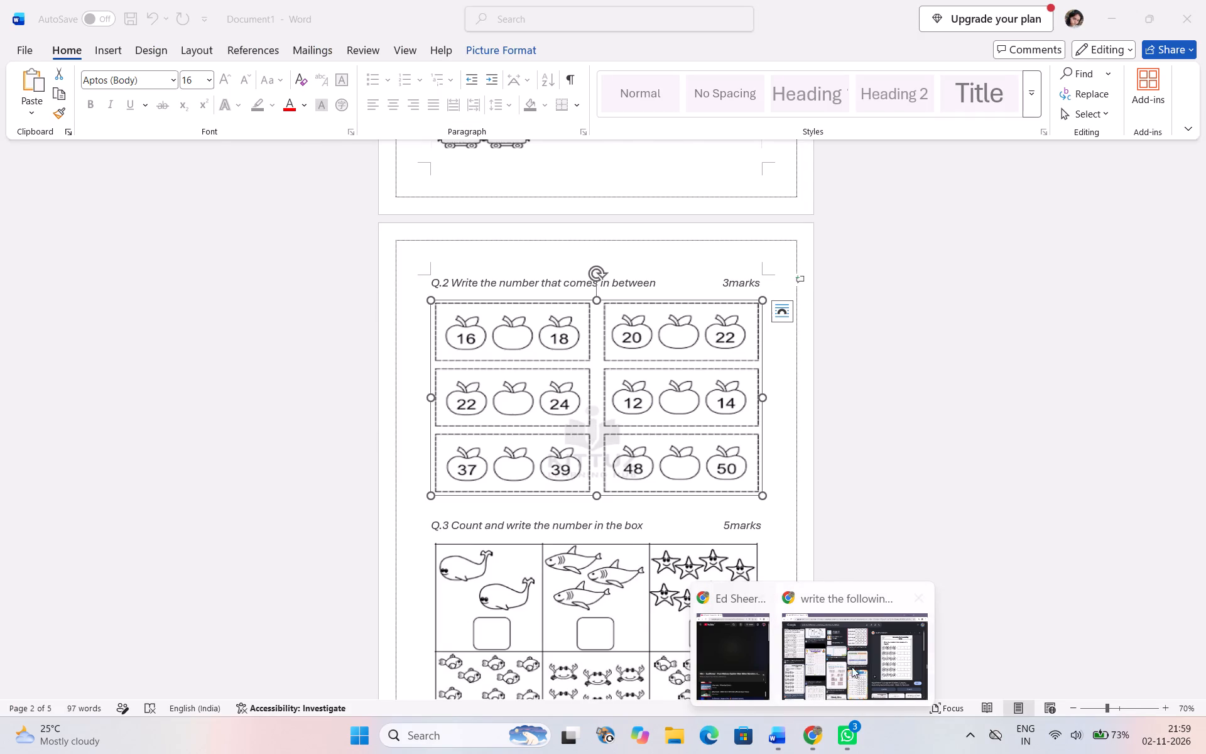
left_click(888, 691)
left_click(504, 99)
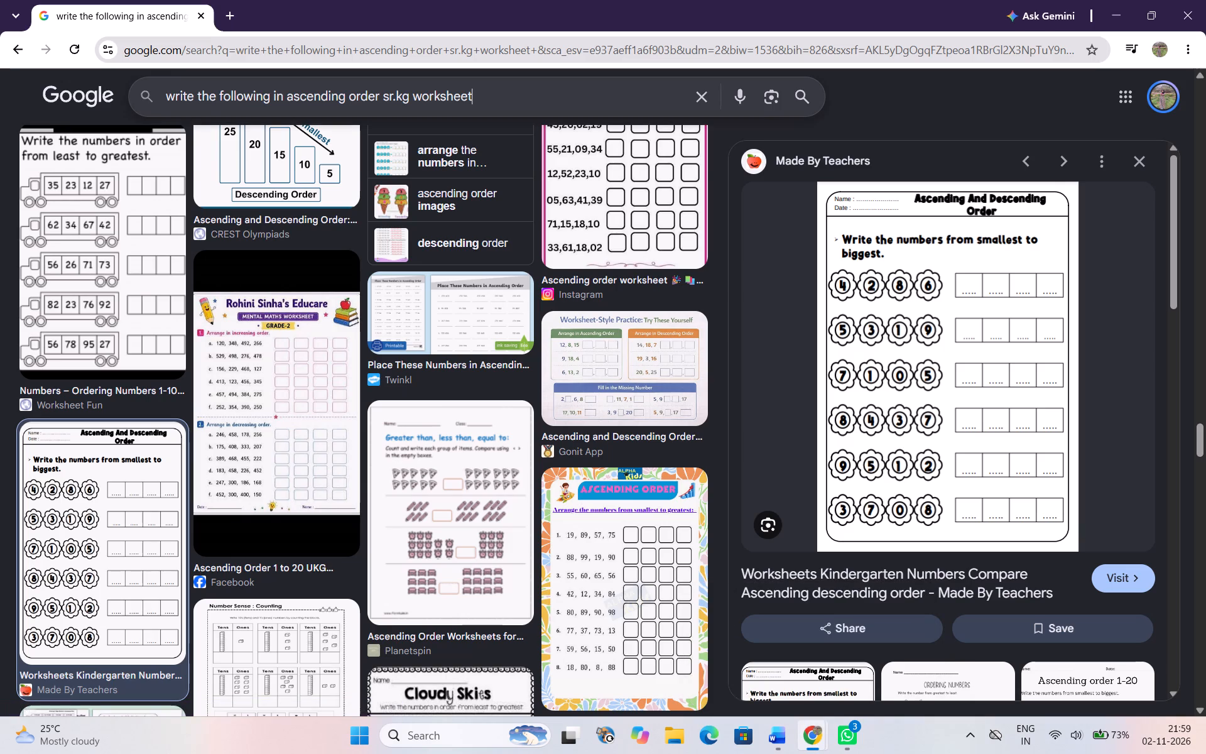
key("BackSpace")
key("BackSpace")
key("BackSpace")
key("BackSpace")
key("BackSpace")
key("BackSpace")
key("BackSpace")
key("BackSpace")
key("BackSpace")
key("BackSpace")
key("BackSpace")
key("BackSpace")
key("BackSpace")
key("BackSpace")
key("BackSpace")
key("BackSpace")
key("BackSpace")
key("BackSpace")
key("BackSpace")
key("BackSpace")
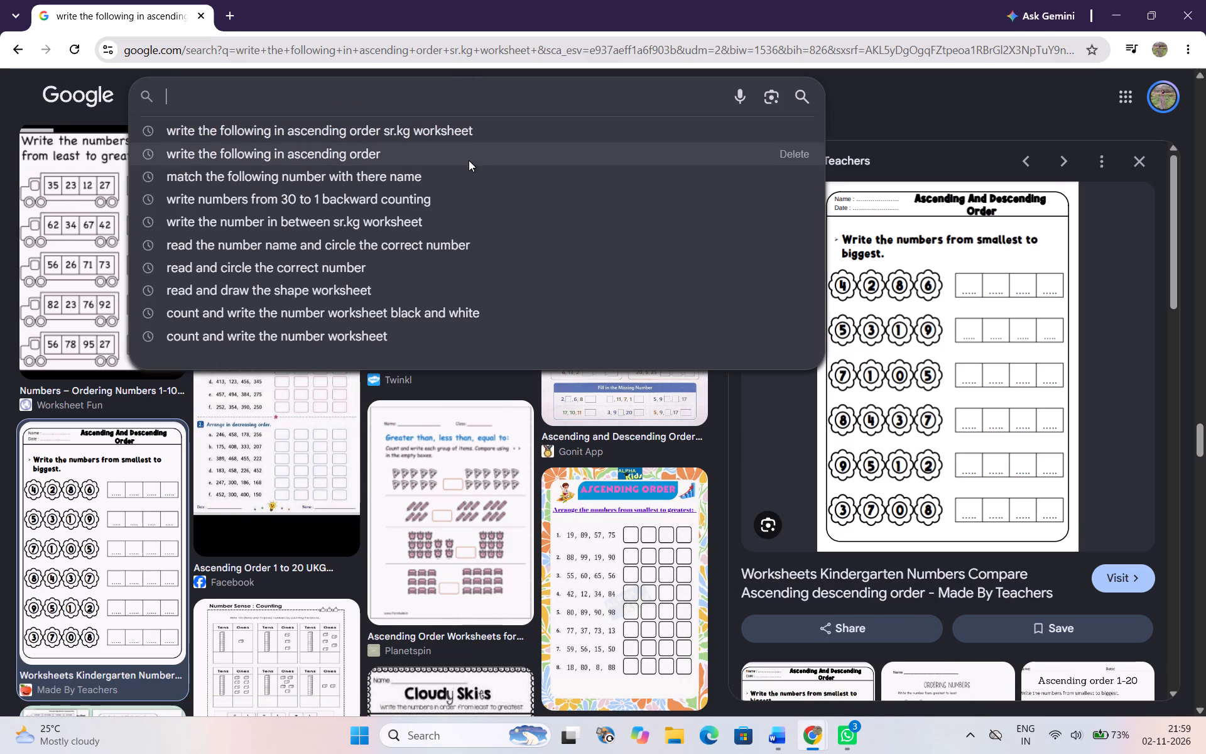
left_click(467, 217)
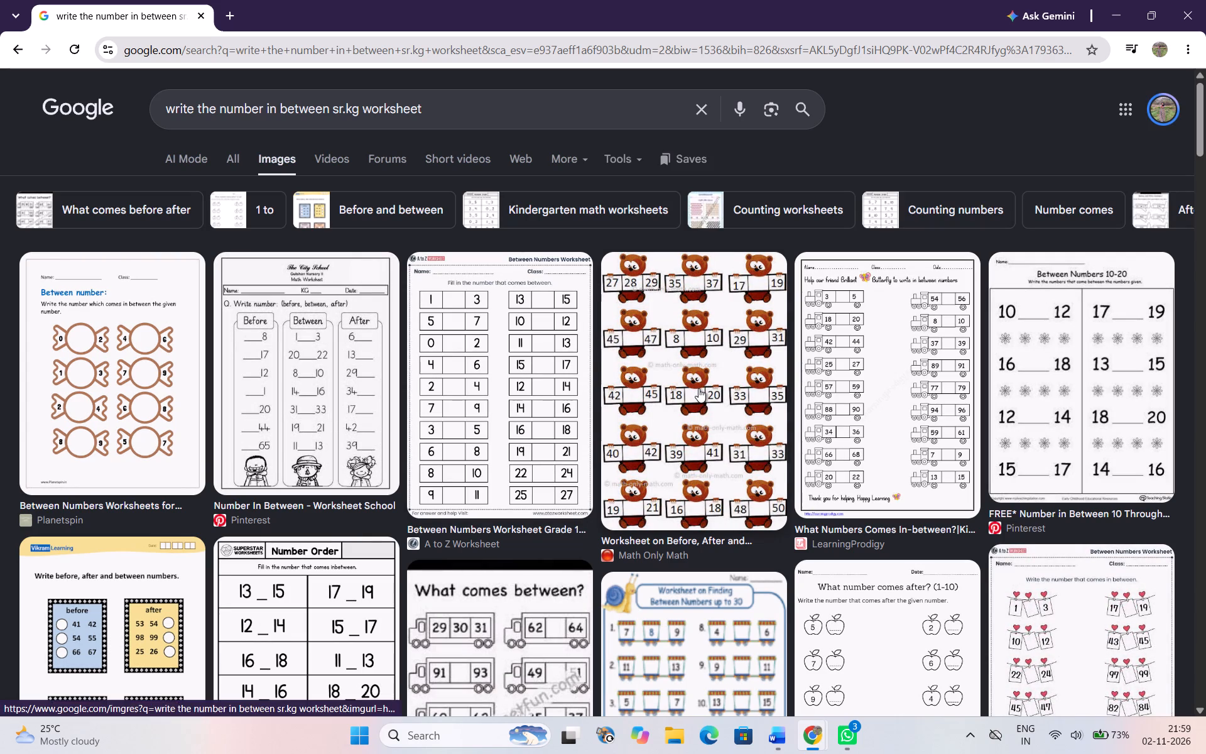
Preview the A to Z Worksheet between-numbers sheet with hearts and look through its related images for a Q.2 exercise.
scroll(551, 493, "down", 1)
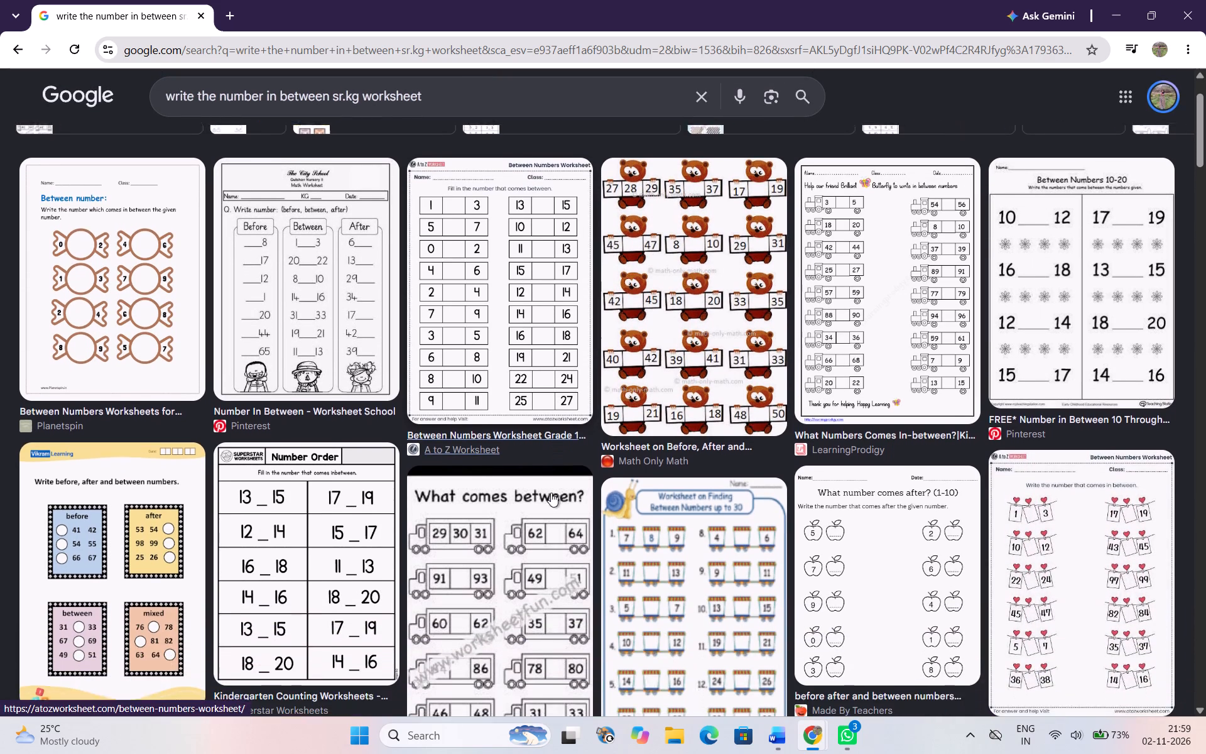
scroll(551, 493, "down", 2)
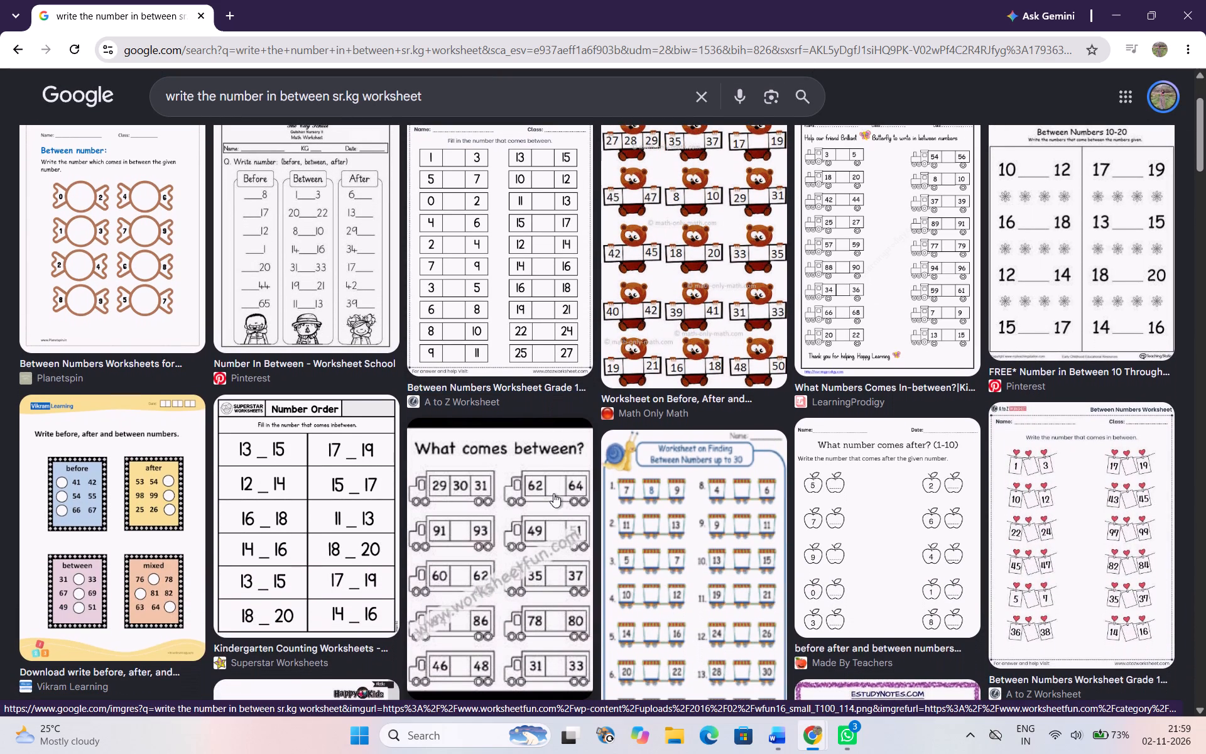
left_click(1063, 524)
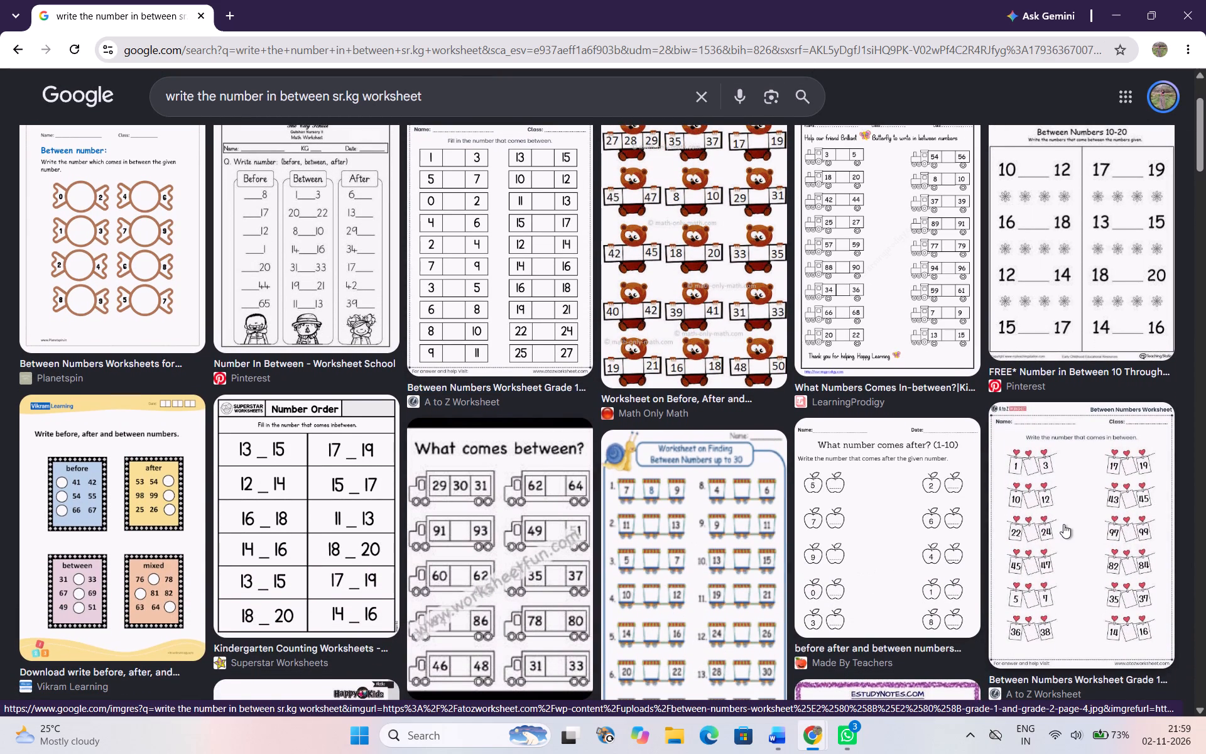
scroll(1063, 524, "down", 2)
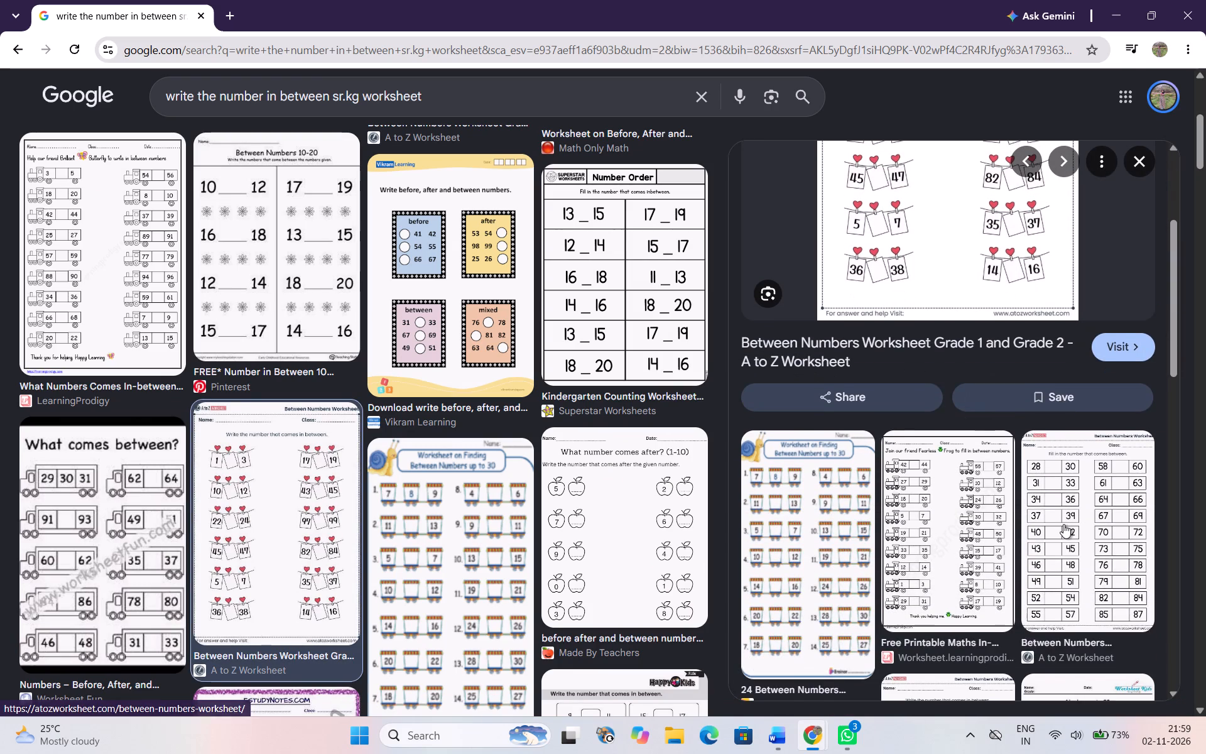
scroll(1063, 524, "down", 3)
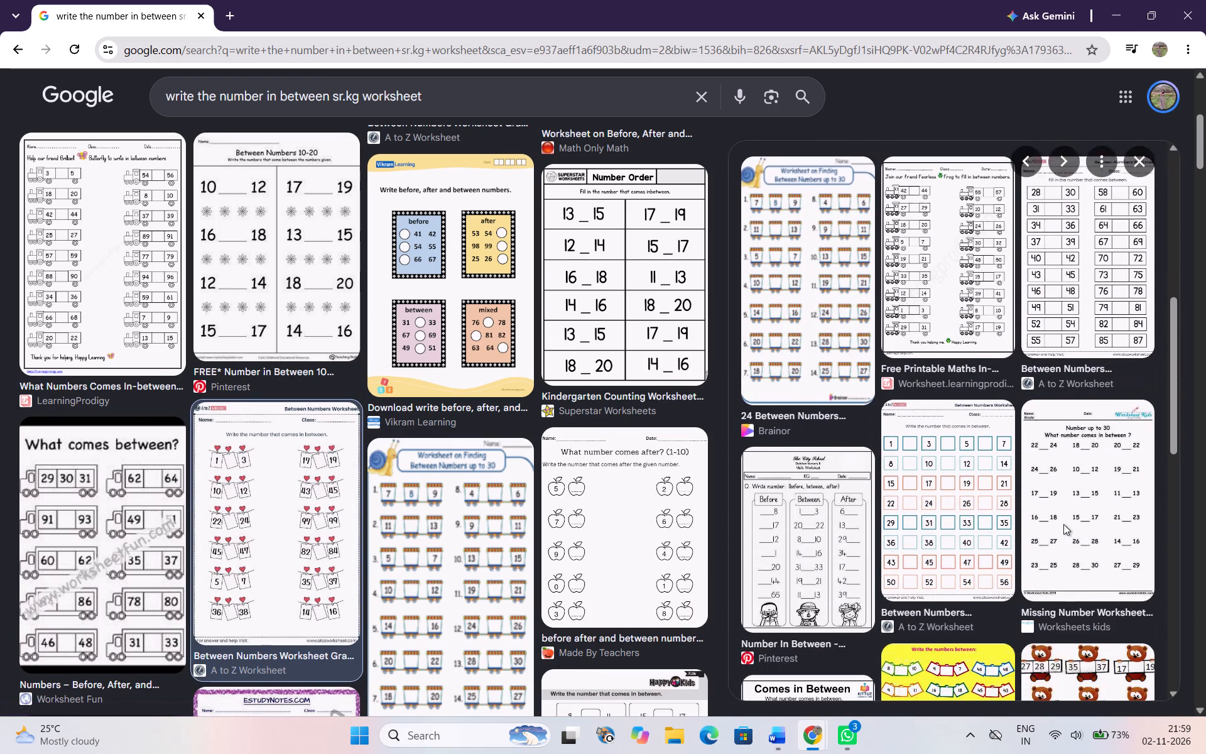
scroll(1063, 524, "down", 4)
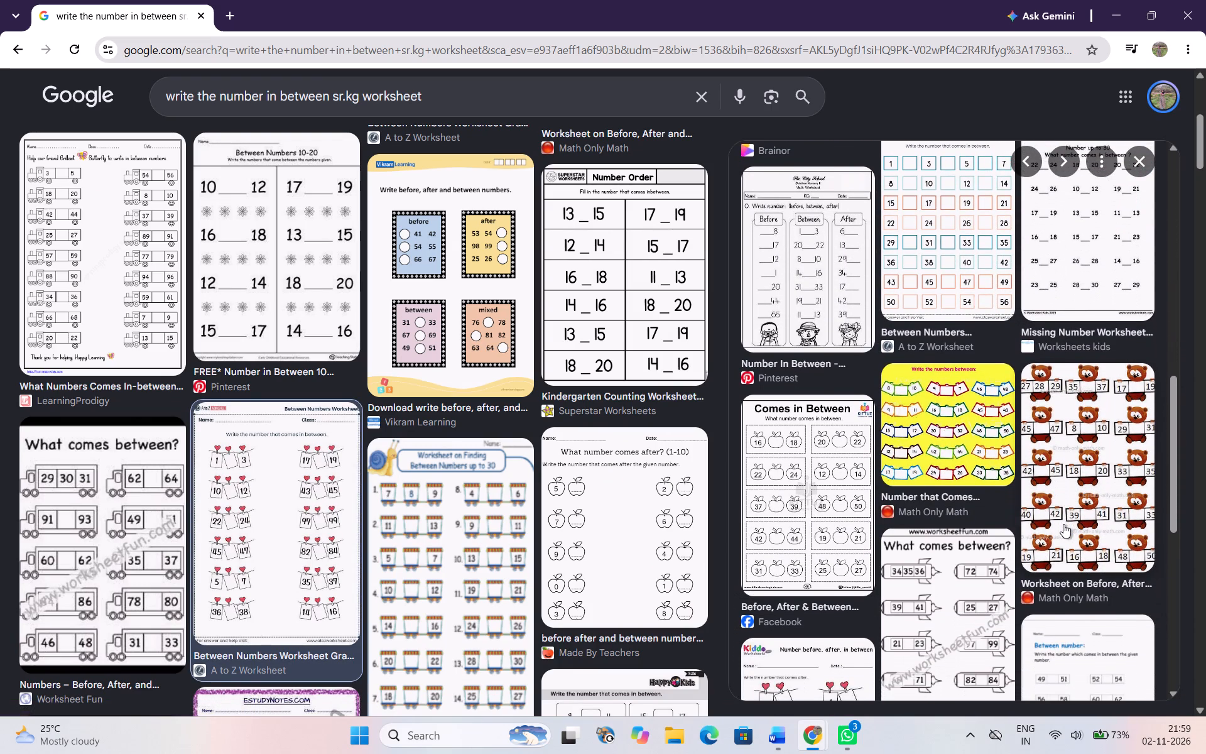
scroll(1063, 524, "down", 2)
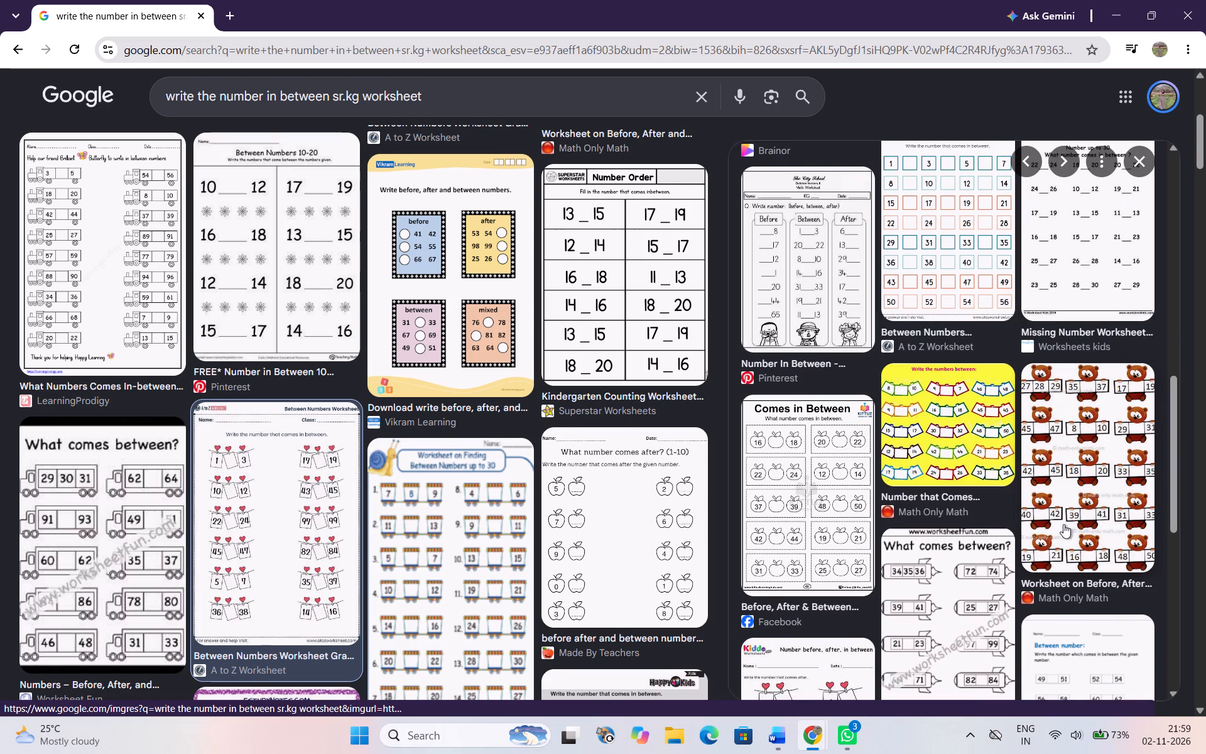
scroll(1063, 524, "down", 2)
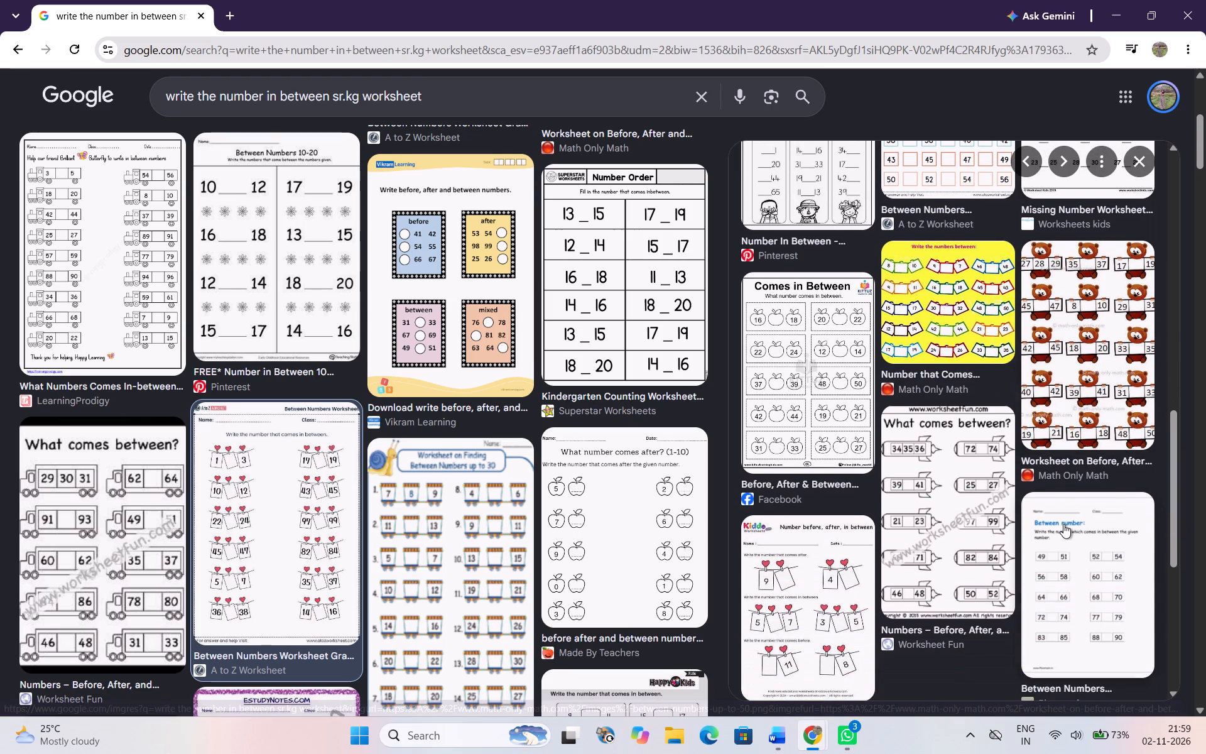
scroll(1063, 524, "down", 2)
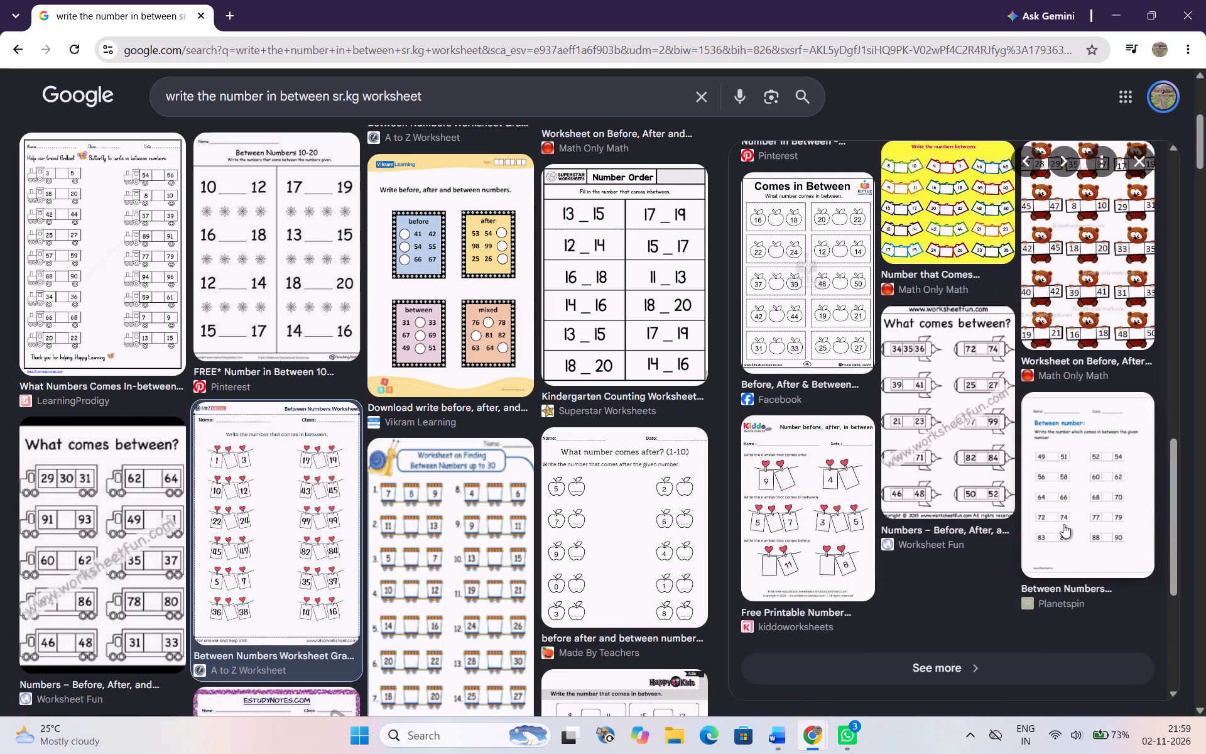
scroll(1063, 524, "down", 4)
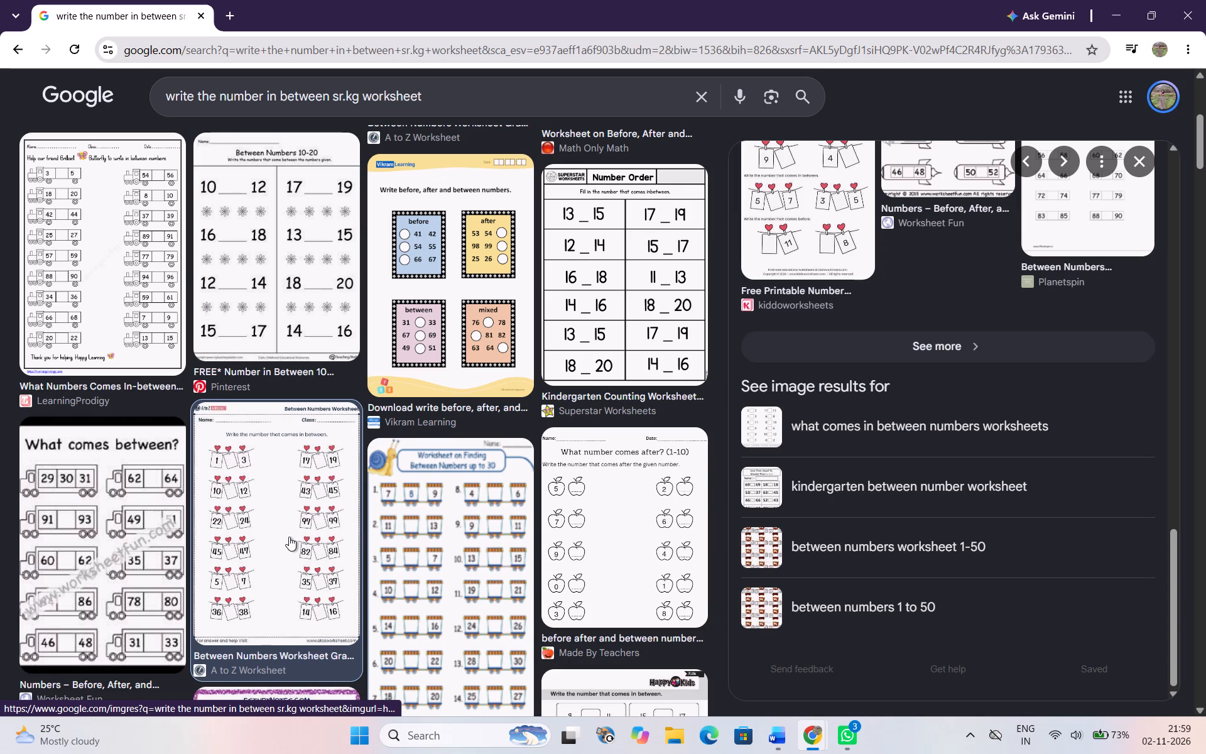
Look further through the main image results for number-in-between worksheets, and return to the Word document.
scroll(437, 569, "down", 1)
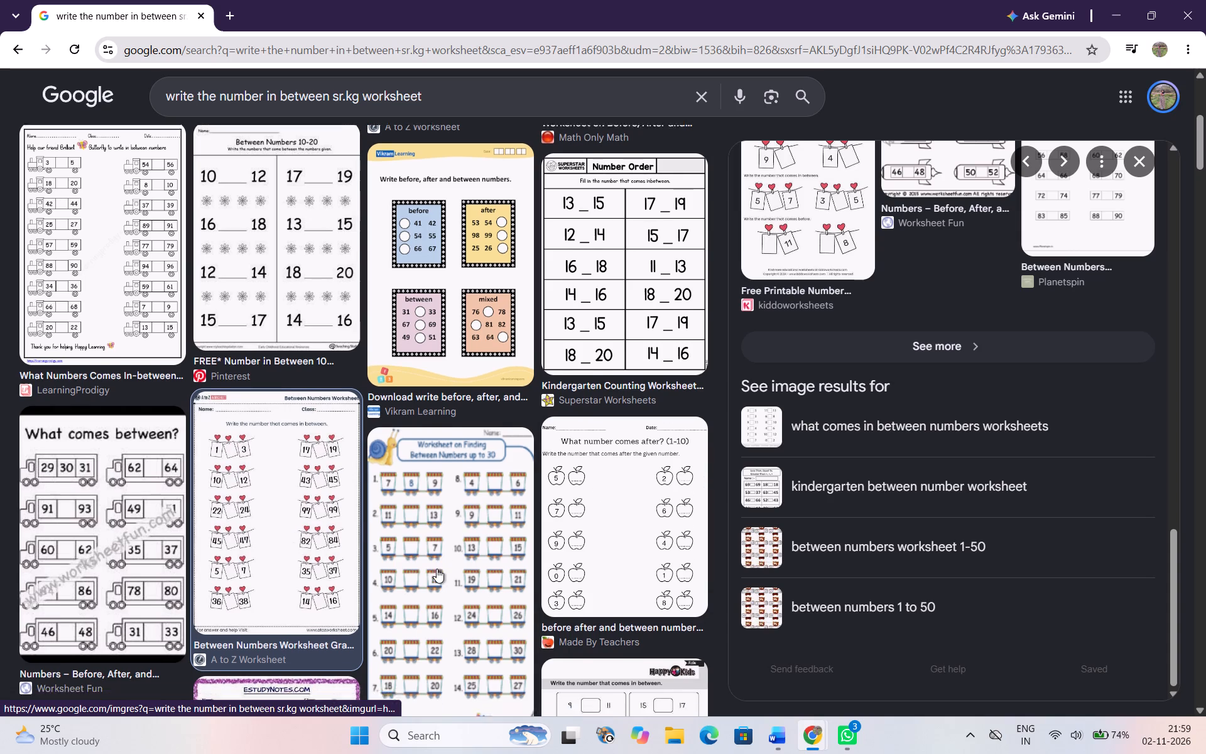
scroll(437, 569, "down", 4)
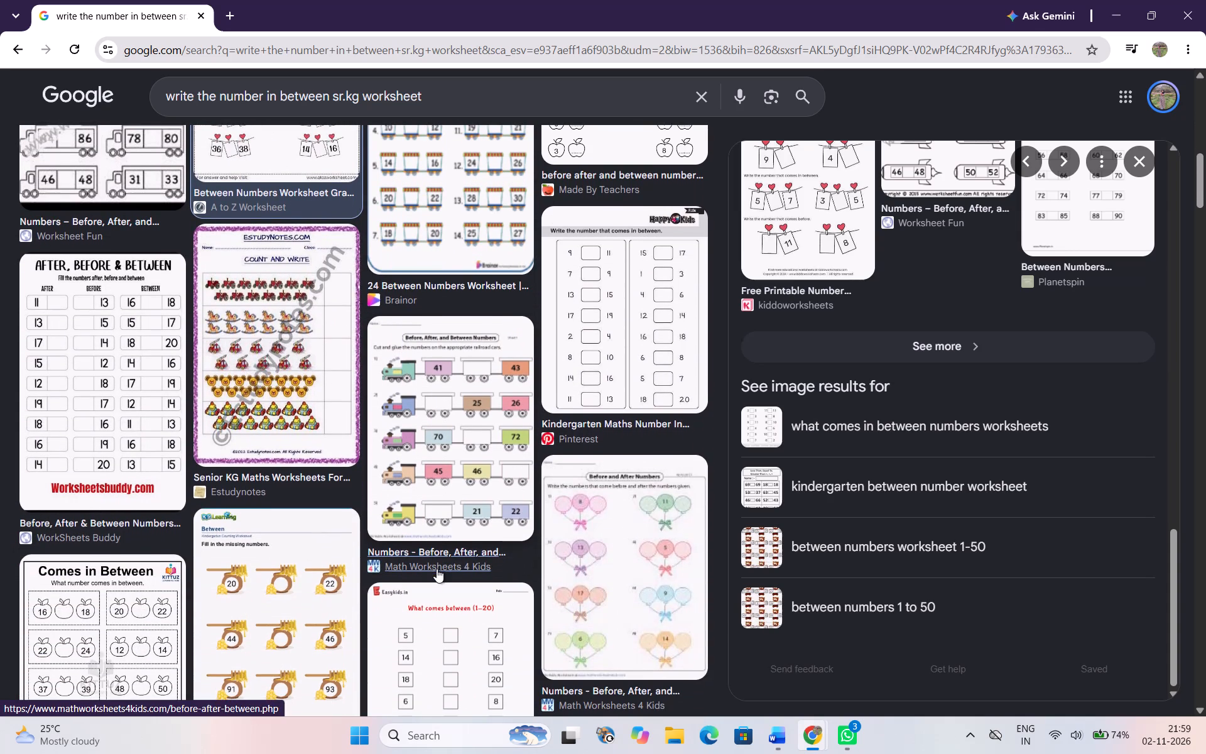
scroll(437, 569, "down", 1)
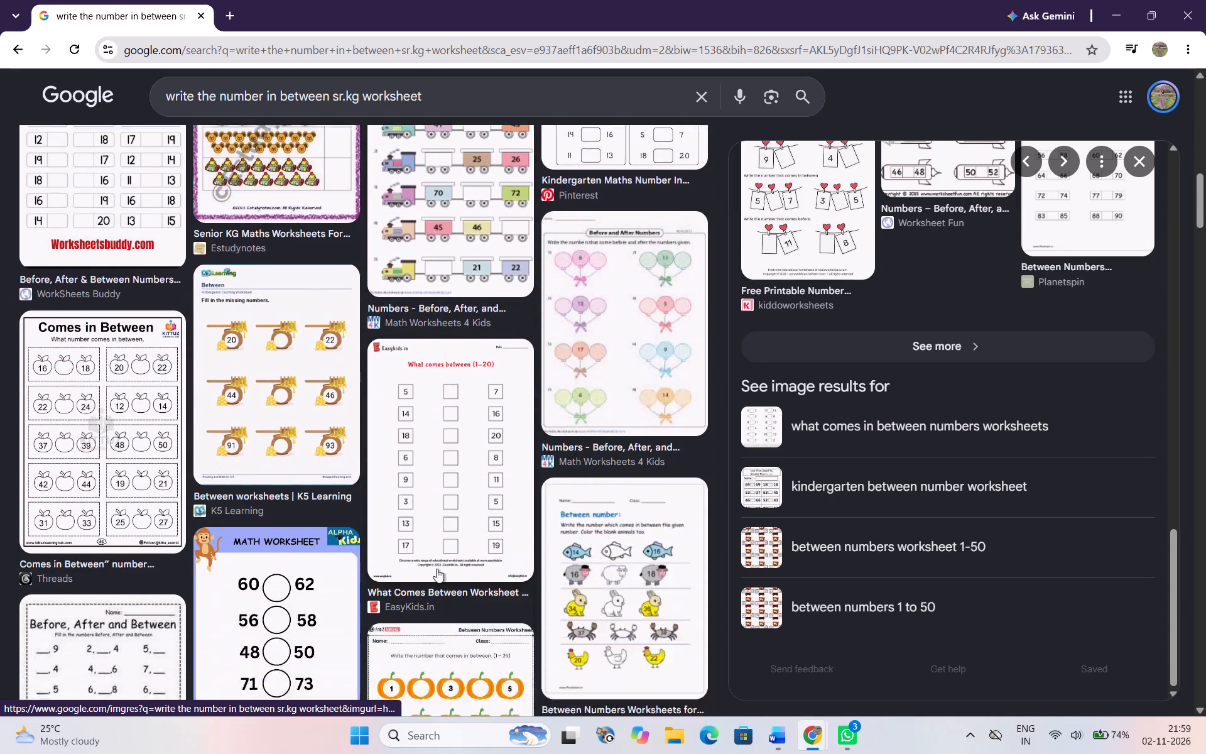
scroll(437, 569, "down", 1)
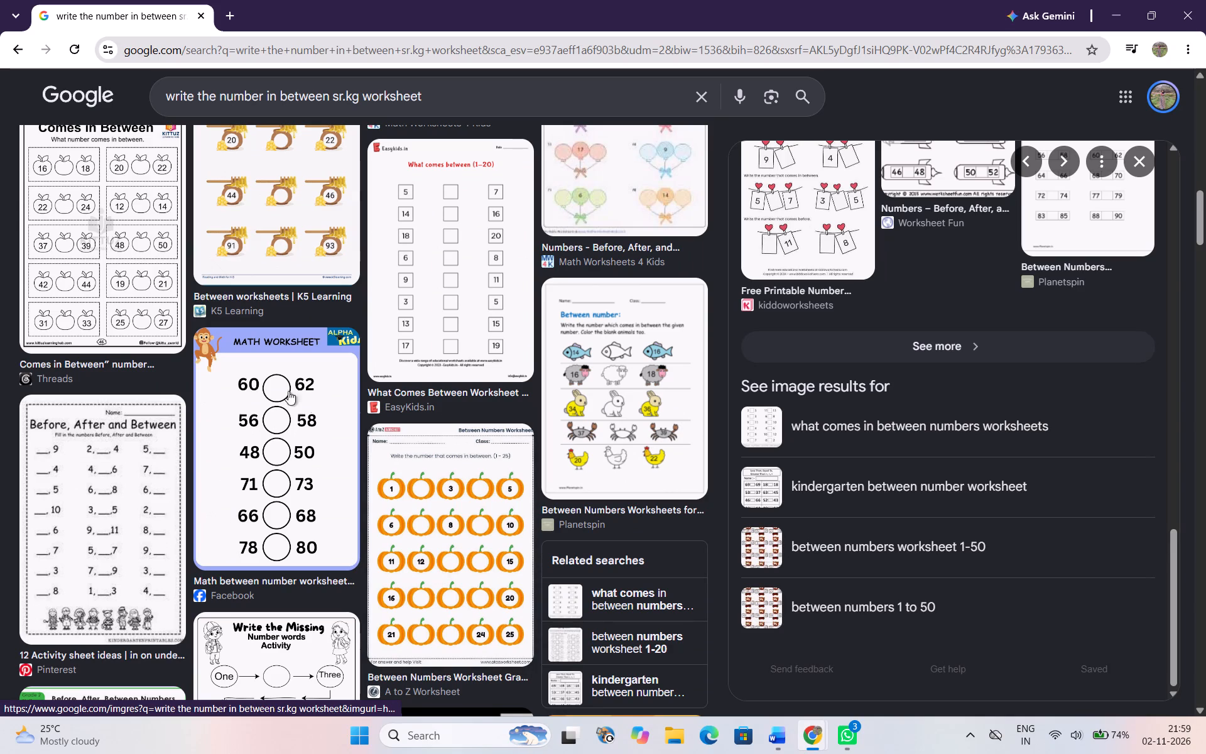
left_click(775, 753)
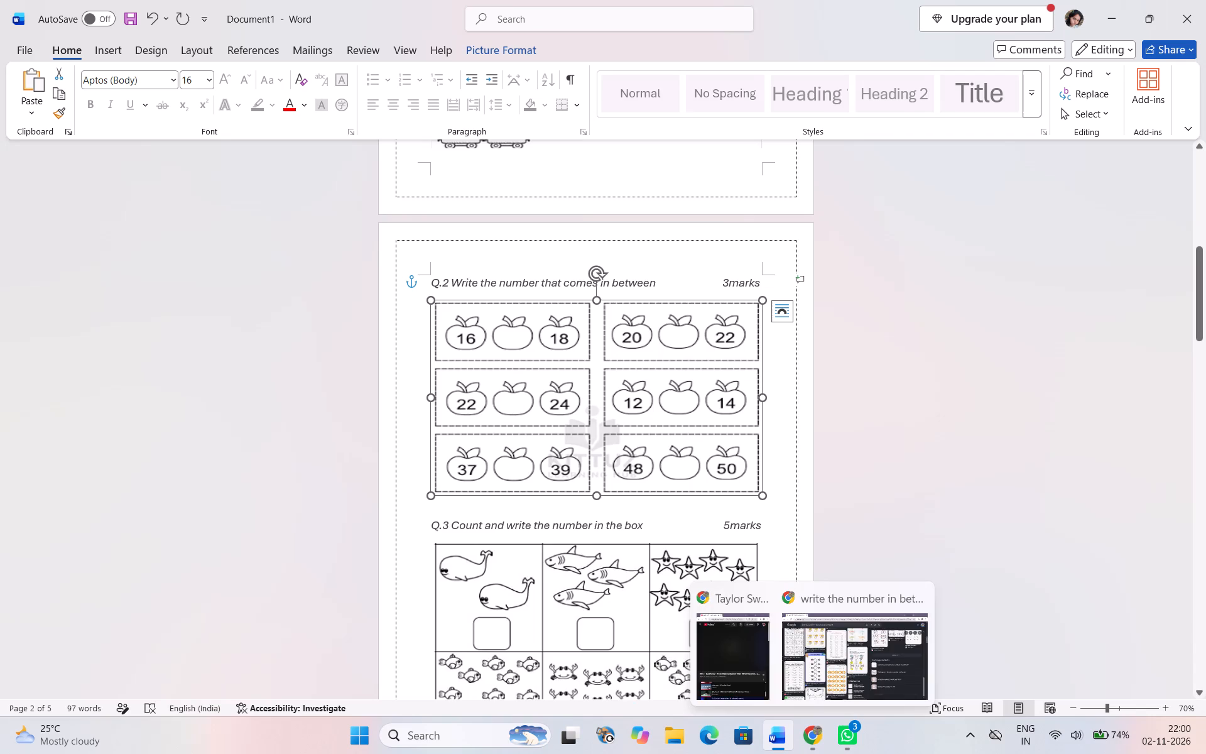
Switch to Chrome and look further through the image results for another number-in-between exercise, previewing the Worksheet Fun aeroplane sheet.
left_click(857, 672)
scroll(394, 542, "down", 1)
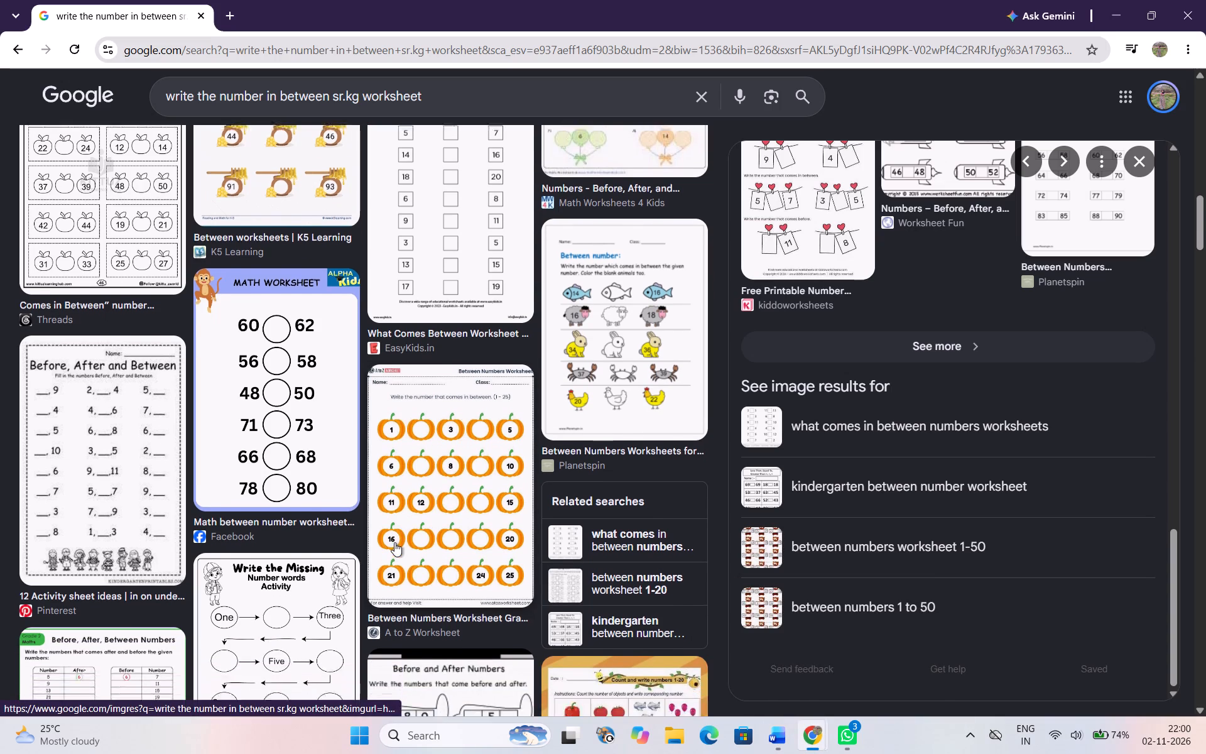
scroll(394, 542, "down", 2)
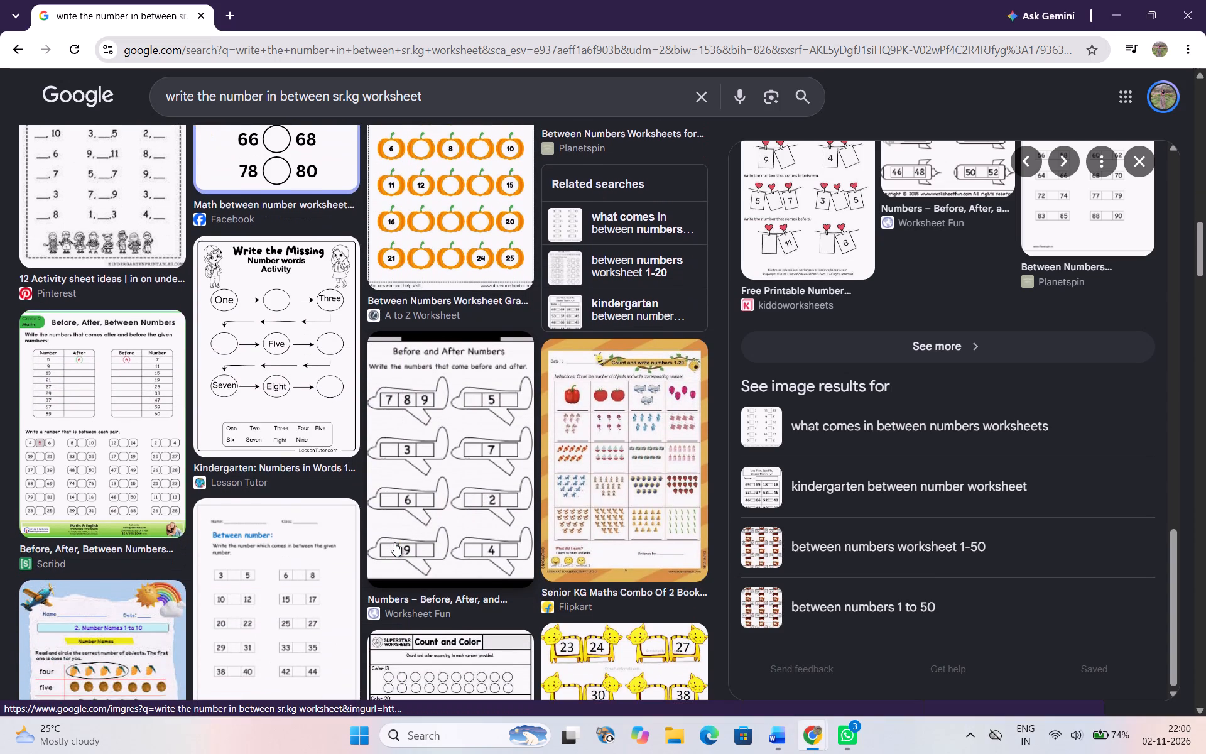
scroll(394, 542, "down", 1)
left_click(442, 486)
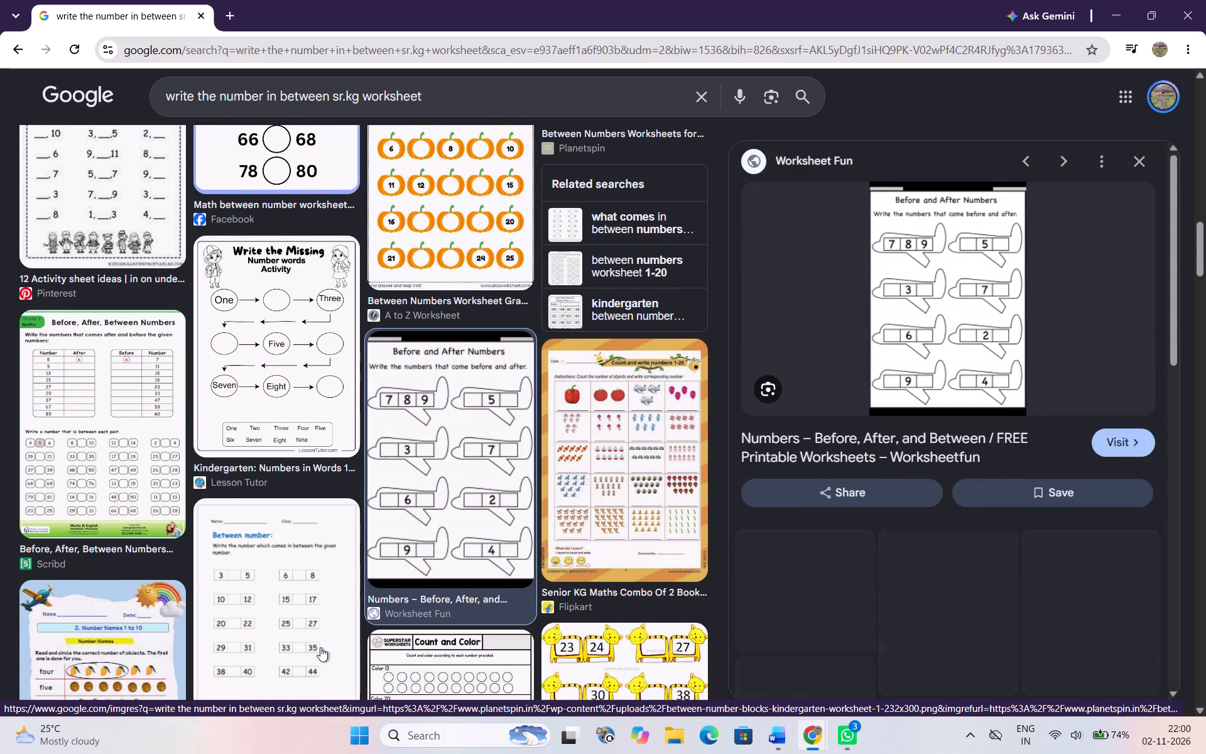
scroll(502, 620, "down", 4)
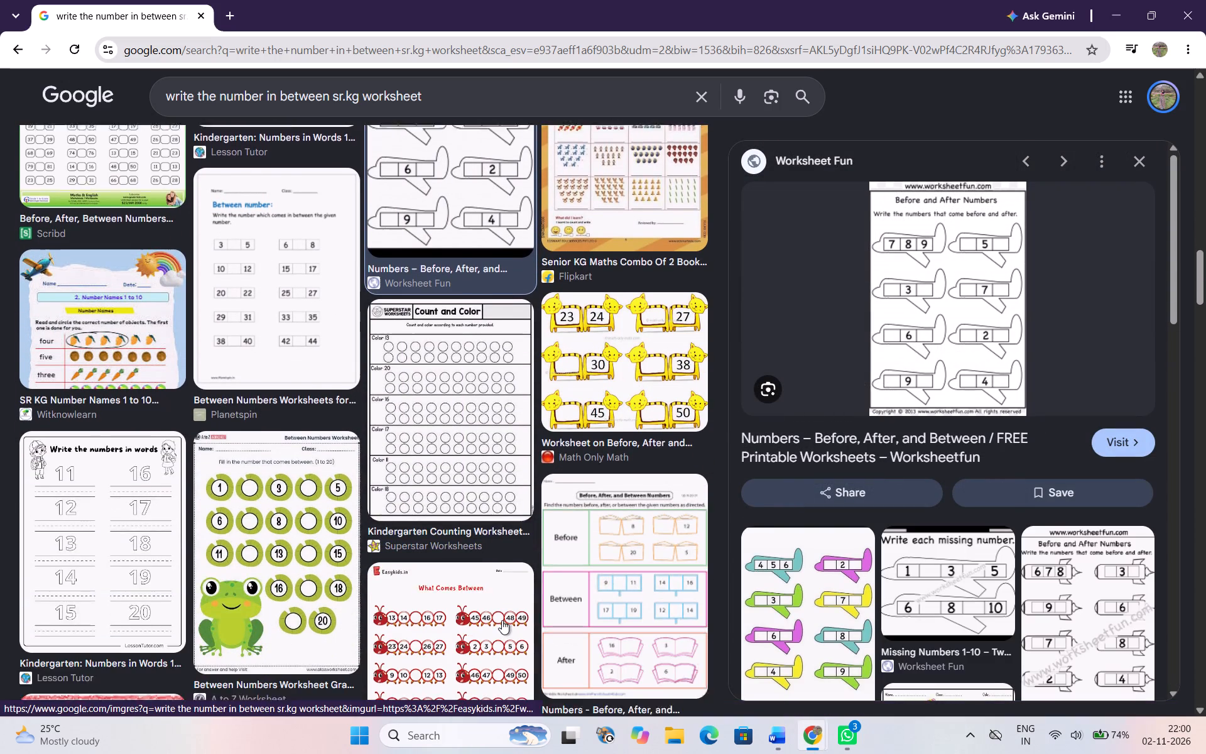
scroll(502, 620, "down", 3)
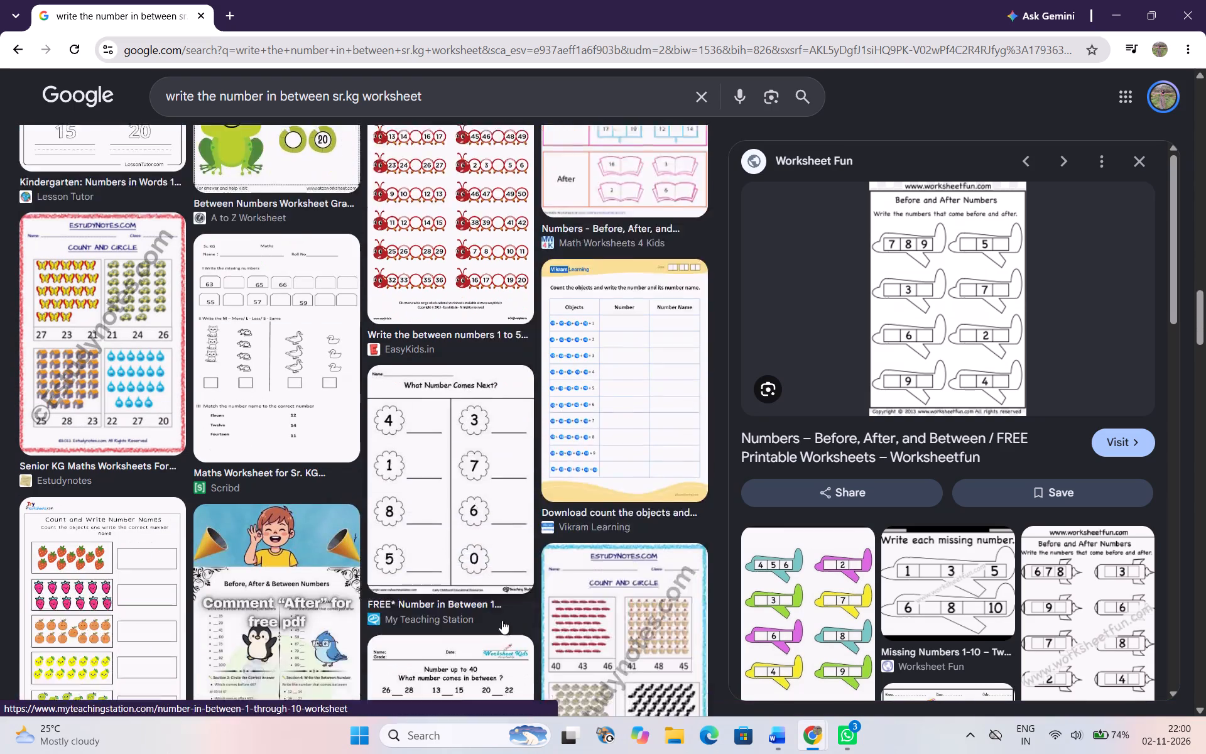
scroll(502, 620, "down", 1)
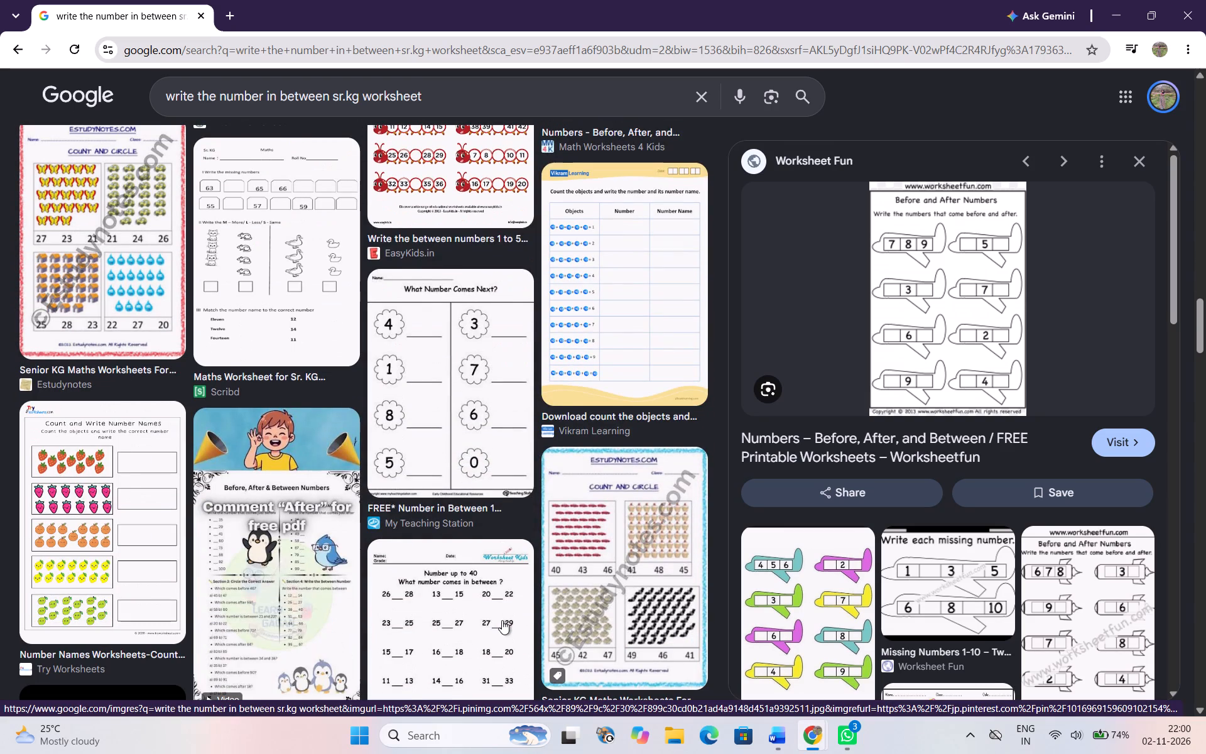
scroll(502, 620, "down", 9)
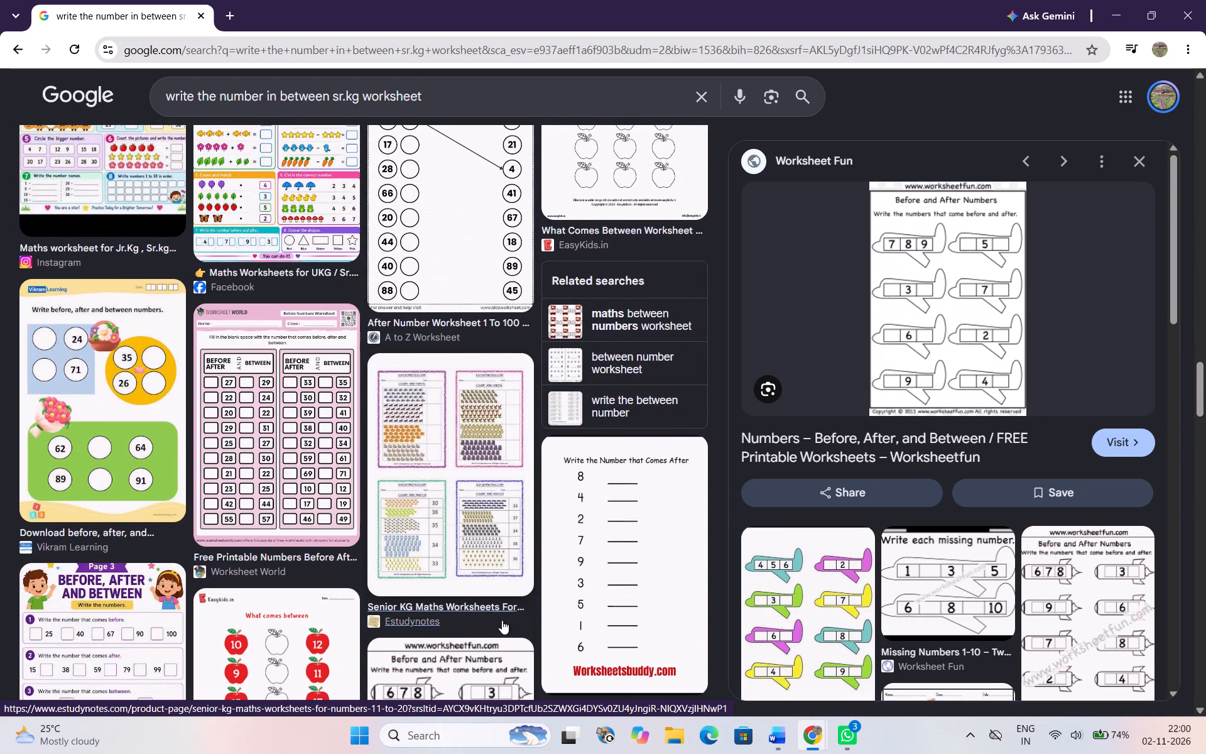
scroll(502, 620, "down", 2)
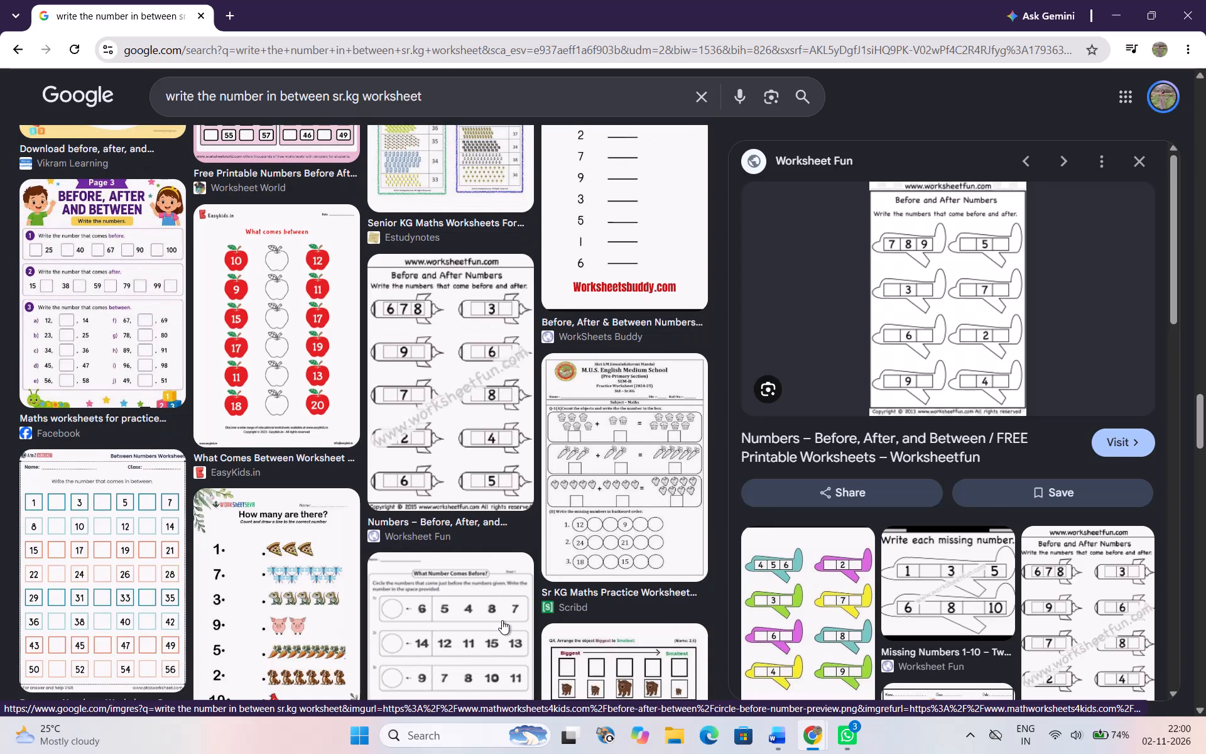
scroll(502, 620, "down", 2)
Go back up the image results and preview the Threads "Comes in Between" apple worksheet.
scroll(502, 620, "up", 5)
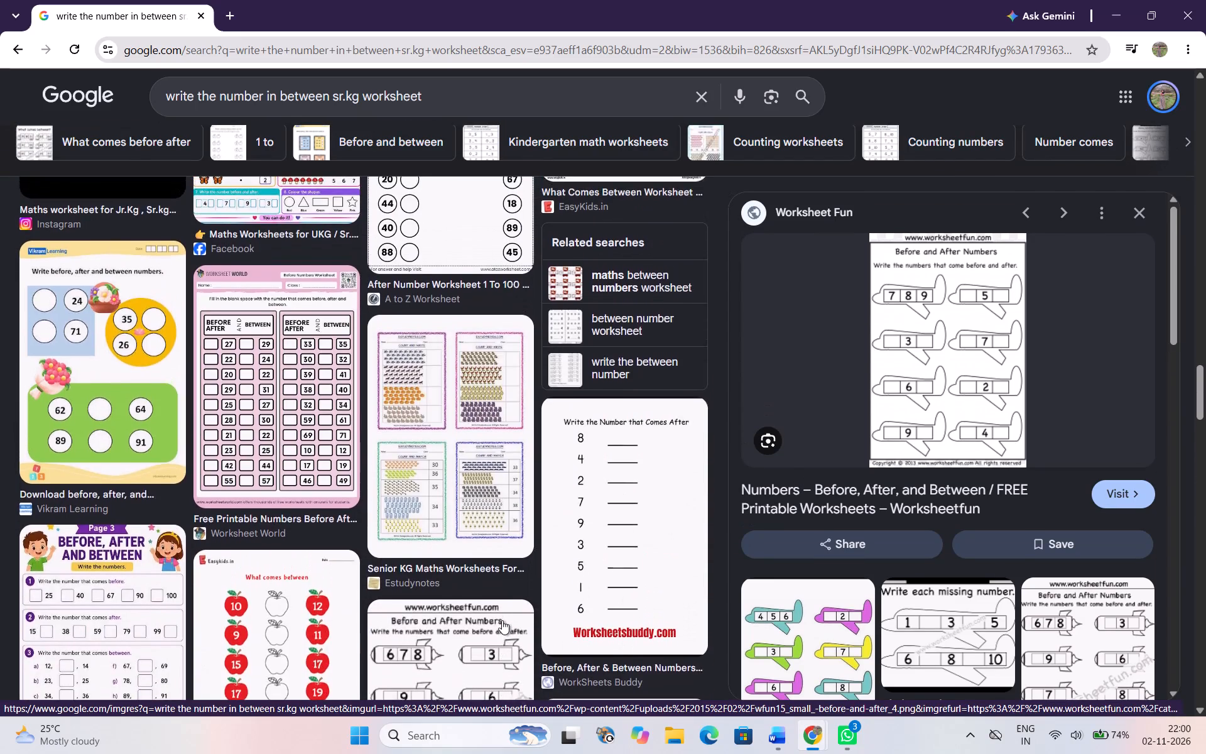
scroll(502, 620, "up", 9)
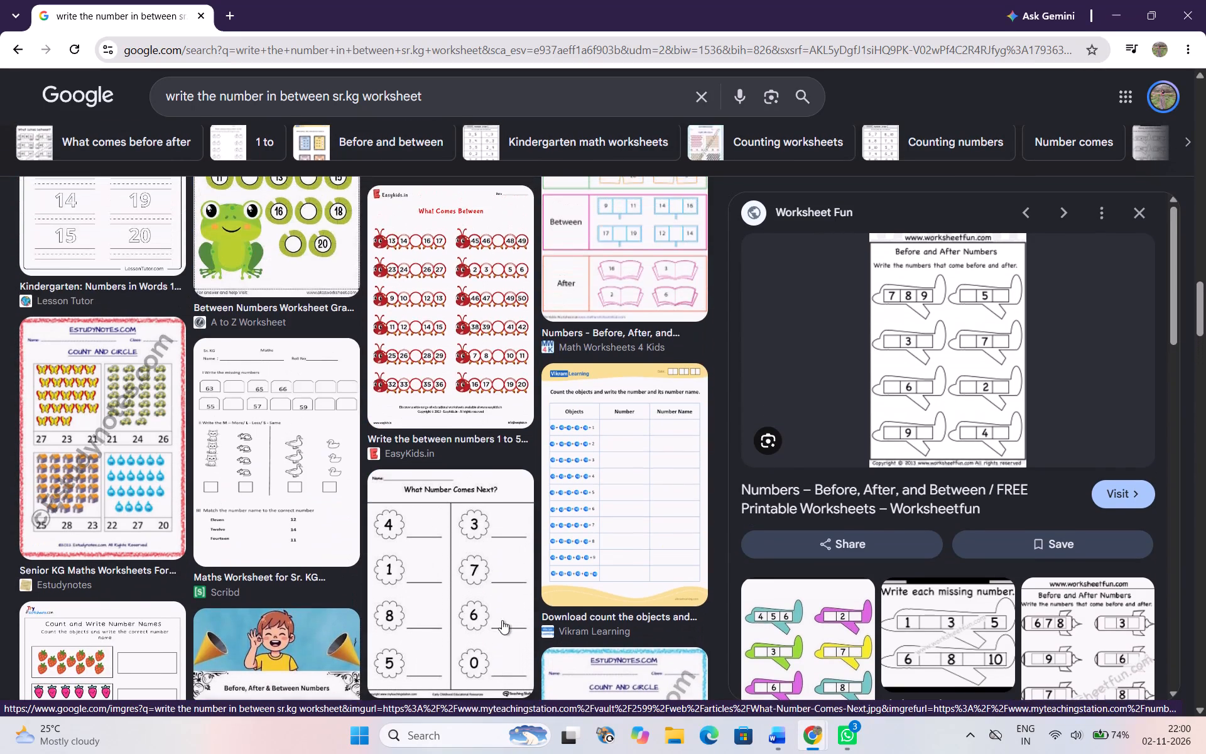
scroll(502, 620, "up", 14)
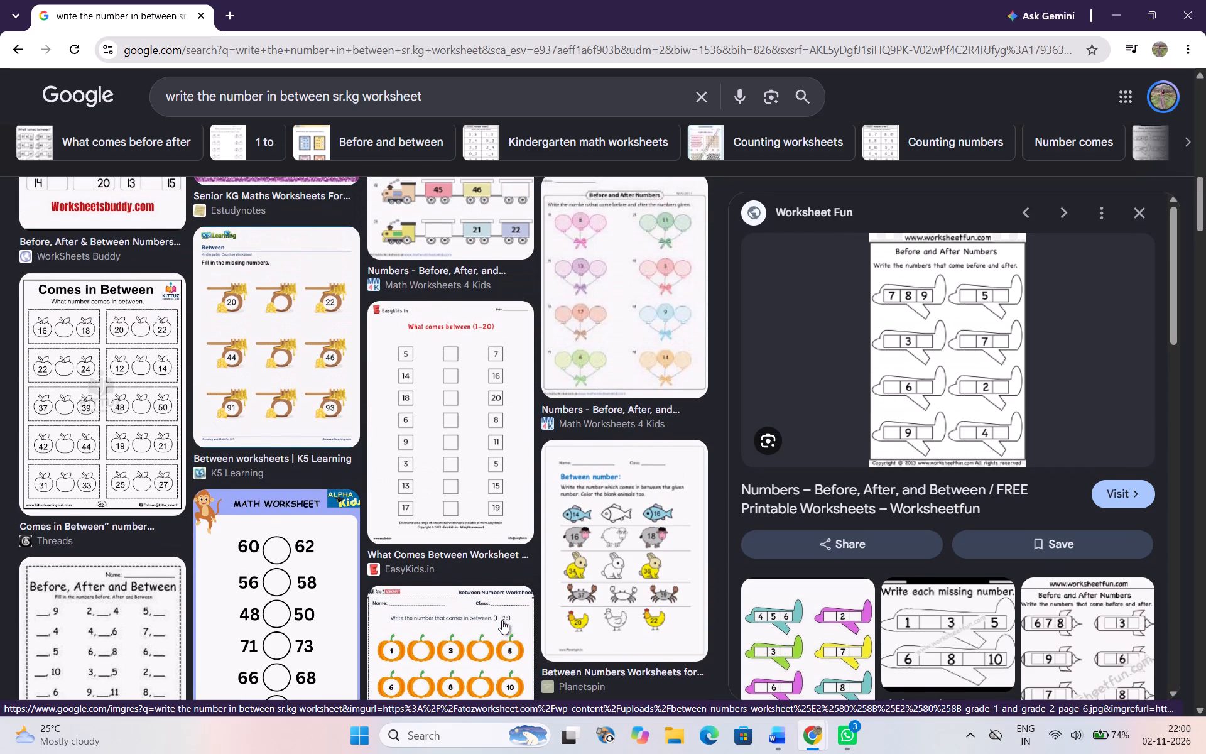
left_click(125, 437)
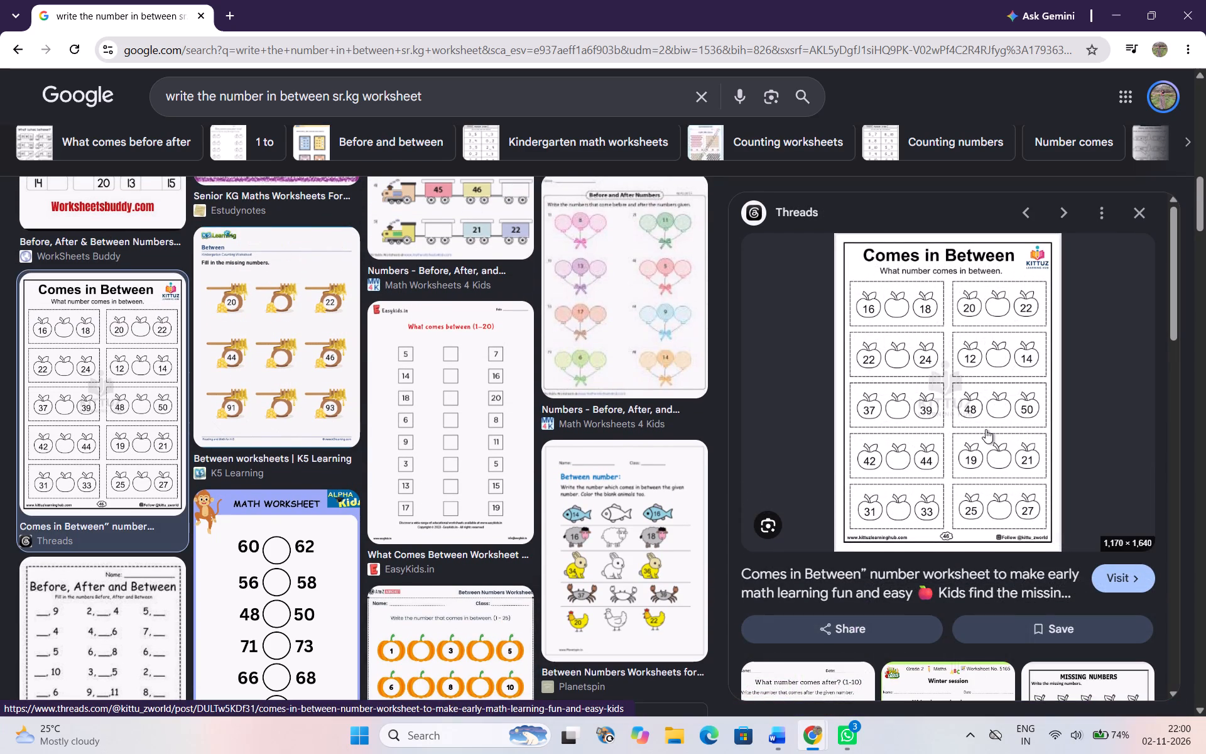
Close the Realtek Audio Console window and dismiss its notification.
key("shift+super+s")
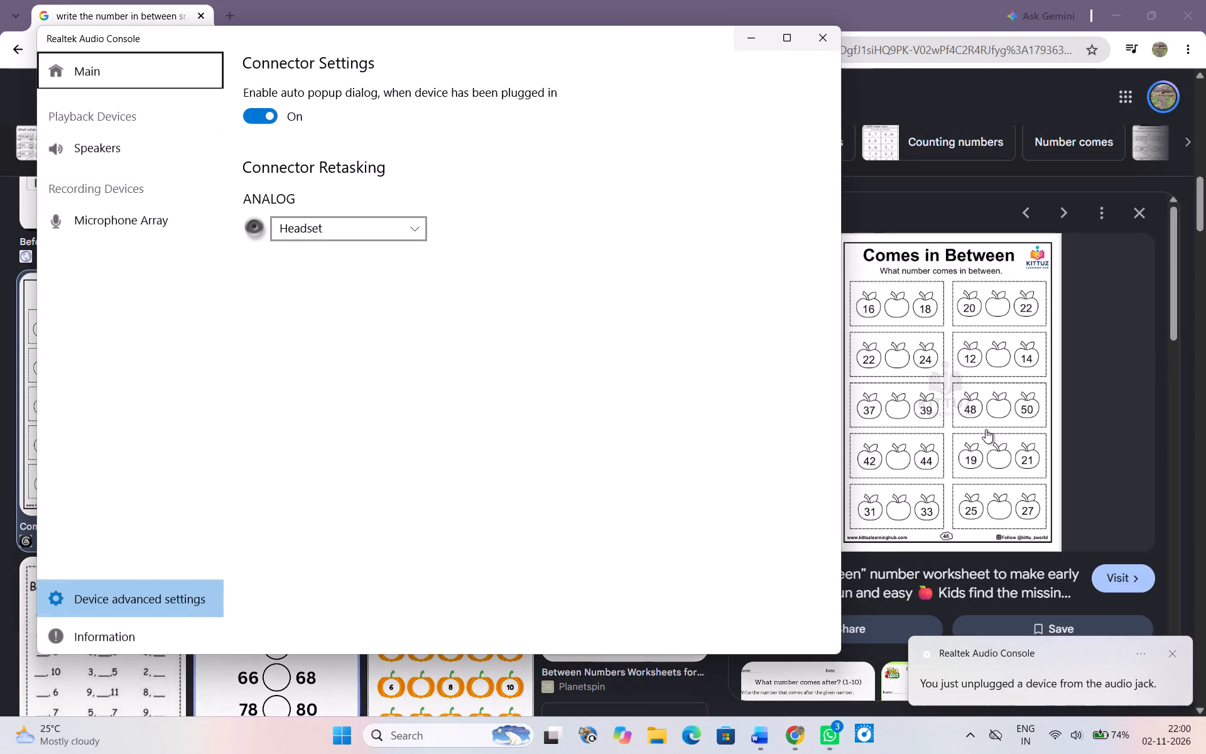
left_click(831, 40)
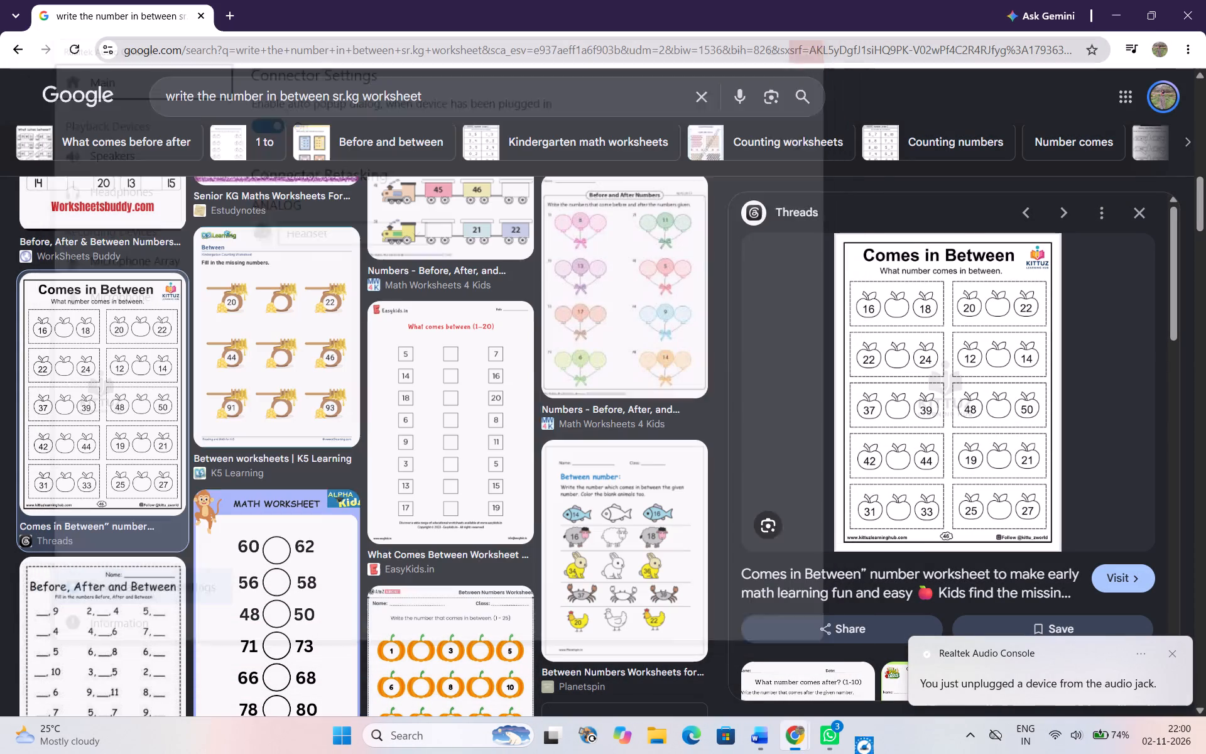
left_click(1179, 655)
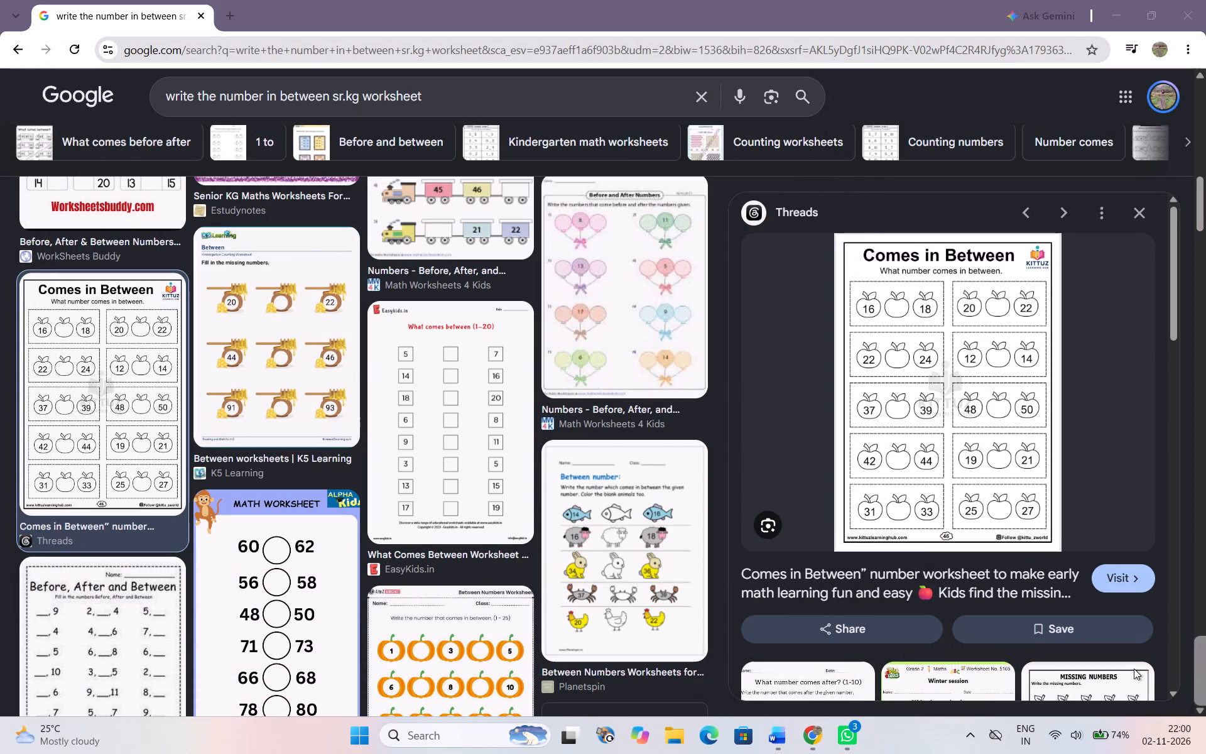
Capture a screenshot of the apple worksheet's last two rows, from 42–44 and 19–21 to 31–33 and 25–27.
key("shift+super+s")
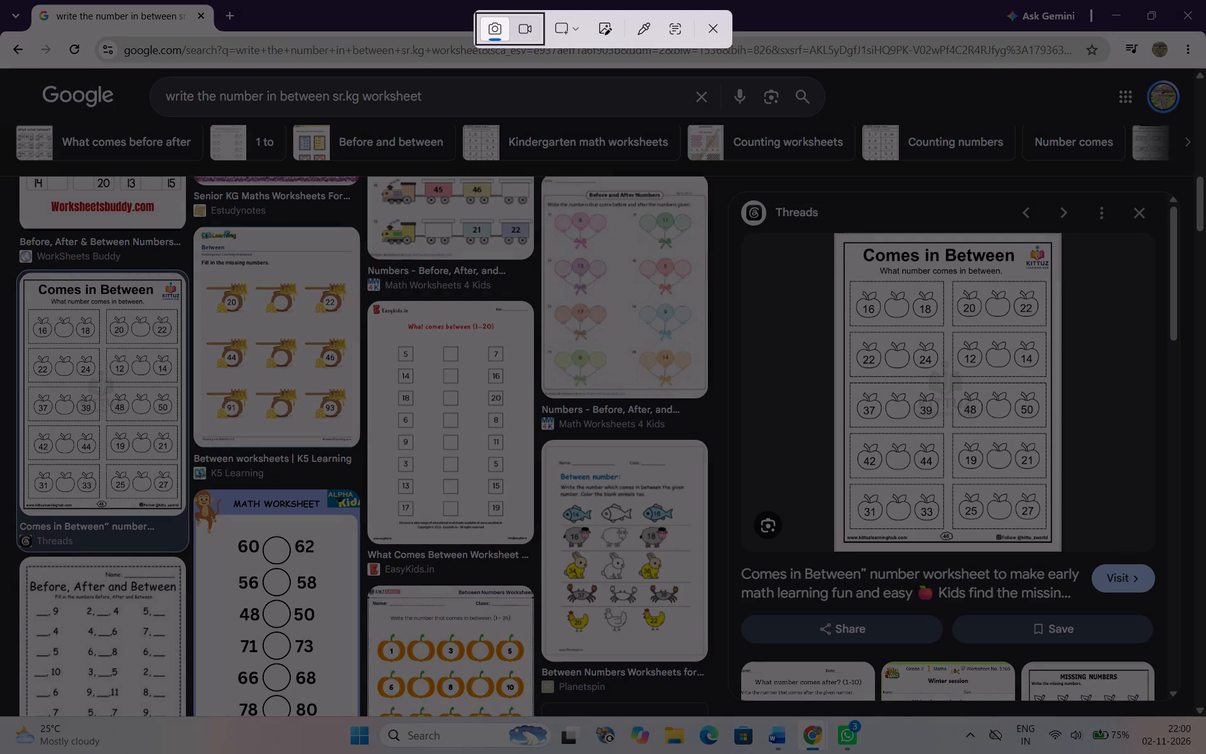
left_click_drag(849, 431, 1054, 540)
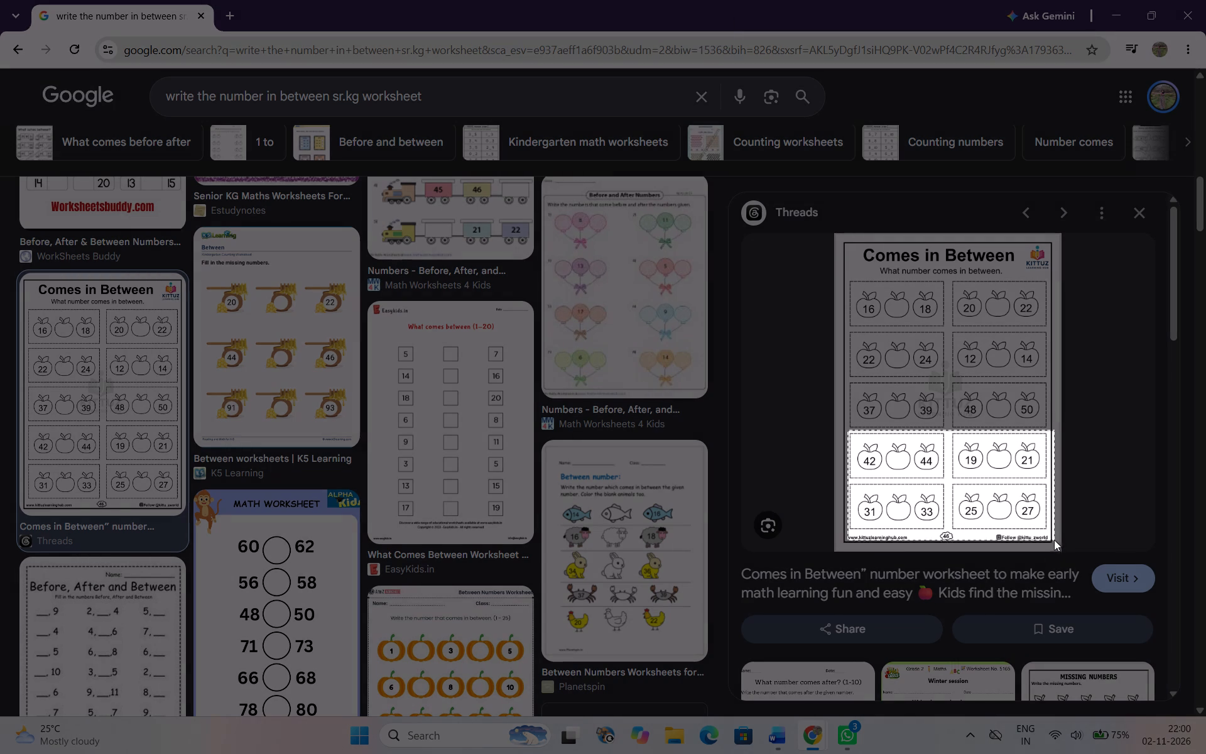
left_click_drag(1054, 540, 1048, 532)
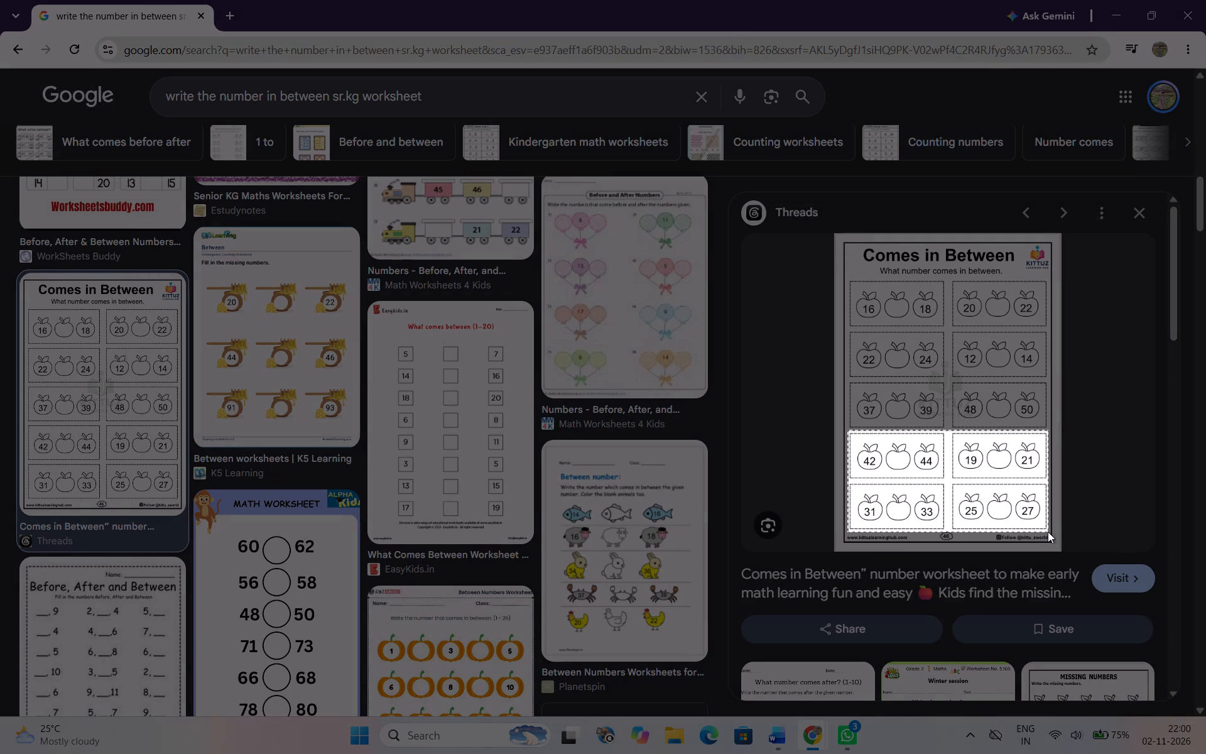
left_click_drag(1048, 532, 1048, 530)
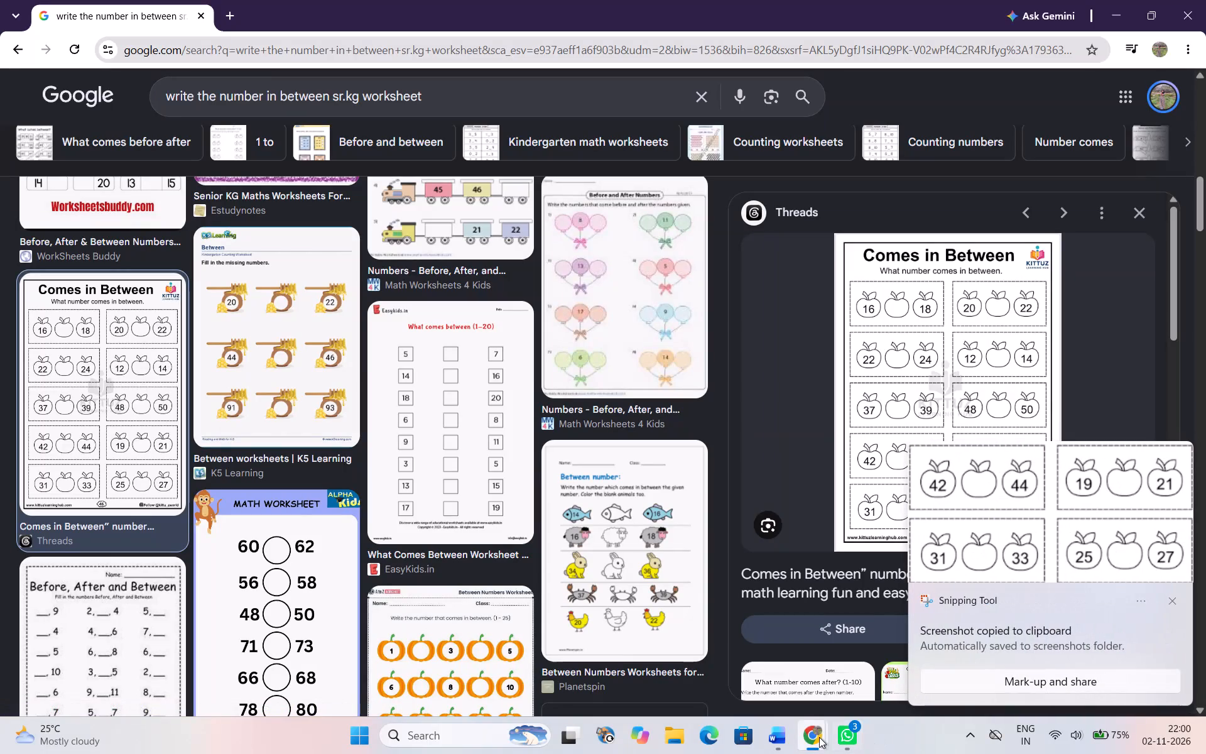
left_click(819, 737)
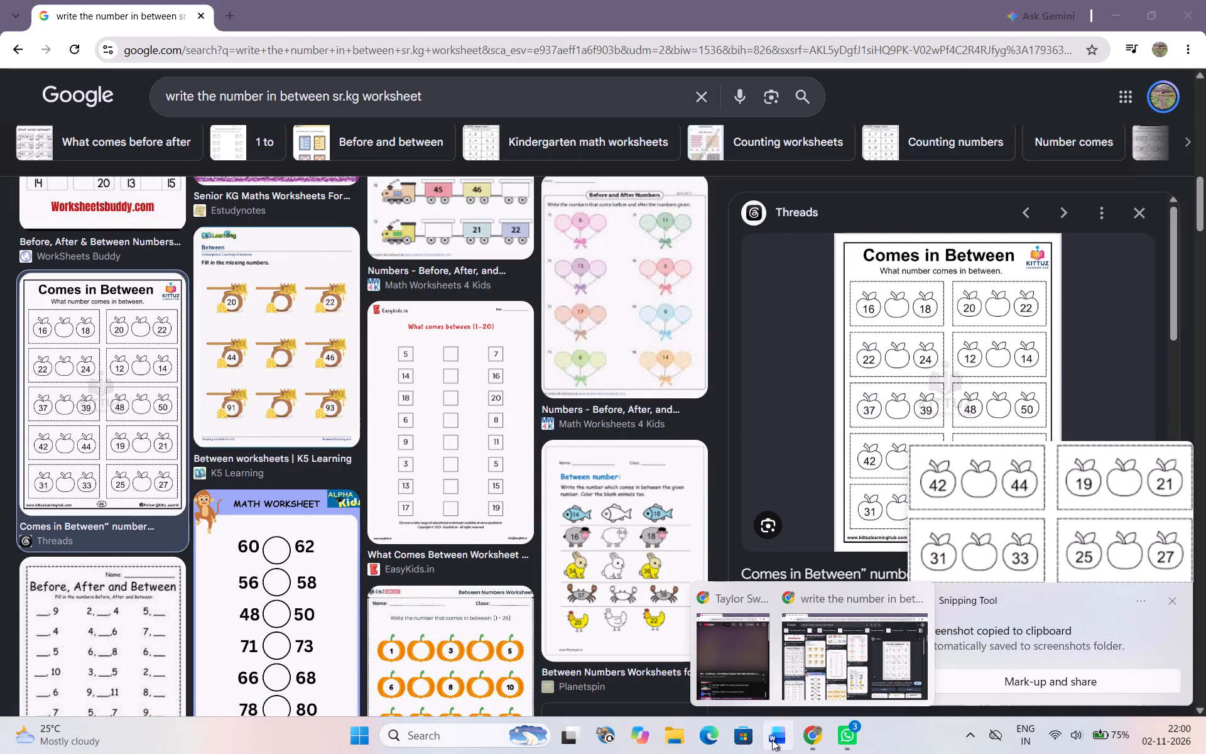
left_click(772, 740)
left_click(558, 398)
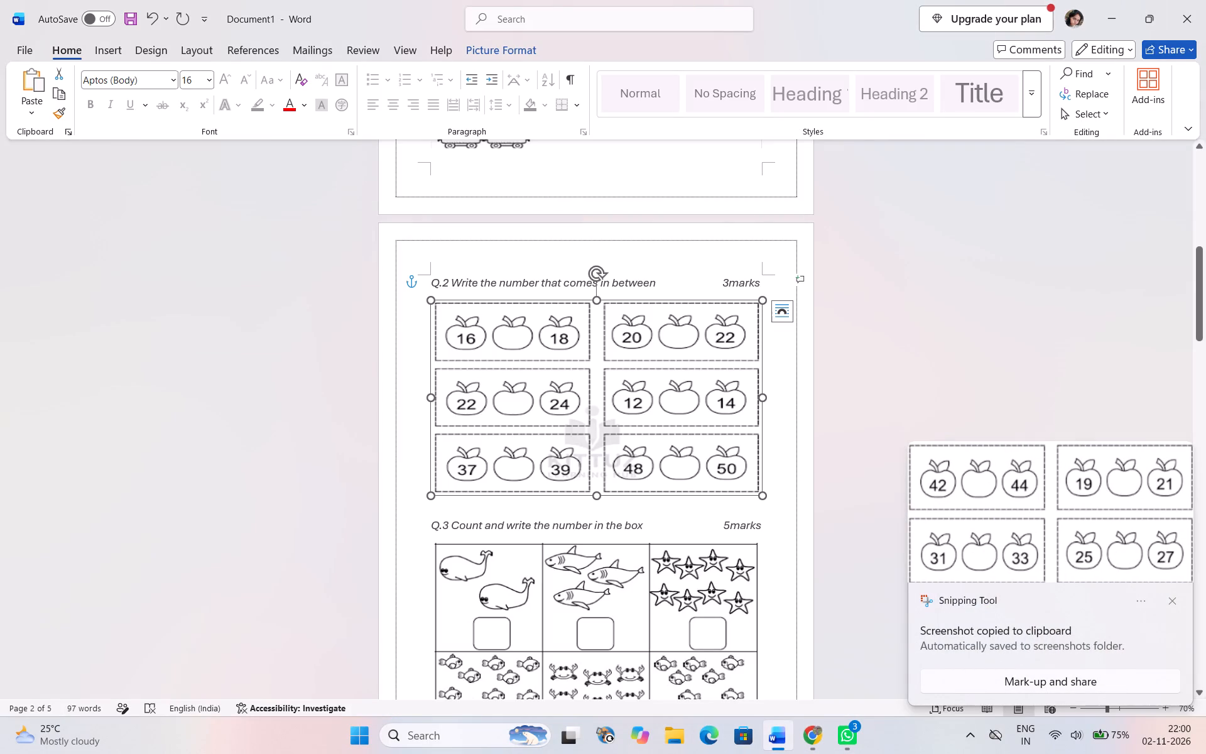
left_click(815, 397)
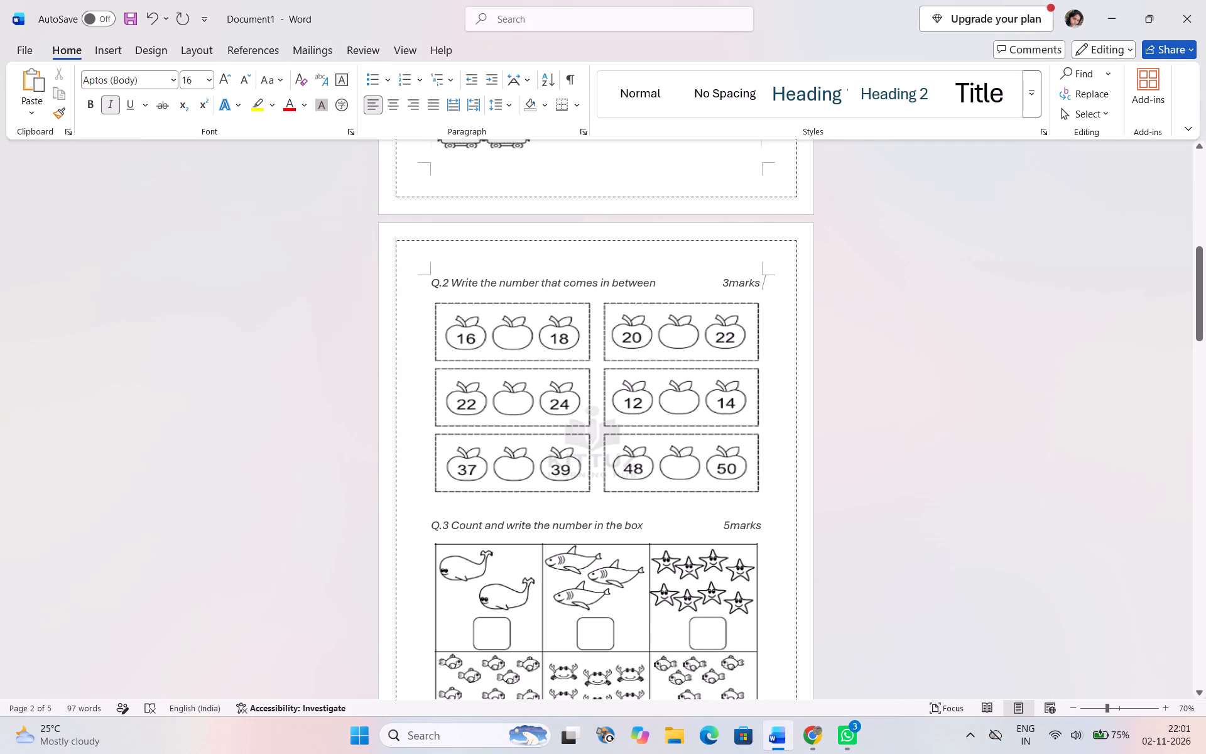
left_click(111, 43)
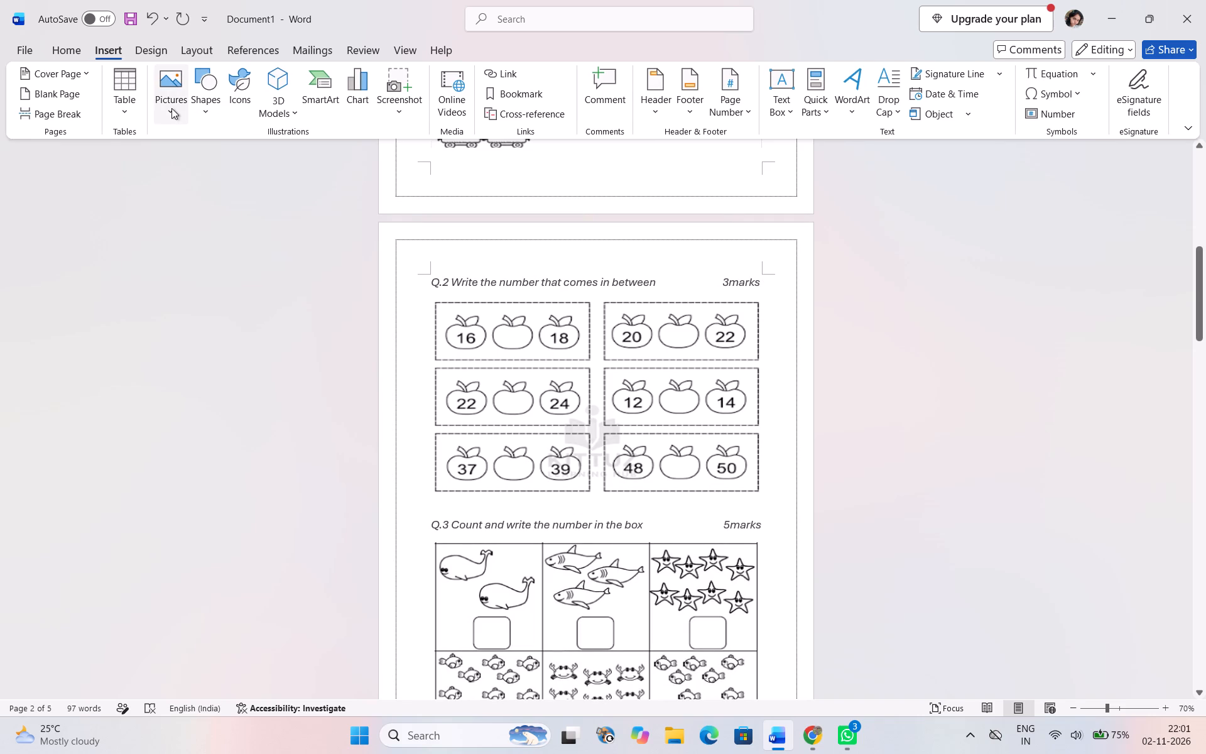
left_click(171, 108)
left_click(201, 170)
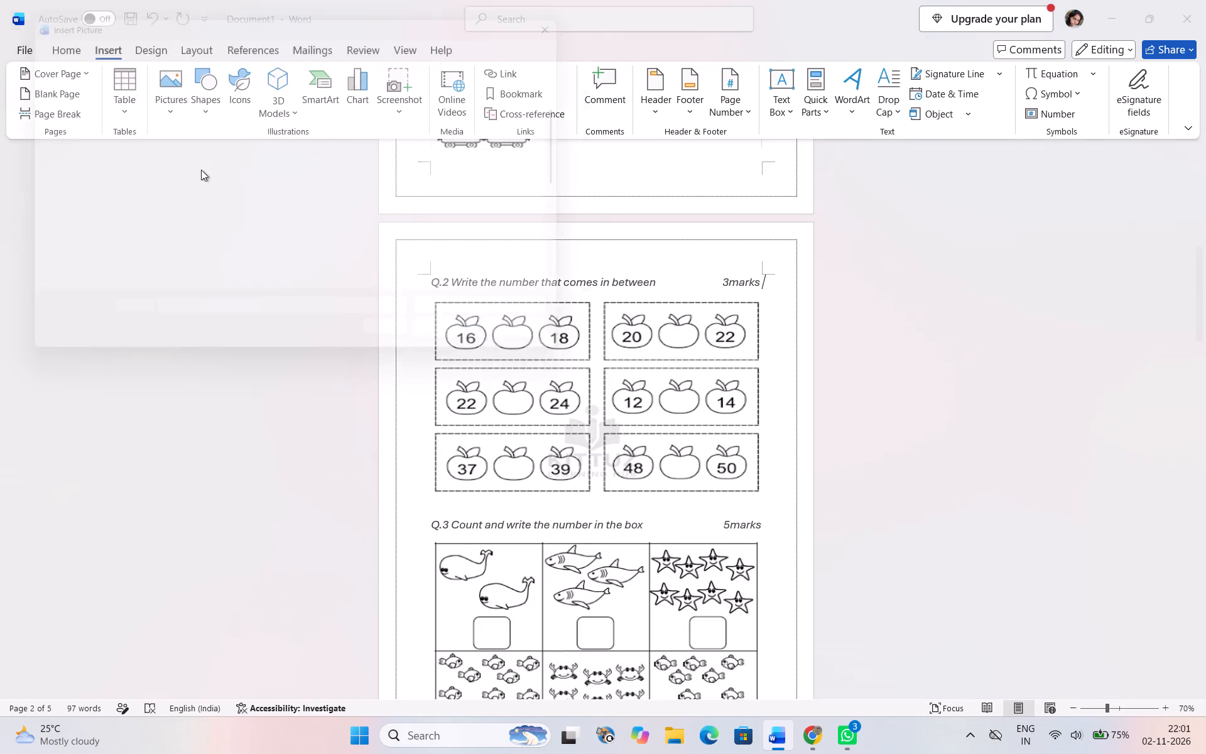
scroll(254, 199, "down", 1)
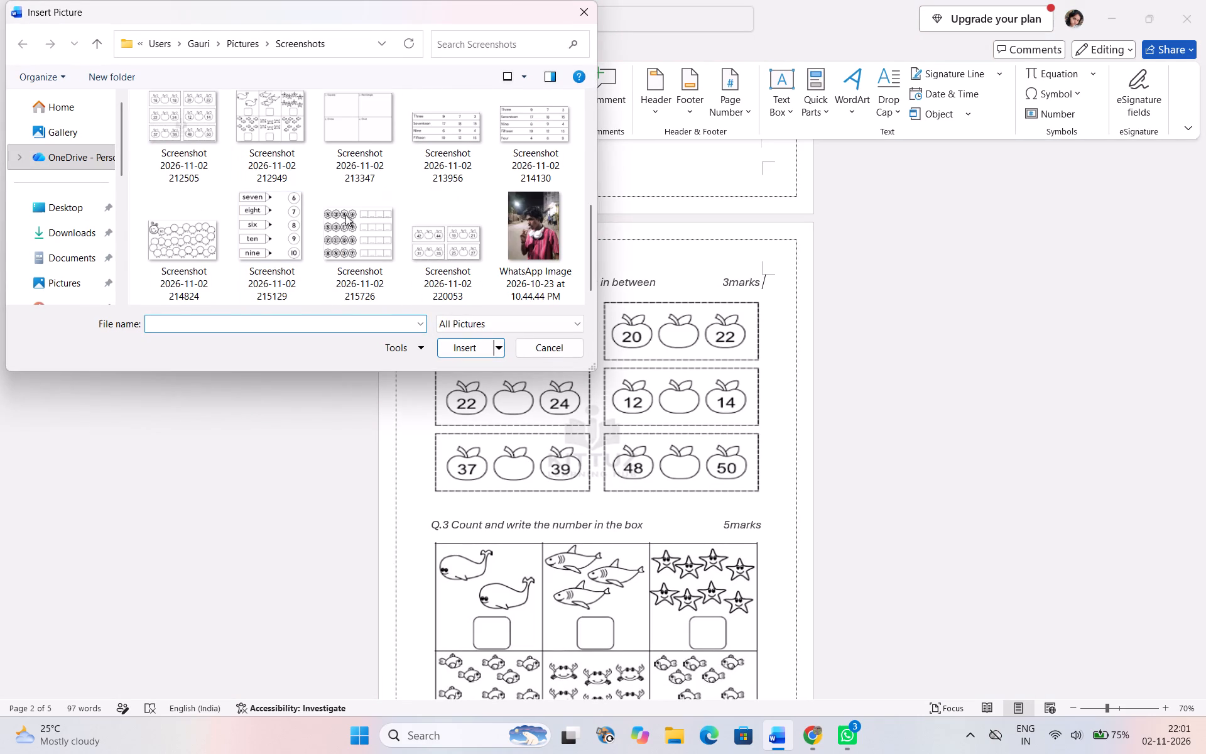
left_click(437, 243)
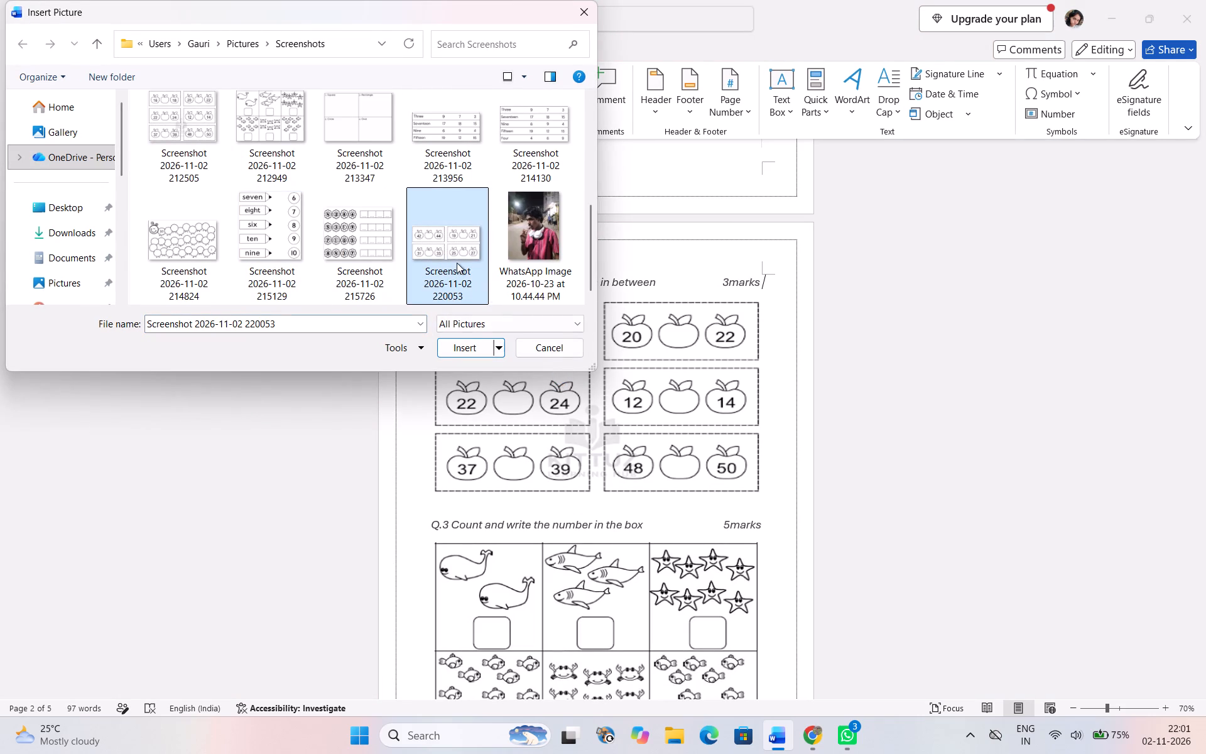
left_click(457, 263)
left_click_drag(457, 263, 513, 353)
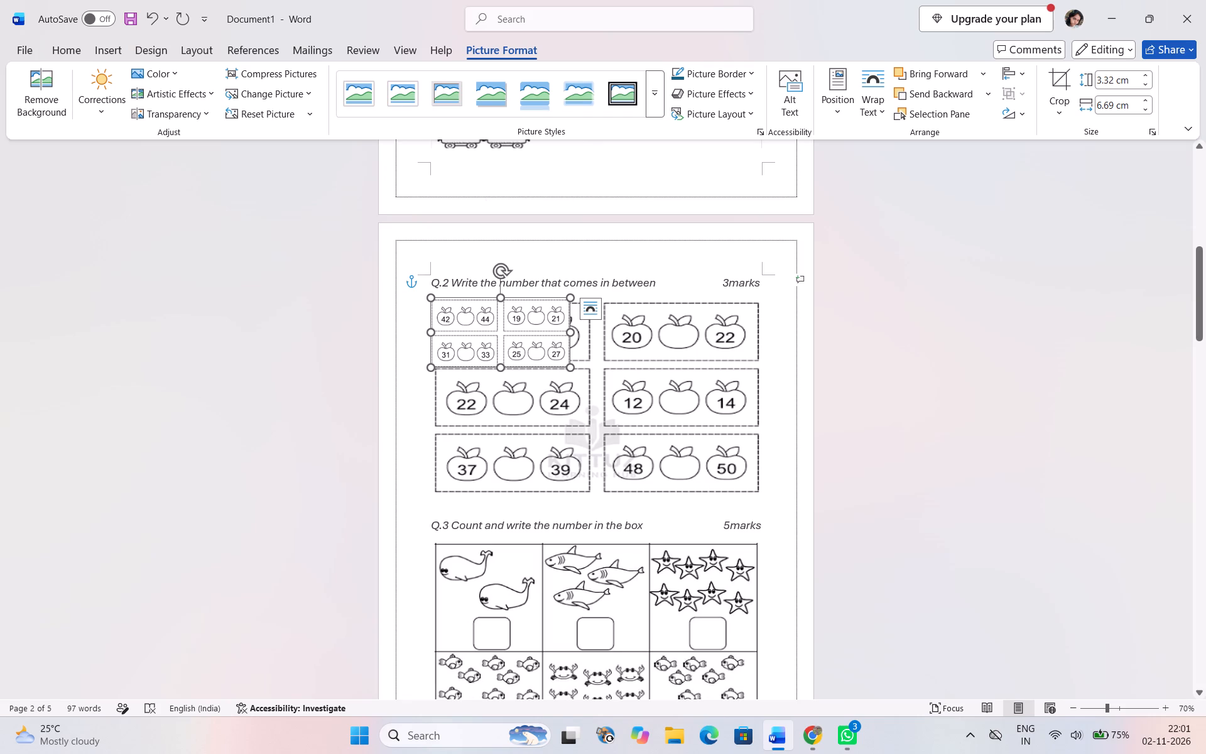
Place the new apple picture over the lower two rows of Q.2 and resize it to about 6.23 cm high by 15.69 cm wide.
left_click_drag(513, 353, 514, 418)
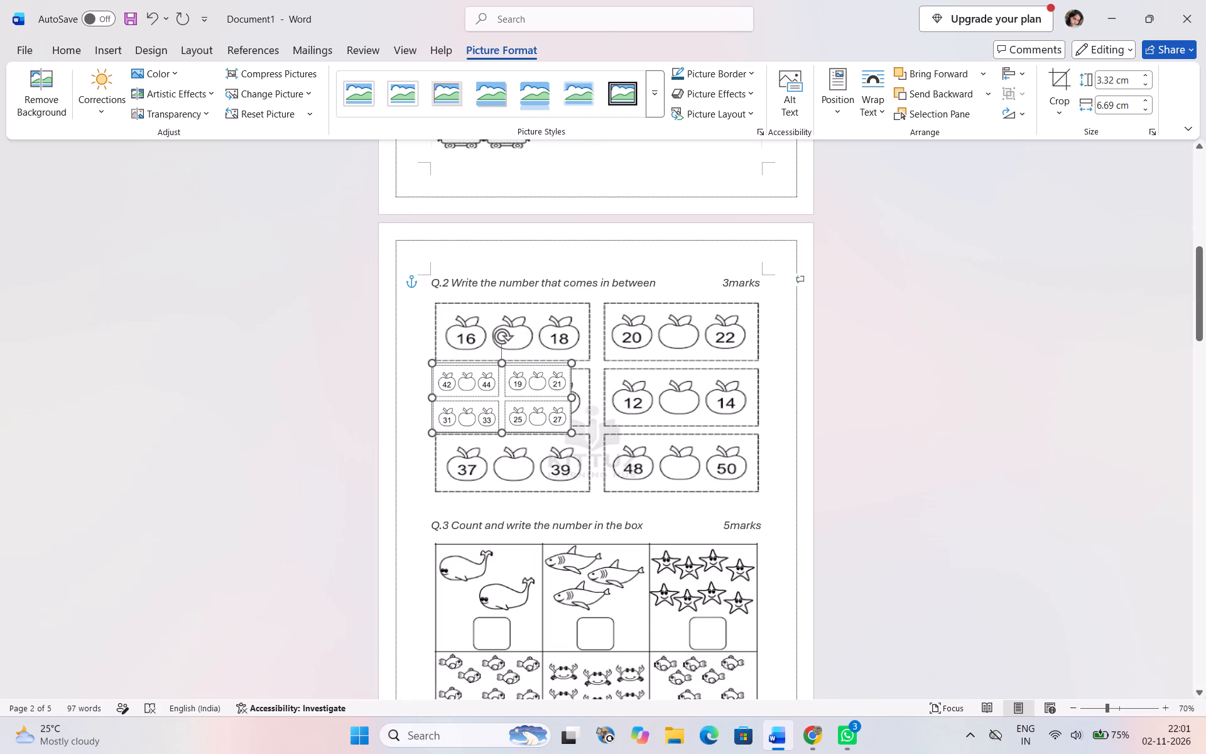
left_click_drag(514, 418, 514, 418)
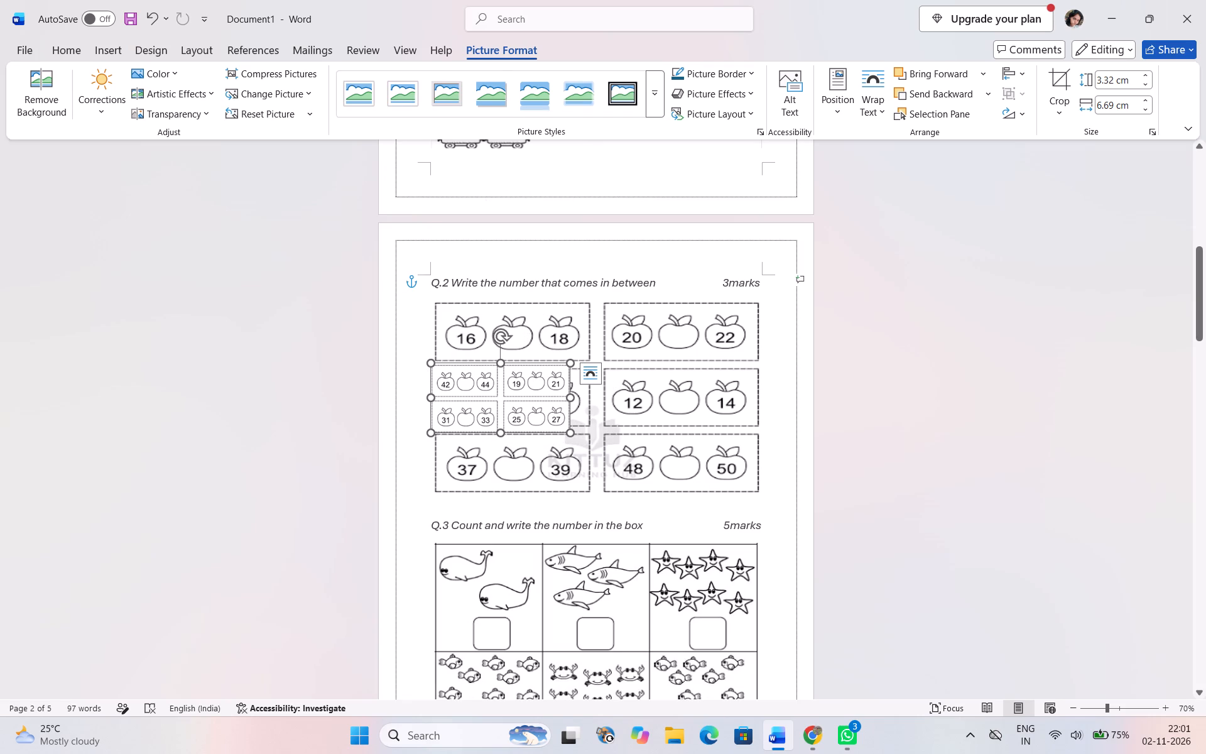
left_click_drag(570, 429, 729, 501)
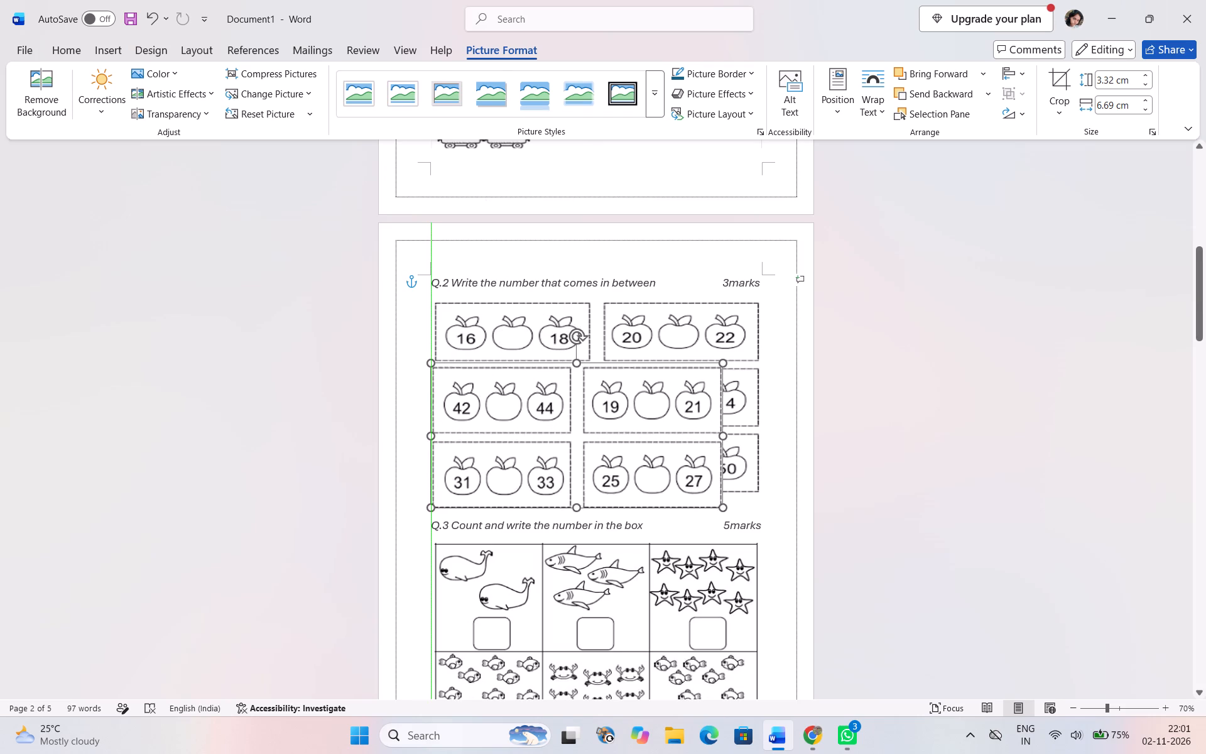
left_click_drag(729, 501, 742, 502)
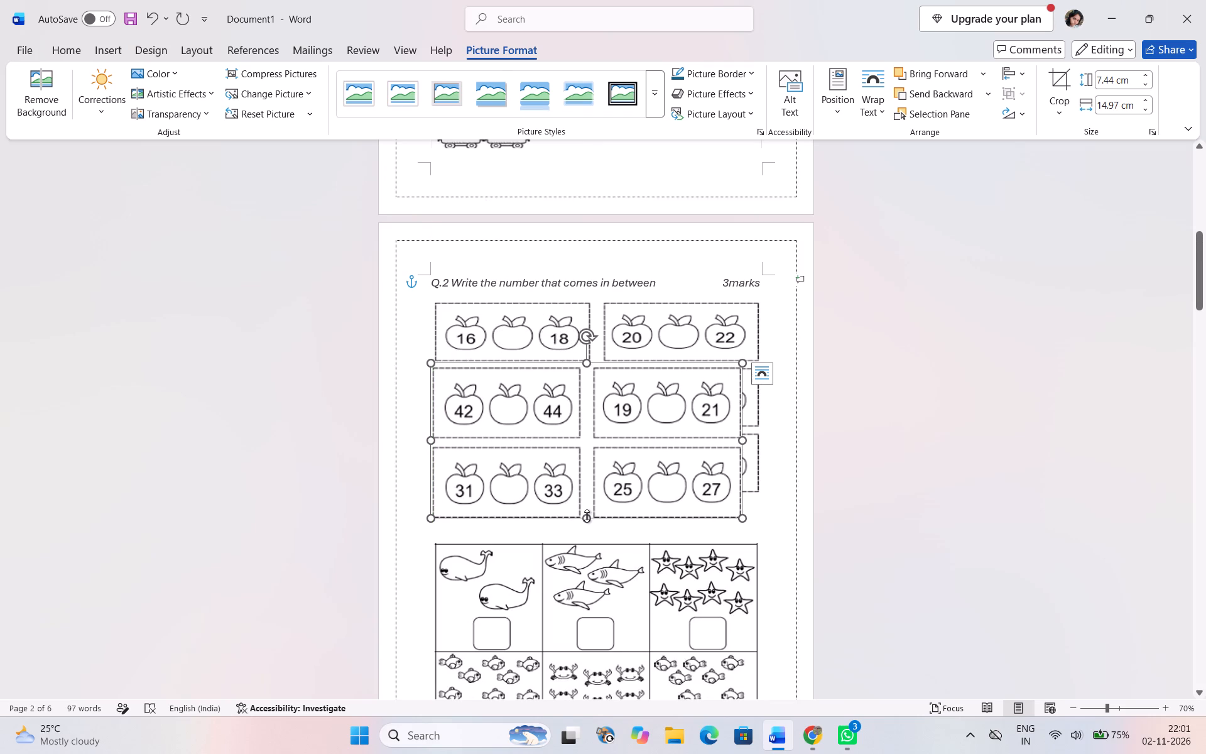
left_click_drag(587, 516, 598, 481)
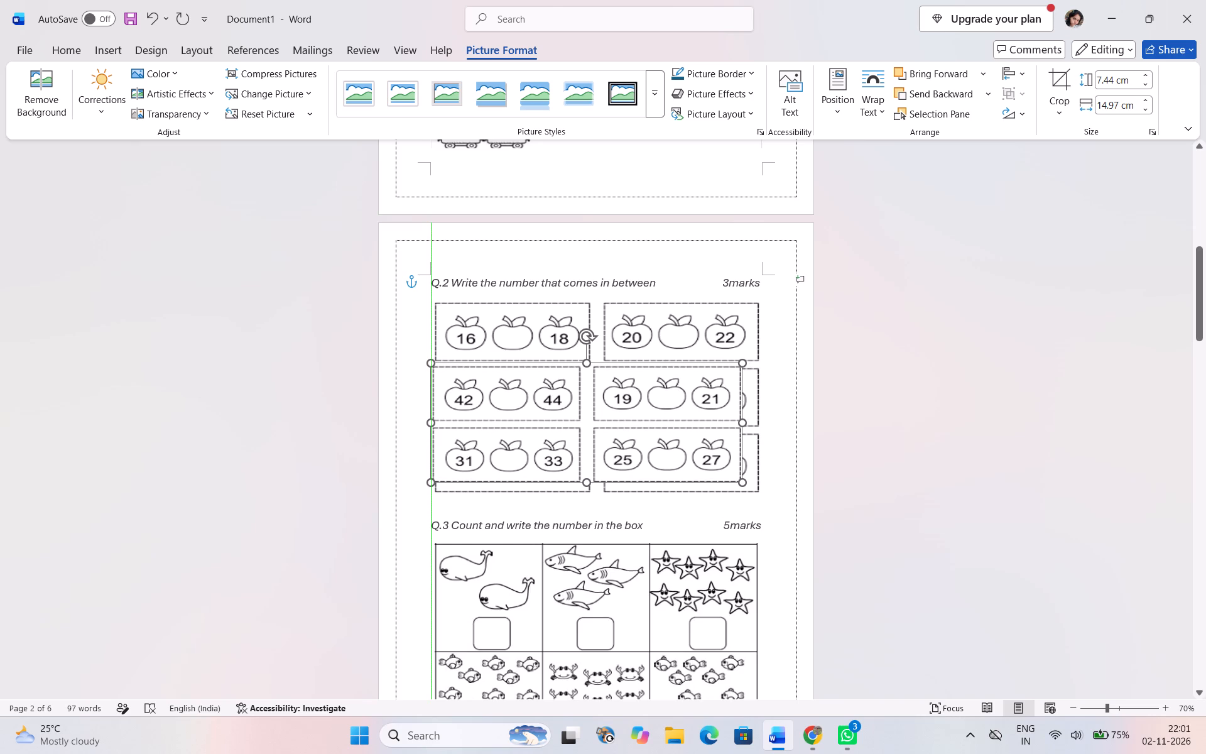
left_click_drag(598, 481, 599, 493)
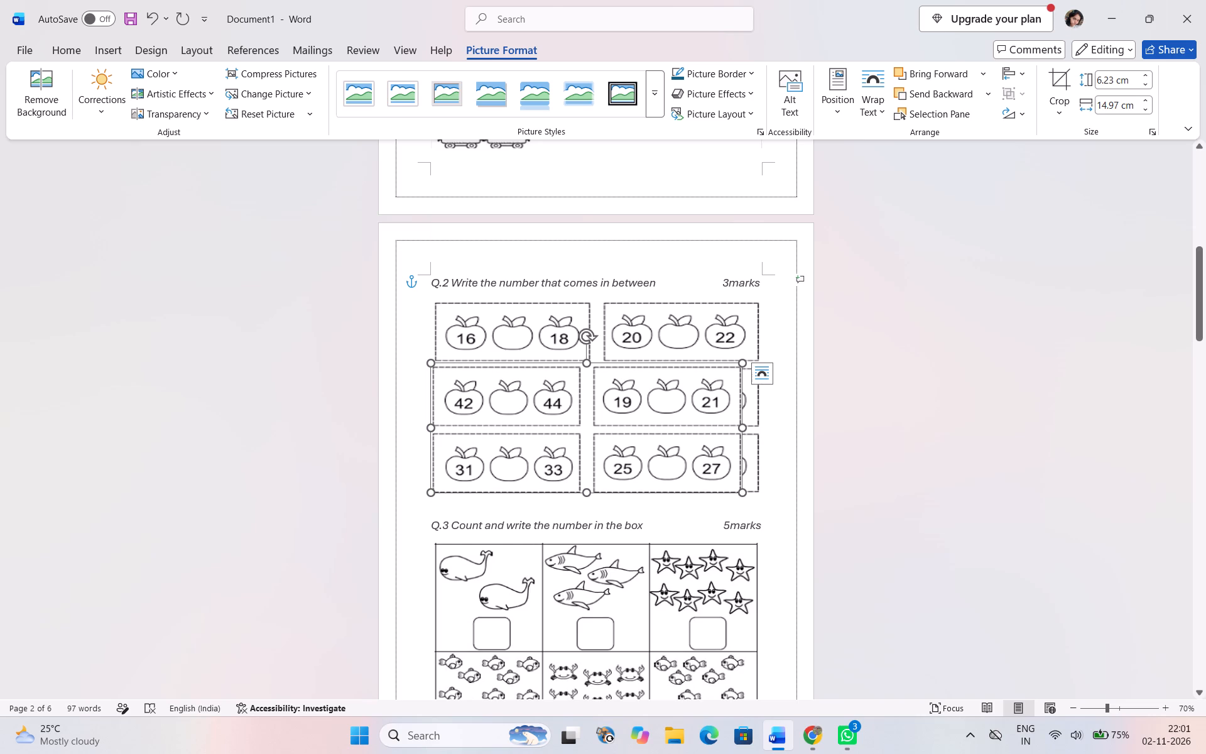
left_click_drag(741, 429, 759, 430)
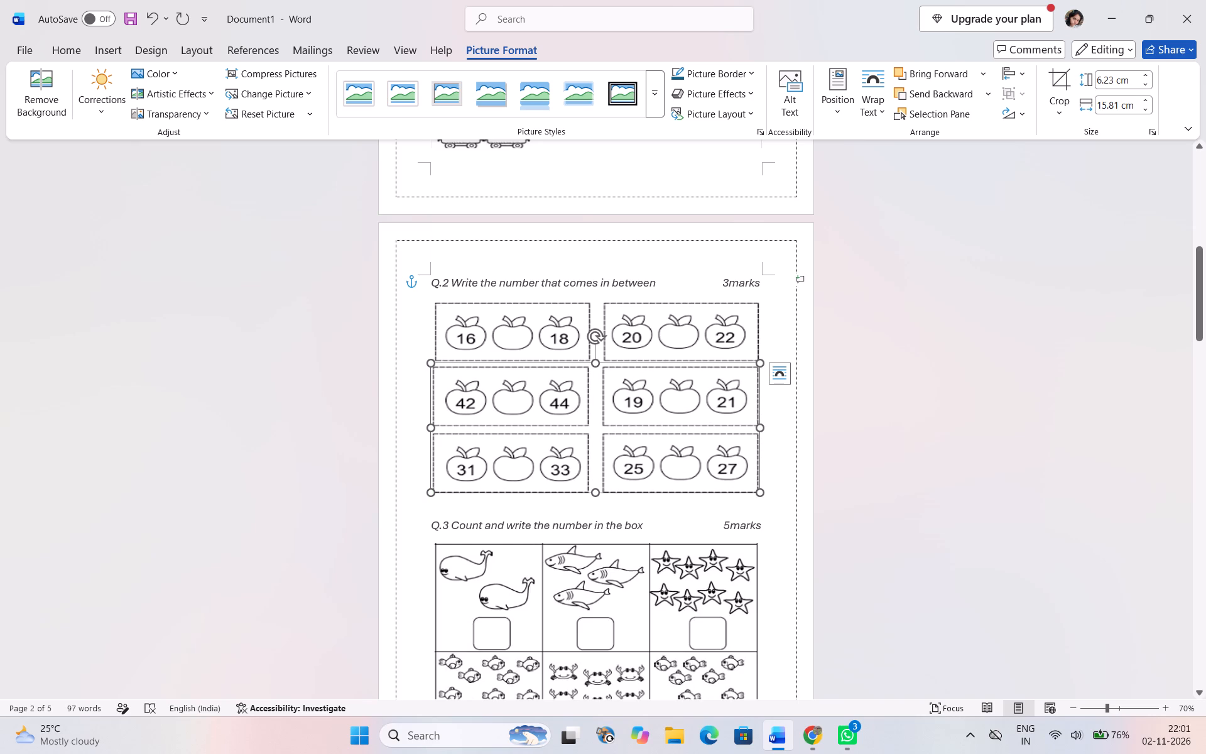
left_click(433, 424)
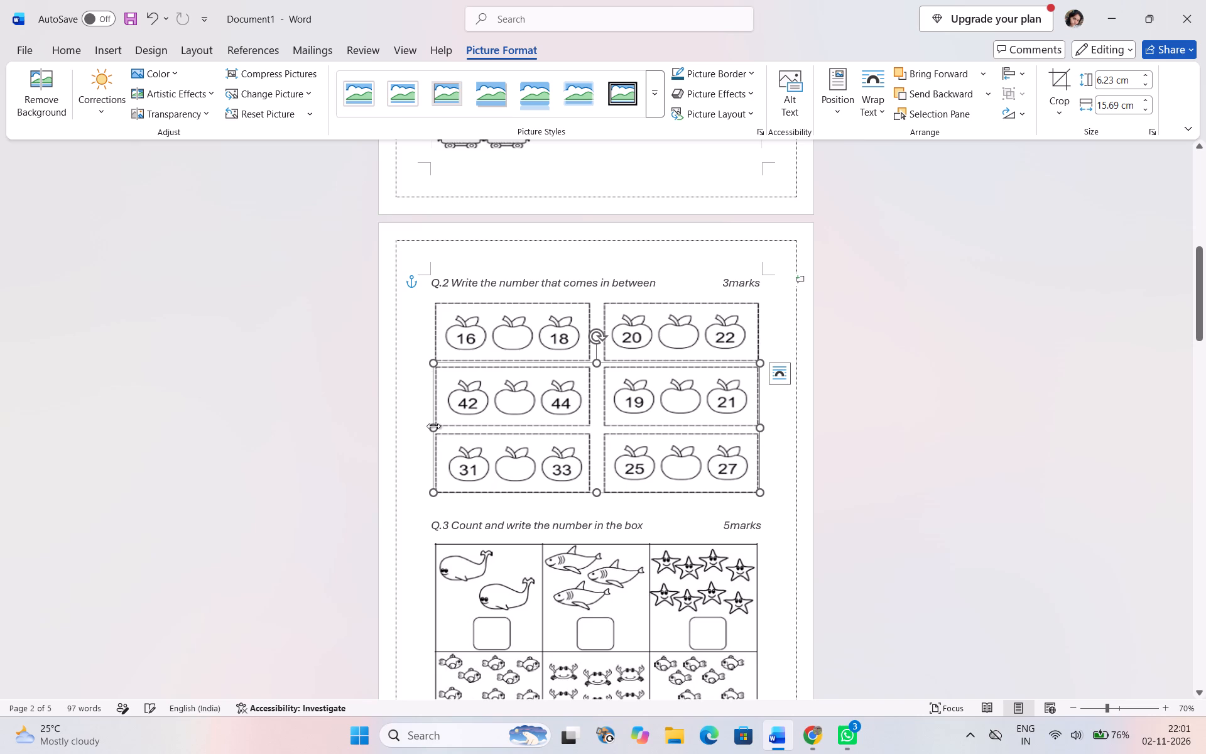
Widen the lower apple picture in Q.2 slightly so its edge lines up better with the row above.
left_click(532, 501)
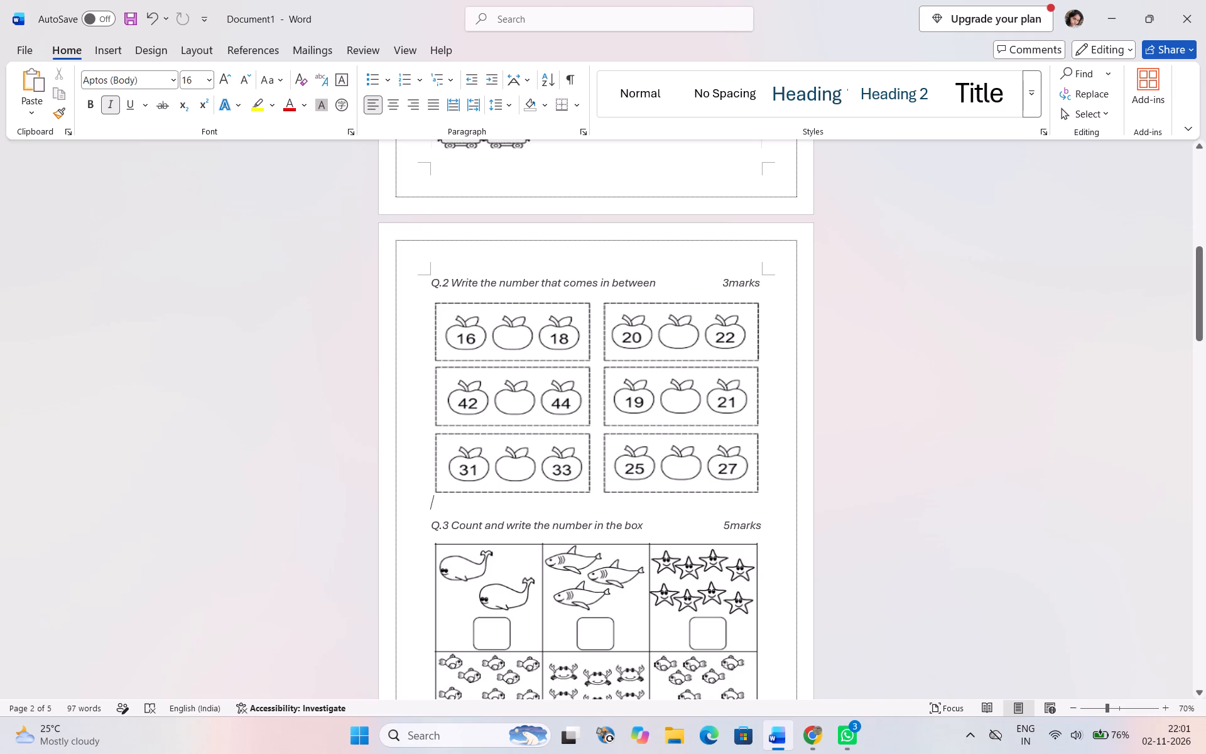
left_click(717, 447)
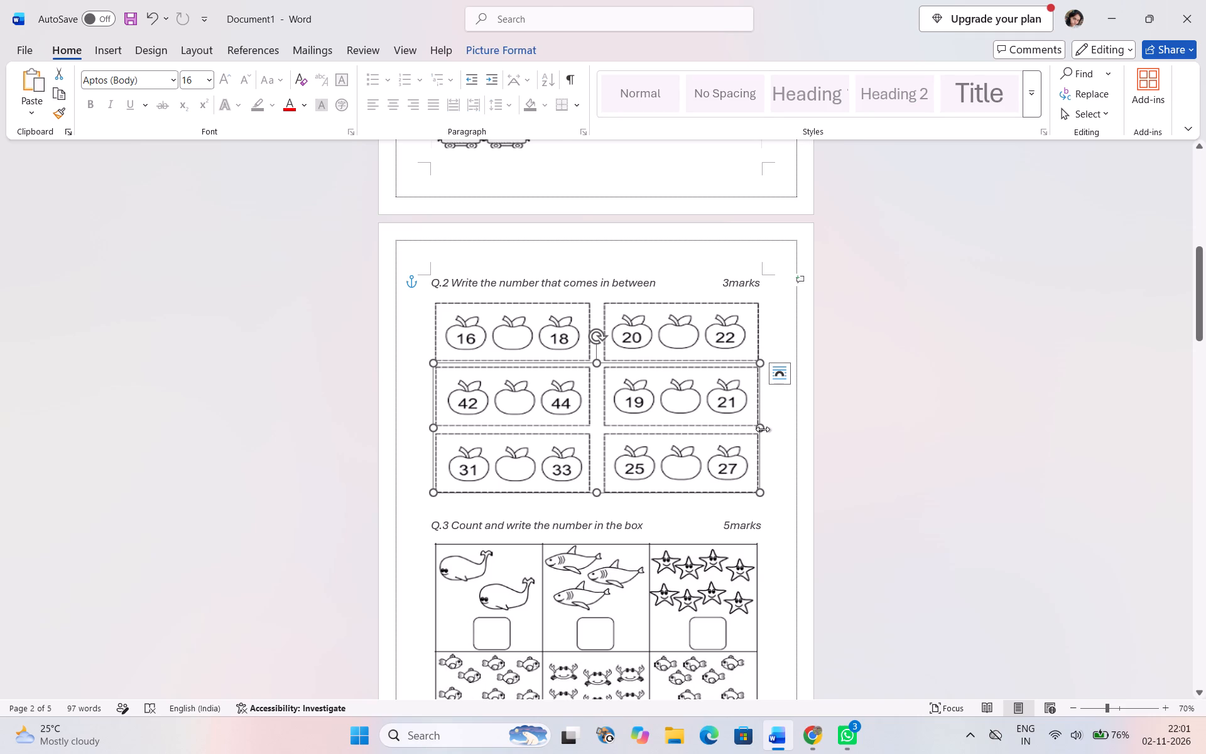
left_click_drag(763, 429, 760, 433)
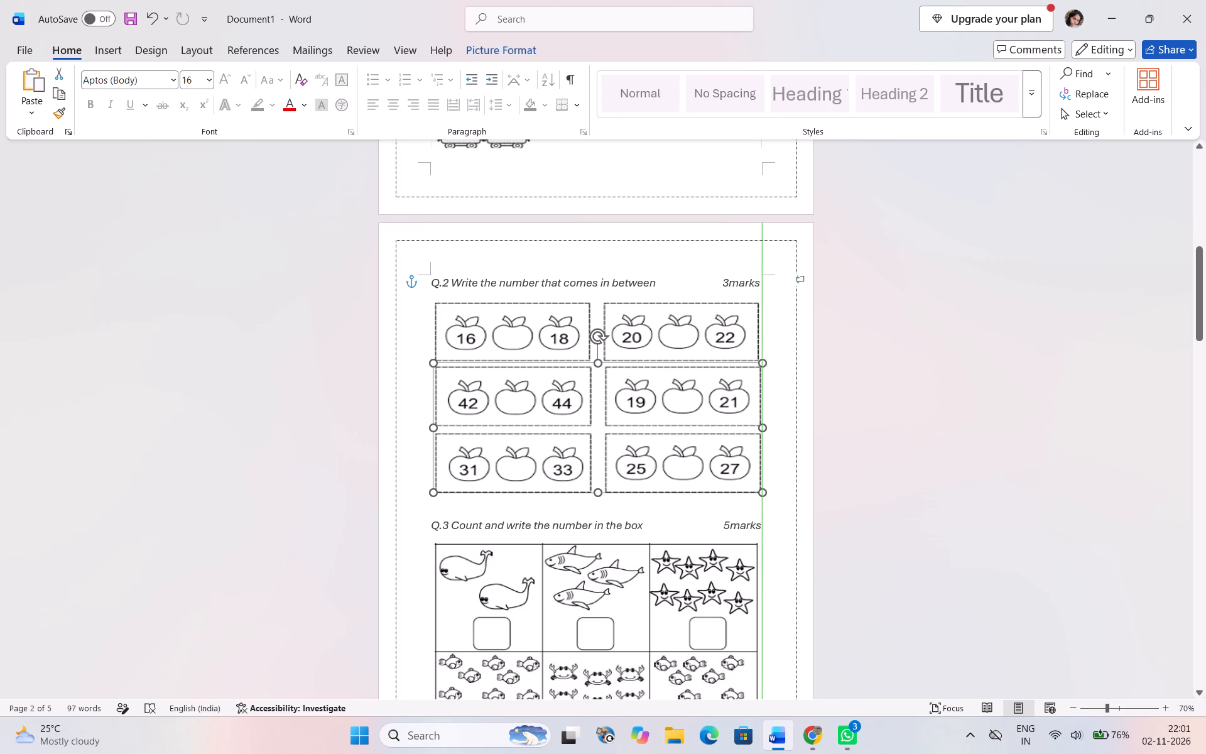
left_click_drag(760, 433, 755, 435)
left_click_drag(755, 435, 754, 435)
left_click(892, 439)
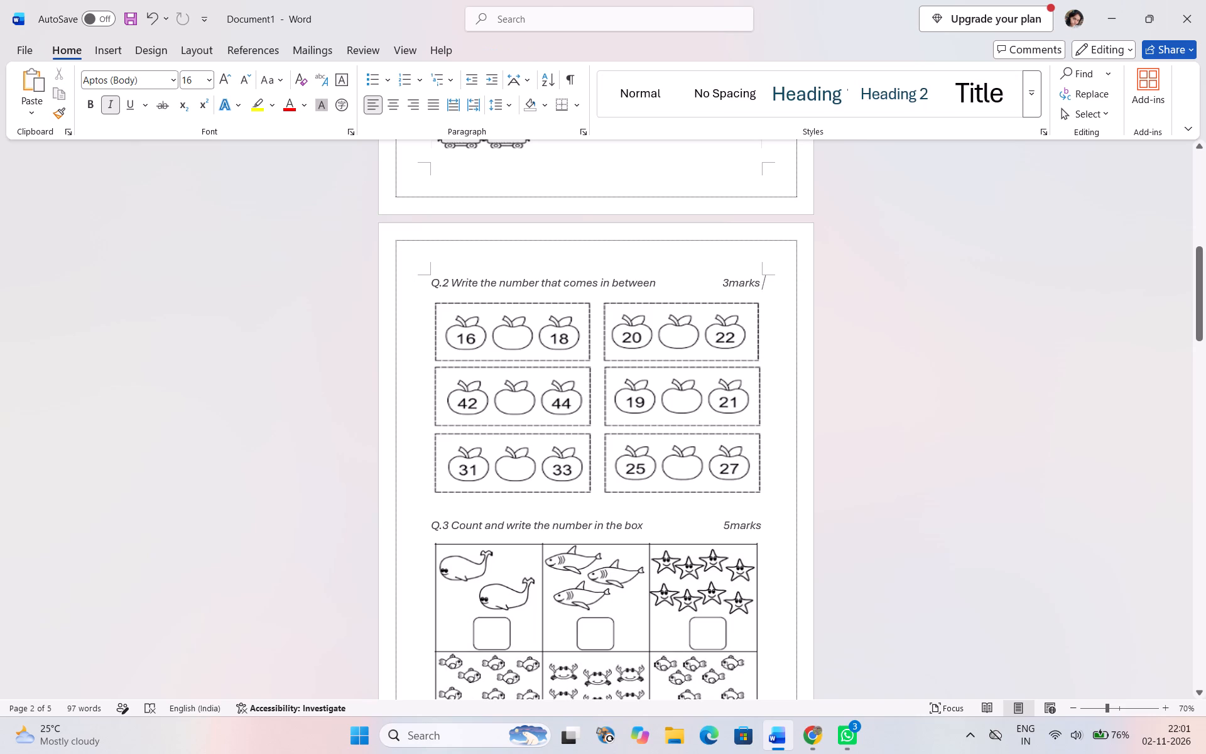
Crop the side and upper edges of the Q.1 train picture to about 13.72 cm high by 15.69 cm wide.
scroll(972, 511, "down", 13)
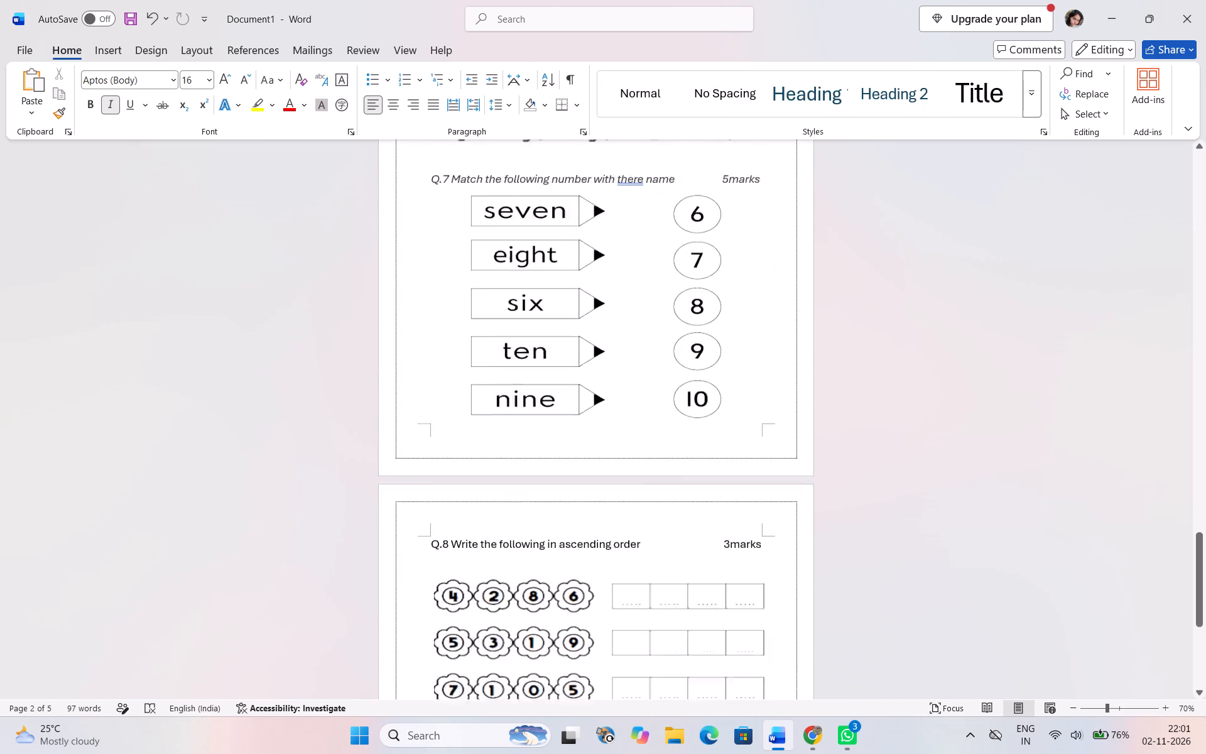
scroll(972, 511, "down", 9)
scroll(972, 511, "up", 14)
scroll(972, 511, "up", 10)
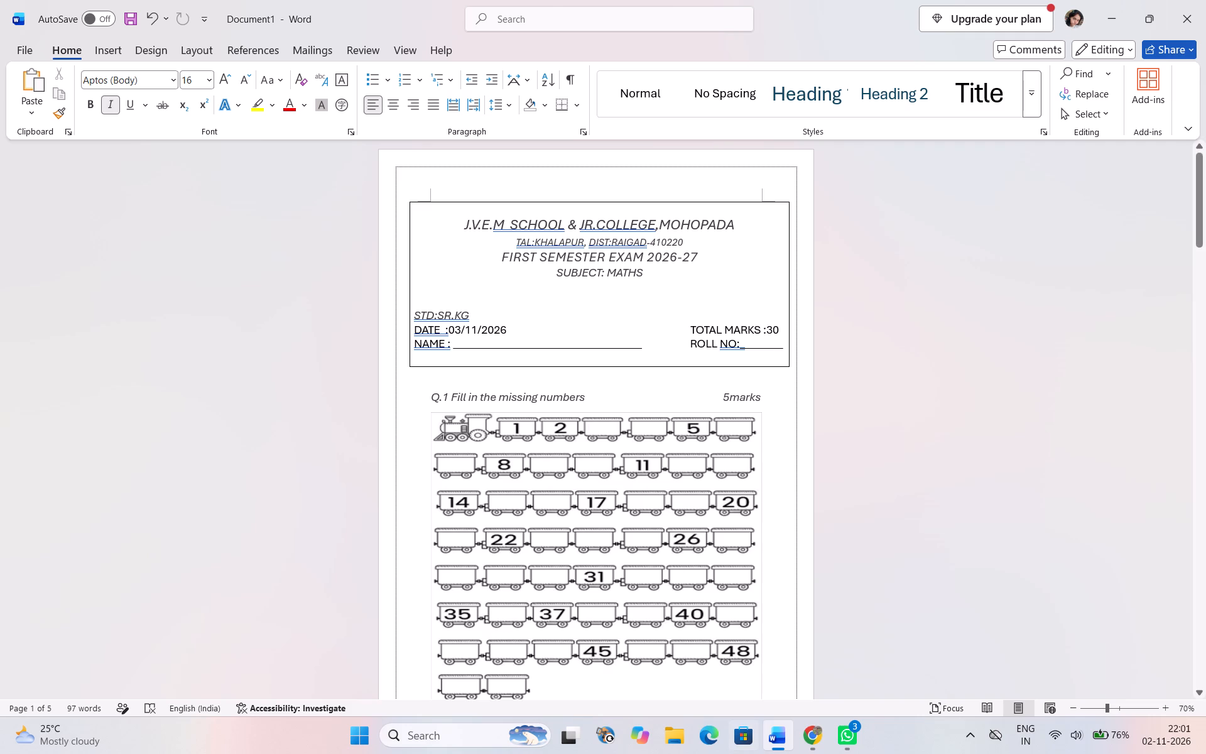
scroll(905, 476, "down", 1)
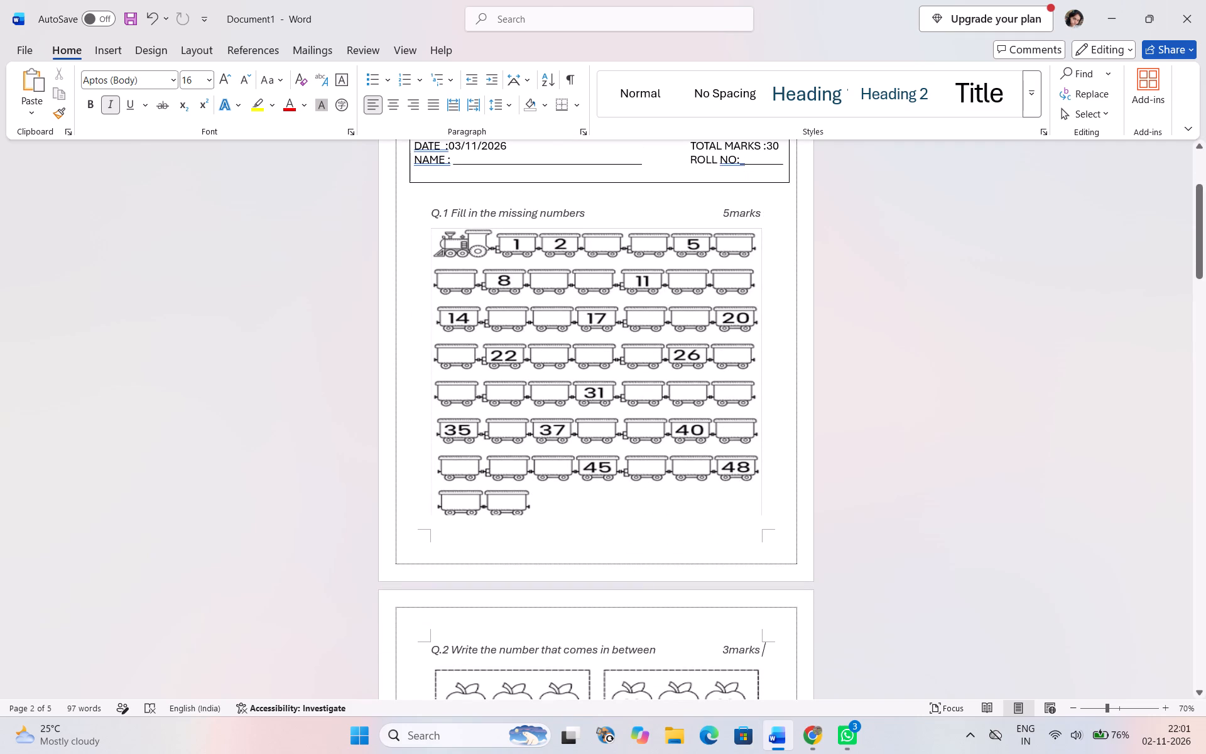
left_click(674, 423)
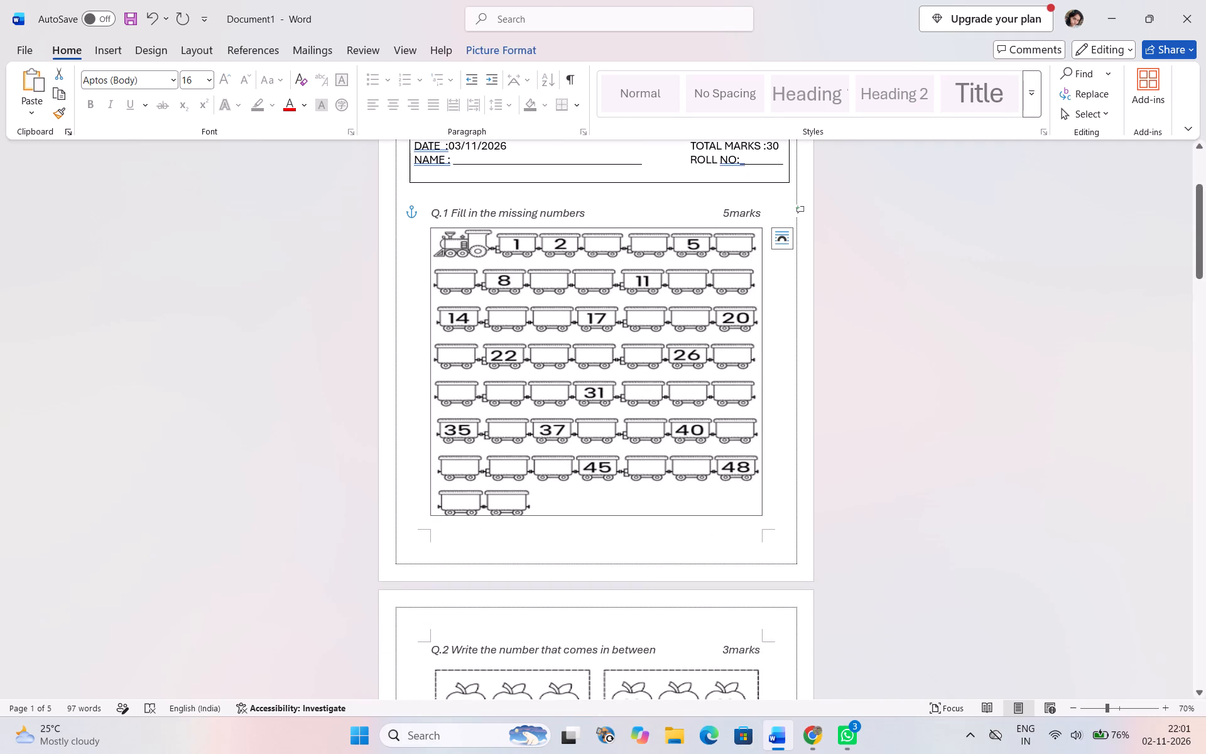
left_click(697, 347)
double_click(697, 347)
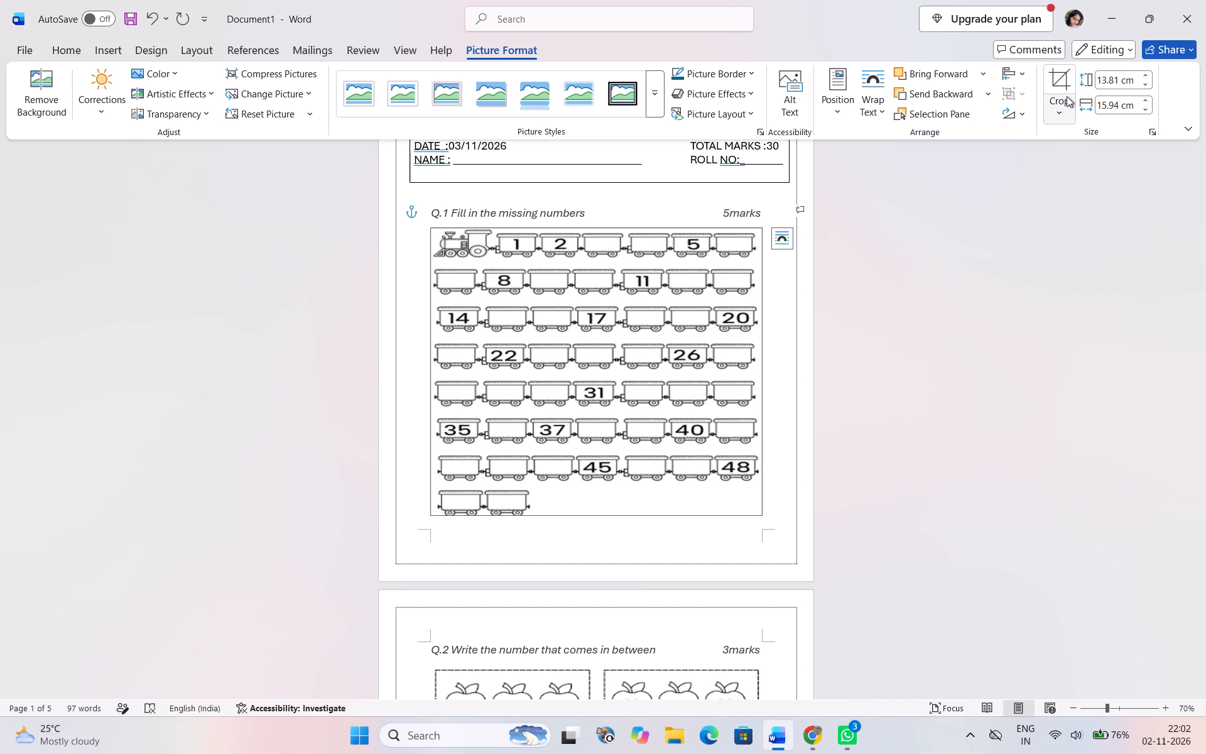
left_click(1067, 96)
left_click(1068, 134)
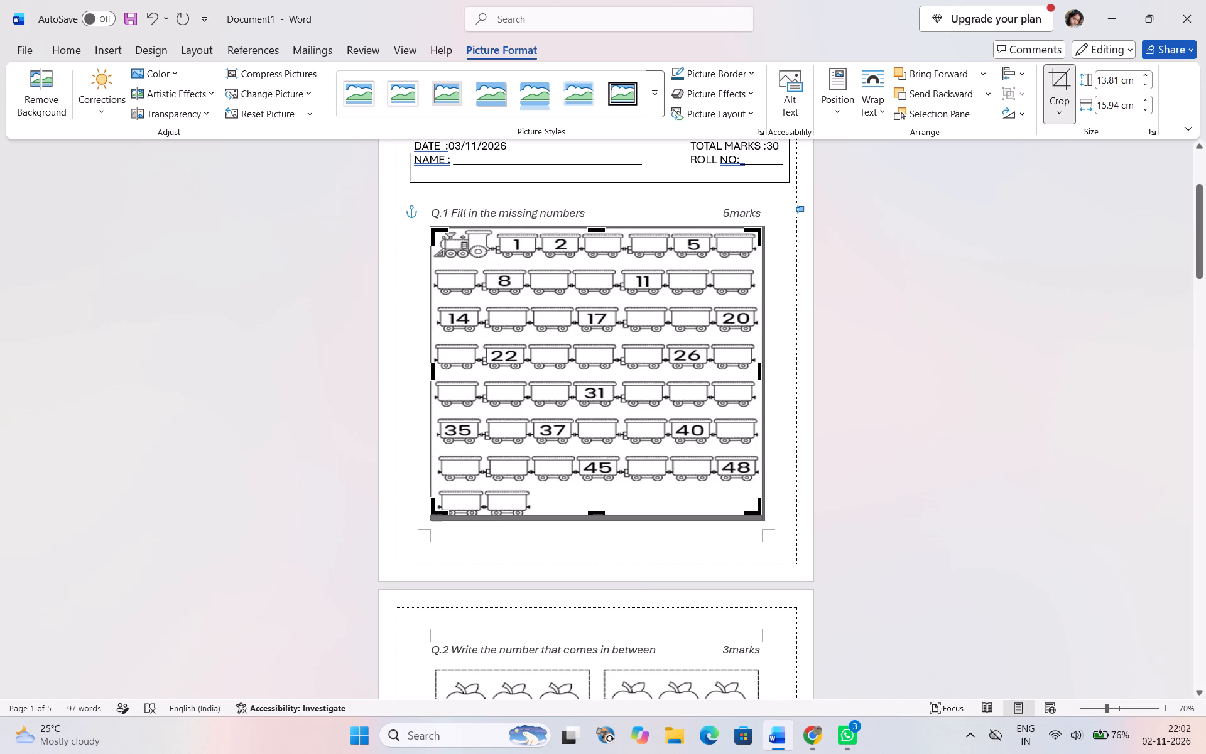
left_click(758, 369)
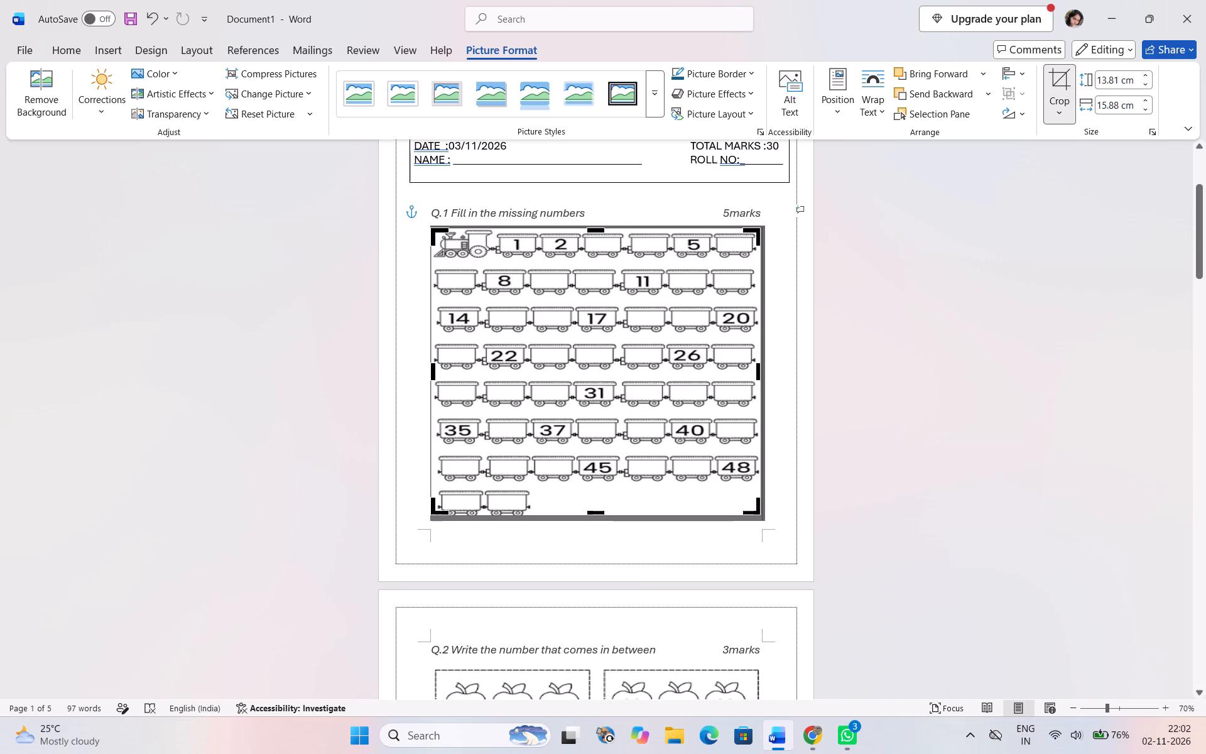
left_click_drag(432, 368, 434, 377)
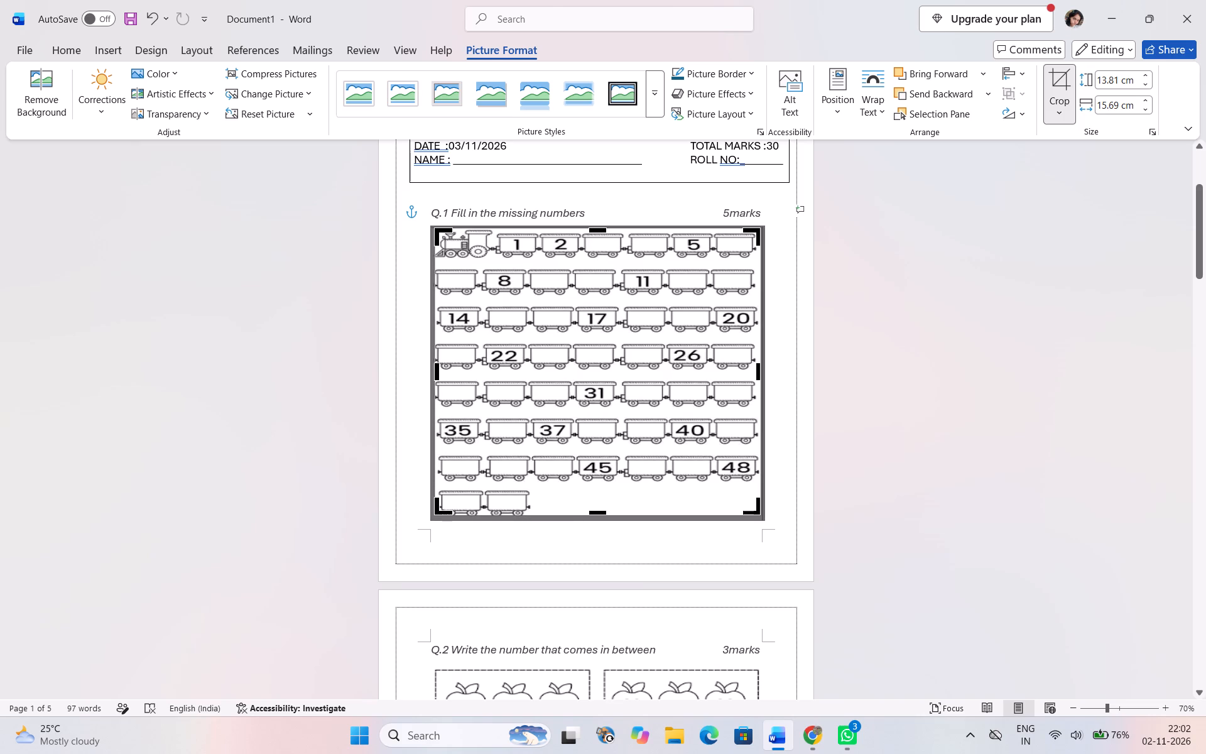
left_click(597, 228)
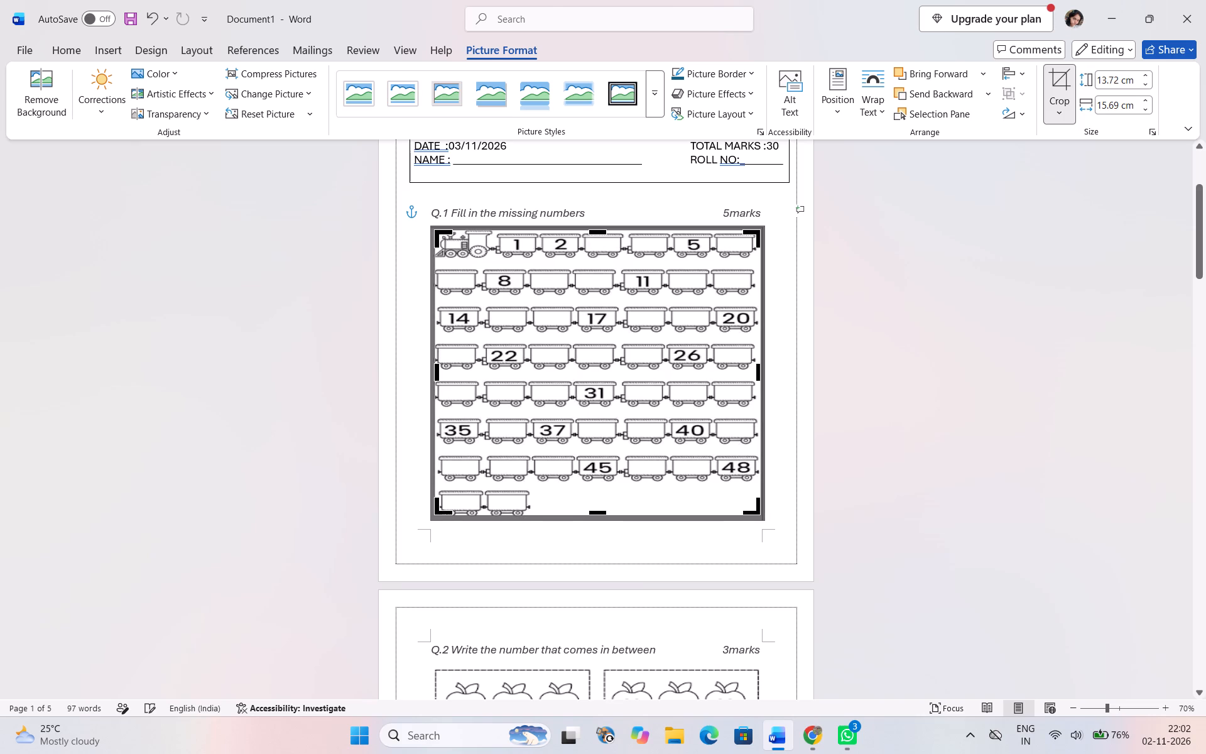
left_click(851, 281)
Enlarge the cropped train picture slightly from its upper-left corner, bringing it closer to the Q.1 heading and the left margin.
left_click(631, 348)
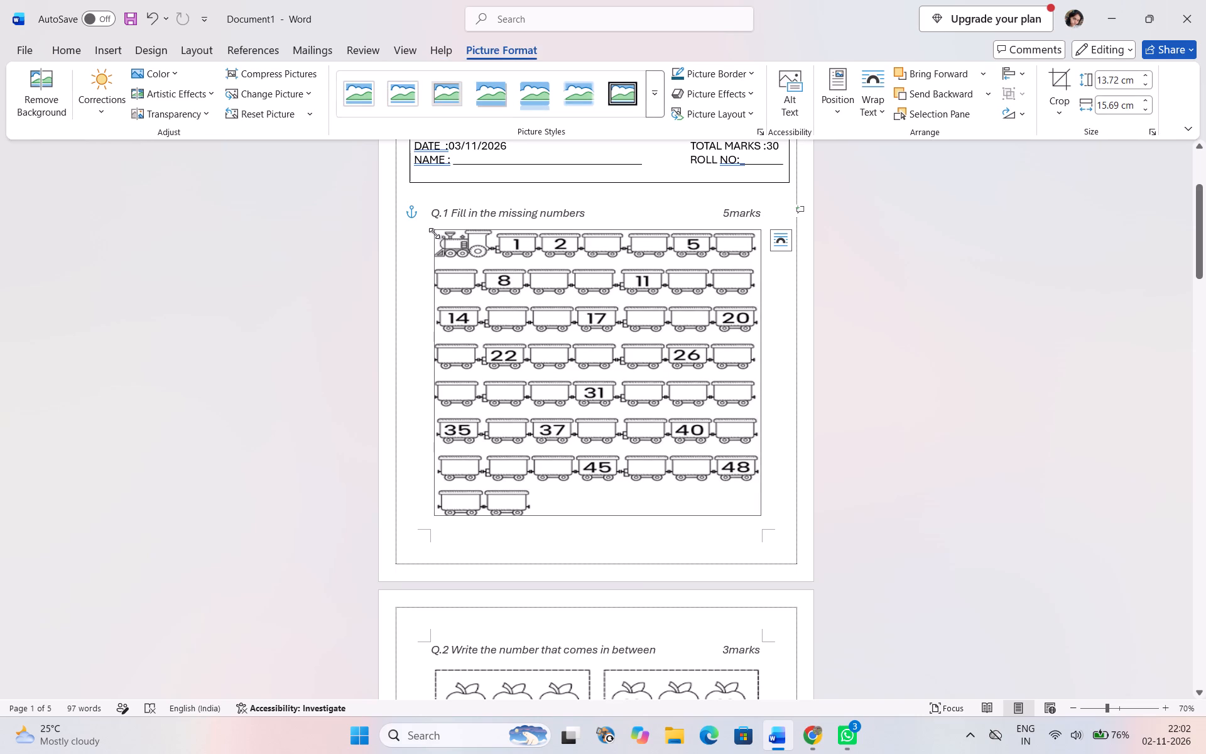
left_click_drag(434, 233, 427, 236)
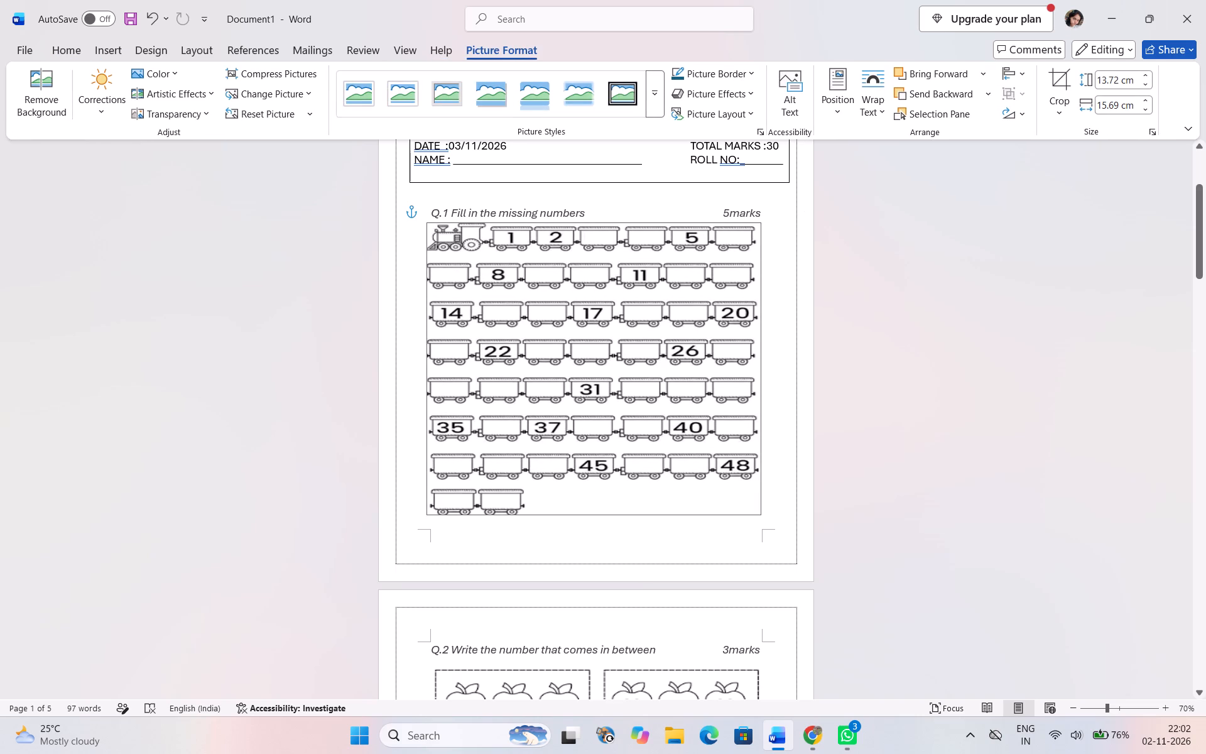
left_click_drag(427, 236, 428, 238)
left_click(914, 446)
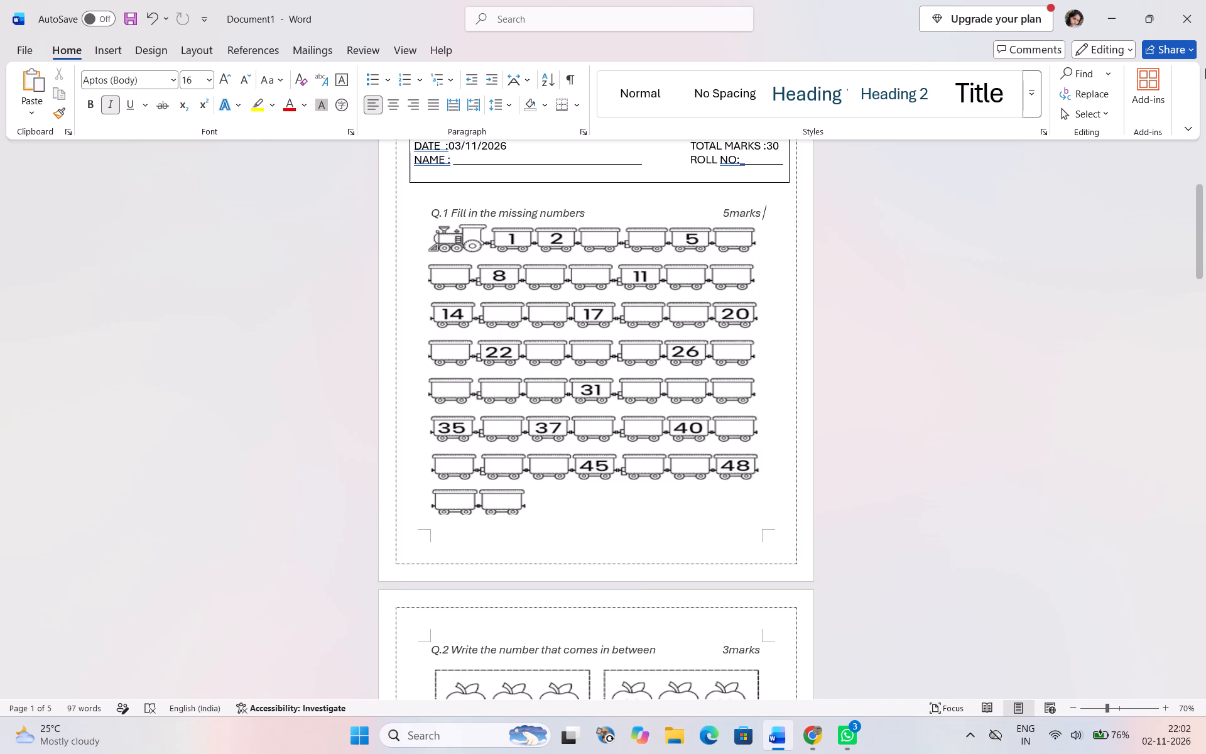
Close the document, saving it as "sr.kg paper" in the OneDrive Documents folder.
left_click(1180, 15)
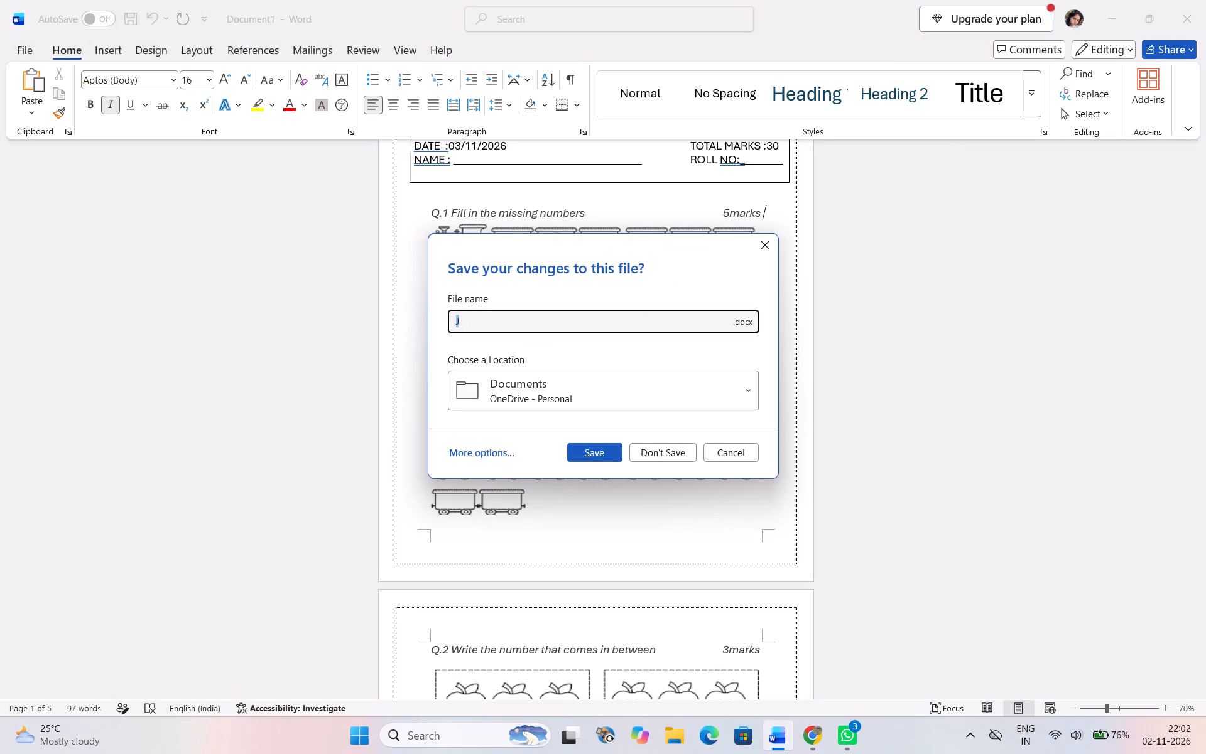
left_click(613, 322)
key("BackSpace")
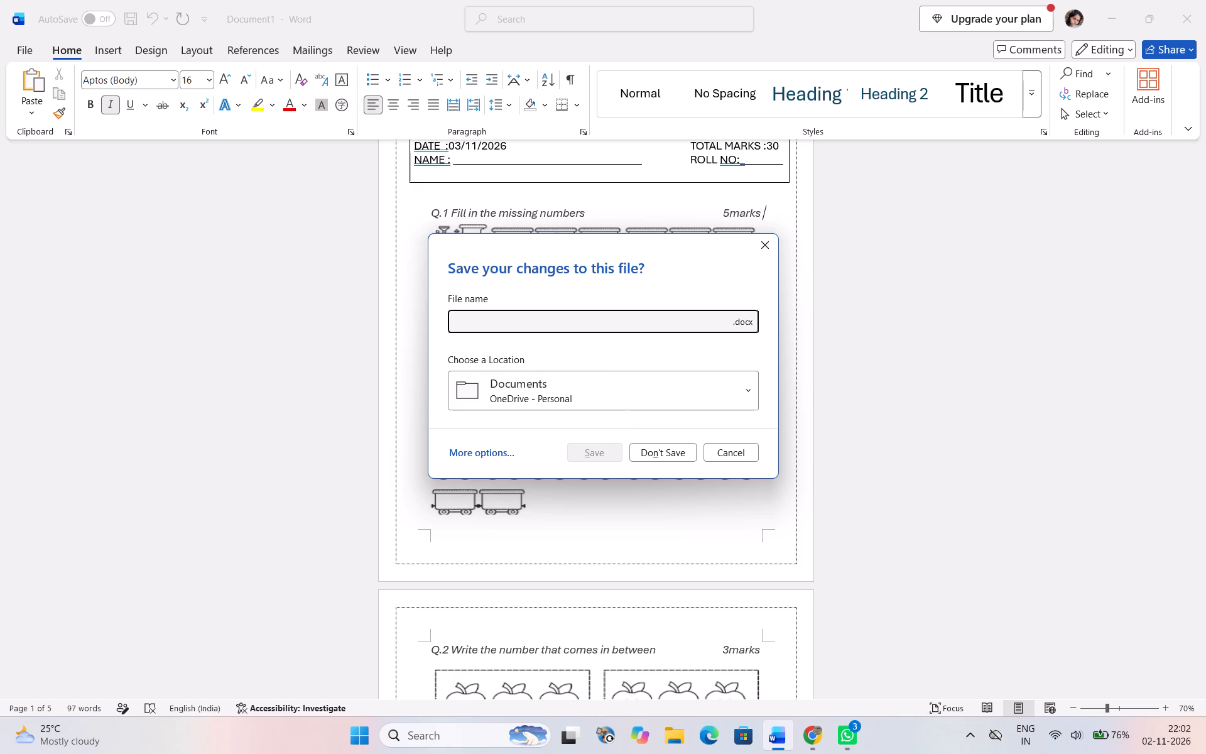
type("sr")
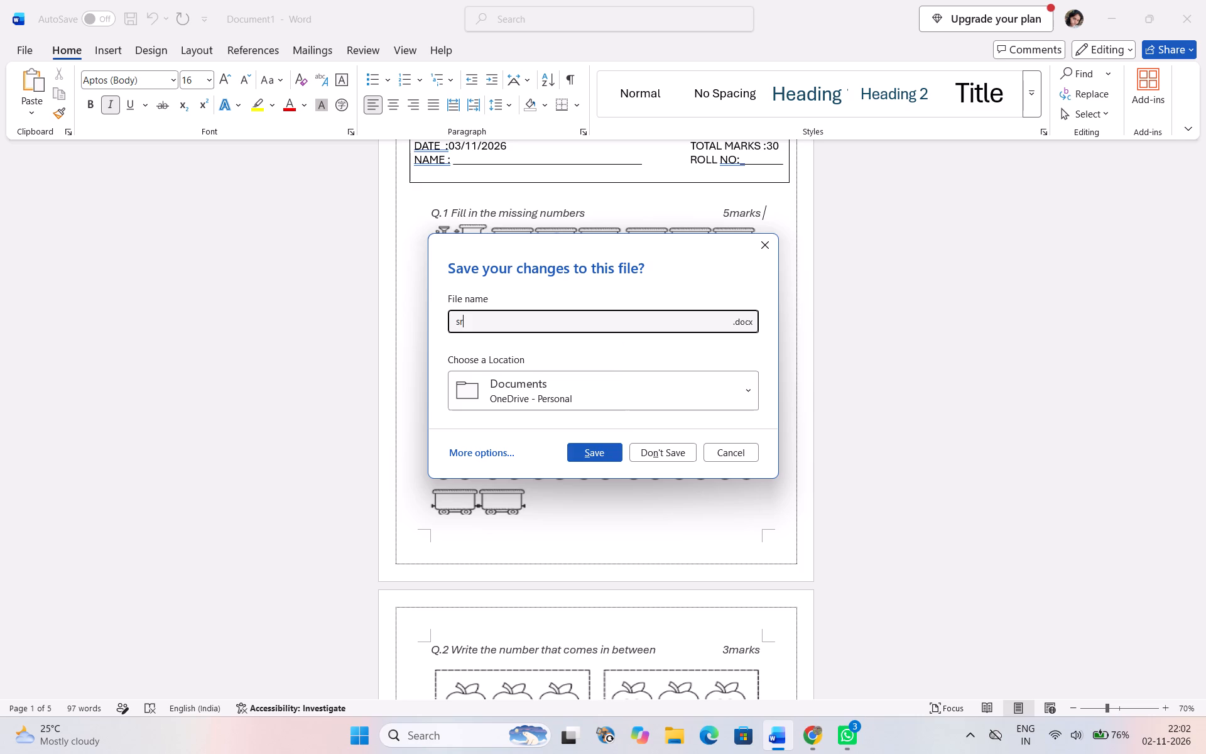
key("period")
type("kg")
key("space")
type("paper")
key("space")
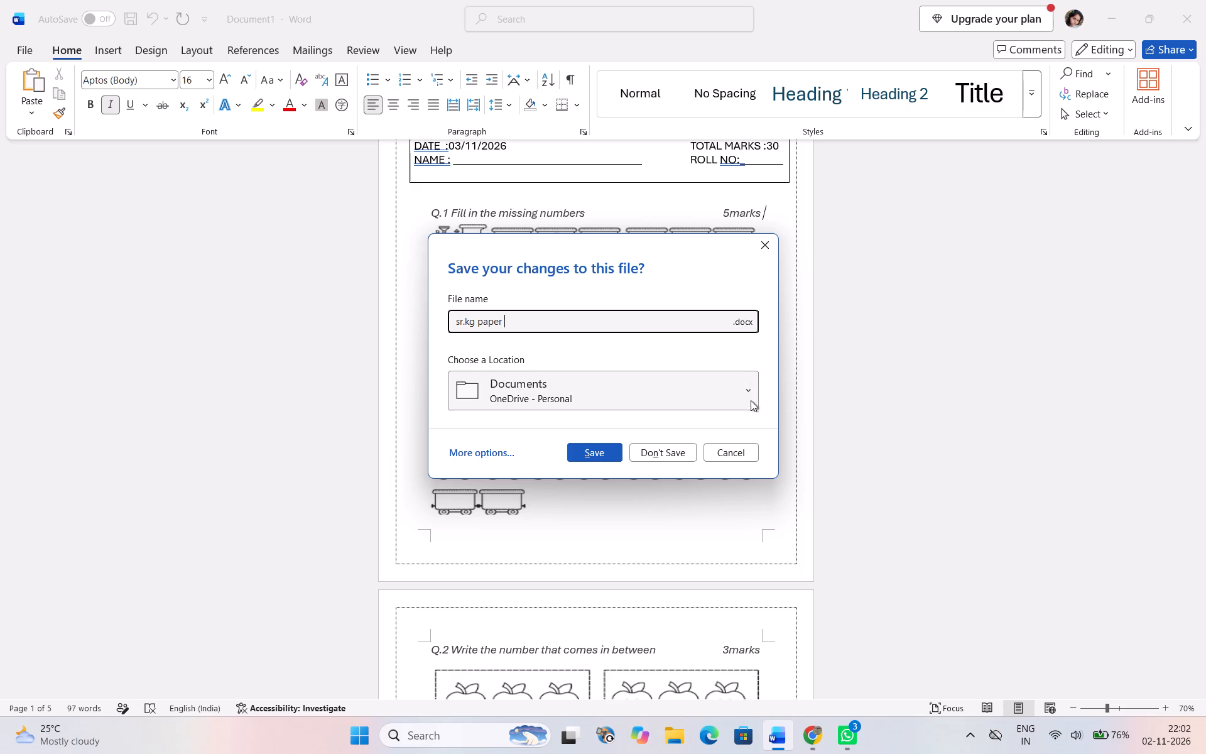
left_click(748, 390)
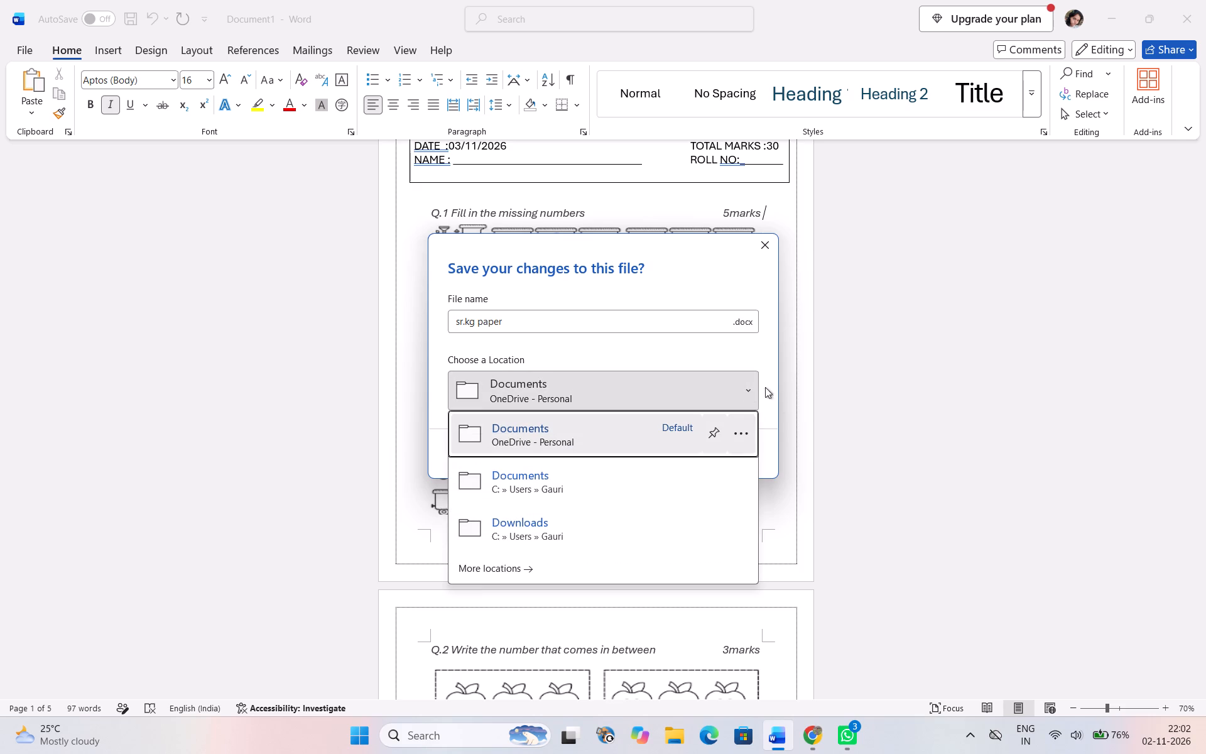
left_click(877, 385)
left_click(587, 454)
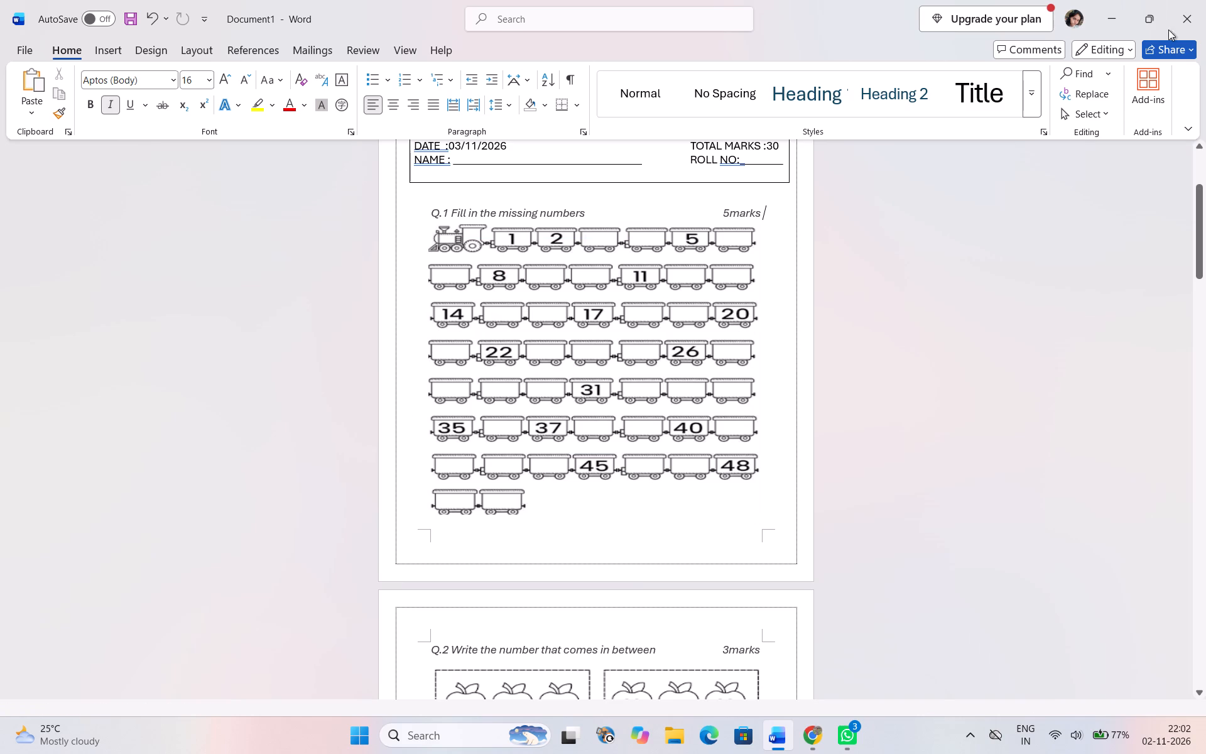
left_click(1162, 48)
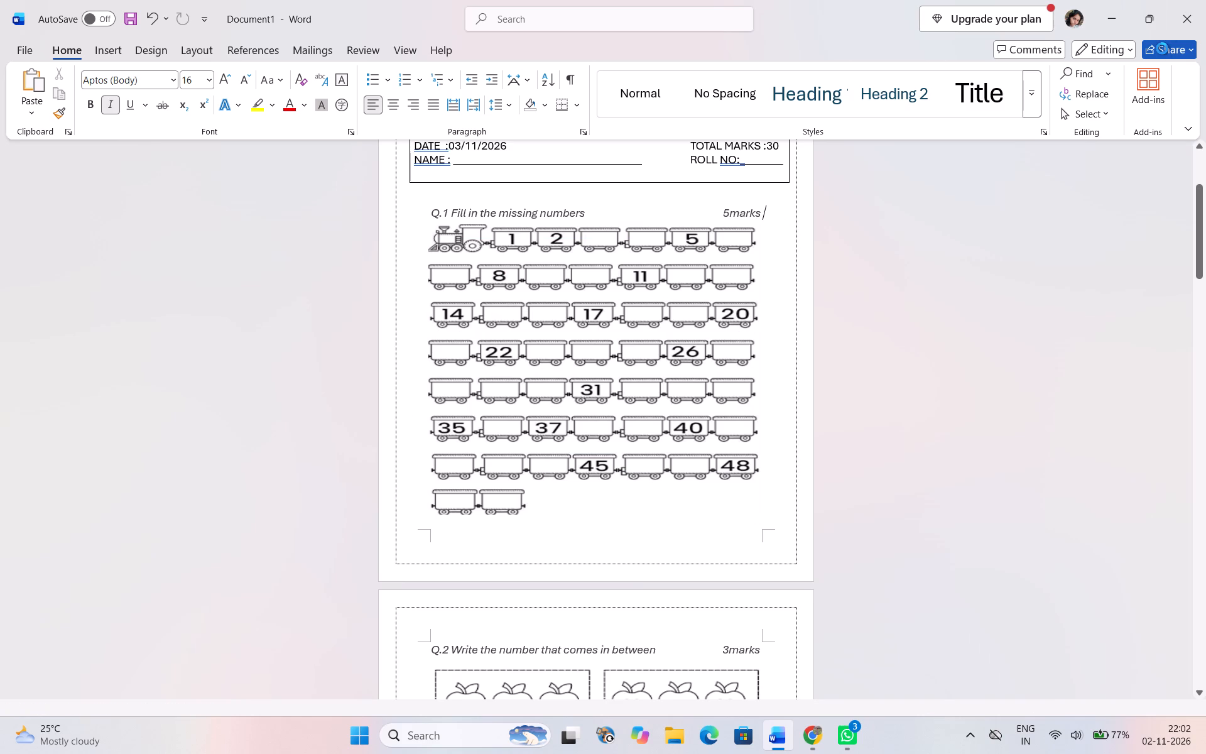
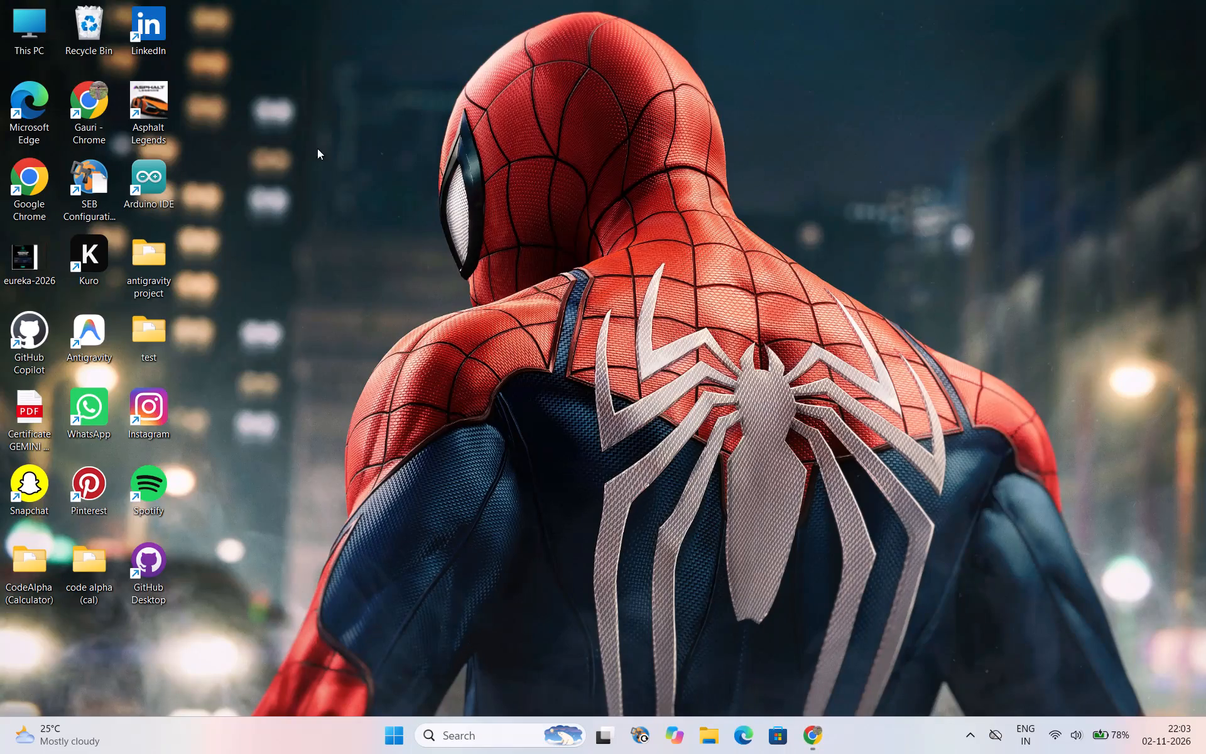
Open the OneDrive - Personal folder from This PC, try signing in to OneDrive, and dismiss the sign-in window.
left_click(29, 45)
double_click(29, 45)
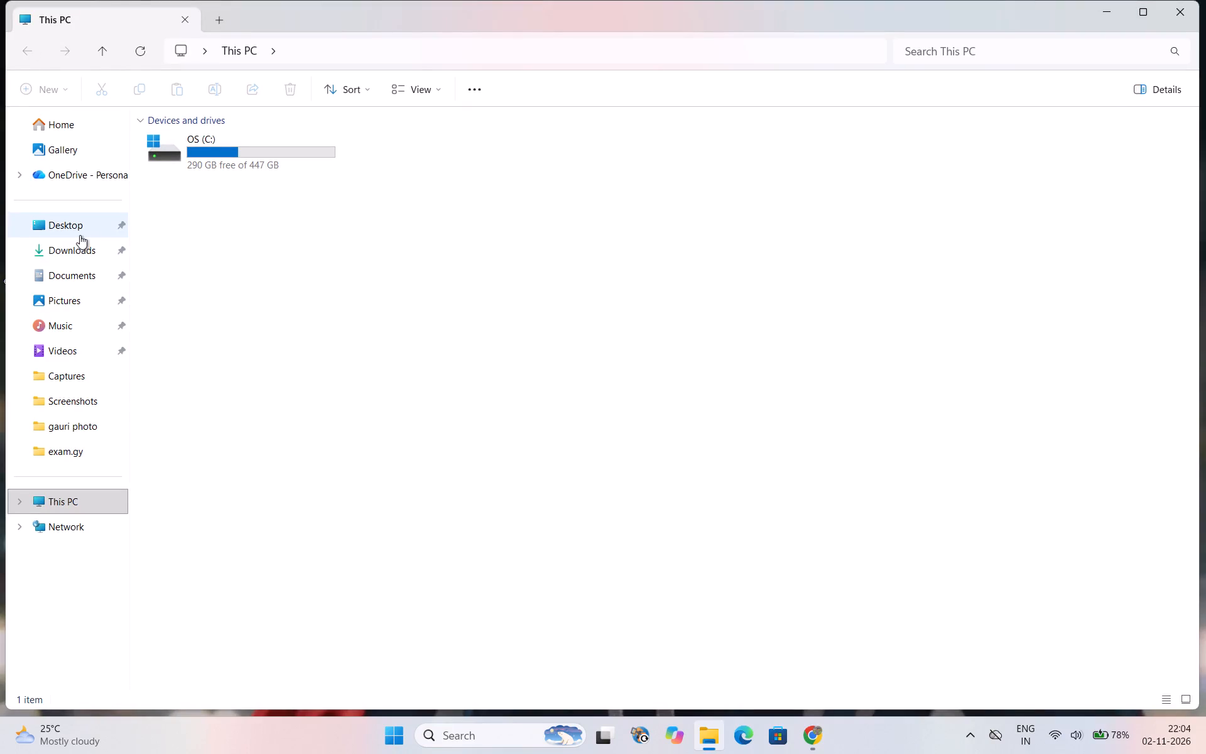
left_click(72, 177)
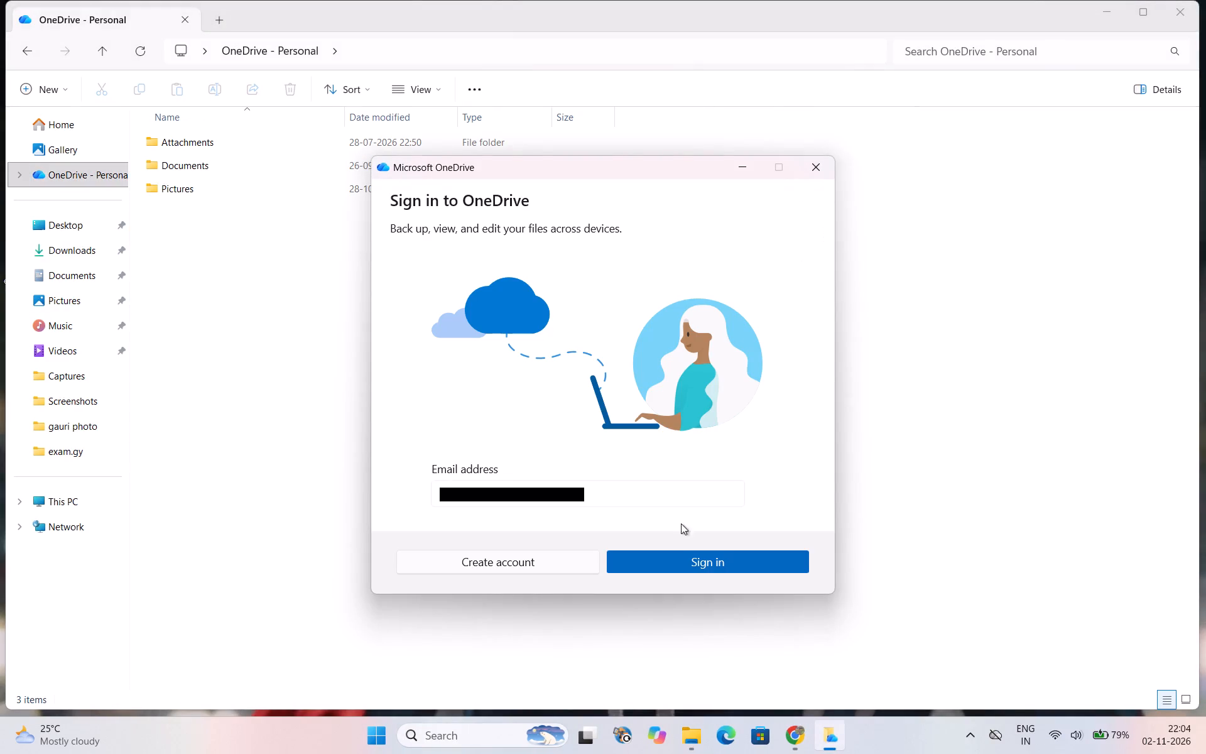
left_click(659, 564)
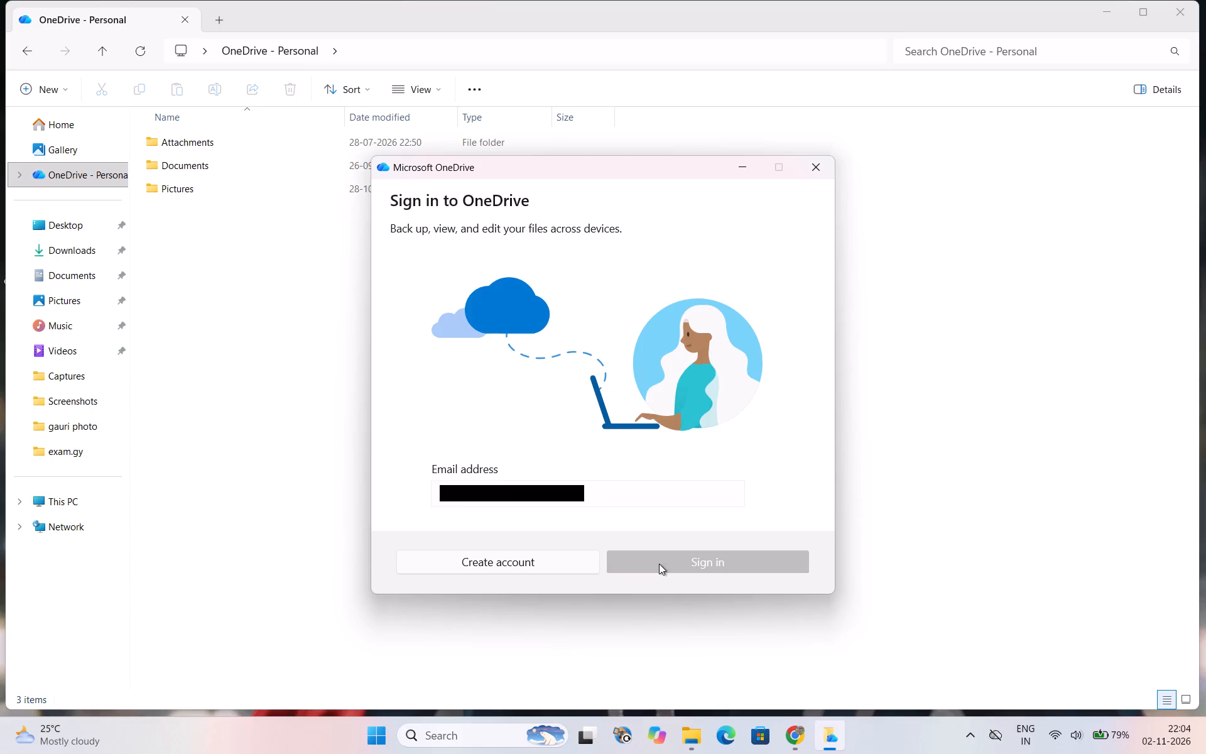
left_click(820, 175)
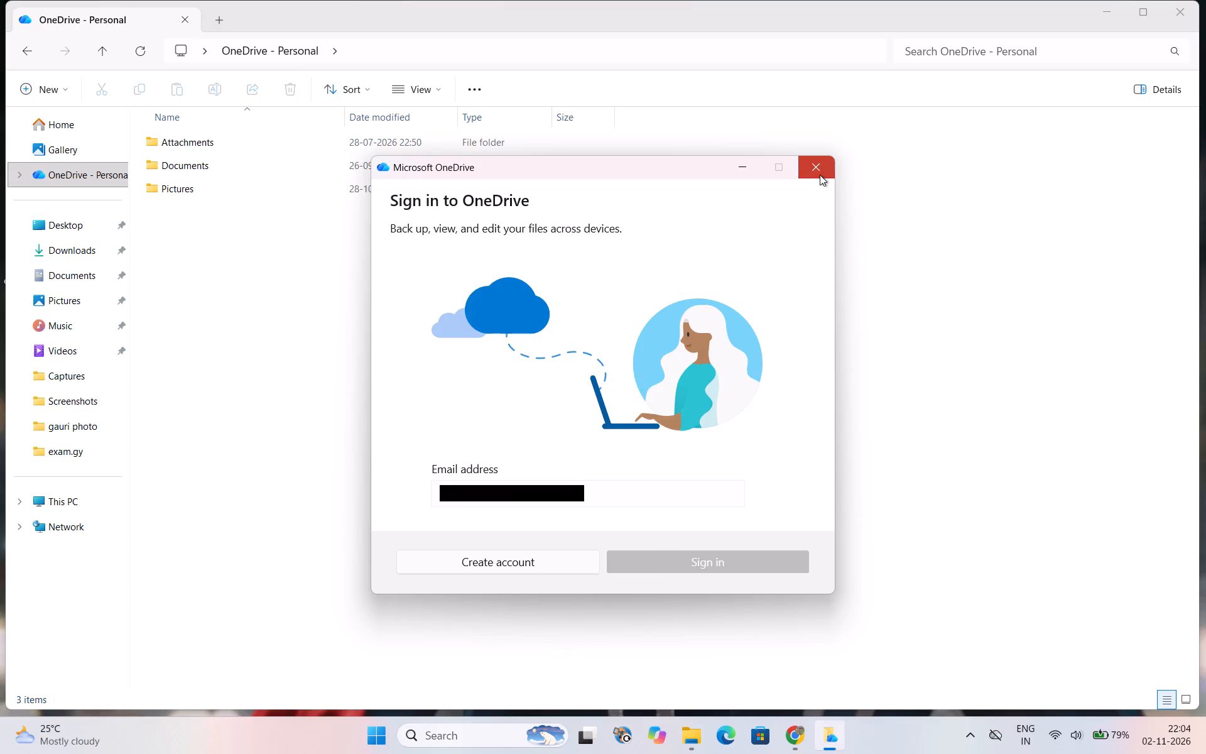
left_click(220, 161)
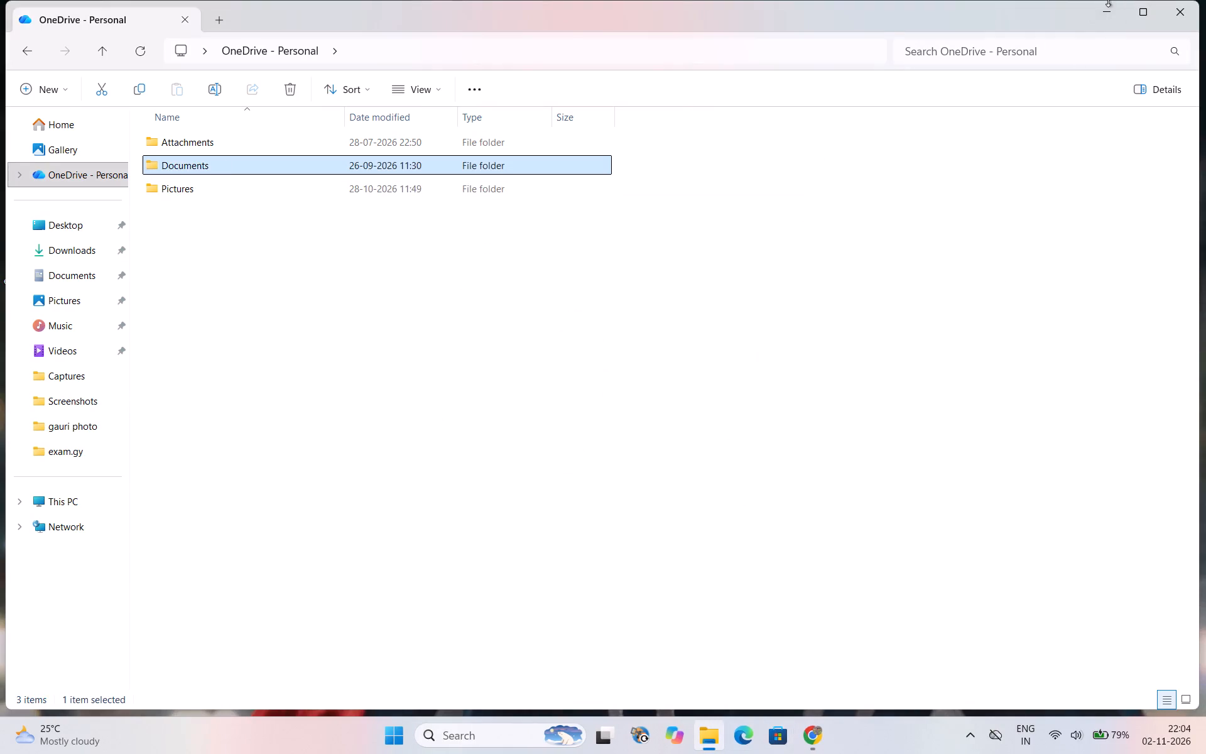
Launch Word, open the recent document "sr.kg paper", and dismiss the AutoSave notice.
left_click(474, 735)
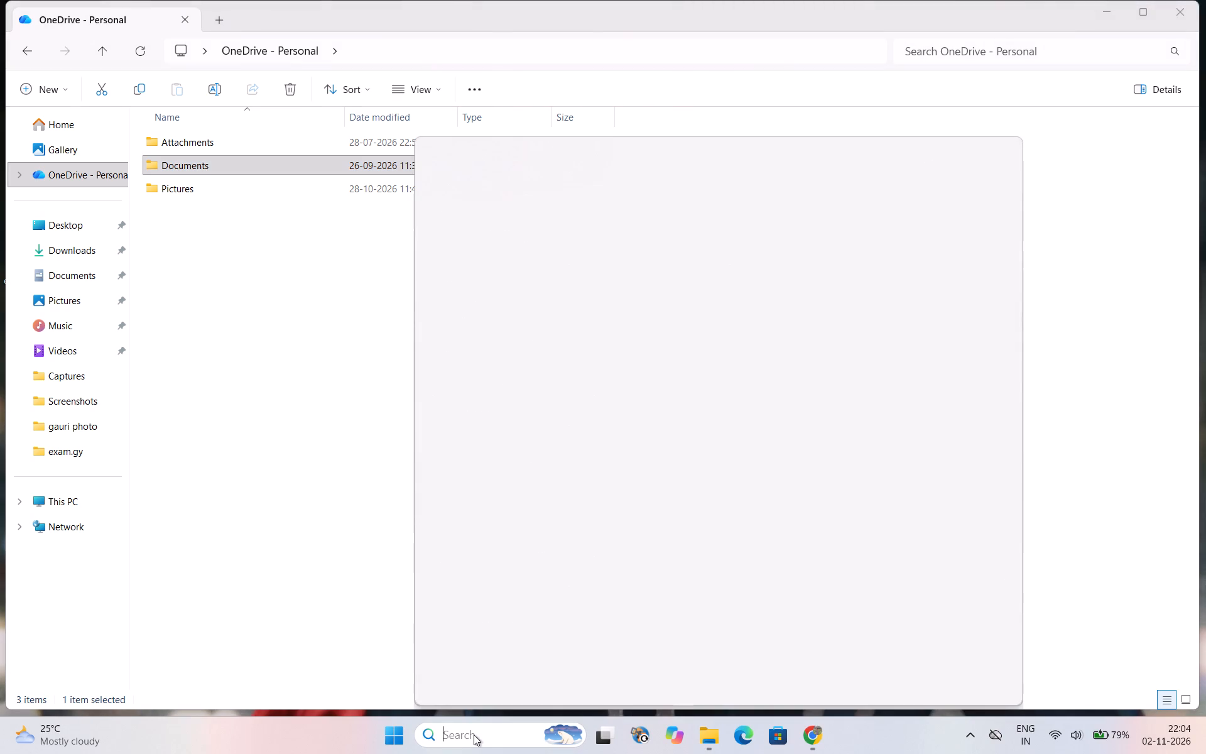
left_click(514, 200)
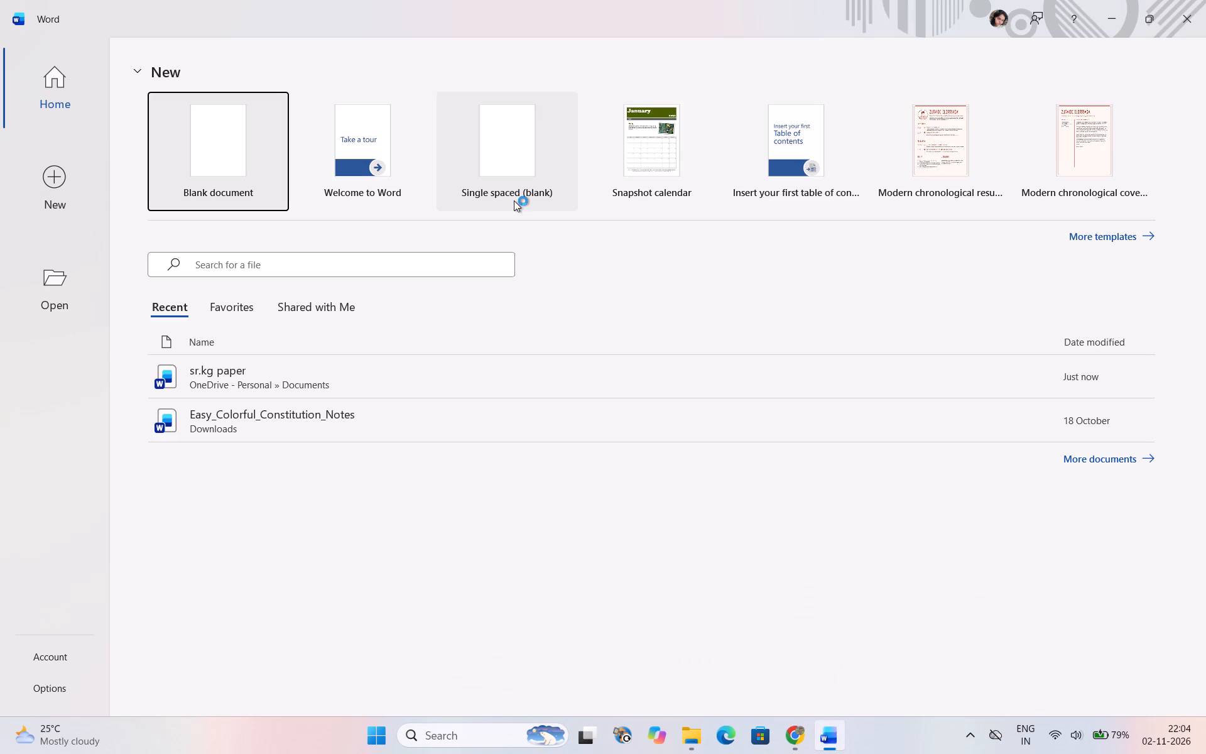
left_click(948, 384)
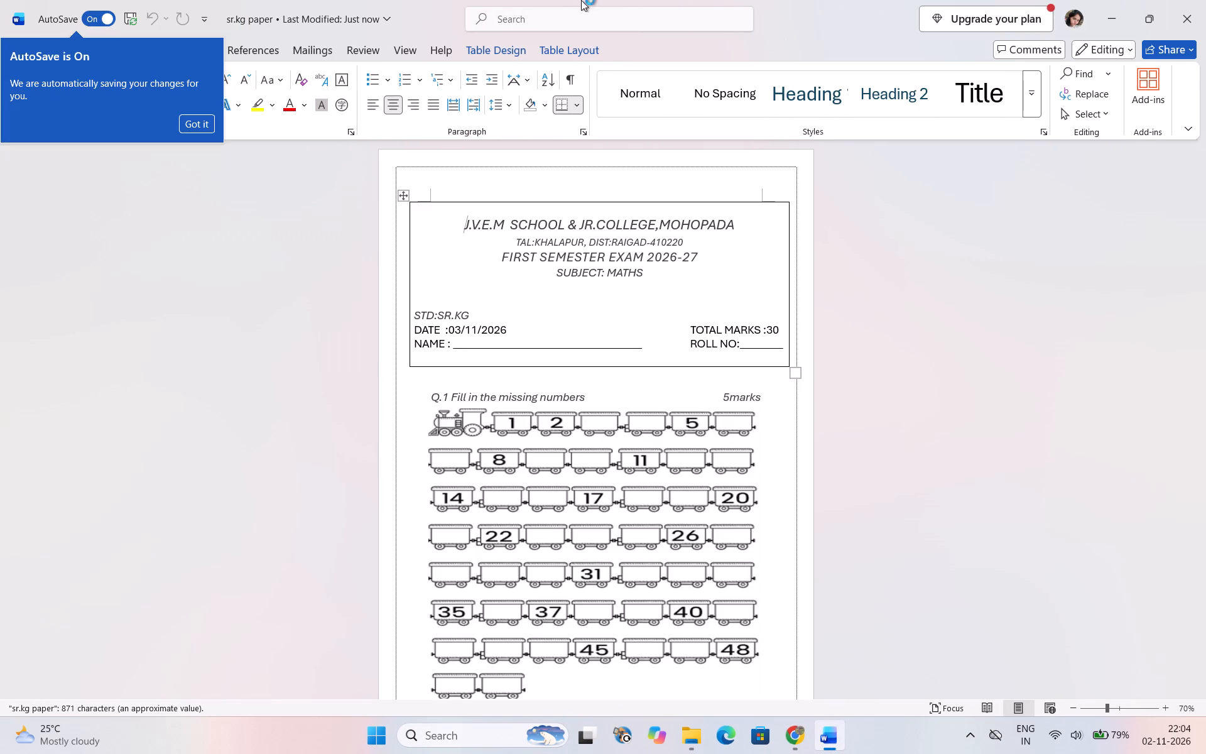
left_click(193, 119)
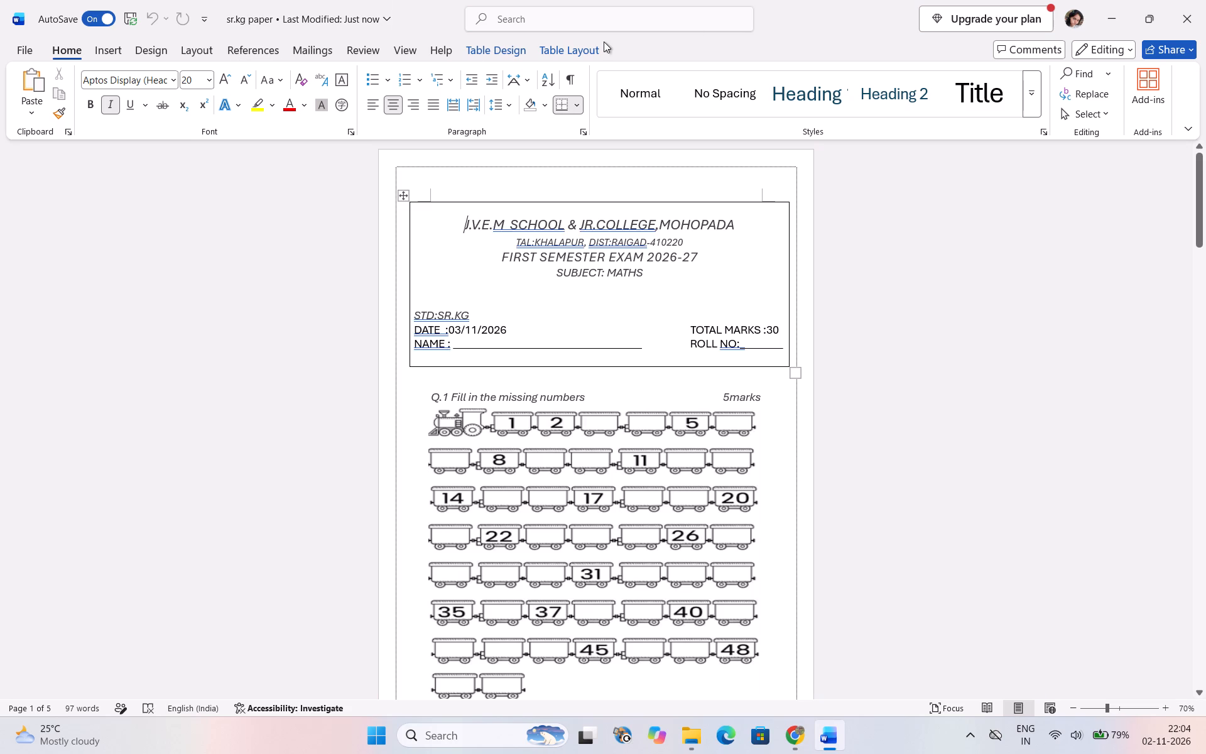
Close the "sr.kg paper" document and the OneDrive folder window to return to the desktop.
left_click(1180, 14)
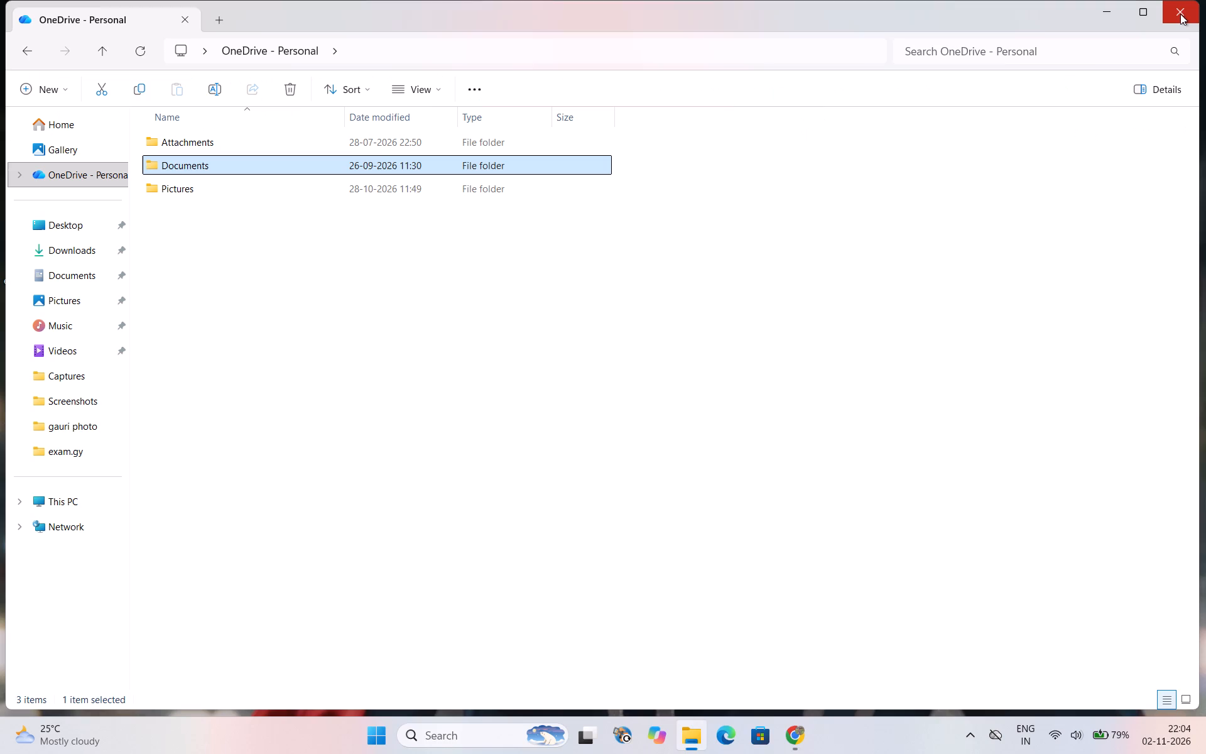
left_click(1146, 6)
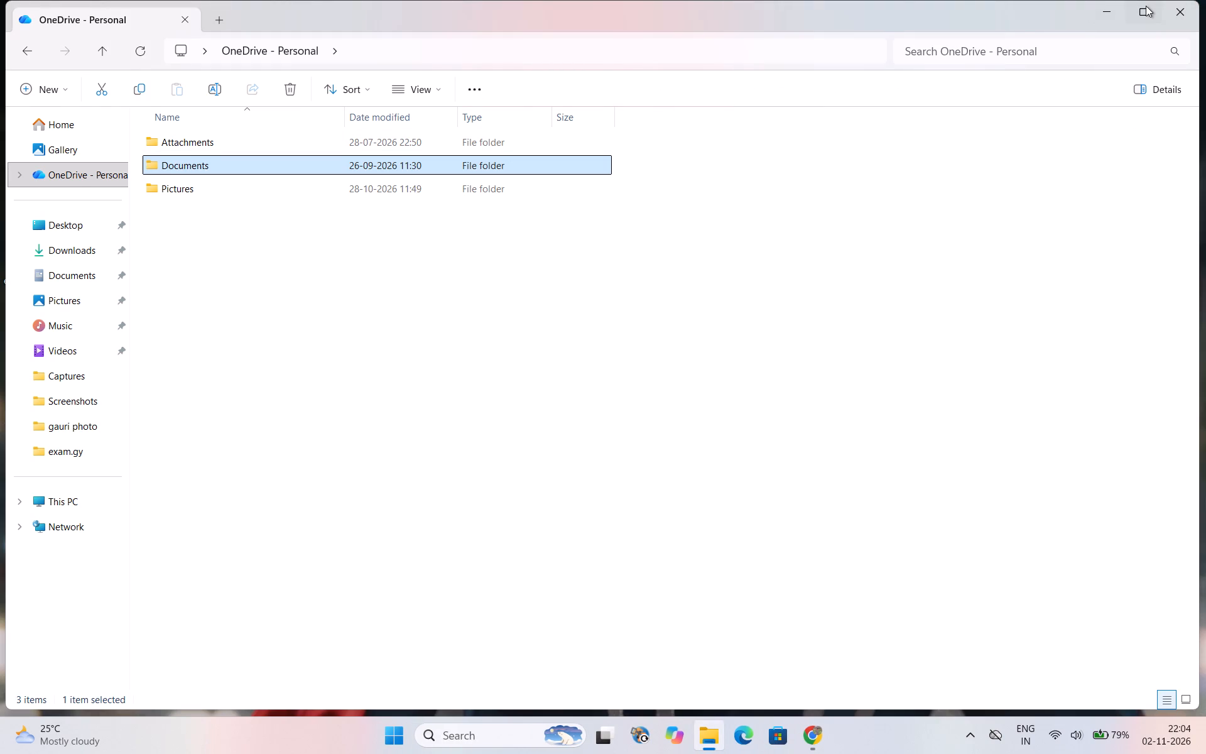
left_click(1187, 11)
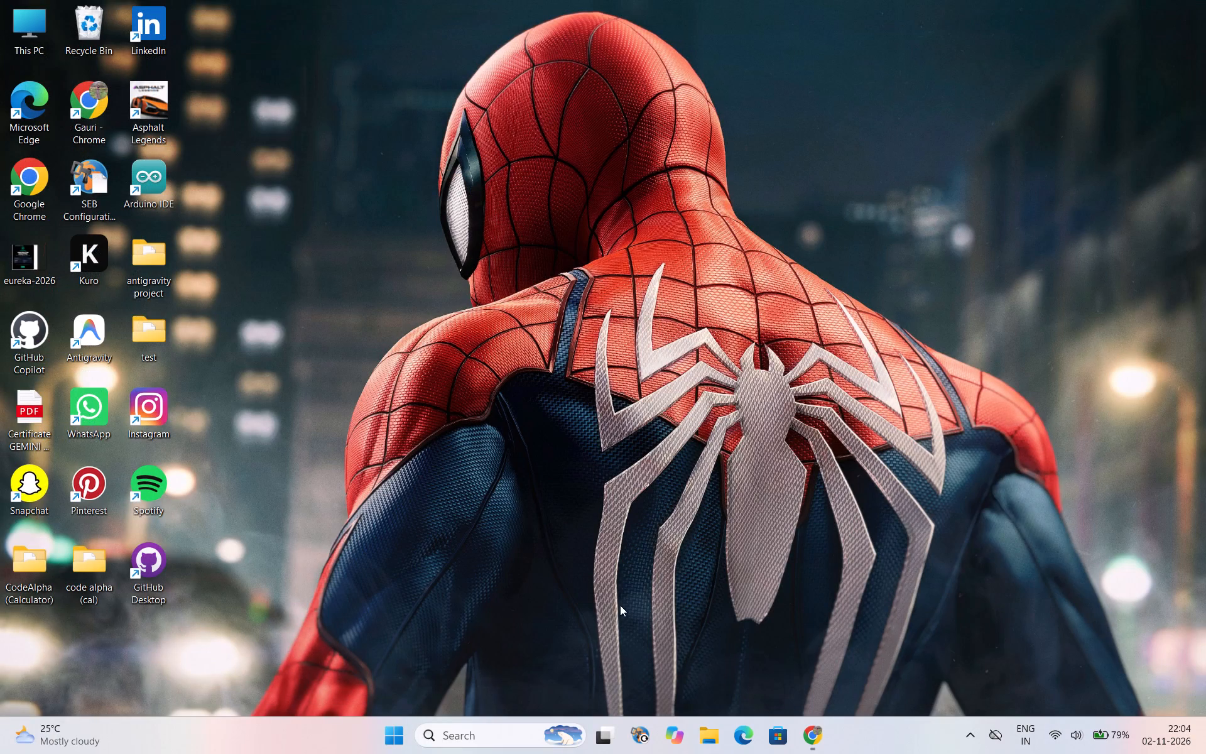
Launch Word again from the recent apps in Windows search.
left_click_drag(450, 722, 445, 736)
left_click(445, 736)
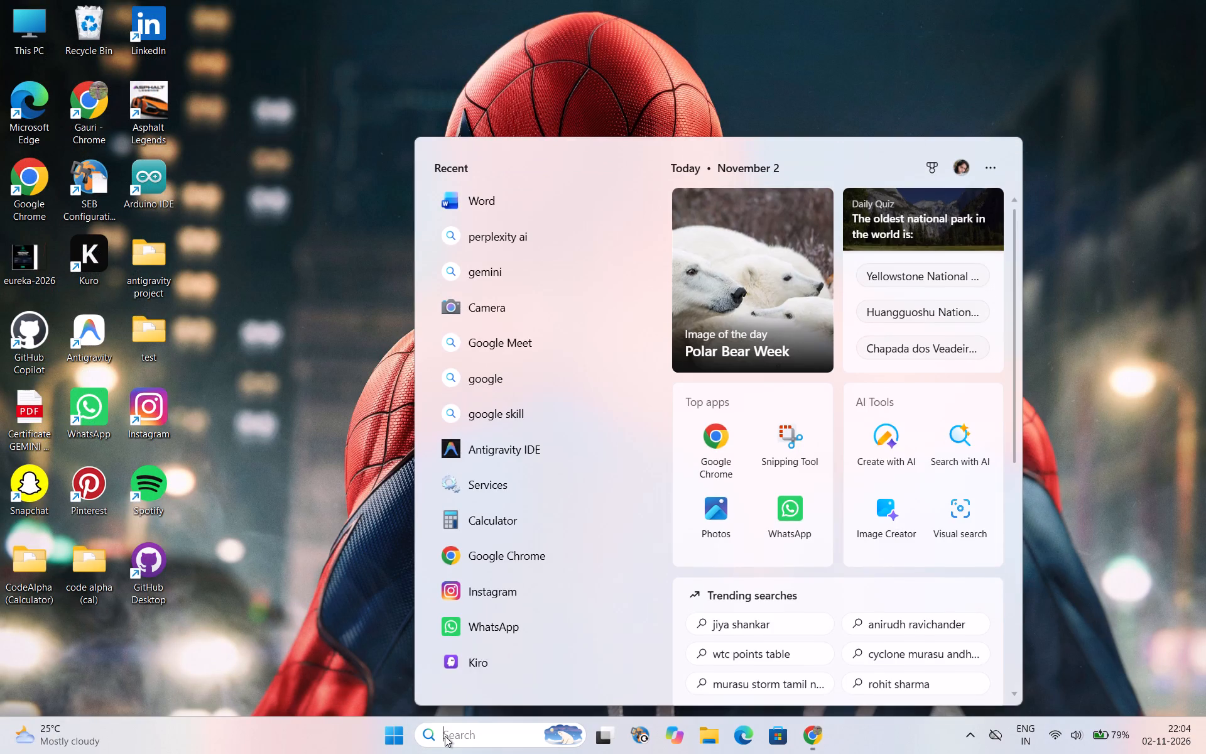
left_click(516, 197)
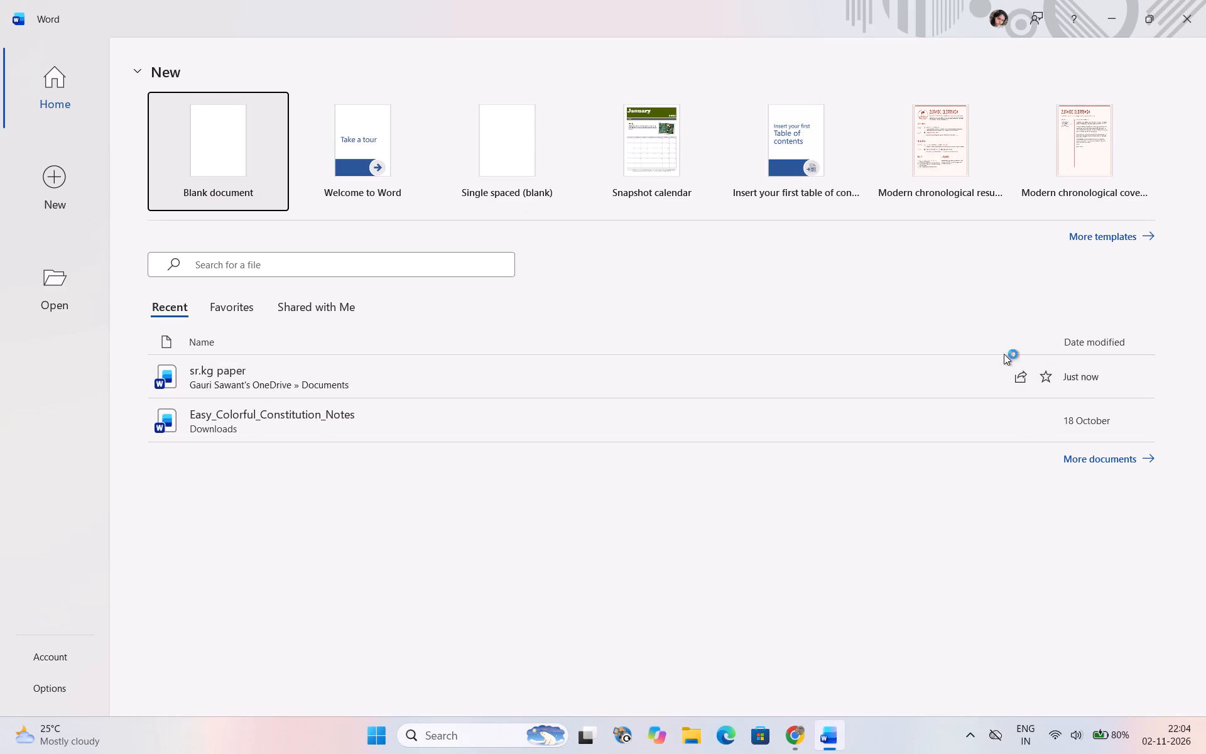
left_click(1019, 377)
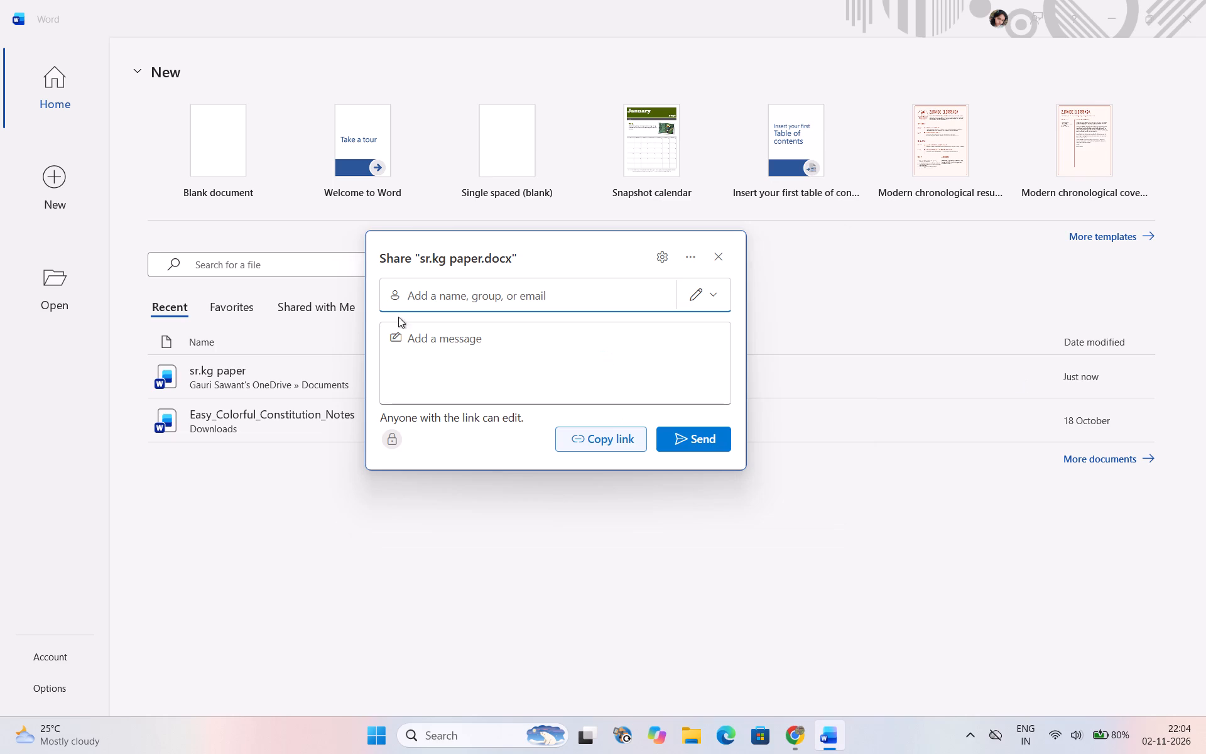
left_click(580, 443)
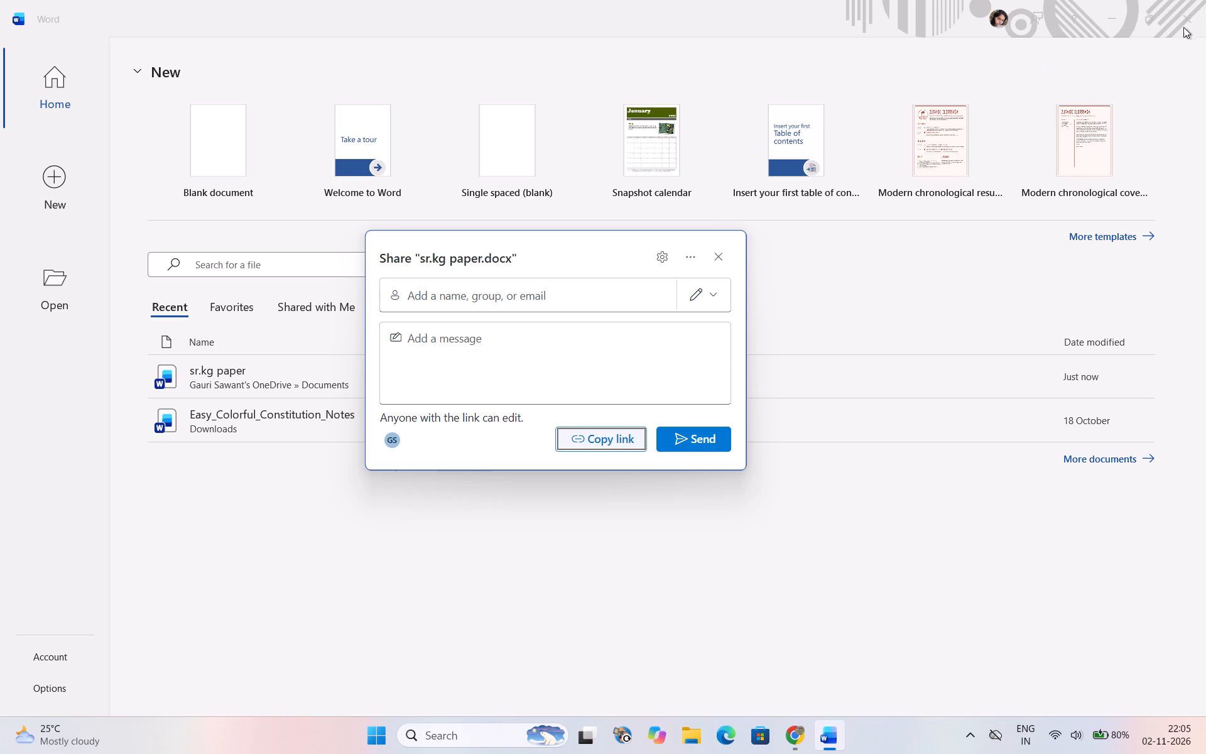
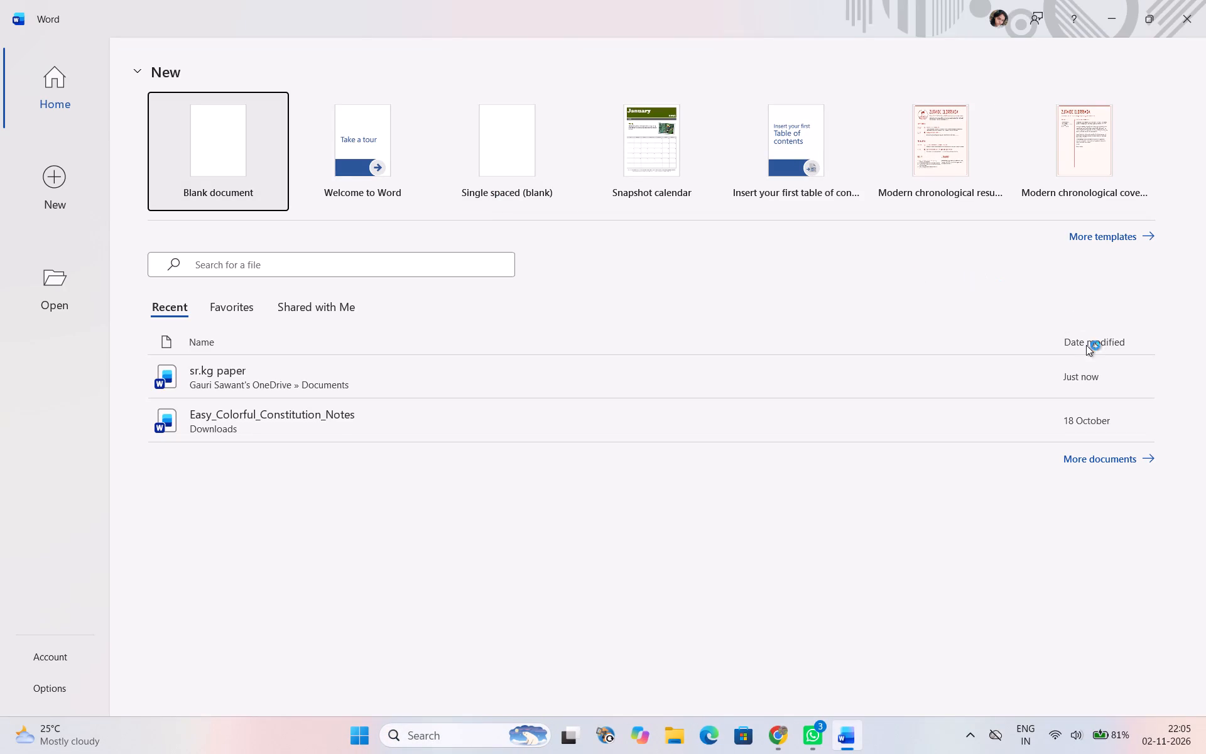
Open the recent document "sr.kg paper" and place the cursor after "5marks" on the Q.1 line.
left_click(876, 371)
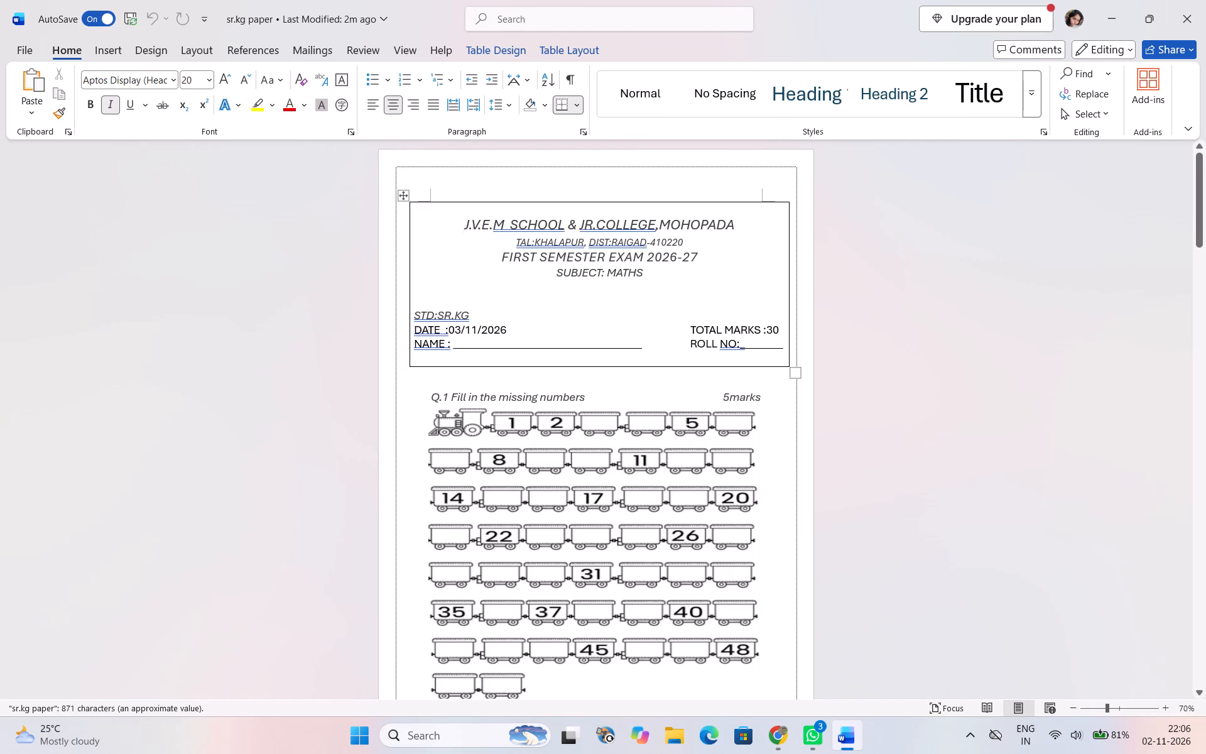
scroll(707, 437, "down", 1)
left_click(938, 459)
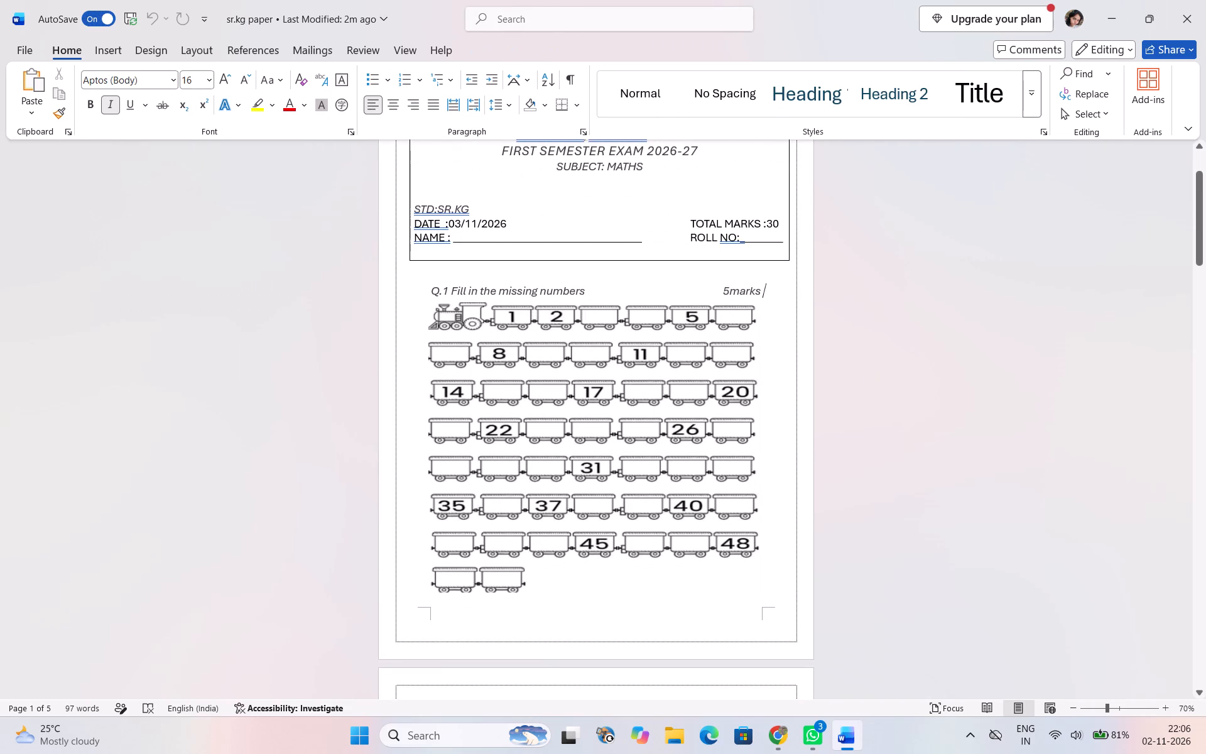
Copy the sharing link of the recent document "sr.kg paper".
scroll(747, 583, "up", 1)
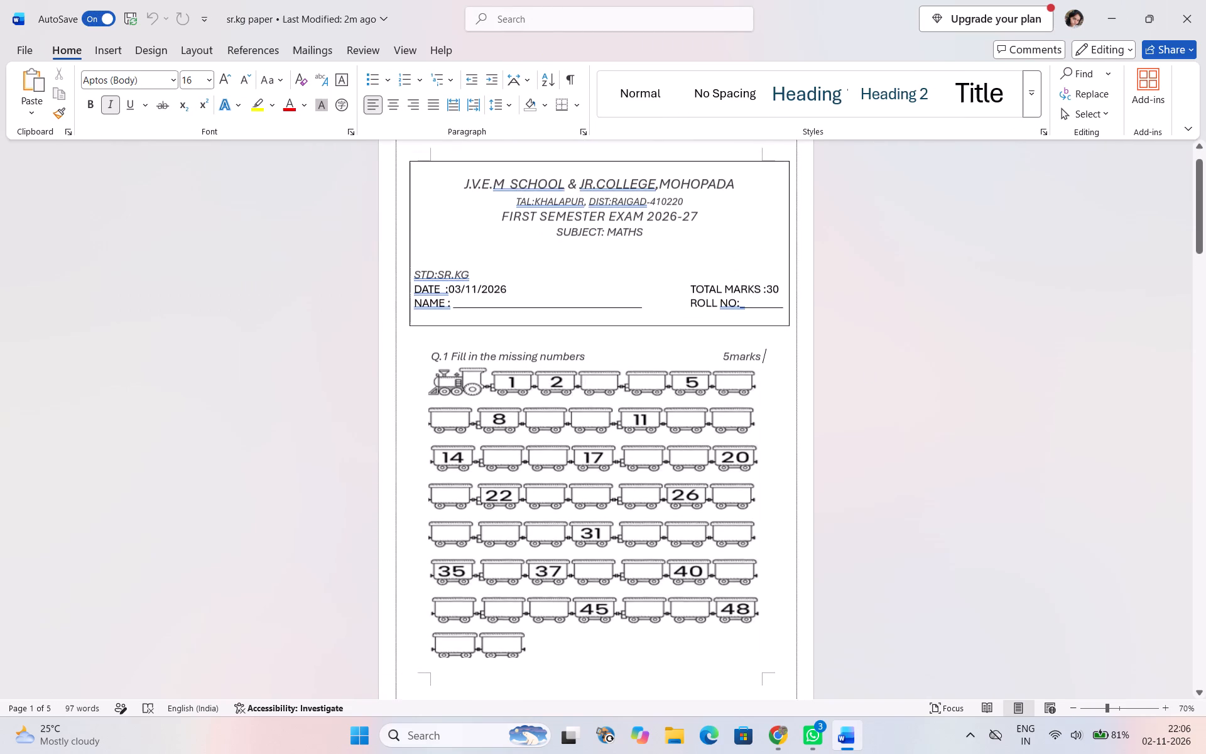
scroll(747, 583, "up", 1)
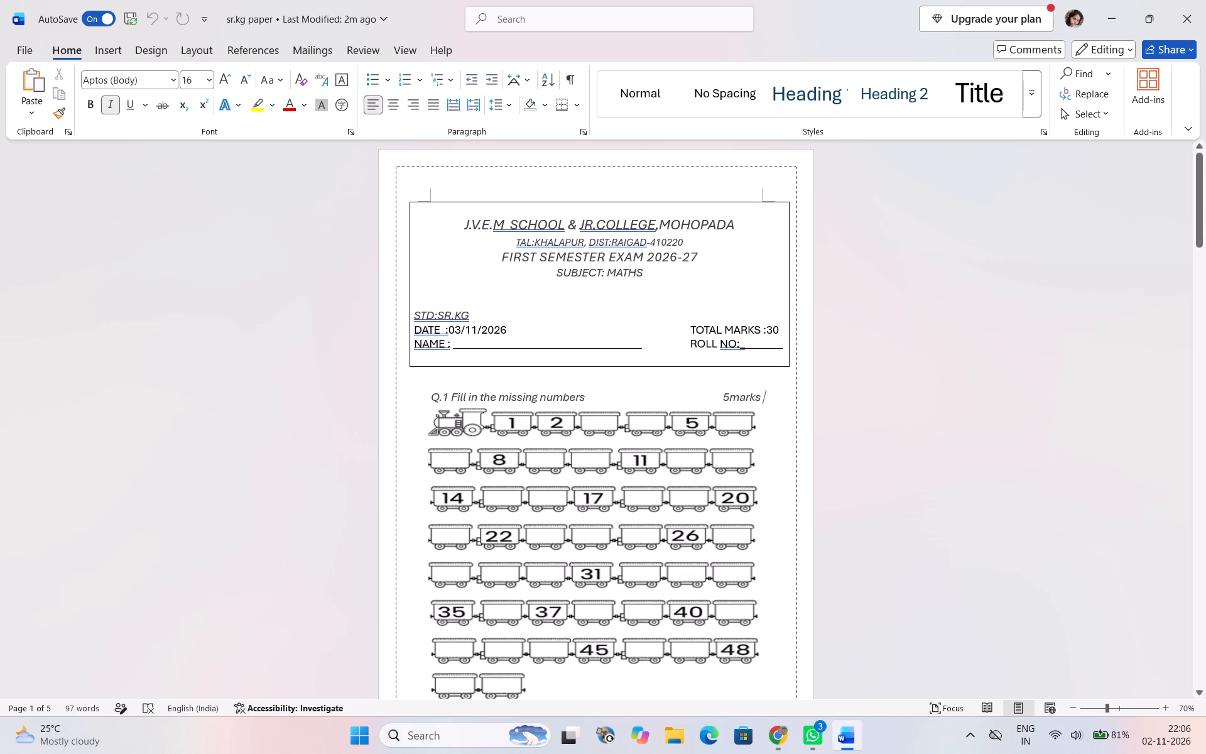
left_click(19, 48)
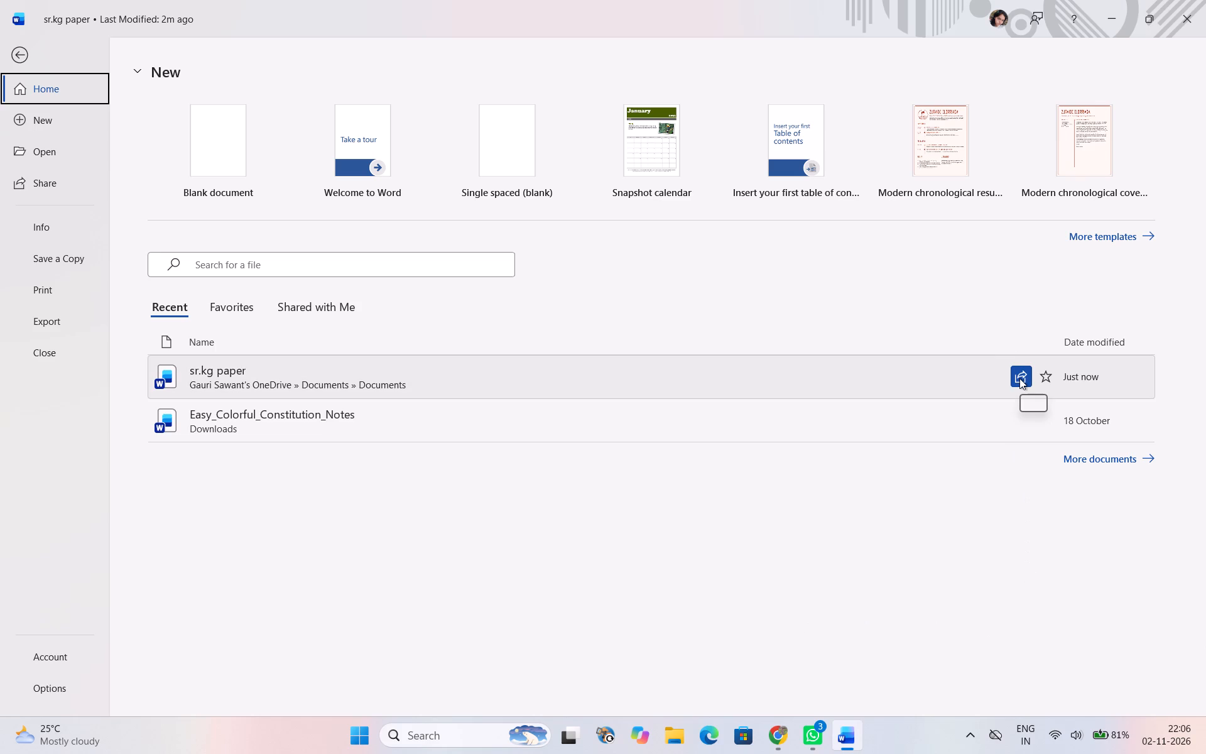
left_click(1019, 378)
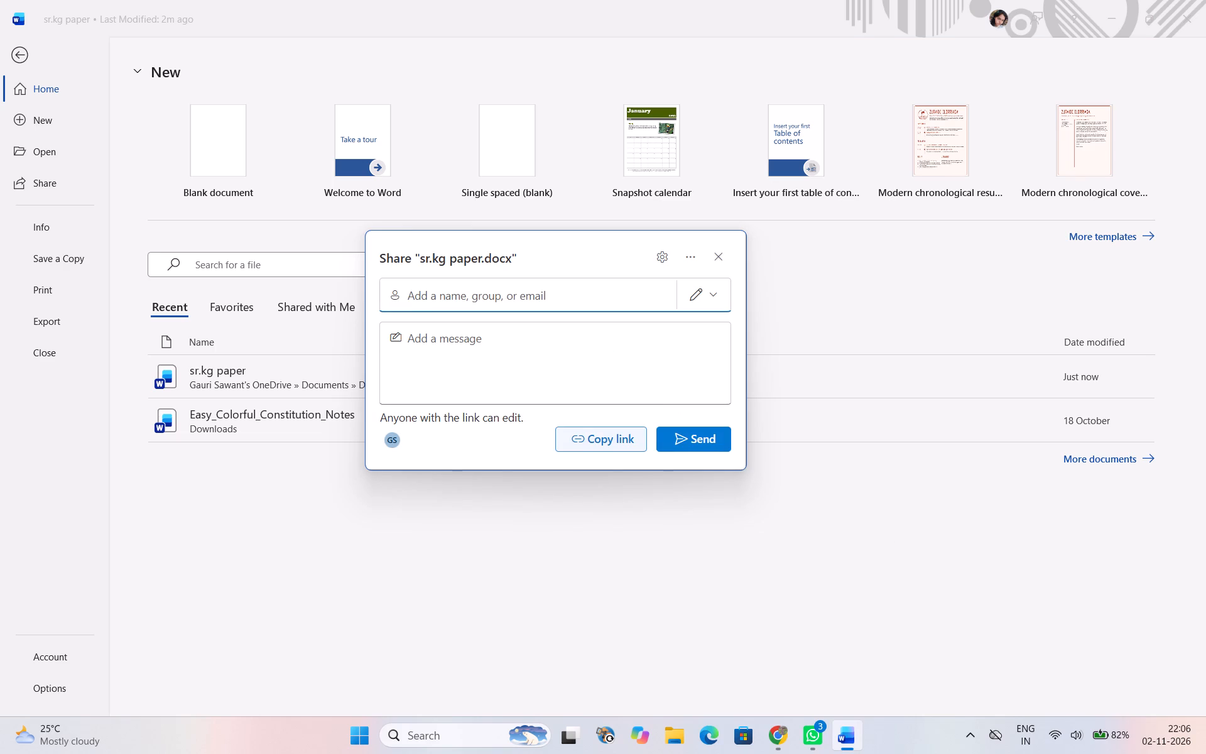
left_click(573, 437)
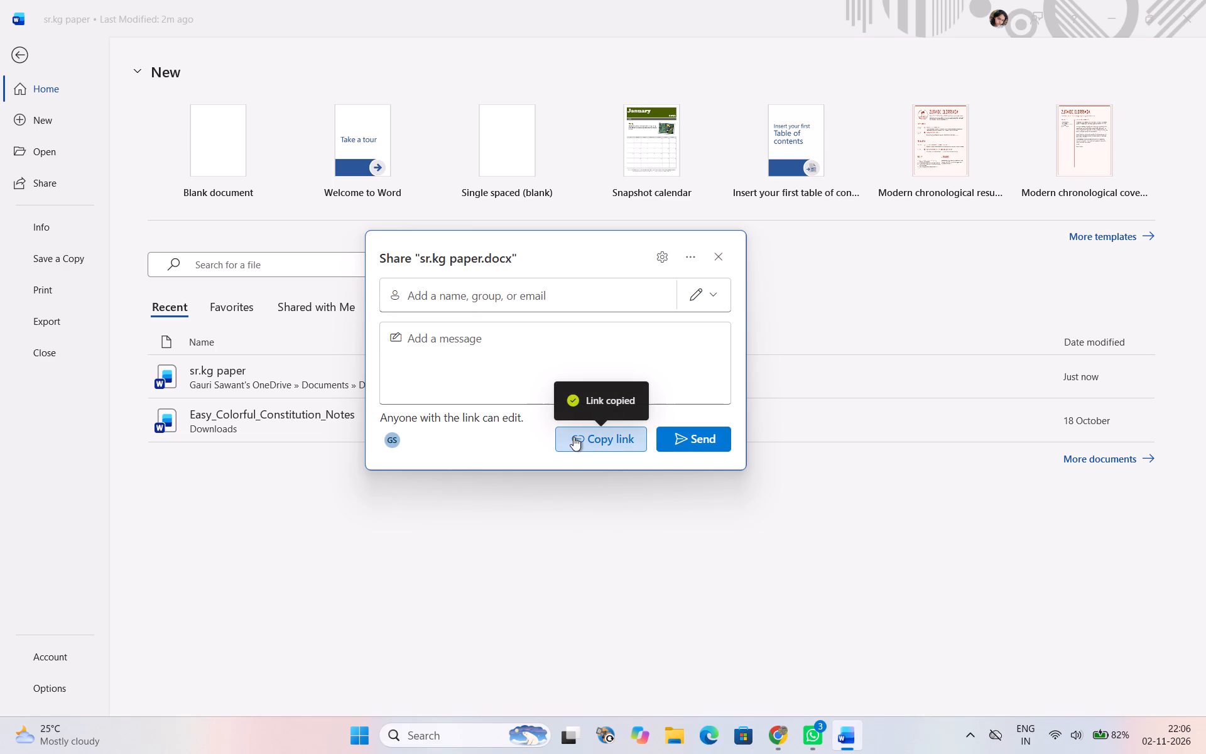
left_click(780, 743)
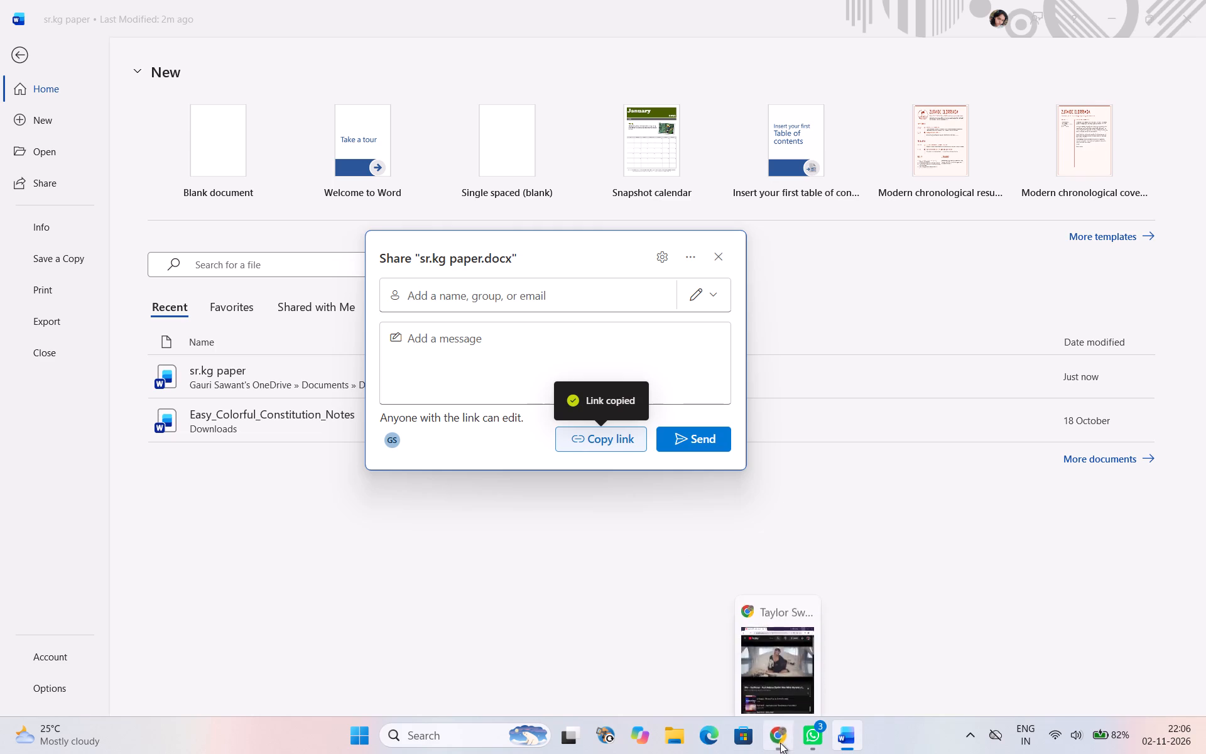
left_click(1149, 13)
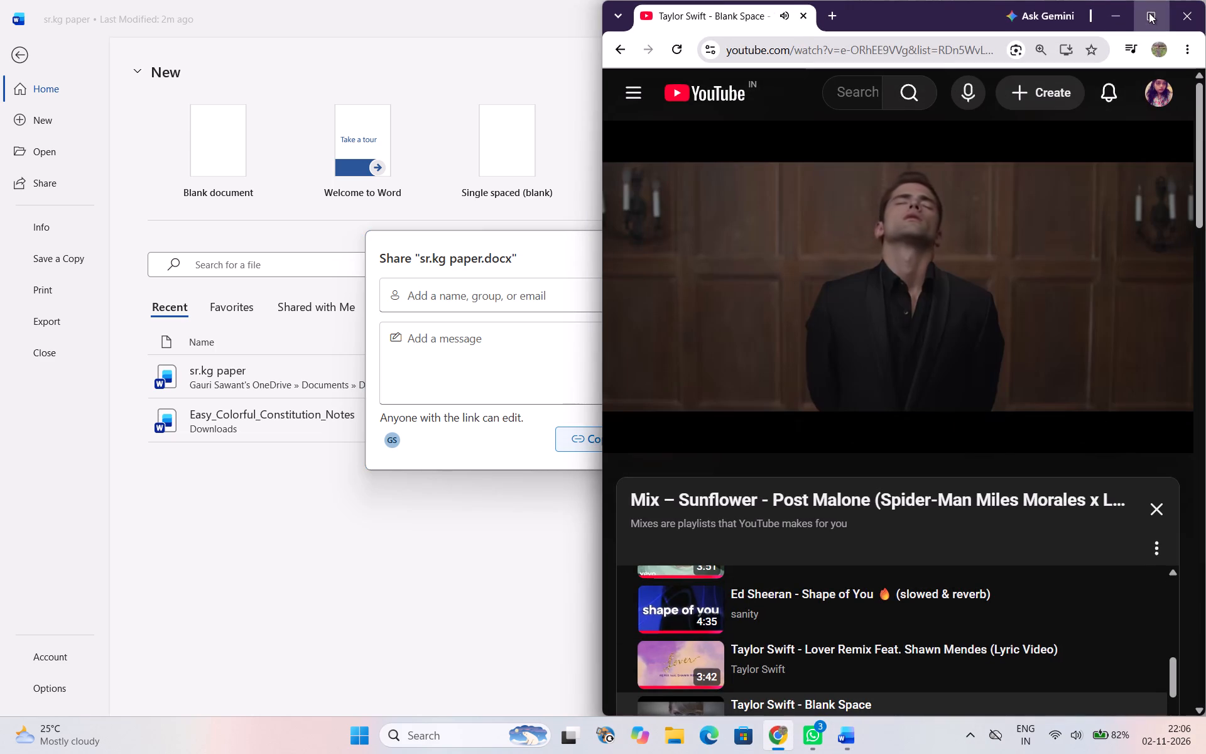
left_click(231, 19)
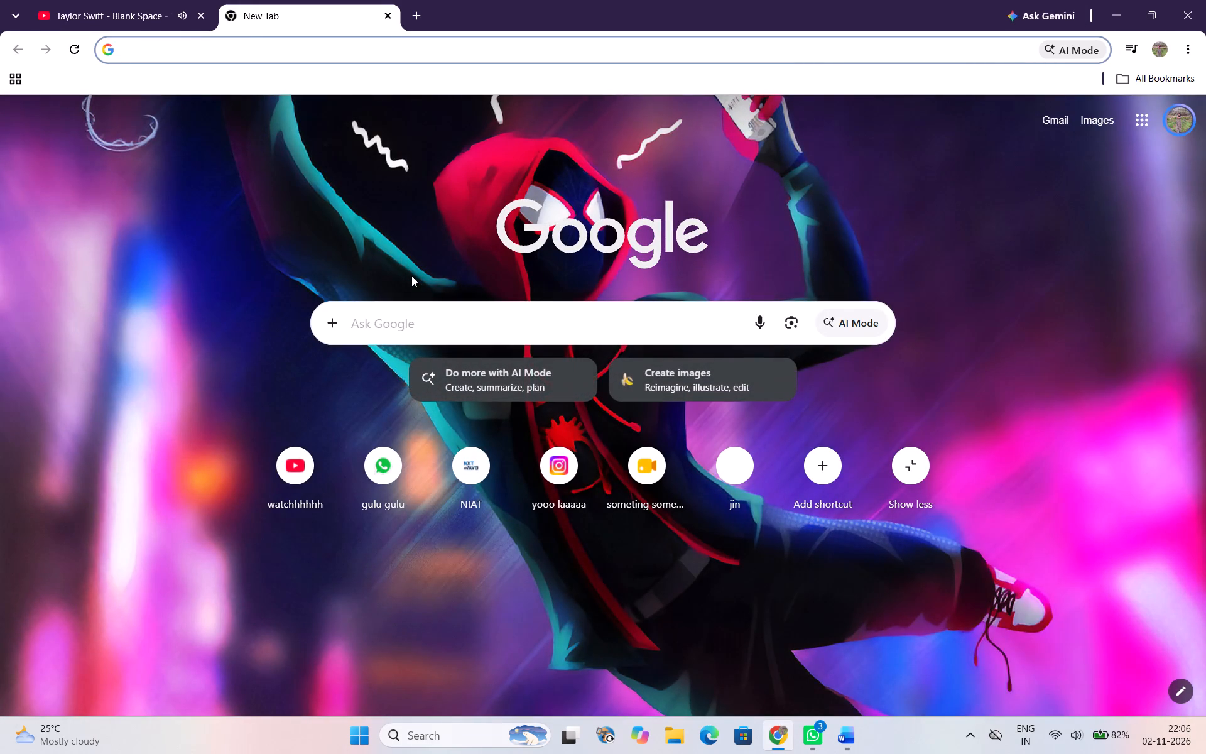
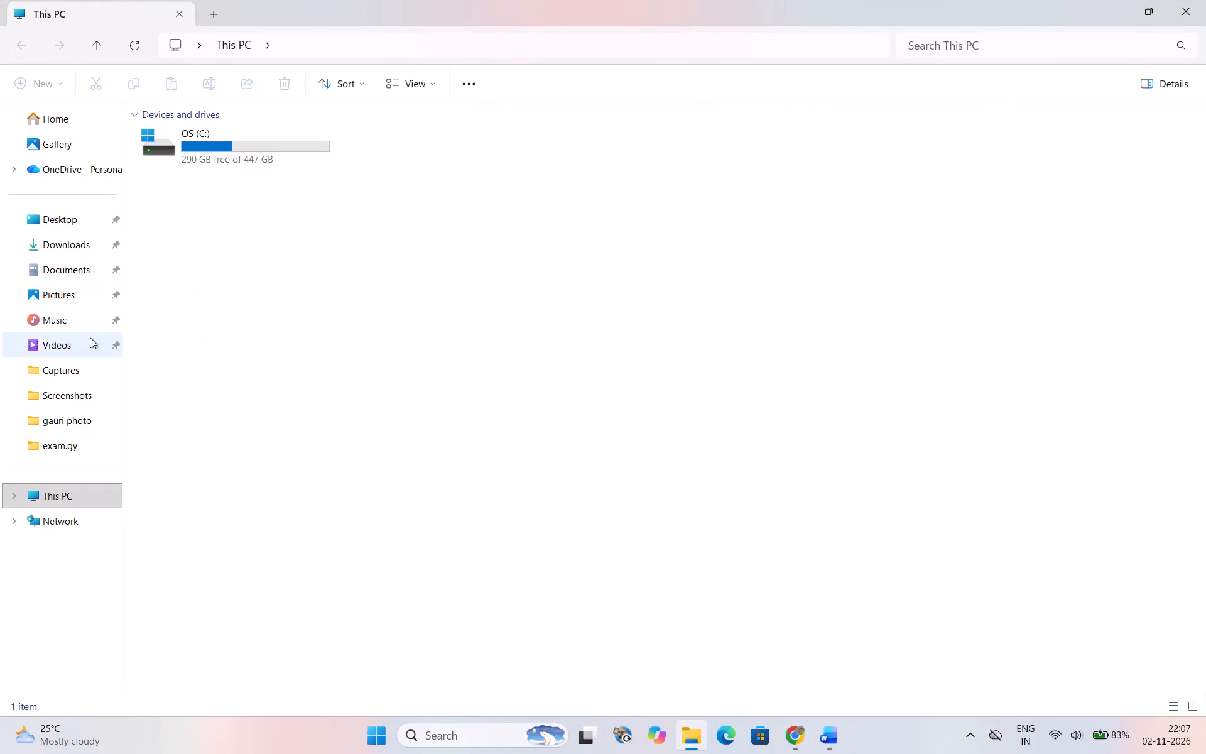
left_click(73, 162)
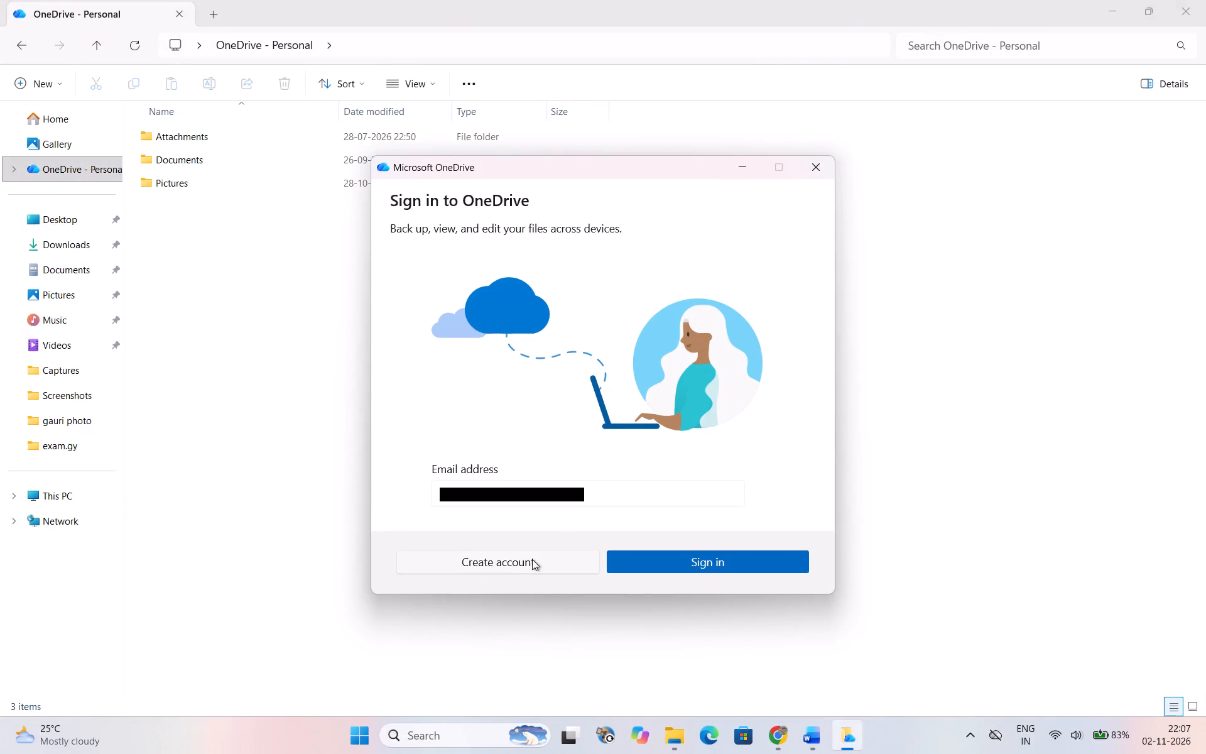
left_click(532, 559)
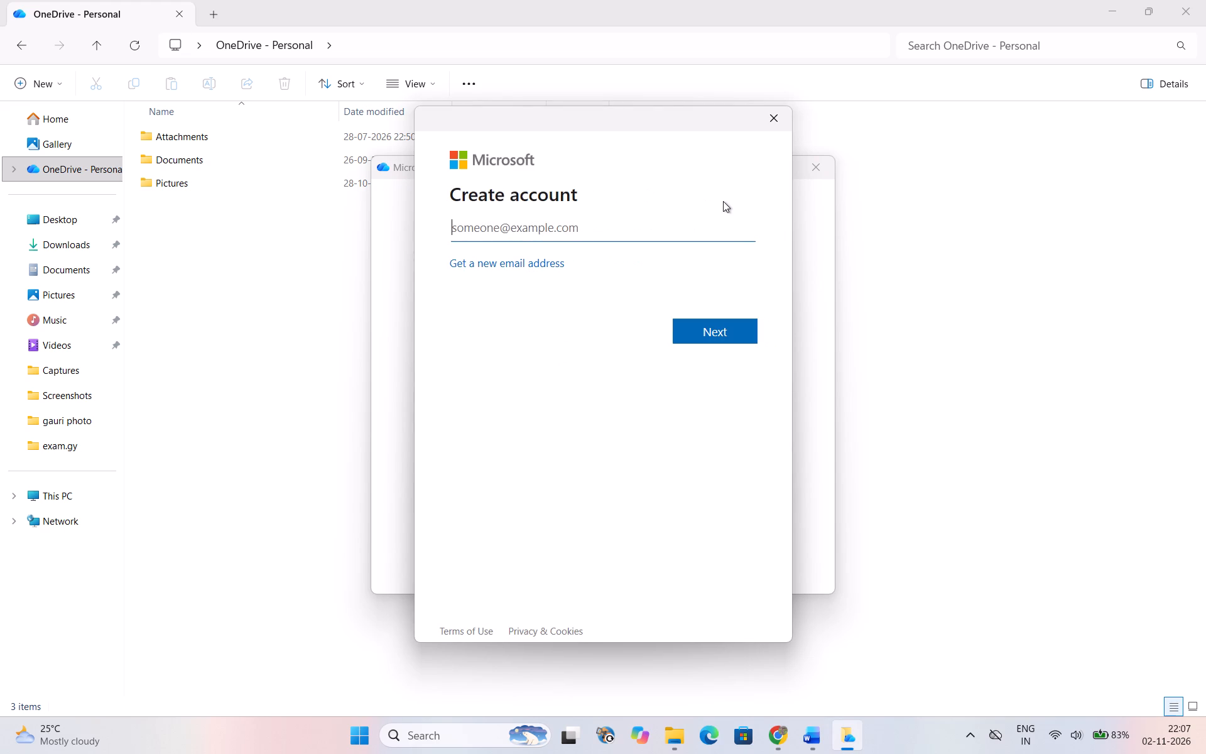
left_click(770, 116)
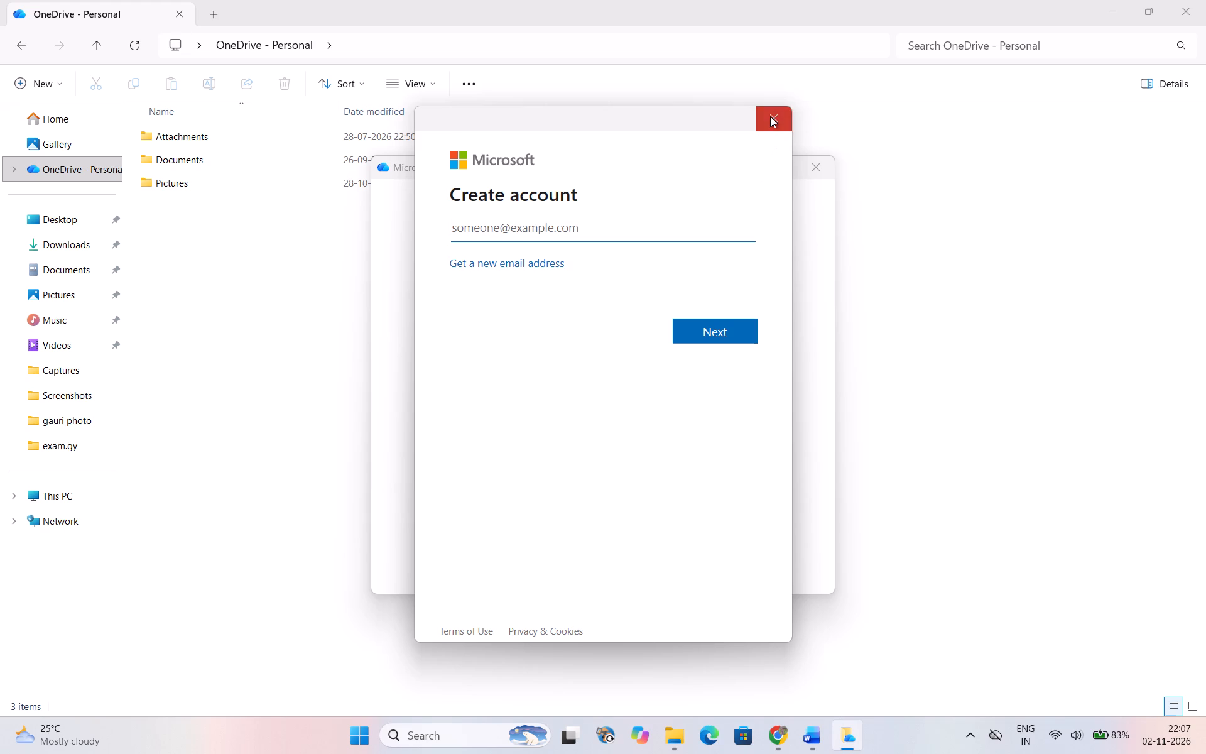
left_click(812, 165)
Look for the exam paper in OneDrive's Documents folder and in the local Downloads and Documents folders.
left_click(339, 168)
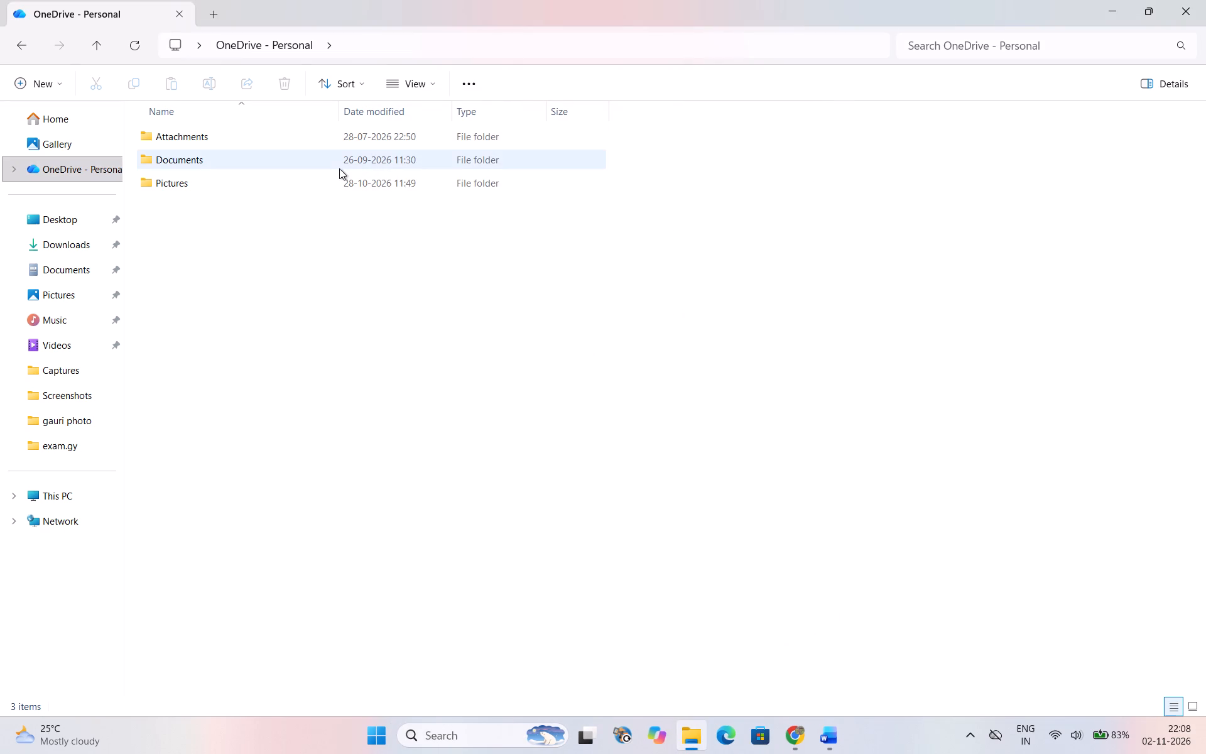
double_click(339, 168)
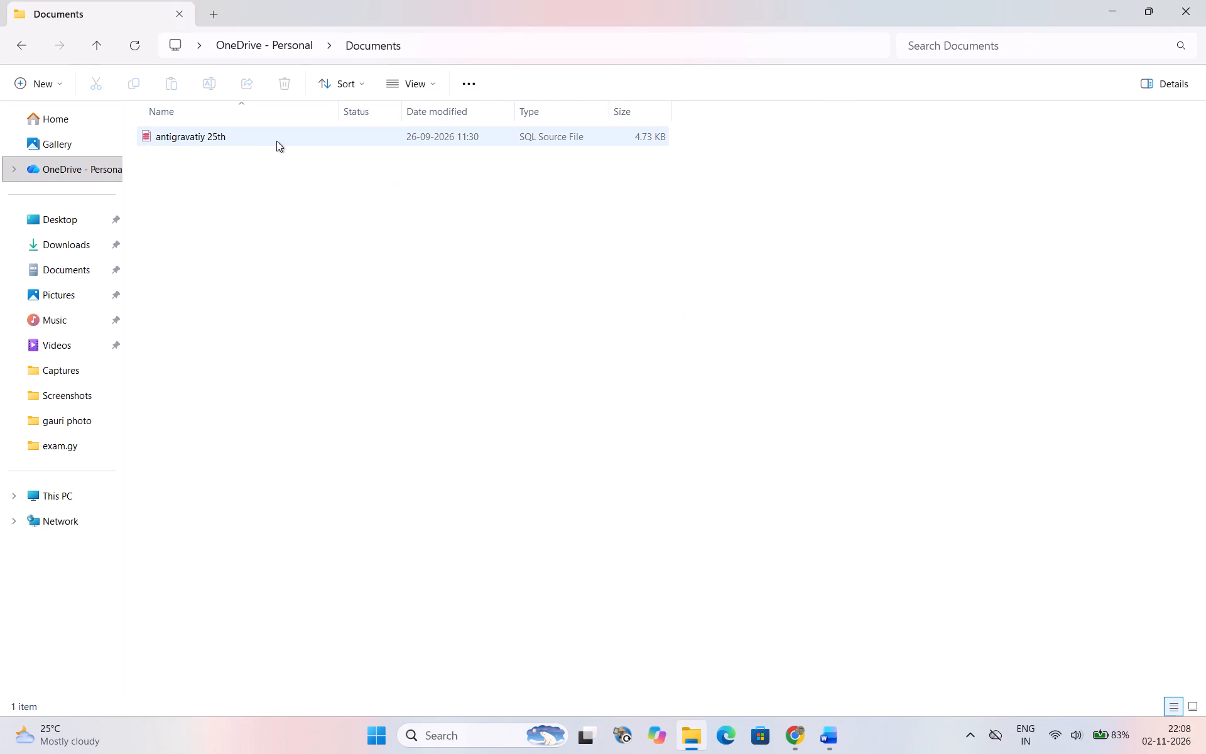
left_click(276, 141)
double_click(276, 141)
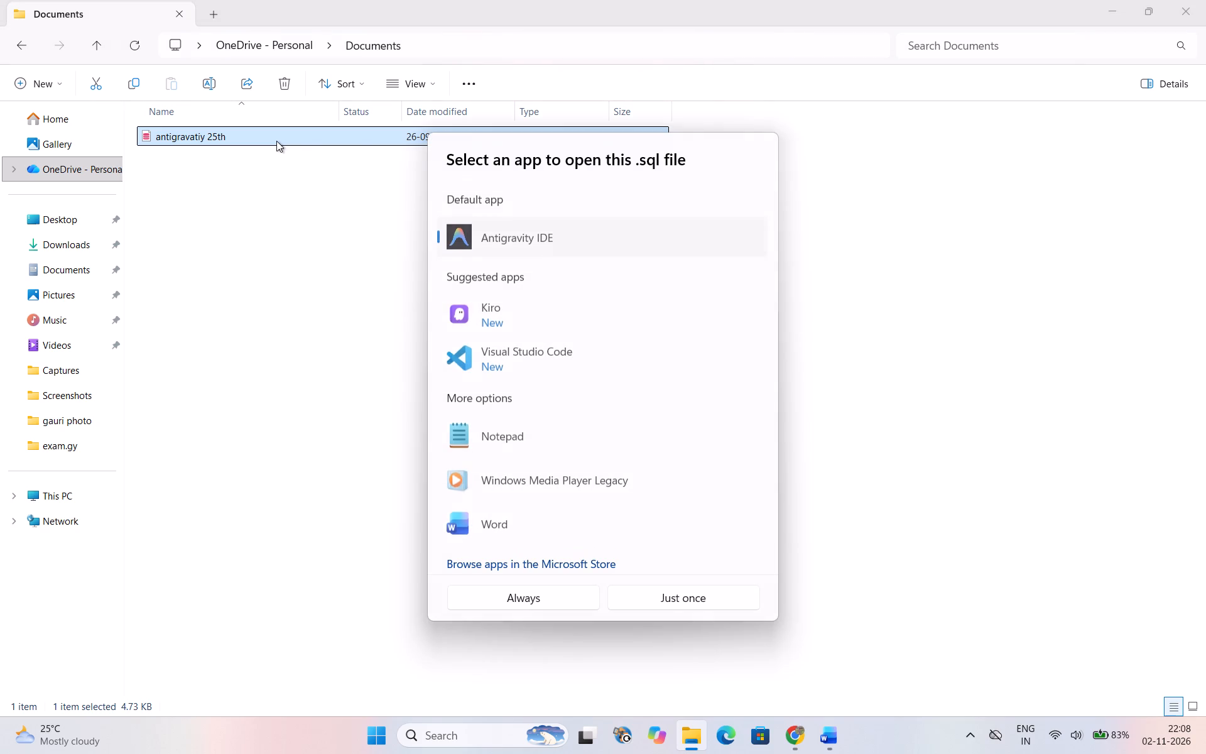
left_click(963, 402)
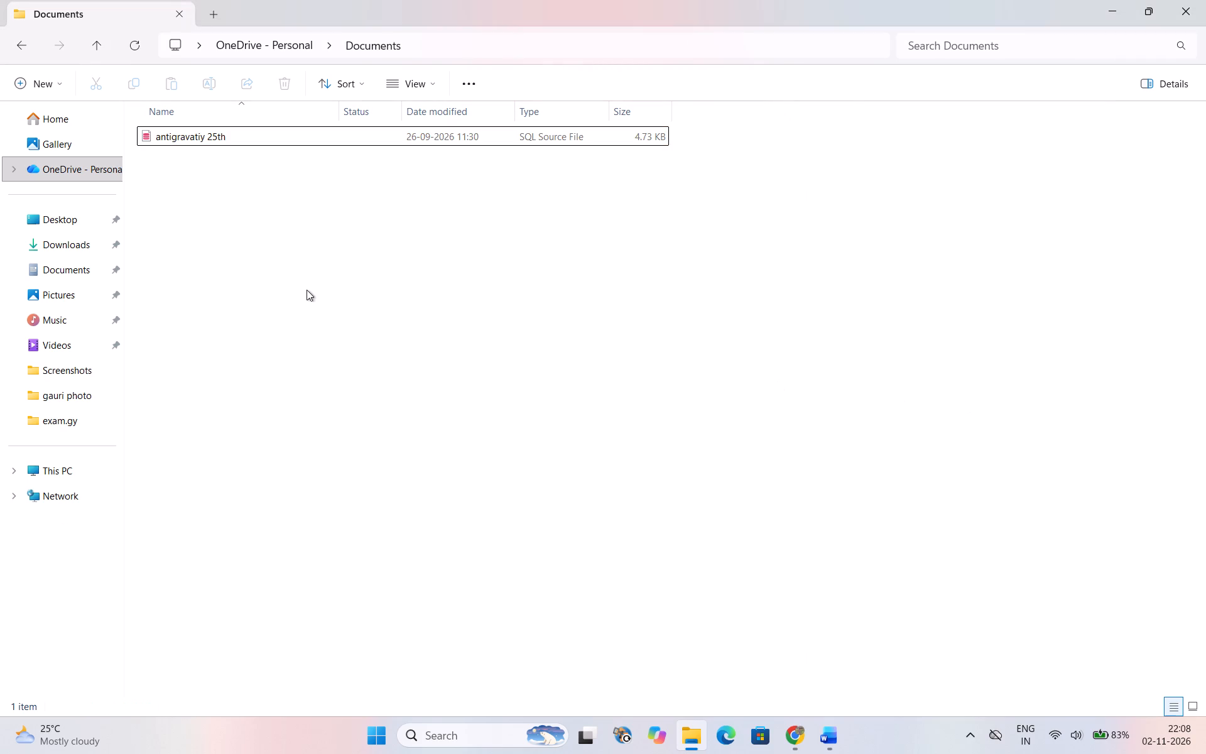
left_click(83, 237)
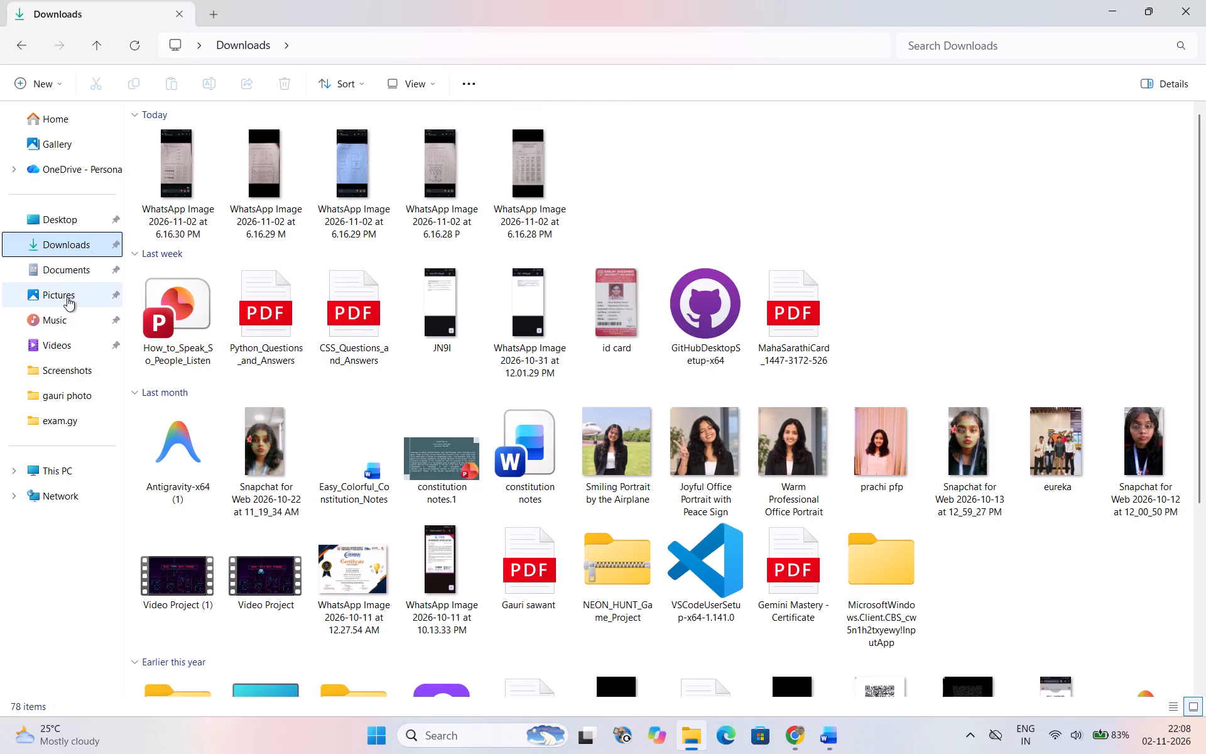
left_click(82, 271)
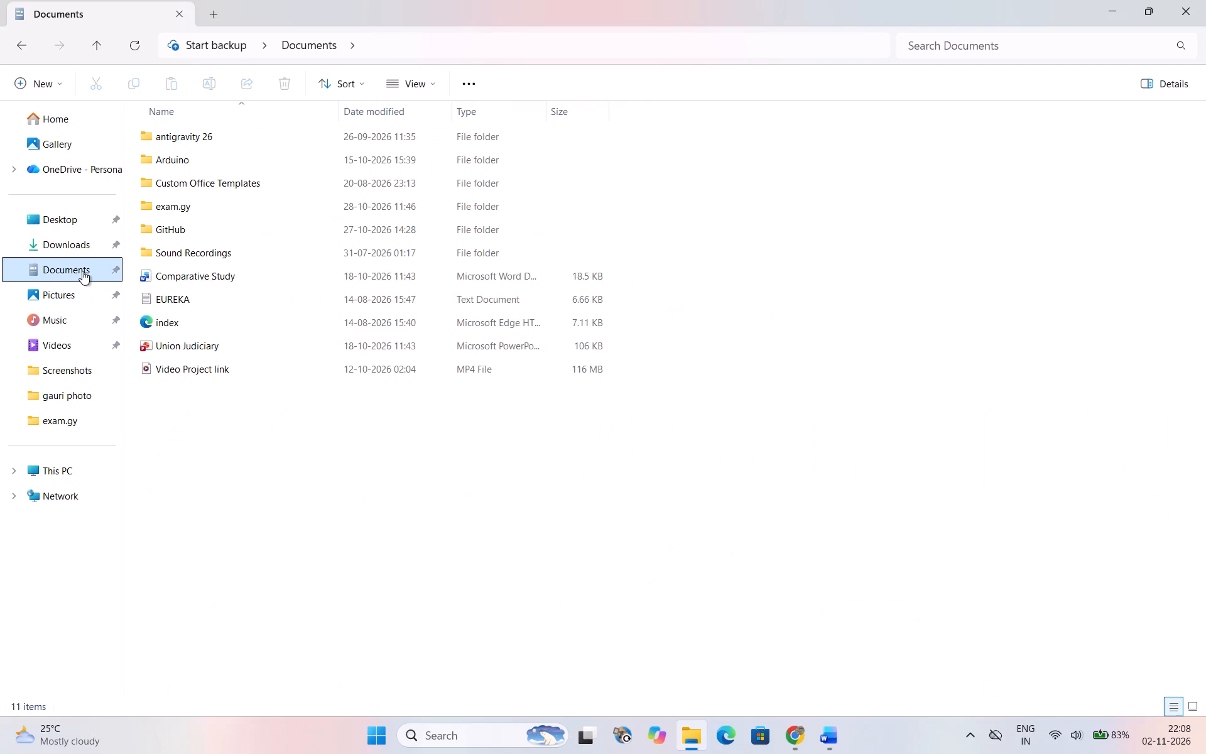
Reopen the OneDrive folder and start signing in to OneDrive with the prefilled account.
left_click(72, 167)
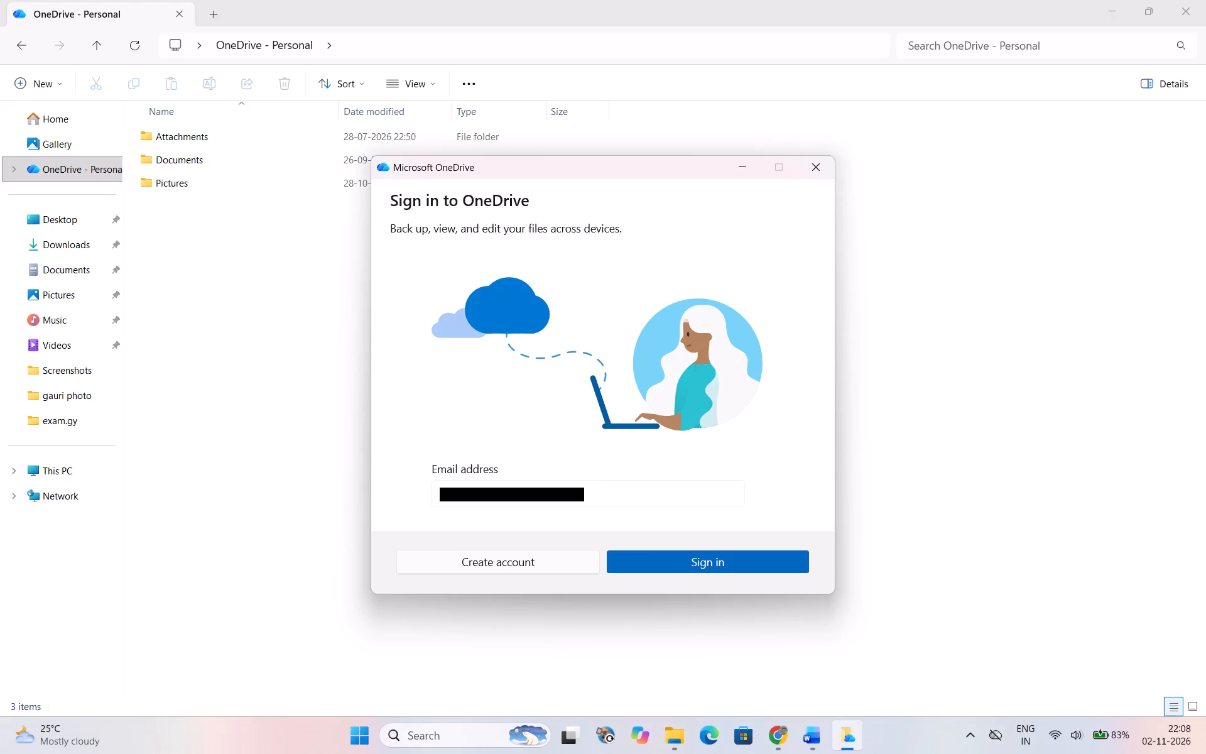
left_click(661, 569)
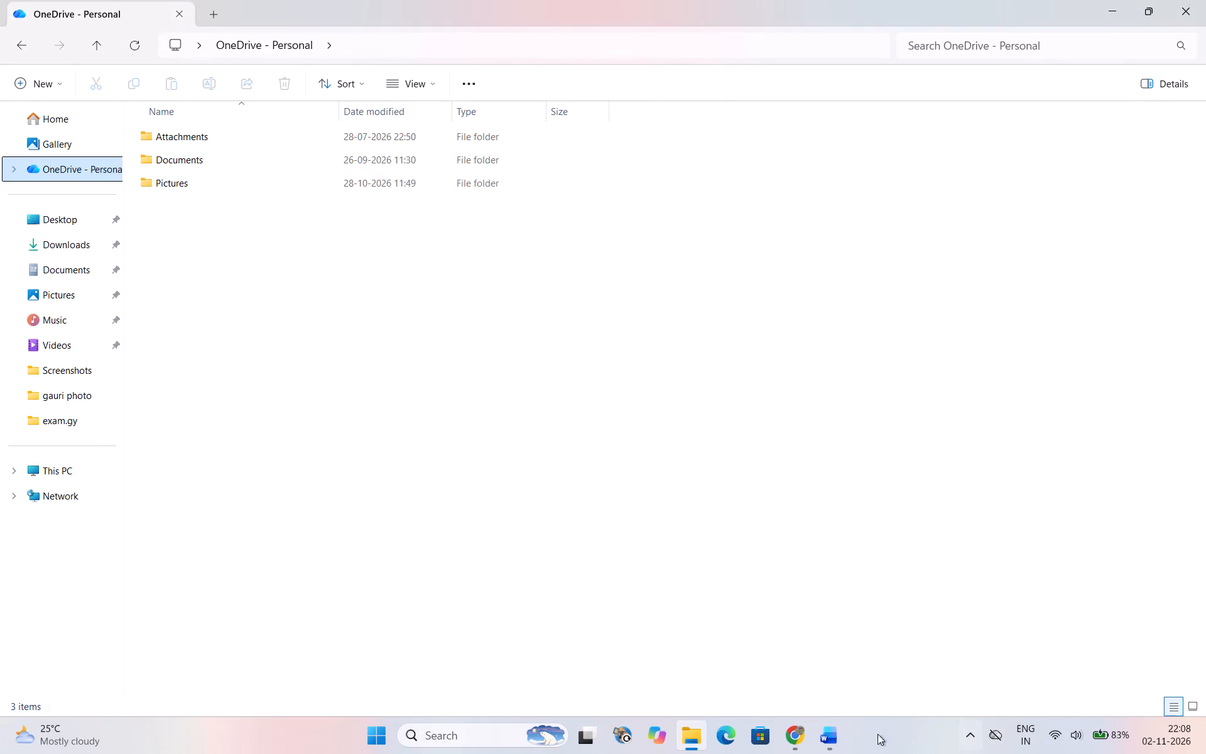
Switch to Word and export the exam paper as a PDF named "sr.kg paper" to the Desktop.
left_click(824, 743)
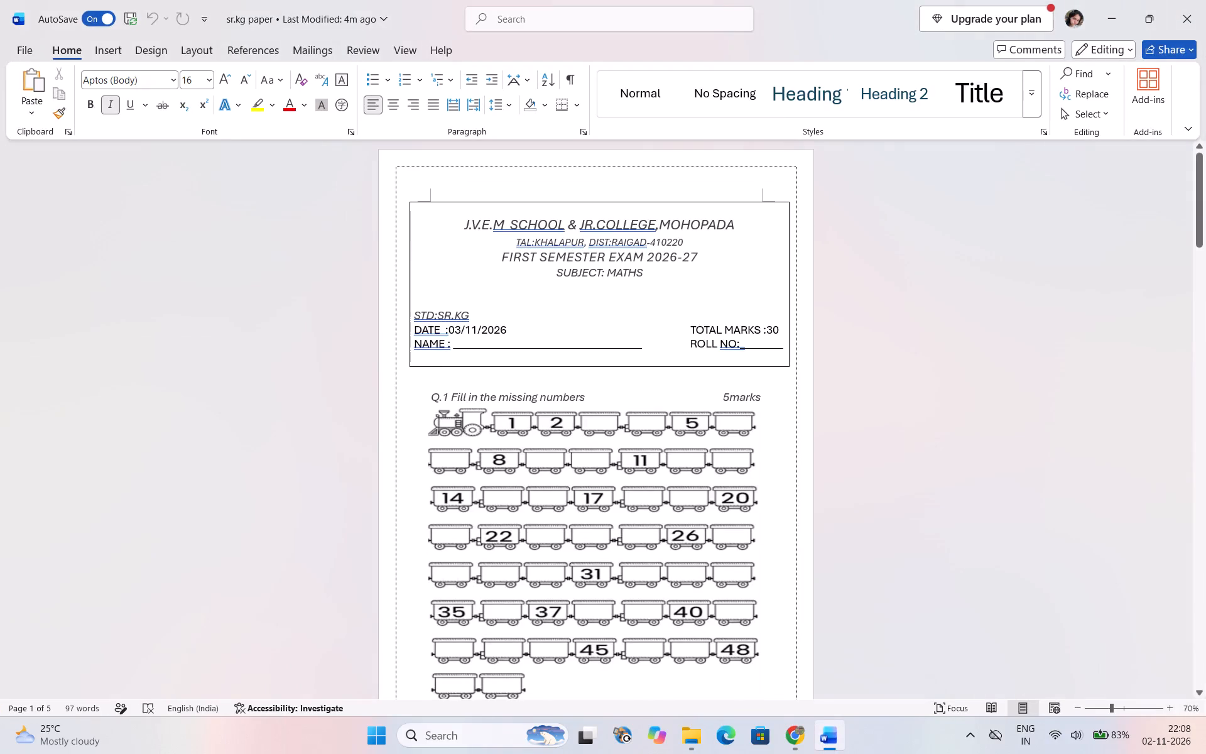
left_click(18, 52)
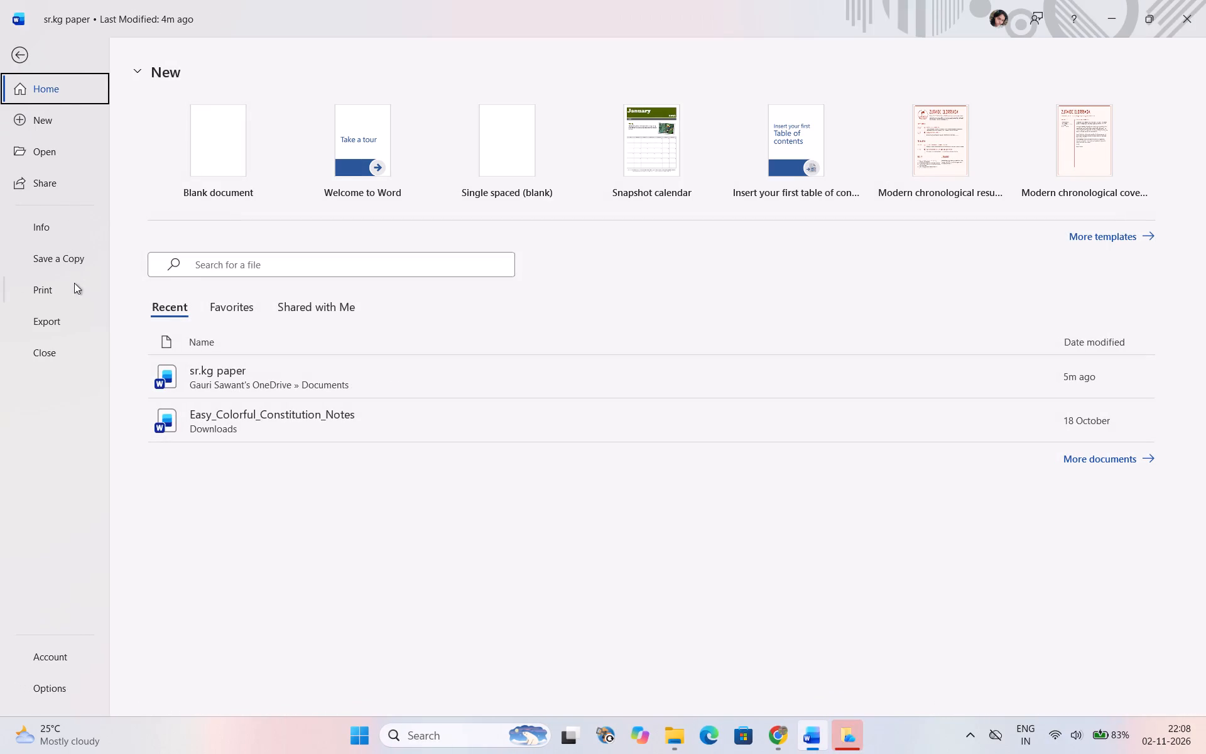
left_click(73, 253)
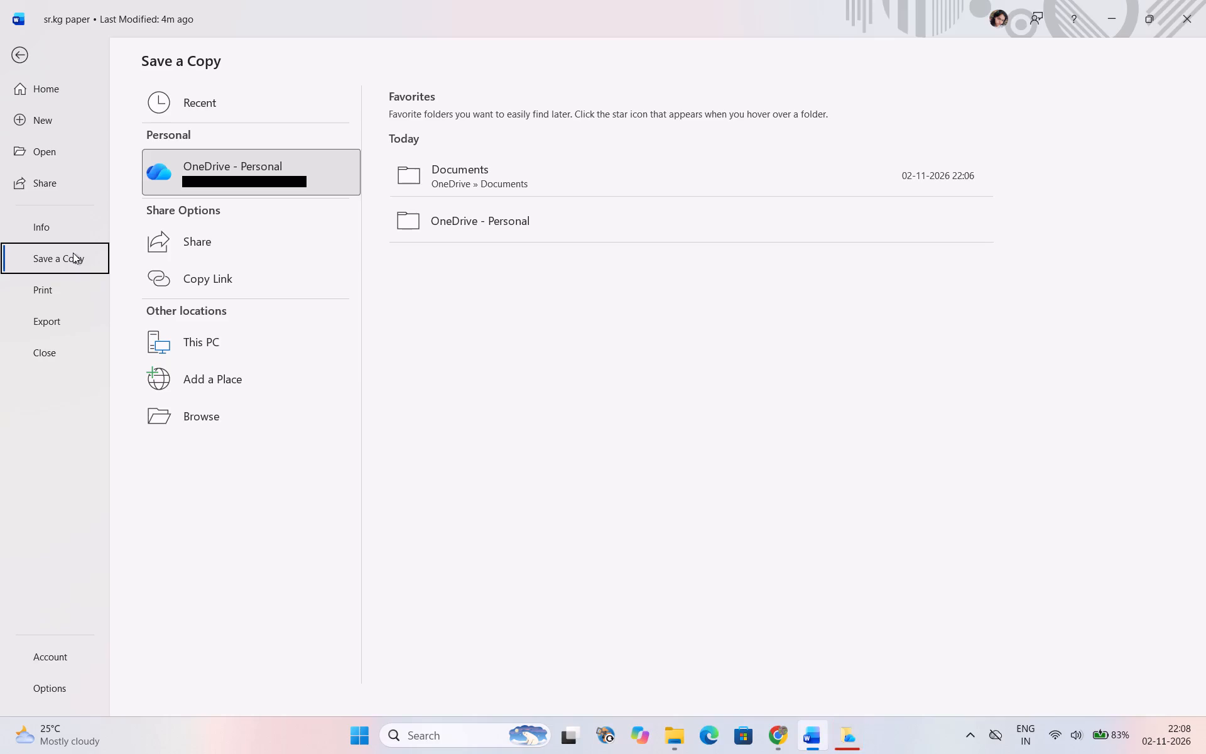
left_click(73, 253)
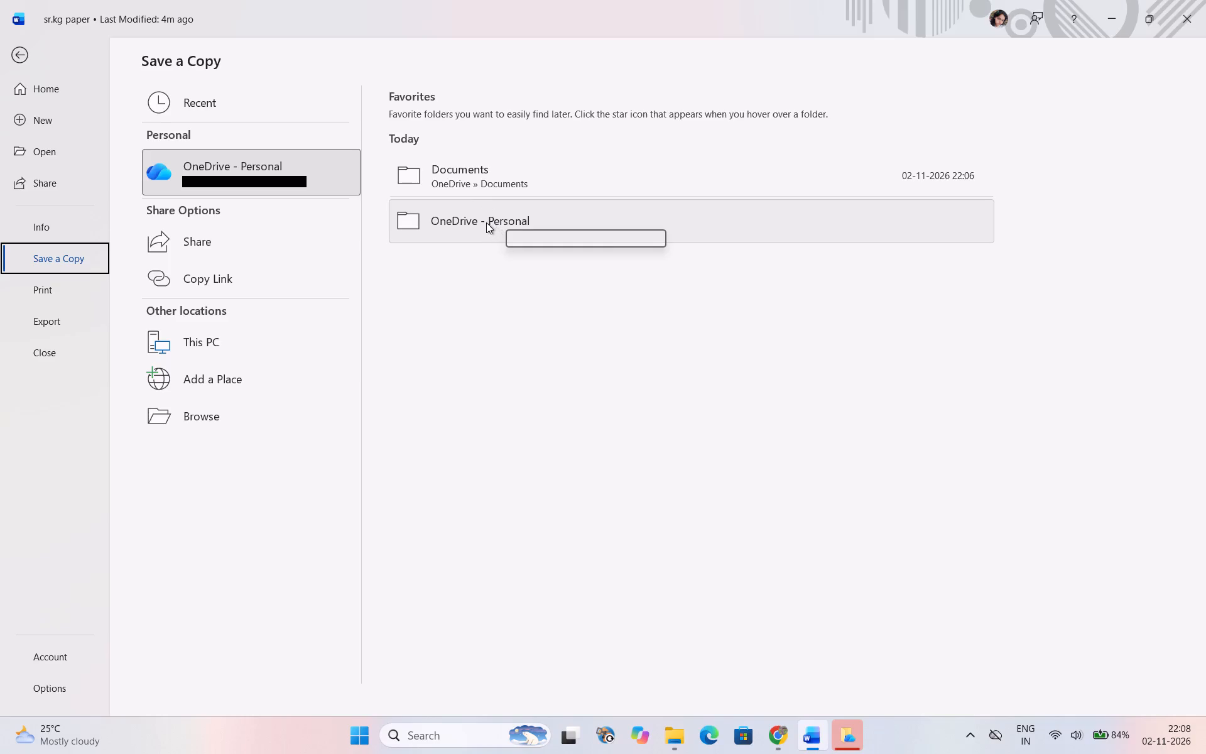
left_click(43, 319)
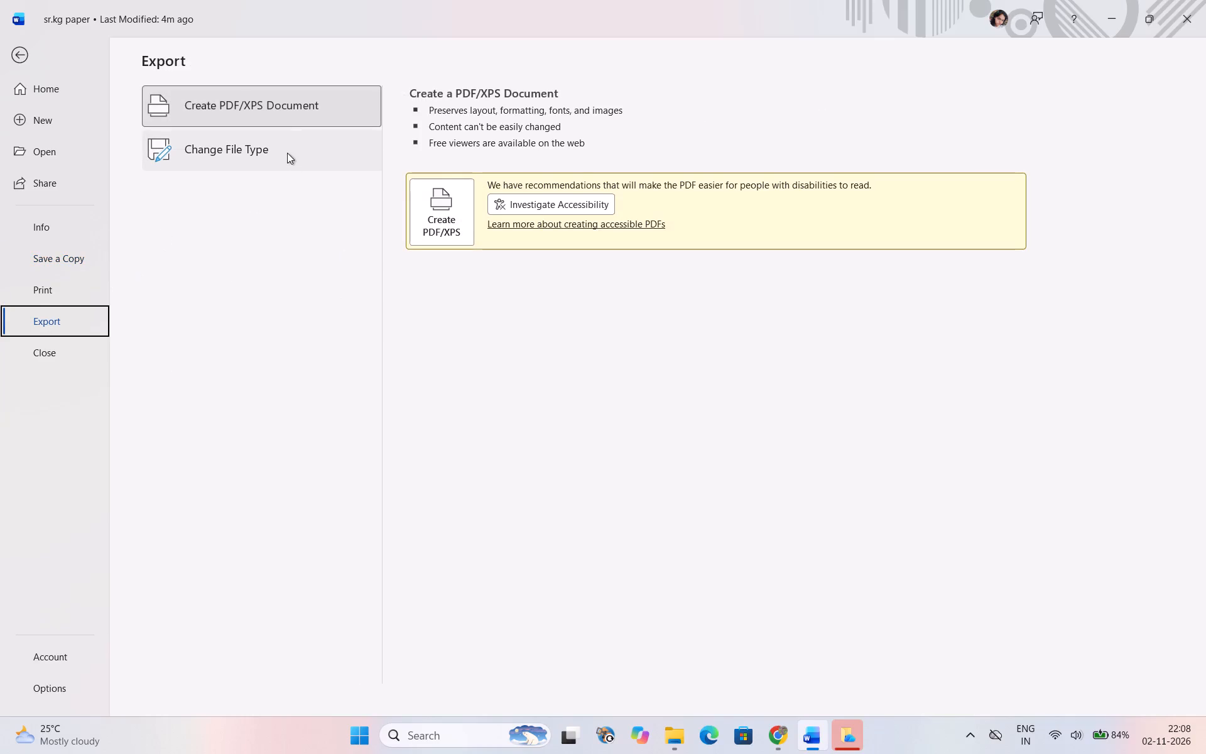
left_click(306, 91)
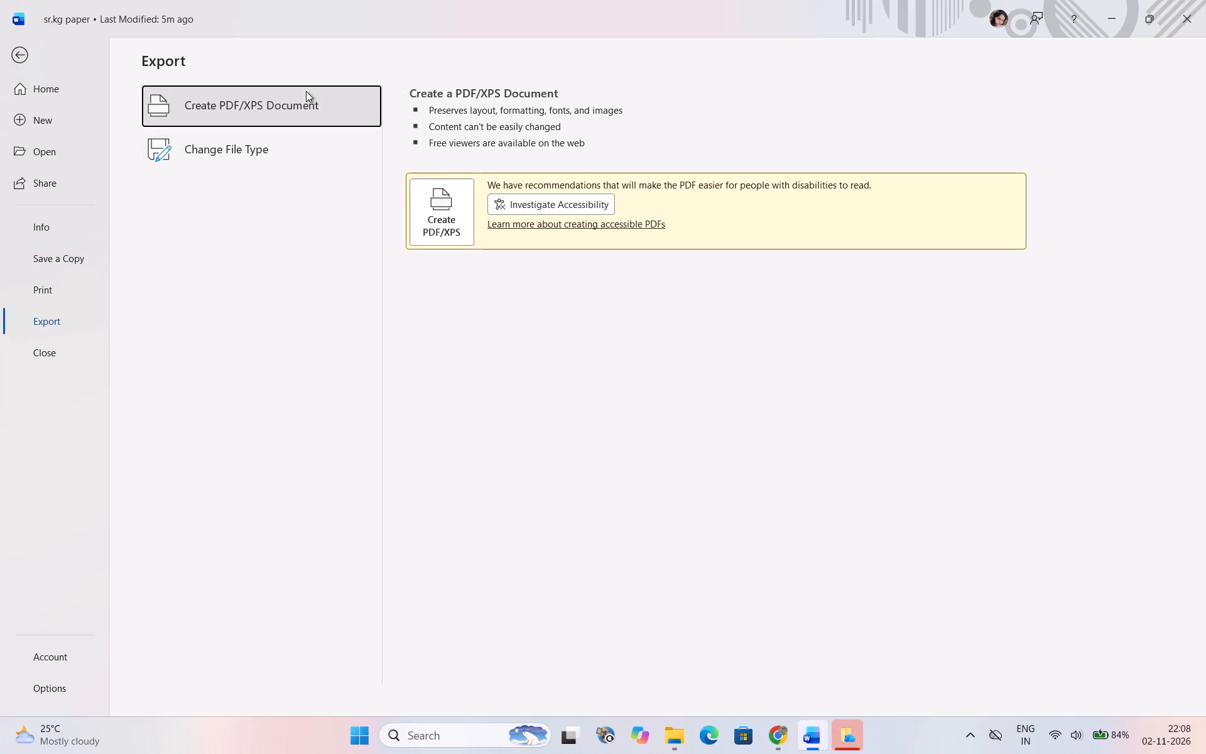
left_click(458, 209)
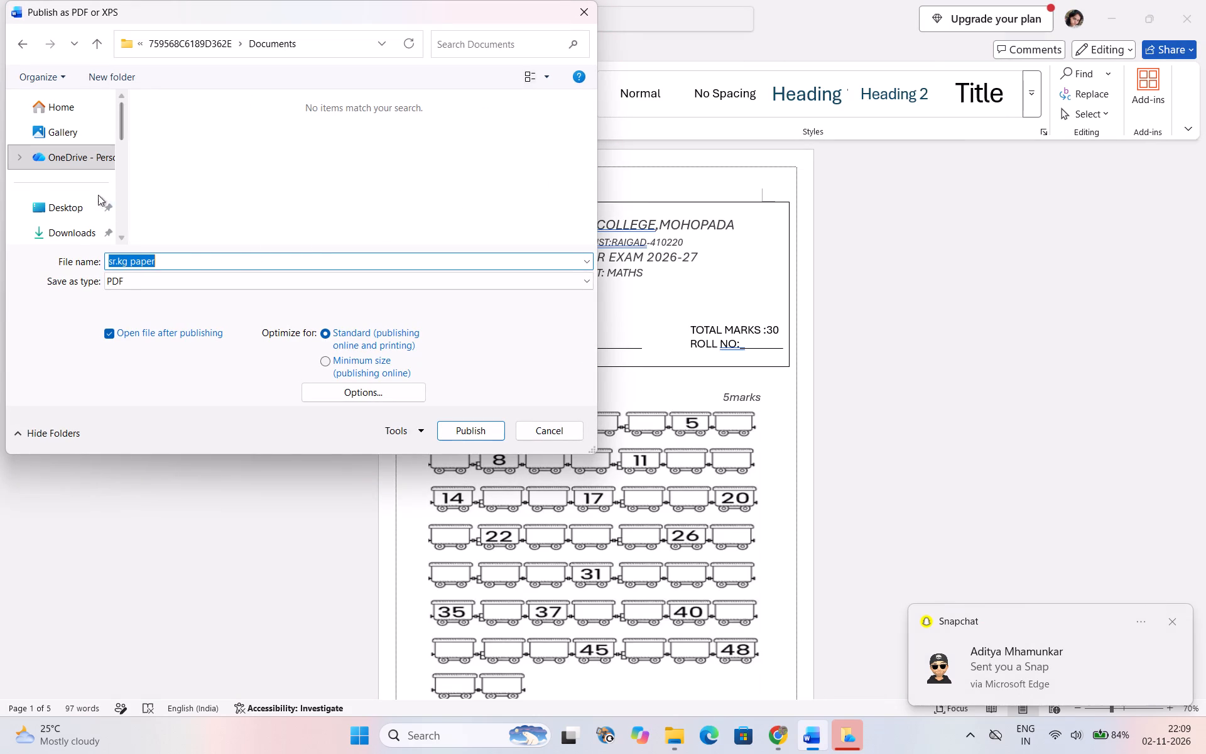
left_click(75, 217)
left_click(168, 290)
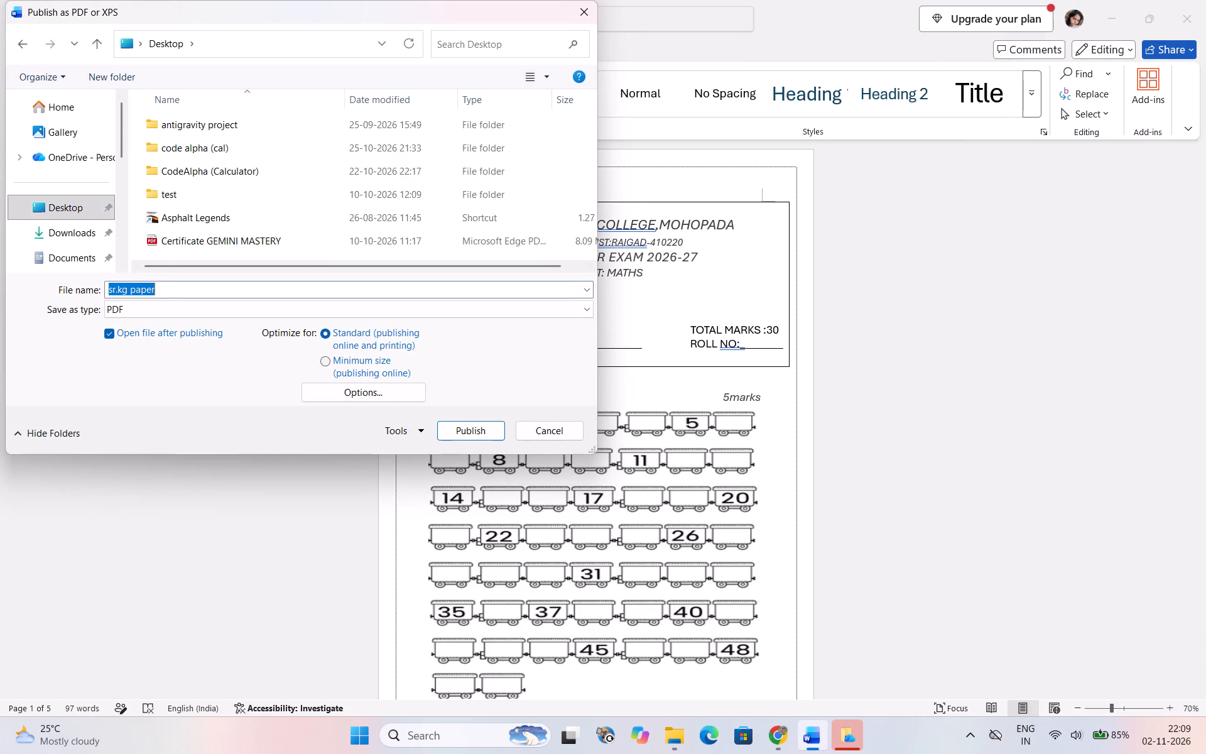
left_click(478, 435)
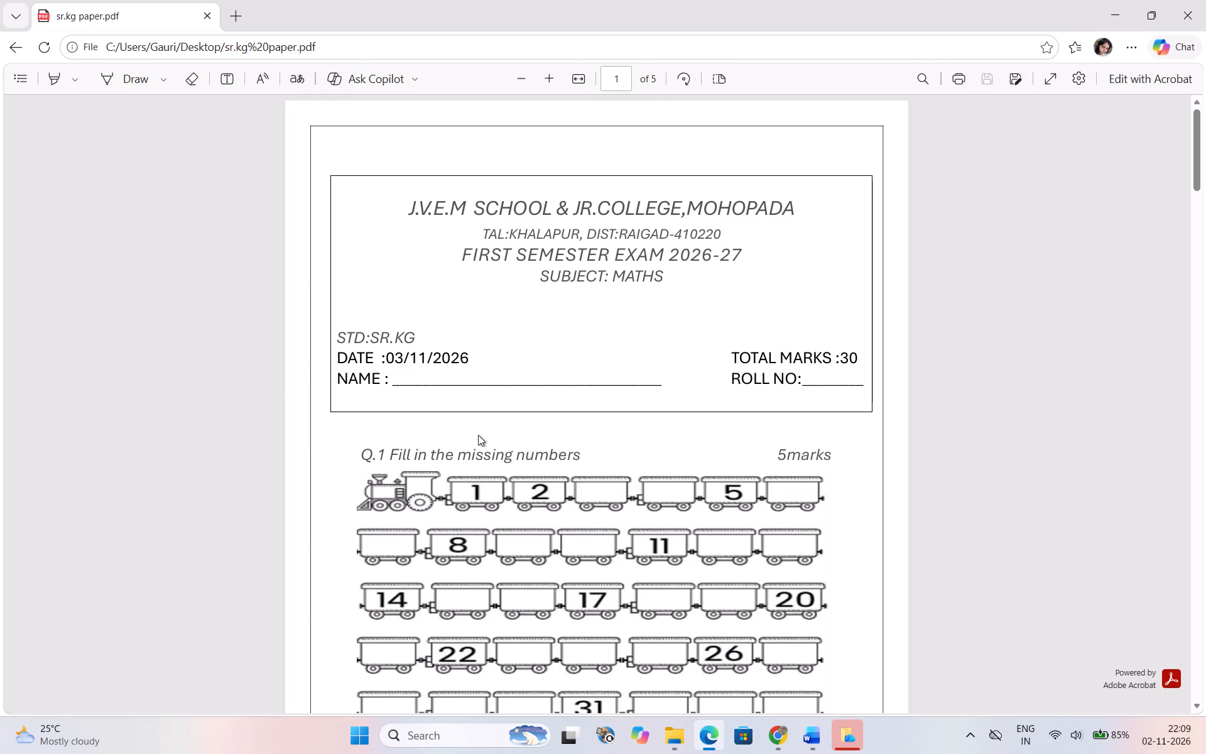
Review the pages of the exported exam paper PDF and return to its first page.
scroll(729, 436, "down", 8)
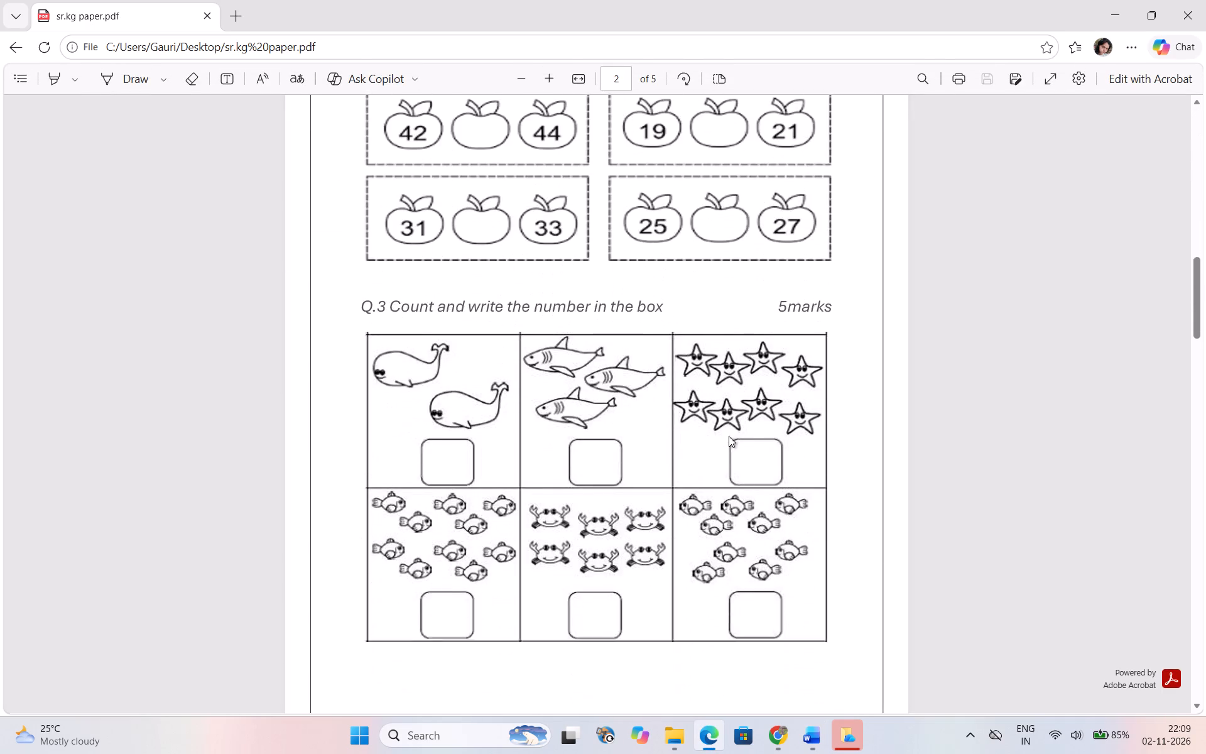
scroll(729, 436, "down", 11)
scroll(729, 436, "up", 13)
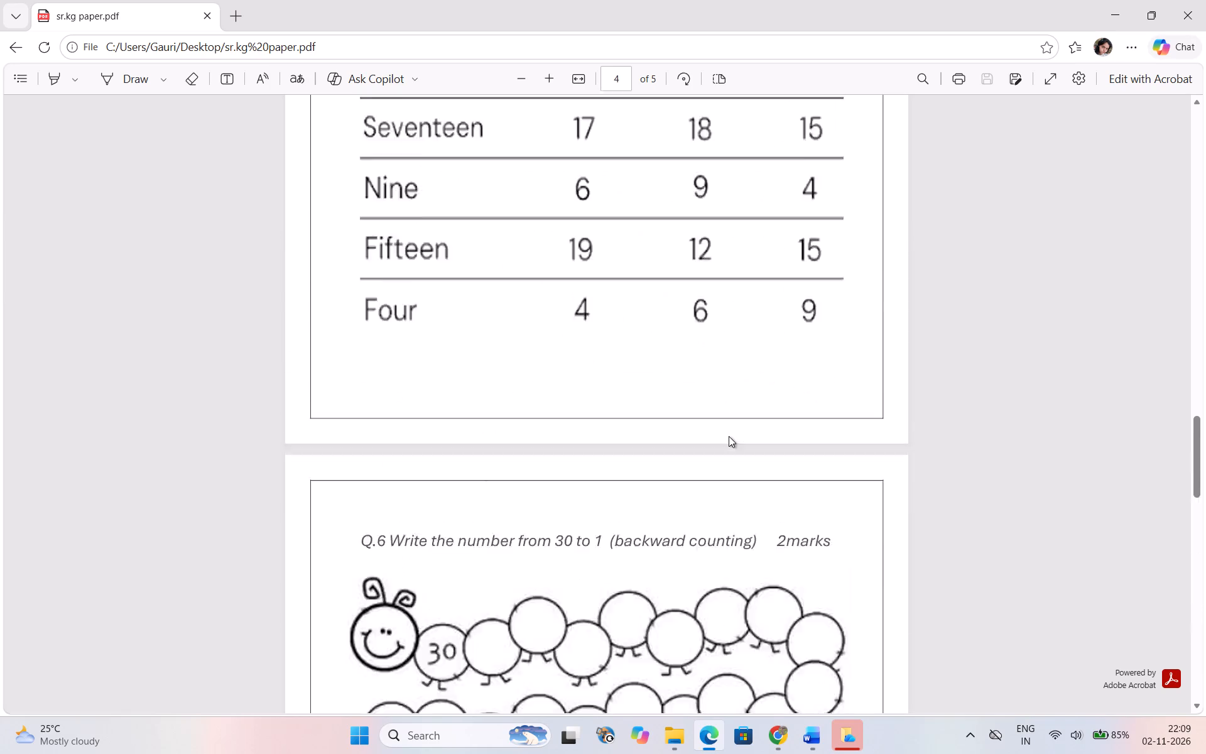
scroll(729, 436, "up", 1)
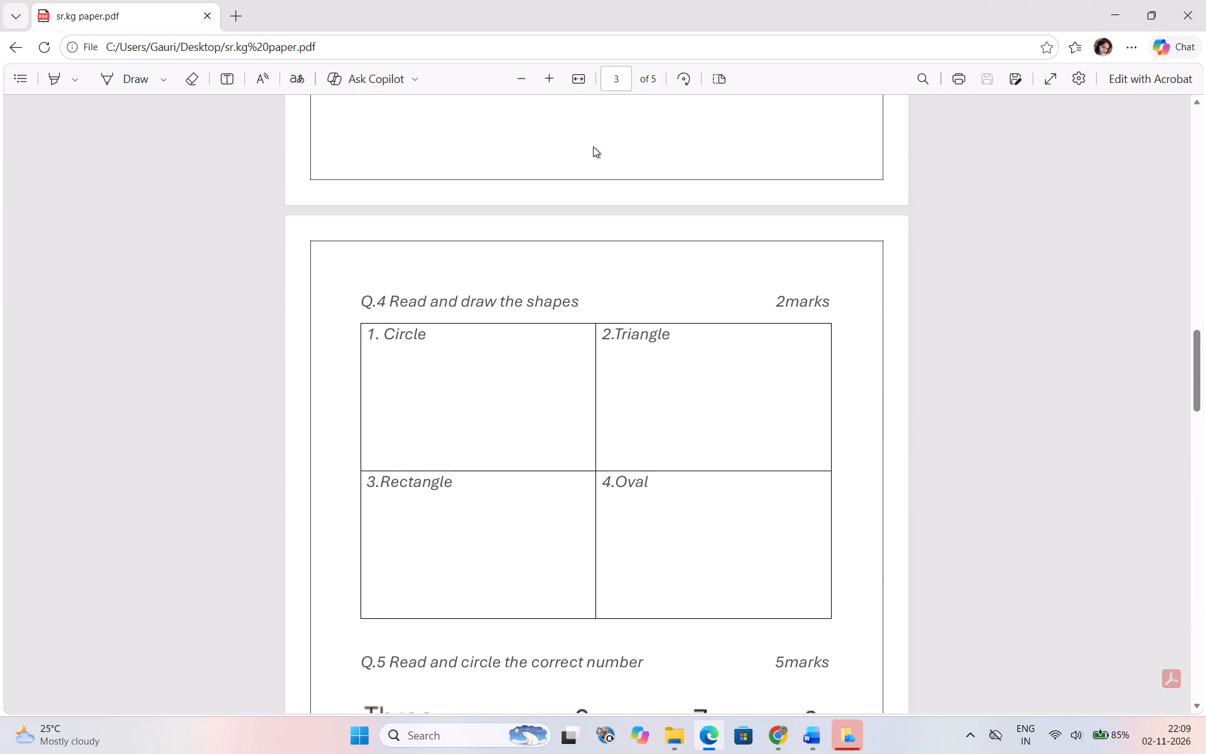
scroll(593, 146, "up", 10)
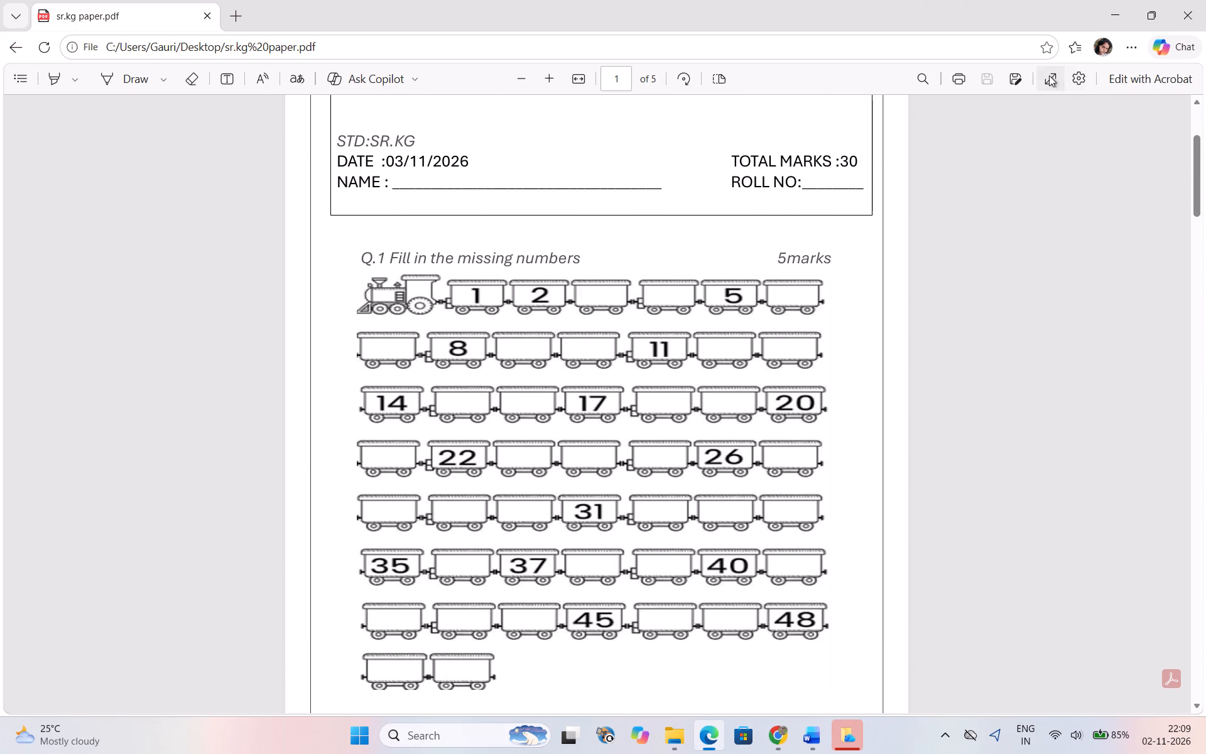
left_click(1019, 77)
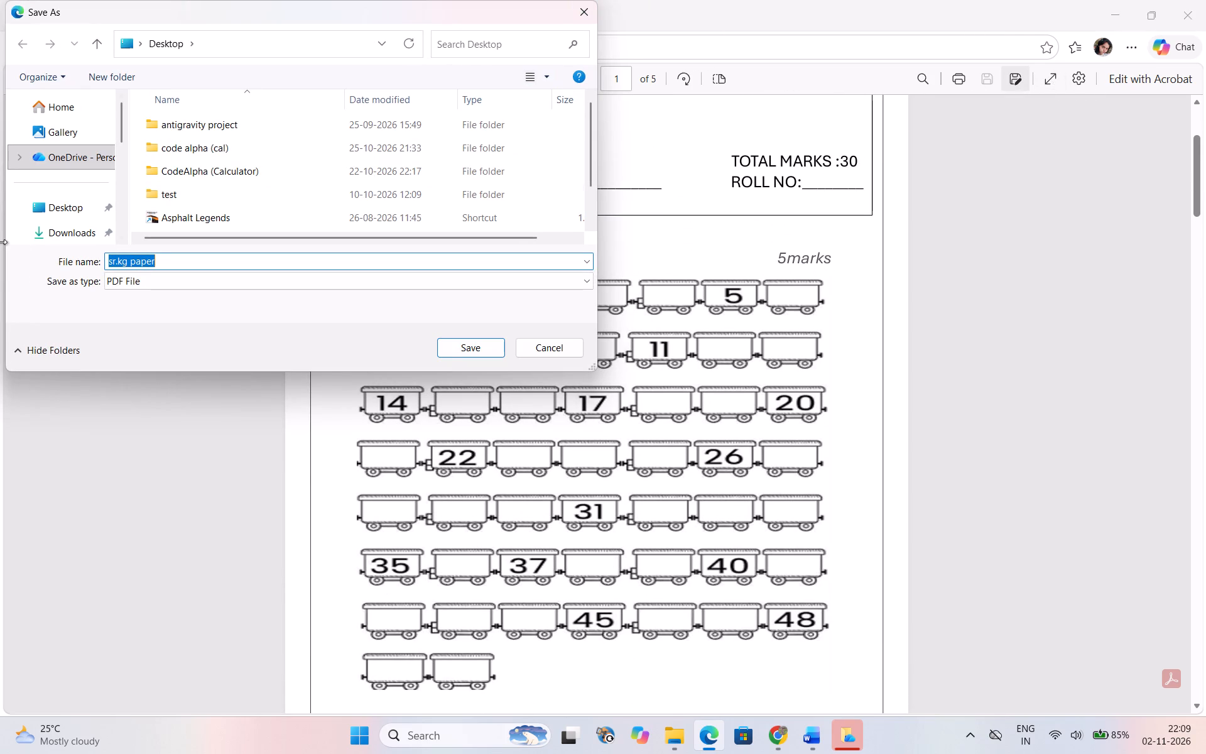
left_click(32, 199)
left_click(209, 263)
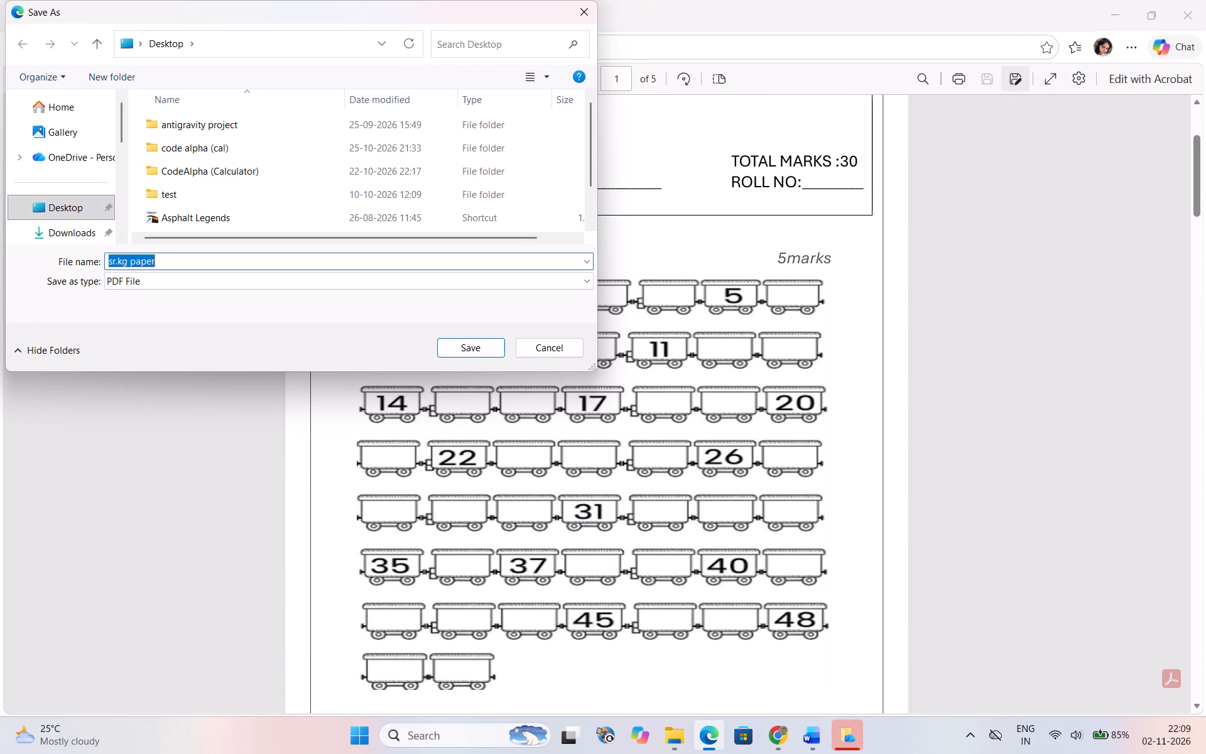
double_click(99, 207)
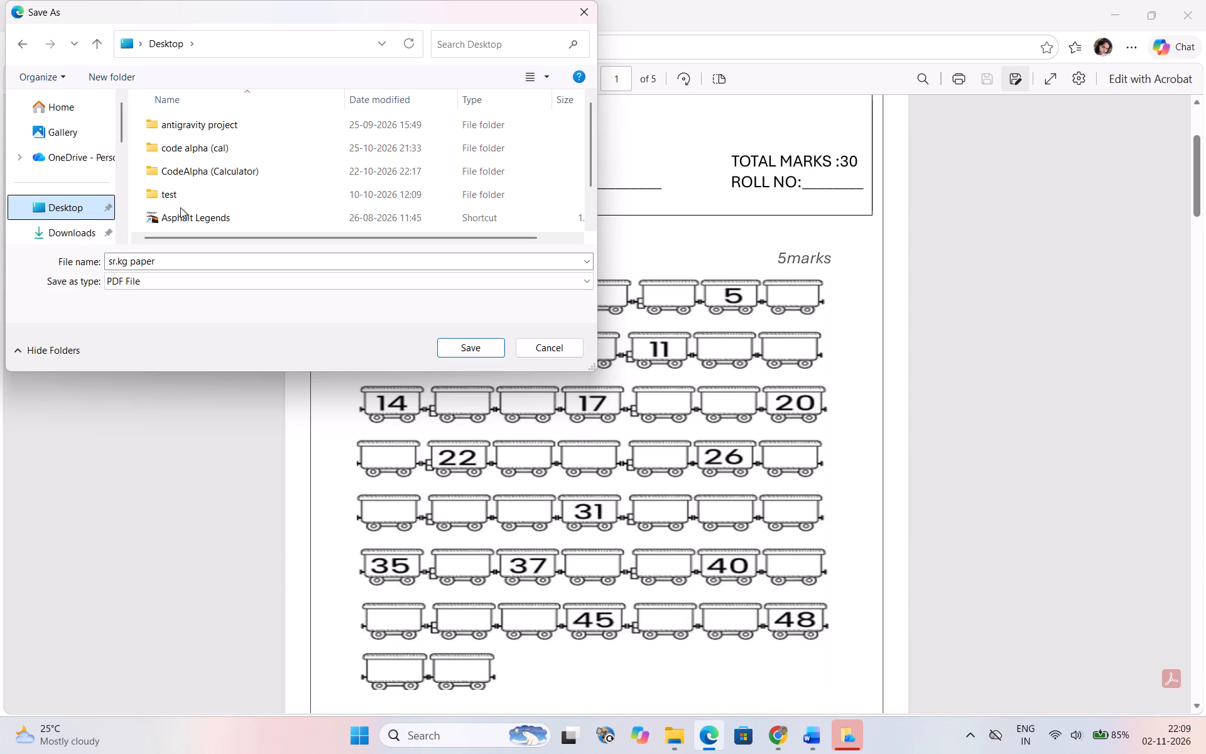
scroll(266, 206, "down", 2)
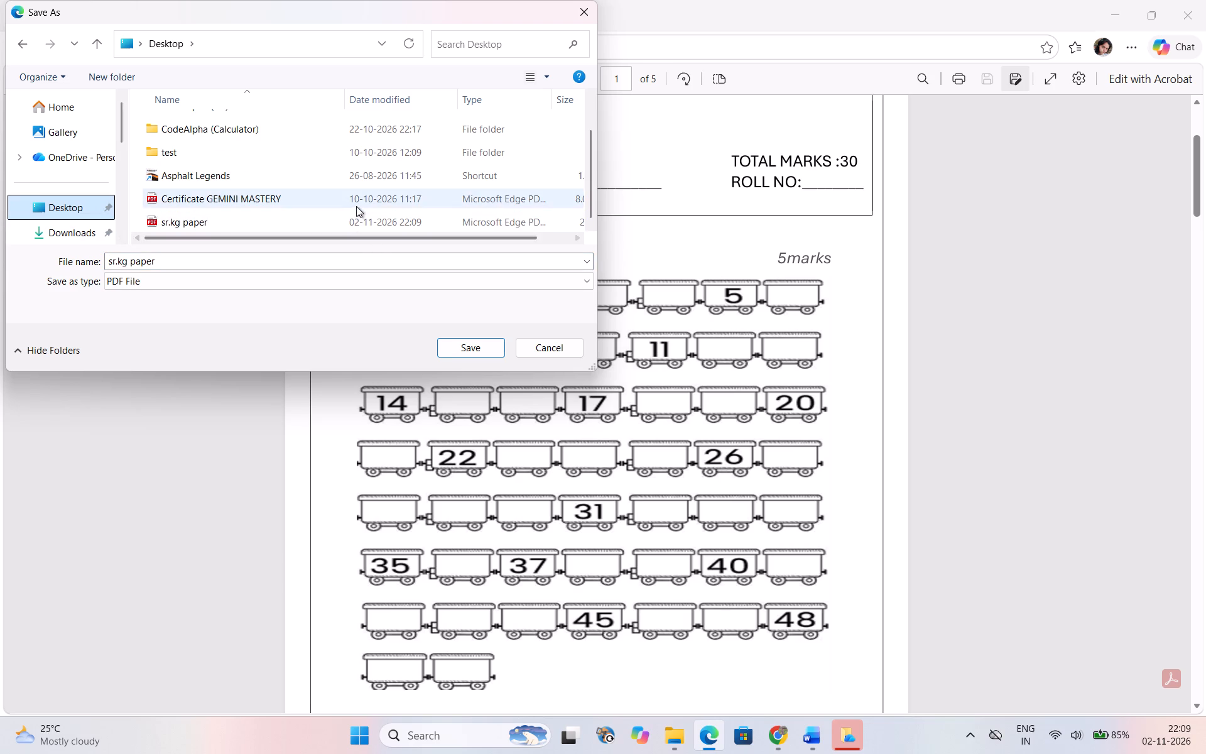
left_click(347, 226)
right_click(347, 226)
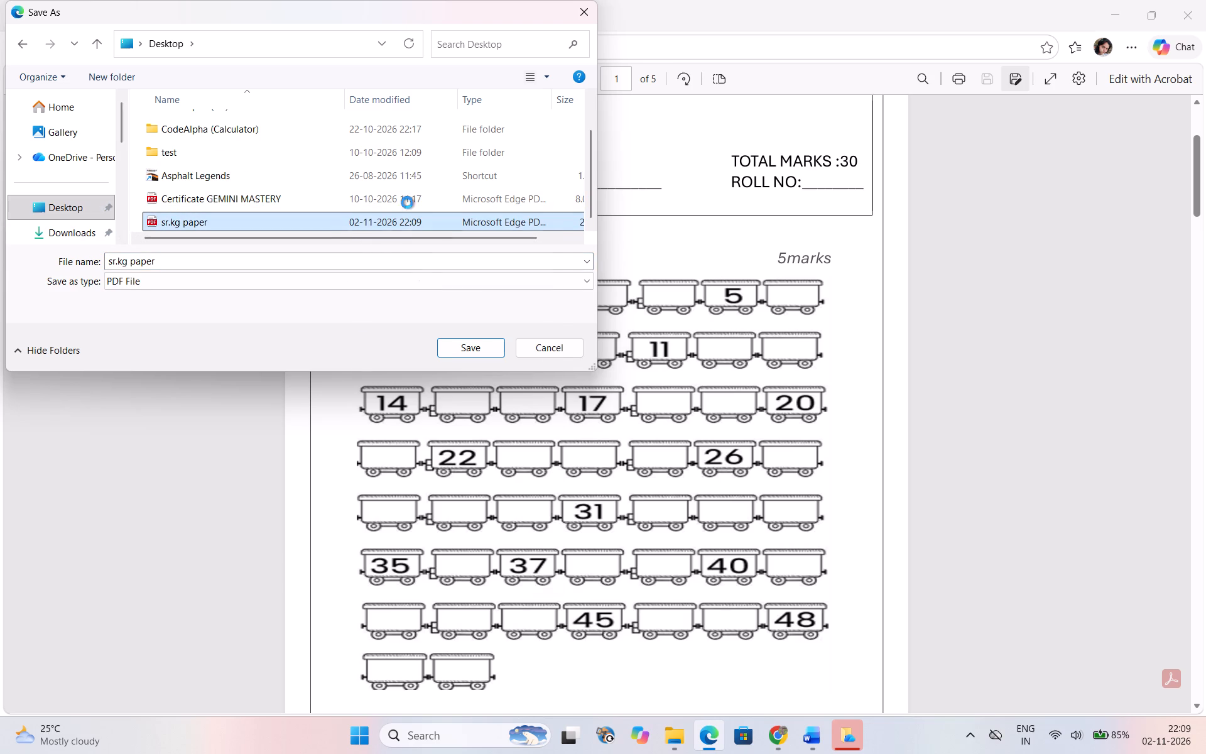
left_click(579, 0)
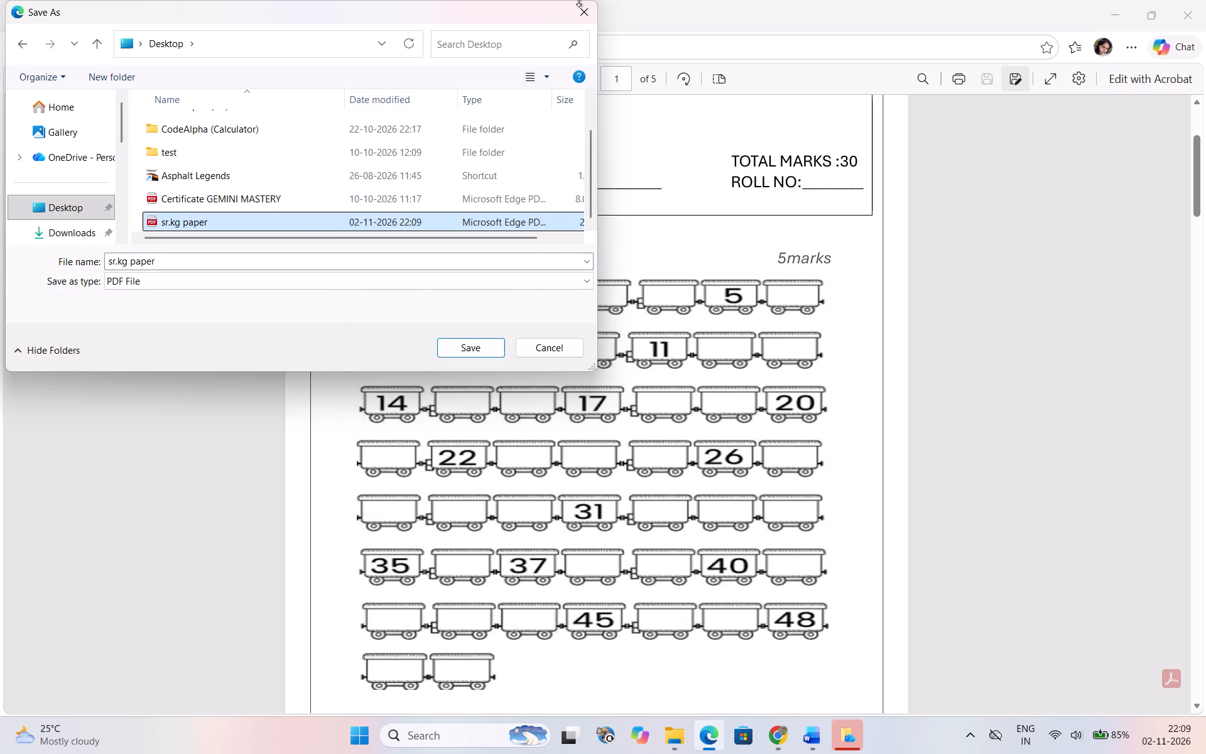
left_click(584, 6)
Minimize Edge and Word, dismiss the OneDrive setup, and open the Desktop folder in File Explorer.
left_click(1118, 19)
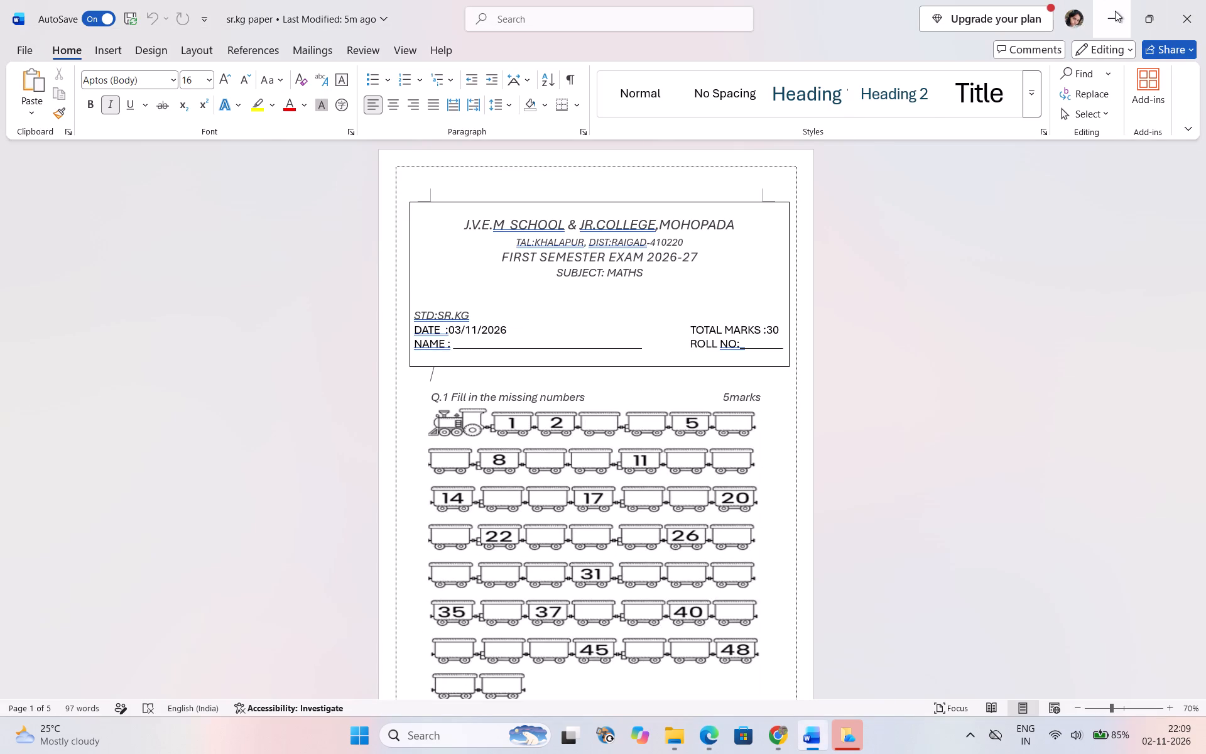
left_click(1115, 11)
left_click(815, 167)
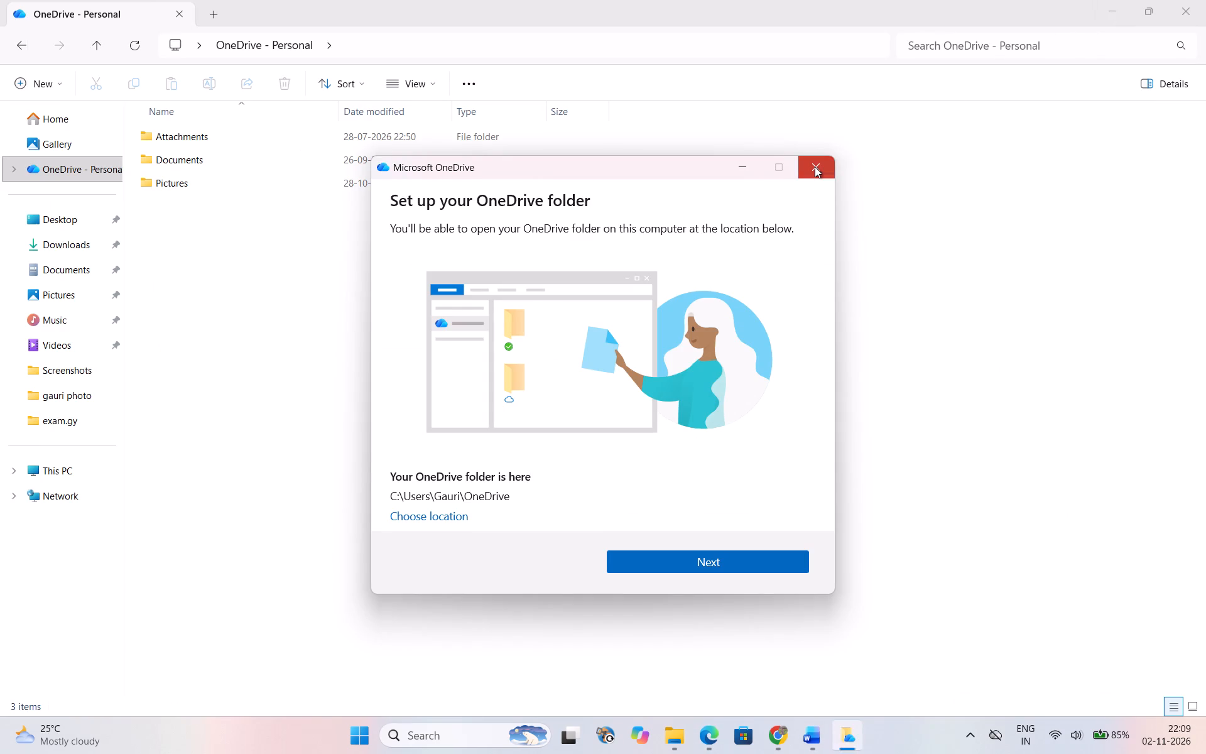
left_click(89, 220)
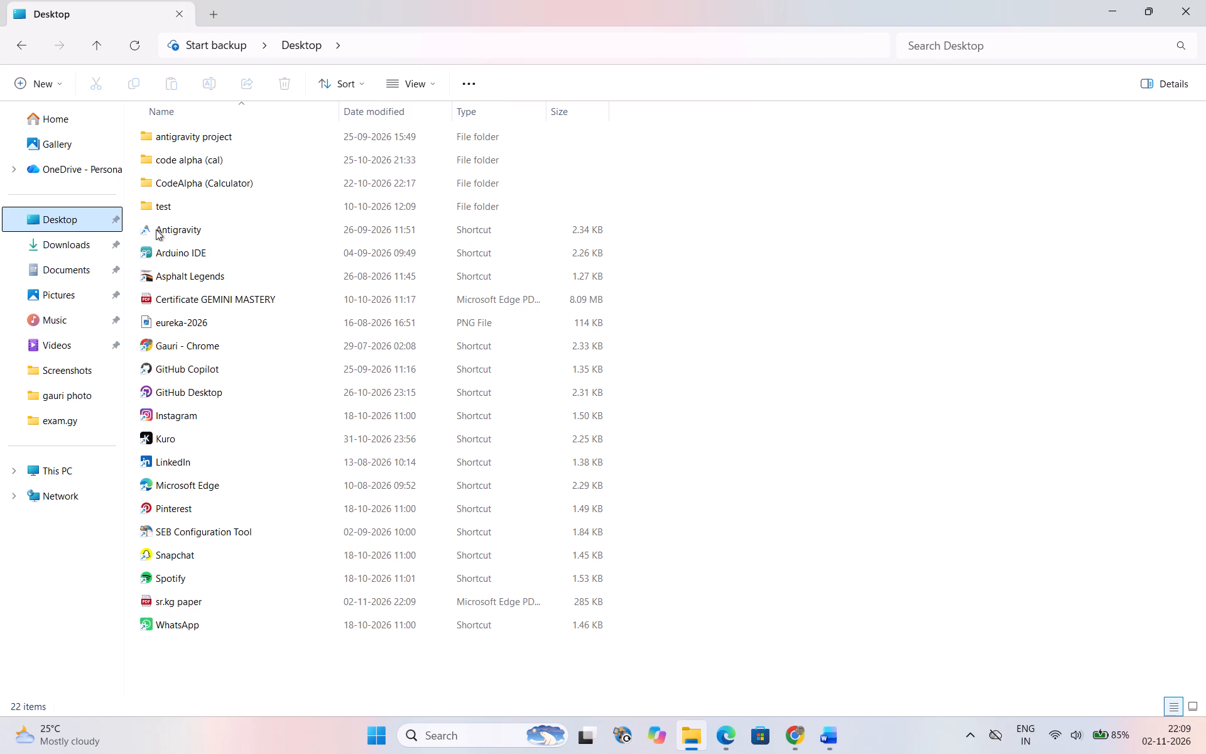
Select the "sr.kg paper" PDF in the Desktop folder and open its sharing options.
right_click(246, 596)
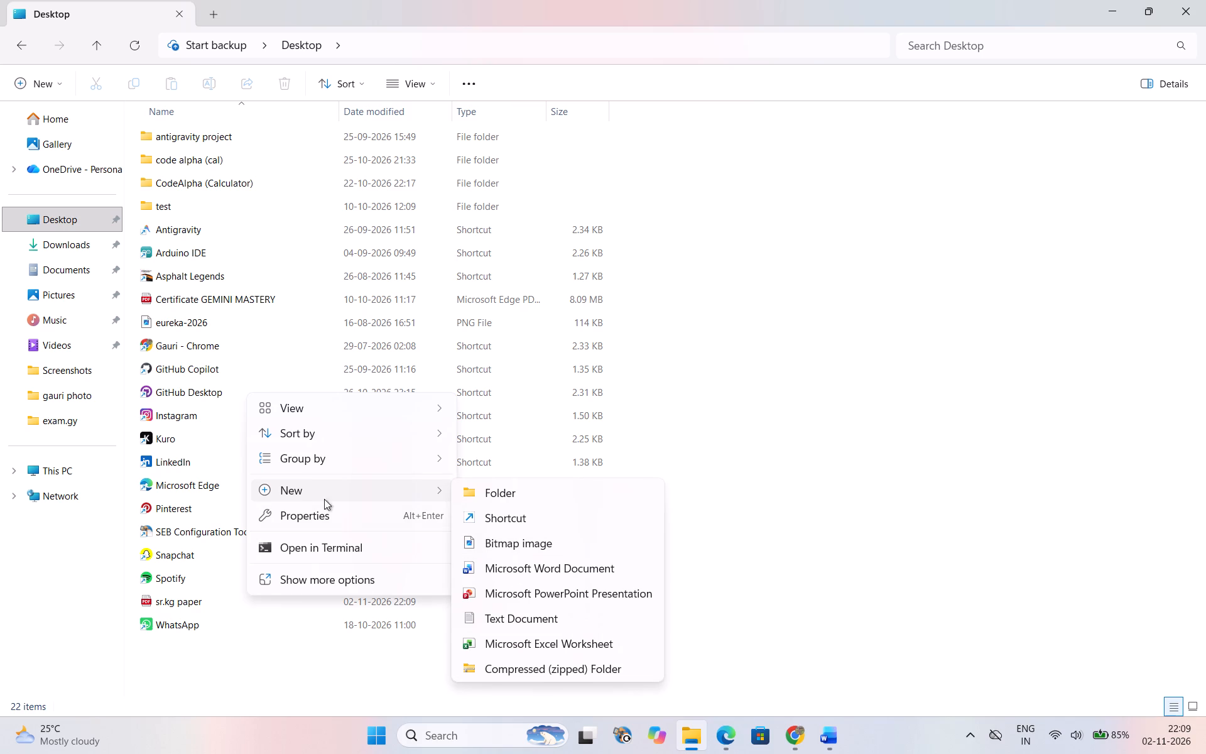
left_click(803, 437)
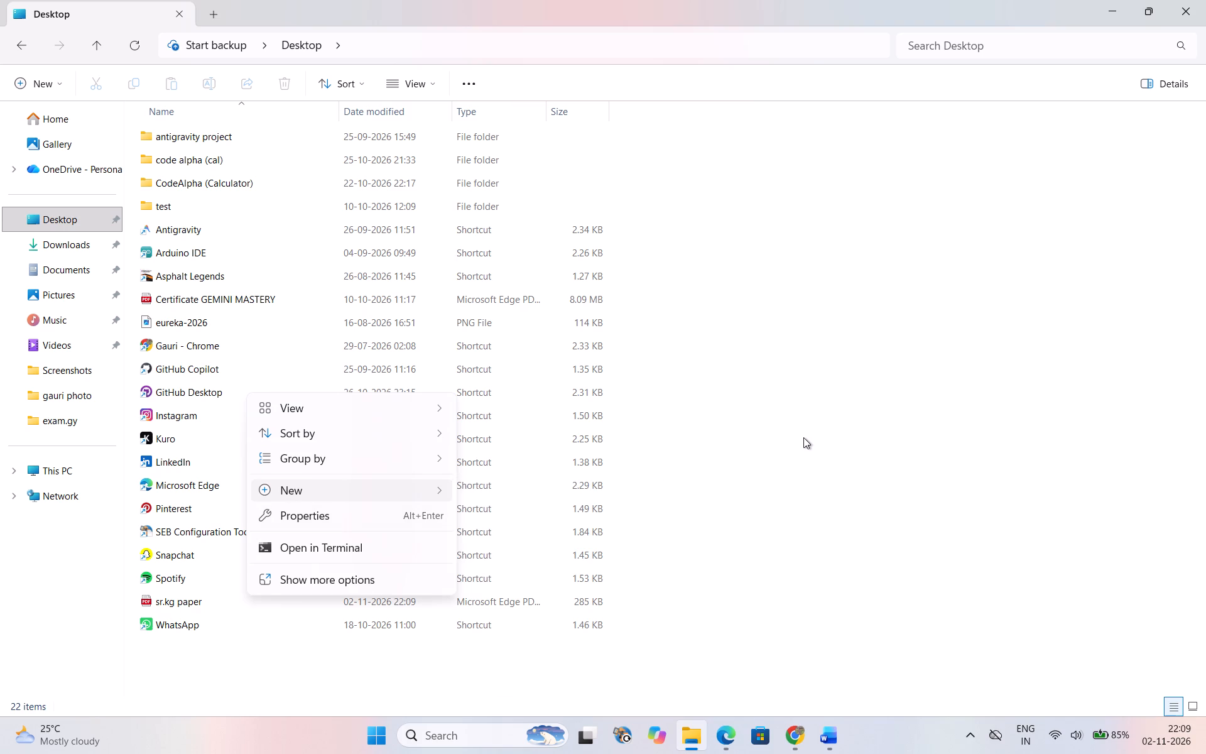
left_click(276, 598)
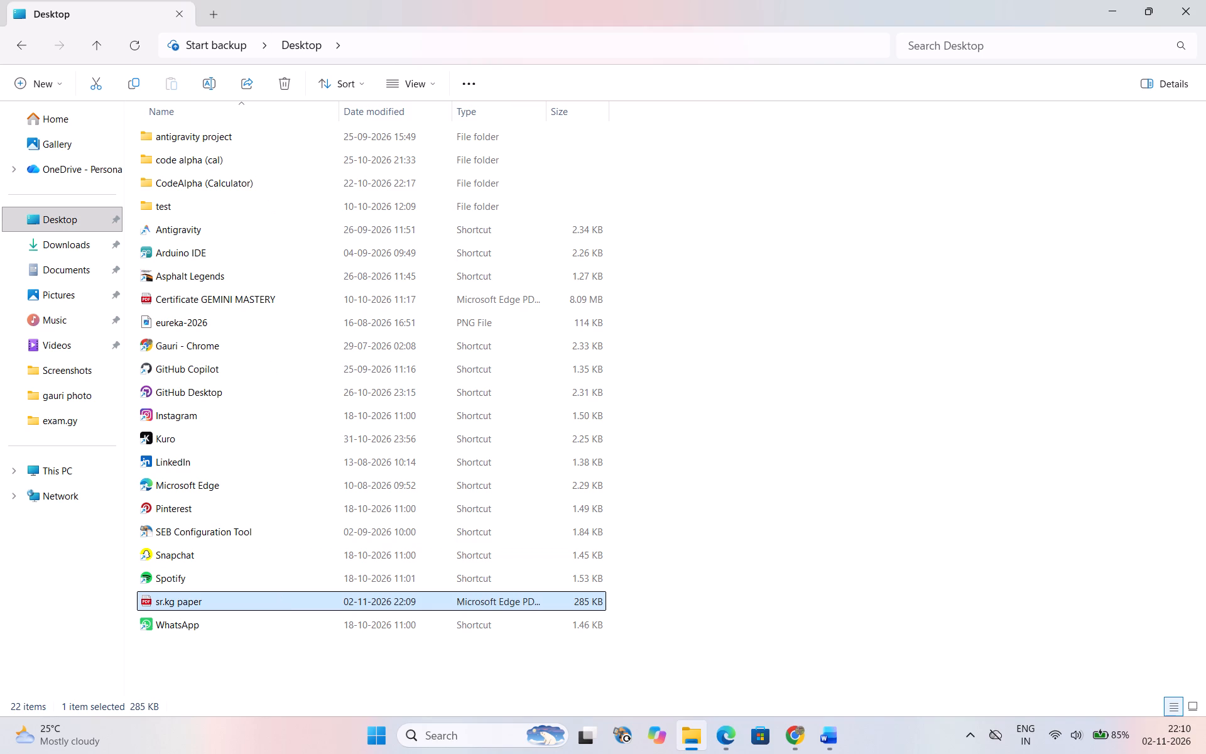
left_click(238, 96)
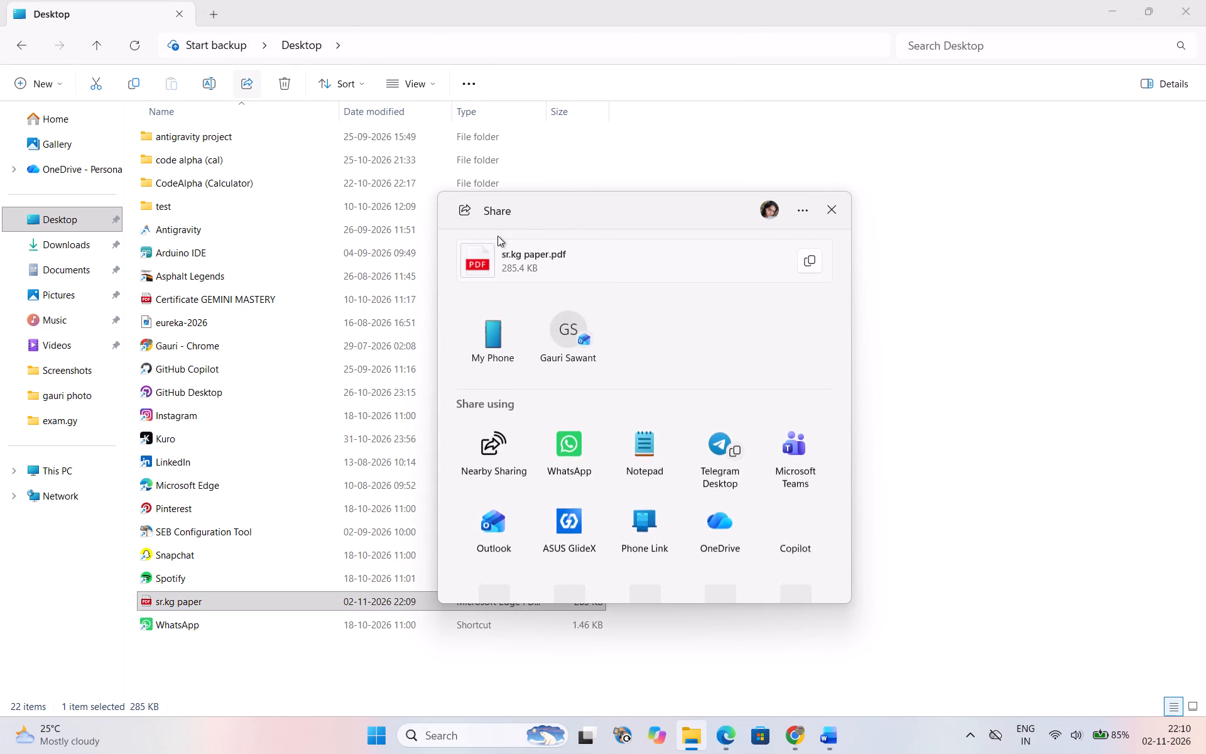
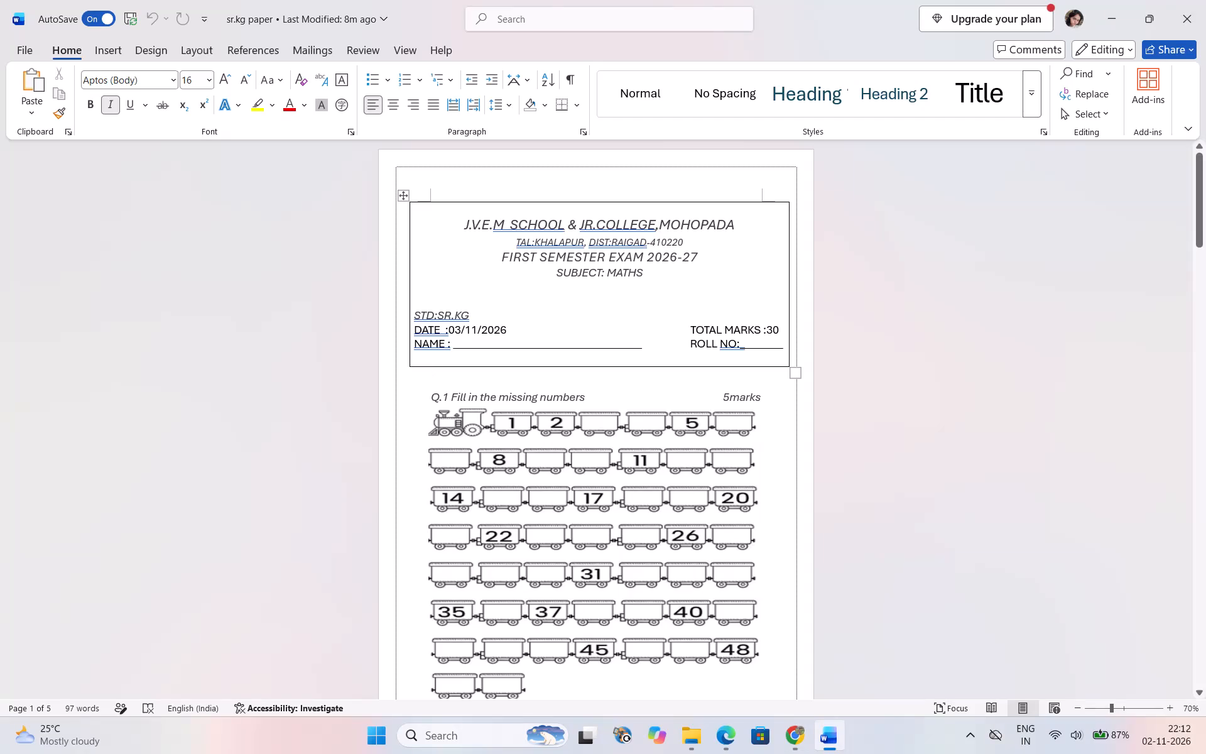
Make the entire exam paper bold, from the school name heading through the last question on page 5.
left_click_drag(463, 219, 464, 222)
left_click_drag(464, 222, 736, 753)
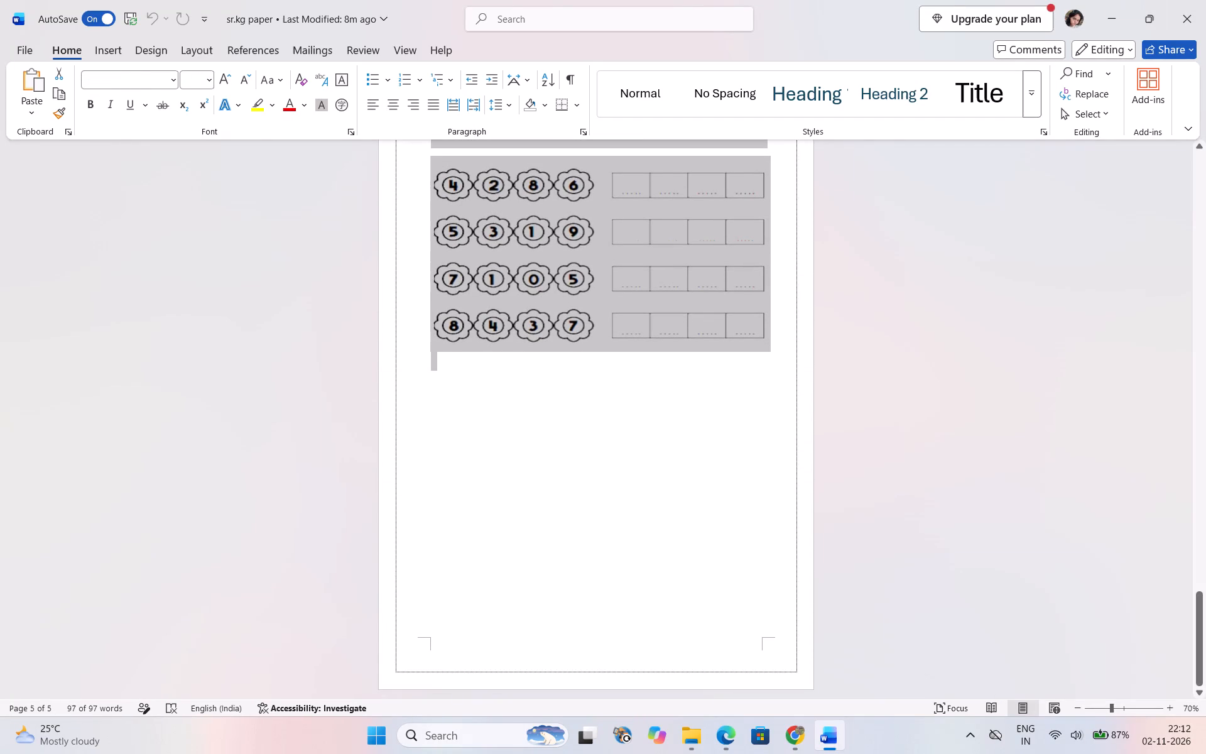
left_click(89, 99)
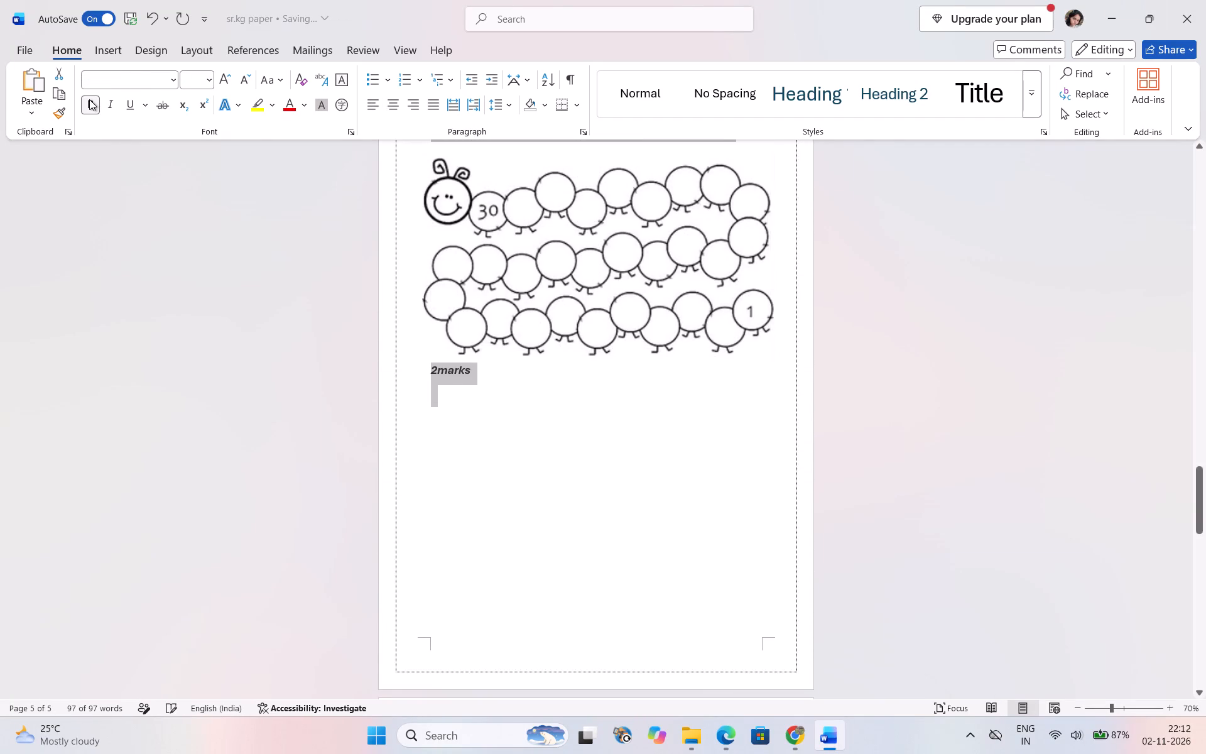
Delete the word "TOTAL" before "MARKS :30" in the exam paper's header table on the first page.
scroll(443, 437, "up", 3)
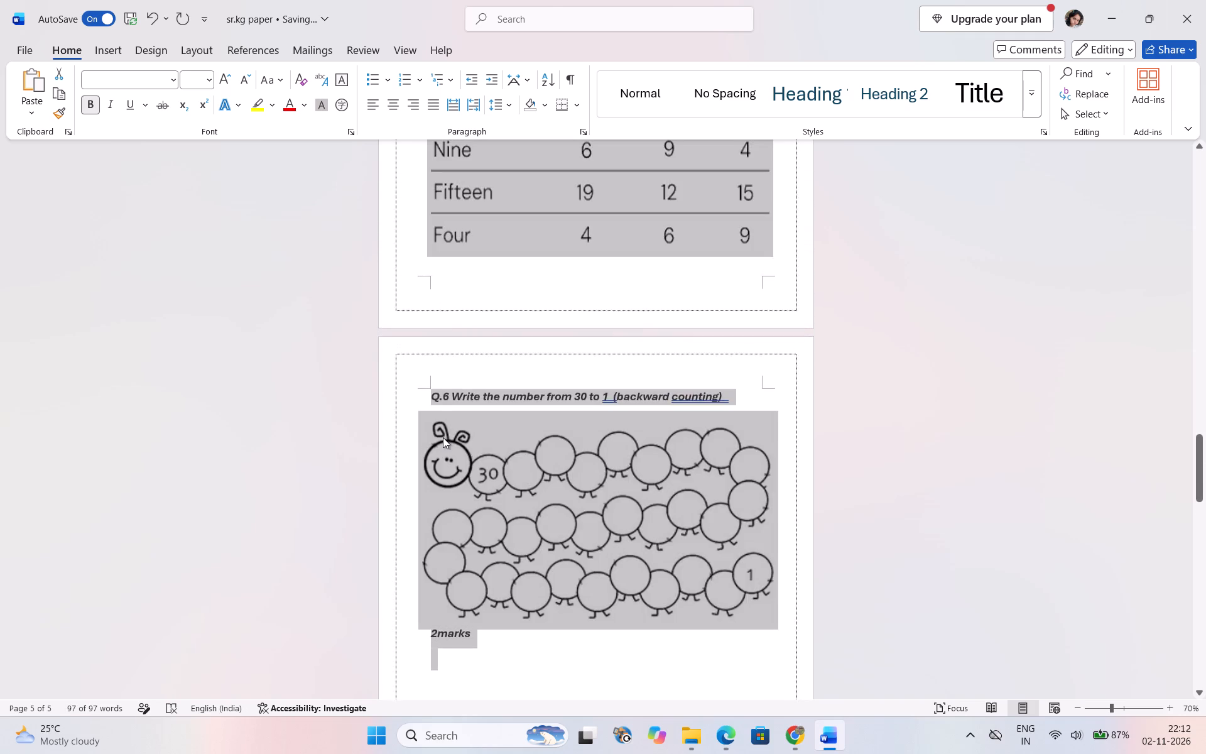
scroll(443, 437, "up", 12)
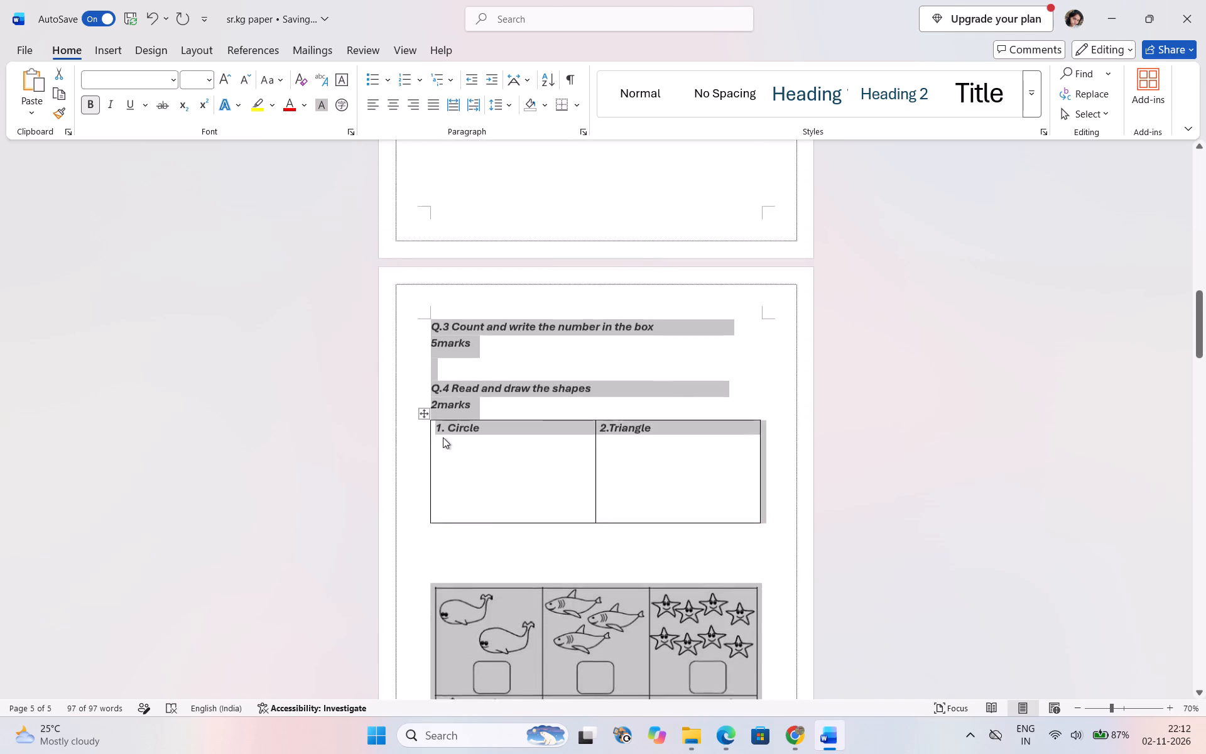
scroll(443, 437, "up", 2)
left_click(936, 550)
scroll(666, 481, "up", 2)
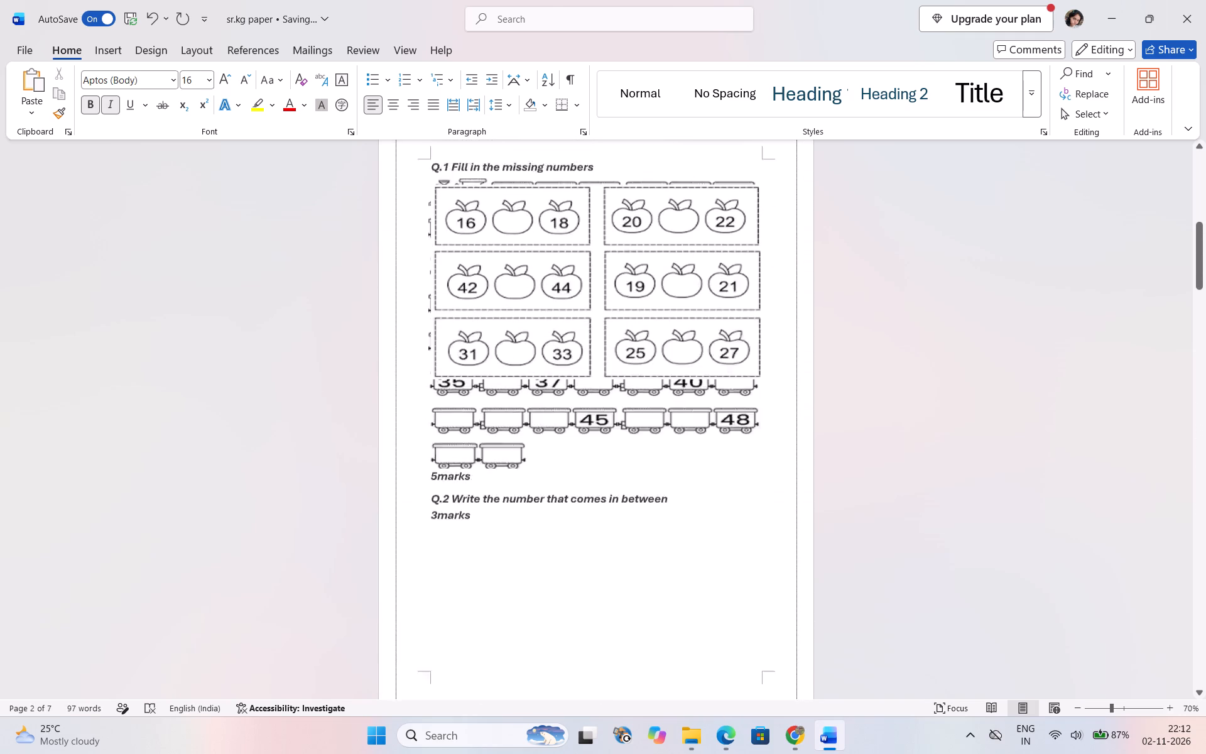
scroll(666, 481, "up", 6)
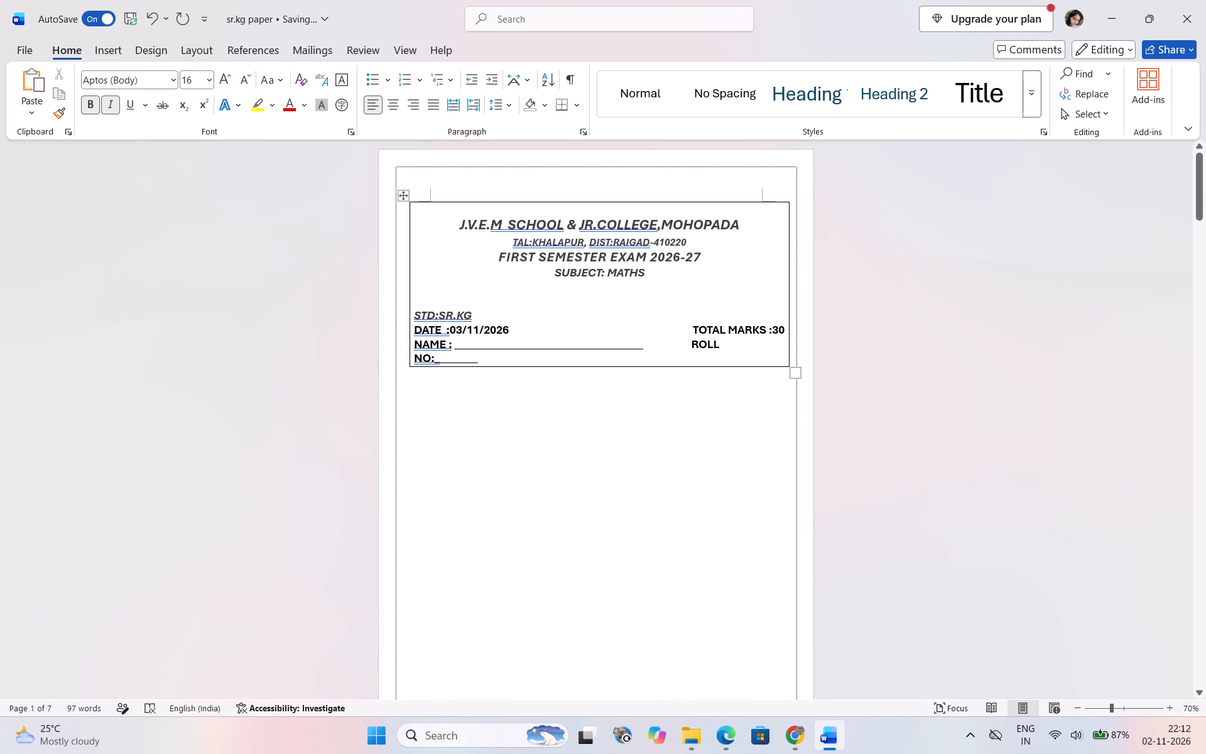
left_click_drag(727, 327, 692, 327)
left_click_drag(692, 327, 690, 327)
key("BackSpace")
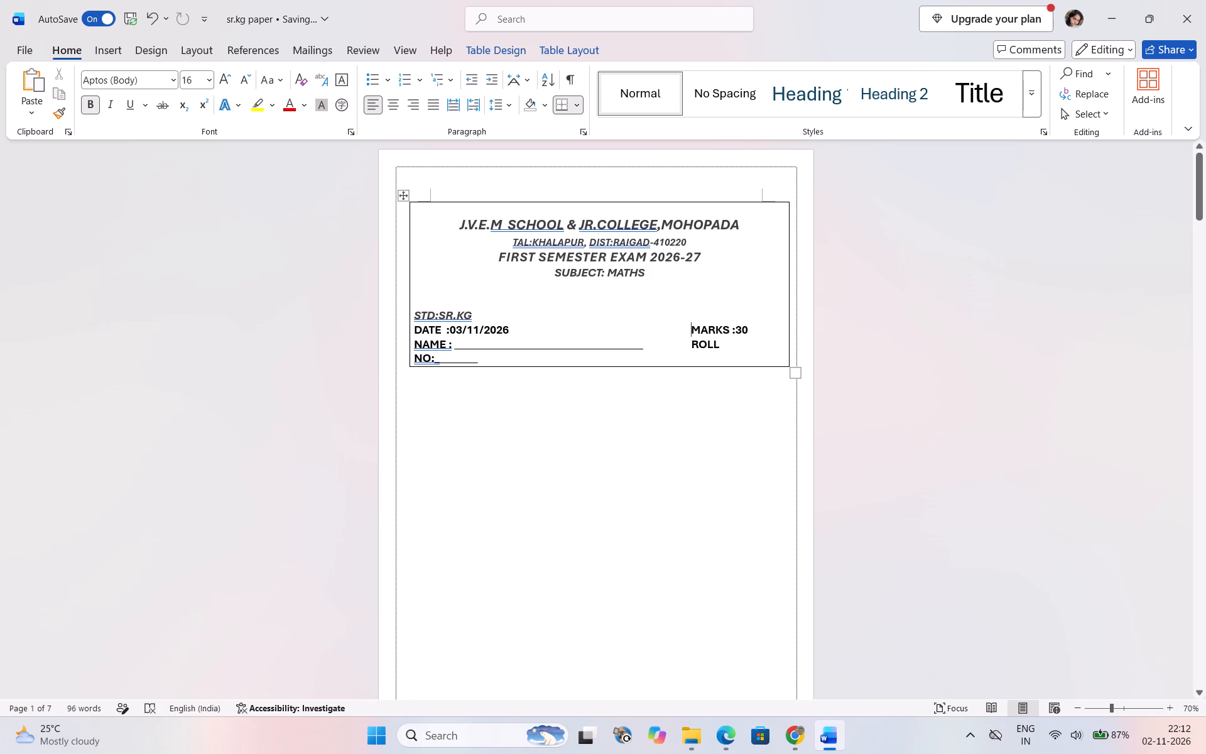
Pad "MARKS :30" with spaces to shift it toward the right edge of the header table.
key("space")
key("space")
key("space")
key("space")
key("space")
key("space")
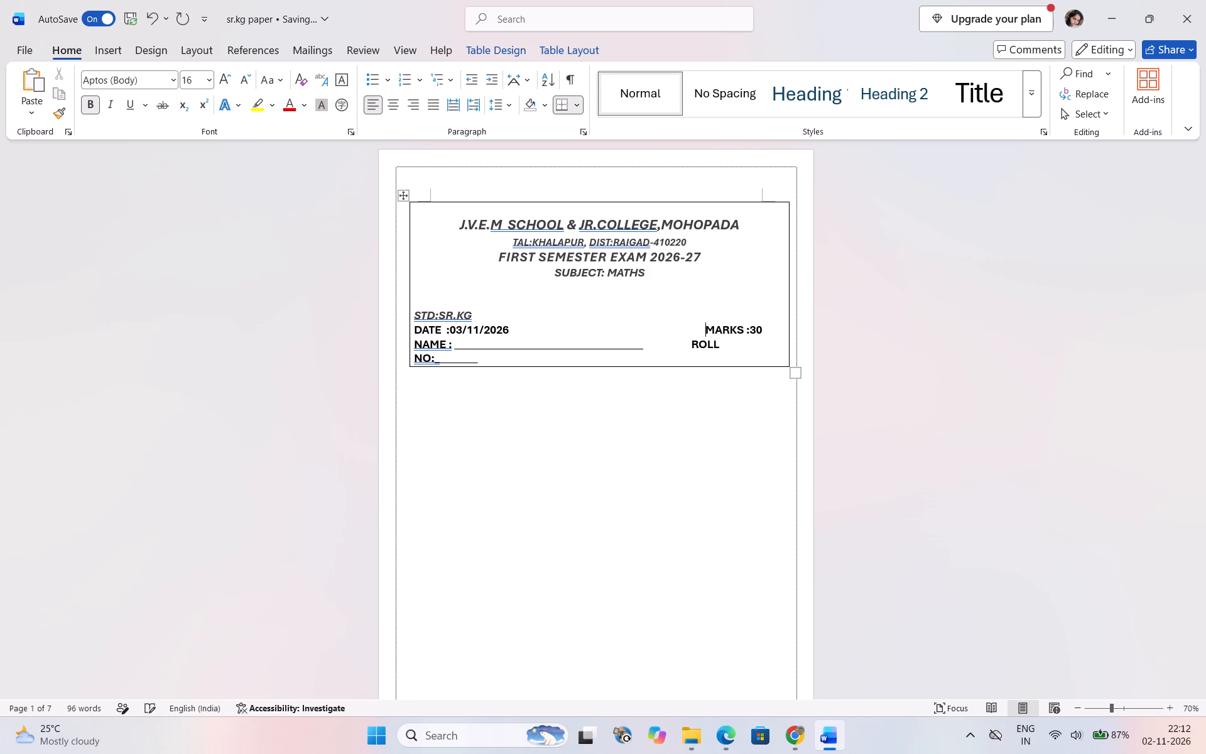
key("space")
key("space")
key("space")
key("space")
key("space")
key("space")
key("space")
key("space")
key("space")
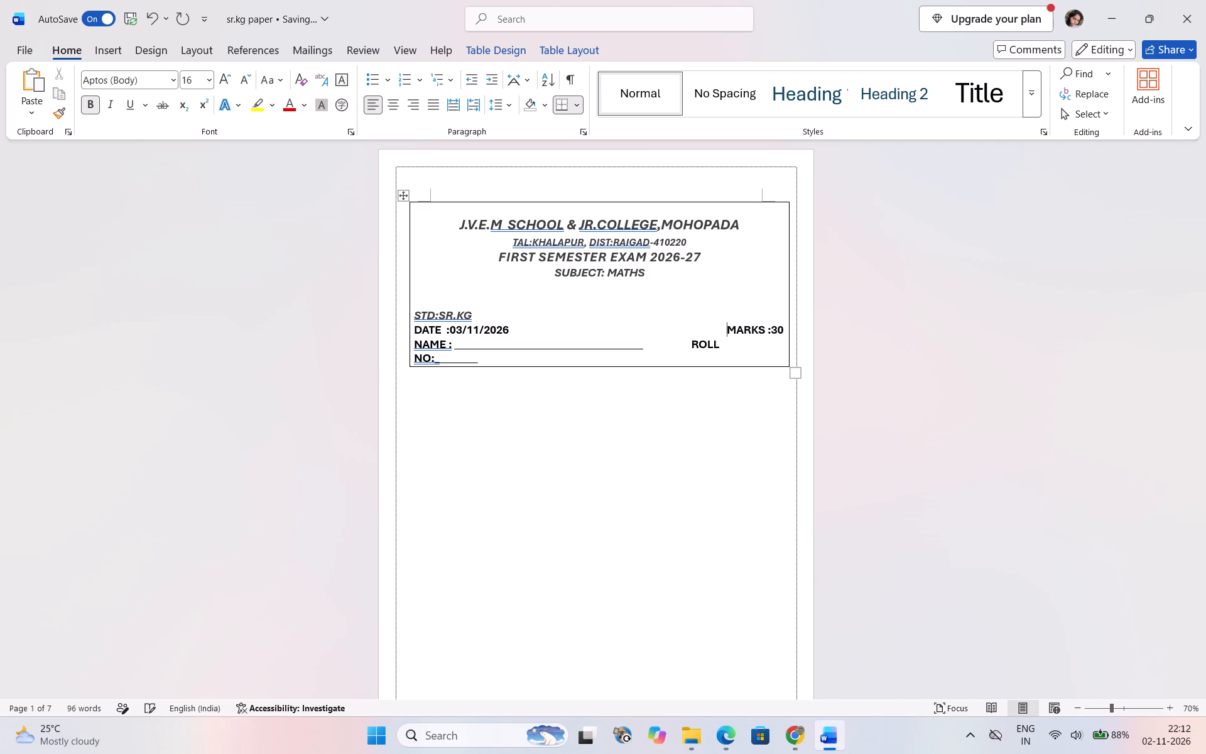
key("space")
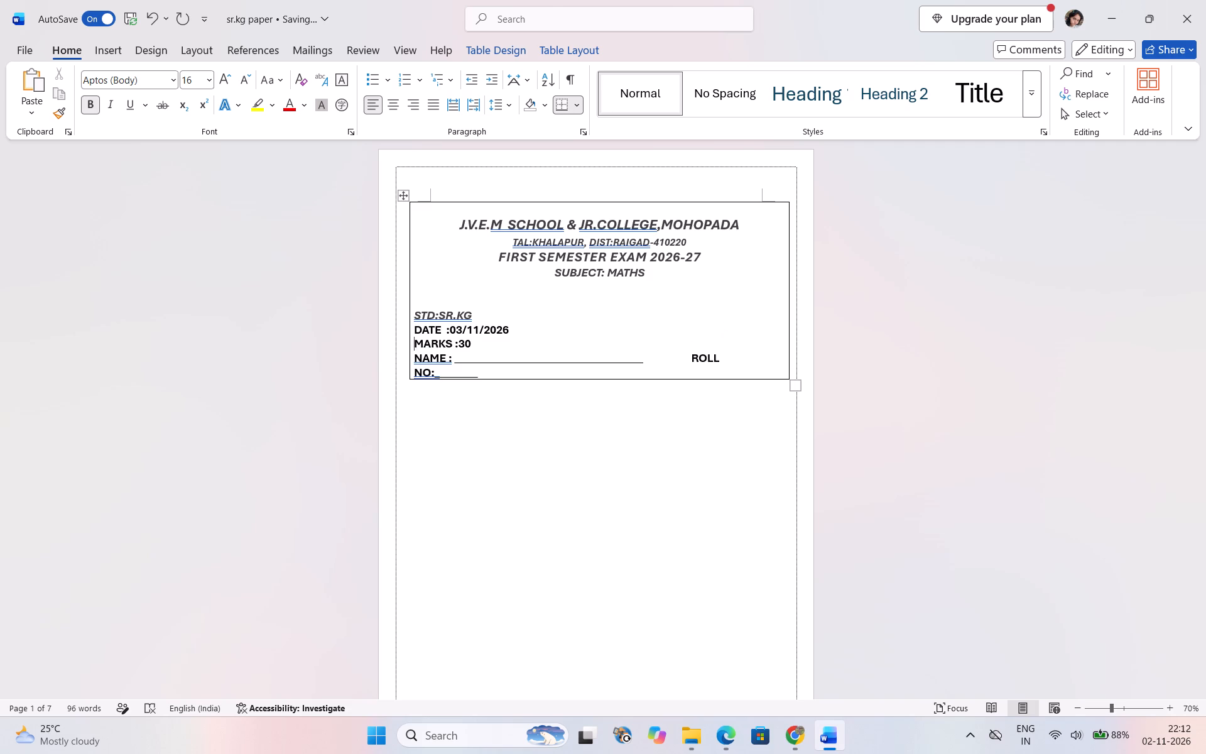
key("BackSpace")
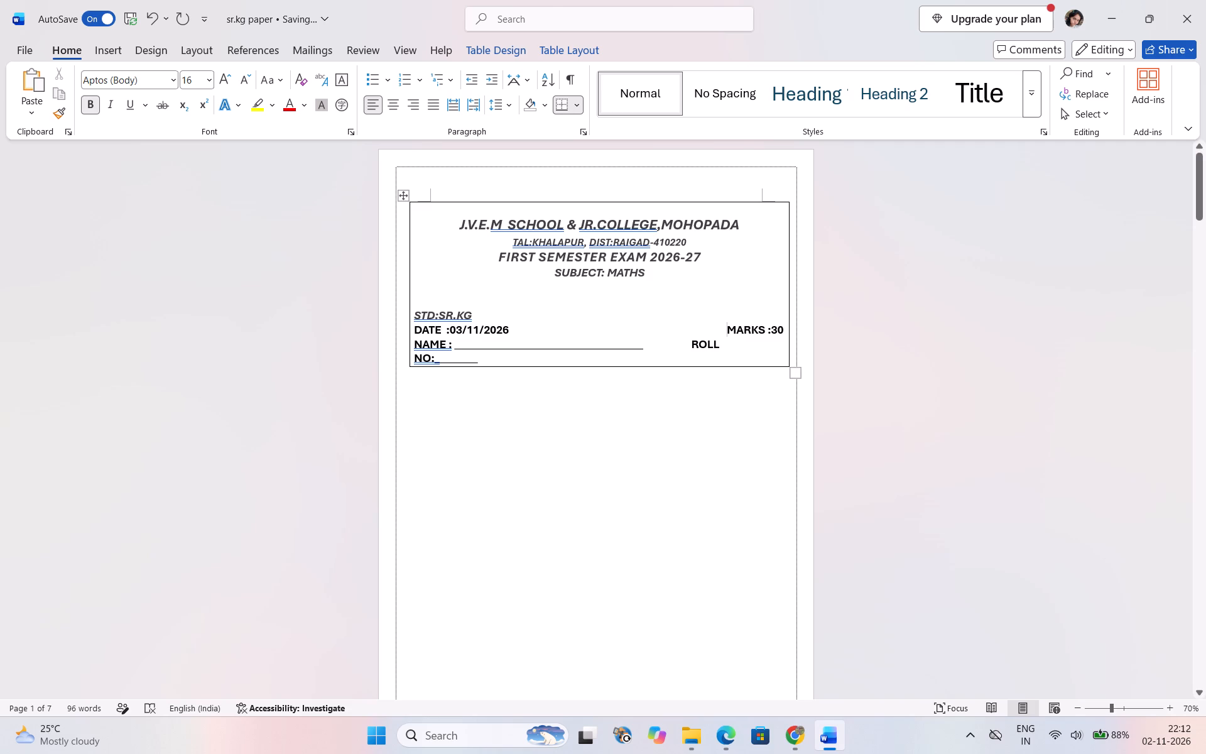
Remove a space before "ROLL" so that "ROLL NO:" fits on the same line as "NAME :".
left_click(690, 346)
key("BackSpace")
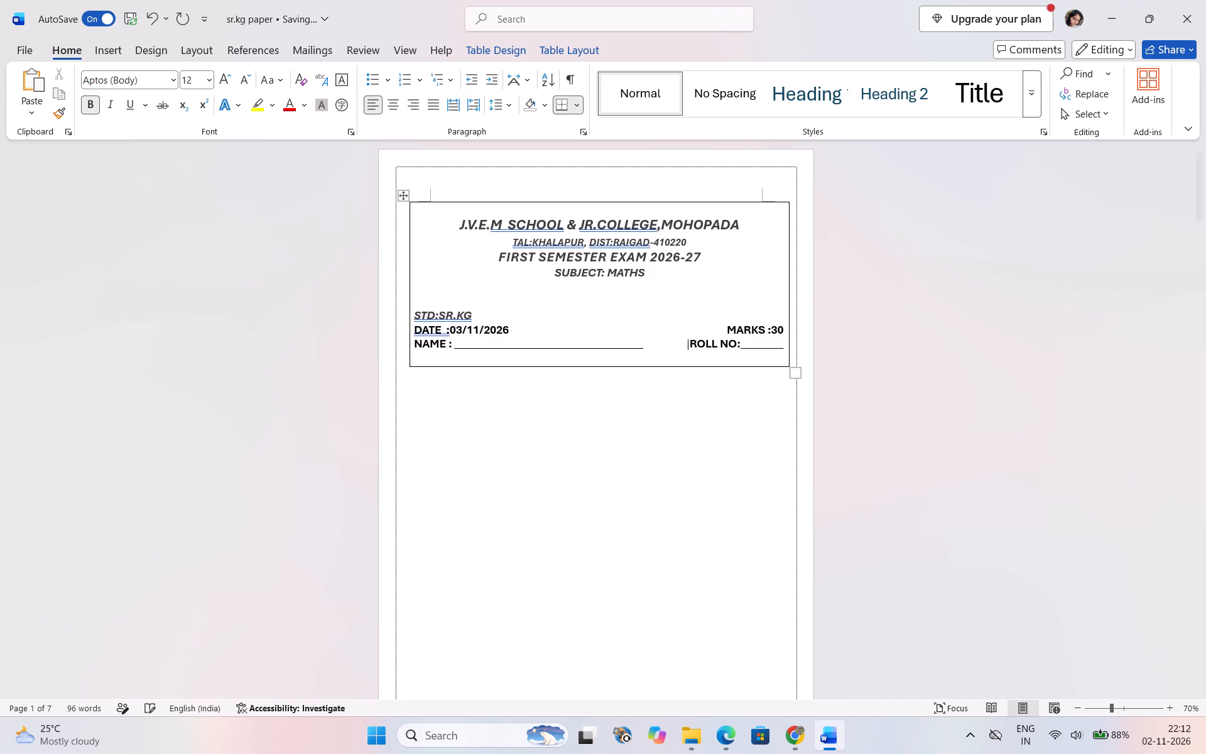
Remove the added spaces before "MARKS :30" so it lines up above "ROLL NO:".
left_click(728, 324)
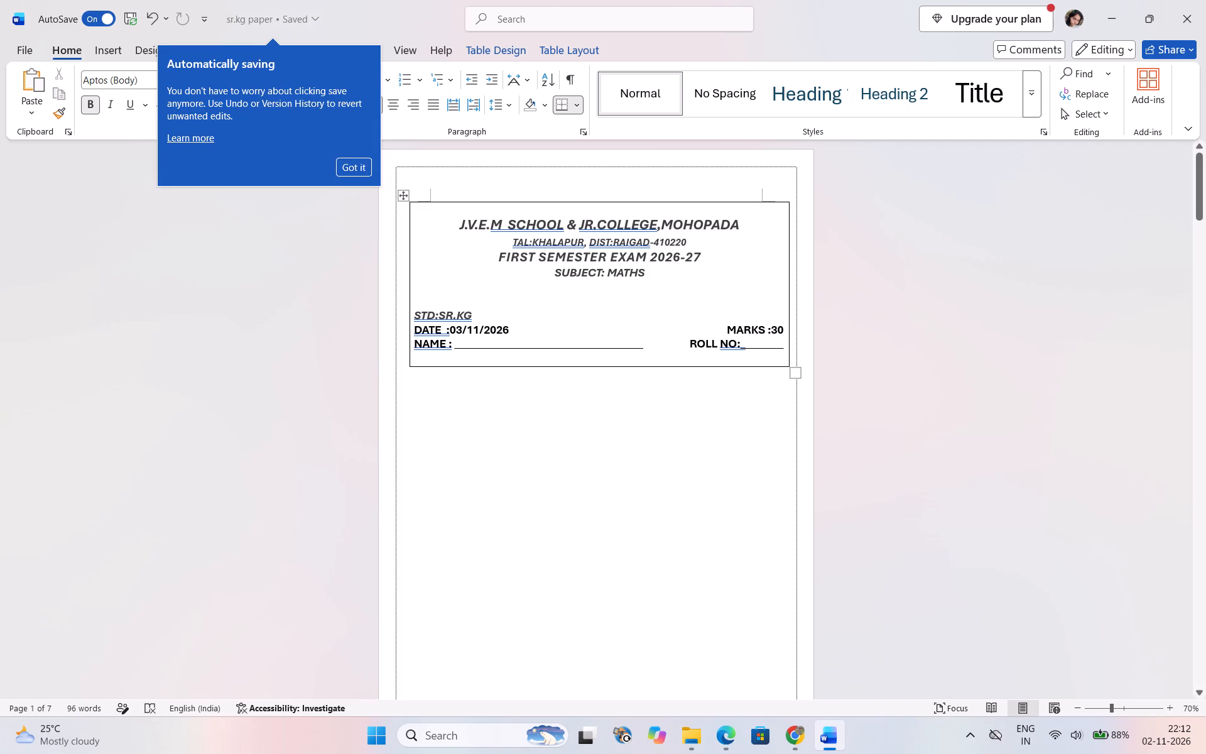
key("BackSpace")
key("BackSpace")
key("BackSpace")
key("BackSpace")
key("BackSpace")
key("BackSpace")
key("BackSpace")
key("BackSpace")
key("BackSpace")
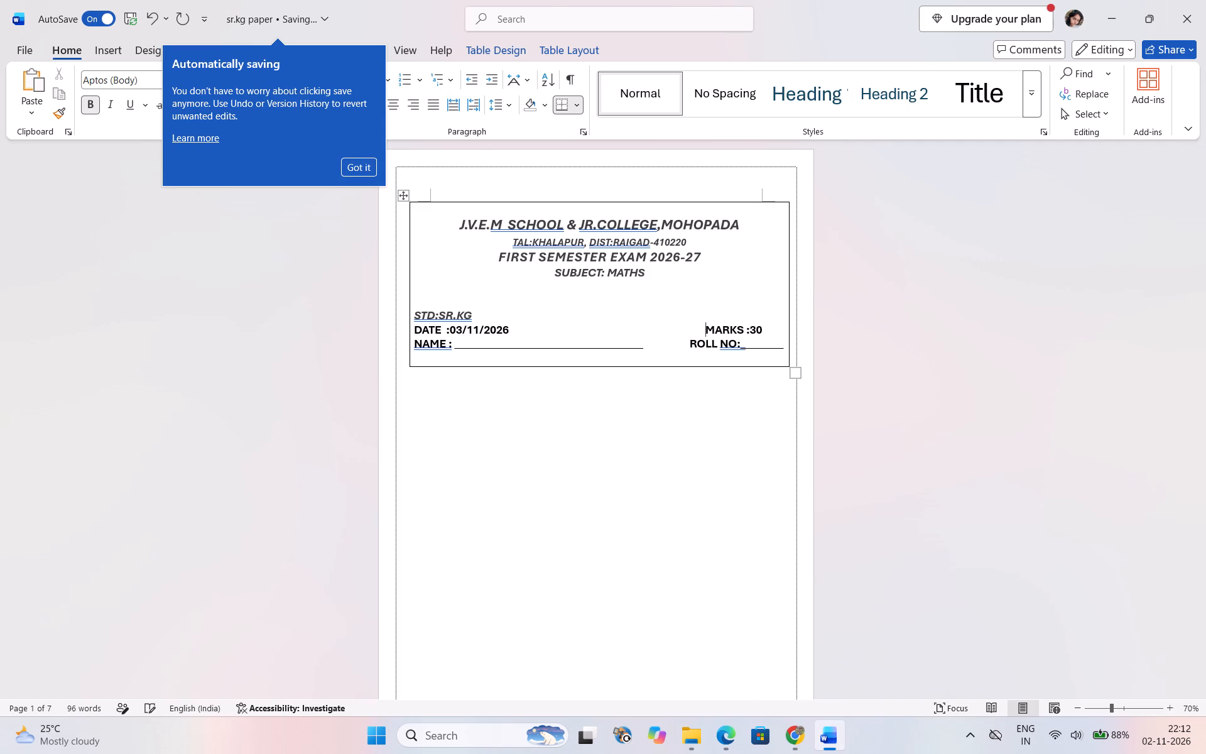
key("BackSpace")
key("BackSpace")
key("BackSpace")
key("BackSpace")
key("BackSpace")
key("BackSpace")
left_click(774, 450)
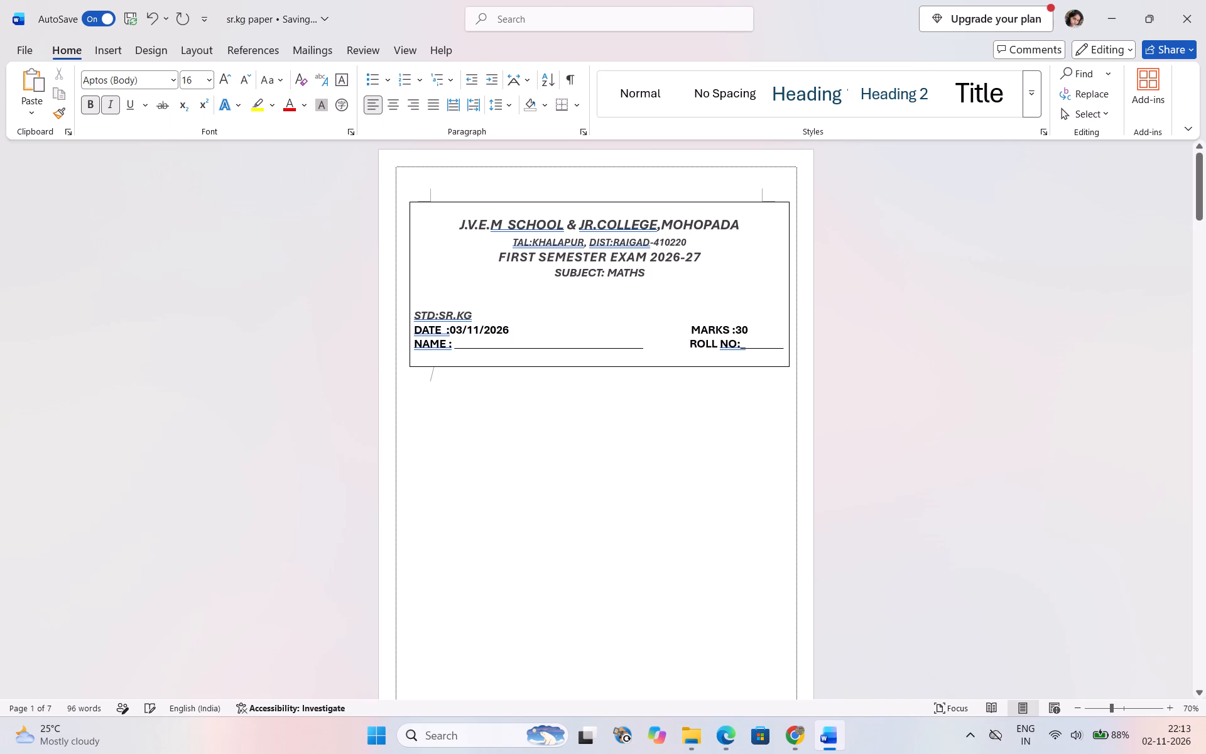
Delete the break before "Q.1 Fill in the missing numbers" to bring the question onto page 1 under the header table.
scroll(774, 450, "down", 5)
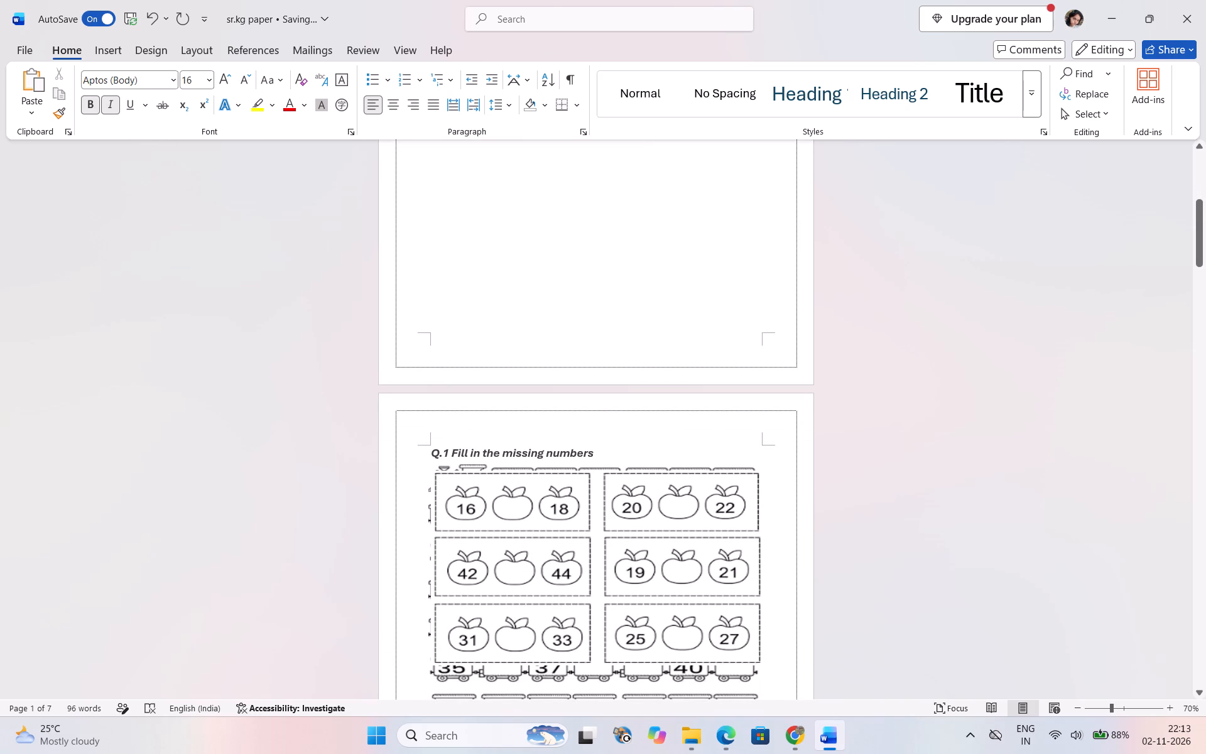
left_click(432, 452)
key("BackSpace")
Move the "5marks" label up onto the end of the Q.1 heading line.
scroll(432, 452, "up", 1)
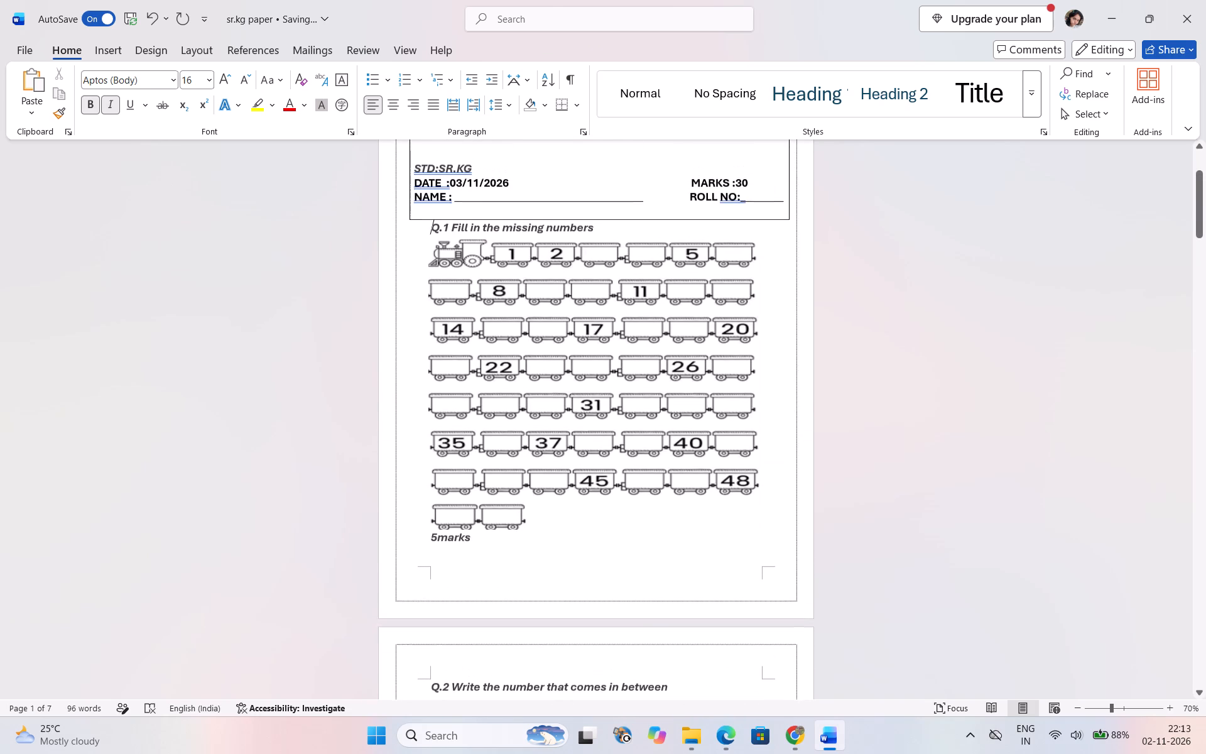
left_click(434, 534)
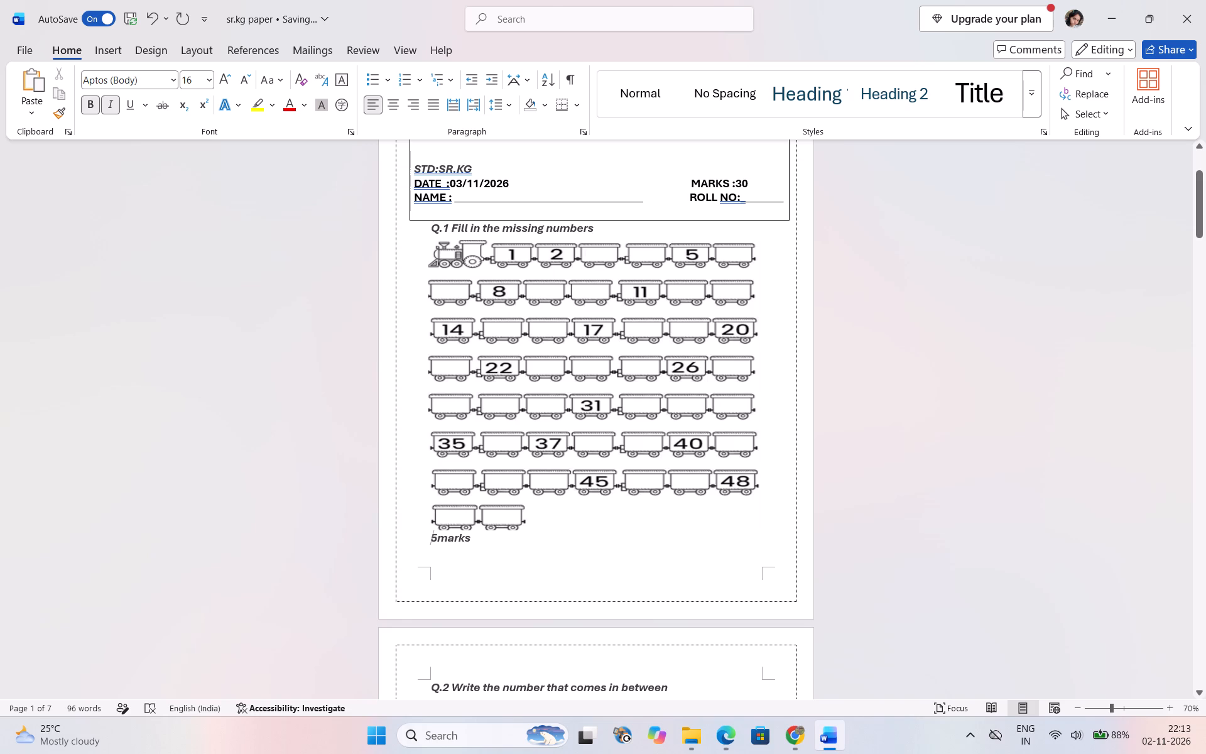
key("BackSpace")
key("BackSpace")
key("BackSpace")
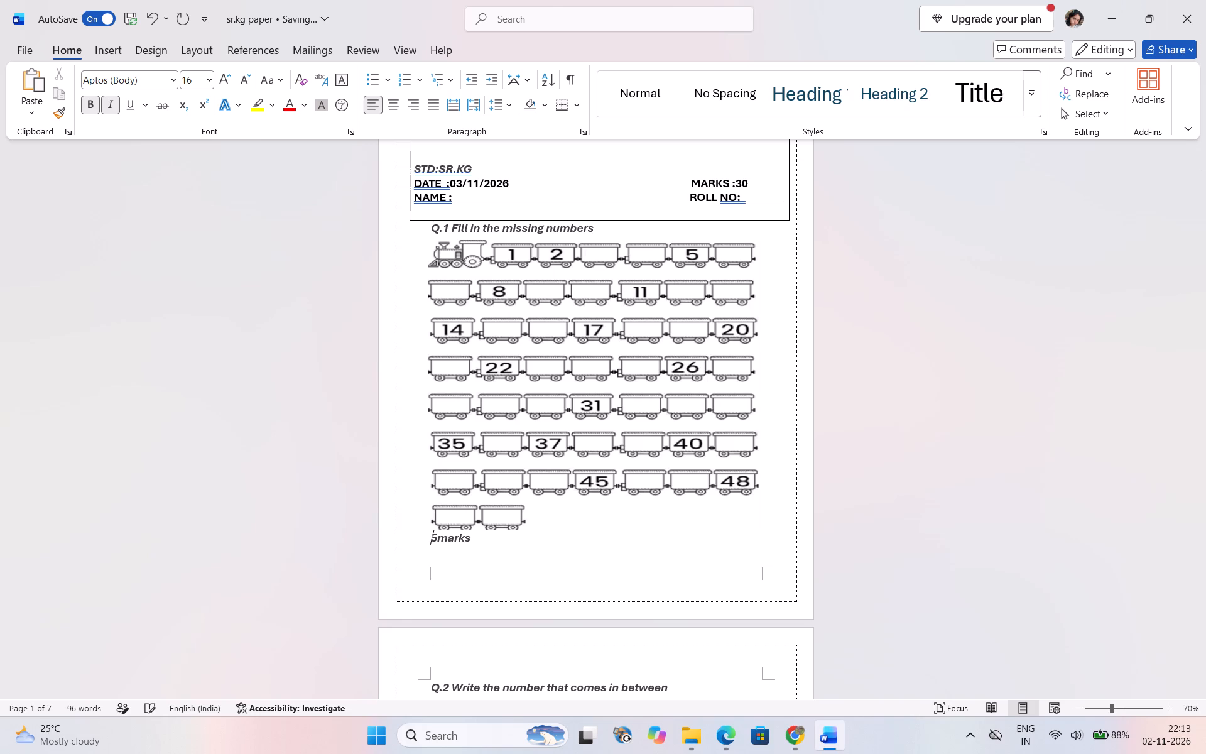
key("BackSpace")
key("BackSpace")
key("BackSpace")
key("space")
key("space")
key("BackSpace")
Move the Q.1 train picture slightly down, leaving room beneath the question heading.
left_click(513, 441)
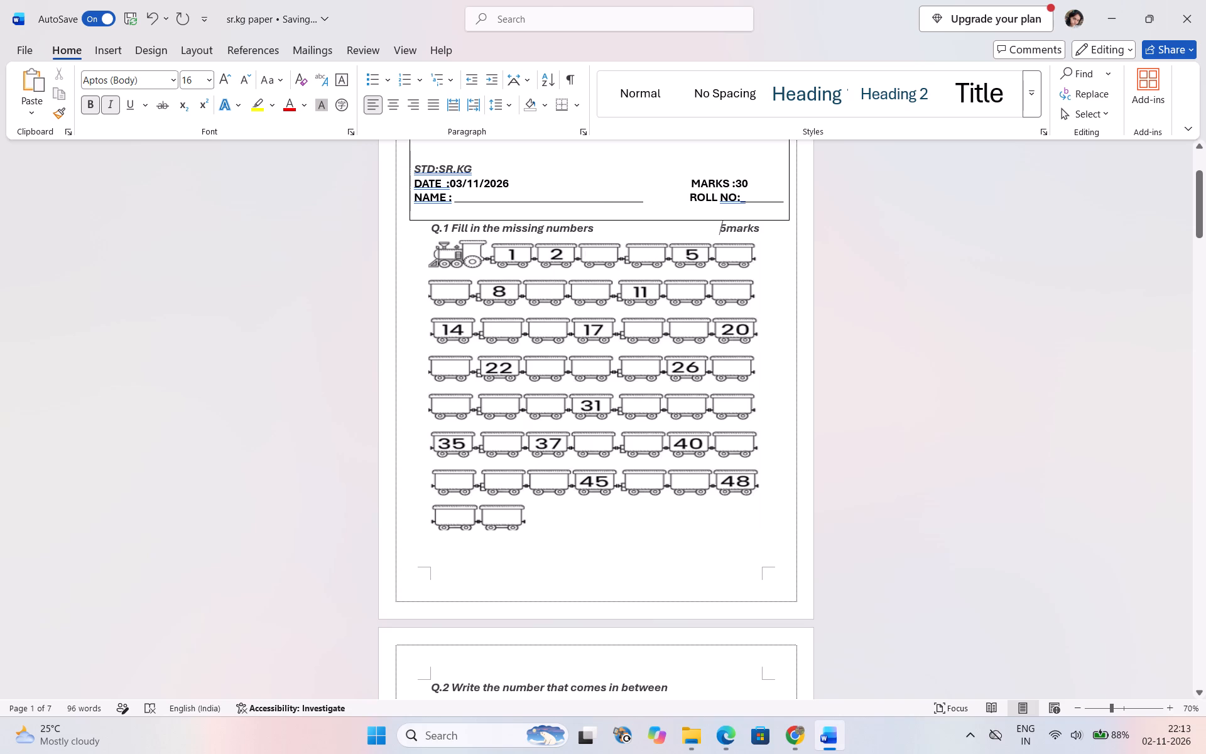
left_click_drag(513, 441, 511, 459)
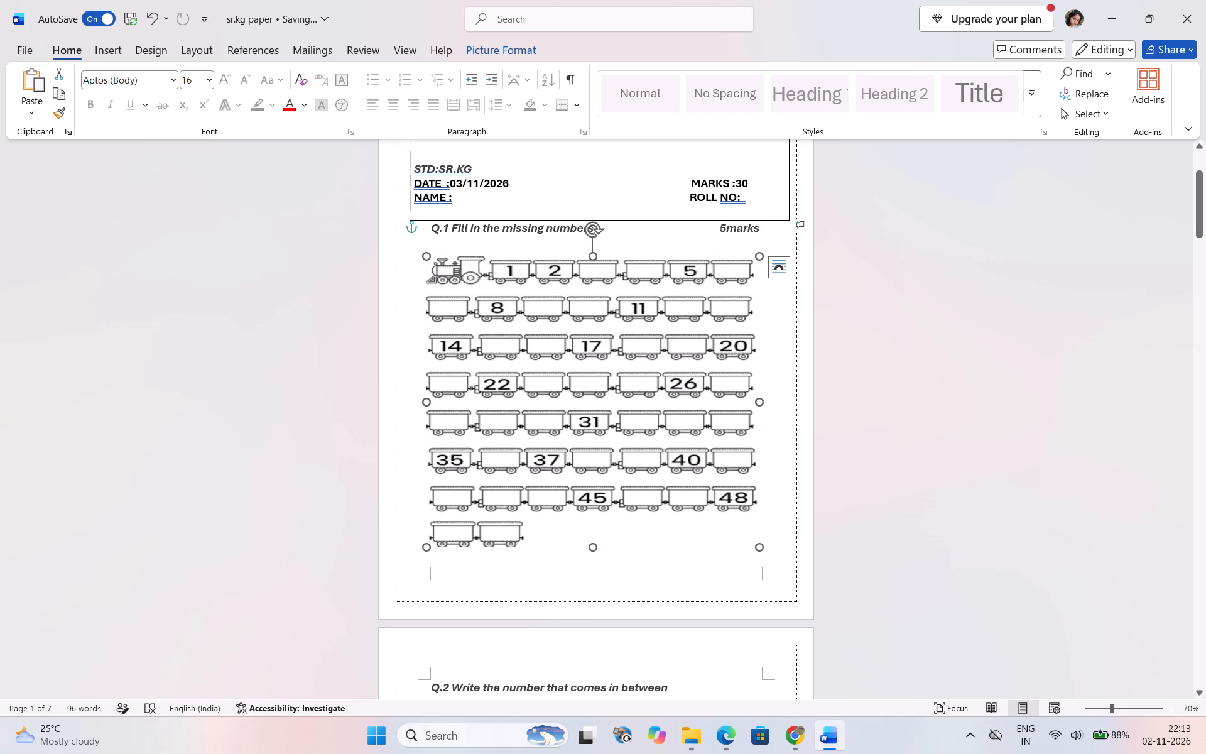
Insert spaces before the Q.1 heading until it drops one line below the header table, just above the train picture.
left_click(433, 227)
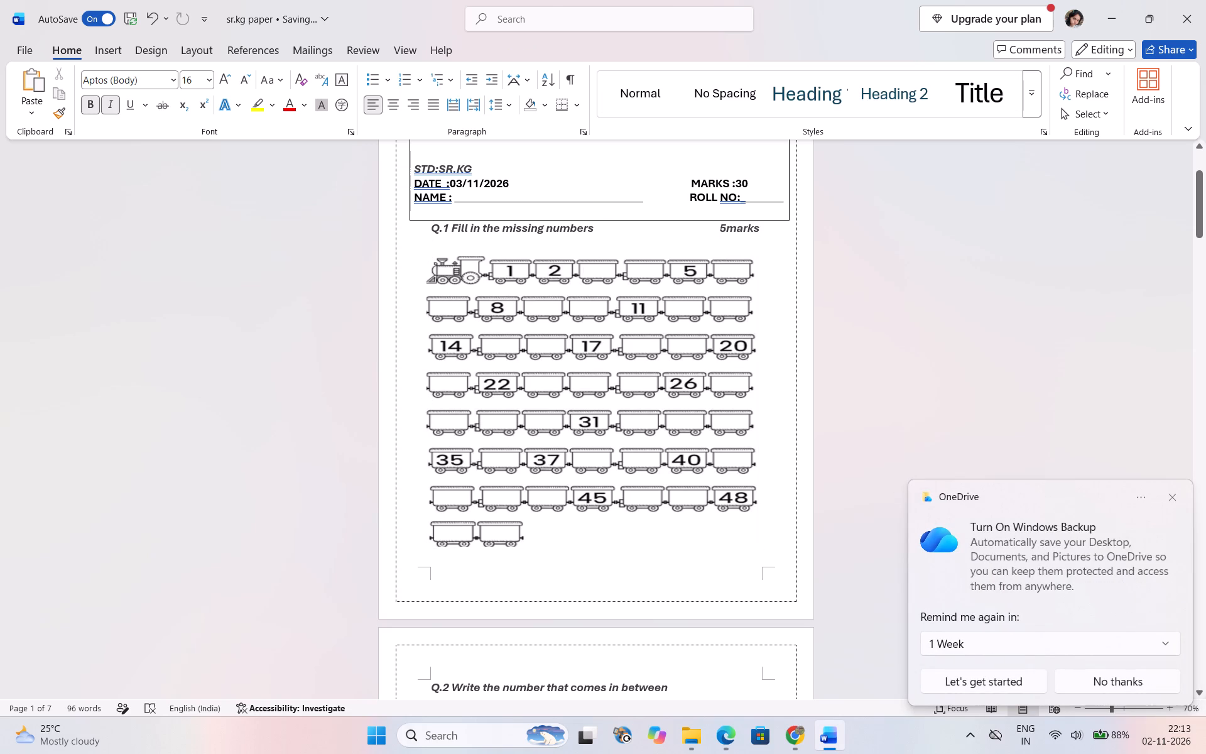
key("BackSpace")
key("BackSpace")
key("BackSpace")
key("BackSpace")
key("space")
key("space")
key("space")
key("space")
key("space")
key("space")
key("space")
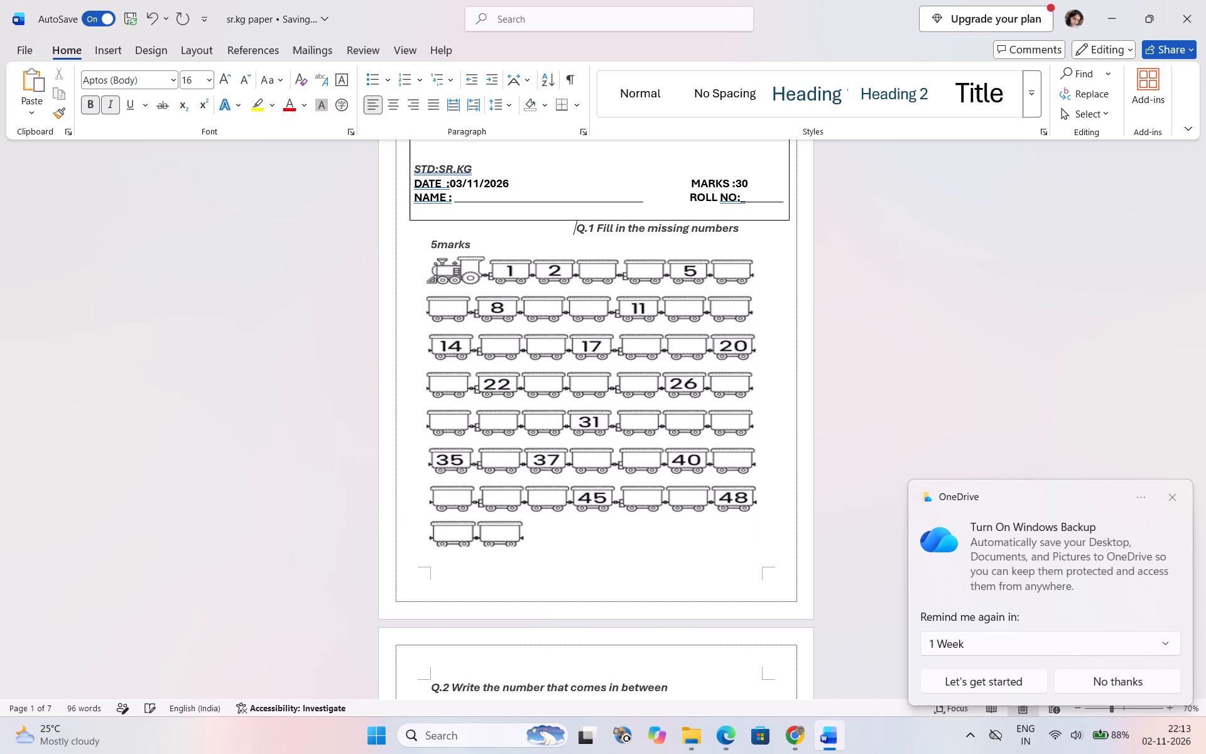
key("space")
key("space")
key("space")
key("space")
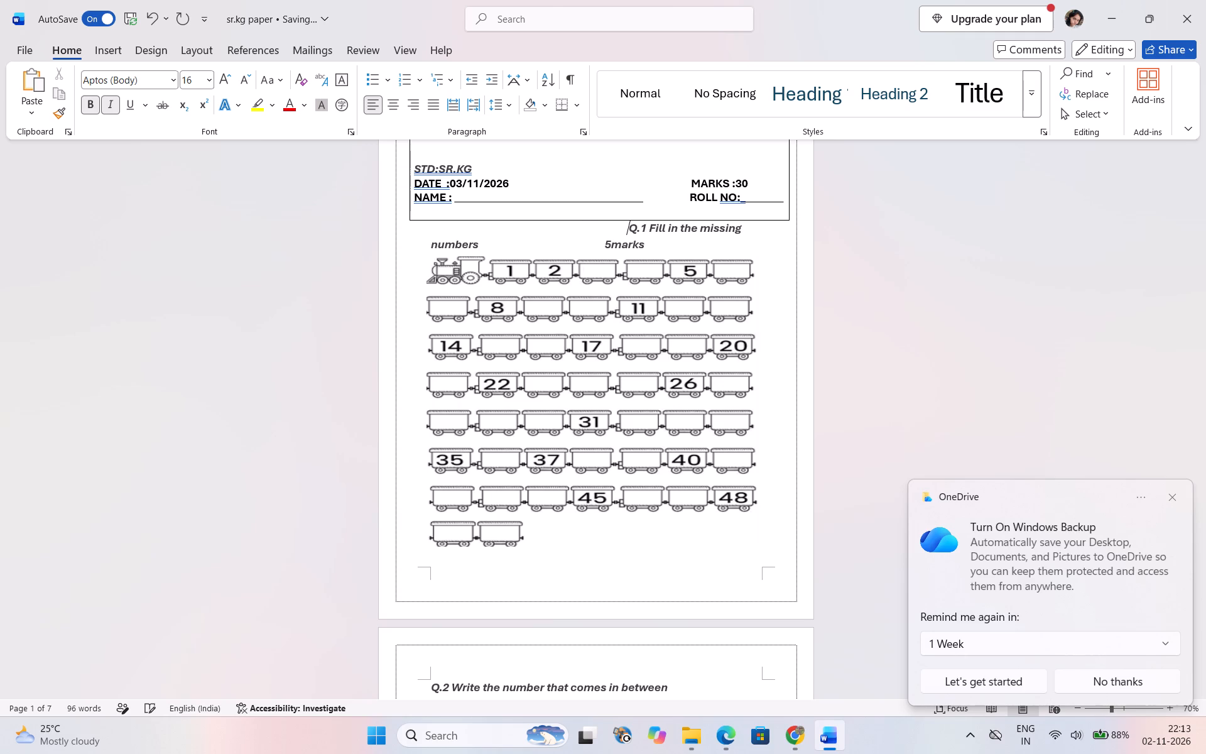
key("space")
key("space")
key("space")
key("space")
key("space")
key("space")
key("space")
key("space")
key("space")
key("space")
key("space")
key("space")
key("space")
key("space")
key("space")
key("space")
key("space")
key("space")
key("space")
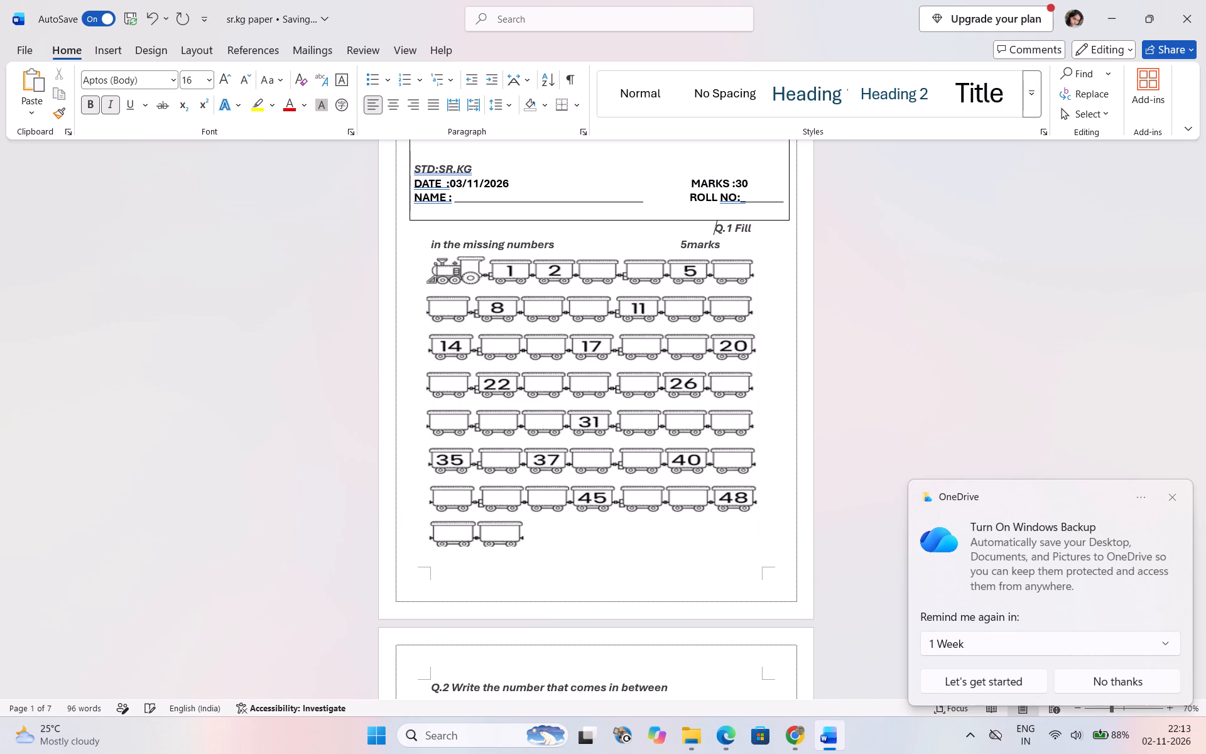
key("space")
key("space")
key("space")
key("space")
key("space")
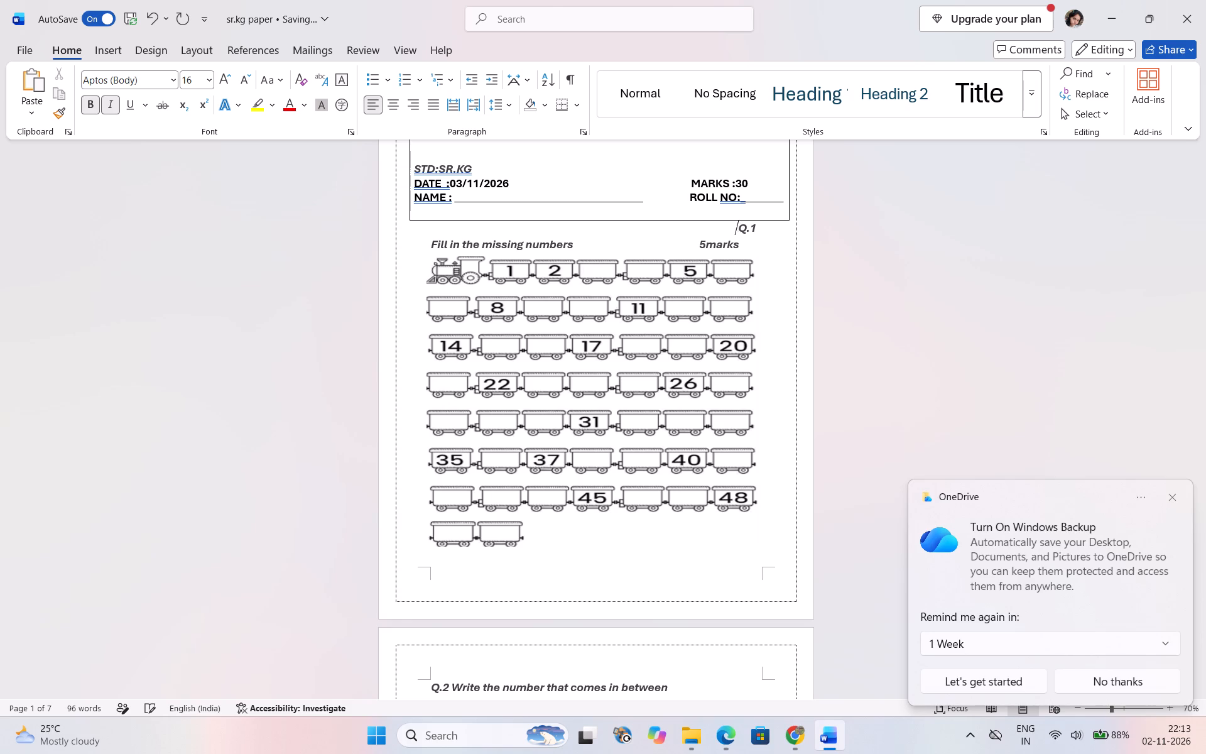
key("space")
key("space")
key("space")
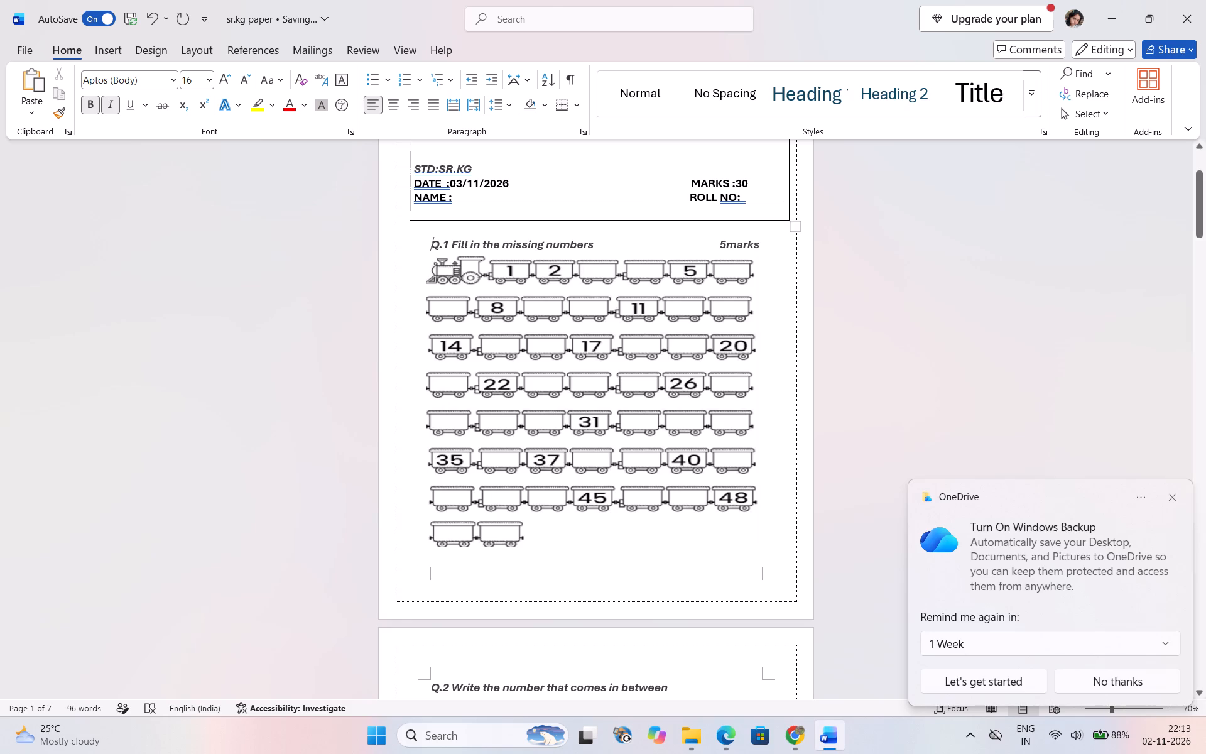
left_click(427, 284)
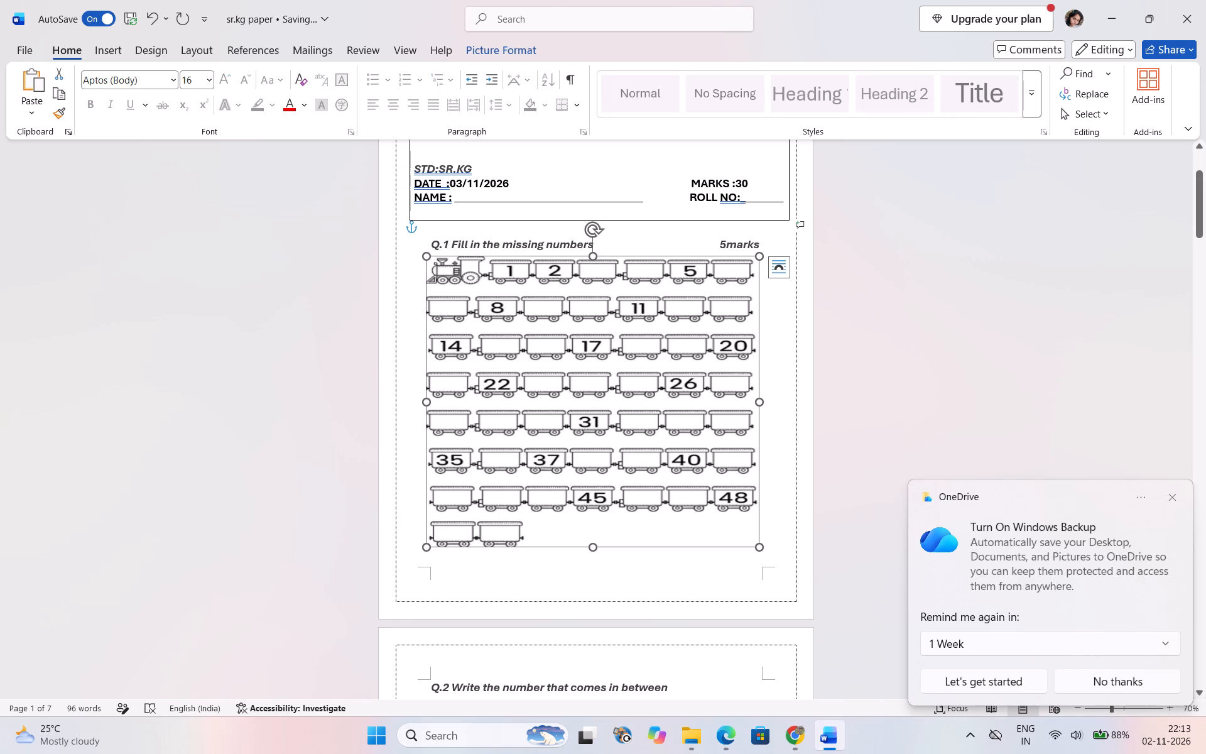
left_click(780, 430)
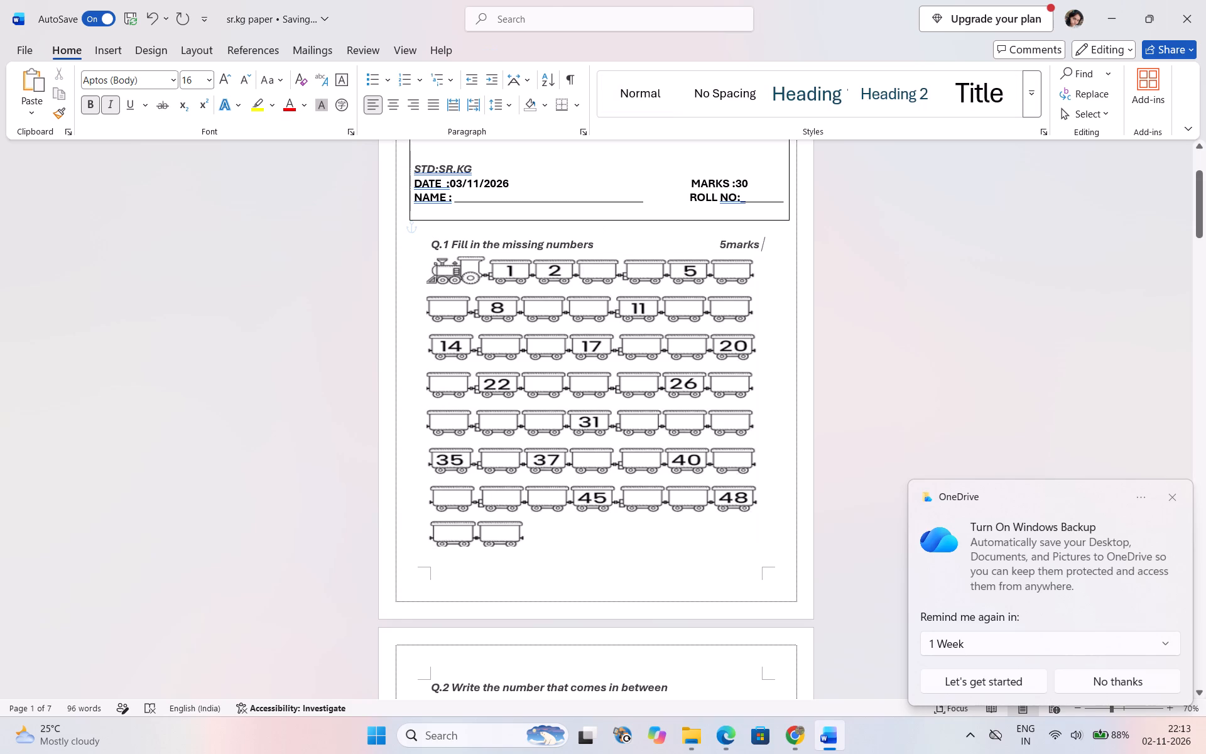
Move the "3marks" label from below the apple pictures up onto the end of the Q.2 heading line.
scroll(564, 506, "down", 4)
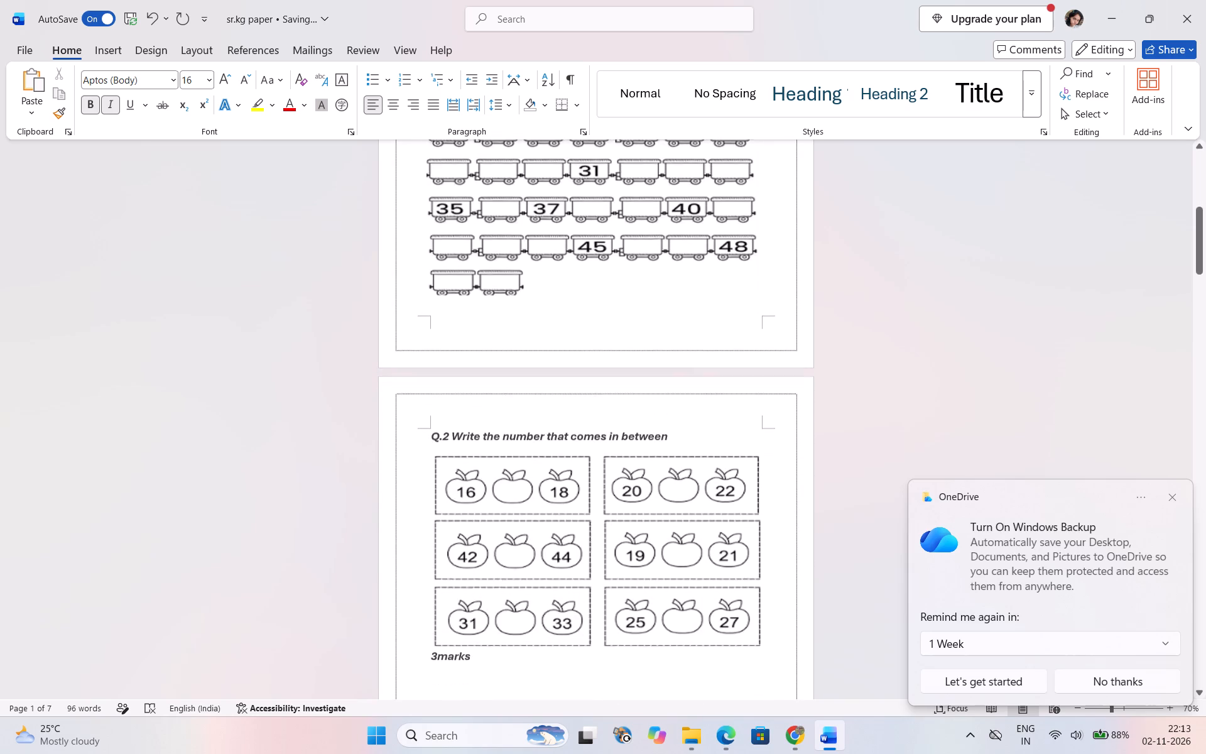
scroll(564, 506, "down", 1)
left_click(432, 506)
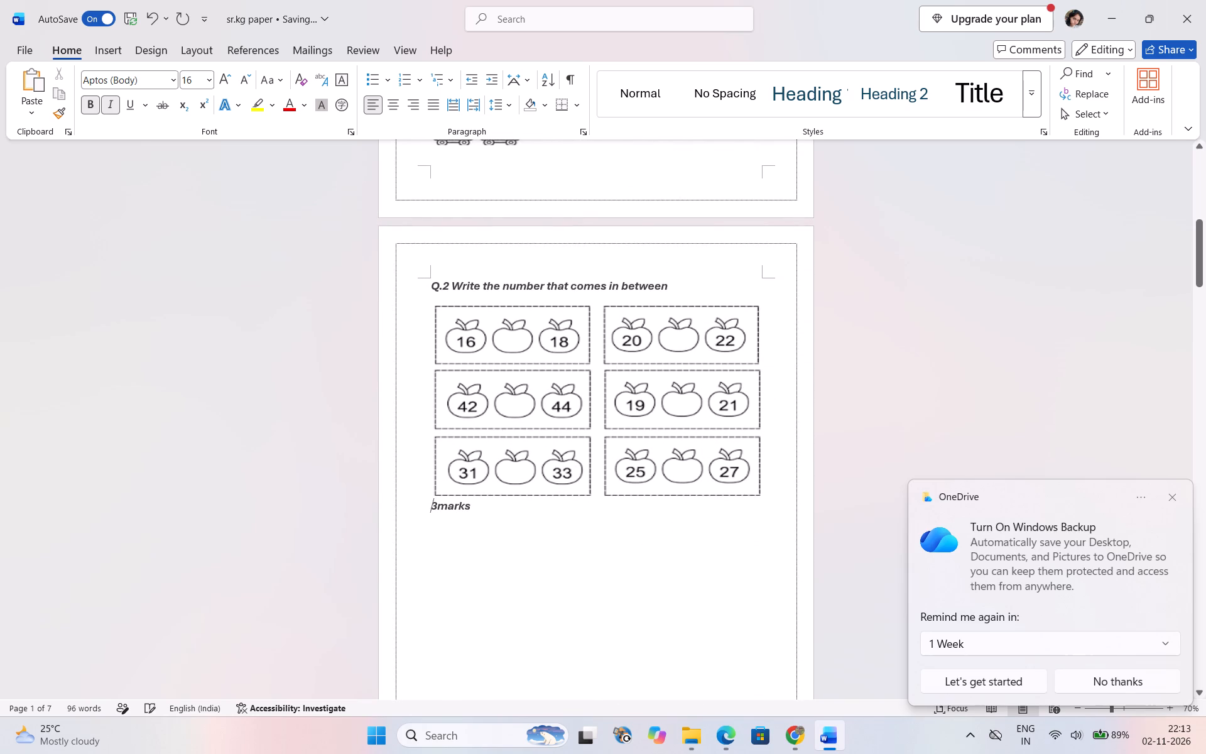
key("BackSpace")
key("BackSpace")
key("BackSpace")
key("BackSpace")
key("BackSpace")
key("BackSpace")
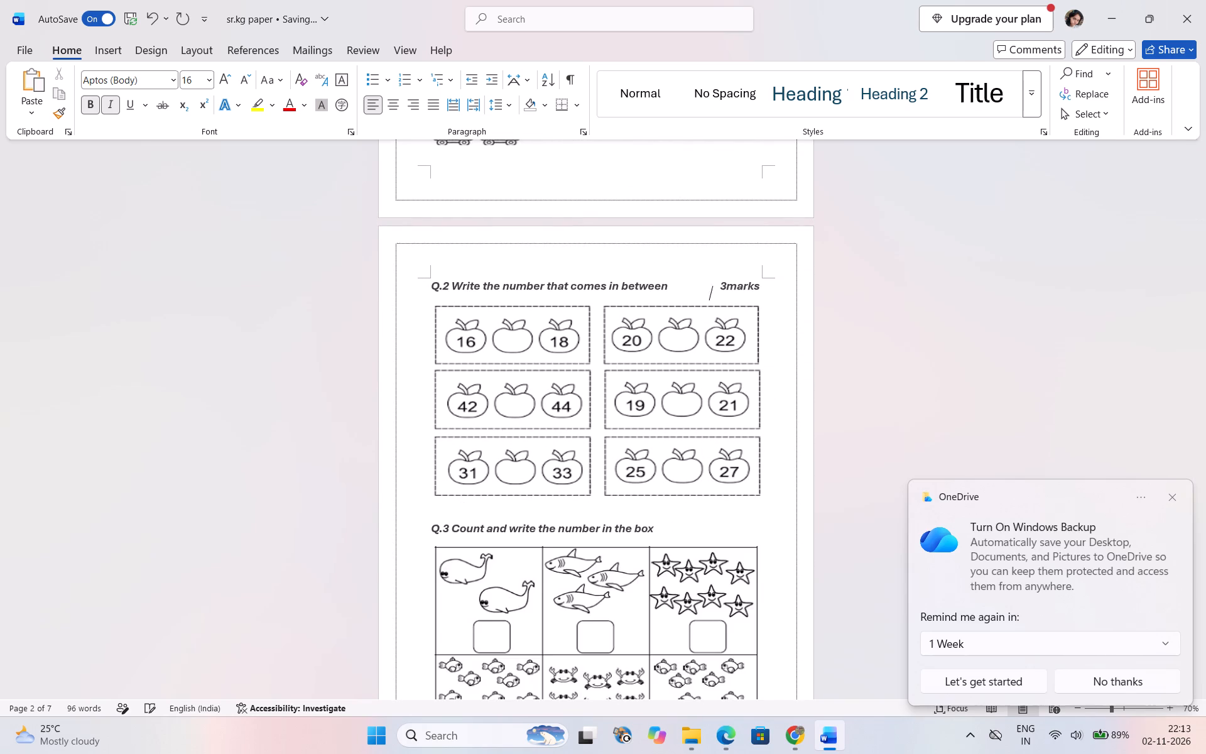
key("BackSpace")
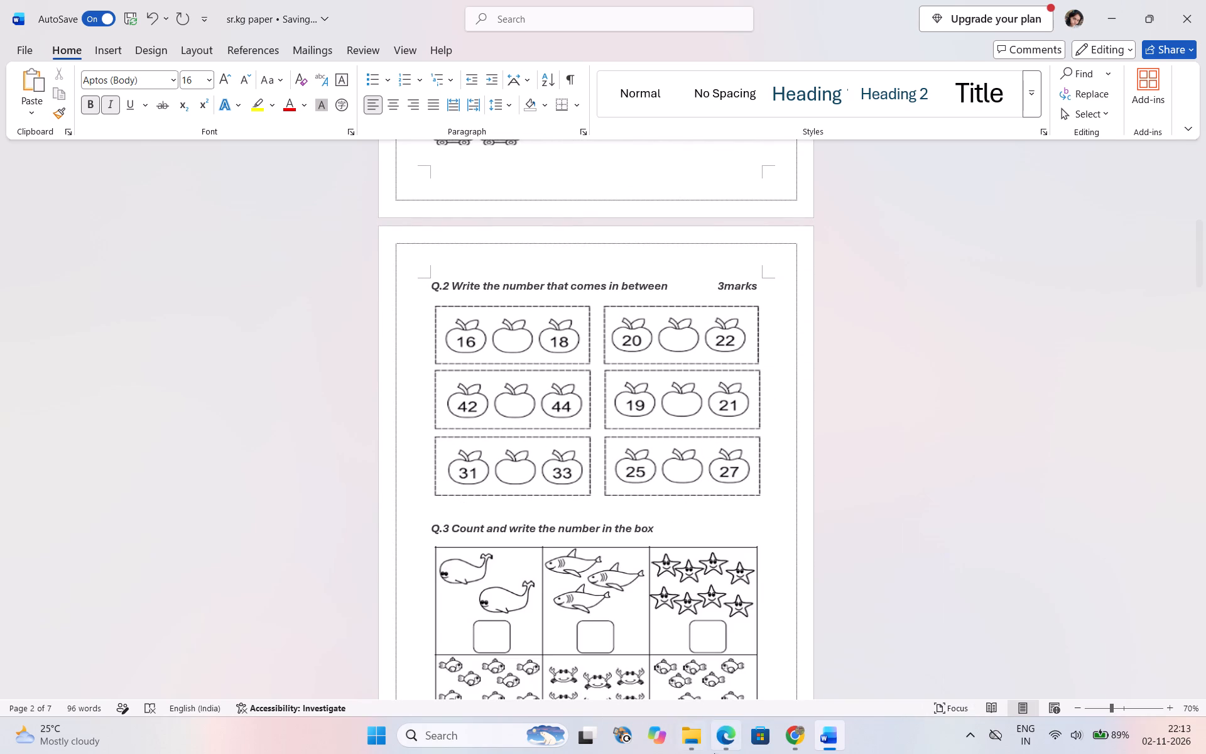
Move the "5marks" label from below the sea animals picture up onto the end of the Q.3 heading line.
scroll(902, 505, "down", 2)
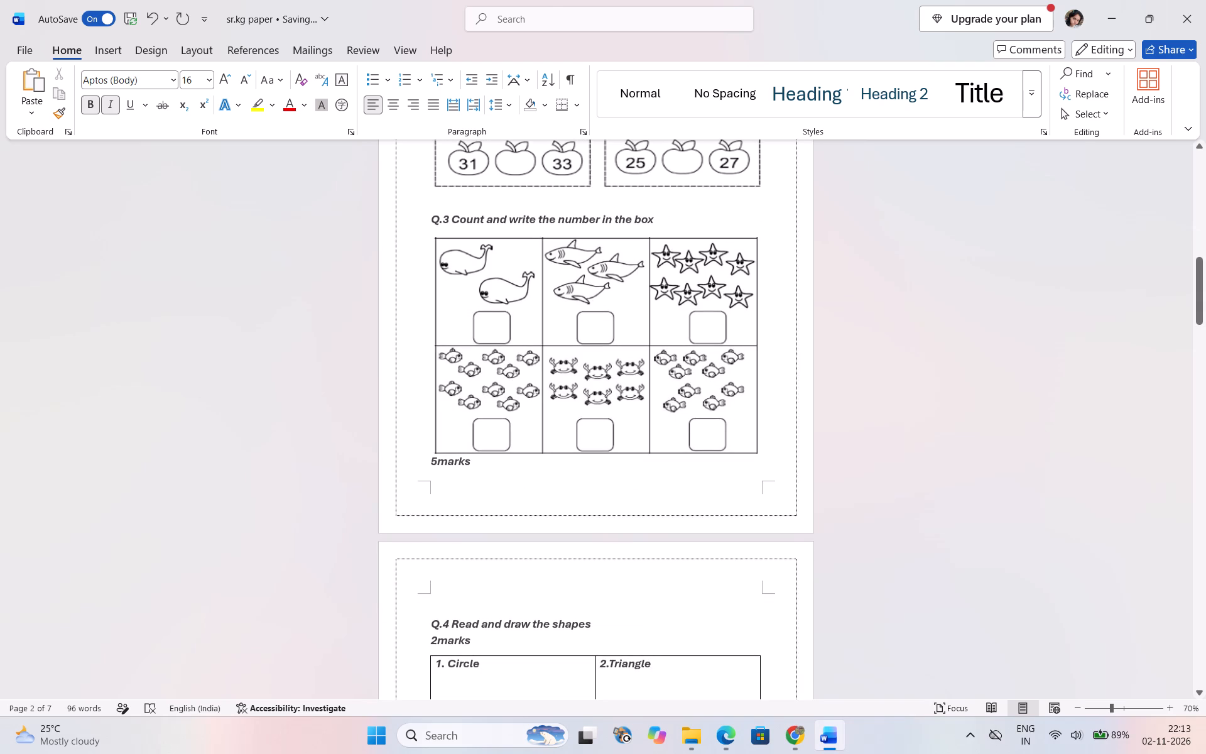
left_click(432, 455)
key("BackSpace")
key("BackSpace")
key("BackSpace")
key("BackSpace")
key("BackSpace")
key("BackSpace")
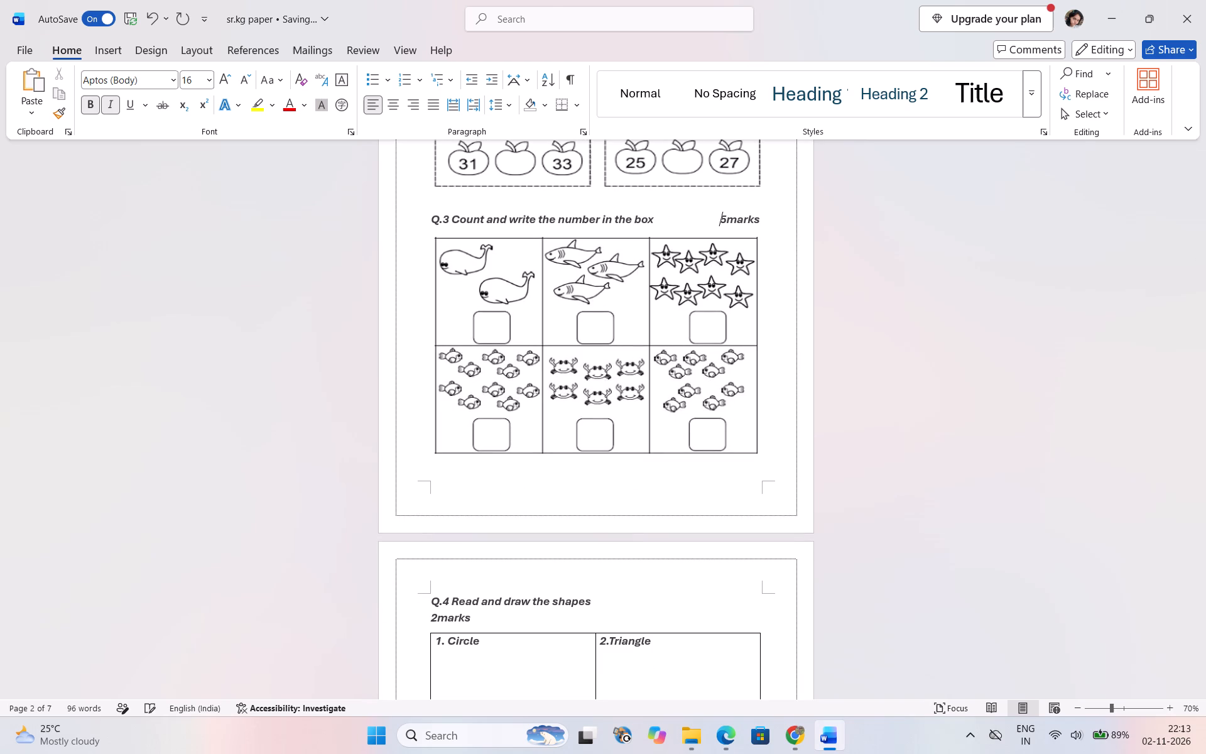
Move the "2marks" label above the shapes table up onto the end of the Q.4 heading line.
left_click(433, 618)
key("BackSpace")
key("BackSpace")
key("BackSpace")
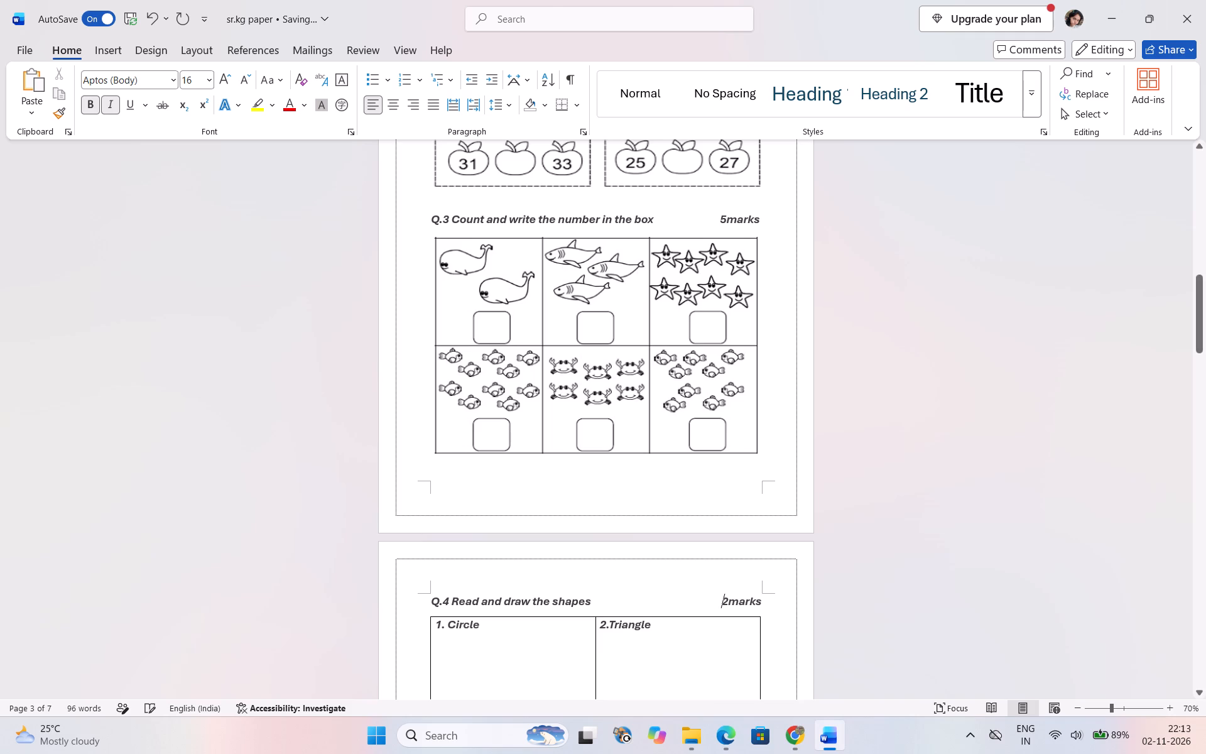
Move the "5marks" label from below the number words picture up onto the end of the Q.5 heading line.
scroll(534, 735, "down", 2)
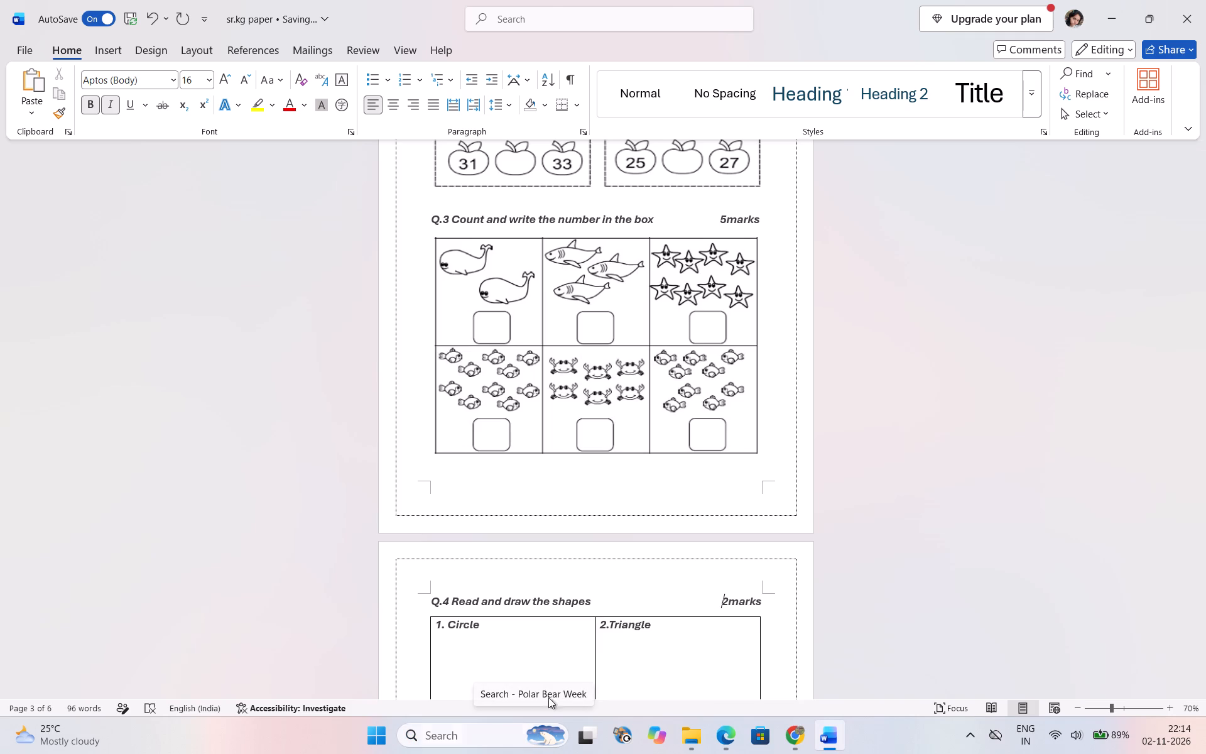
scroll(620, 638, "down", 6)
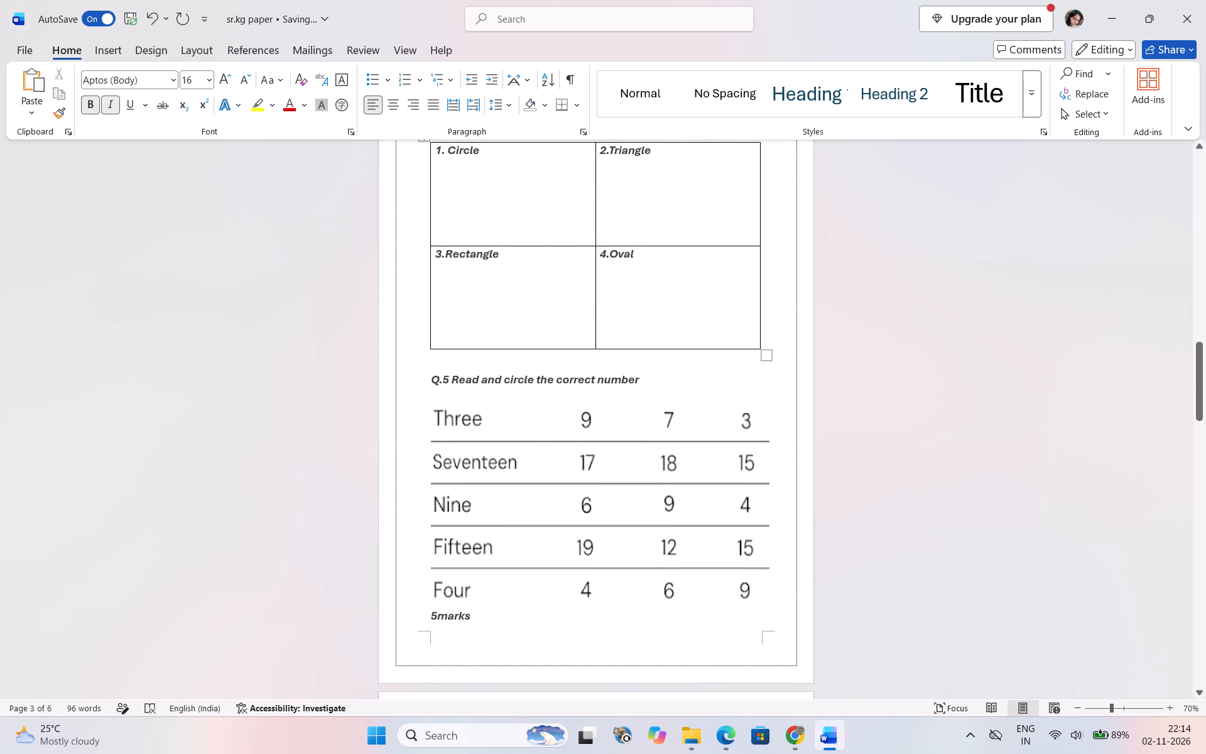
scroll(624, 491, "down", 1)
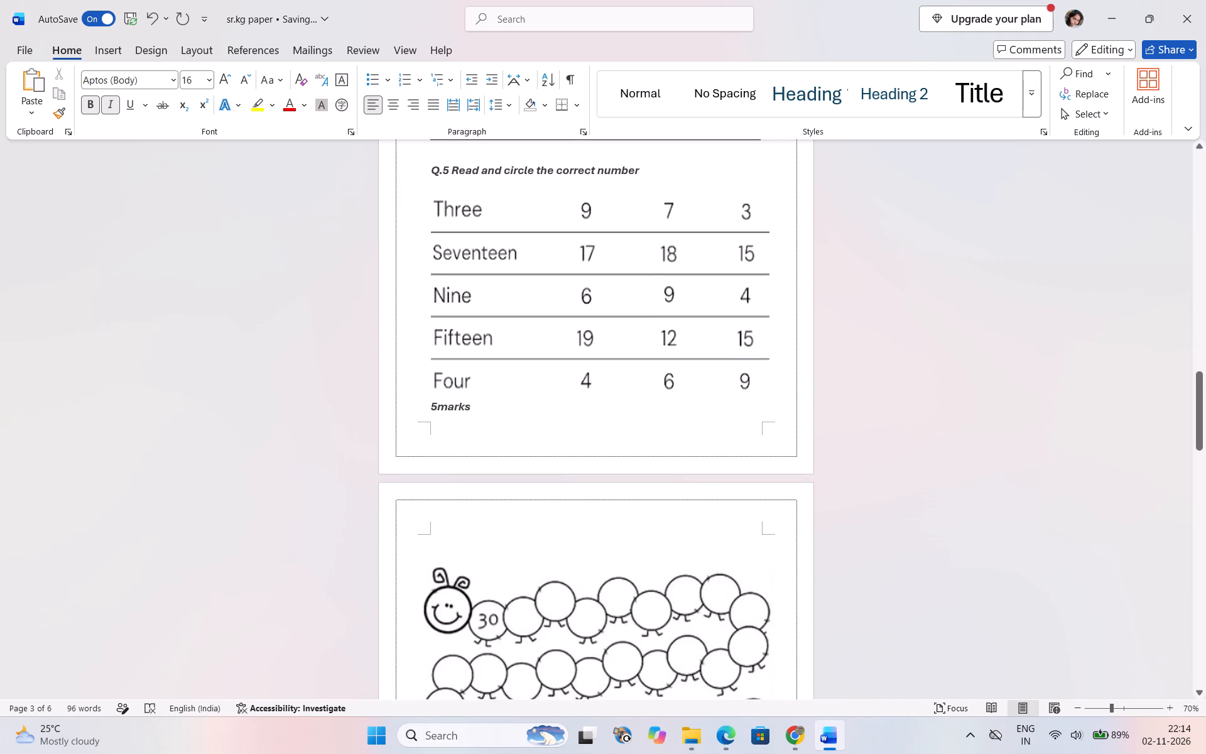
left_click(428, 408)
key("BackSpace")
key("BackSpace")
key("BackSpace")
key("BackSpace")
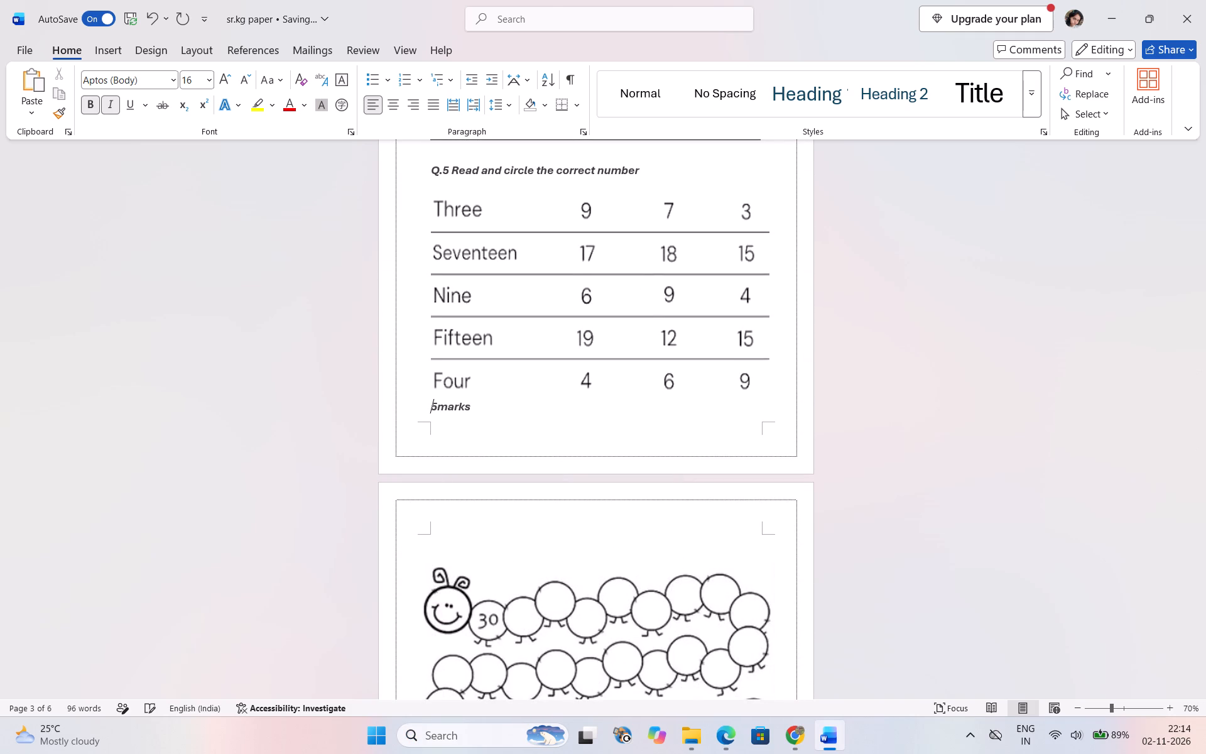
key("BackSpace")
key("BackSpace")
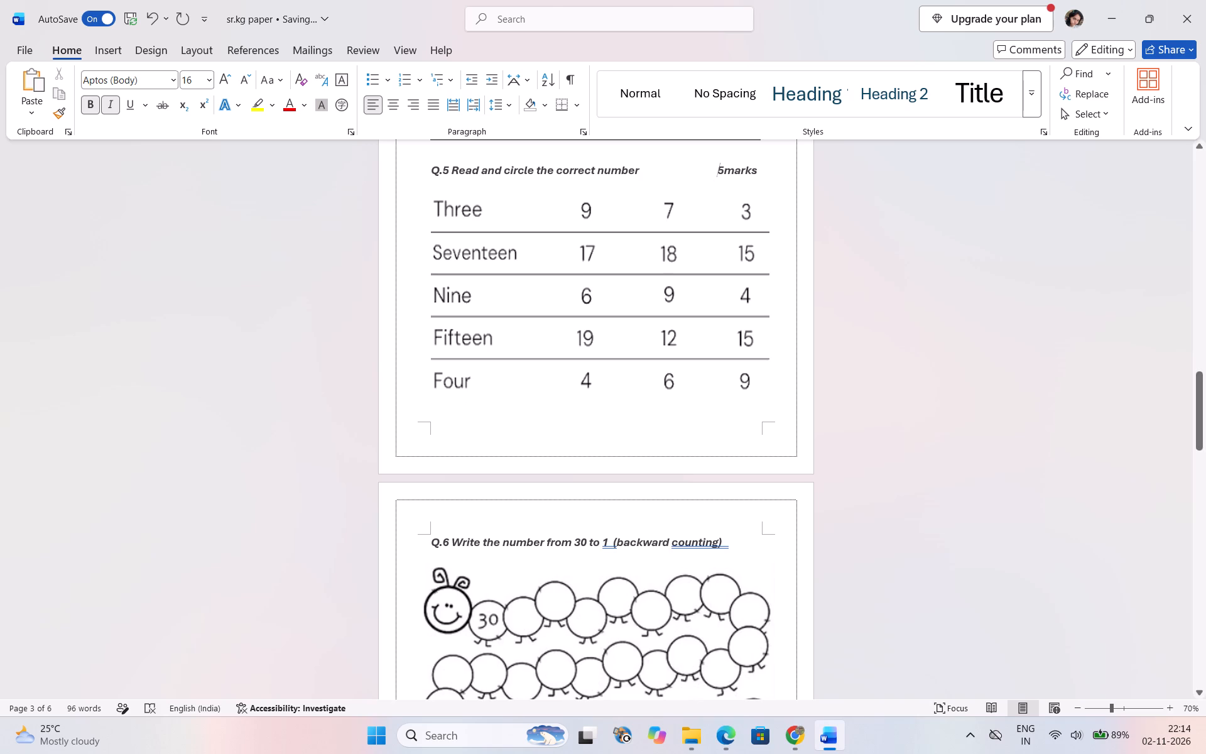
Move the "2marks" label from below the caterpillar picture up onto the end of the Q.6 heading line.
scroll(557, 642, "down", 5)
left_click(429, 390)
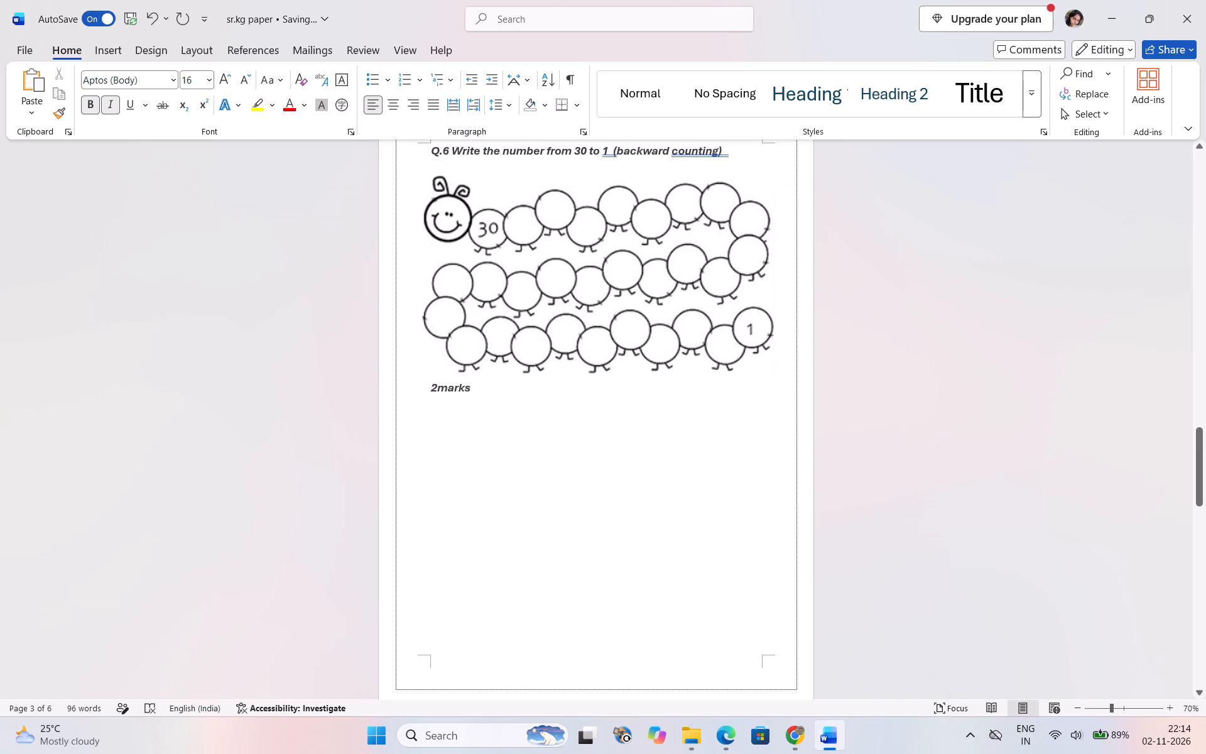
key("BackSpace")
key("BackSpace")
key("BackSpace")
key("BackSpace")
key("BackSpace")
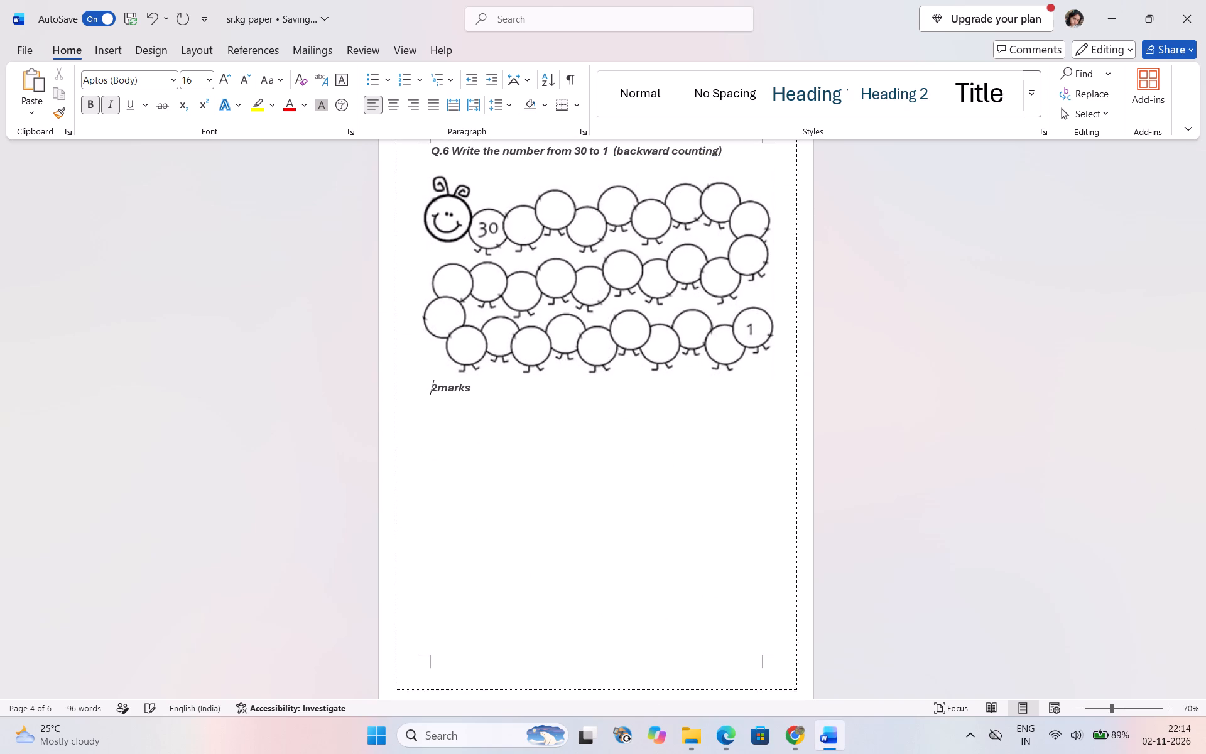
key("BackSpace")
key("space")
key("space")
key("BackSpace")
key("BackSpace")
key("BackSpace")
key("space")
key("space")
key("BackSpace")
key("space")
key("BackSpace")
Restore the closing bracket after "backward counting" in the Q.6 heading, keeping "2marks" on the same line.
scroll(429, 390, "up", 2)
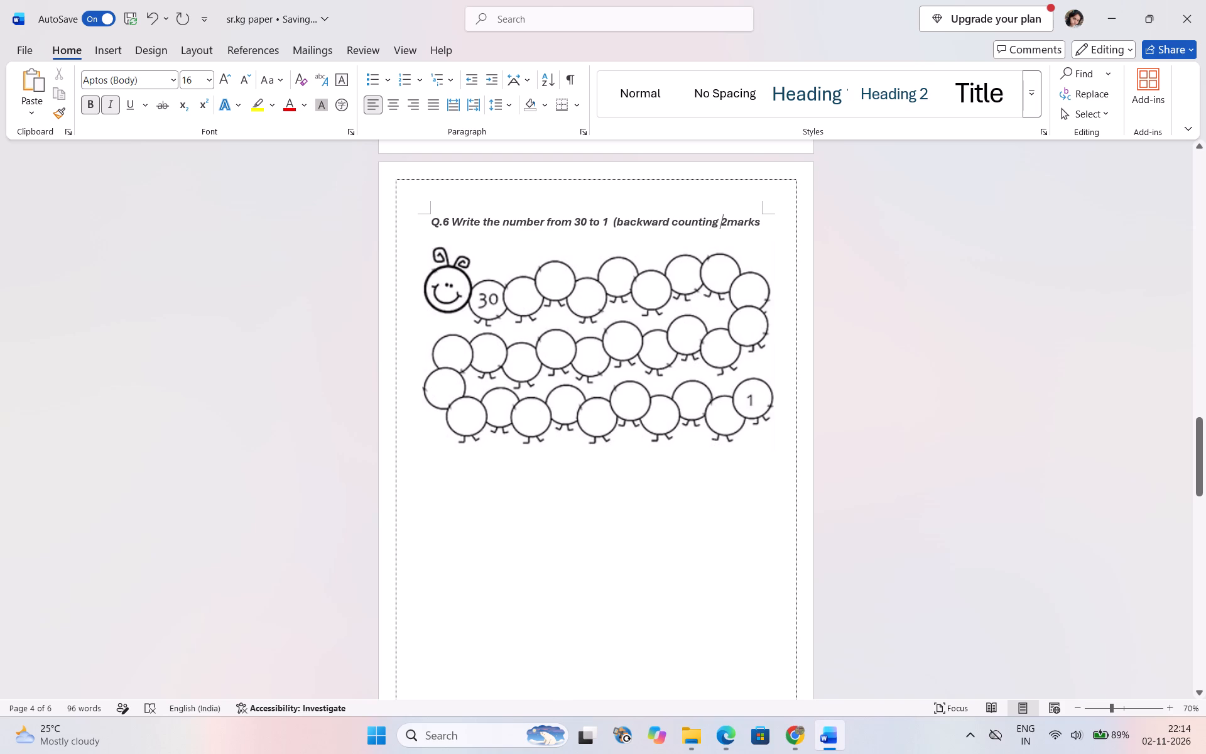
key("BackSpace")
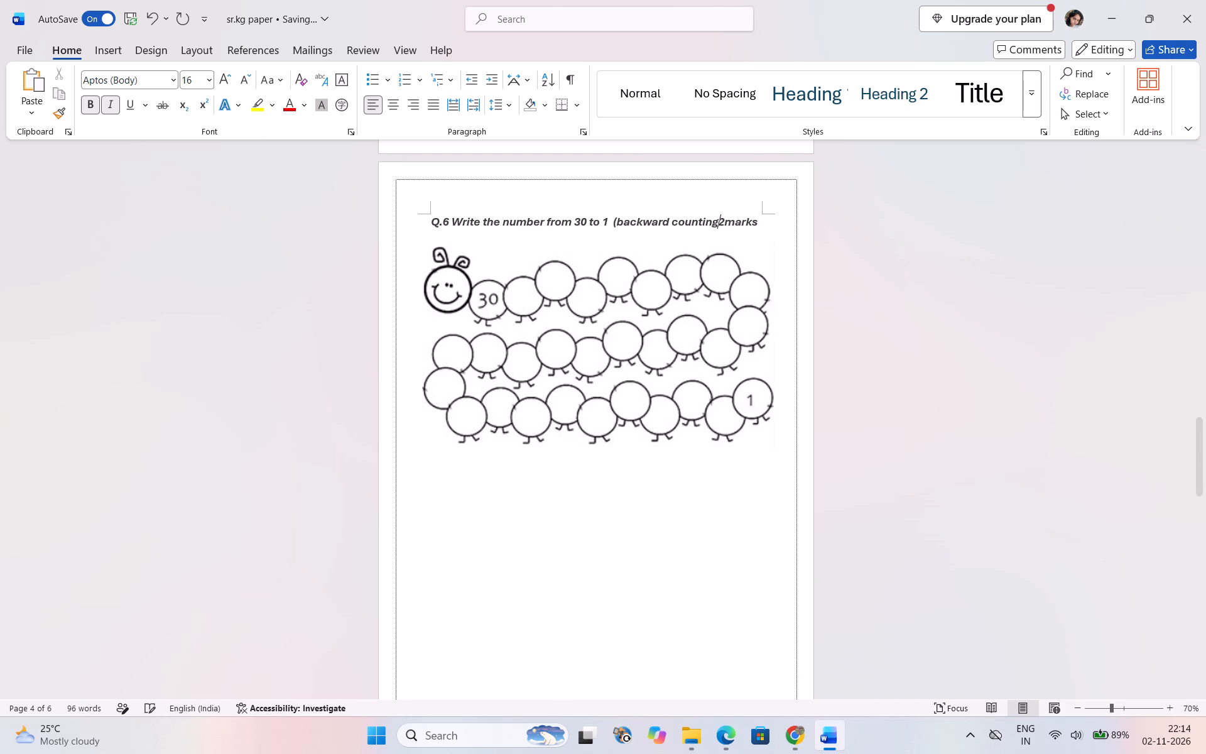
key("shift+parenright")
key("space")
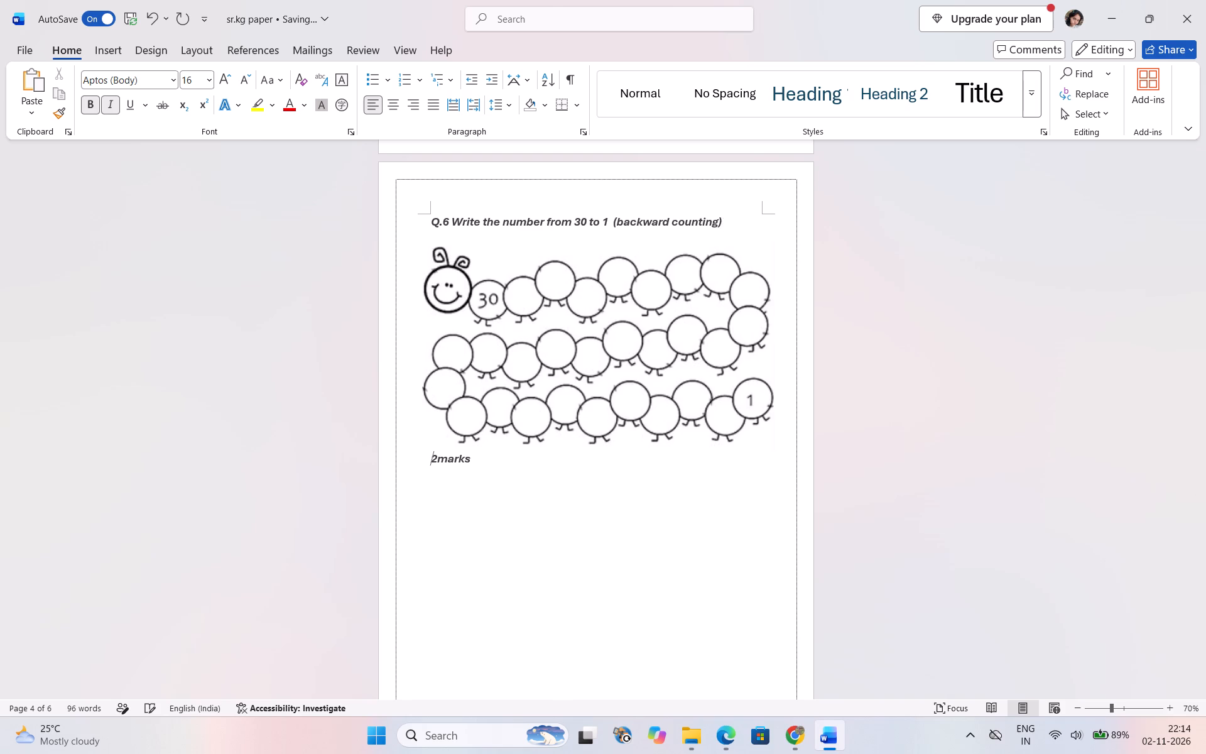
key("BackSpace")
Shorten the marks label at the end of the Q.6 heading to "2M".
left_click_drag(770, 227, 759, 226)
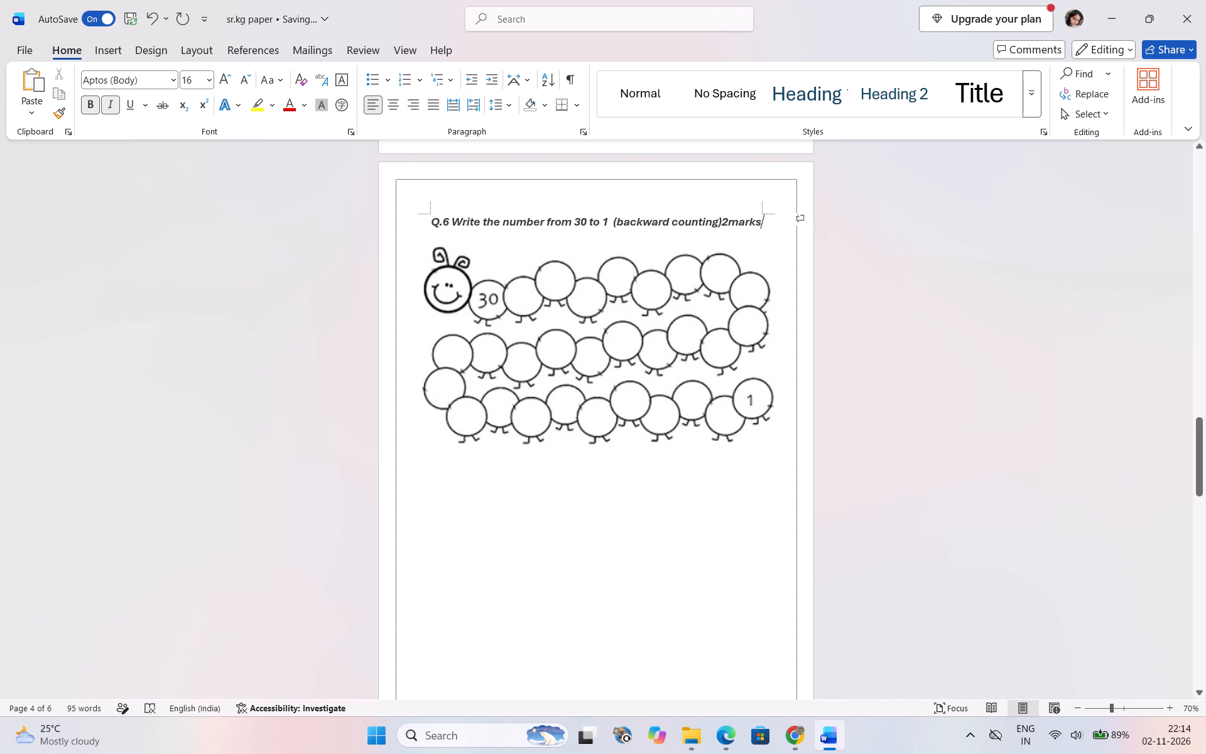
left_click_drag(759, 226, 731, 226)
key("BackSpace")
key("m")
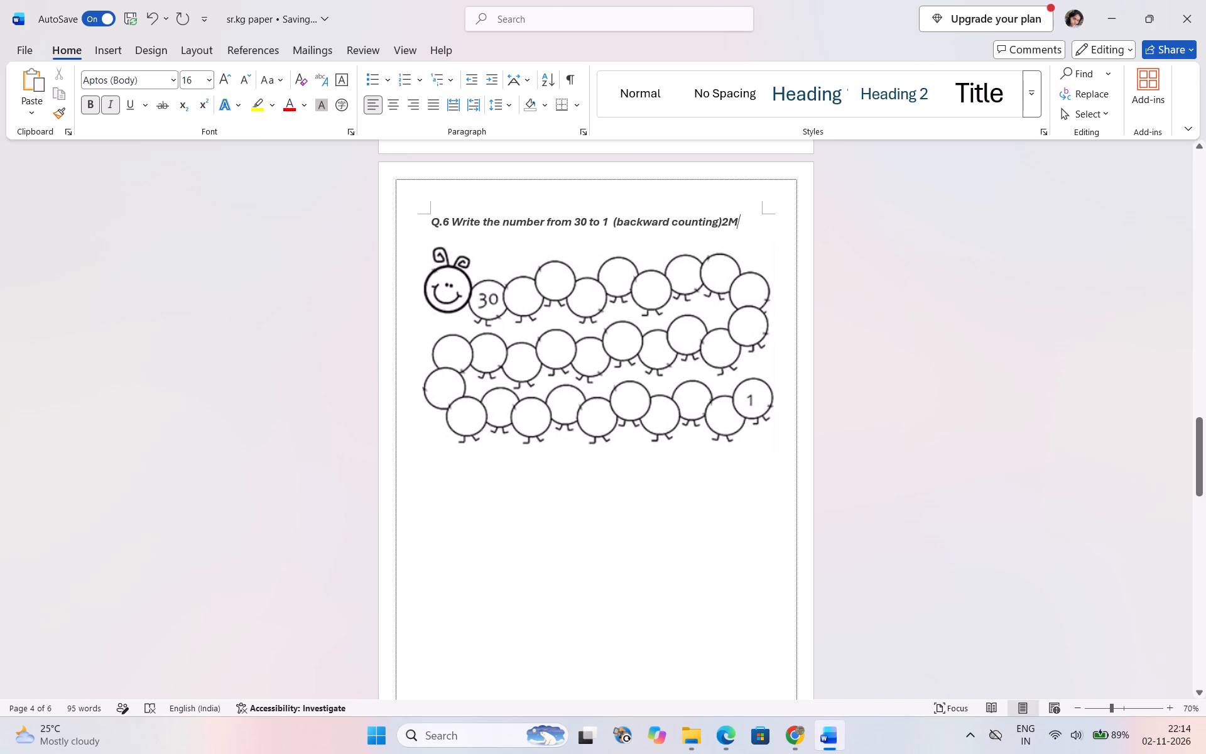
Insert spaces between the closing bracket and "2M" in the Q.6 heading, pushing the label to the line's end.
left_click(722, 223)
key("space")
key("space")
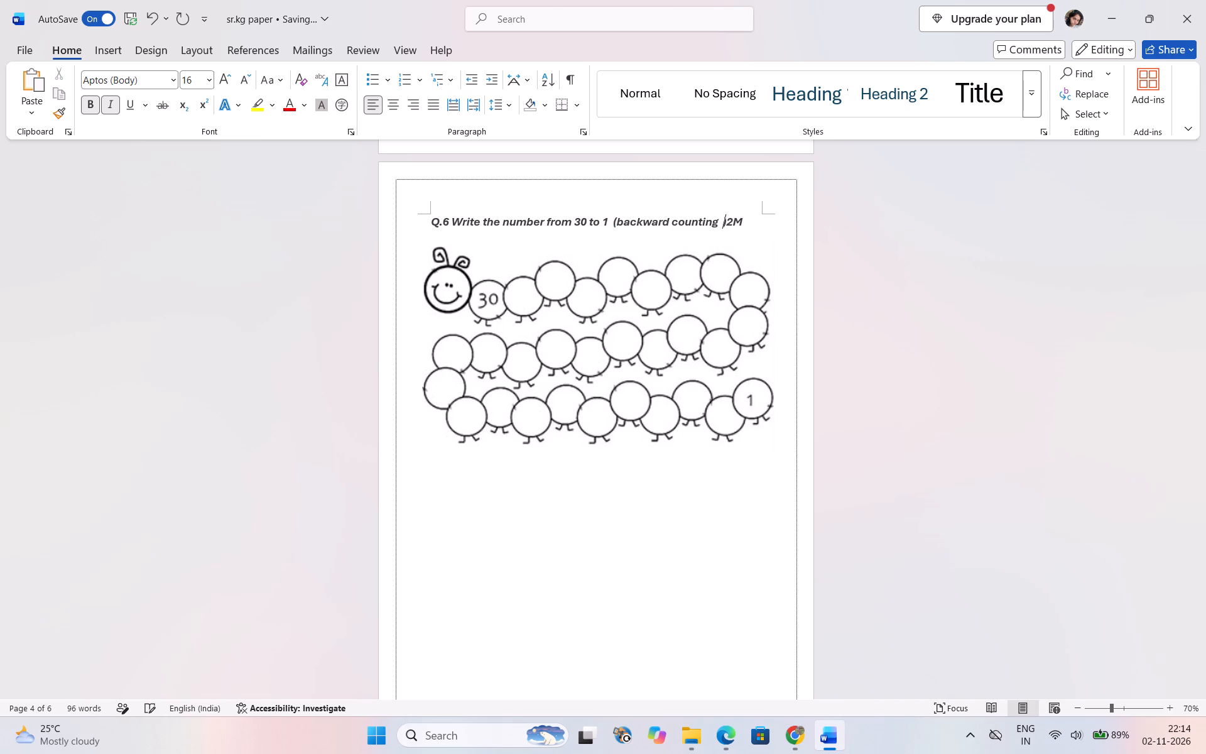
key("BackSpace")
key("BackSpace")
key("Right")
key("space")
key("space")
key("space")
key("space")
key("space")
key("space")
key("space")
key("space")
key("space")
key("space")
key("space")
key("BackSpace")
Delete the break before "Q.7 Match the following number with there name" to bring the question up beneath the caterpillar picture.
scroll(738, 390, "down", 3)
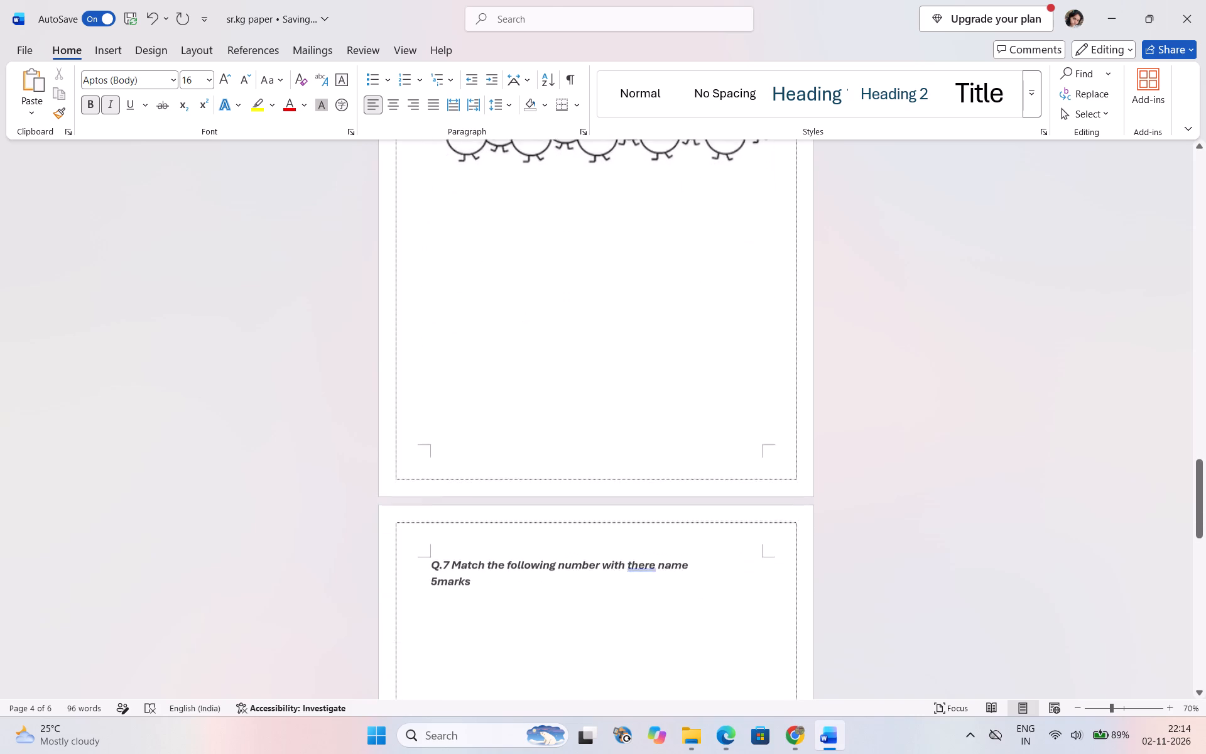
scroll(738, 390, "down", 2)
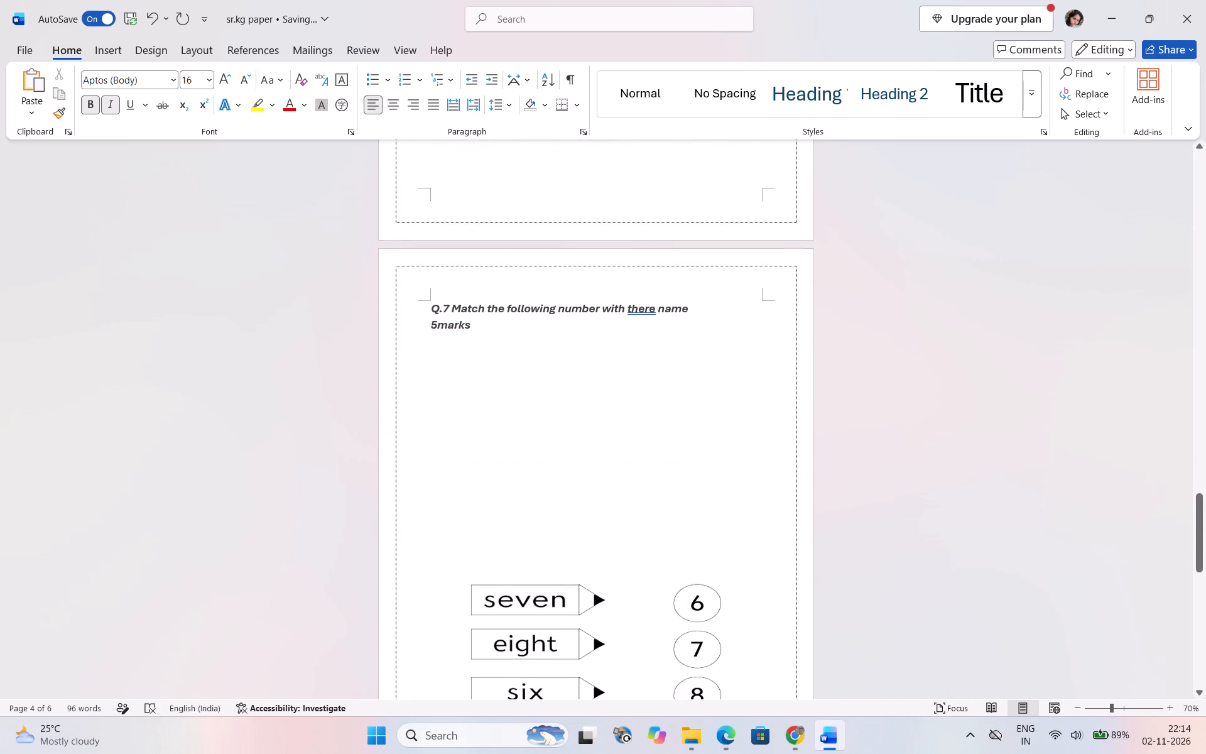
left_click(433, 309)
key("BackSpace")
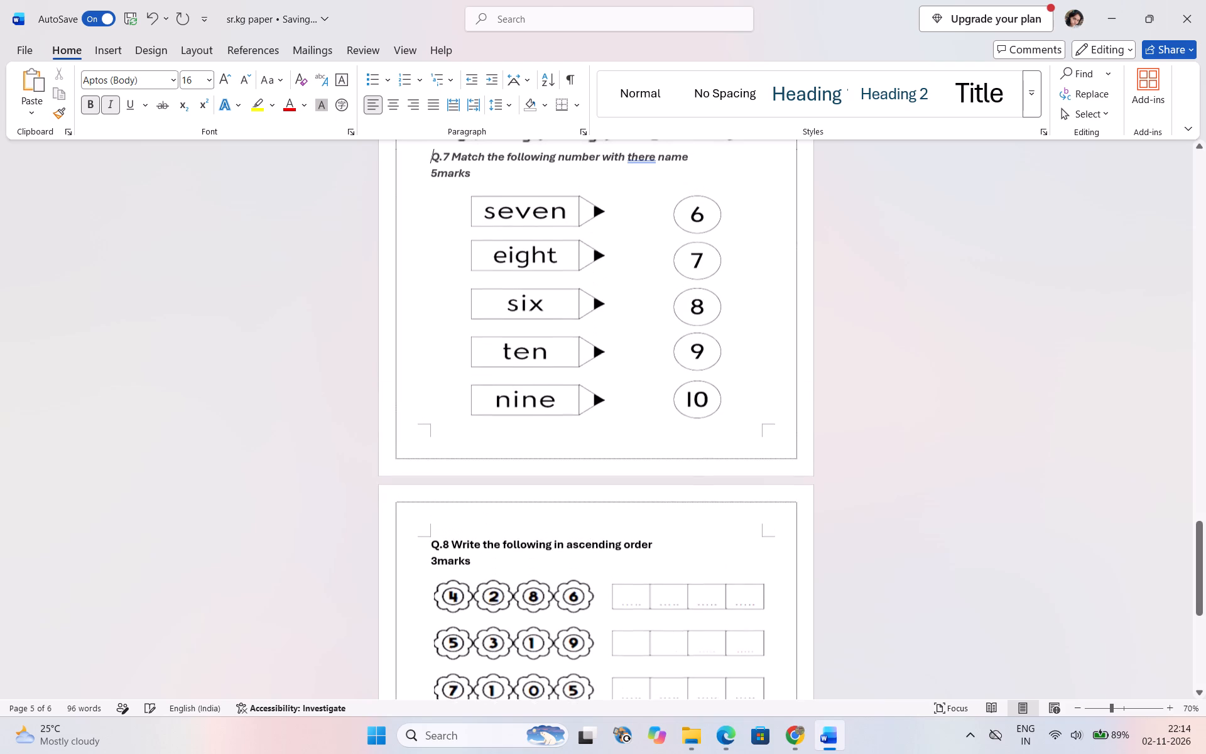
Delete the extra spaces before "5marks" to bring the label up onto the Q.7 heading line.
scroll(433, 309, "up", 1)
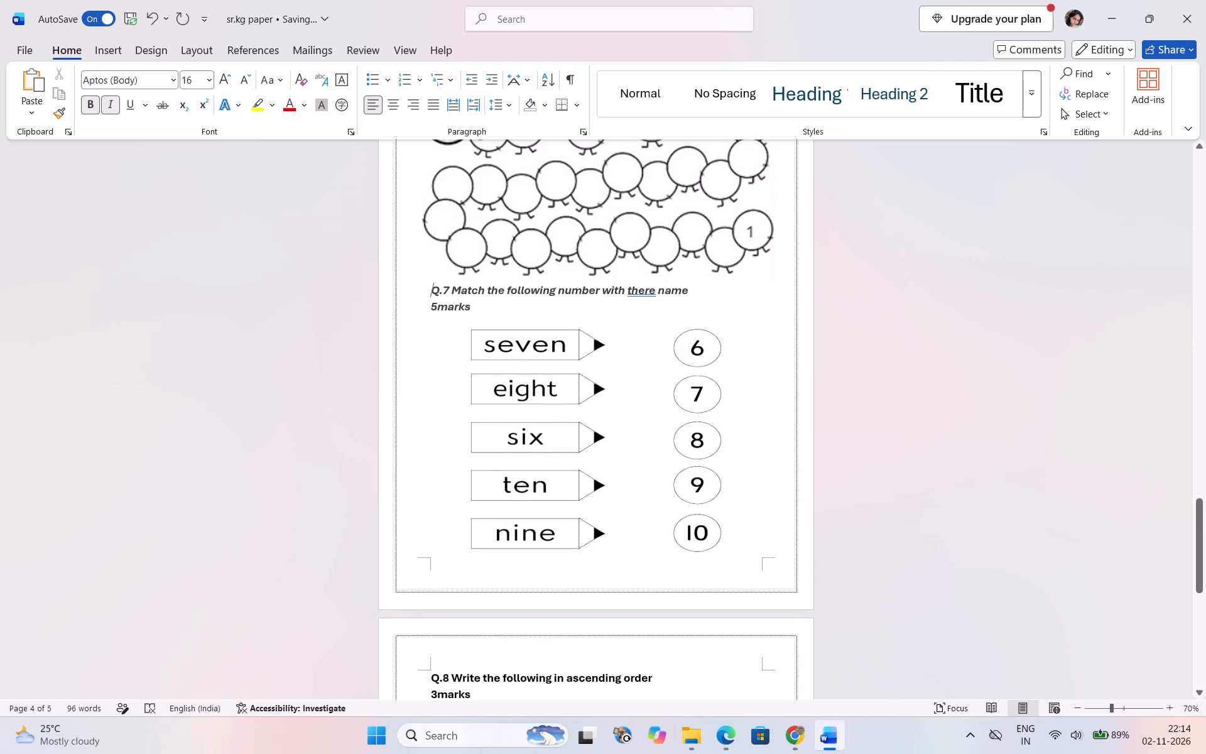
left_click(433, 305)
key("BackSpace")
key("BackSpace")
key("BackSpace")
key("BackSpace")
key("BackSpace")
key("BackSpace")
Shorten the marks label at the end of the Q.7 heading to "5M".
left_click_drag(761, 293, 733, 295)
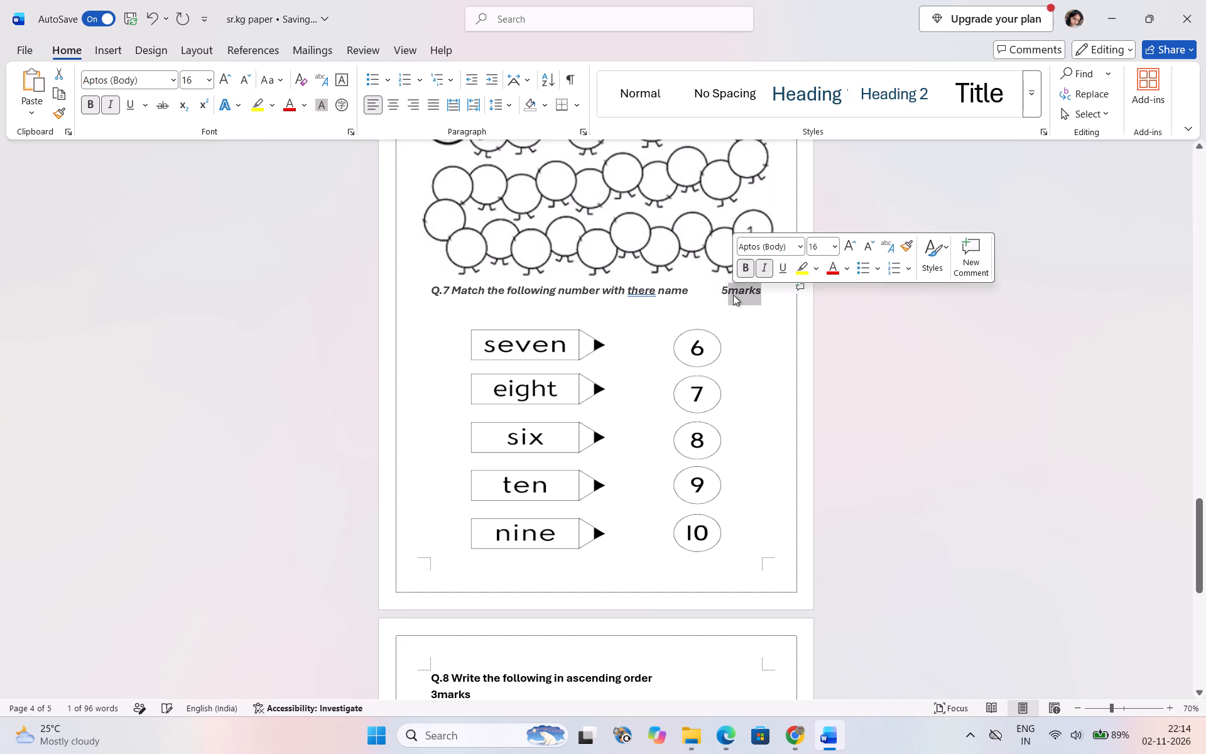
key("BackSpace")
key("m")
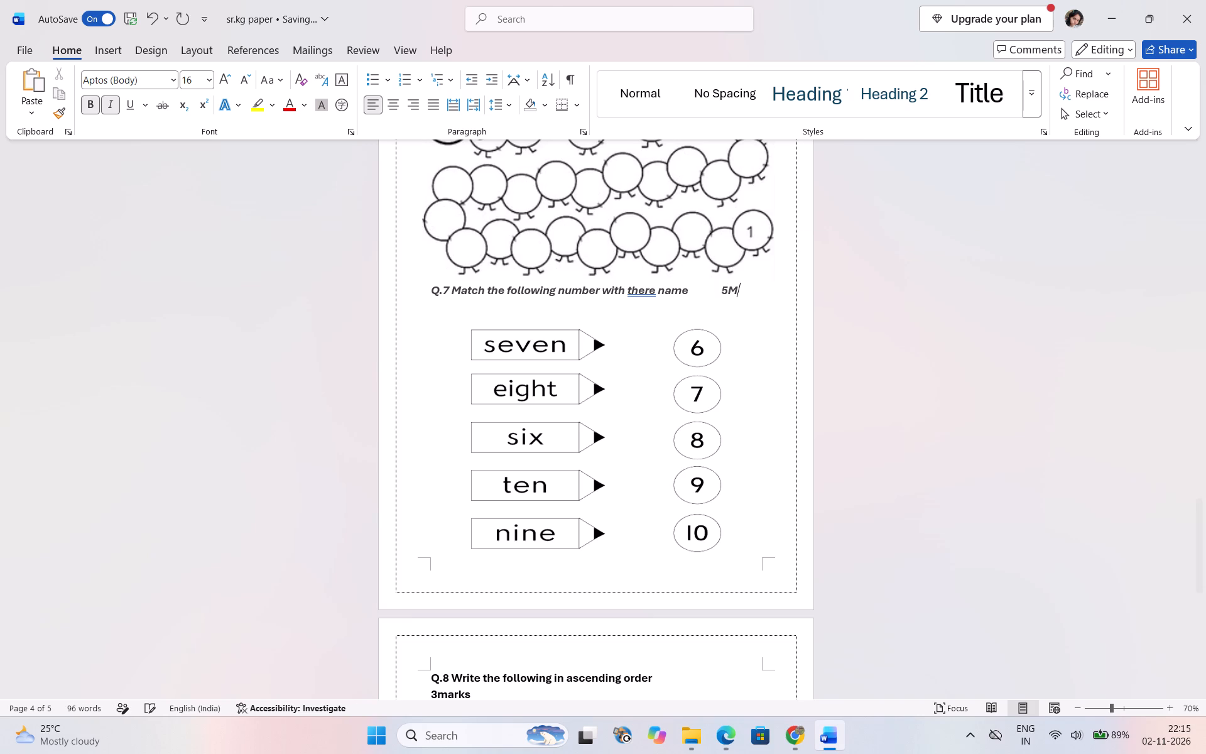
Insert spaces before "5M" in the Q.7 heading to push the label to the line's end.
left_click(721, 292)
key("space")
key("space")
key("space")
key("space")
key("space")
key("space")
key("space")
key("Right")
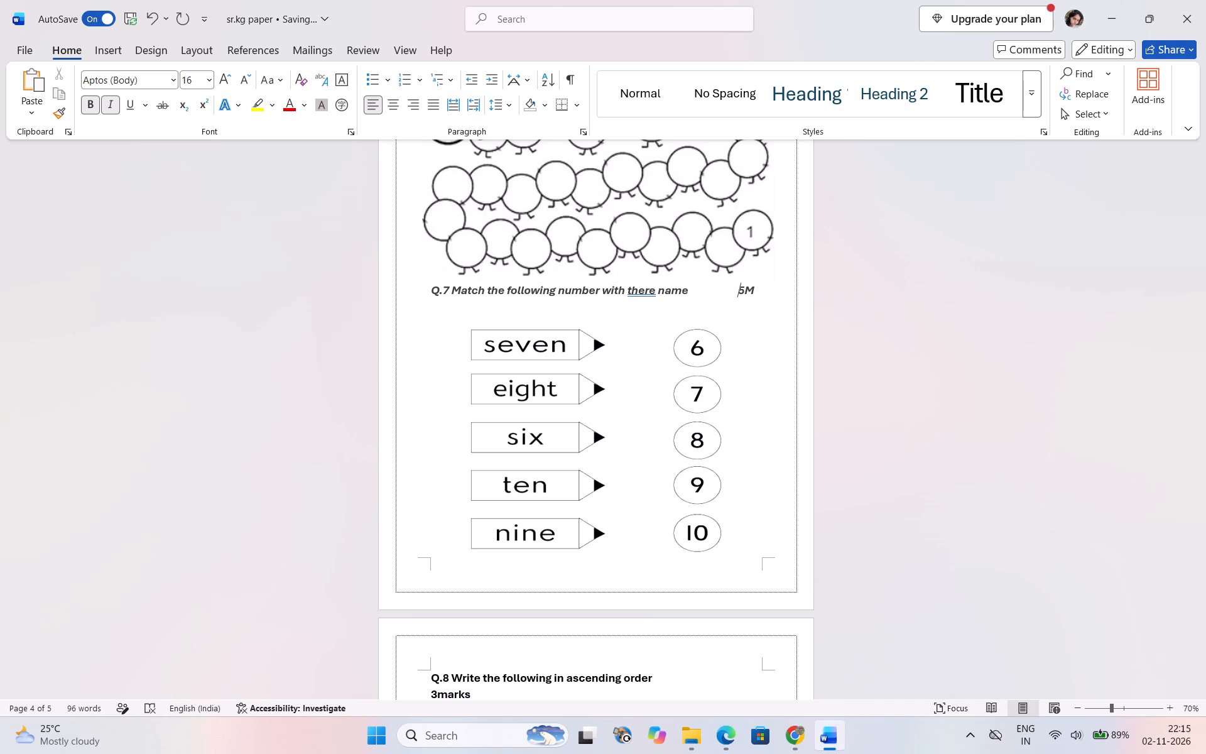
key("space")
key("space")
key("space")
key("space")
key("BackSpace")
Delete the number from the Q.7 marks label, keeping only "M".
key("Right")
key("BackSpace")
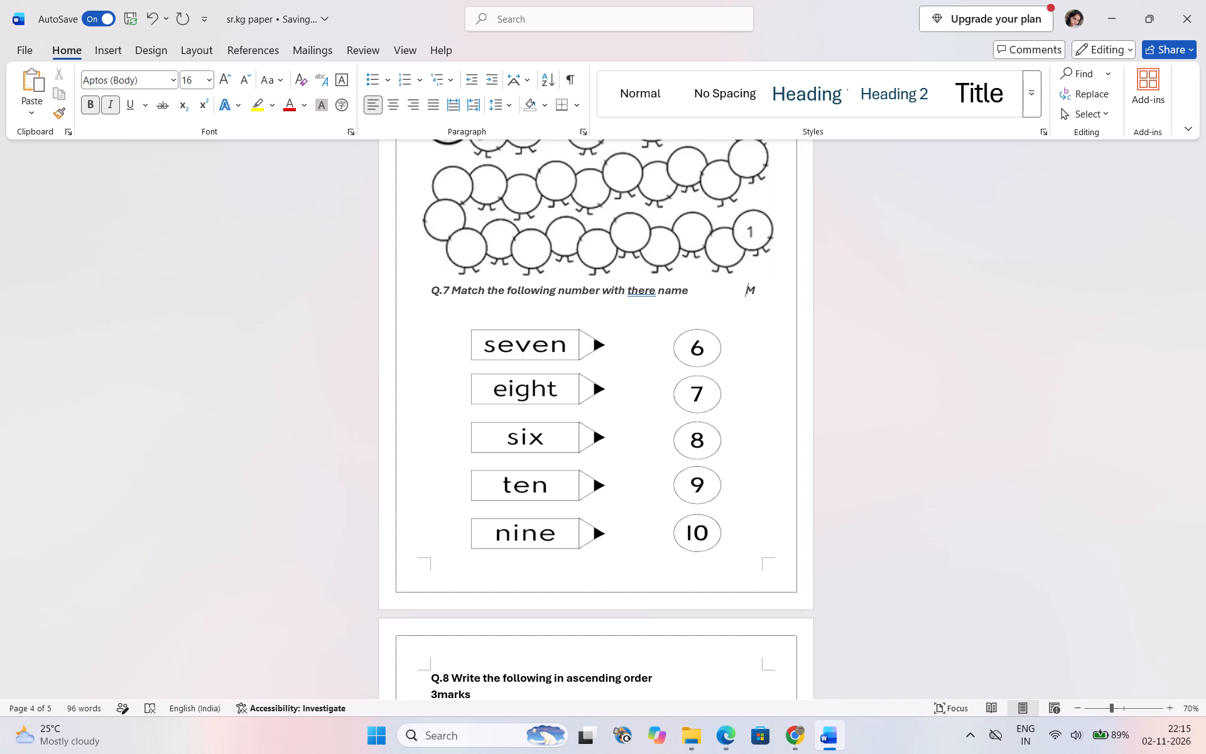
Delete the extra spaces before "3marks" to bring the label up onto the Q.8 heading line.
scroll(796, 444, "down", 3)
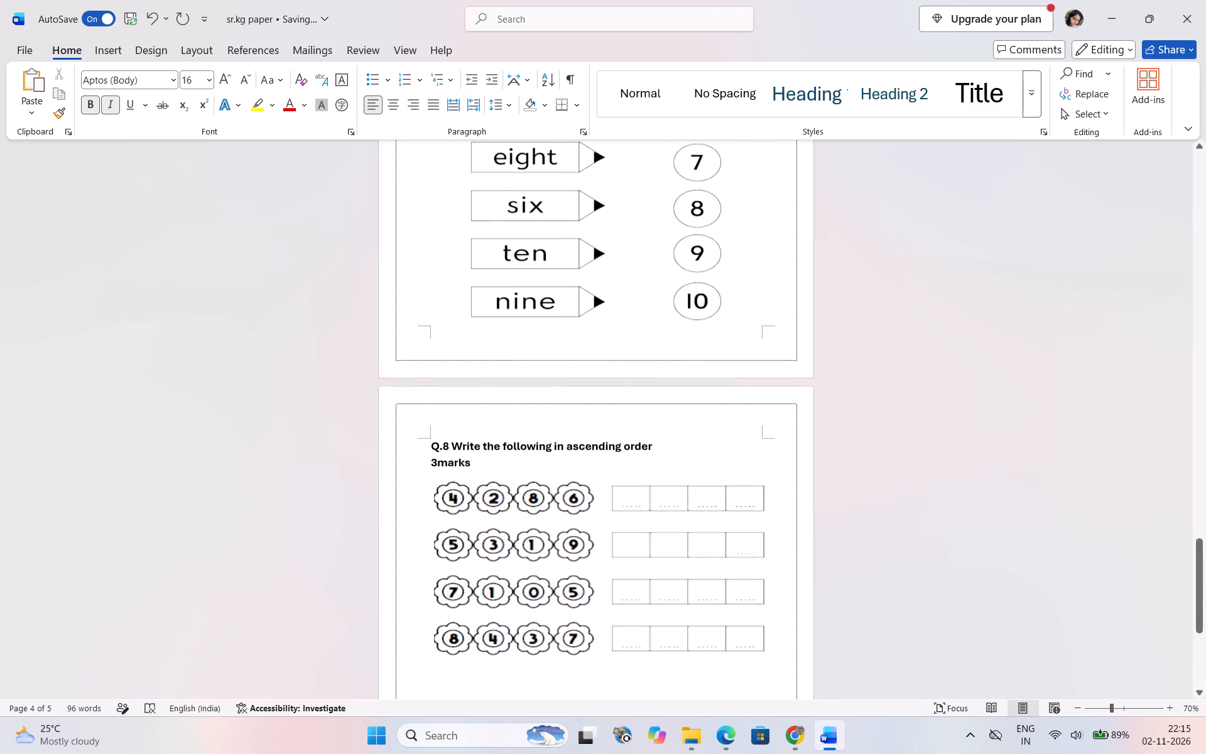
left_click(432, 460)
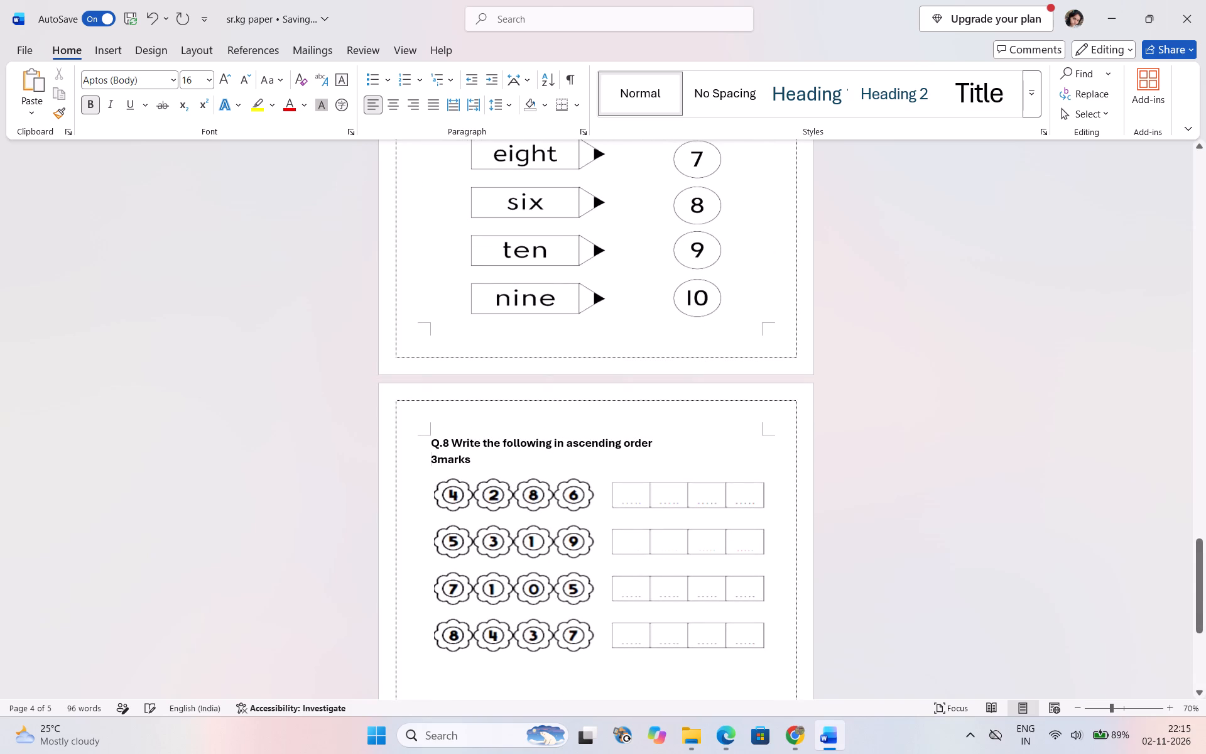
key("BackSpace")
key("BackSpace")
key("BackSpace")
key("BackSpace")
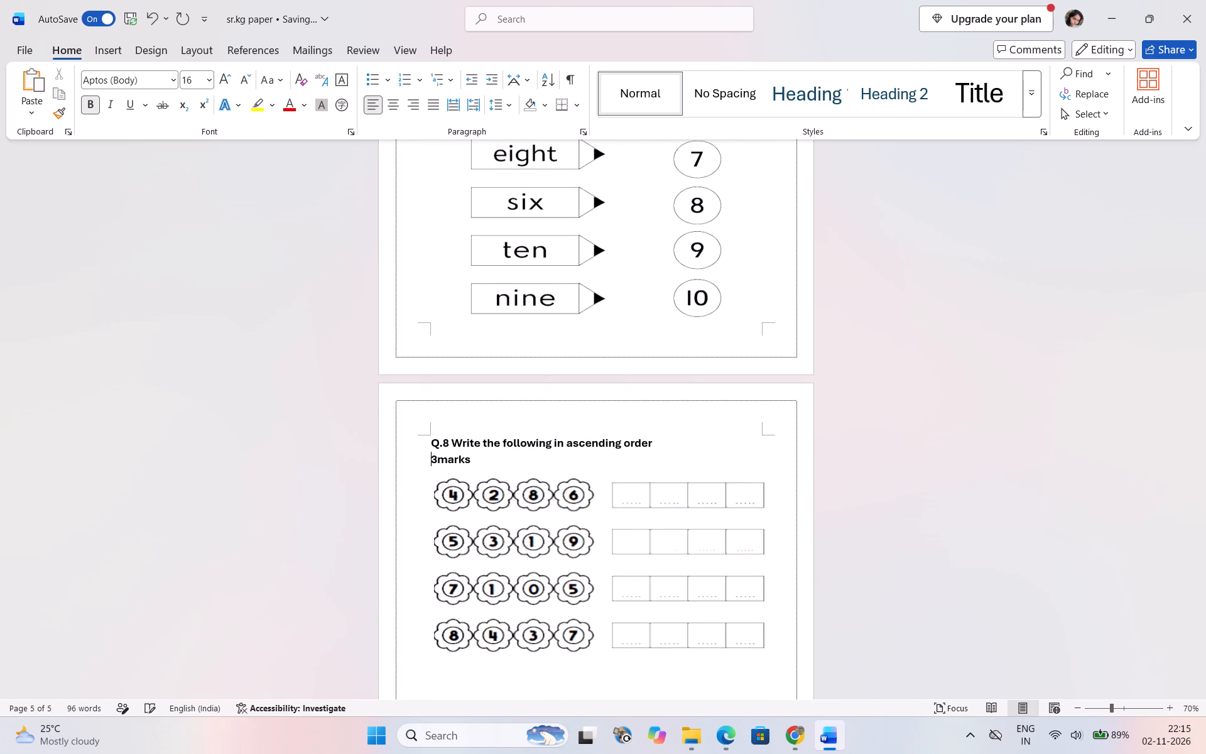
key("BackSpace")
key("BackSpace")
Shorten the marks label at the end of the Q.8 heading to "3M".
left_click_drag(763, 447, 727, 446)
key("BackSpace")
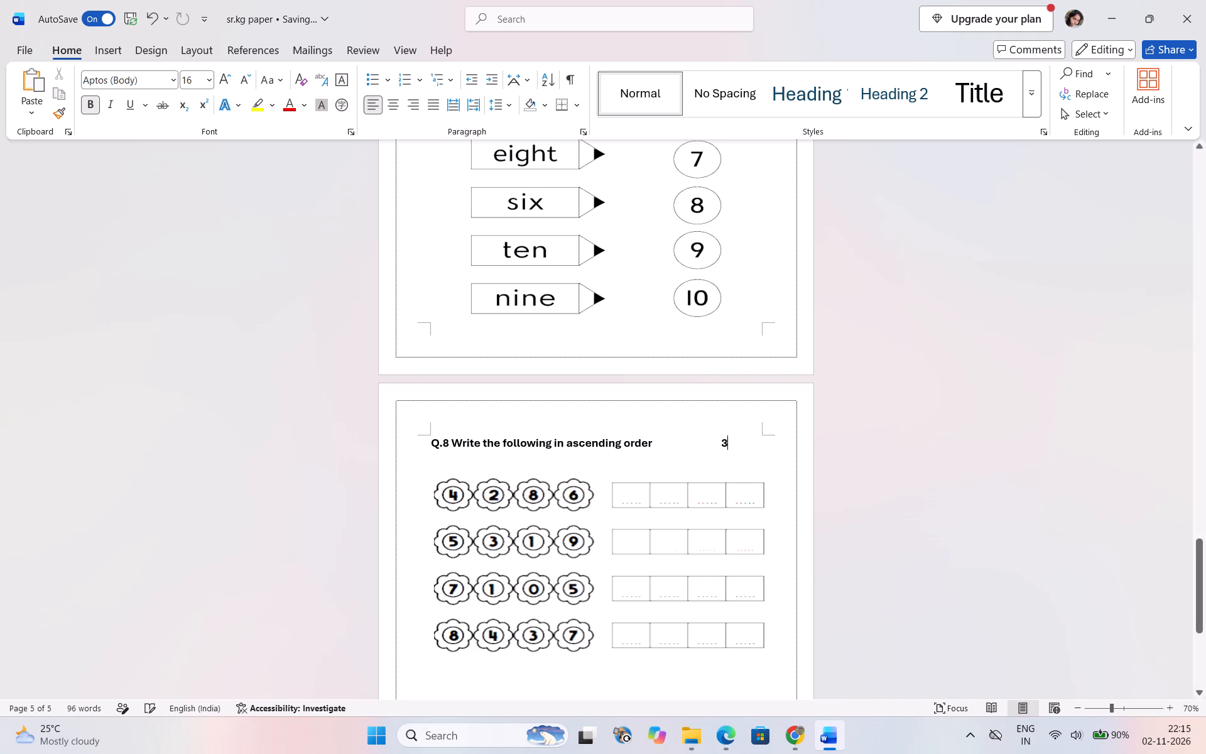
key("m")
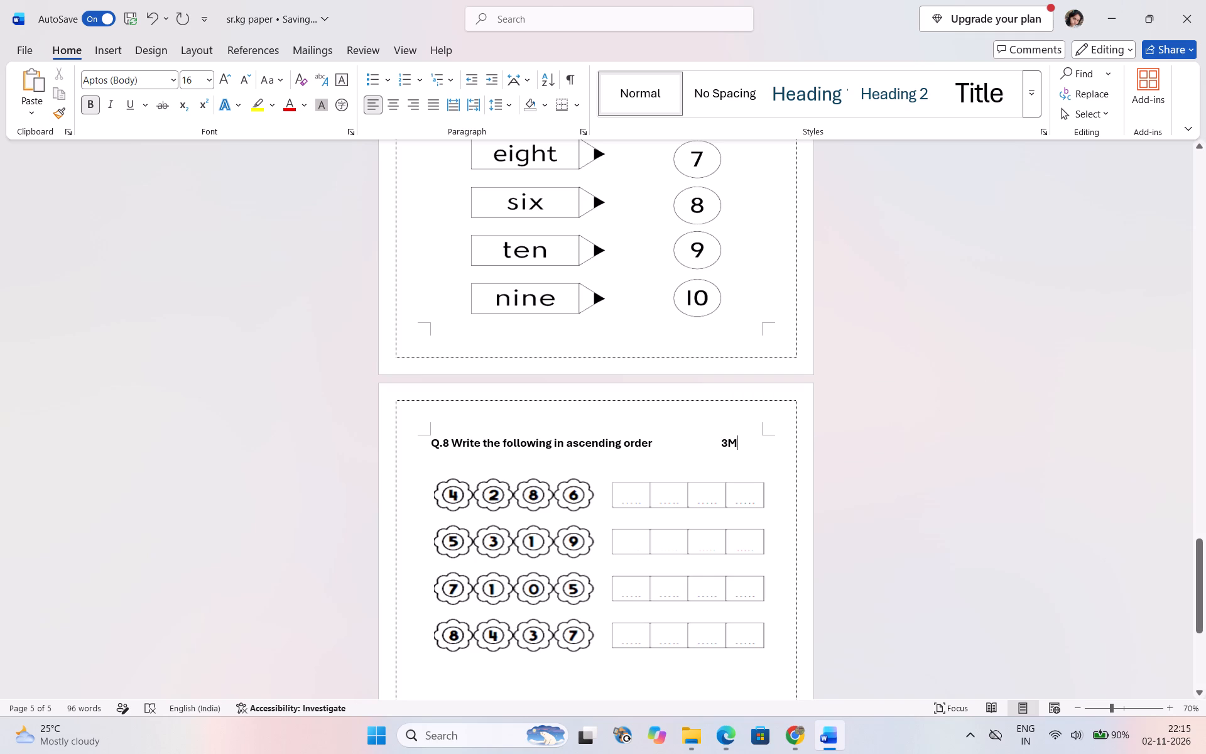
Insert spaces before "3M" in the Q.8 heading to push the label to the line's end.
left_click(722, 444)
key("space")
key("space")
key("space")
key("space")
key("space")
key("space")
key("space")
key("space")
key("space")
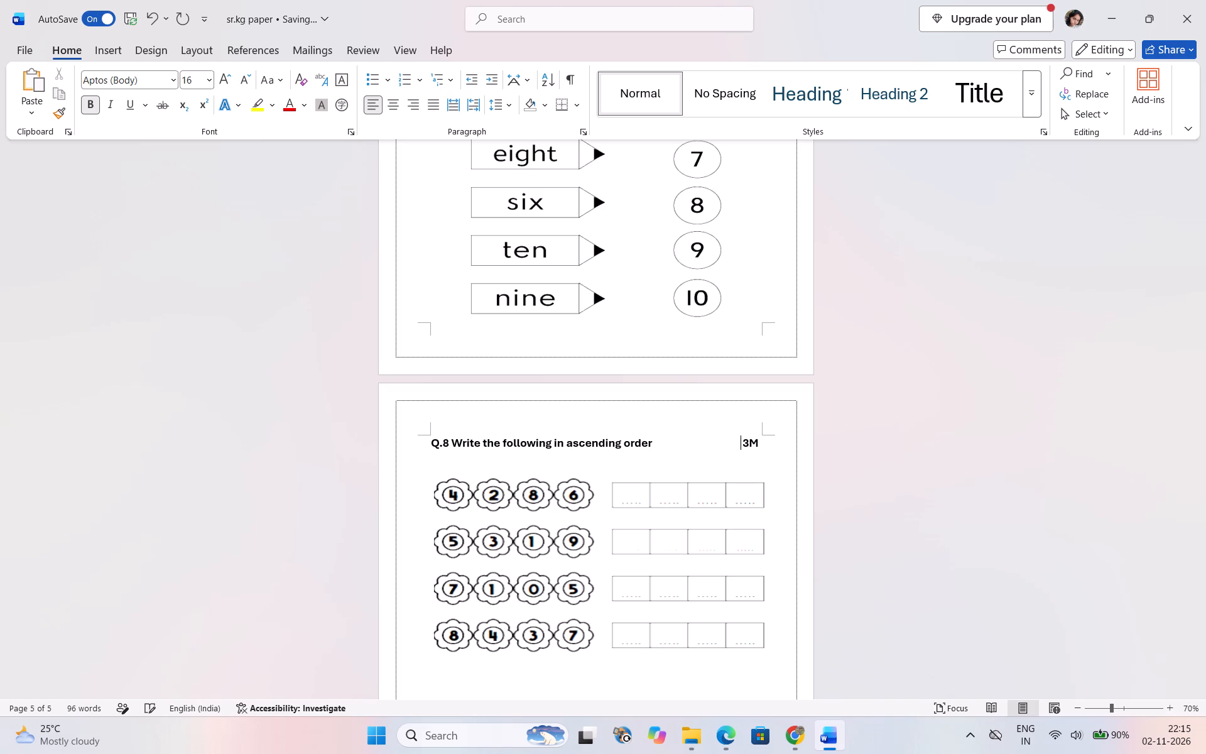
key("space")
key("space")
key("BackSpace")
Change the marks label of the Q.6 backward counting heading to "5M".
scroll(691, 300, "up", 4)
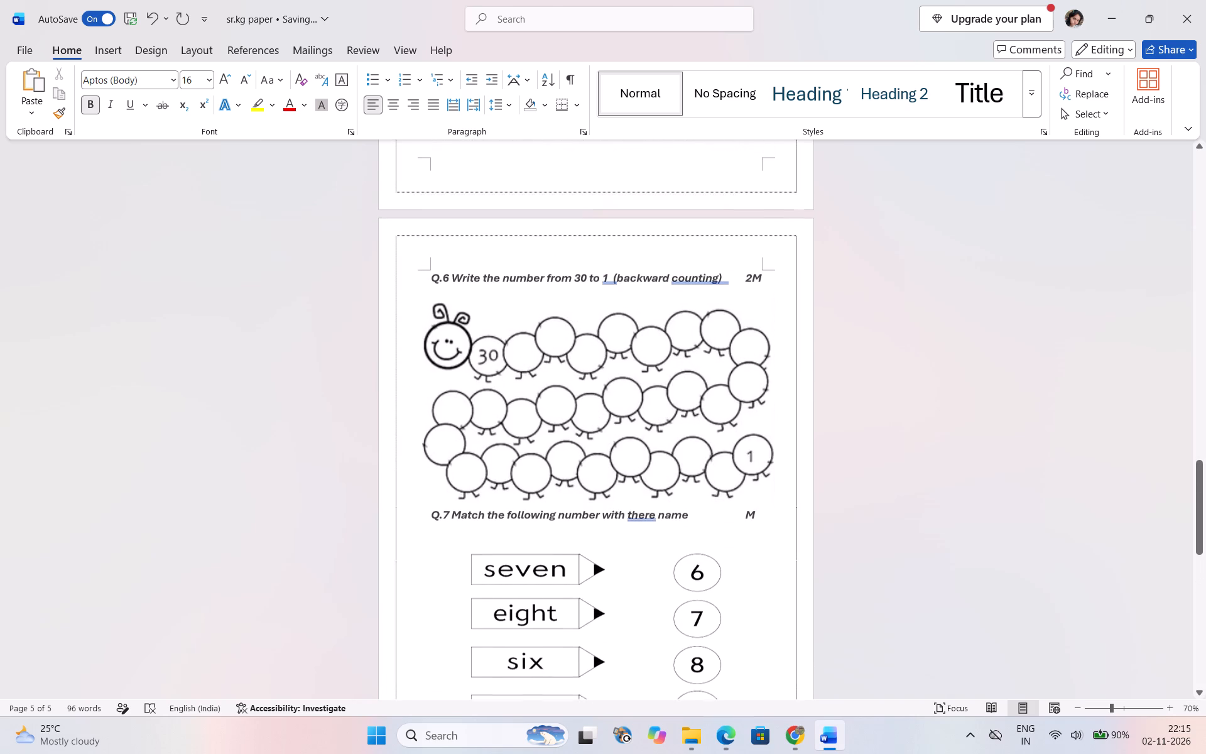
scroll(691, 300, "up", 1)
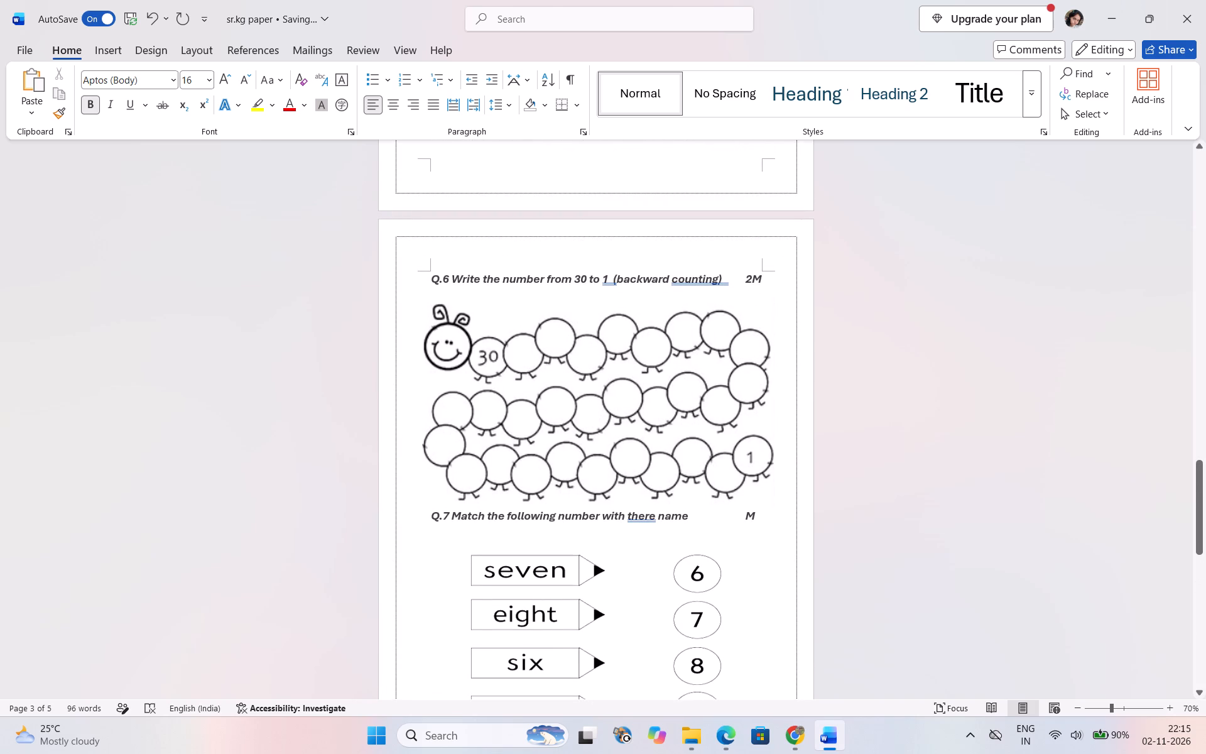
left_click(754, 277)
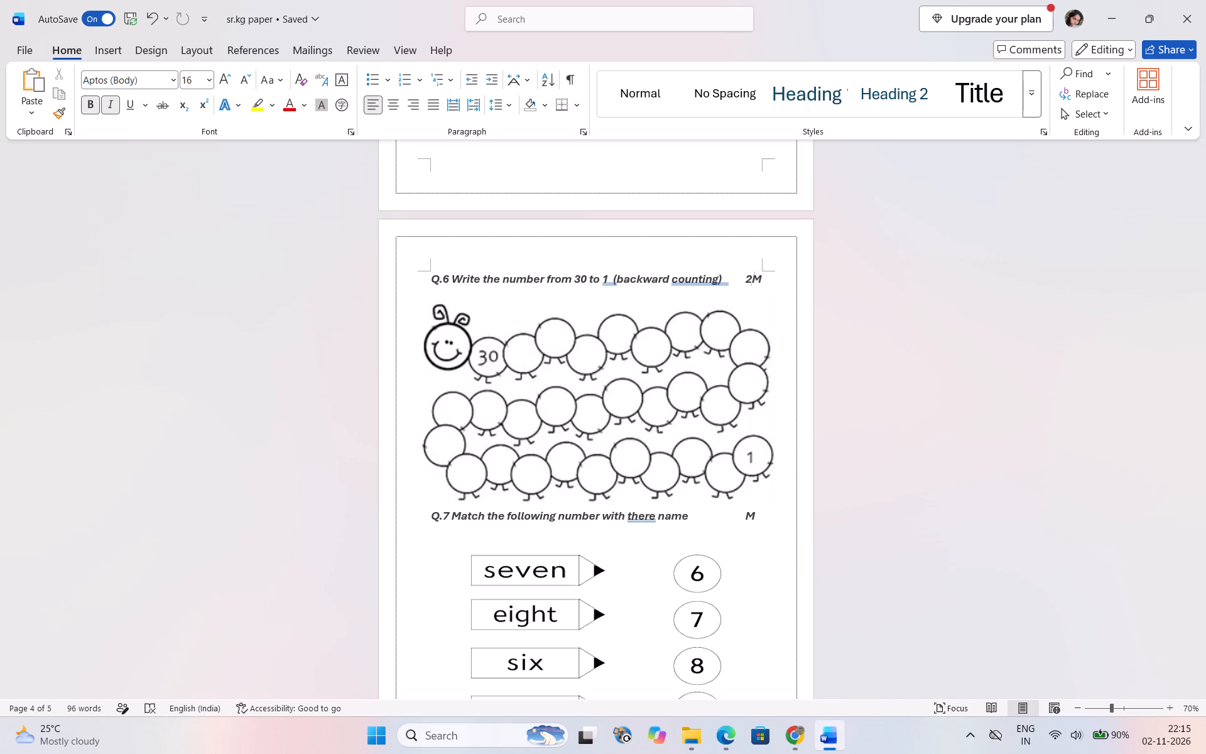
left_click(748, 515)
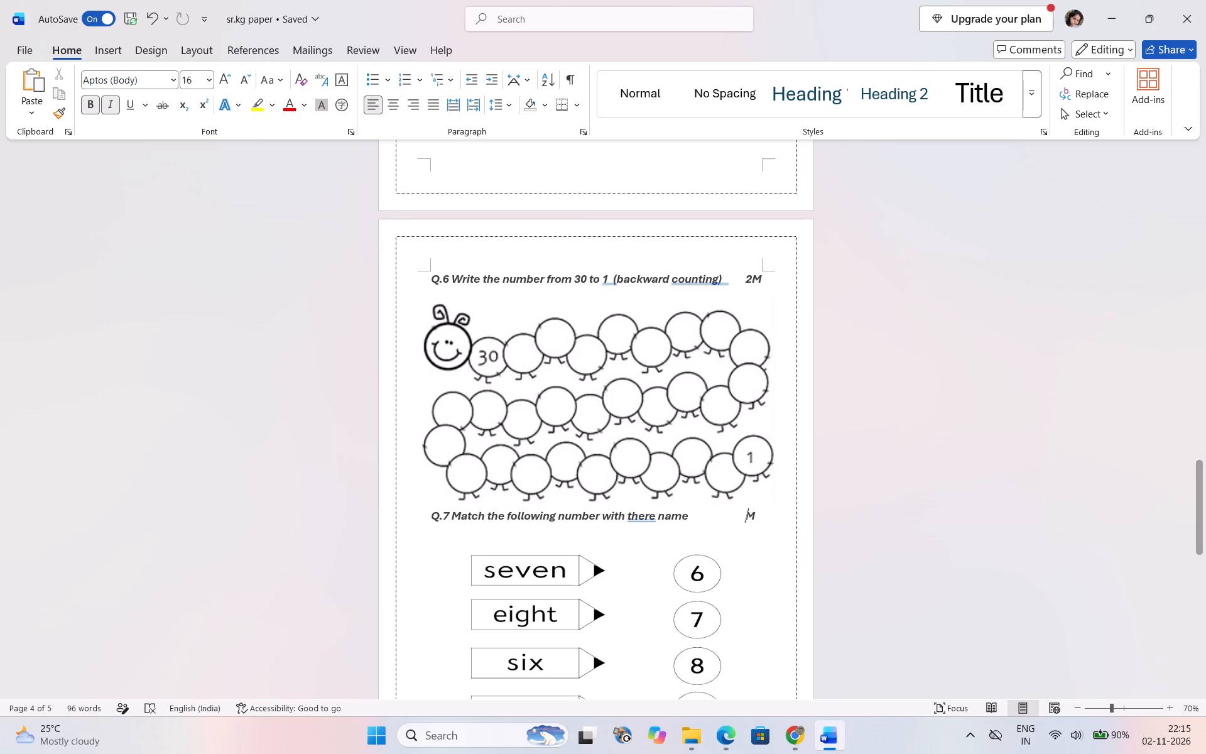
left_click(758, 279)
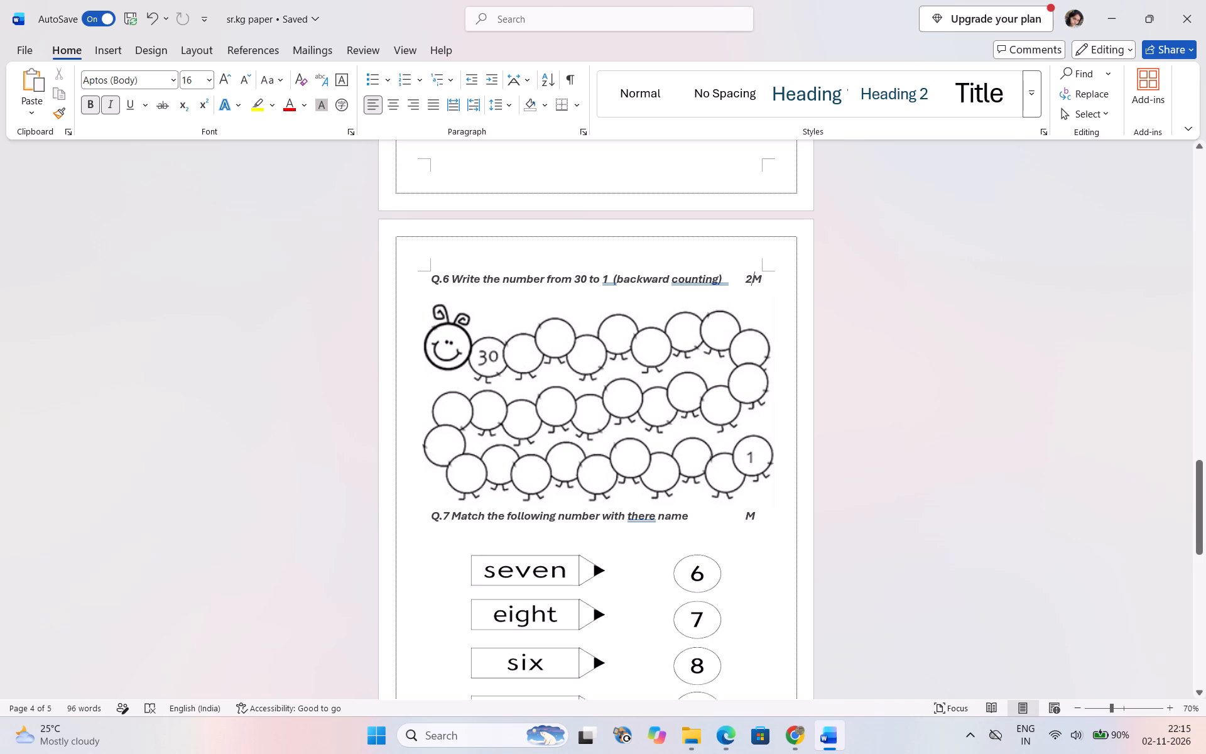
key("BackSpace")
key("5")
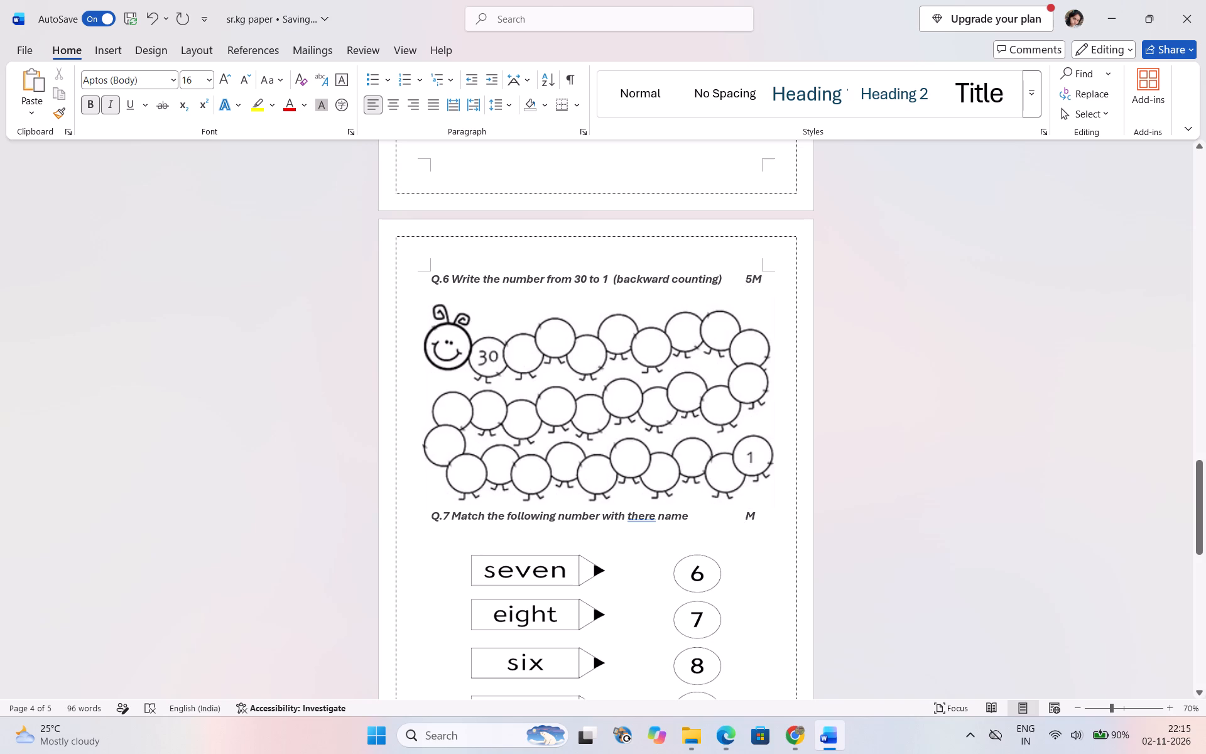
Add 2 before the "M" in the Q.7 heading so the marks label reads "2M".
left_click(747, 522)
key("2")
Shorten the marks label of the Q.5 "Read and circle the correct number" heading to "5M".
scroll(678, 469, "up", 2)
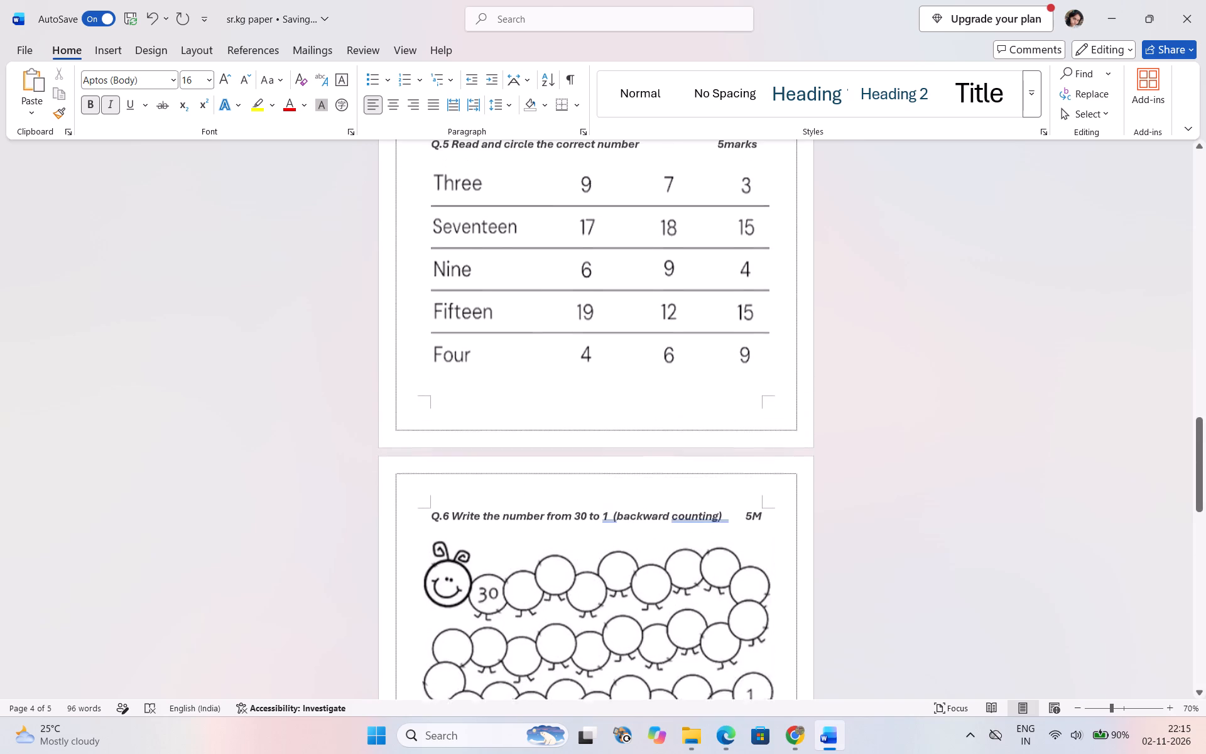
scroll(678, 469, "up", 3)
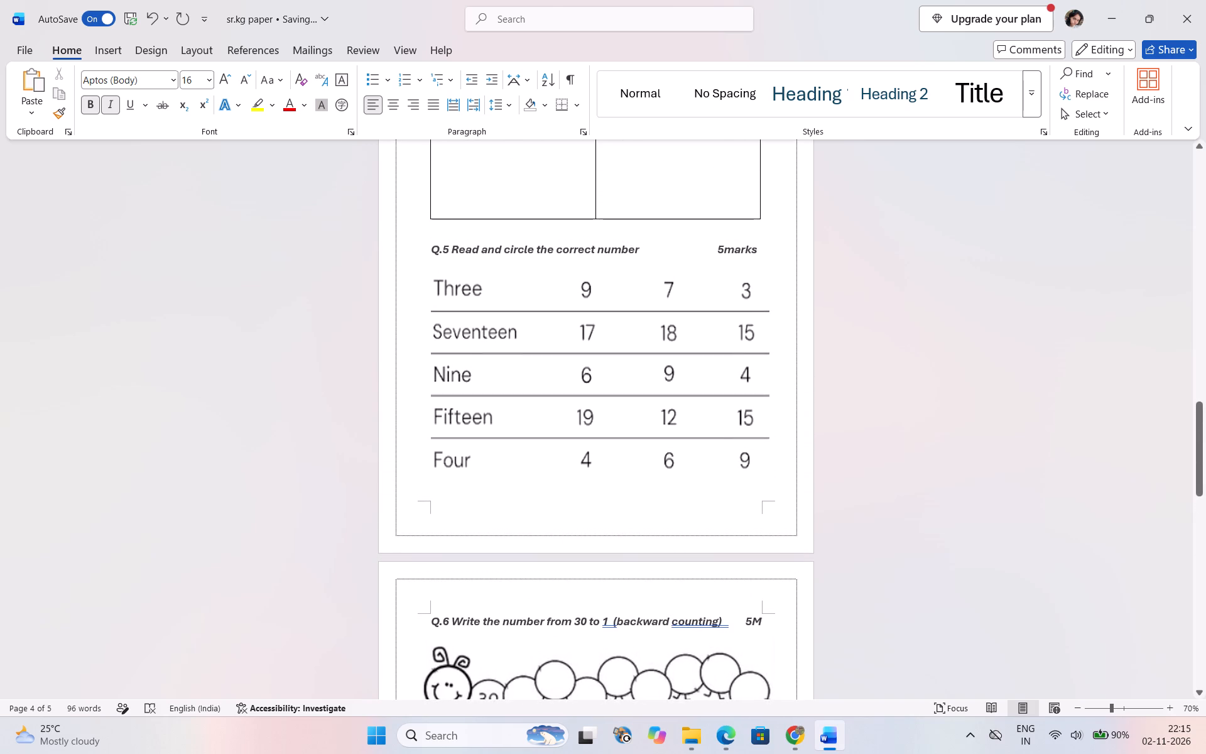
left_click_drag(759, 255, 732, 253)
left_click_drag(732, 253, 725, 254)
key("BackSpace")
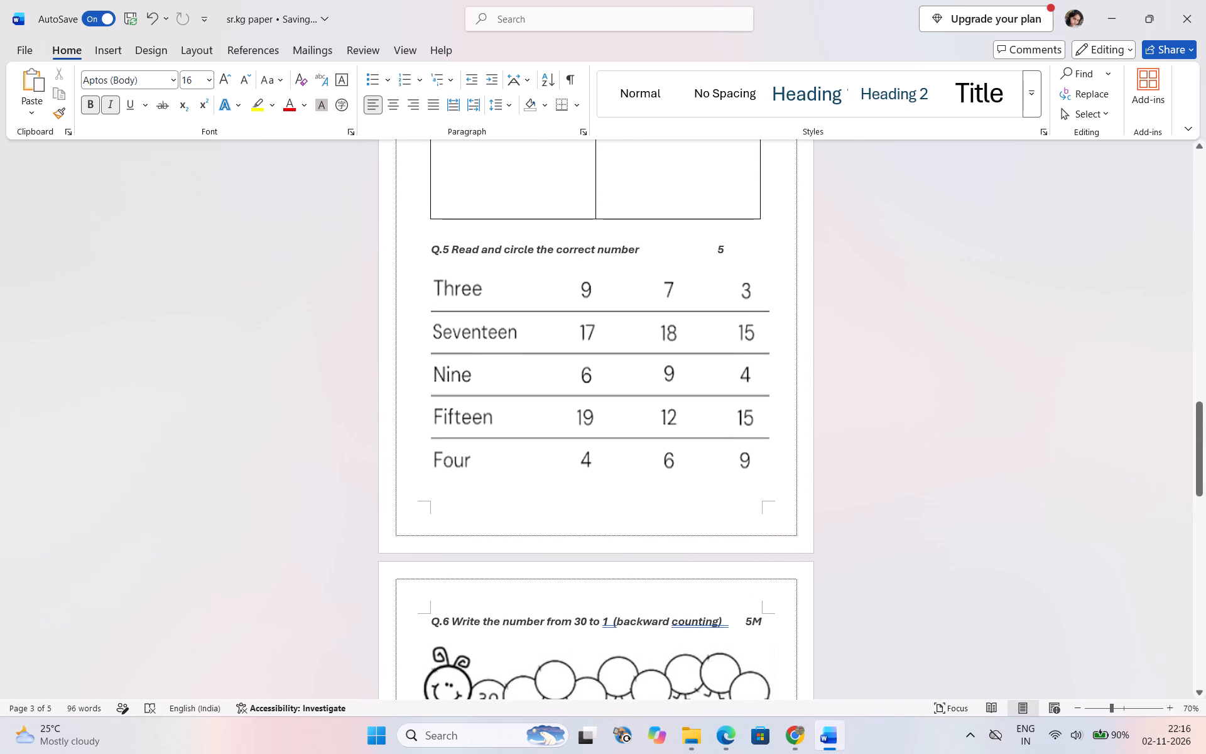
key("m")
Insert spaces before "5M" in the Q.5 heading to push the label to the line's end.
left_click(719, 251)
key("space")
key("space")
key("space")
key("space")
key("space")
key("space")
key("space")
key("space")
key("space")
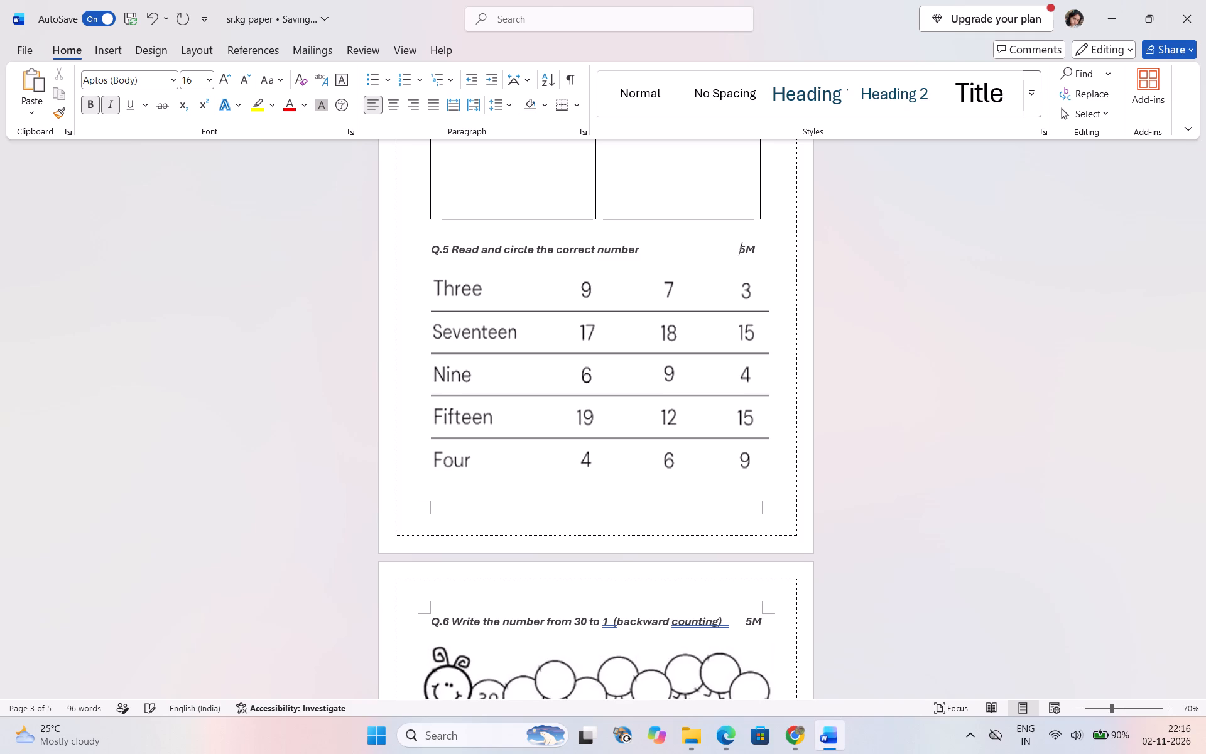
key("space")
key("space")
key("space")
key("BackSpace")
Shorten the marks label of the Q.4 "Read and draw the shapes" heading to "2M".
scroll(636, 219, "up", 4)
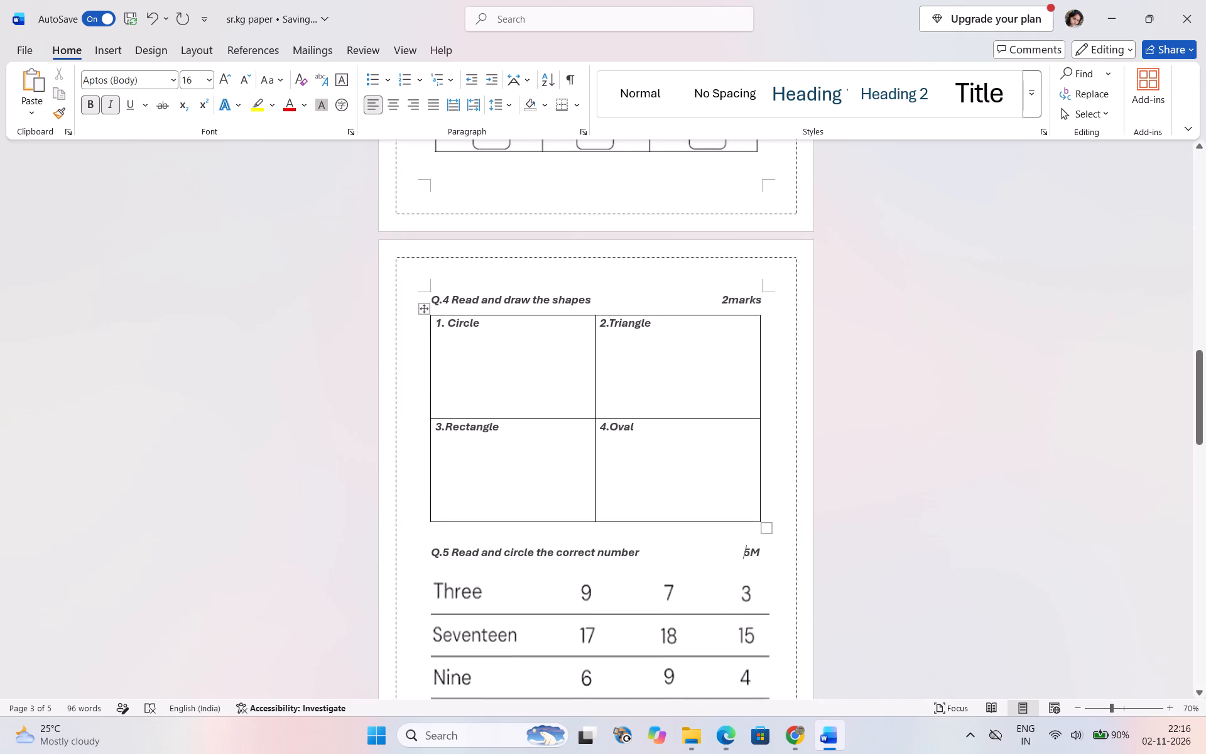
left_click_drag(764, 300, 721, 300)
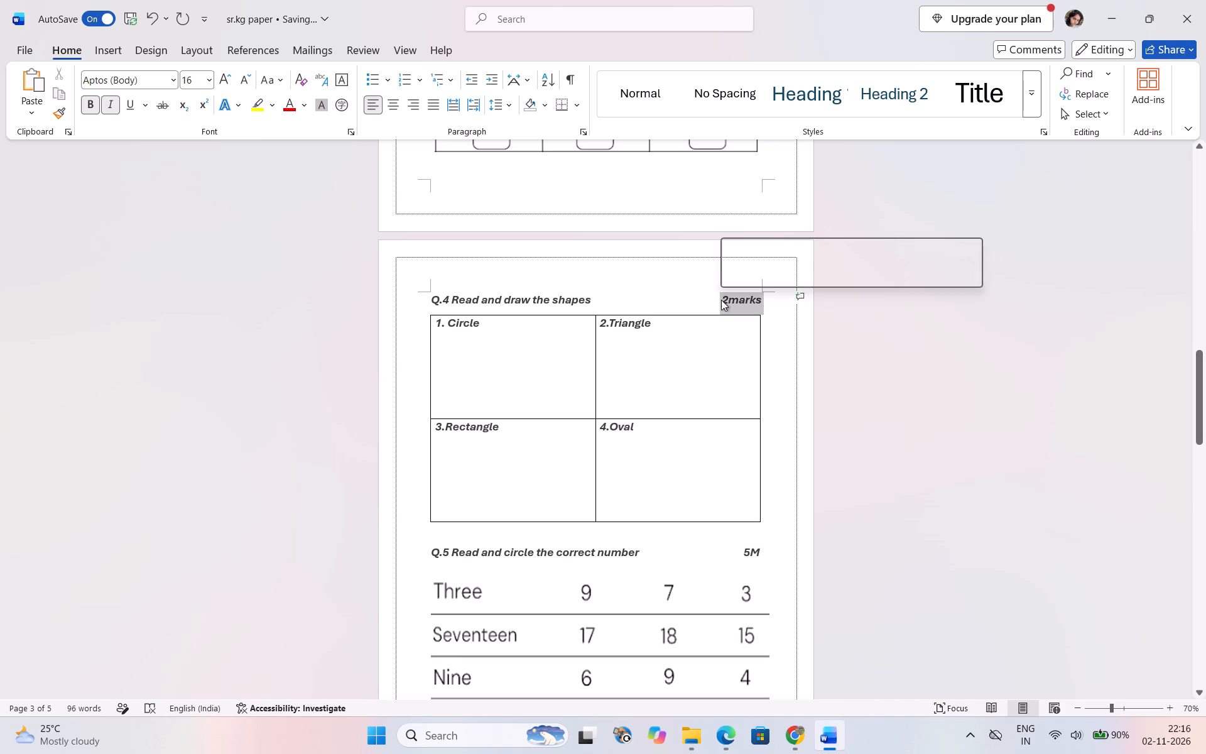
key("BackSpace")
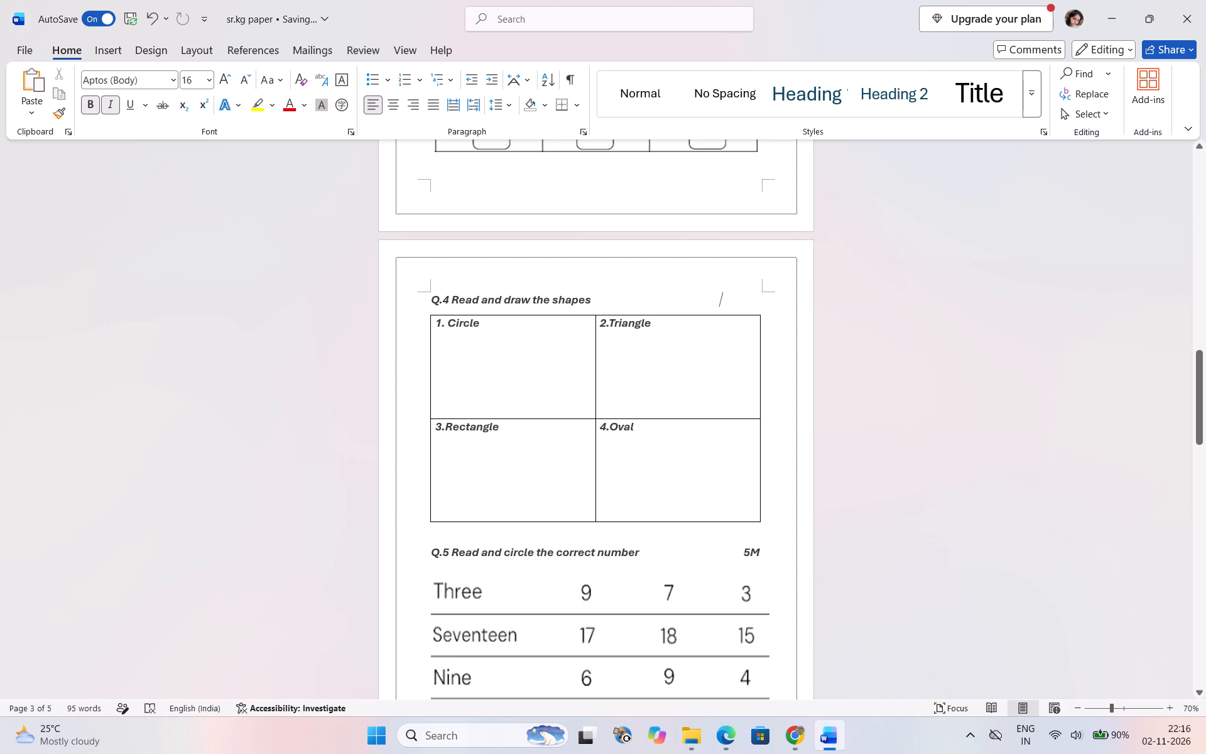
key("2")
key("m")
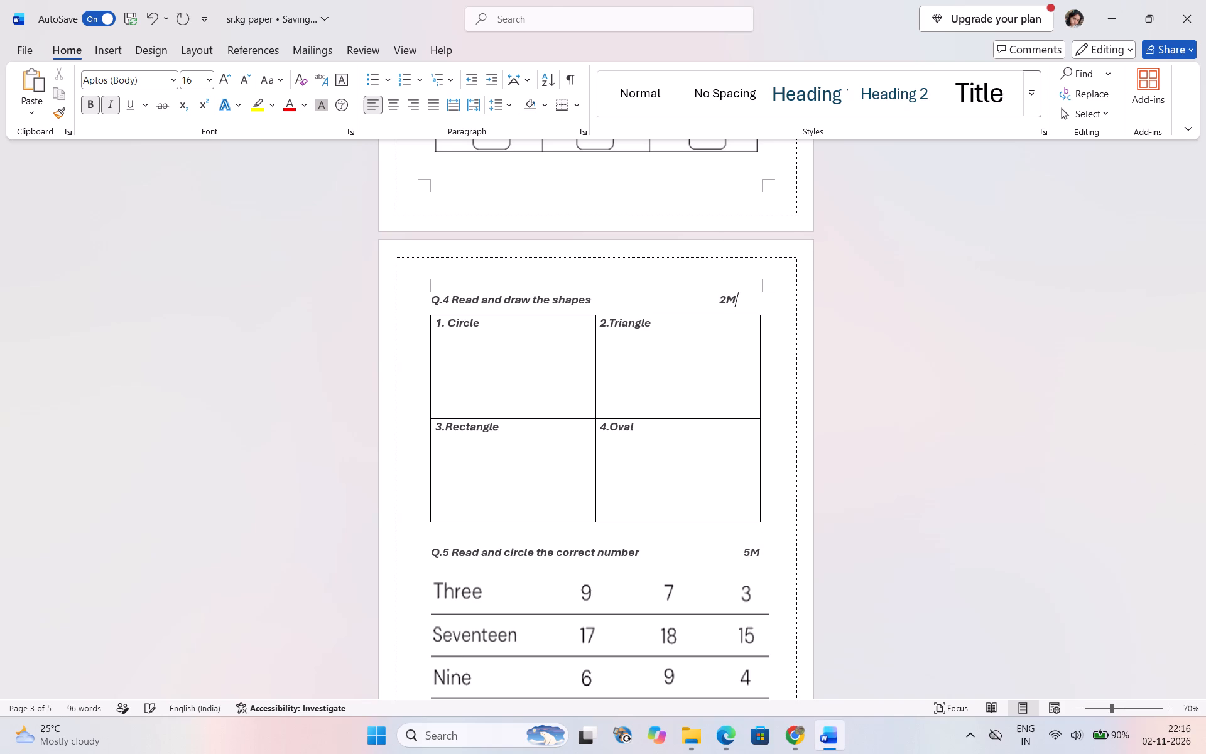
Insert spaces before "2M" in the Q.4 heading to push the label to the line's end.
left_click(720, 300)
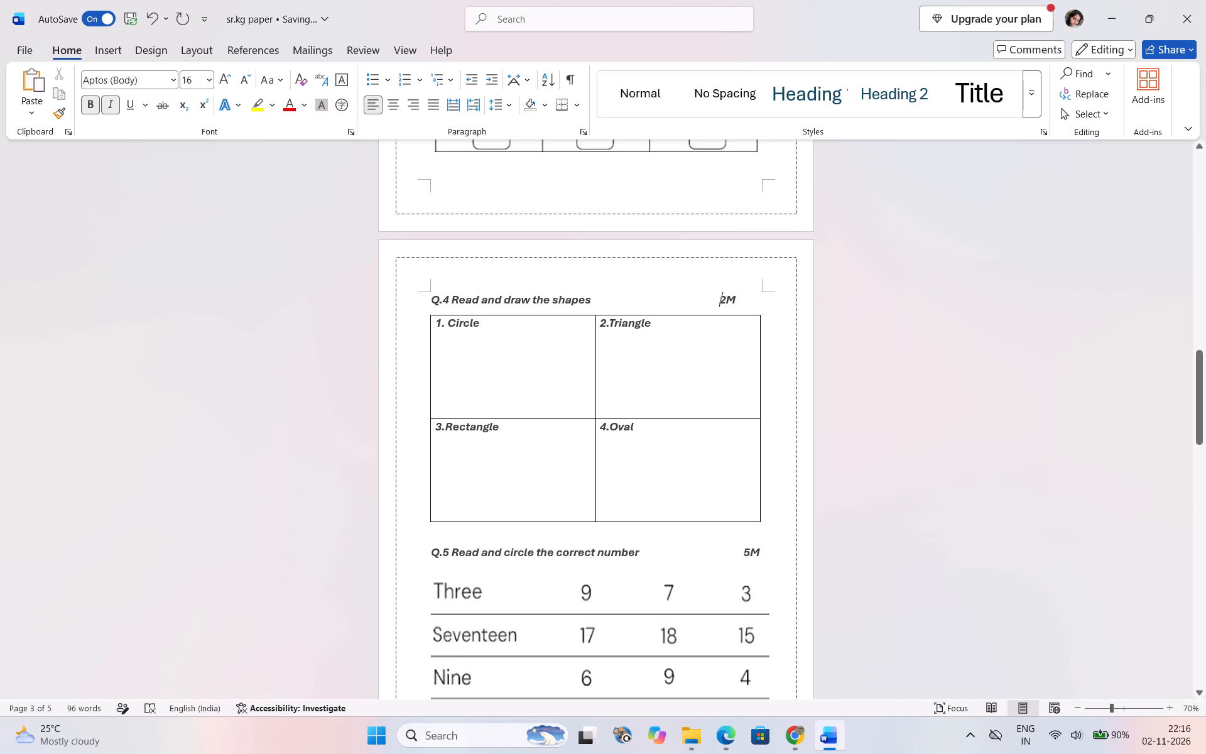
key("space")
key("space")
key("space")
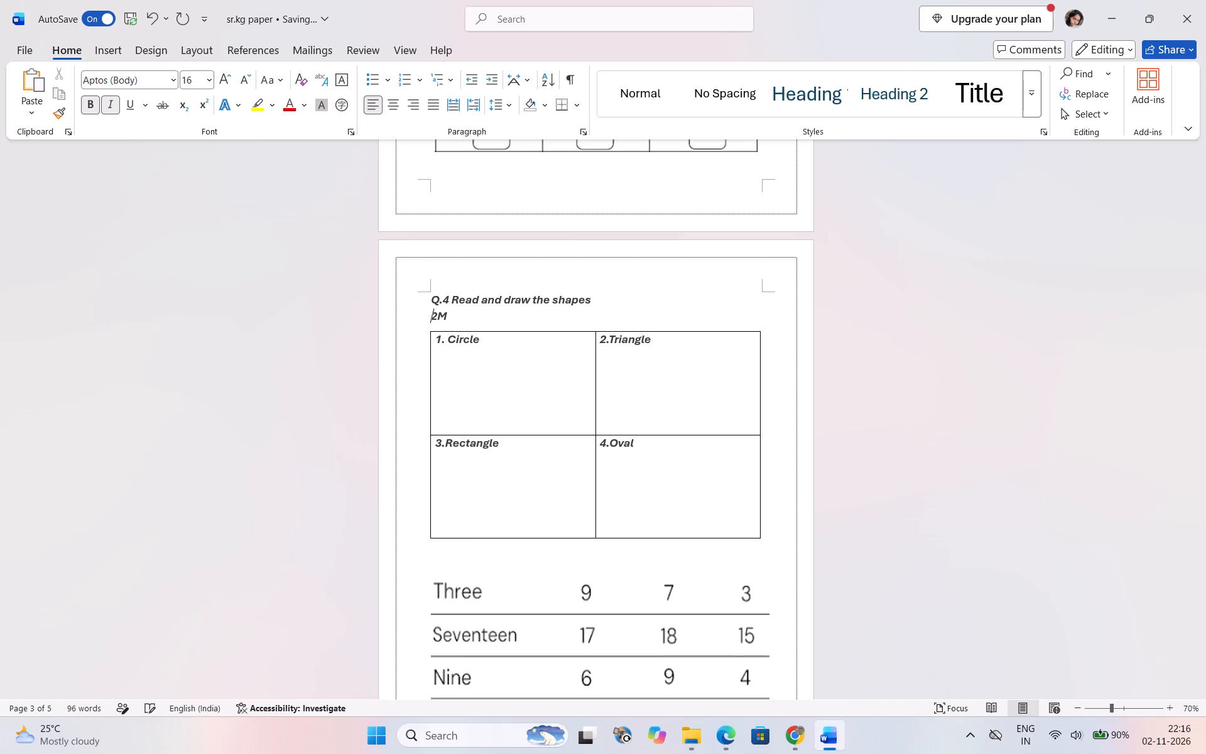
key("BackSpace")
Shorten the marks label of the Q.3 "Count and write the number in the box" heading to "5M".
scroll(658, 313, "up", 2)
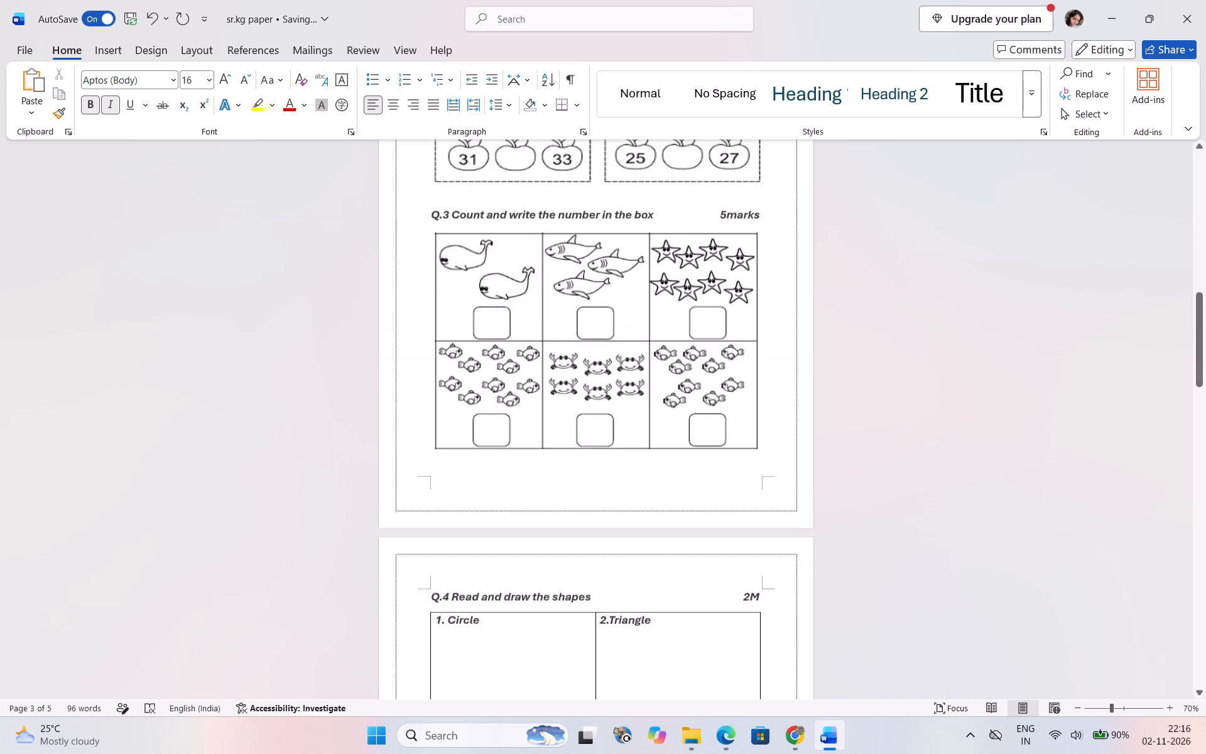
scroll(658, 313, "up", 2)
left_click_drag(767, 330, 764, 330)
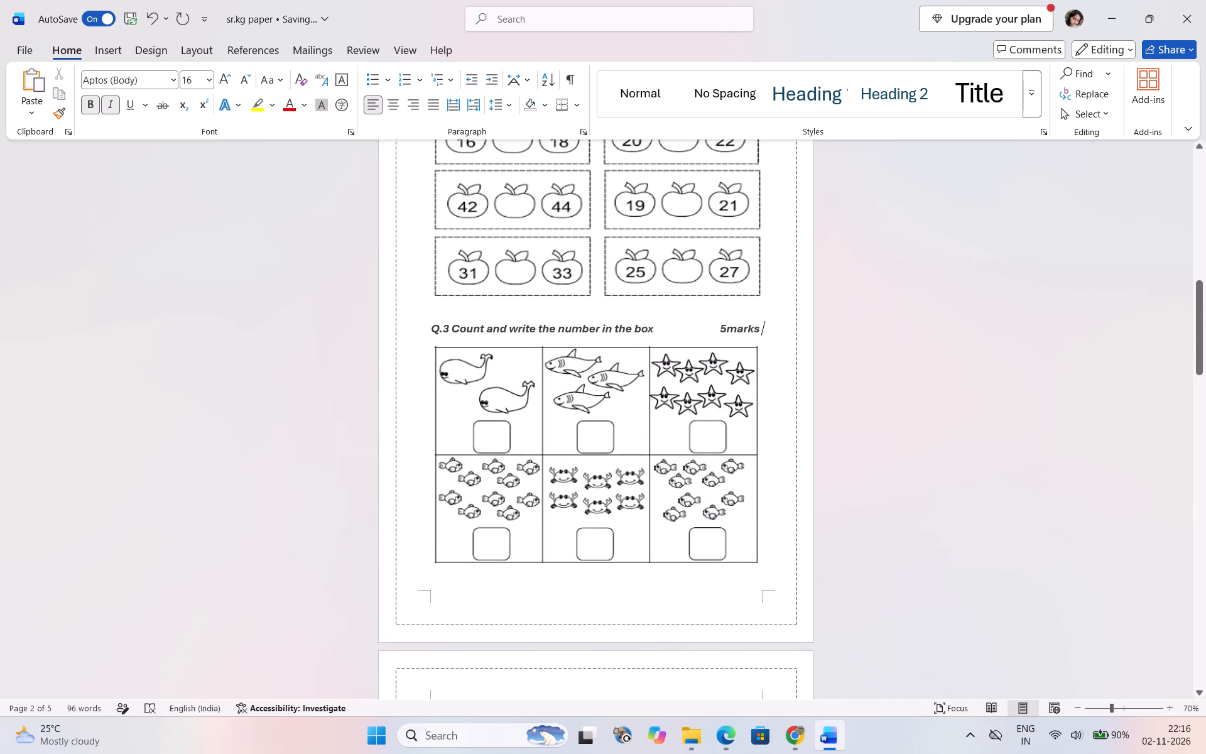
left_click_drag(764, 330, 720, 326)
key("BackSpace")
type("5M")
Insert spaces before "5M" in the Q.3 heading to push the label to the line's end.
left_click(717, 327)
key("space")
key("space")
key("space")
key("space")
key("space")
key("space")
key("space")
key("space")
key("space")
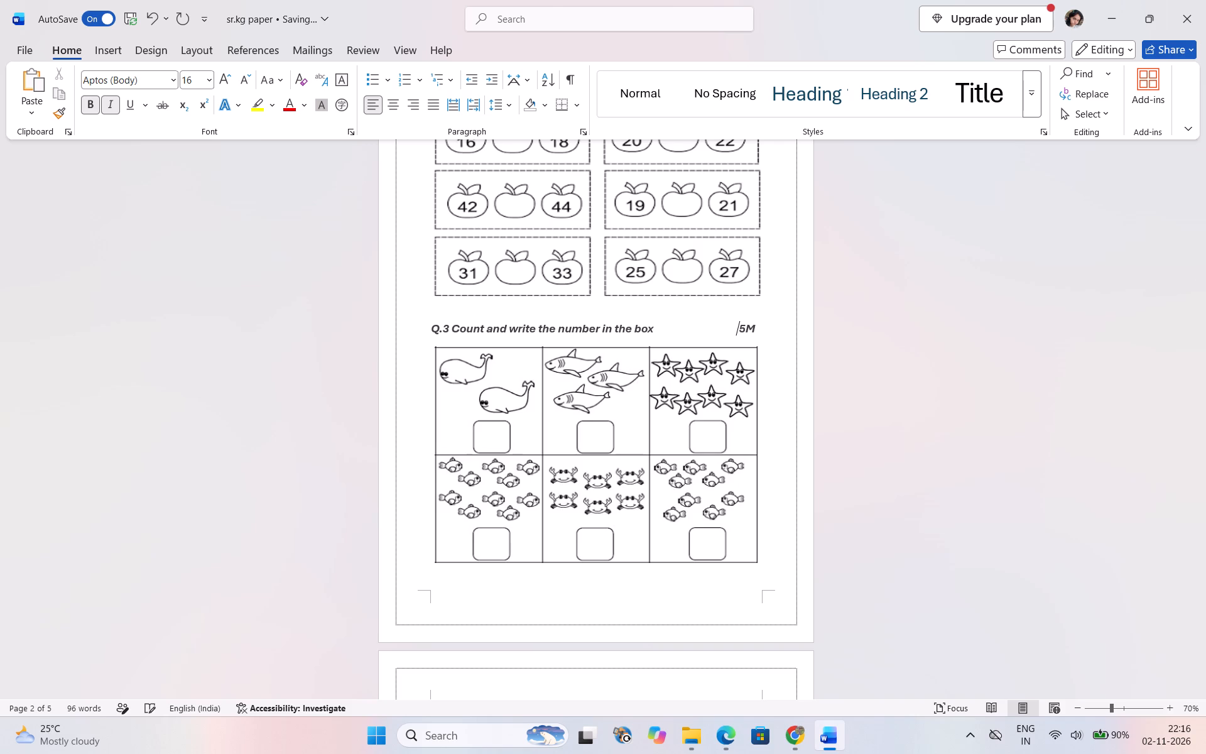
key("Right")
key("space")
key("space")
key("space")
key("BackSpace")
Shorten the marks label of the Q.2 "Write the number that comes in between" heading to "3M".
scroll(648, 274, "up", 2)
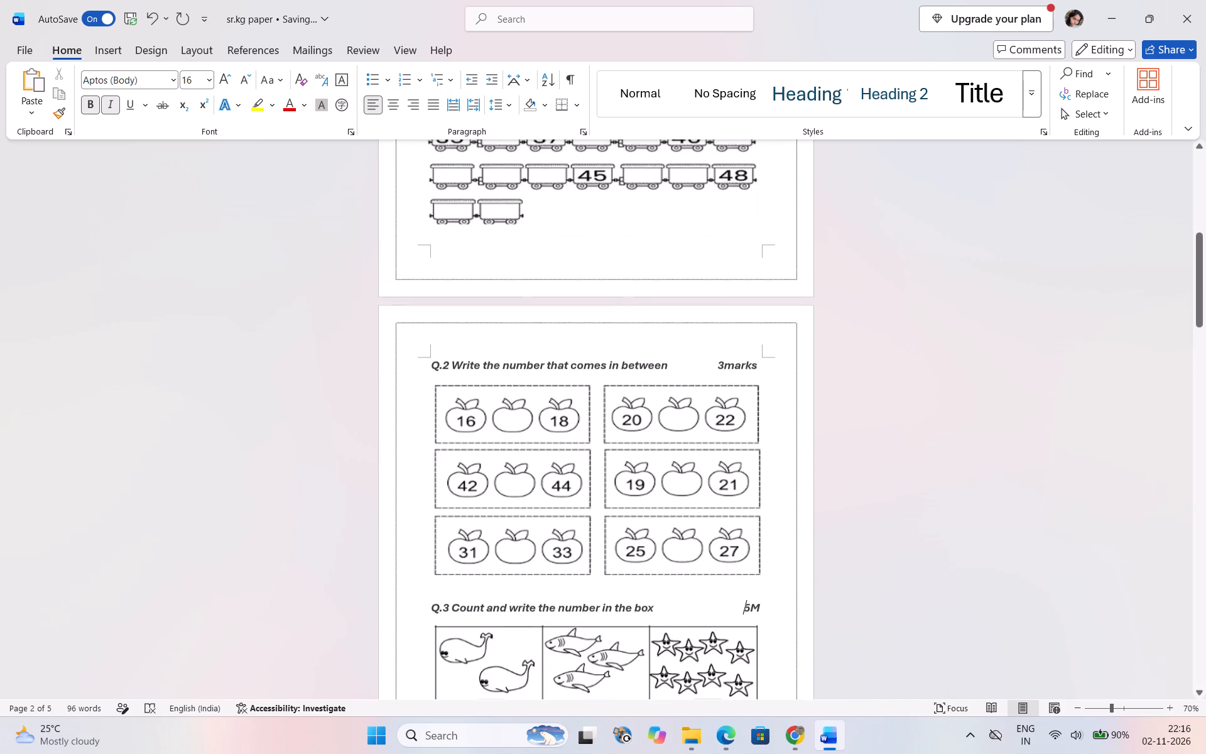
left_click_drag(759, 370, 715, 371)
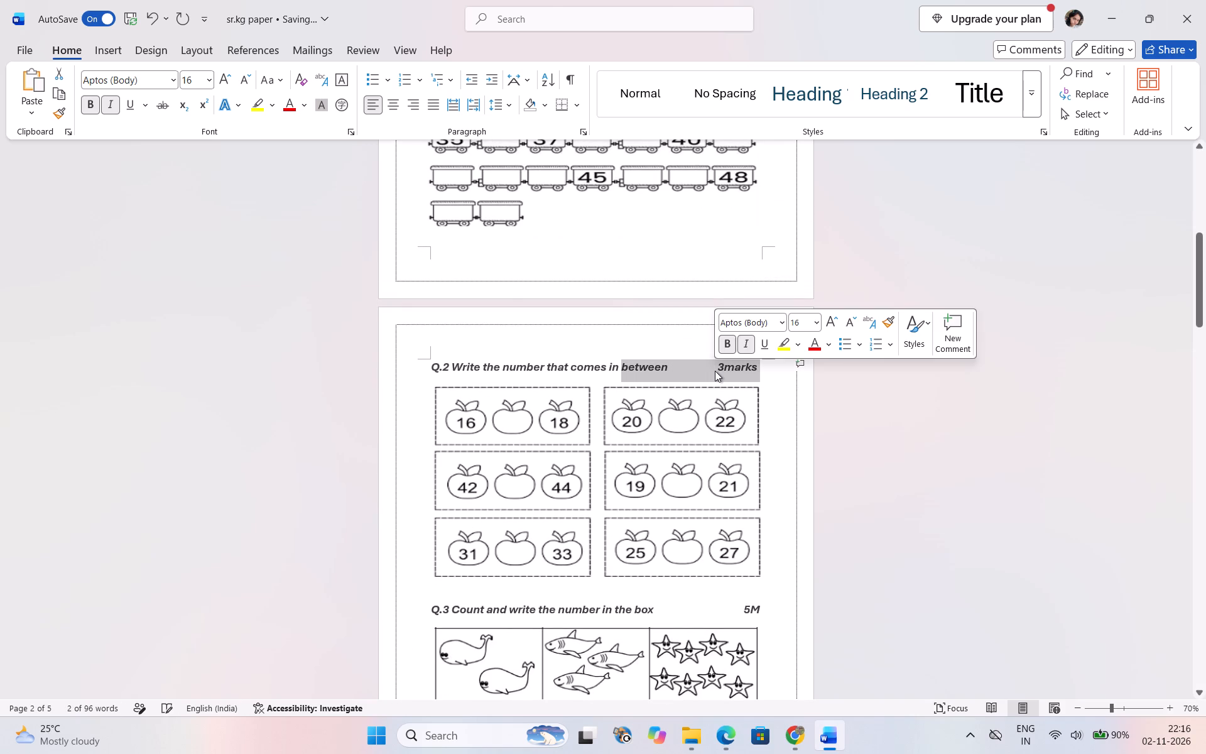
left_click(764, 414)
left_click_drag(758, 364, 720, 365)
key("BackSpace")
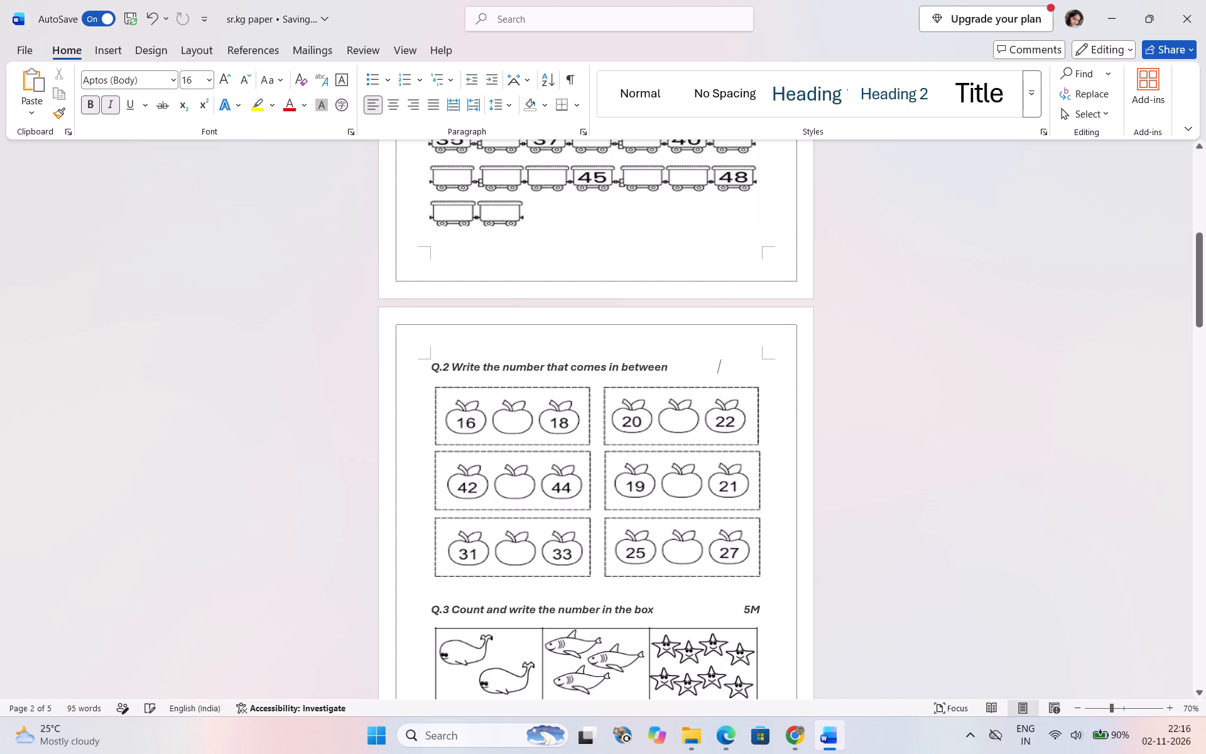
key("3")
key("m")
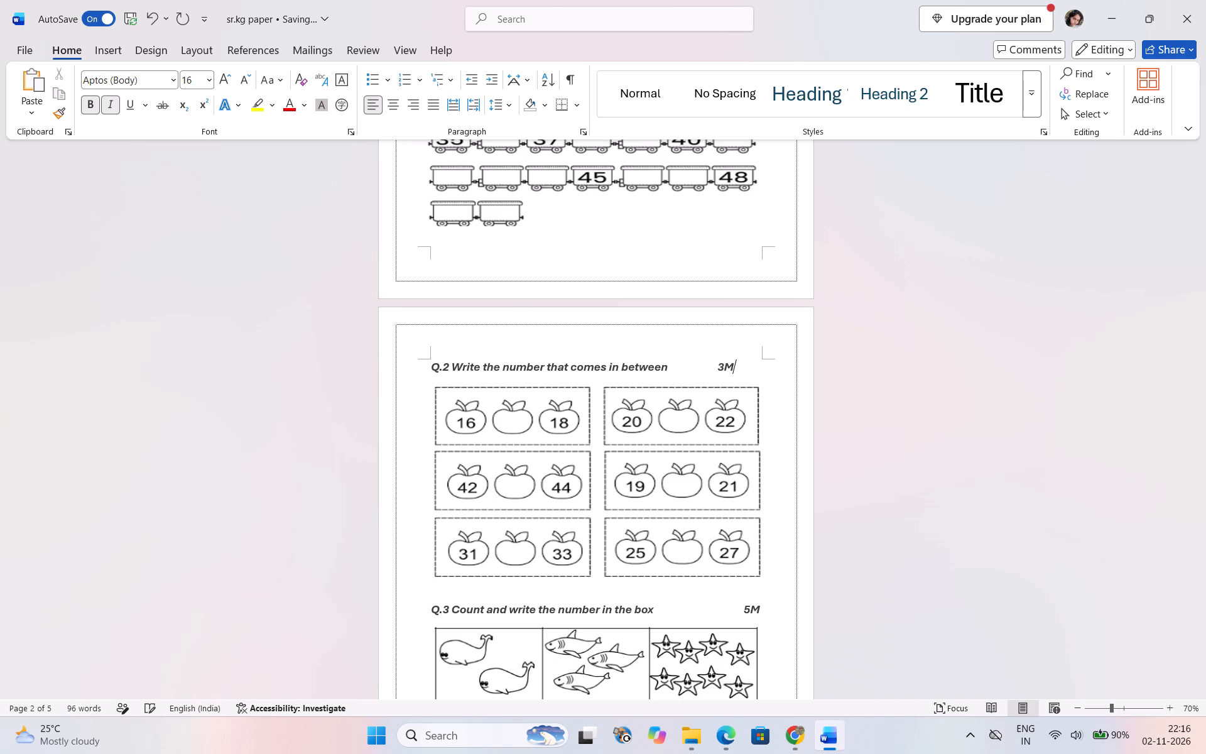
Insert spaces before "3M" in the Q.2 heading to push the label to the line's end.
left_click(719, 363)
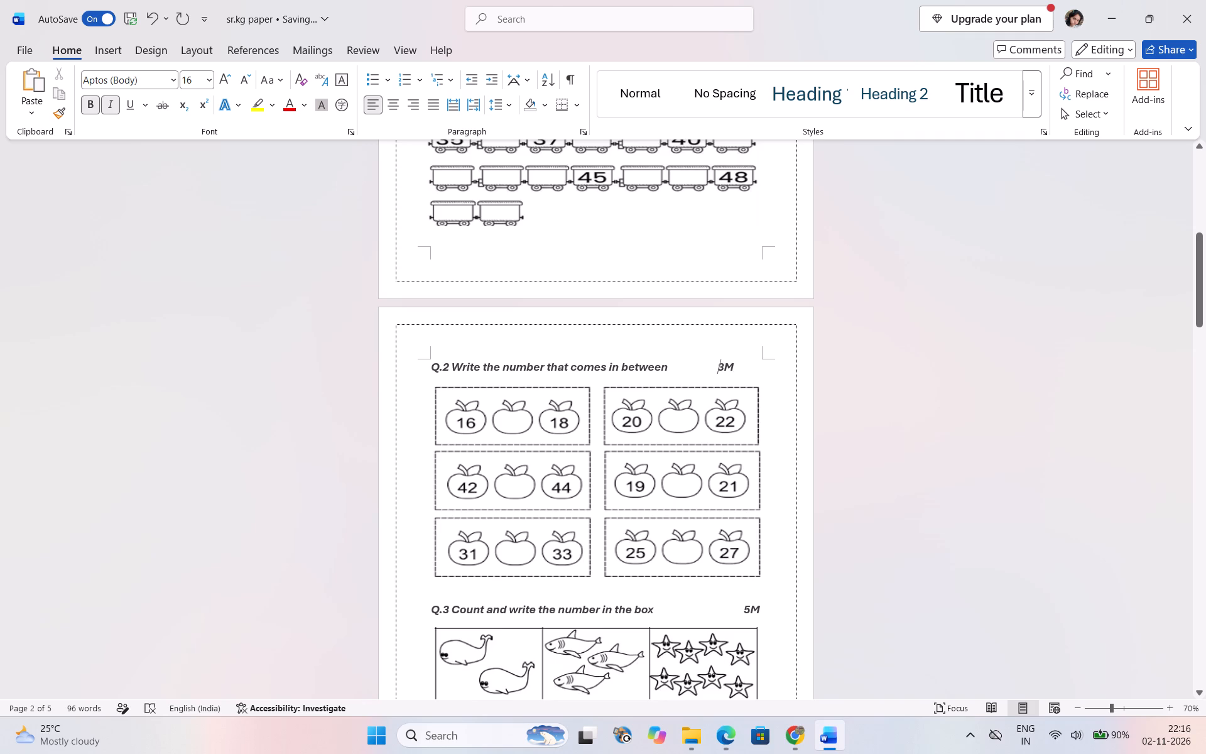
key("space")
key("space")
key("space")
key("space")
key("space")
key("space")
key("space")
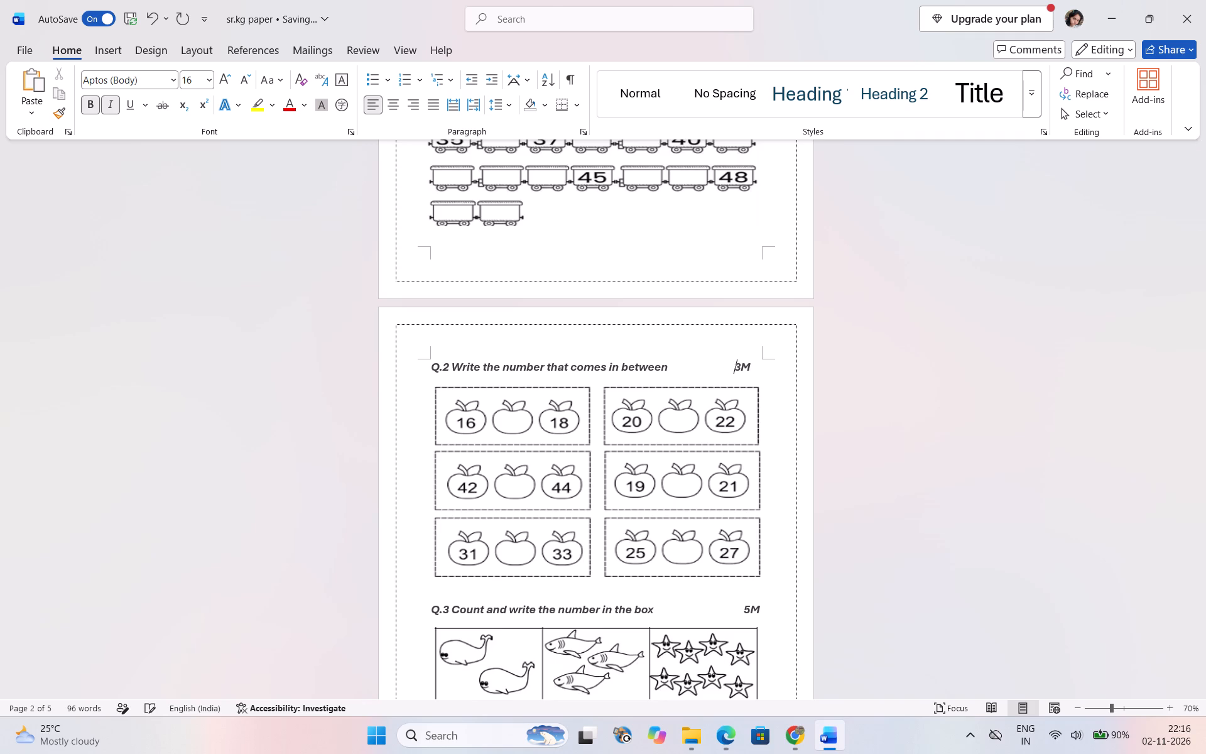
key("space")
key("space")
key("space")
key("space")
key("space")
key("BackSpace")
Shorten the marks label of the Q.1 "Fill in the missing numbers" heading to "5M".
scroll(619, 298, "up", 5)
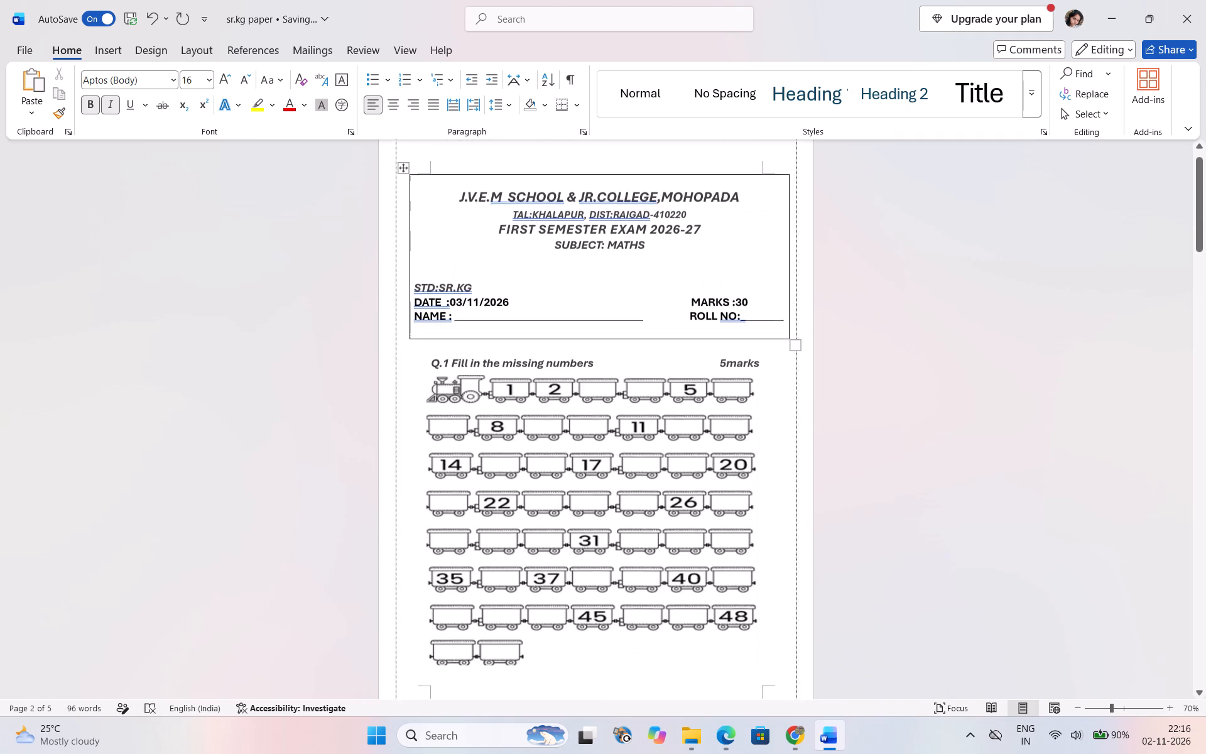
left_click_drag(771, 371, 697, 380)
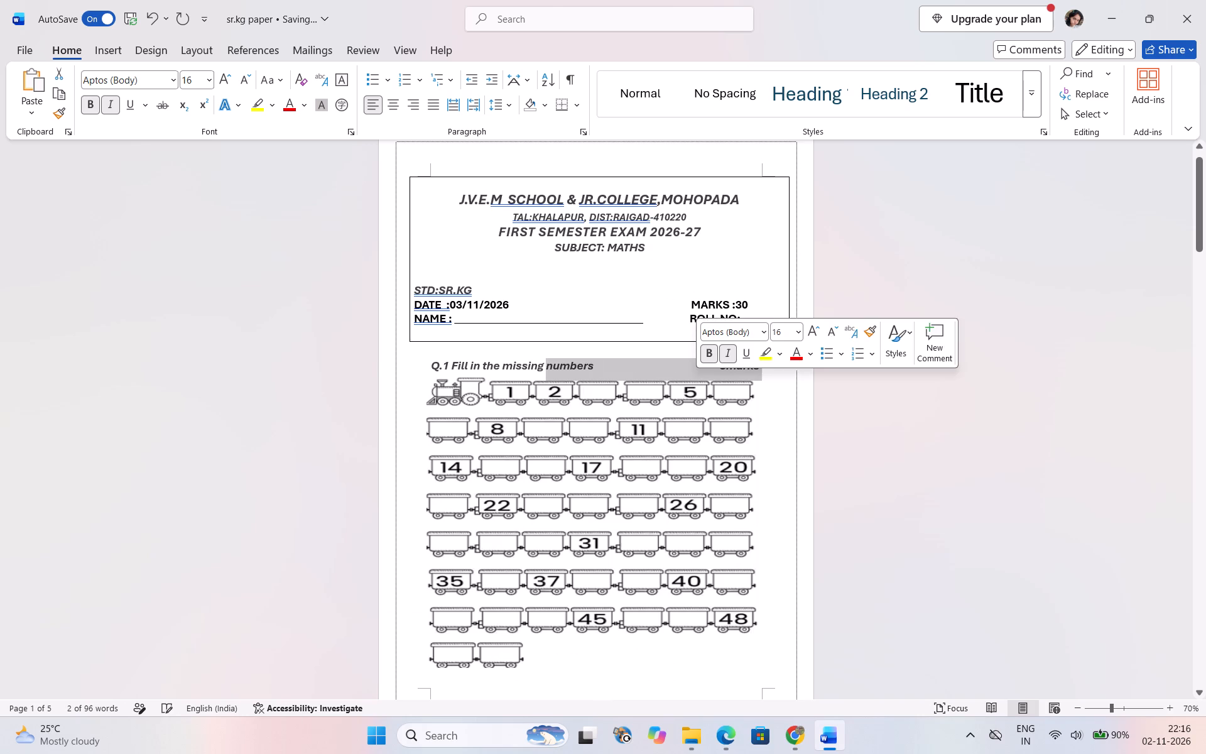
left_click_drag(796, 390, 773, 368)
left_click_drag(773, 368, 735, 365)
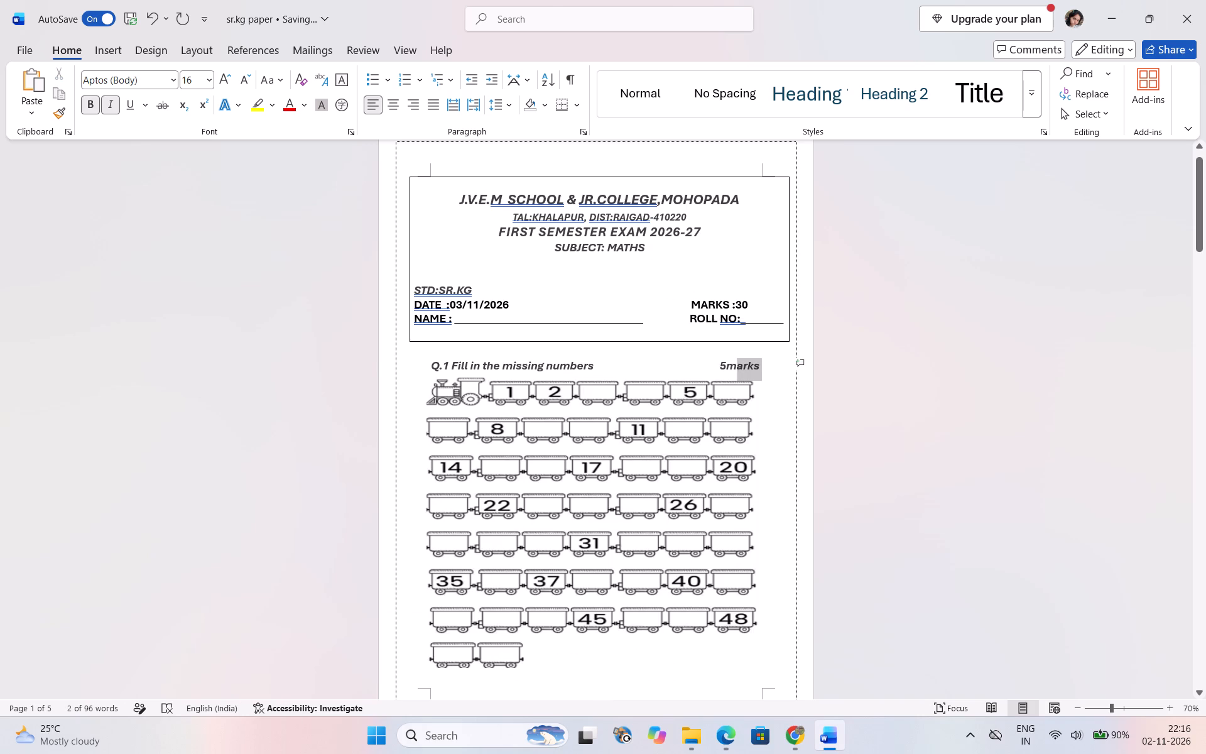
left_click_drag(735, 365, 724, 366)
key("BackSpace")
type("5M")
Insert spaces before "5M" in the Q.1 heading to push the label to the line's end.
left_click(724, 361)
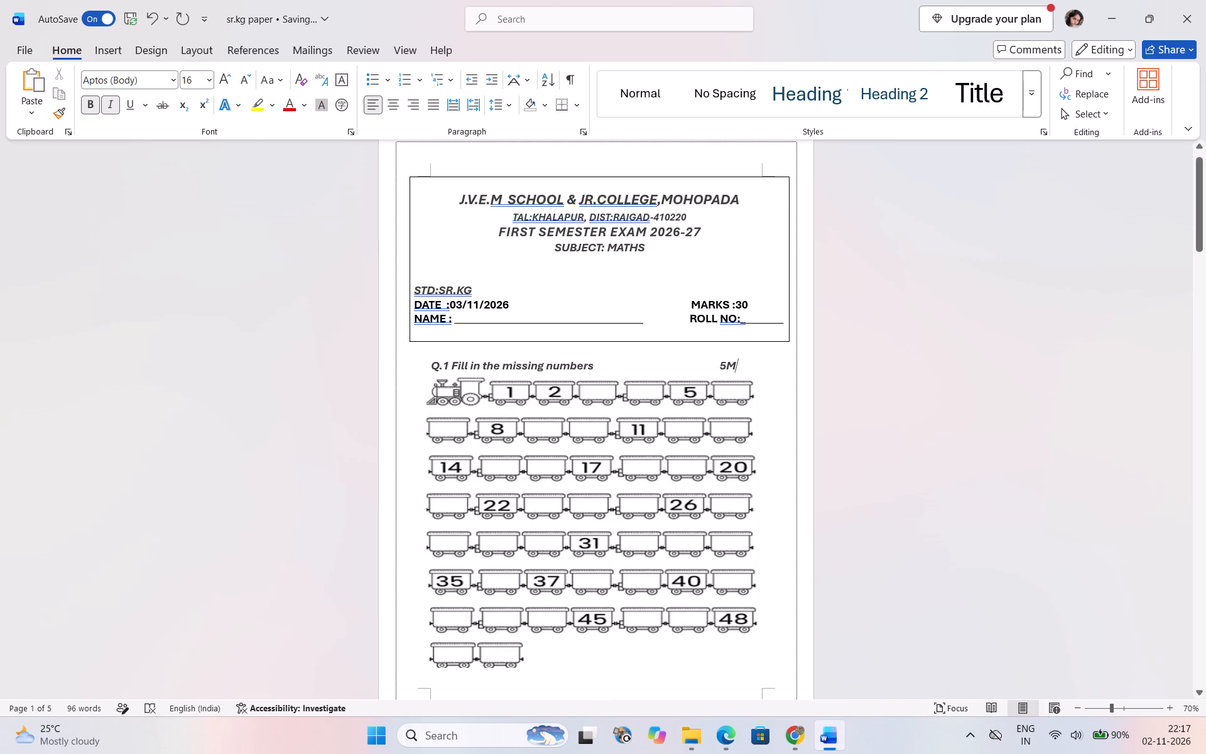
key("space")
key("space")
key("space")
key("space")
key("space")
key("space")
key("space")
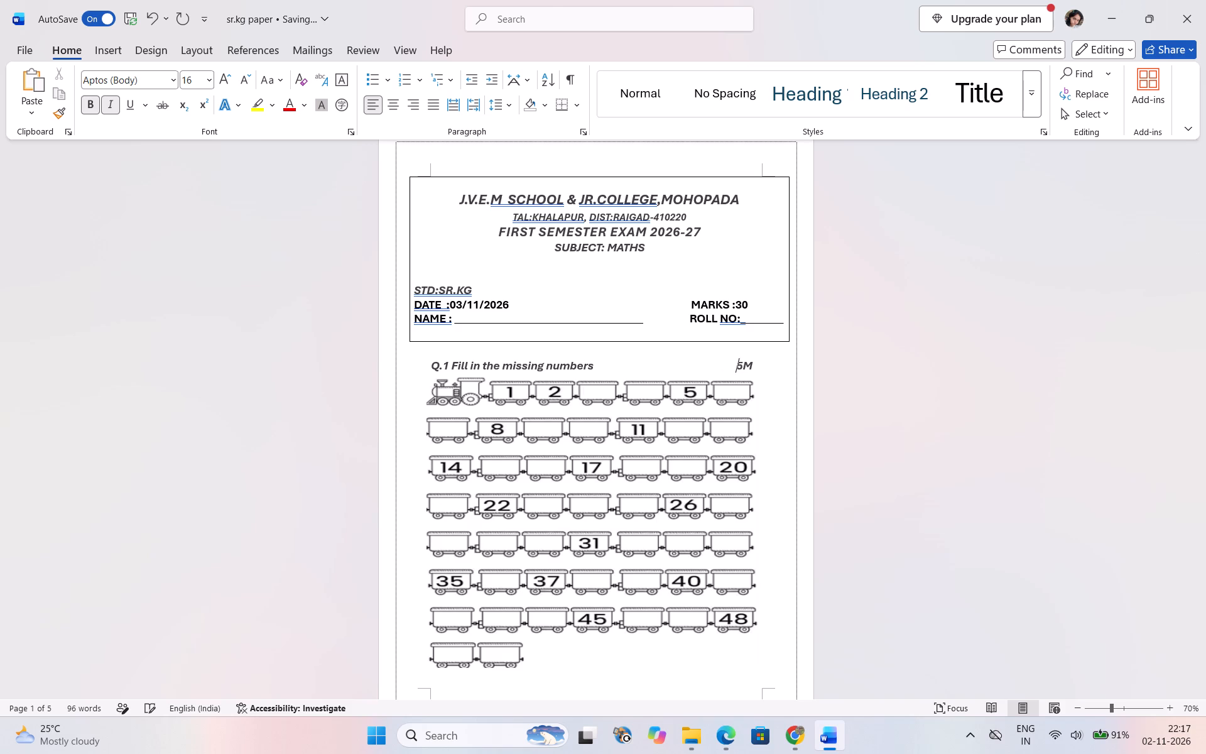
key("space")
key("space")
key("space")
key("space")
key("BackSpace")
Extend the "NAME" label in the paper's header box to "NAME OF STUDENT", in bold.
left_click(446, 322)
key("space")
type("OF")
key("space")
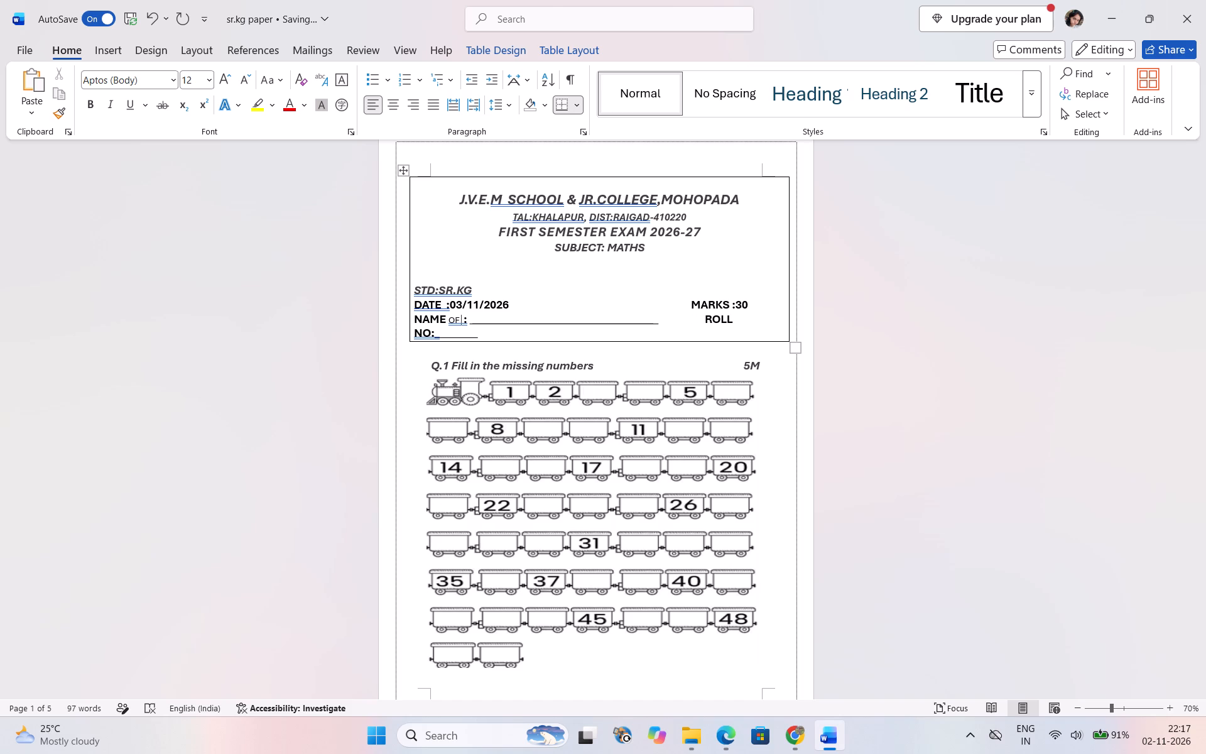
key("BackSpace")
key("BackSpace")
key("BackSpace")
left_click(99, 109)
left_click(101, 103)
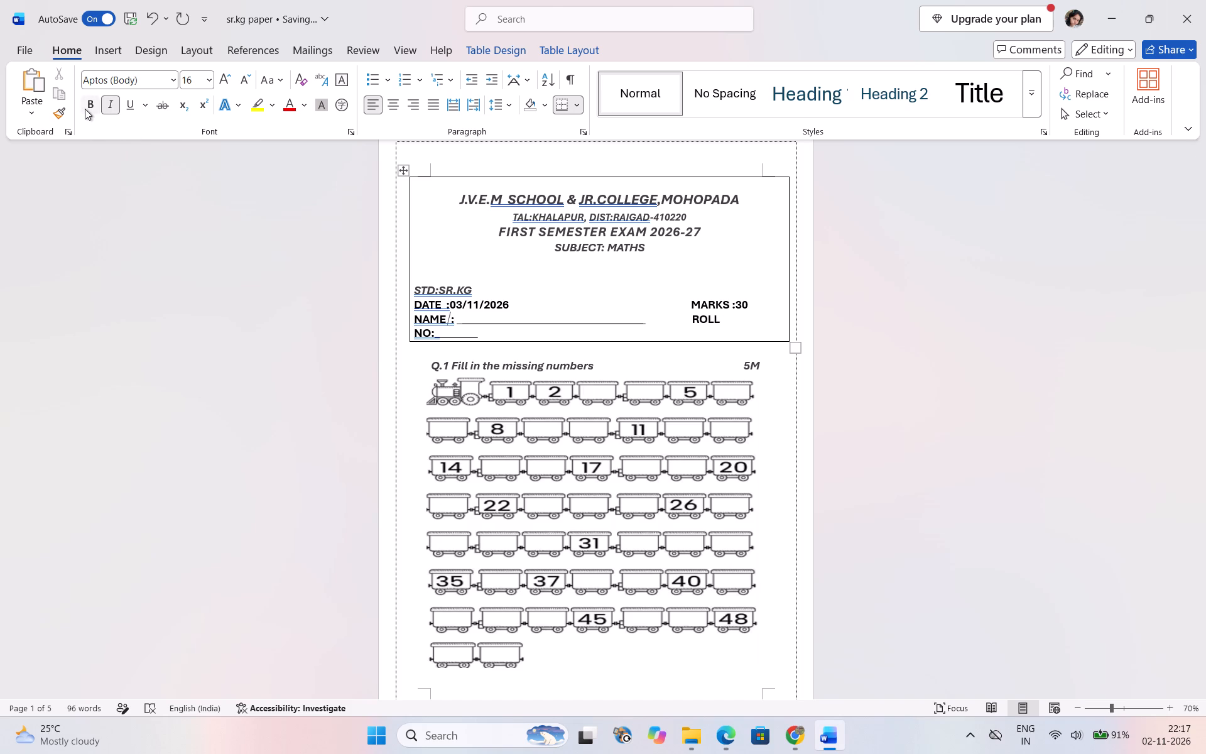
left_click(85, 109)
left_click(121, 94)
left_click(119, 96)
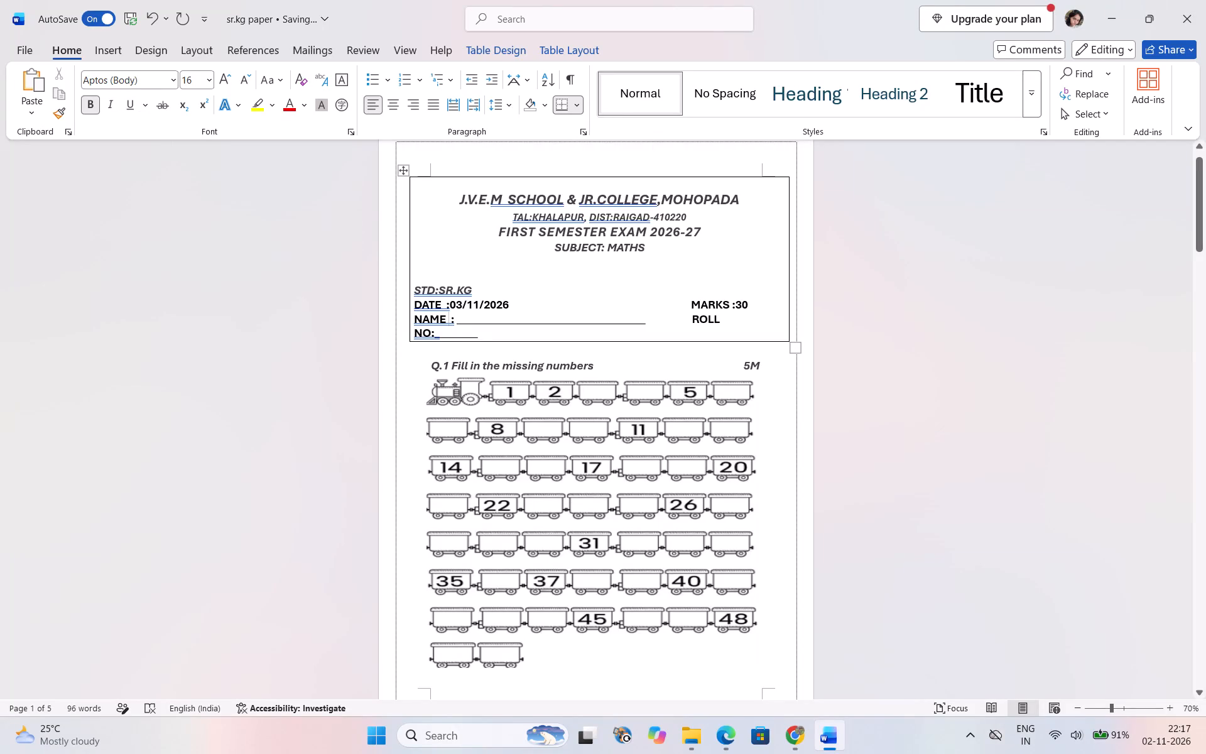
type("OF")
key("space")
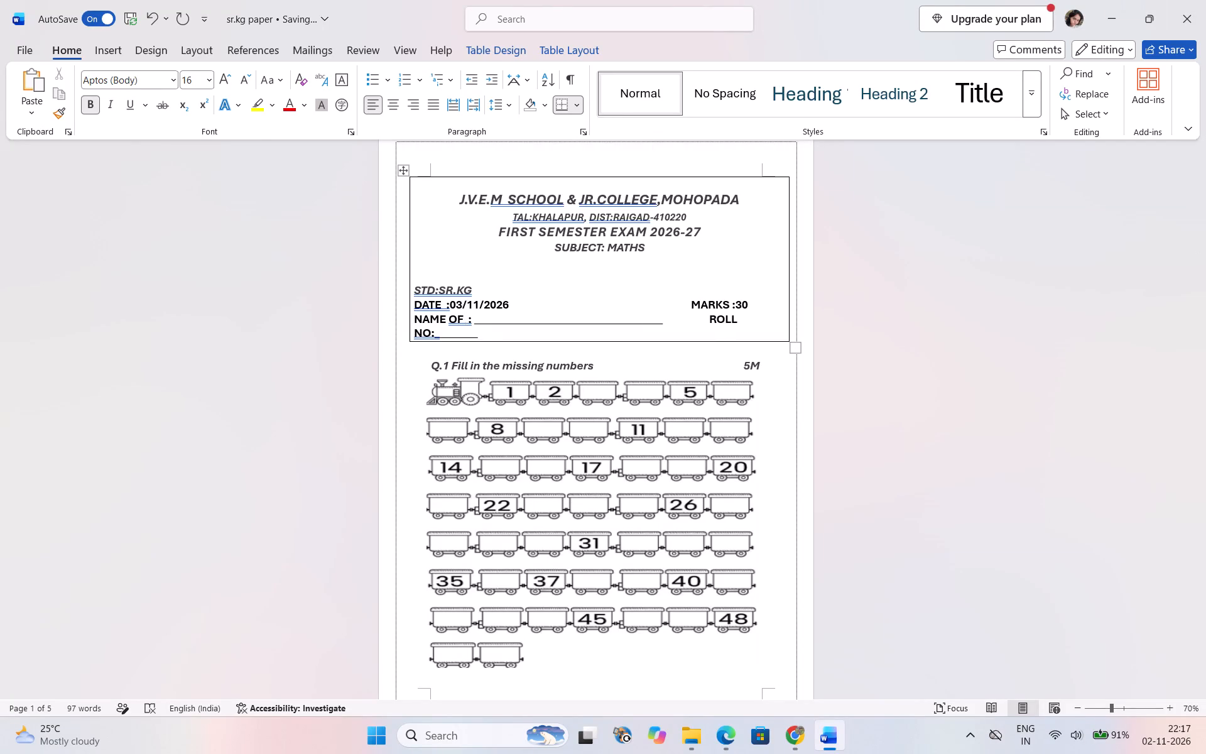
type("ST")
type("UDENT")
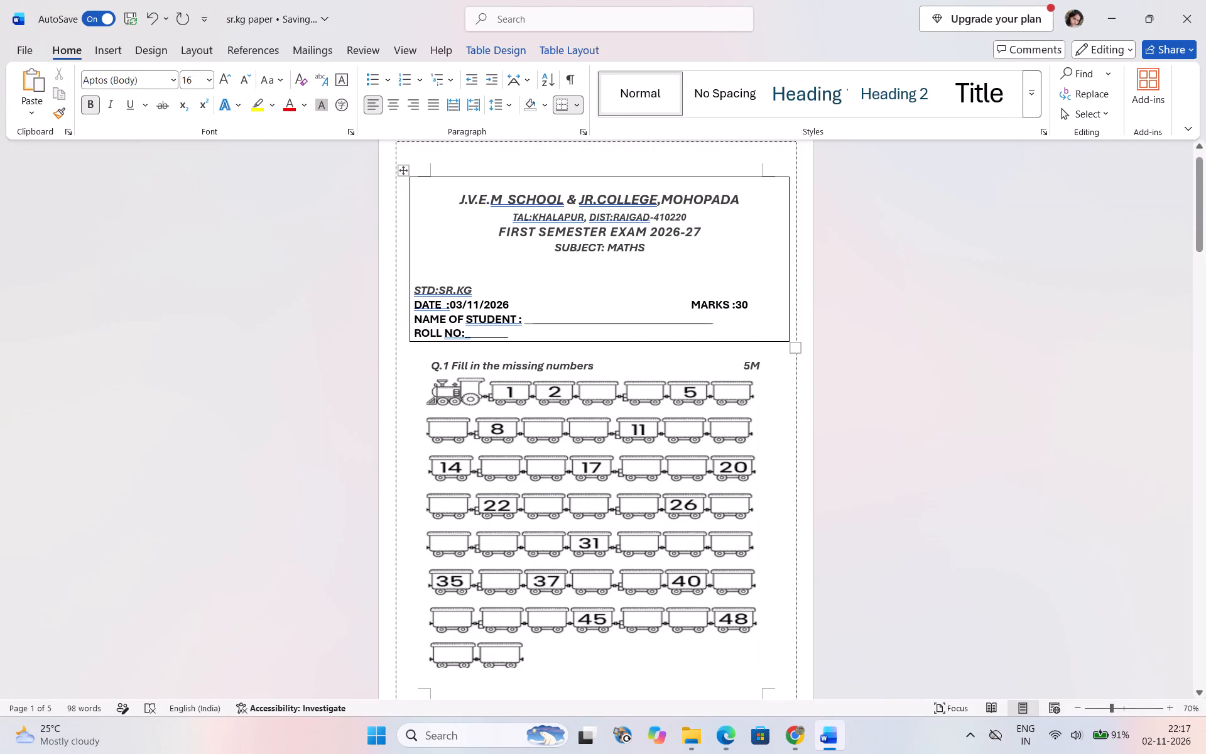
Shorten the underscore blank after "NAME OF STUDENT :" so that "ROLL NO" fits on the same line.
left_click(714, 322)
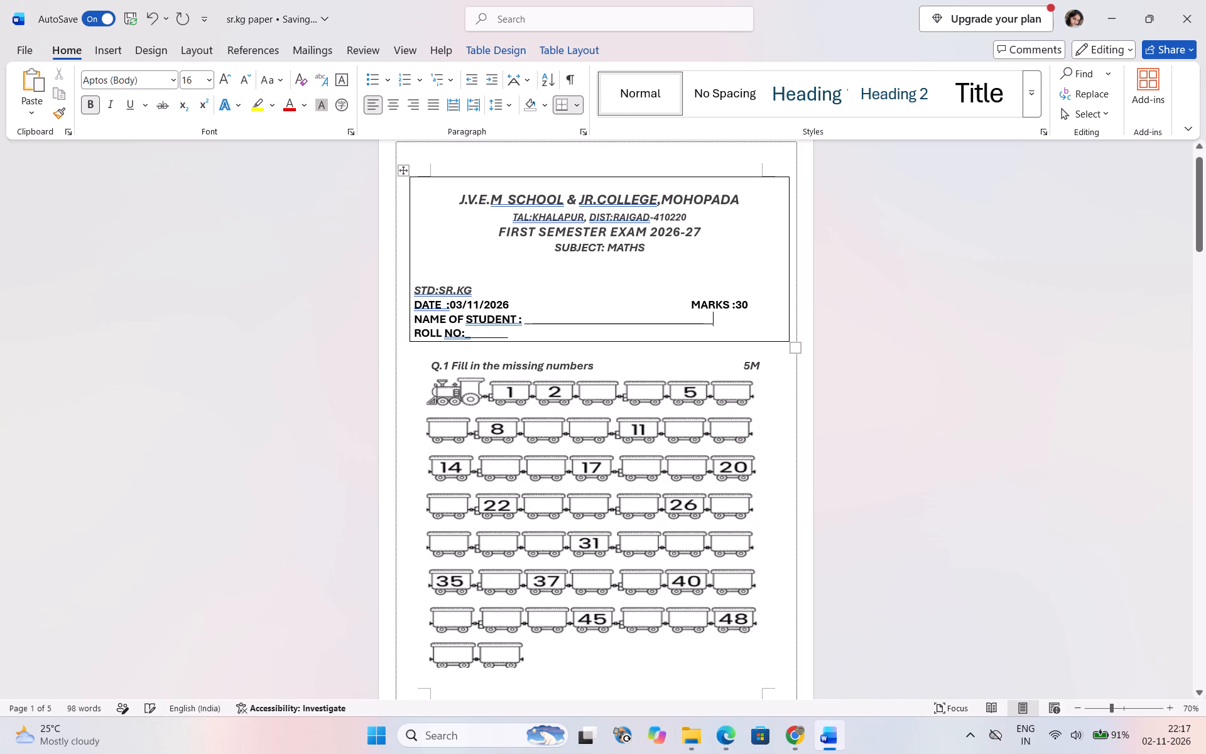
key("BackSpace")
key("BackSpace")
key("BackSpace")
key("BackSpace")
key("BackSpace")
key("BackSpace")
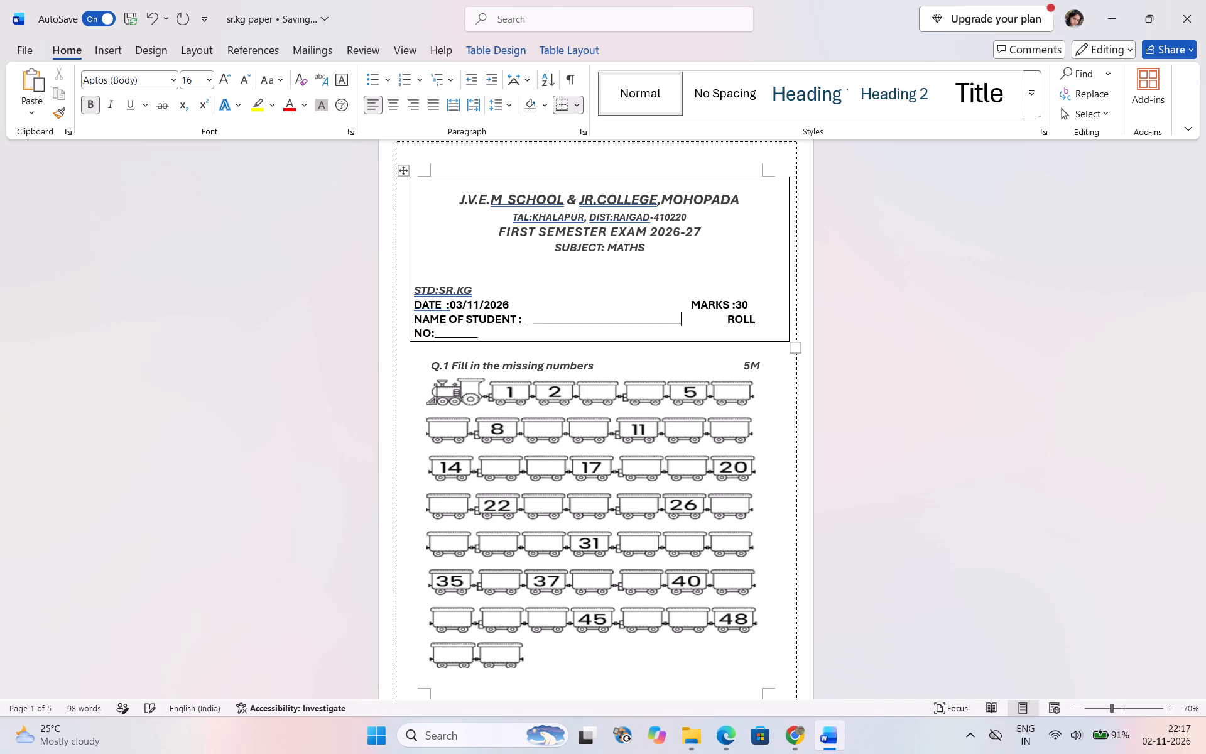
key("BackSpace")
key("BackSpace")
key("BackSpace")
key("BackSpace")
key("BackSpace")
key("BackSpace")
key("BackSpace")
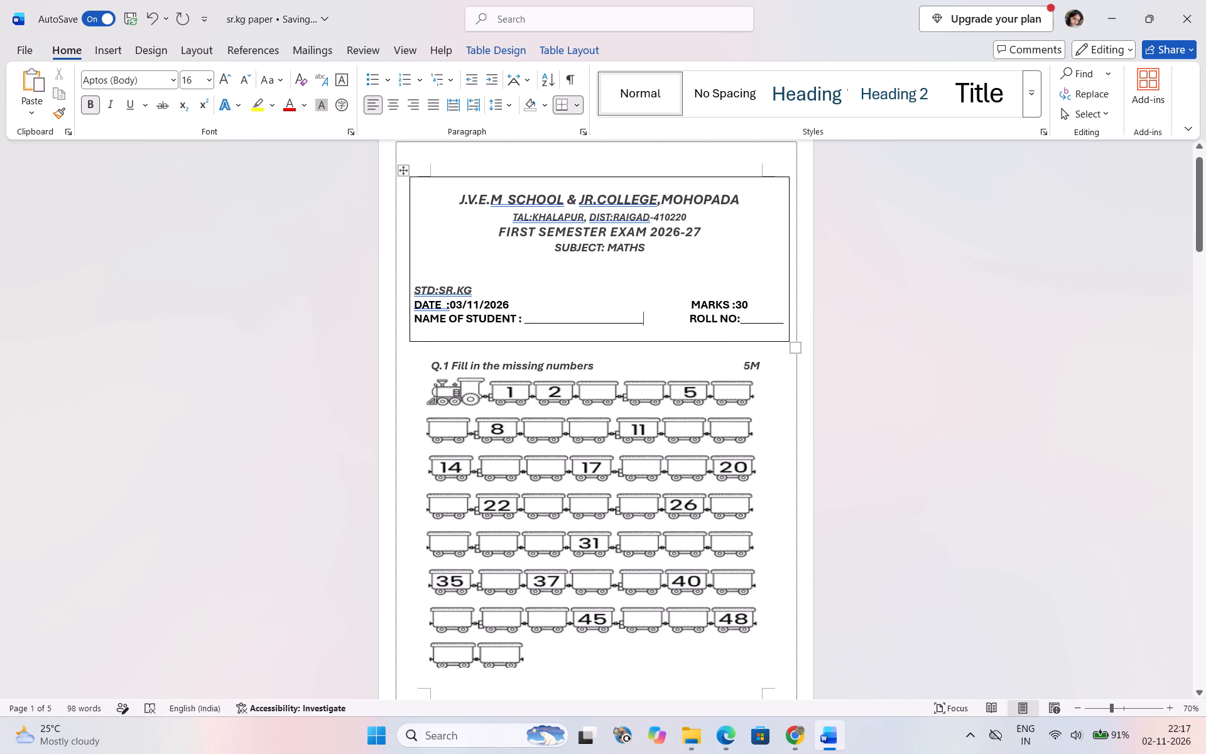
Lengthen the underscore blank after "NAME OF STUDENT :" in the header box by four underscores.
key("shift+Return")
key("BackSpace")
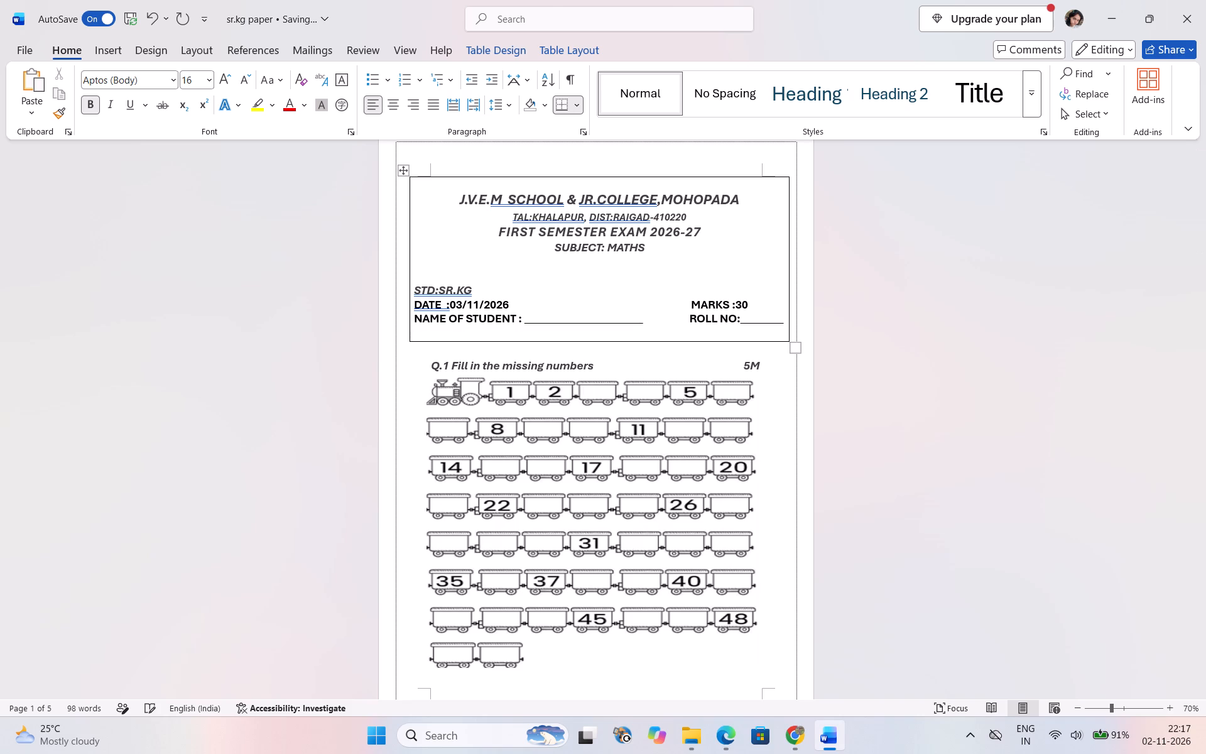
type("____-")
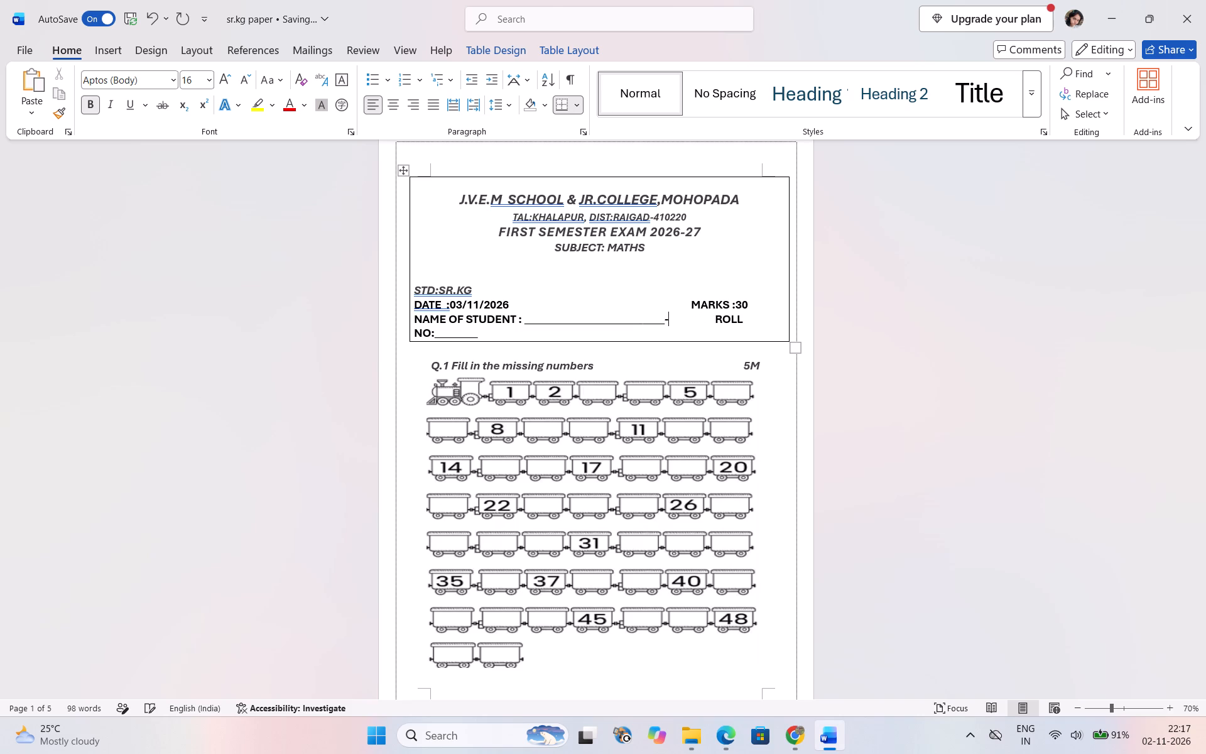
key("BackSpace")
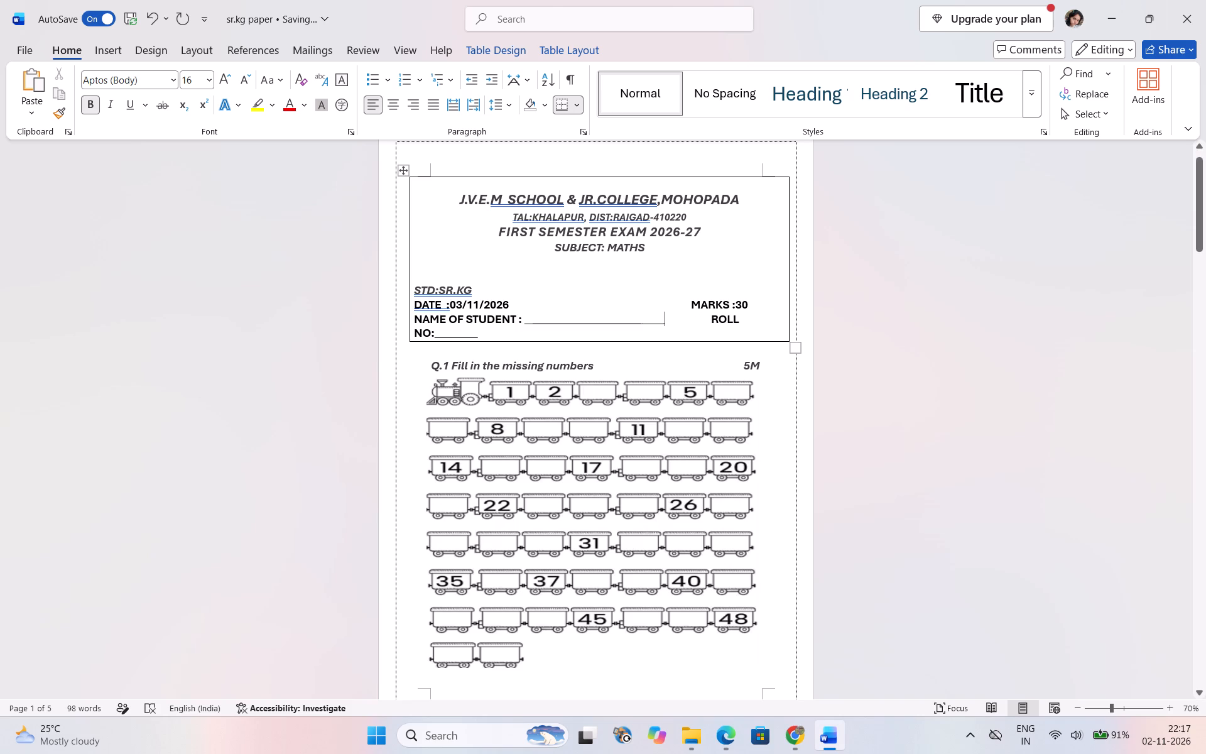
Delete spaces before "ROLL NO:" so that it fits with its blank on the "NAME OF STUDENT" line.
left_click(712, 320)
key("BackSpace")
key("BackSpace")
key("BackSpace")
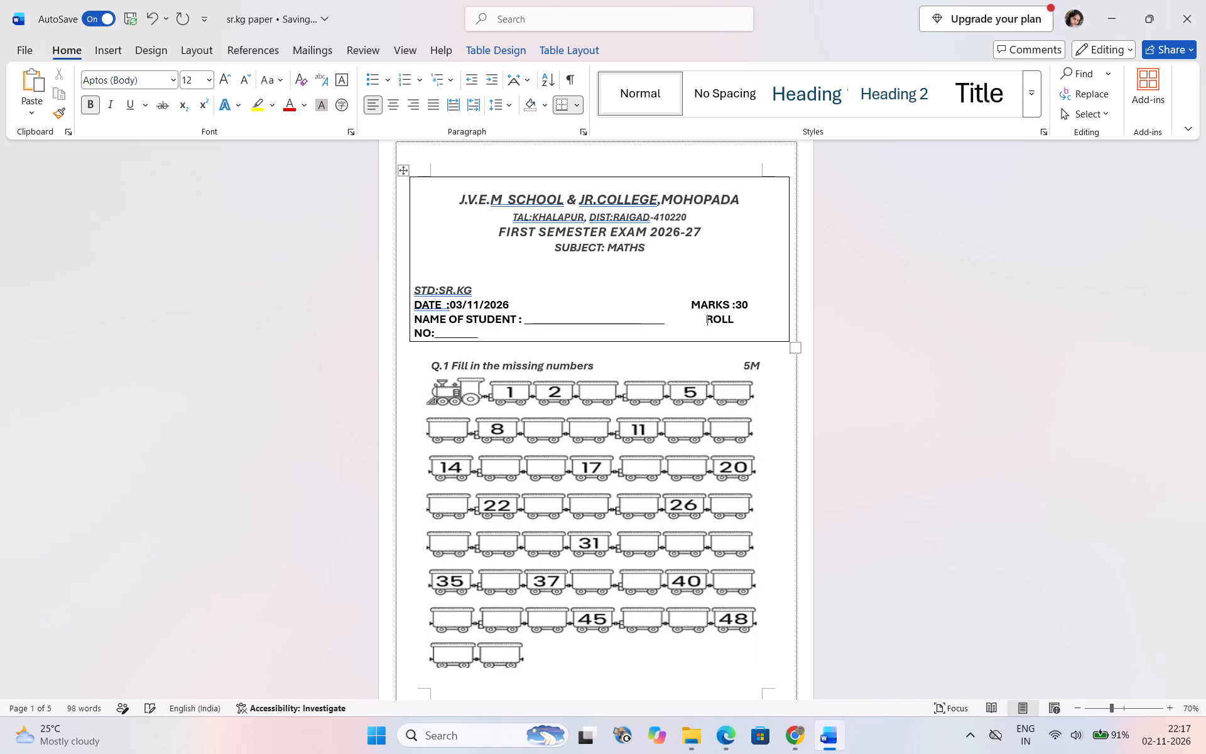
key("BackSpace")
key("BackSpace")
key("BackSpace")
key("BackSpace")
key("BackSpace")
key("BackSpace")
key("BackSpace")
key("BackSpace")
key("BackSpace")
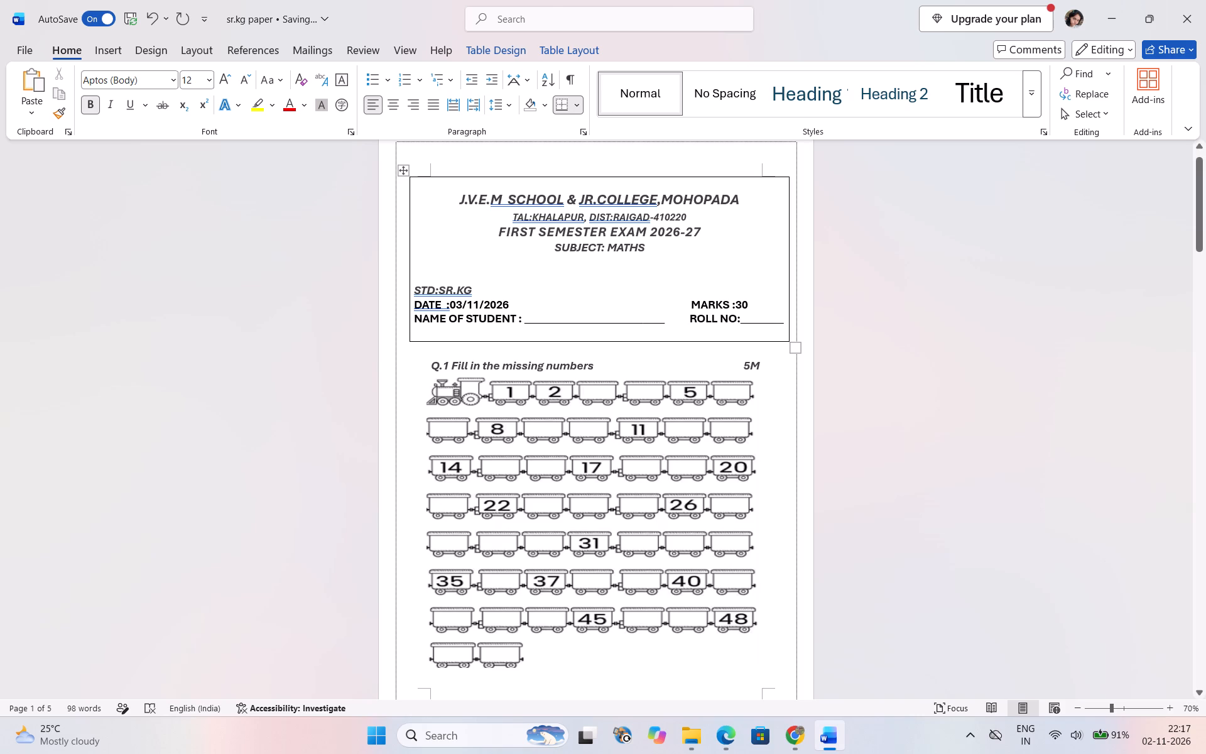
Remove one space before "MARKS :30" to align it with "ROLL NO:" below.
left_click(691, 301)
key("BackSpace")
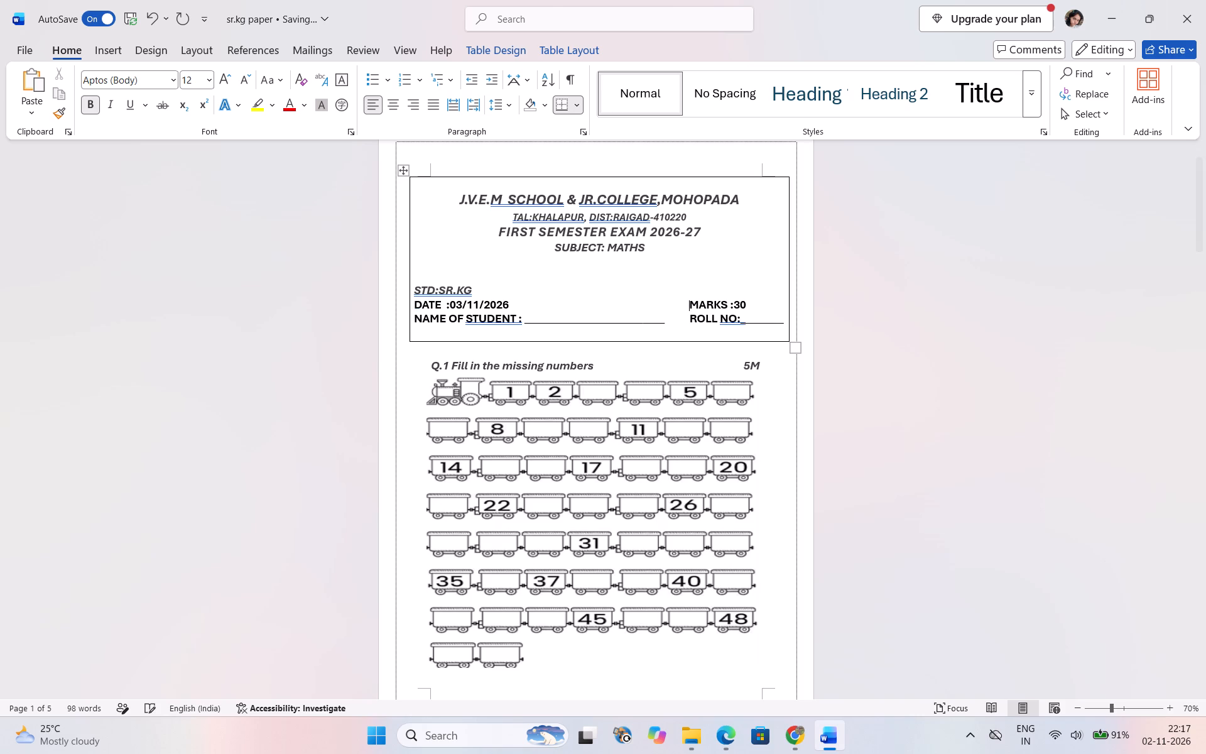
left_click(822, 432)
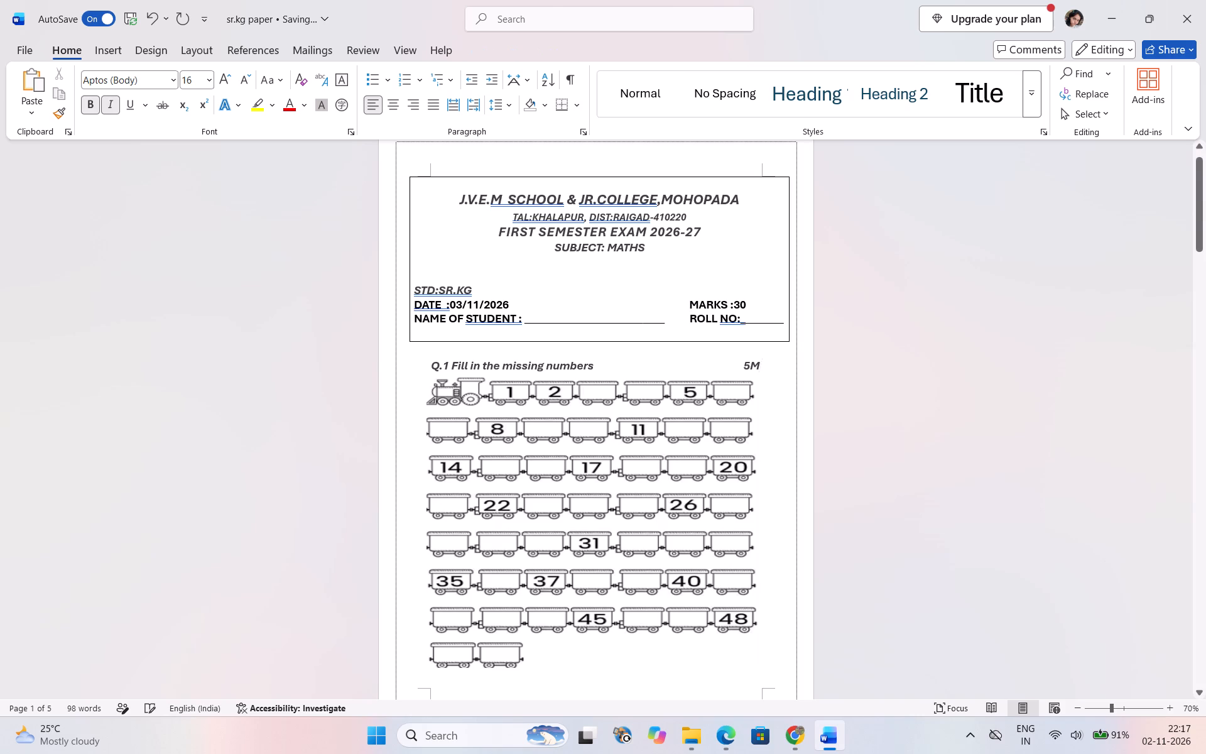
Review the whole paper from the header box to Q.8, checking the question headings, marks labels and page layout.
scroll(715, 540, "down", 10)
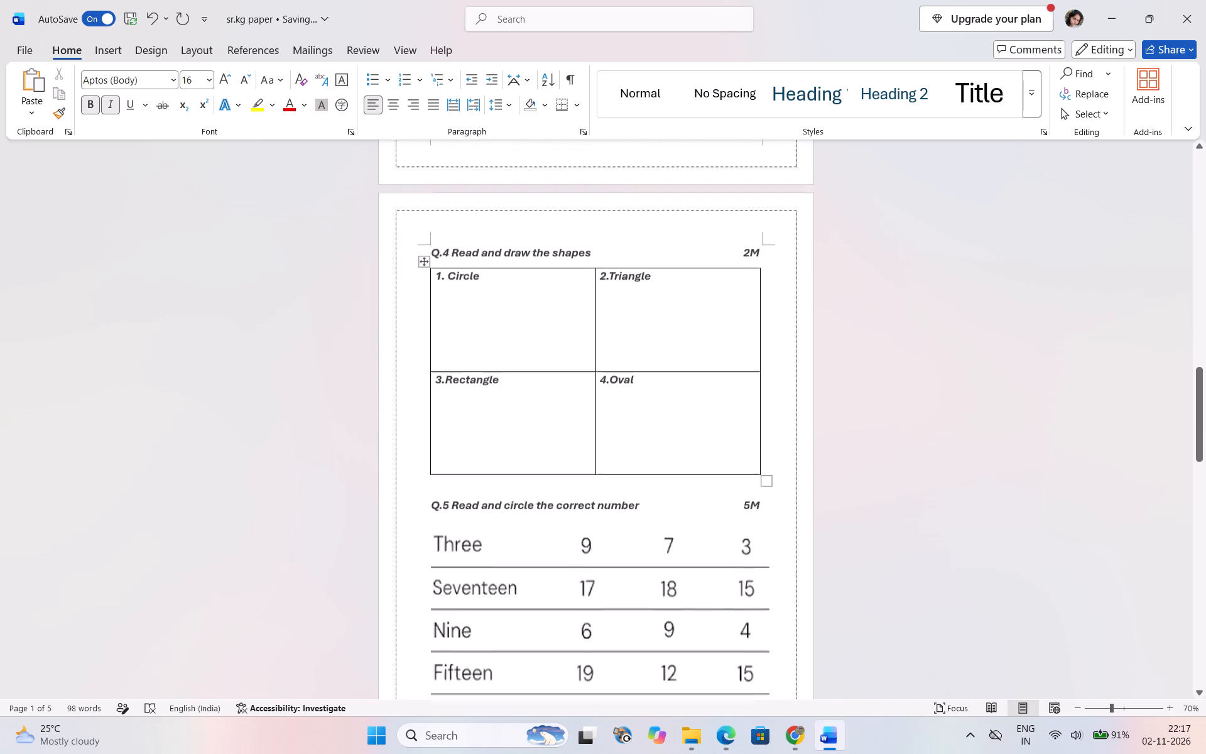
scroll(715, 540, "down", 11)
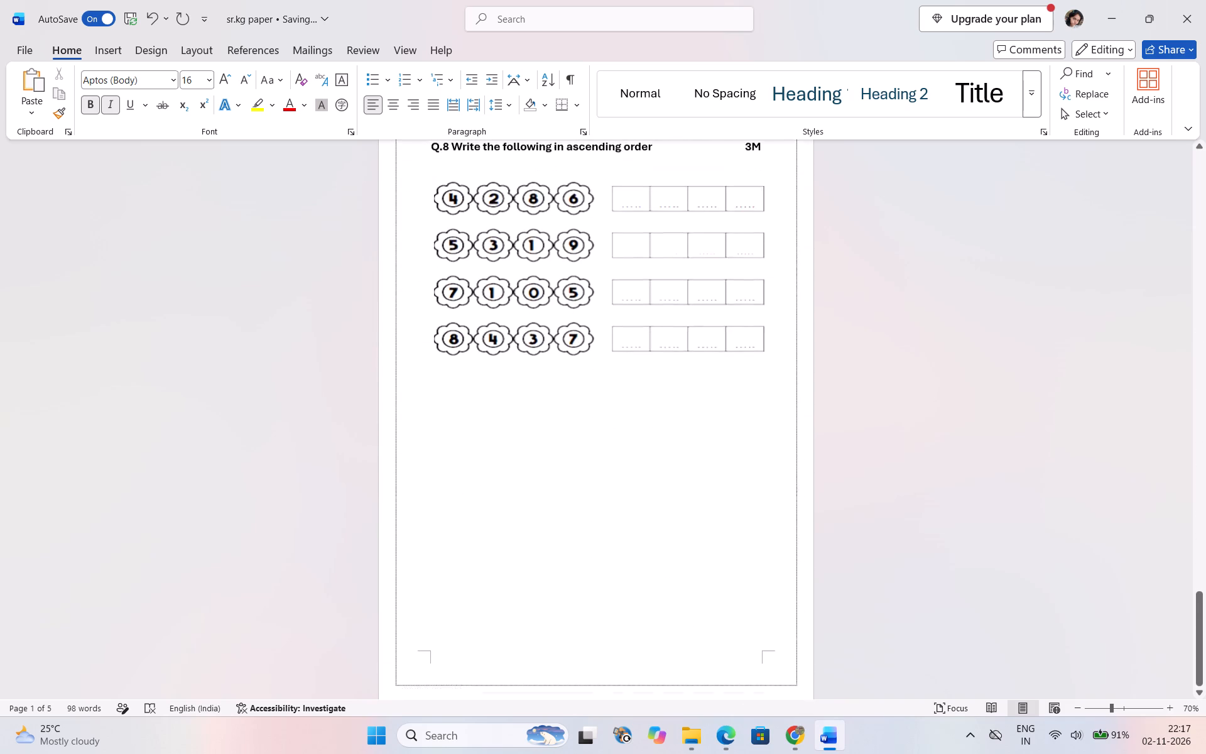
scroll(715, 540, "up", 18)
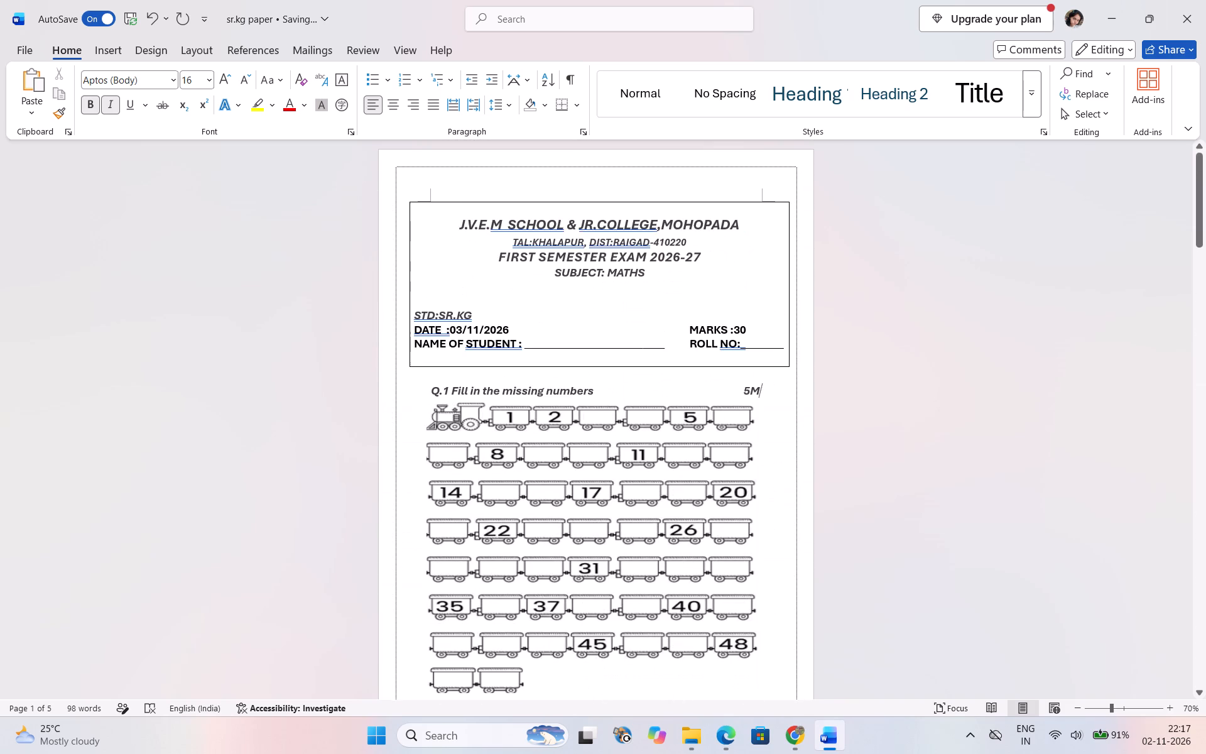
scroll(715, 540, "down", 3)
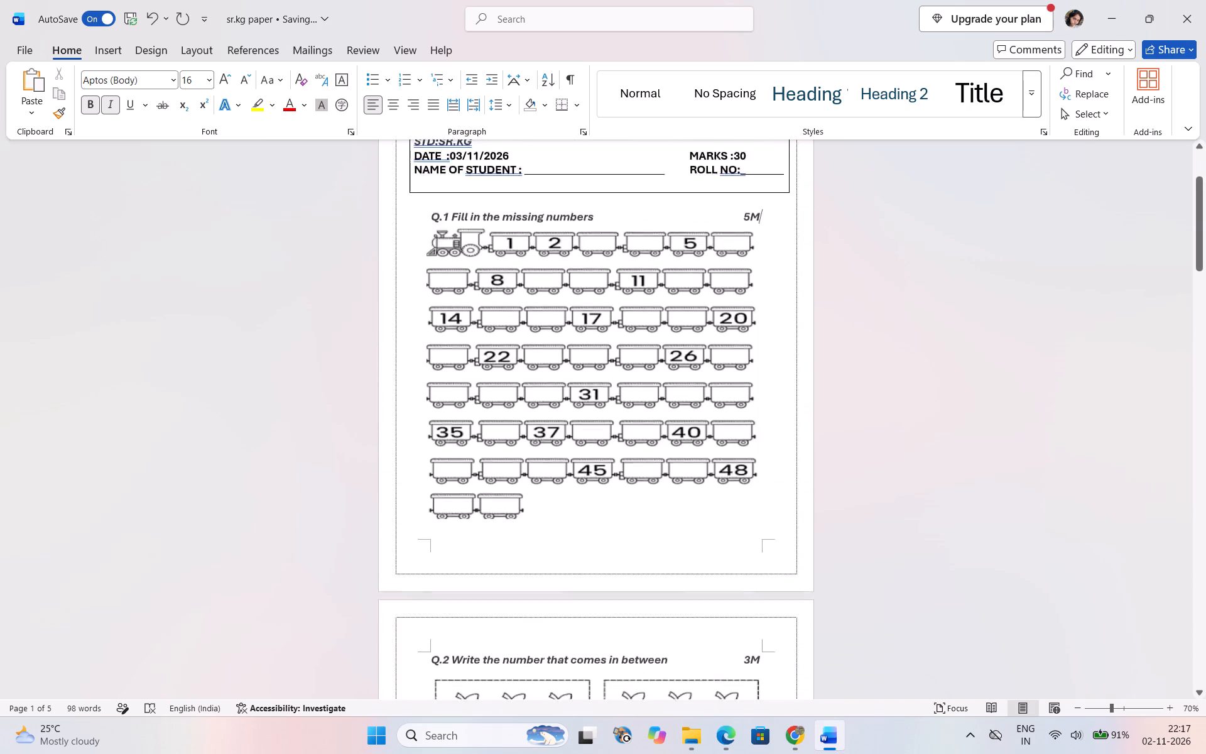
scroll(715, 540, "down", 3)
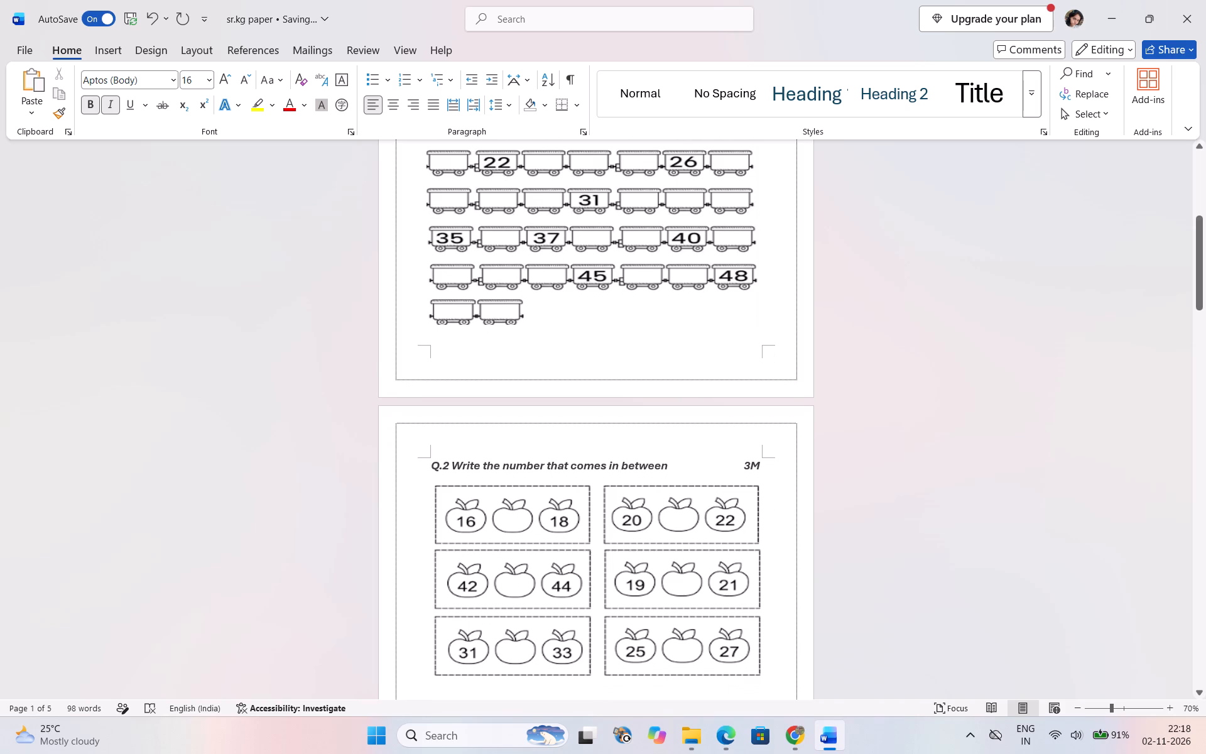
scroll(715, 540, "down", 3)
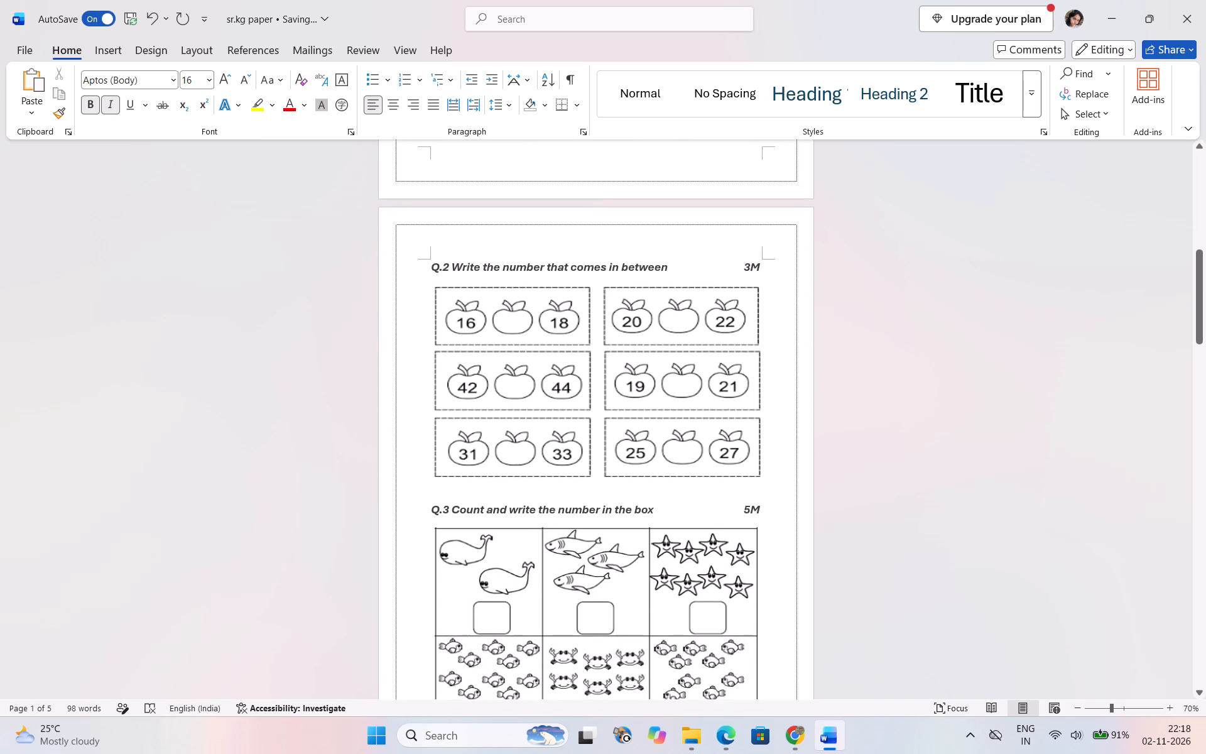
scroll(715, 540, "down", 5)
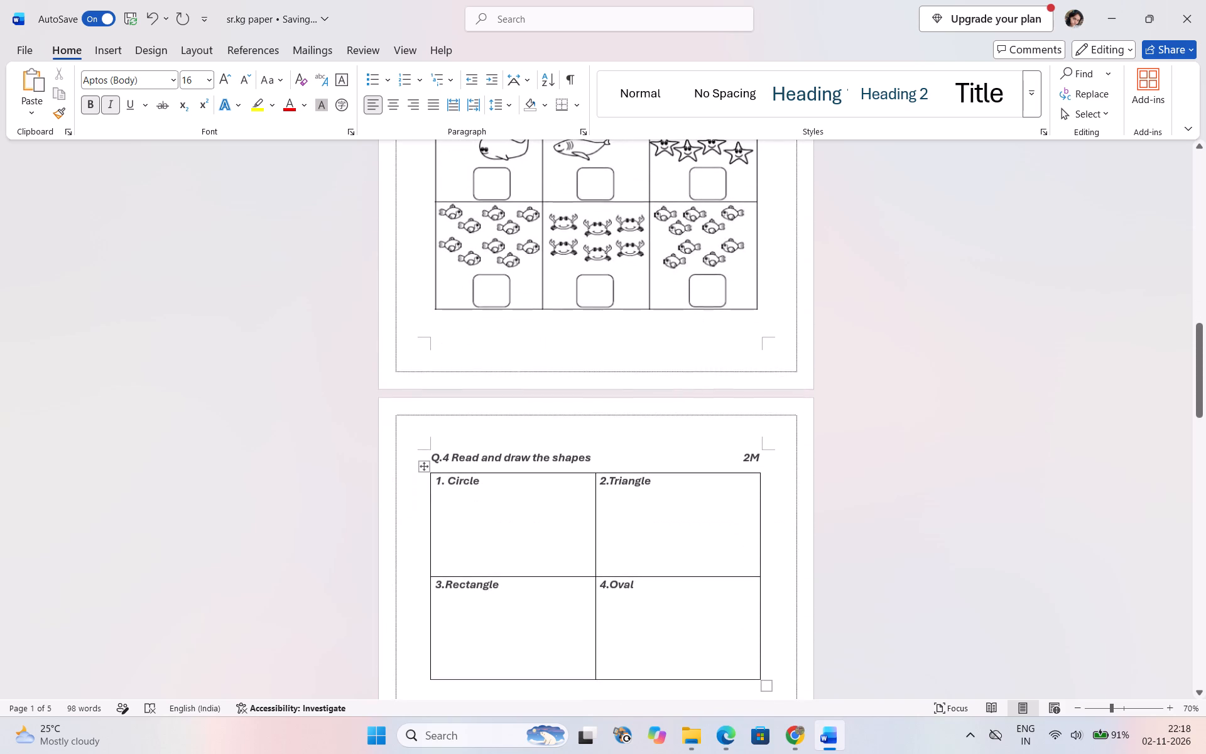
scroll(715, 540, "down", 3)
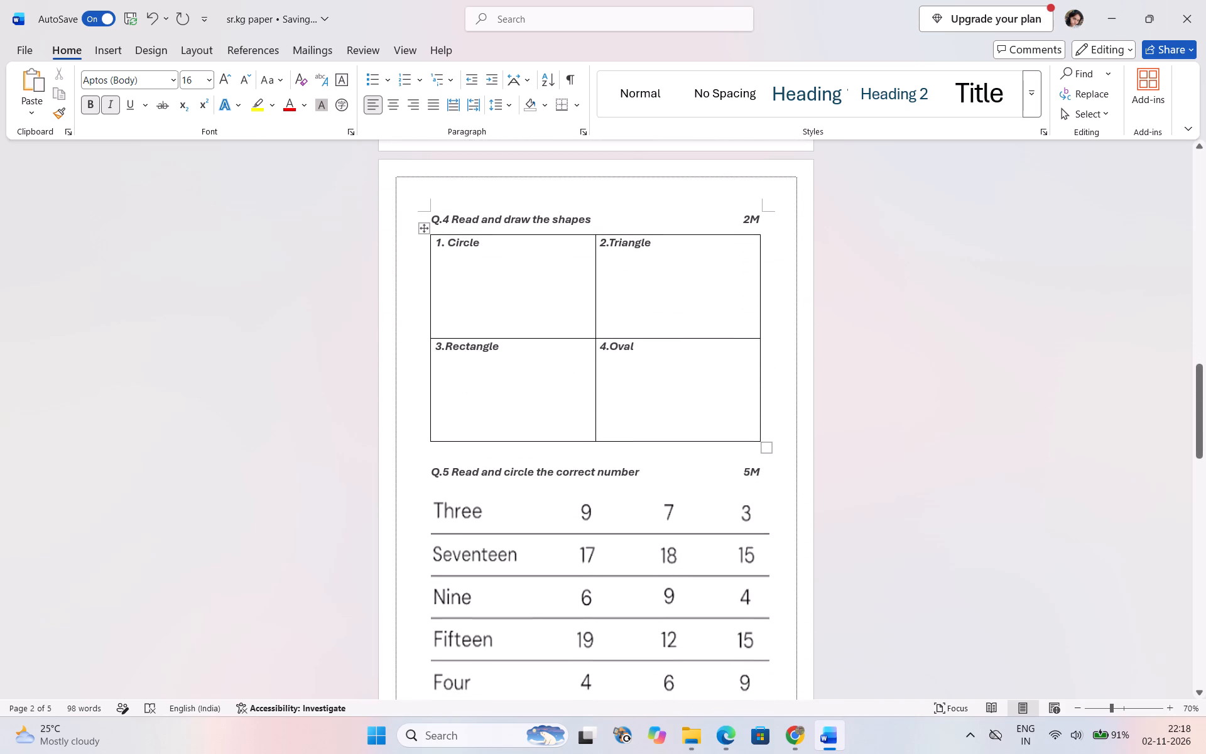
scroll(715, 540, "down", 3)
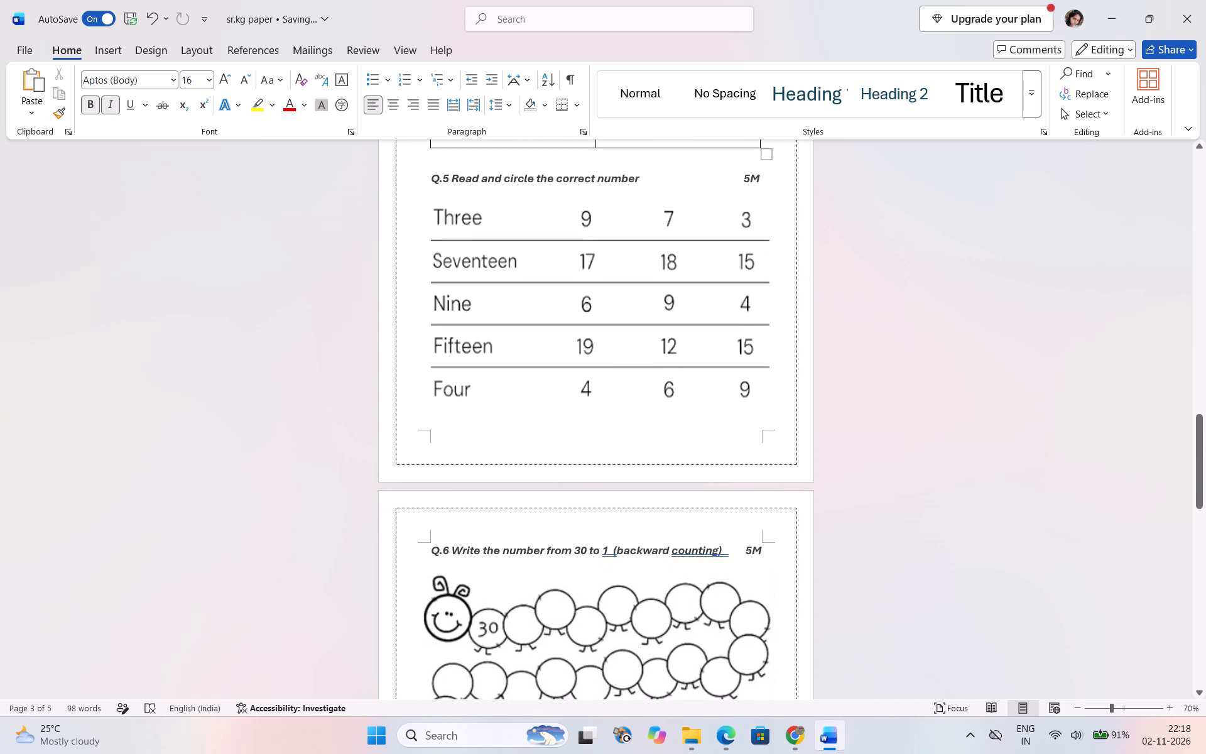
scroll(715, 540, "down", 4)
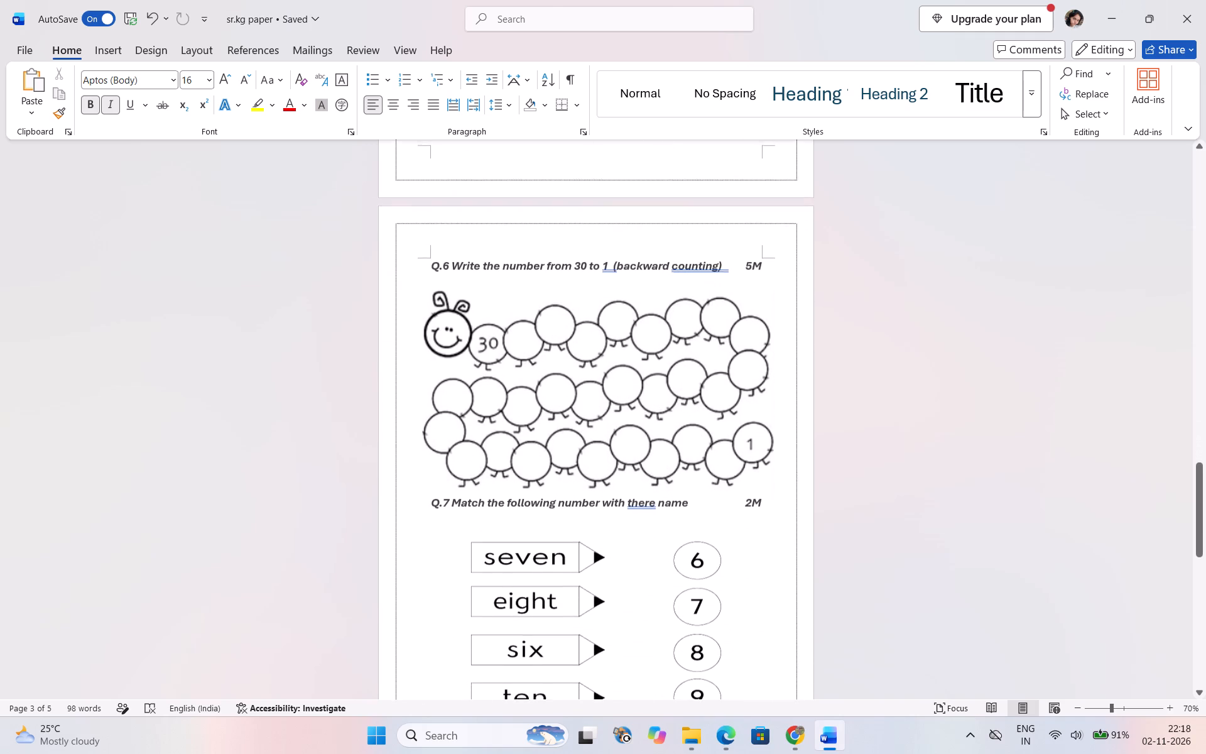
scroll(715, 540, "down", 4)
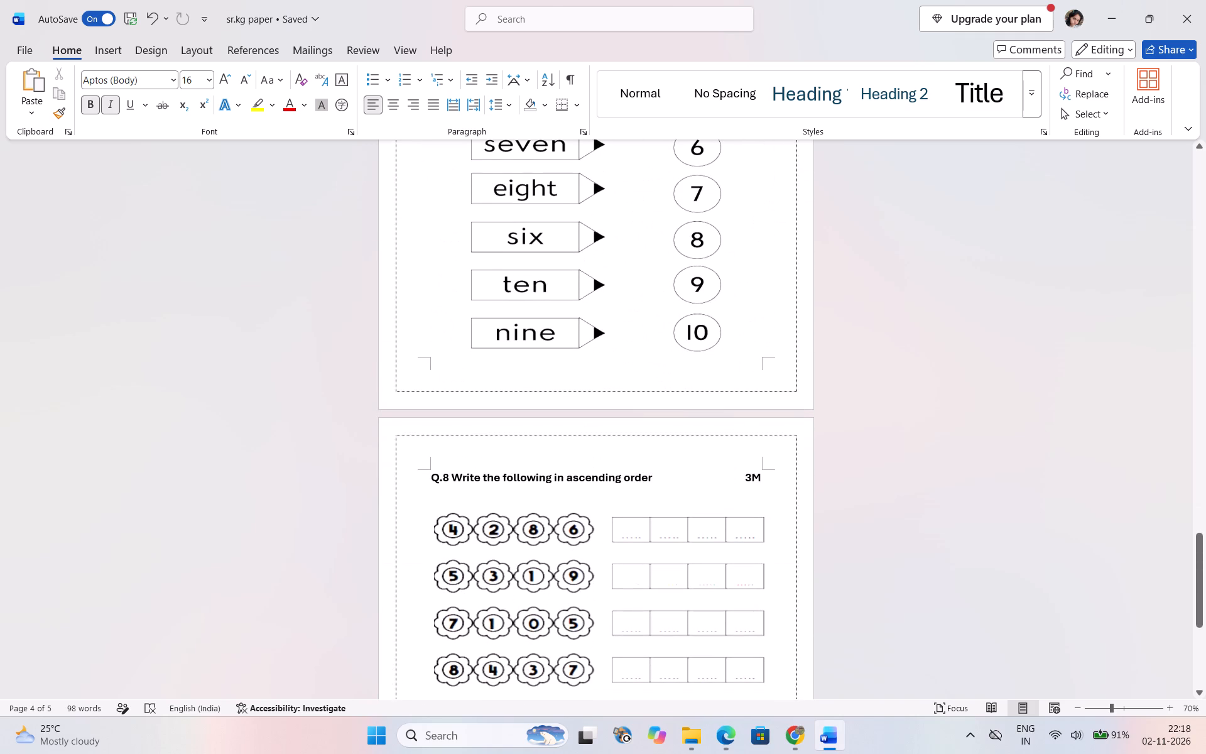
scroll(715, 540, "up", 2)
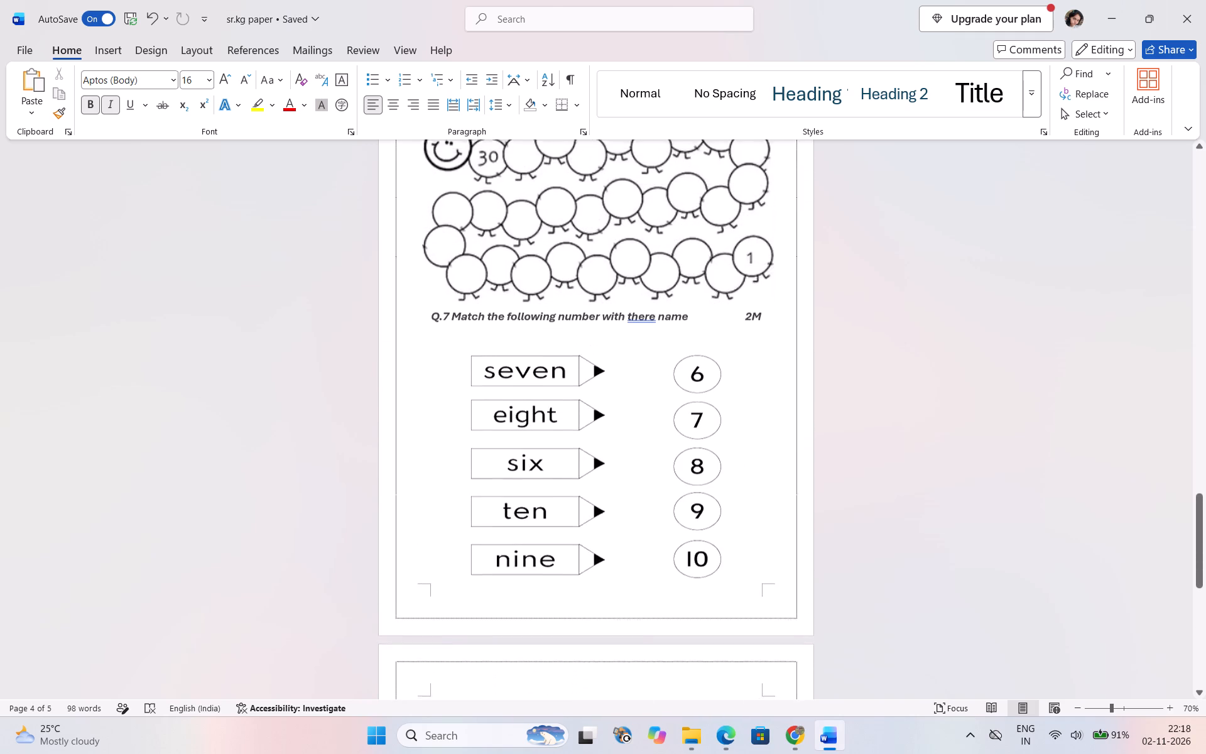
scroll(715, 540, "up", 7)
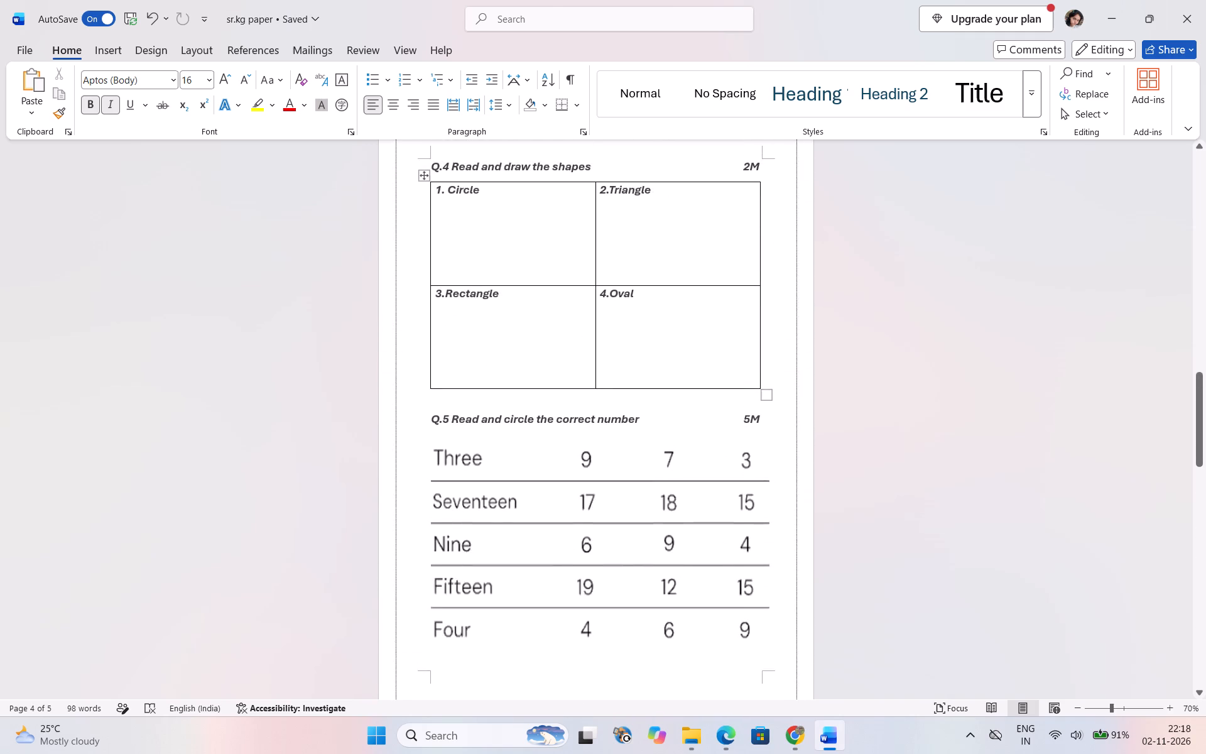
scroll(715, 540, "up", 9)
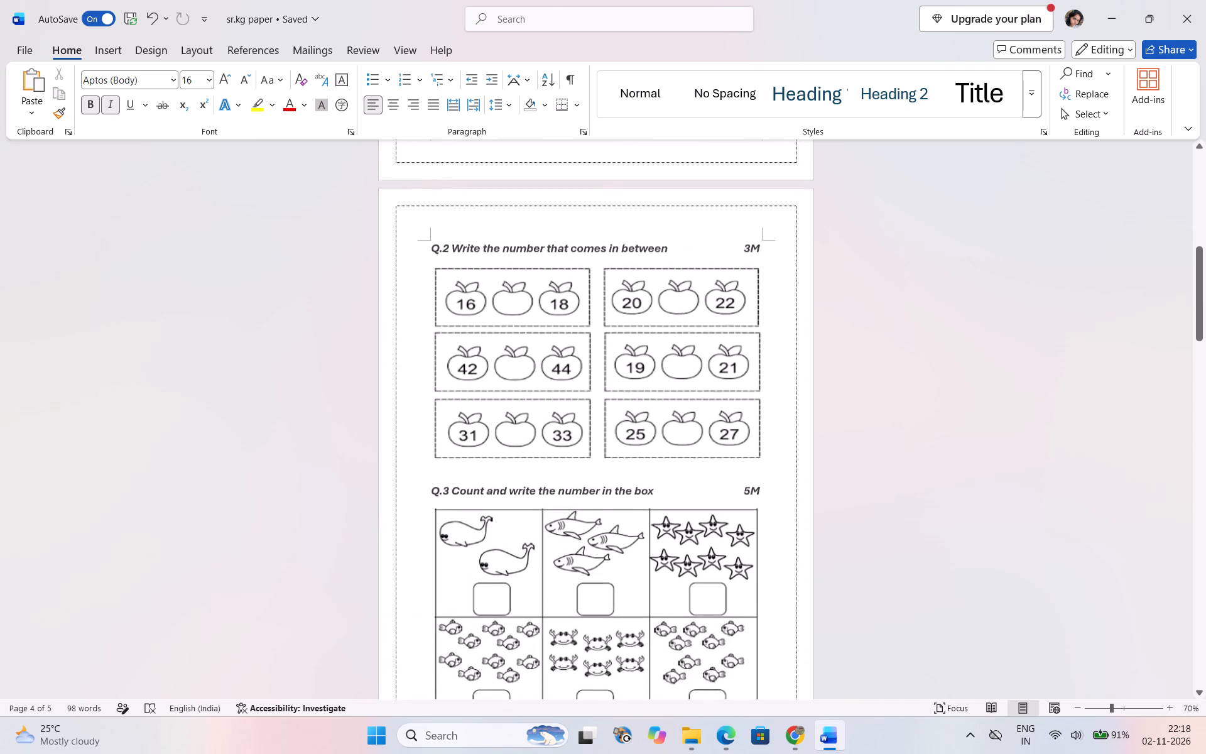
scroll(715, 540, "up", 5)
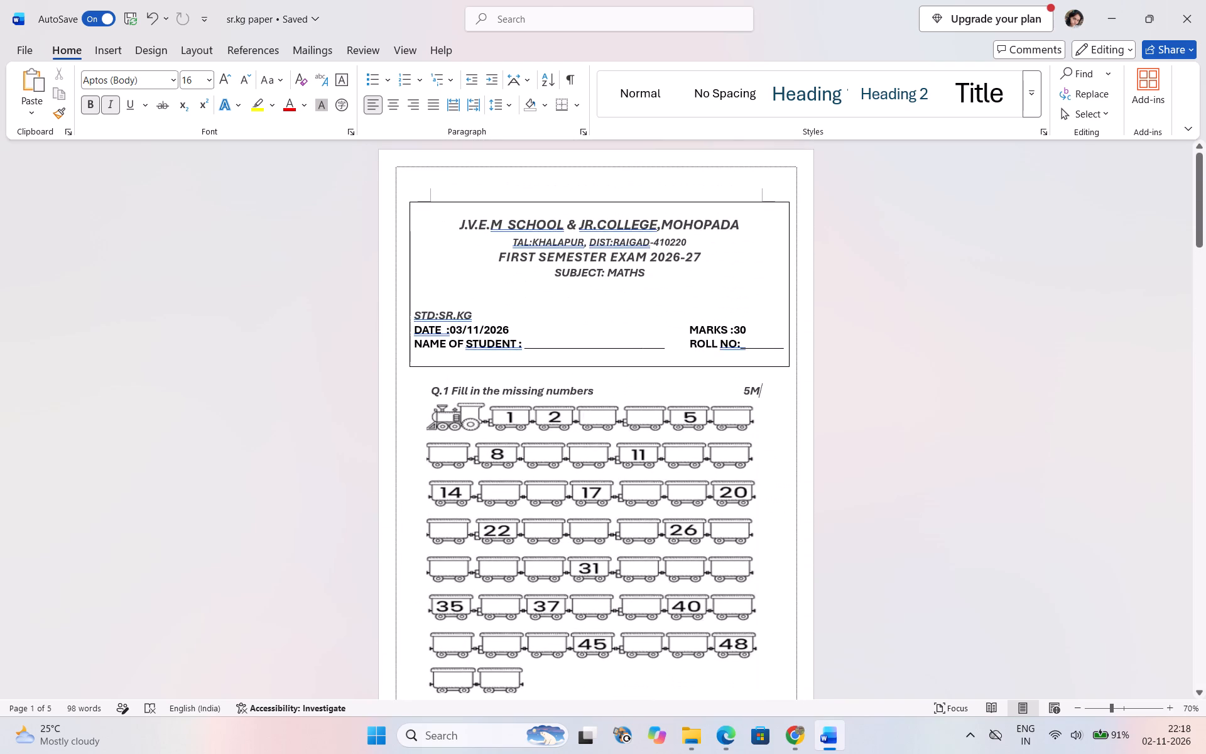
Re-check the layout of the Q.1 to Q.3 pages, including the Q.2 apples and the Q.3 counting pictures.
scroll(715, 540, "down", 6)
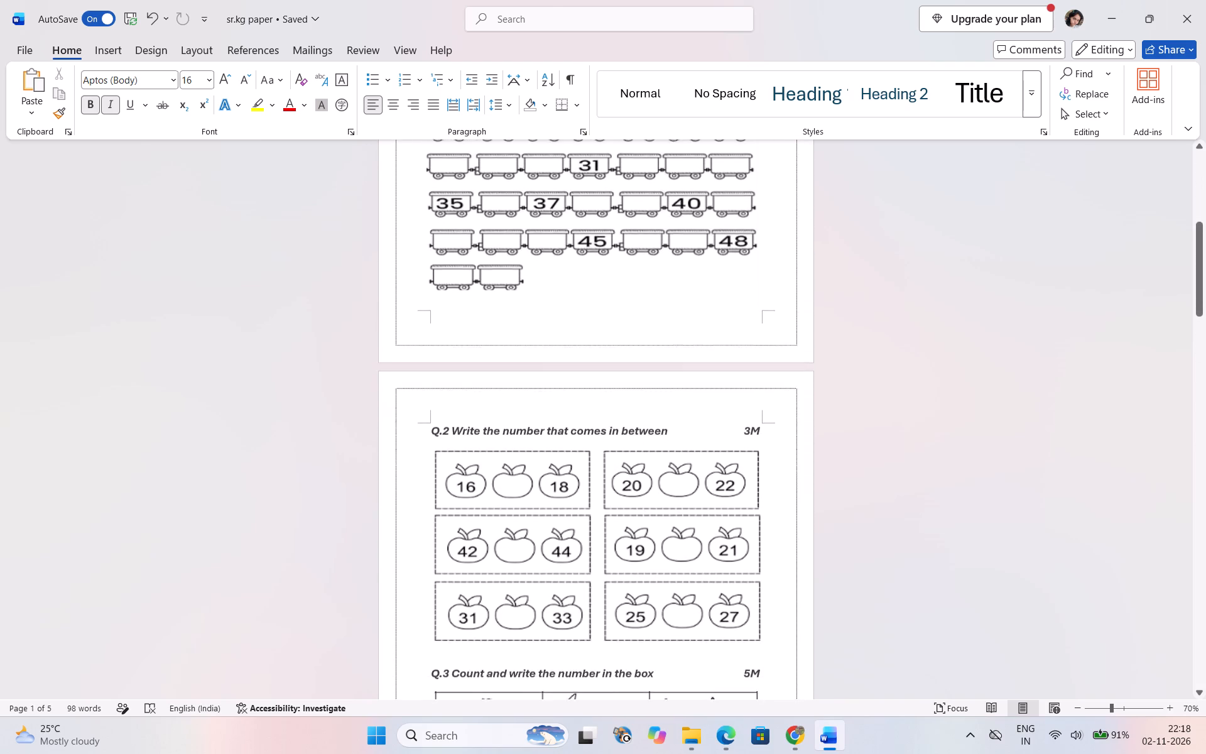
scroll(715, 540, "down", 3)
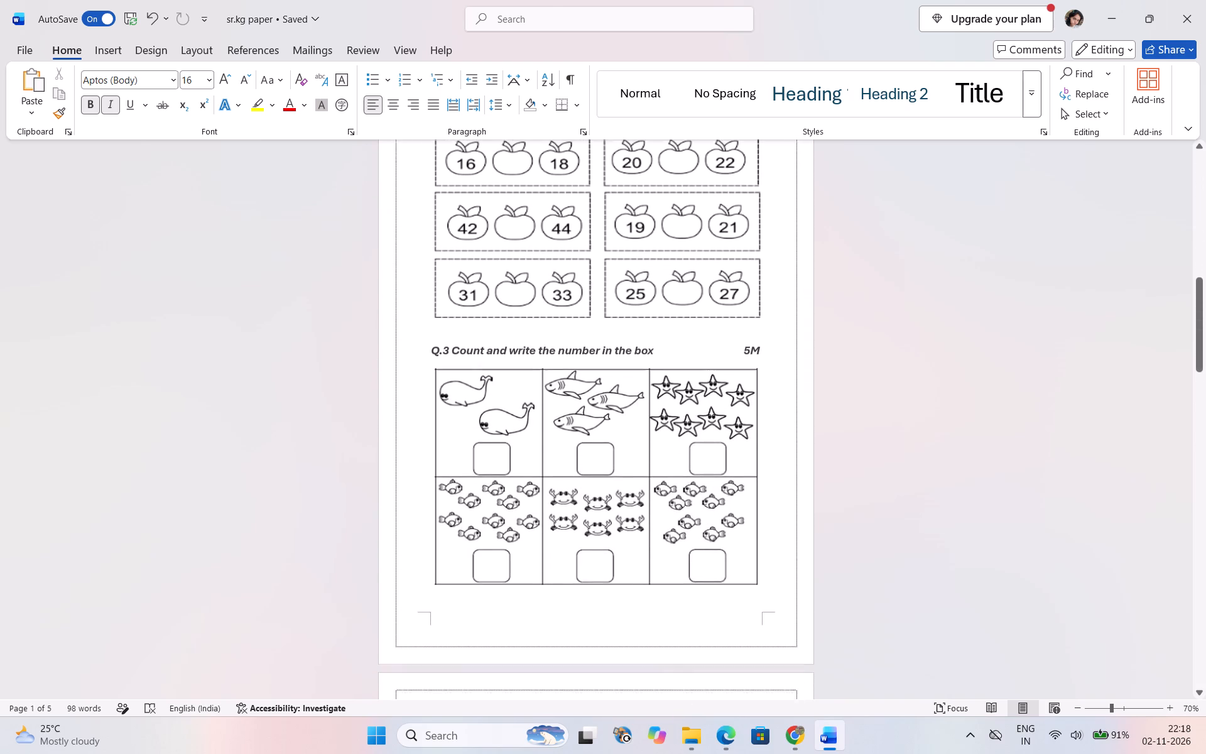
scroll(715, 540, "down", 2)
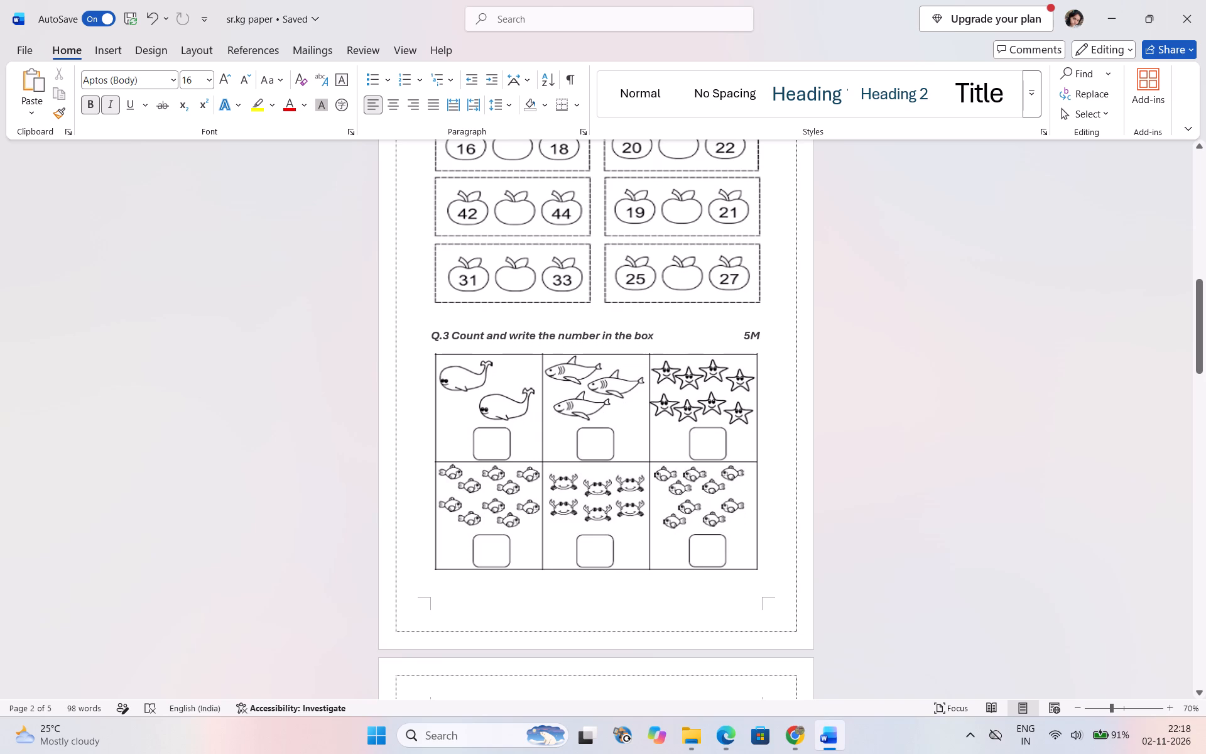
scroll(715, 540, "down", 7)
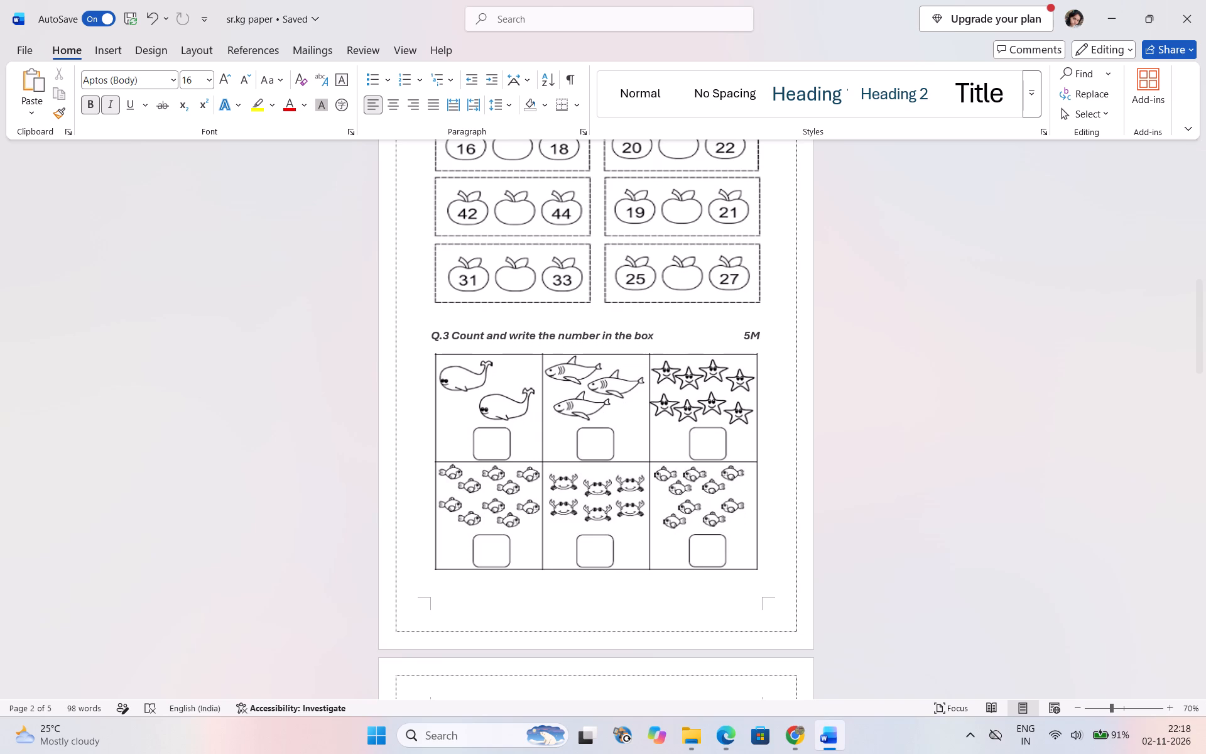
scroll(715, 540, "down", 18)
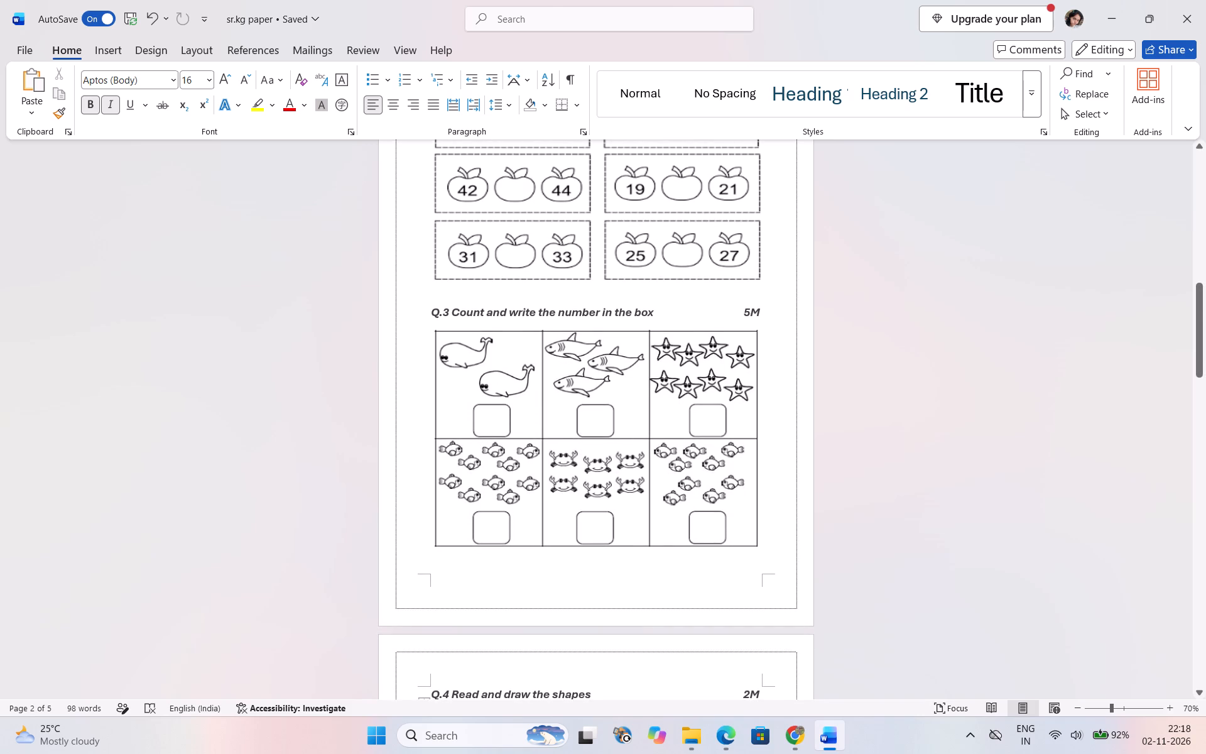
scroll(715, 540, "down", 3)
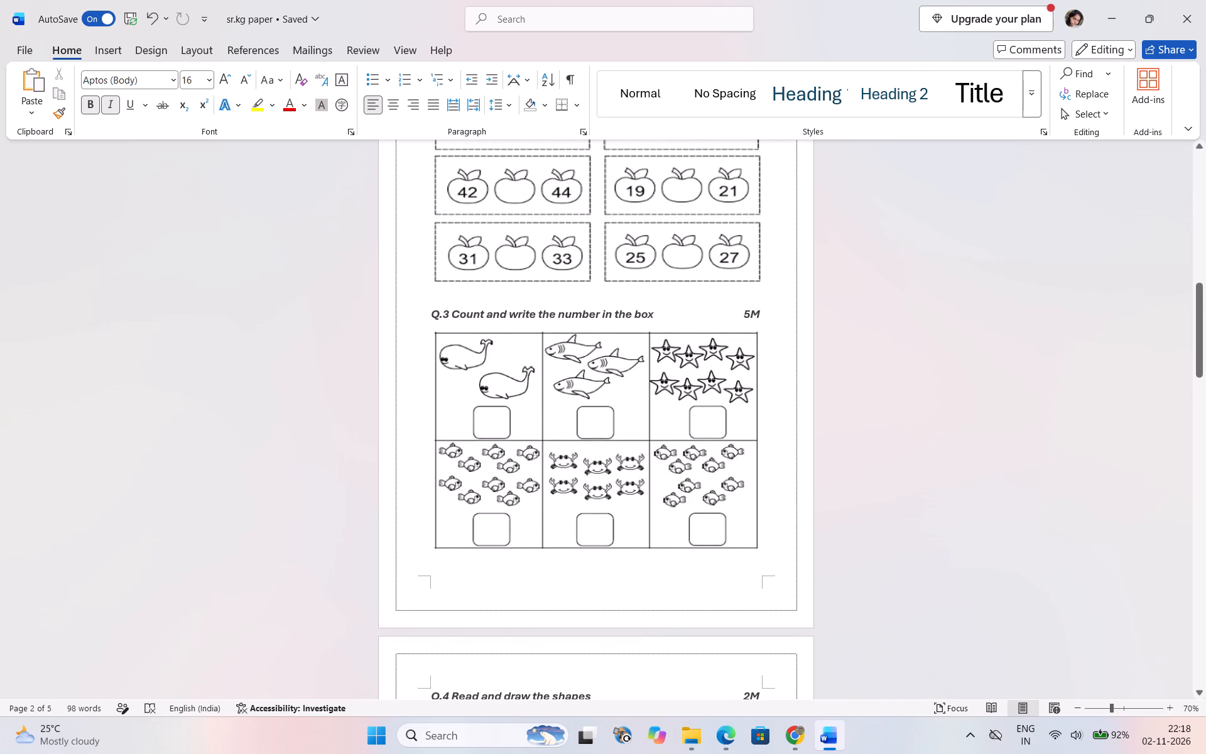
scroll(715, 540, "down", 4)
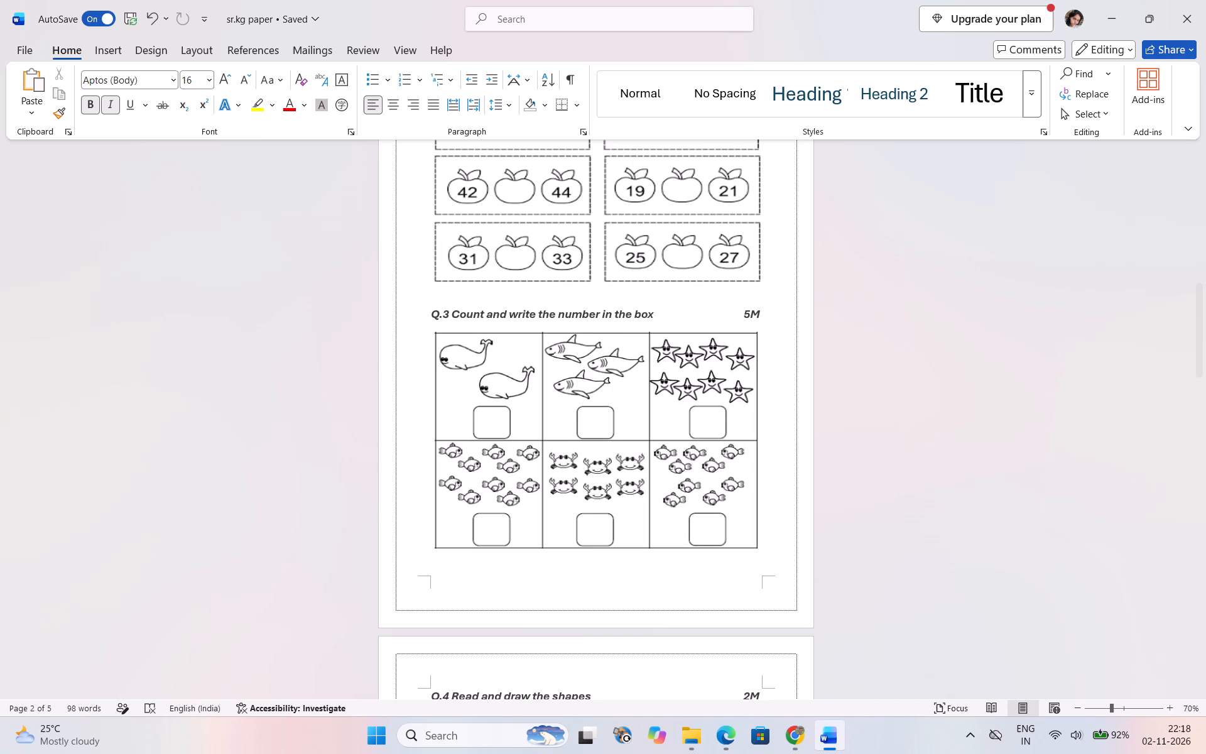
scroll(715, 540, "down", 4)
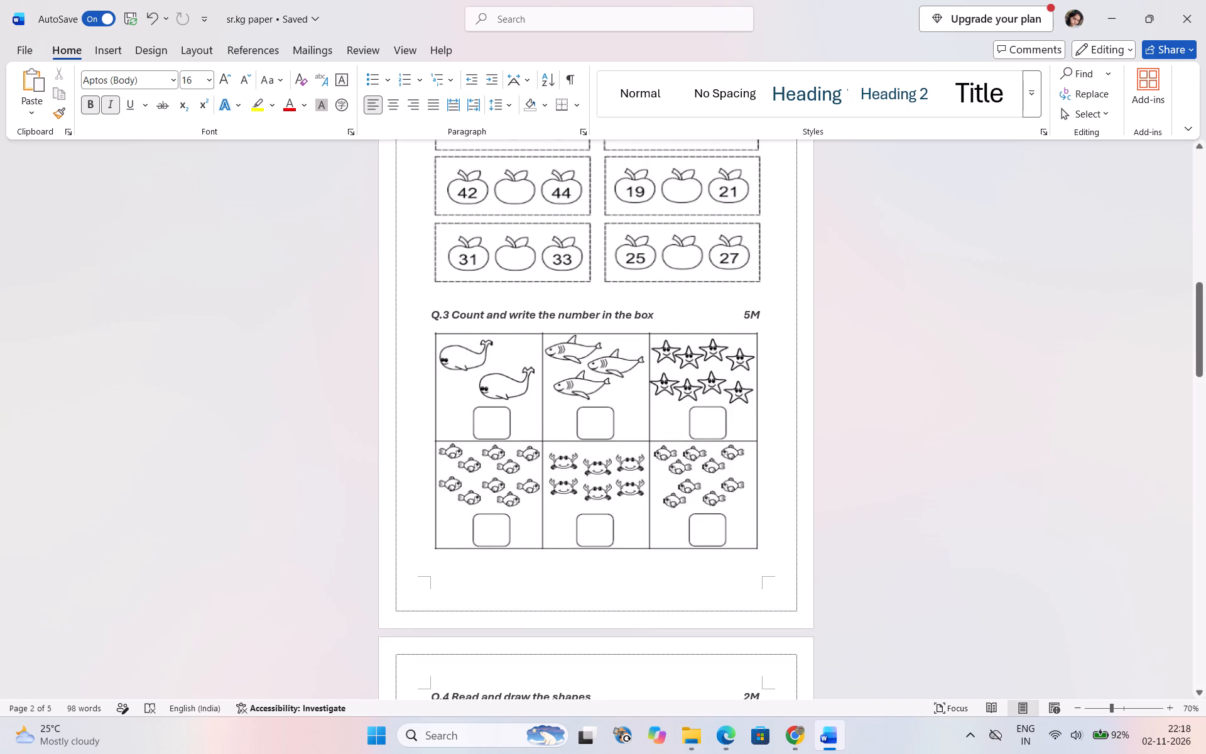
Review the whole paper from the header box to Q.8, checking the headings, marks labels and page breaks.
scroll(752, 424, "up", 6)
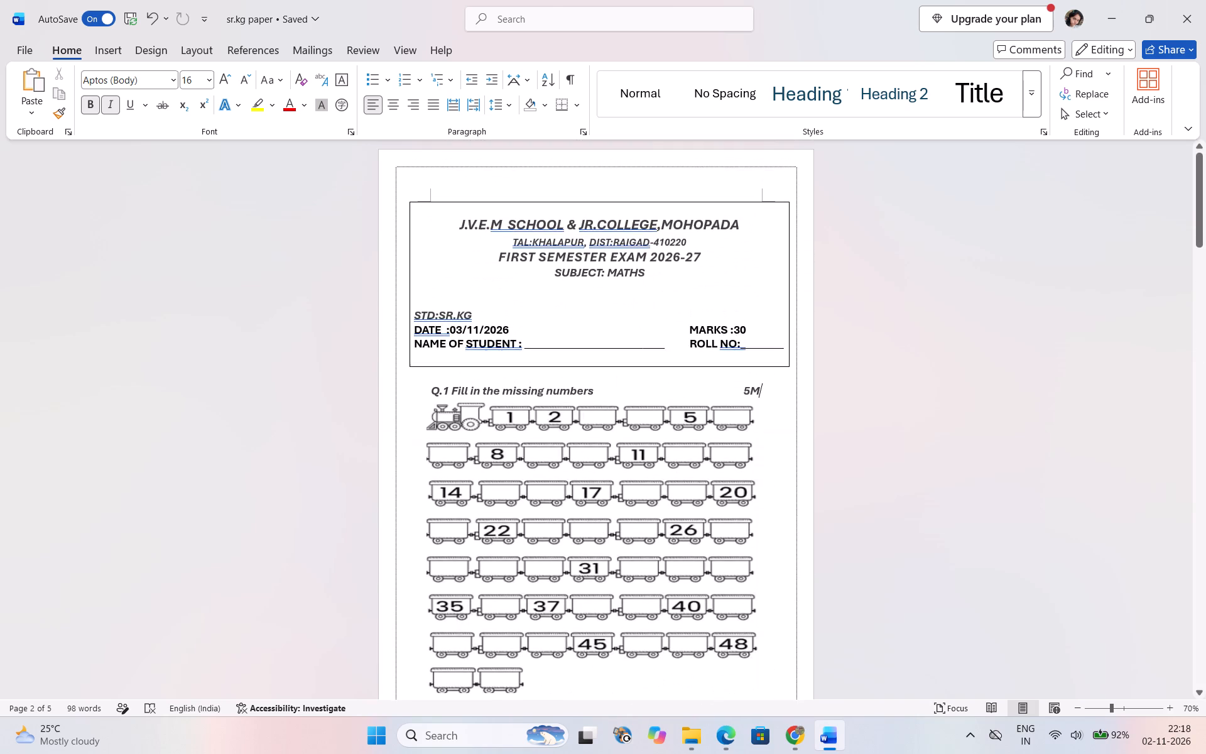
scroll(752, 424, "up", 2)
scroll(752, 424, "down", 5)
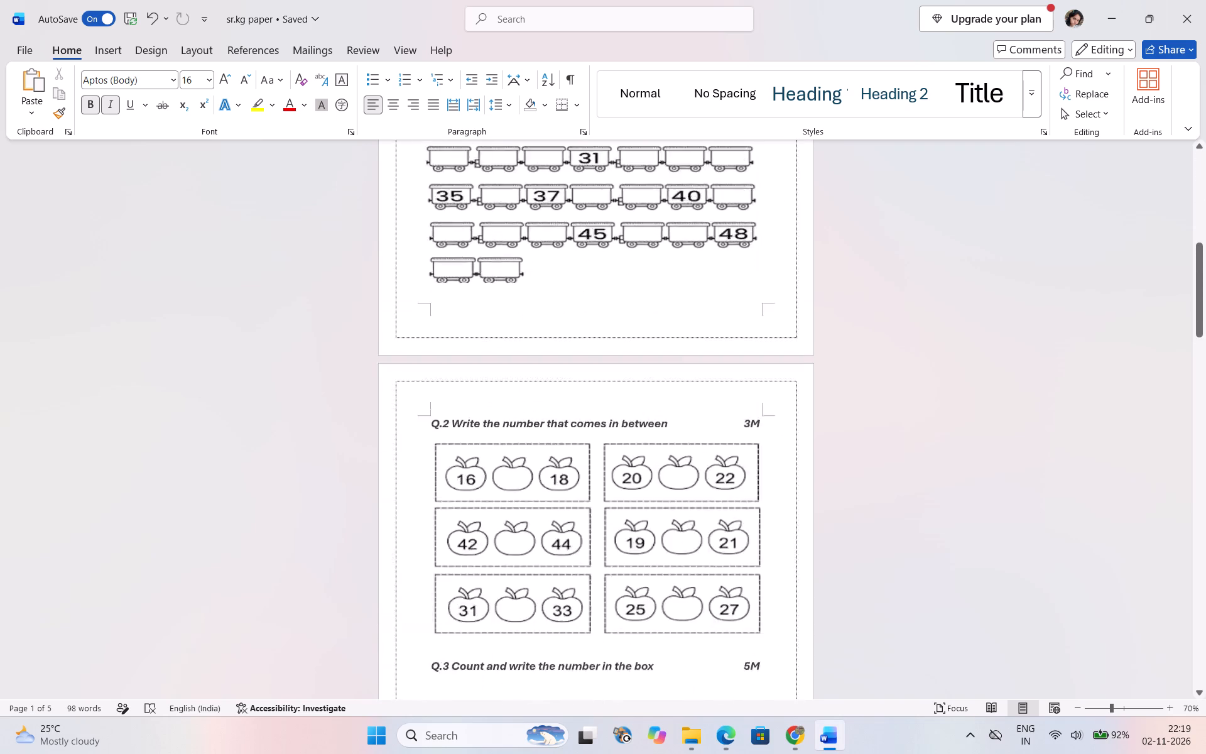
scroll(752, 424, "down", 1)
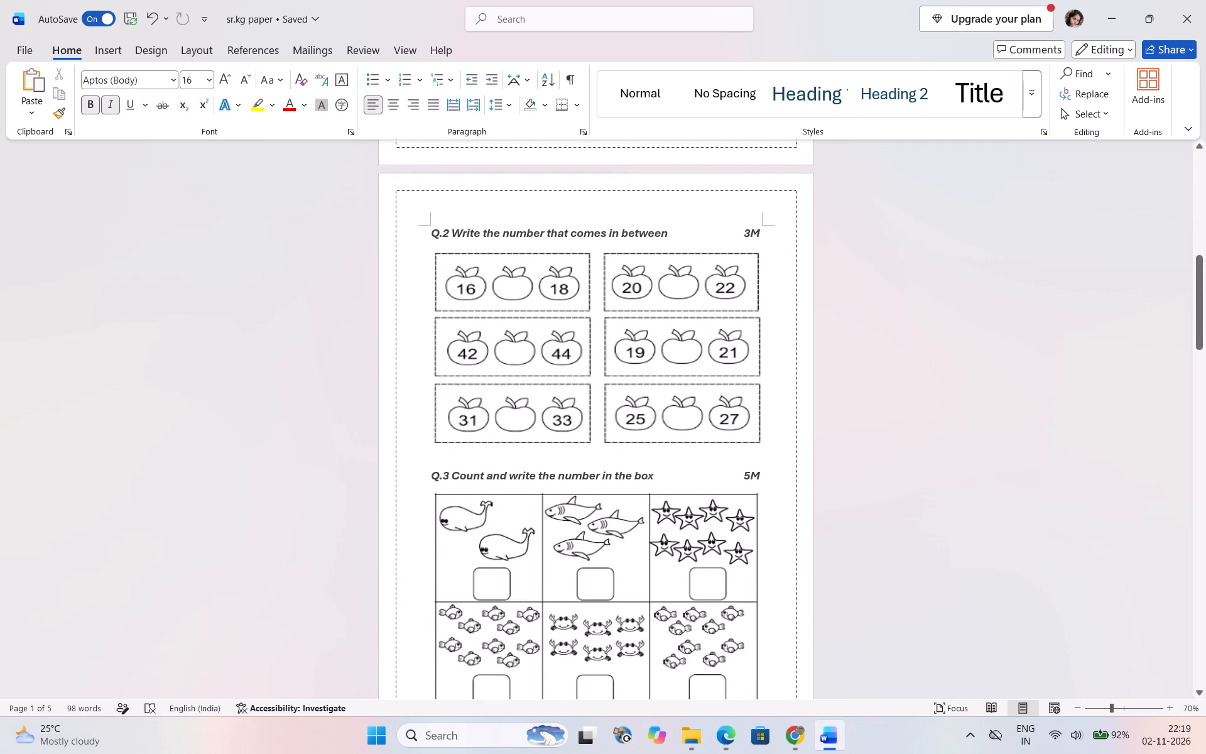
scroll(752, 424, "down", 2)
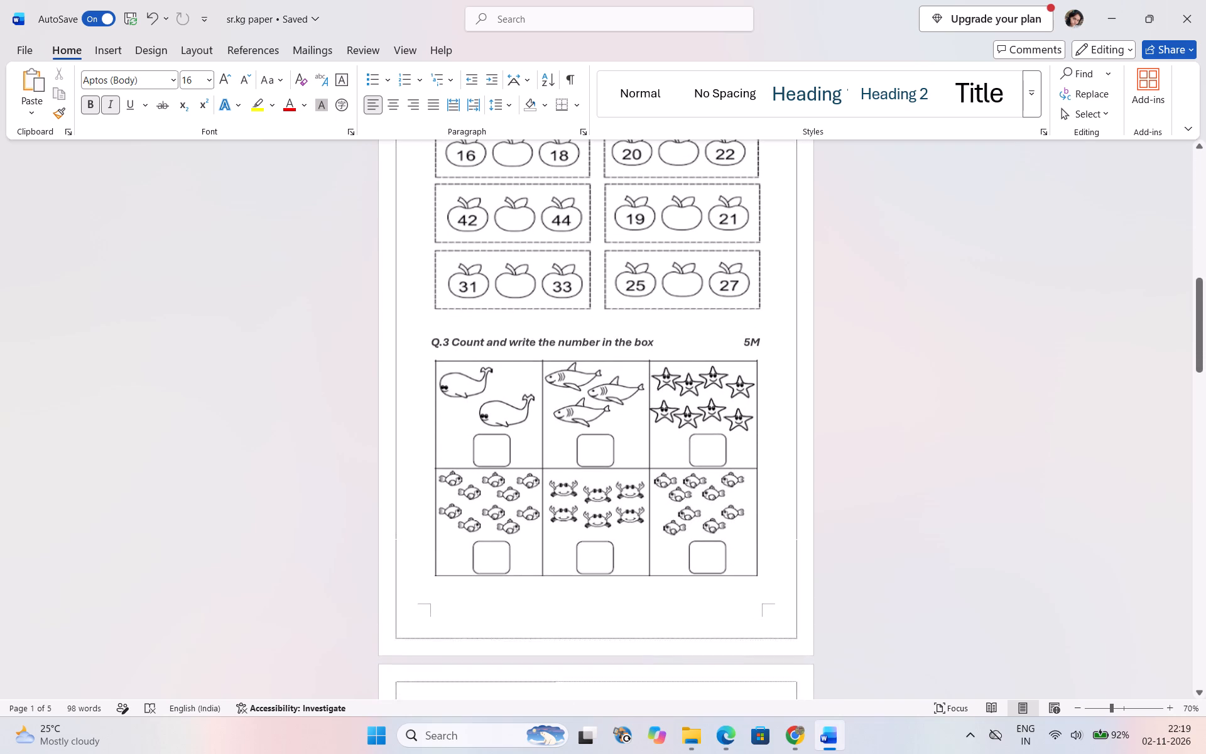
scroll(752, 424, "down", 1)
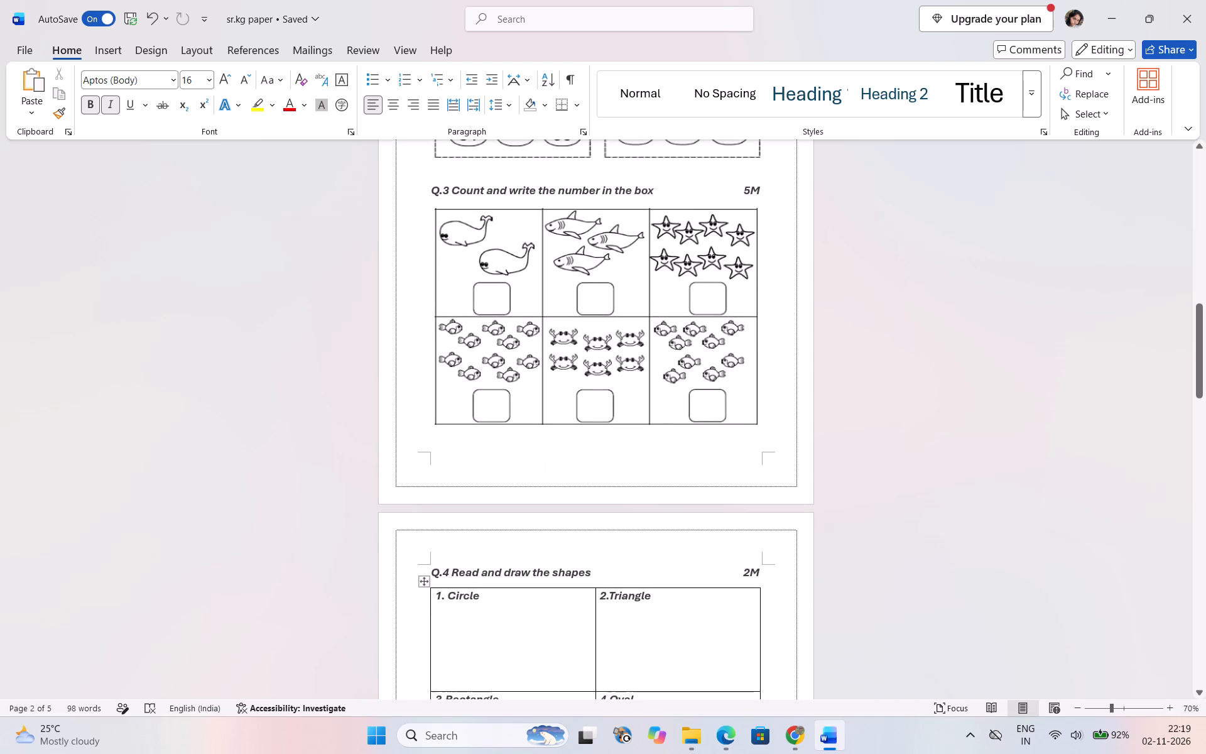
scroll(752, 424, "down", 4)
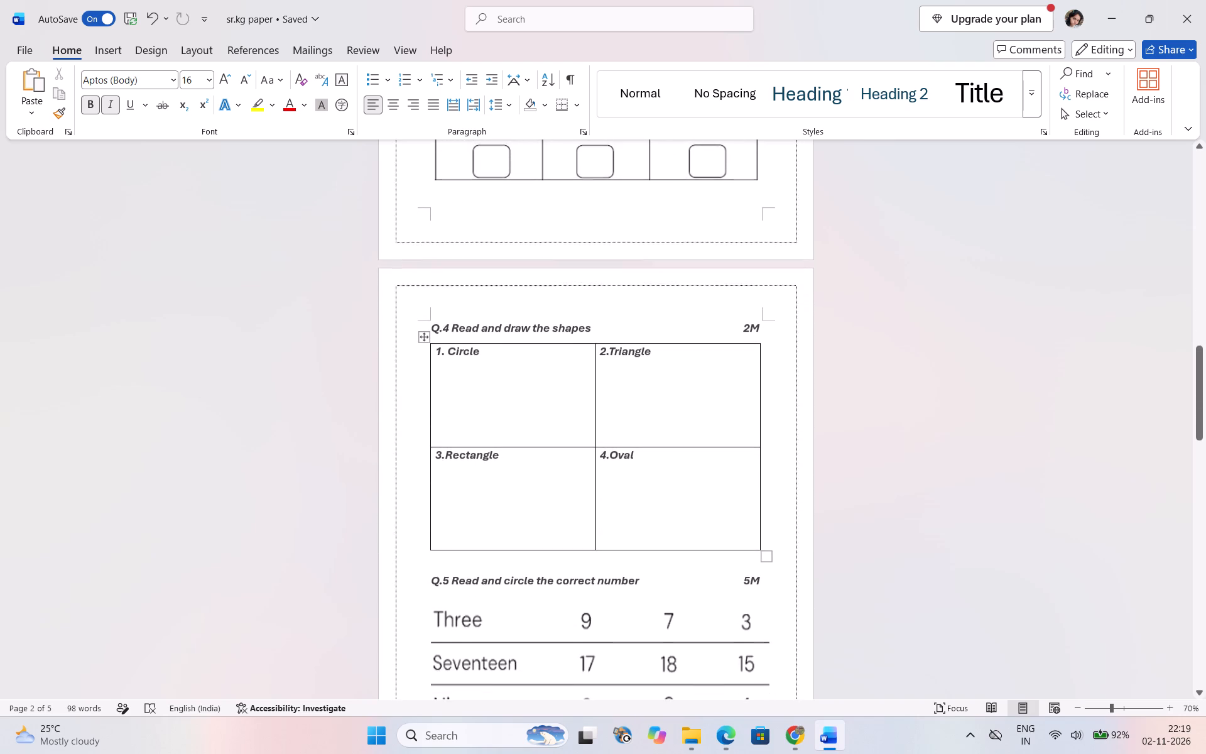
scroll(752, 424, "down", 2)
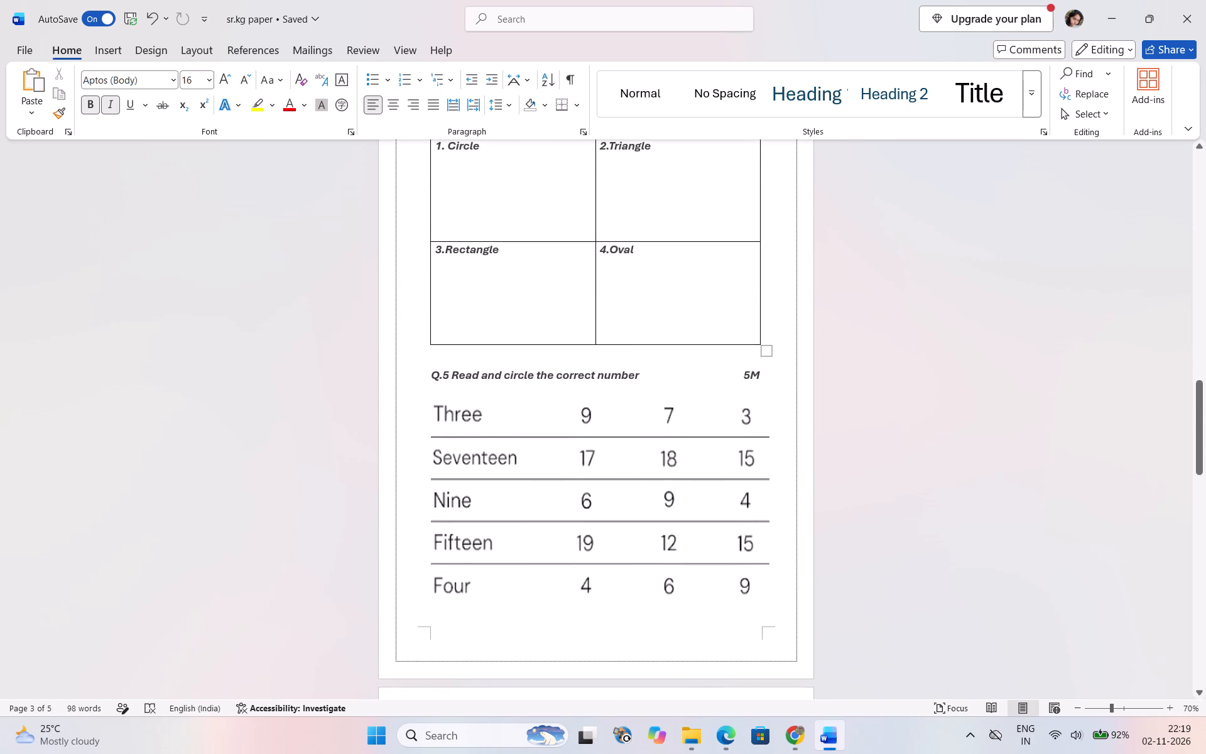
scroll(749, 378, "down", 4)
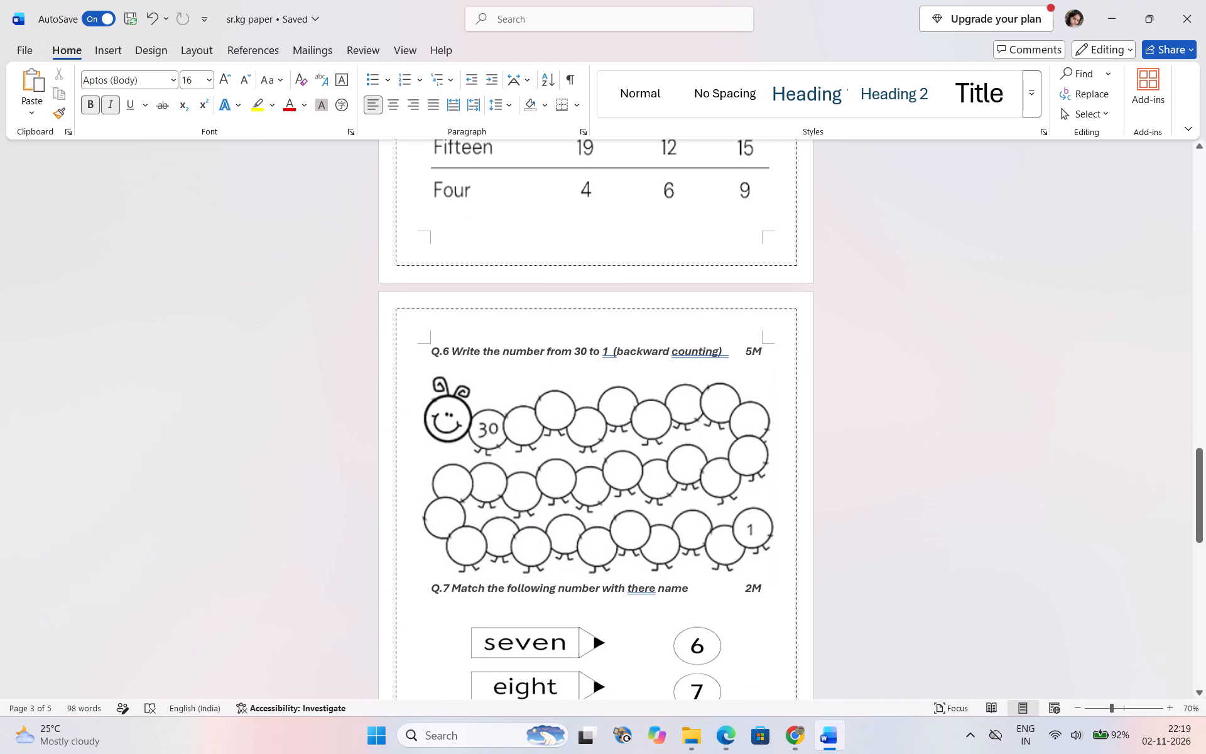
scroll(749, 378, "down", 1)
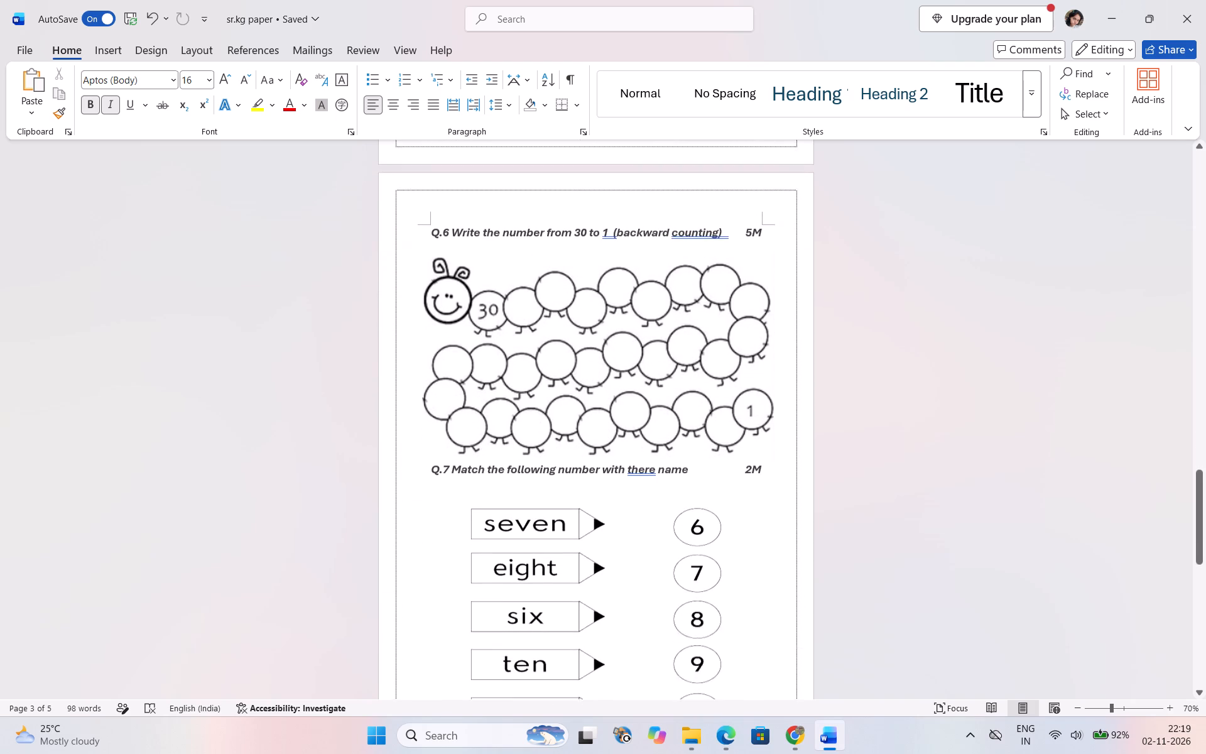
scroll(749, 378, "down", 1)
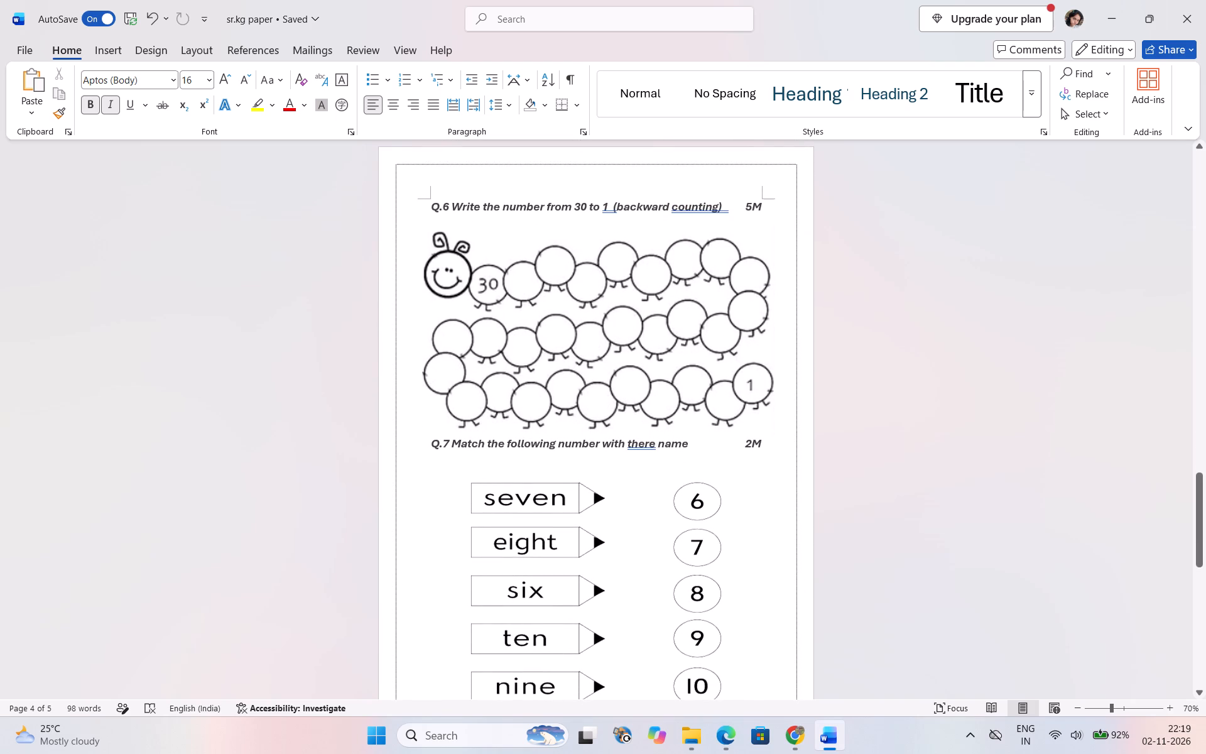
scroll(749, 378, "down", 4)
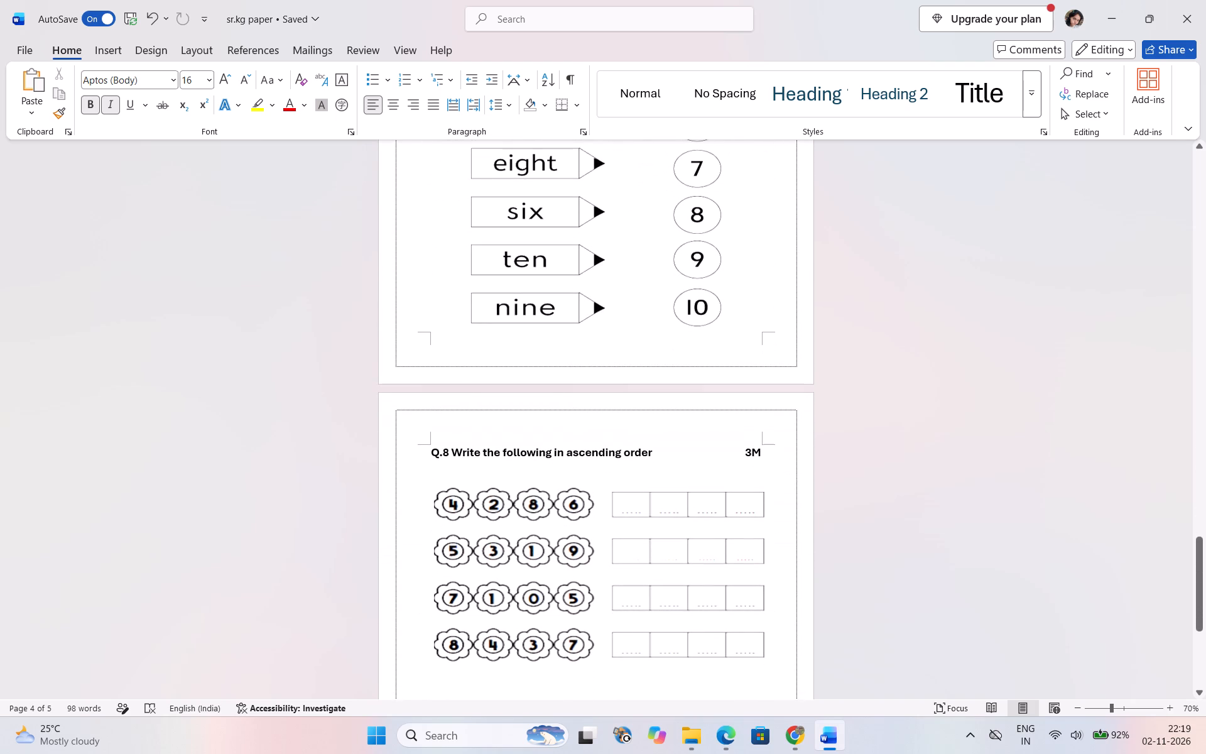
Re-check the pages from Q.1 to Q.8 once more, comparing the pictures, tables and marks labels on each page.
scroll(749, 378, "up", 4)
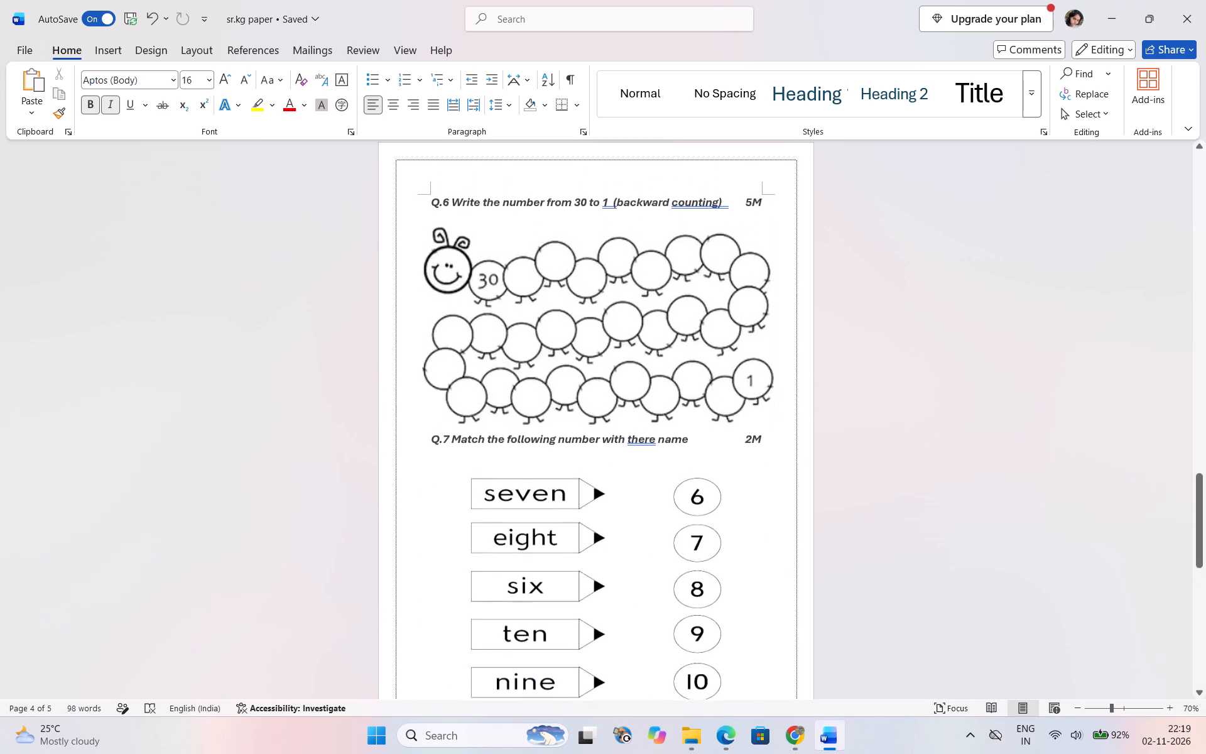
scroll(749, 378, "up", 11)
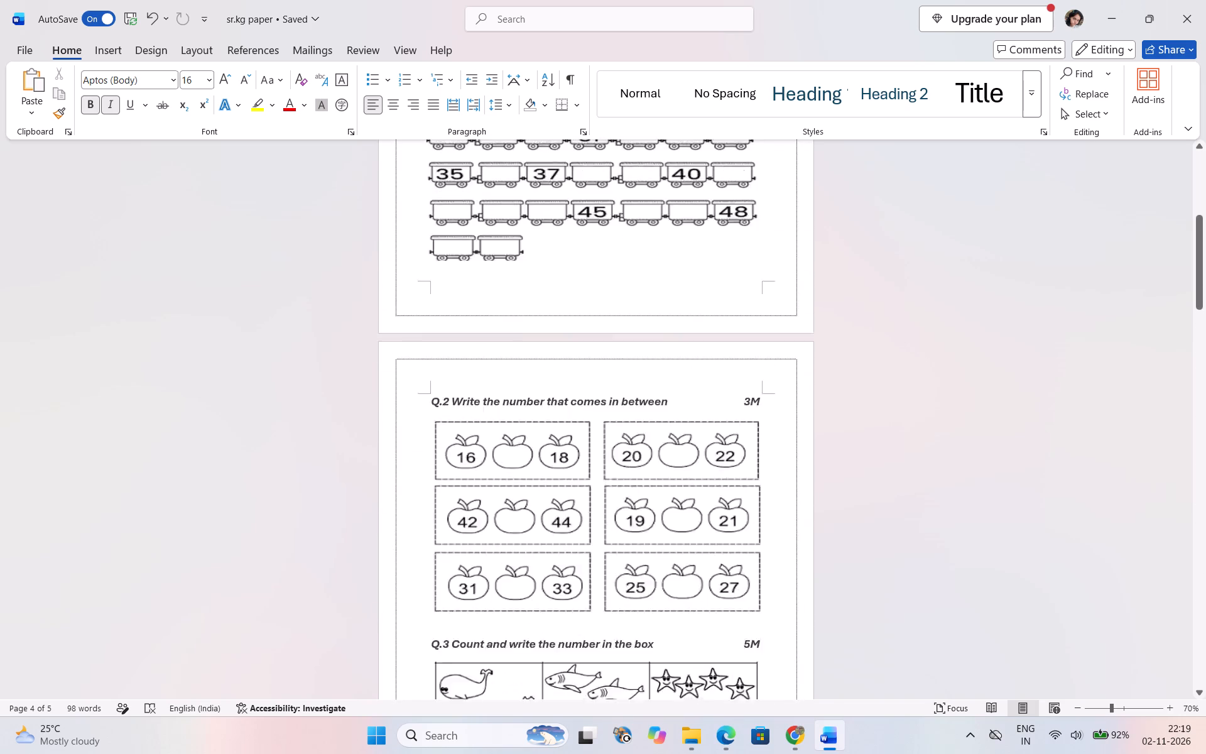
scroll(749, 378, "up", 2)
scroll(749, 378, "down", 5)
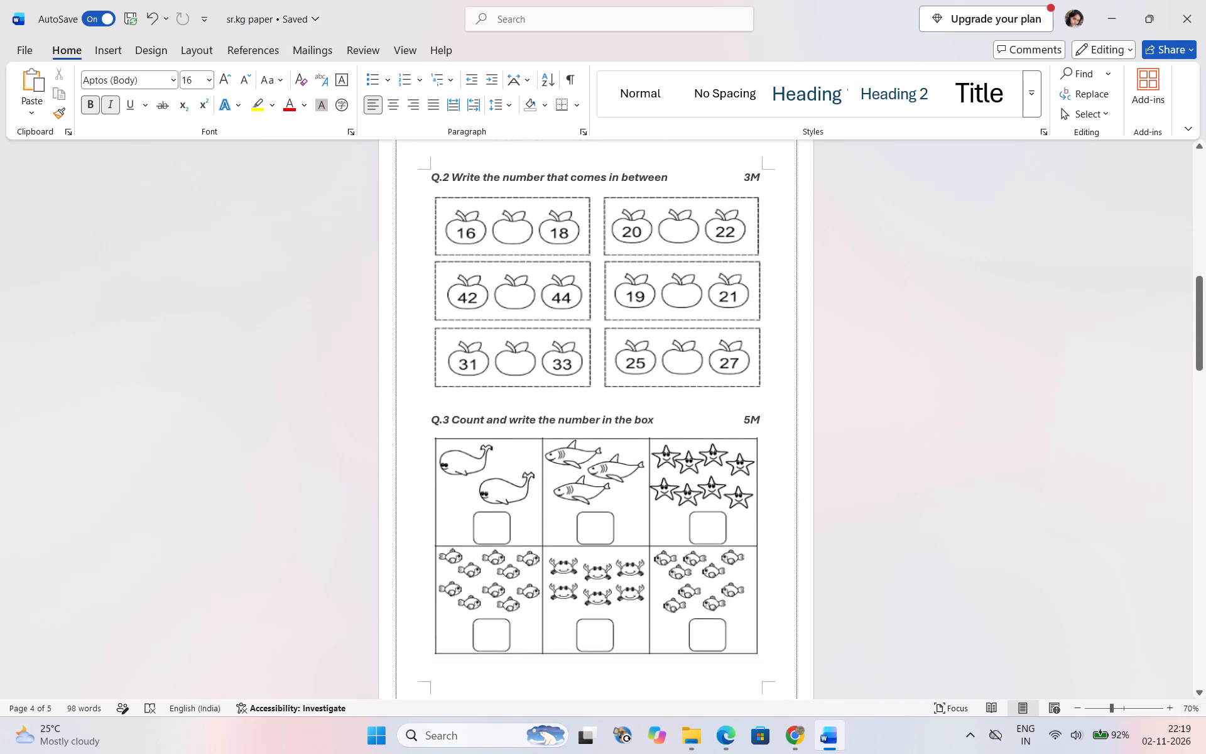
scroll(749, 378, "down", 7)
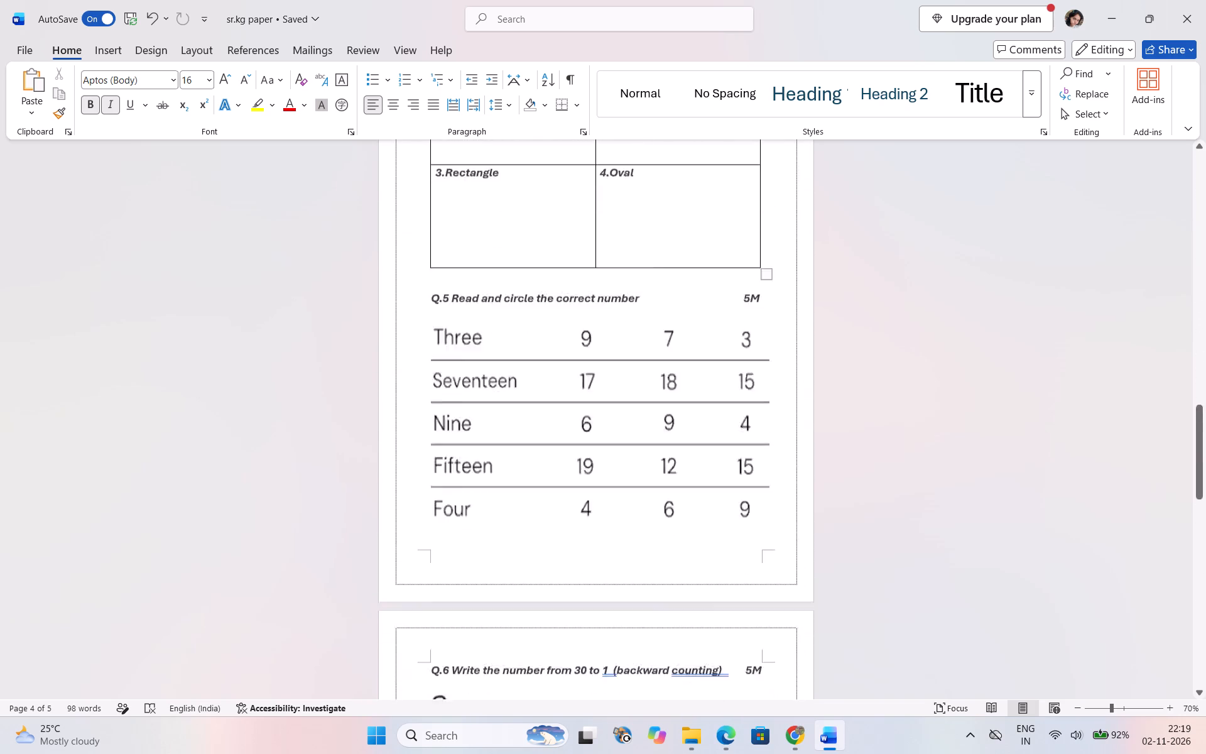
scroll(749, 378, "down", 4)
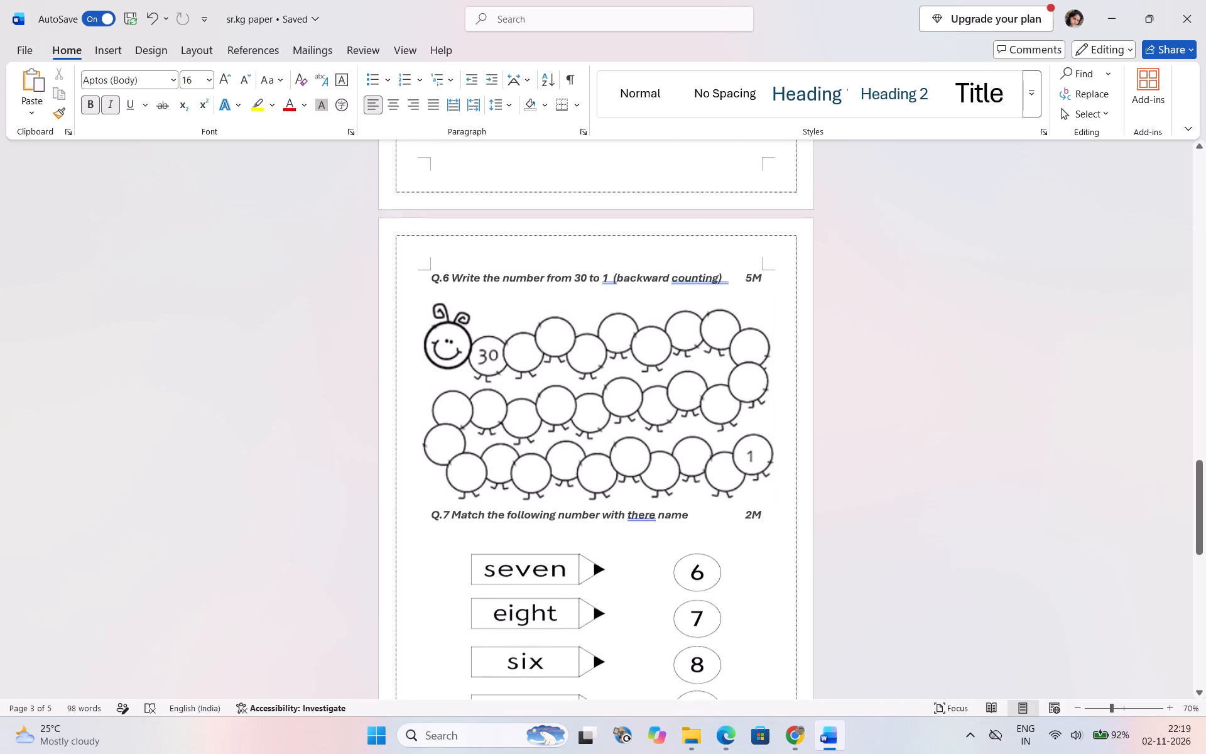
scroll(749, 378, "down", 4)
scroll(749, 378, "up", 2)
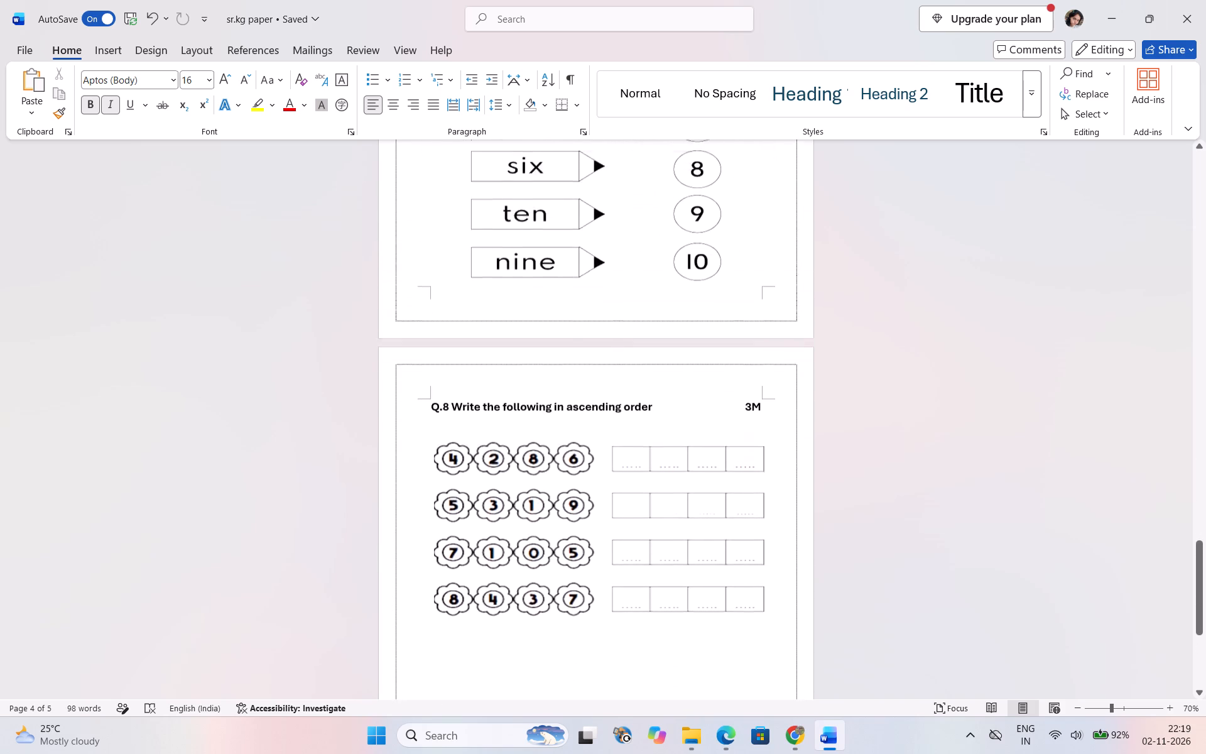
scroll(749, 378, "up", 6)
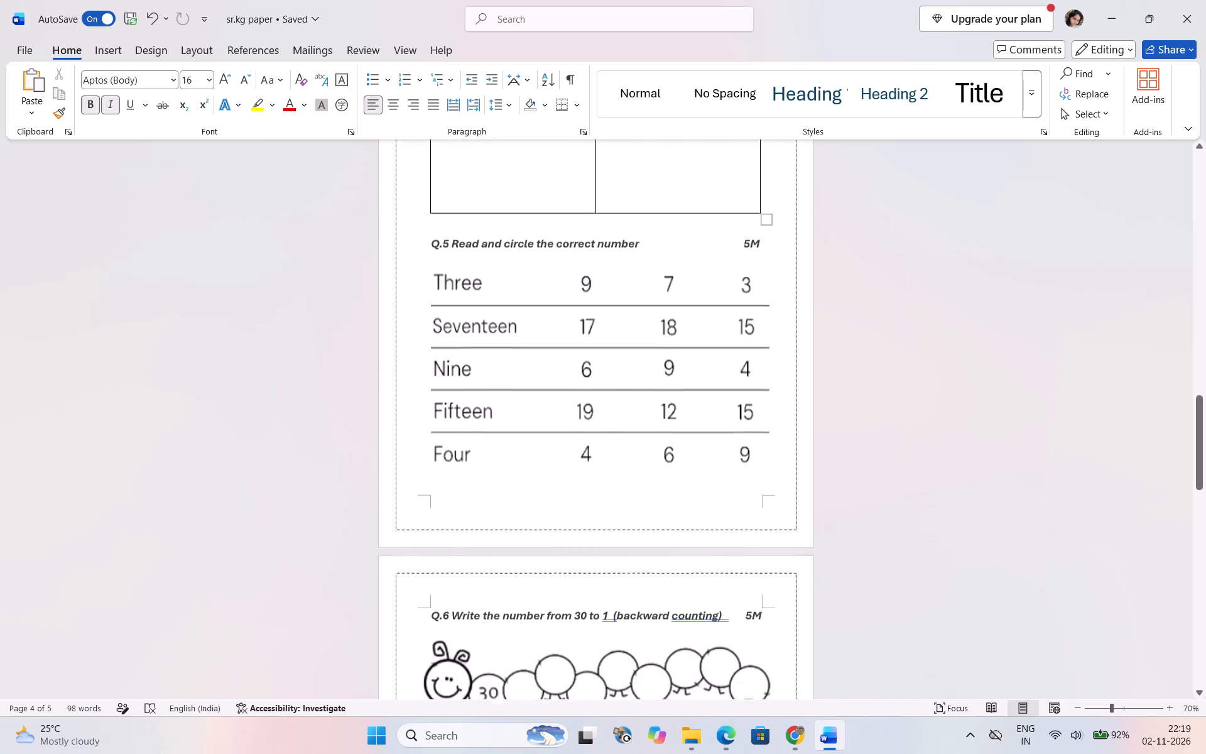
scroll(749, 378, "up", 6)
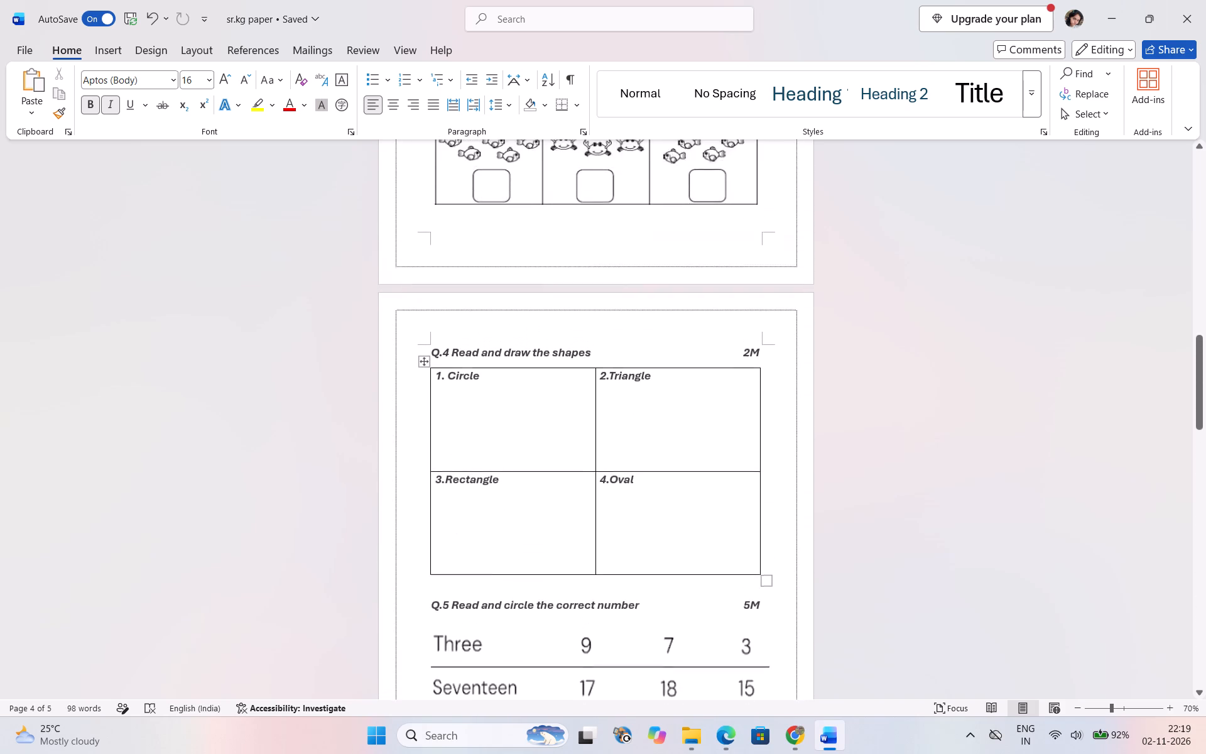
scroll(749, 378, "up", 6)
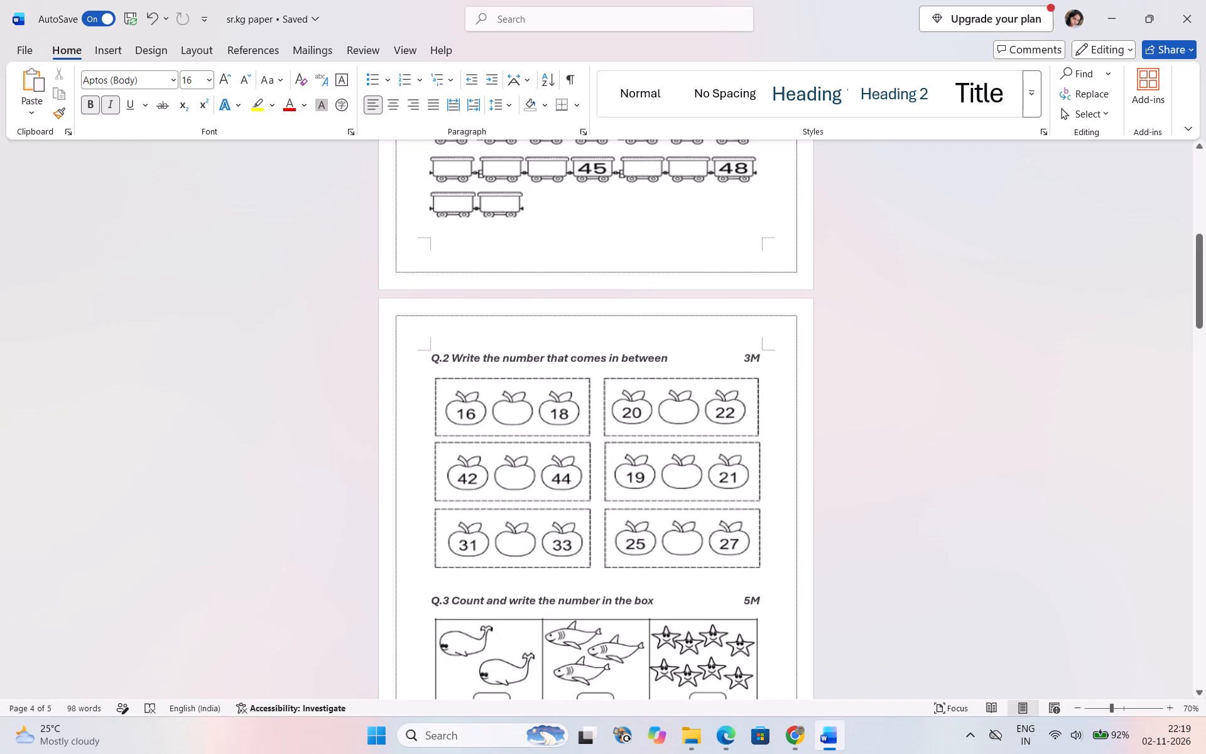
scroll(749, 378, "up", 5)
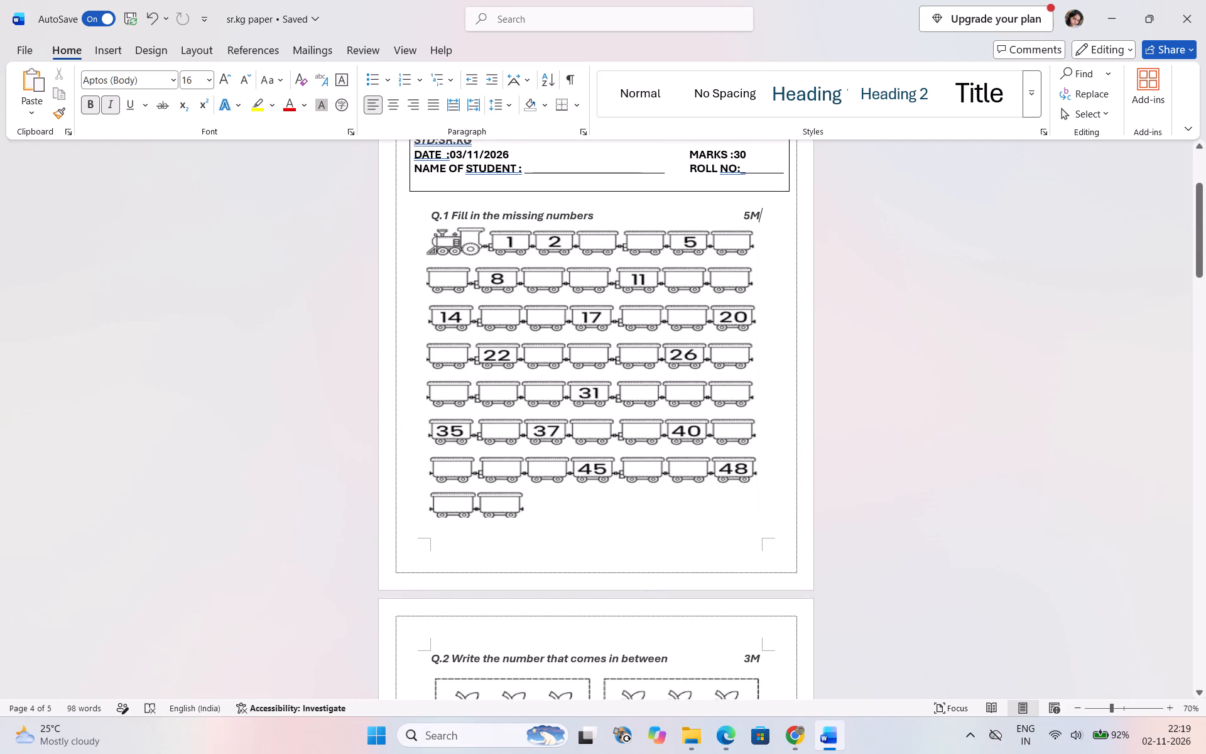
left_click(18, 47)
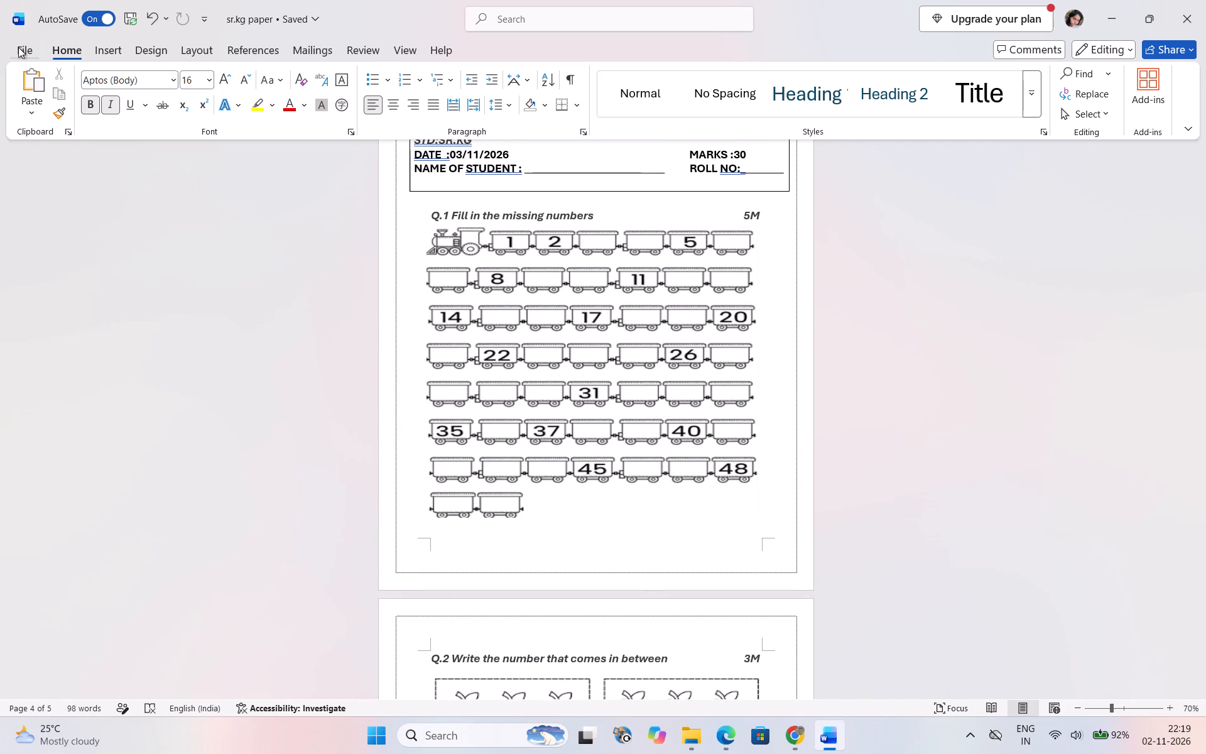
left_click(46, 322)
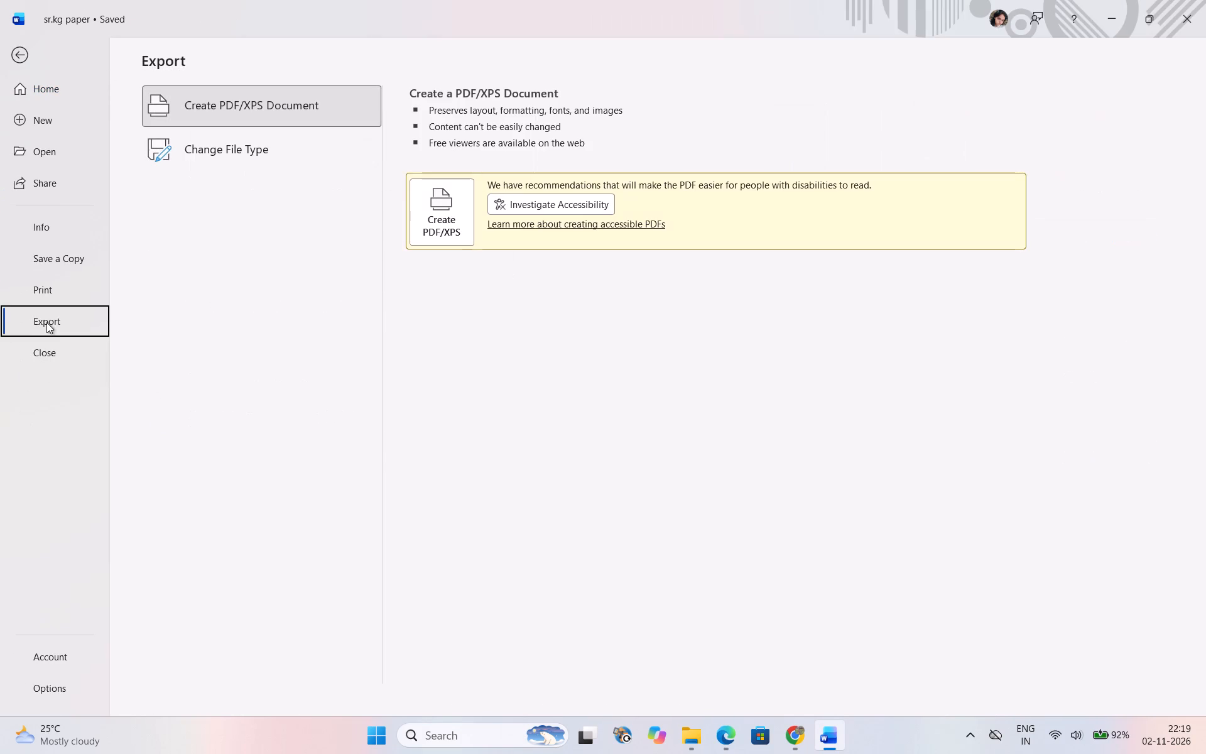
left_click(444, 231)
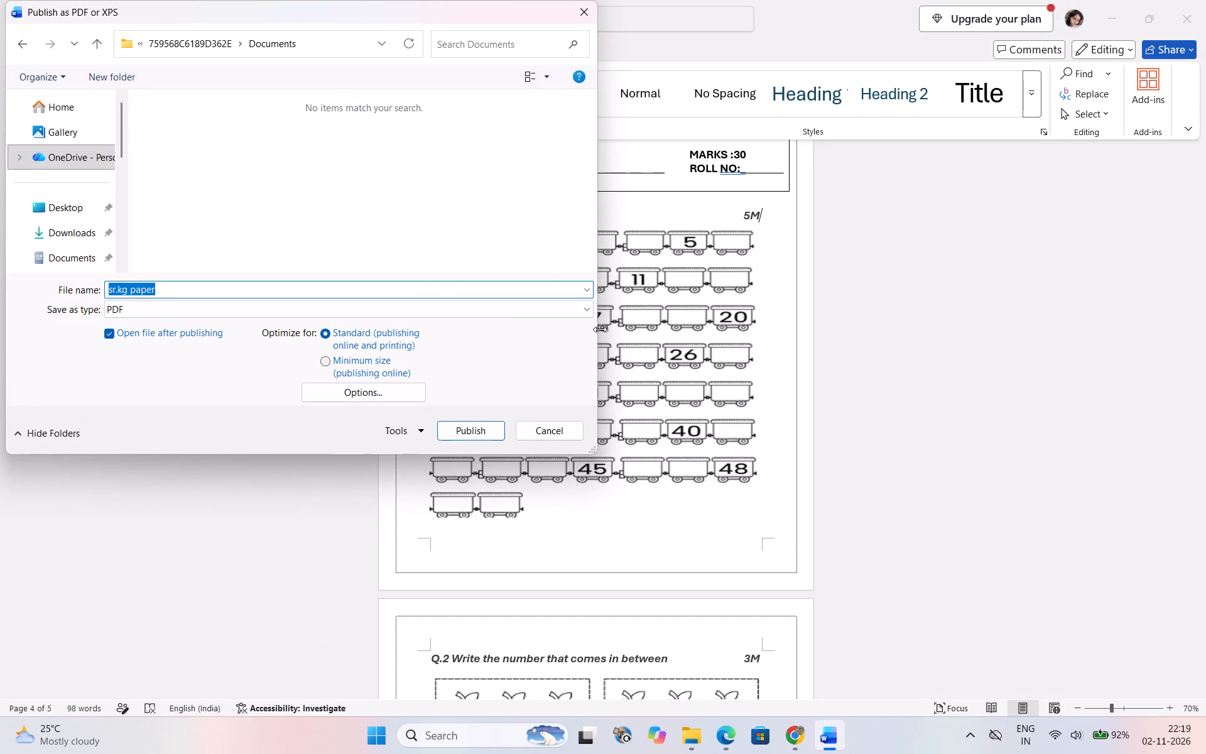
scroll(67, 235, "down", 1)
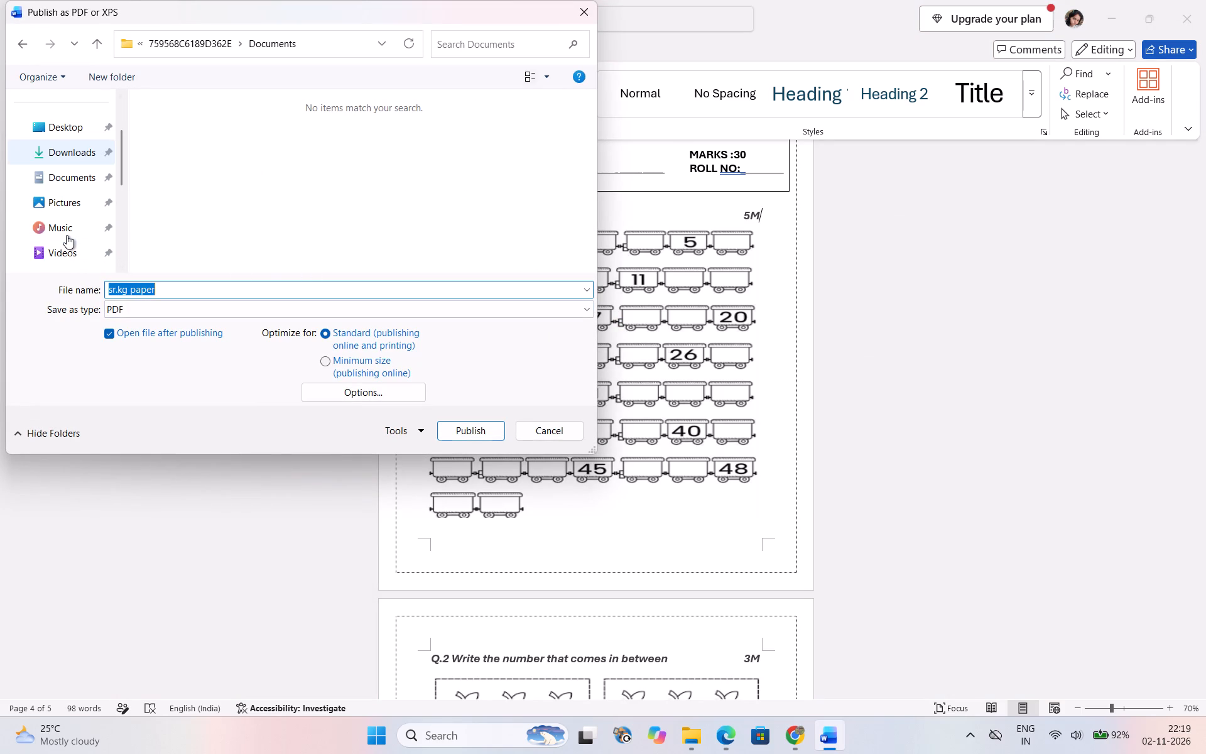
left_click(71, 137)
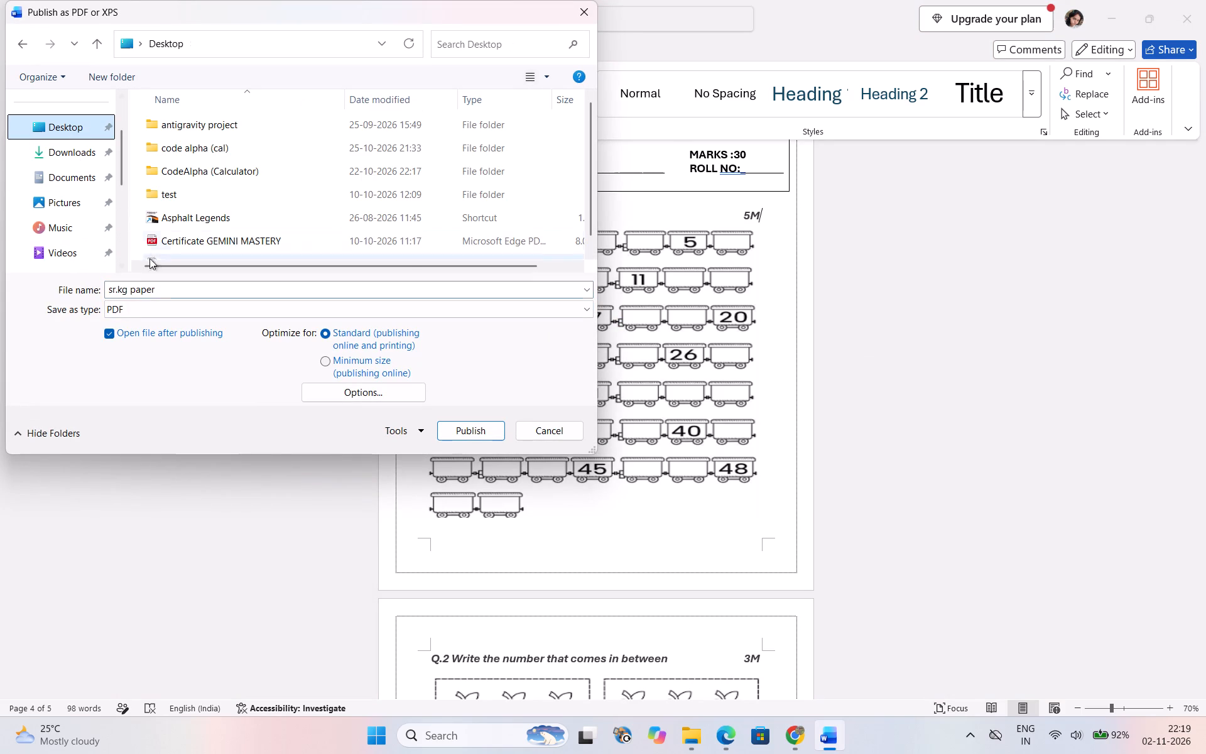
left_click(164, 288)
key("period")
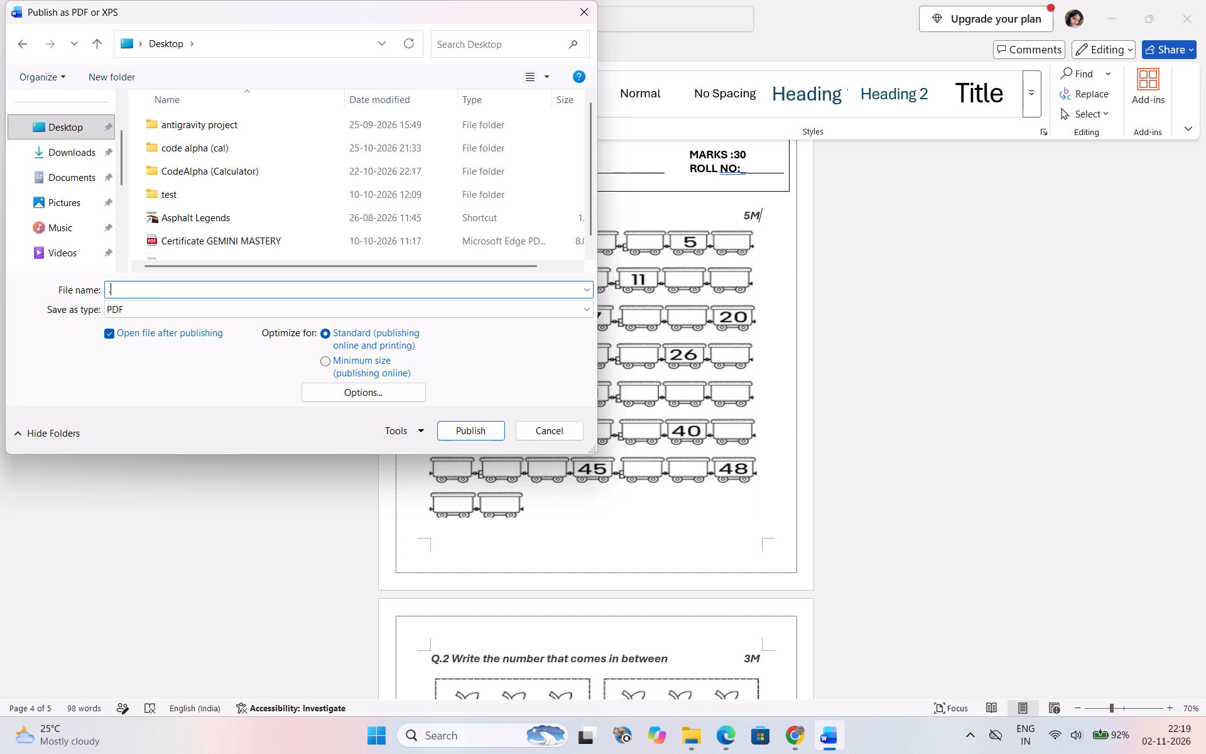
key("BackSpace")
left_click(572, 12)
Add a full stop after the Q.1 heading "Fill in the missing numbers" and bring its 5M label back onto the heading line.
left_click(592, 219)
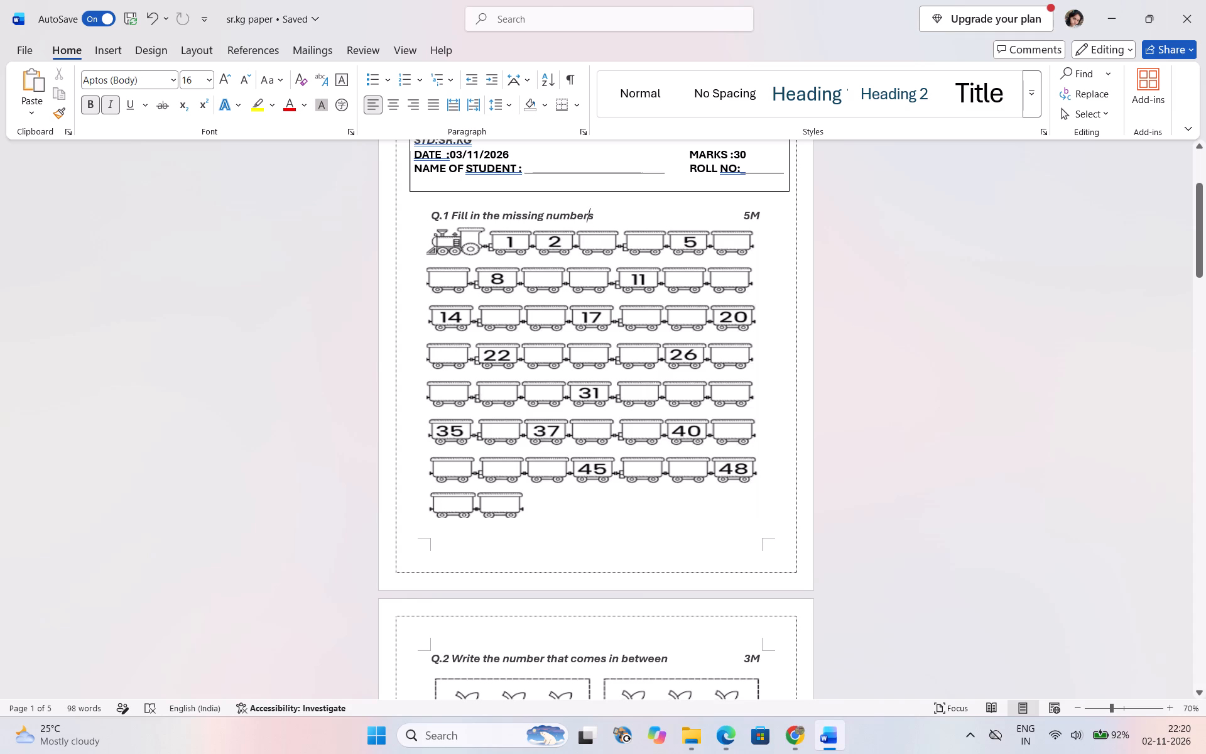
key("Right")
key("period")
left_click(431, 527)
key("BackSpace")
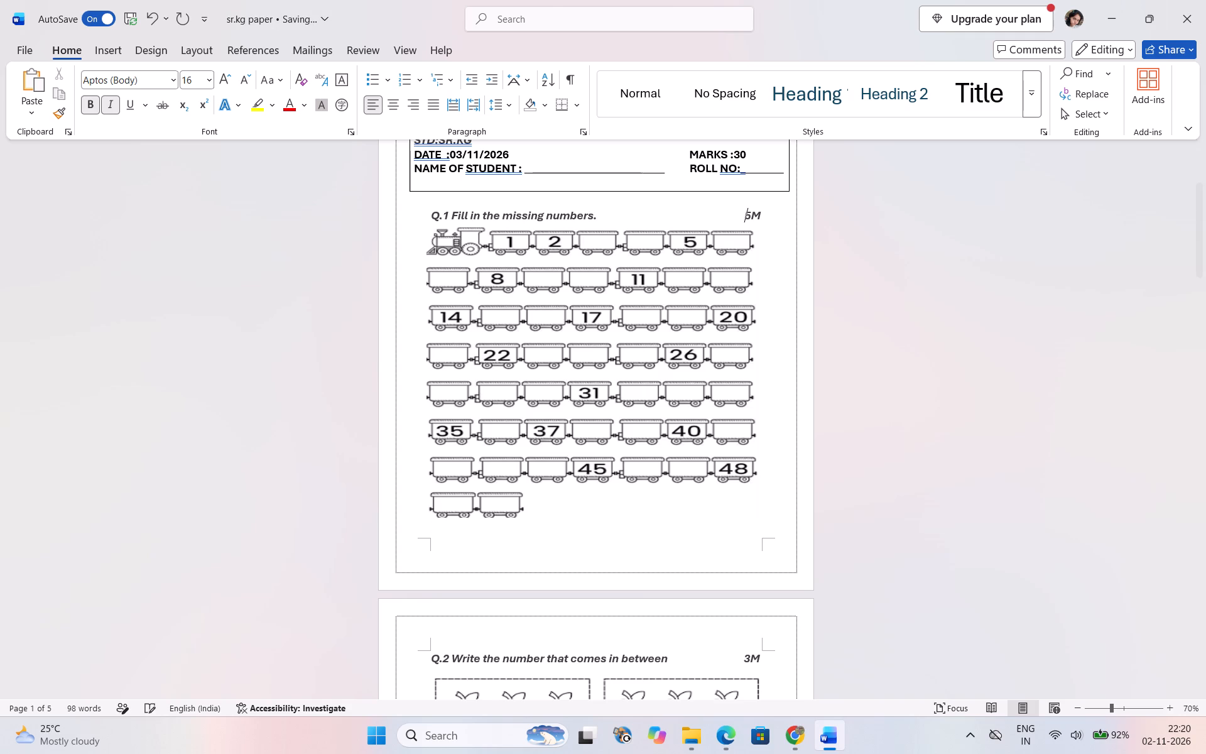
Add a full stop after the Q.2 heading "Write the number that comes in between" and bring its 3M label back onto that line.
scroll(609, 753, "down", 2)
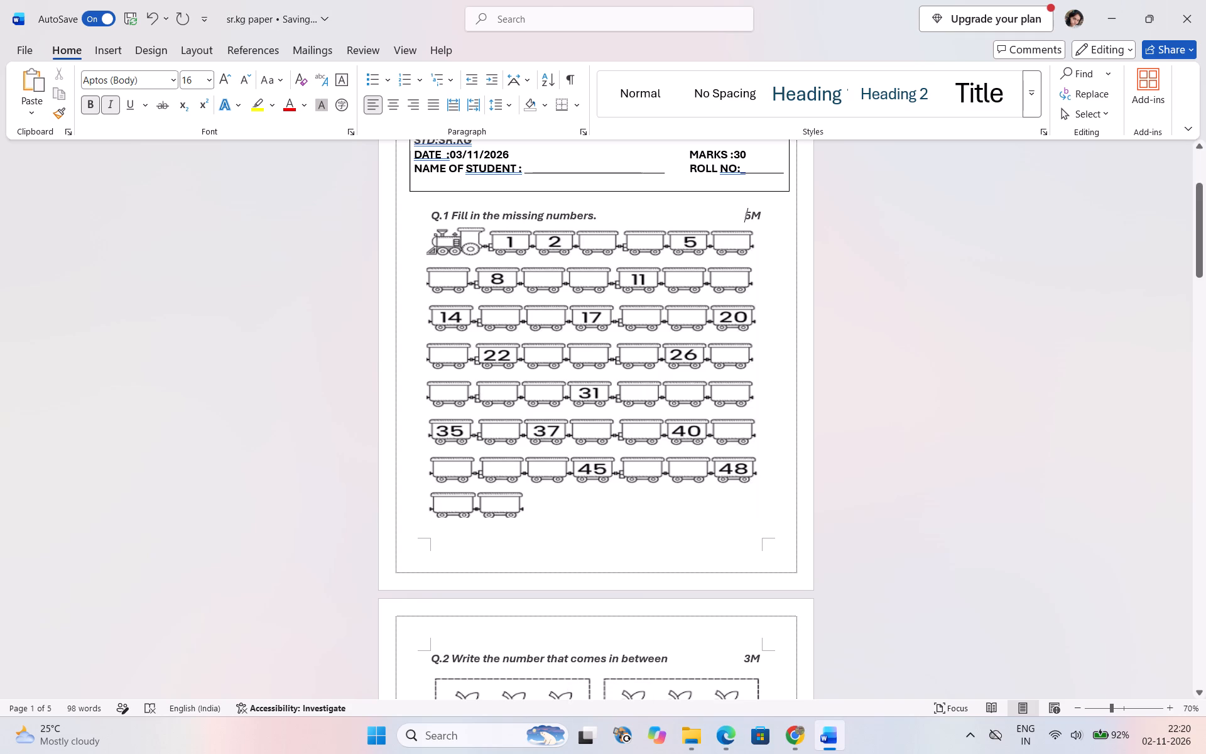
scroll(648, 631, "down", 3)
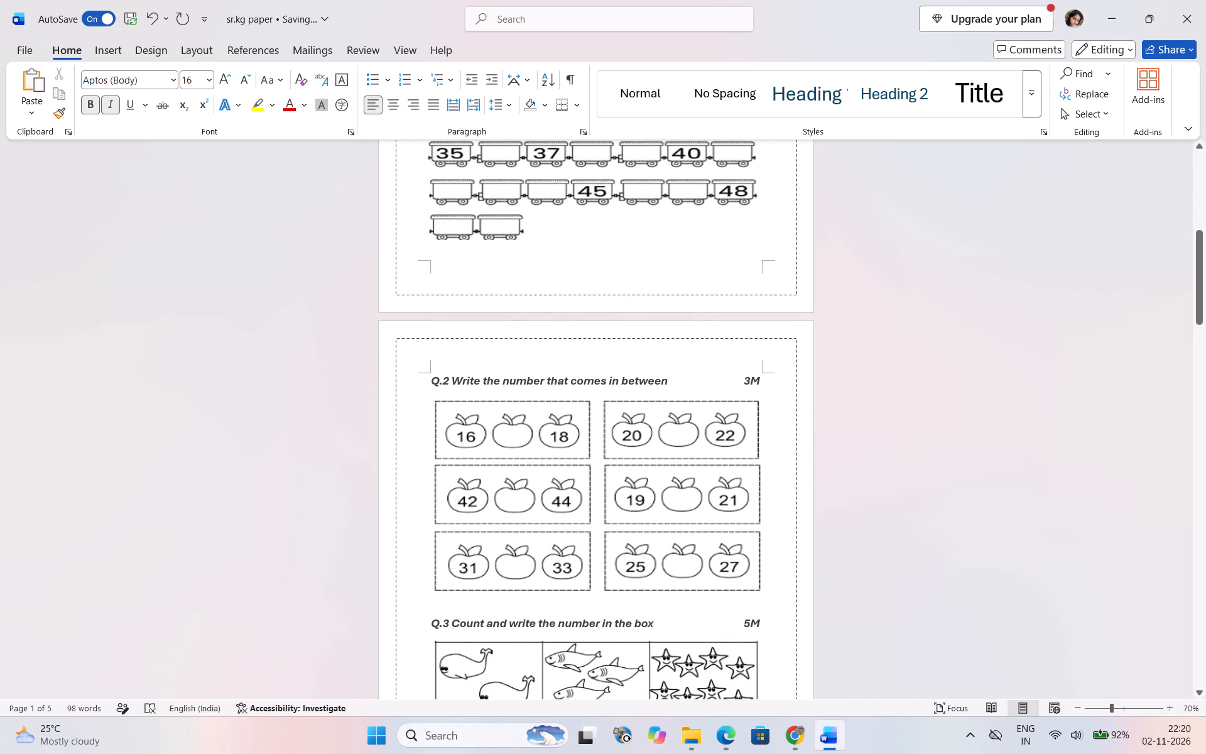
left_click(665, 379)
left_click(669, 382)
key("period")
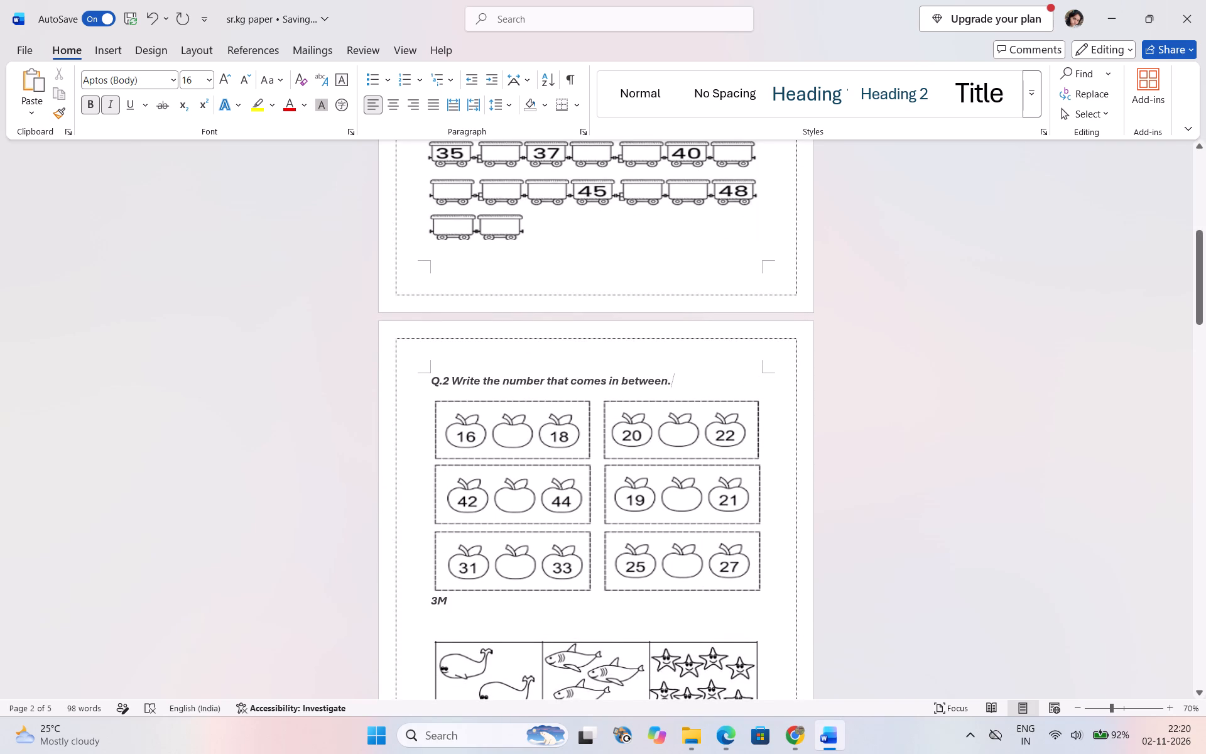
left_click(431, 606)
key("BackSpace")
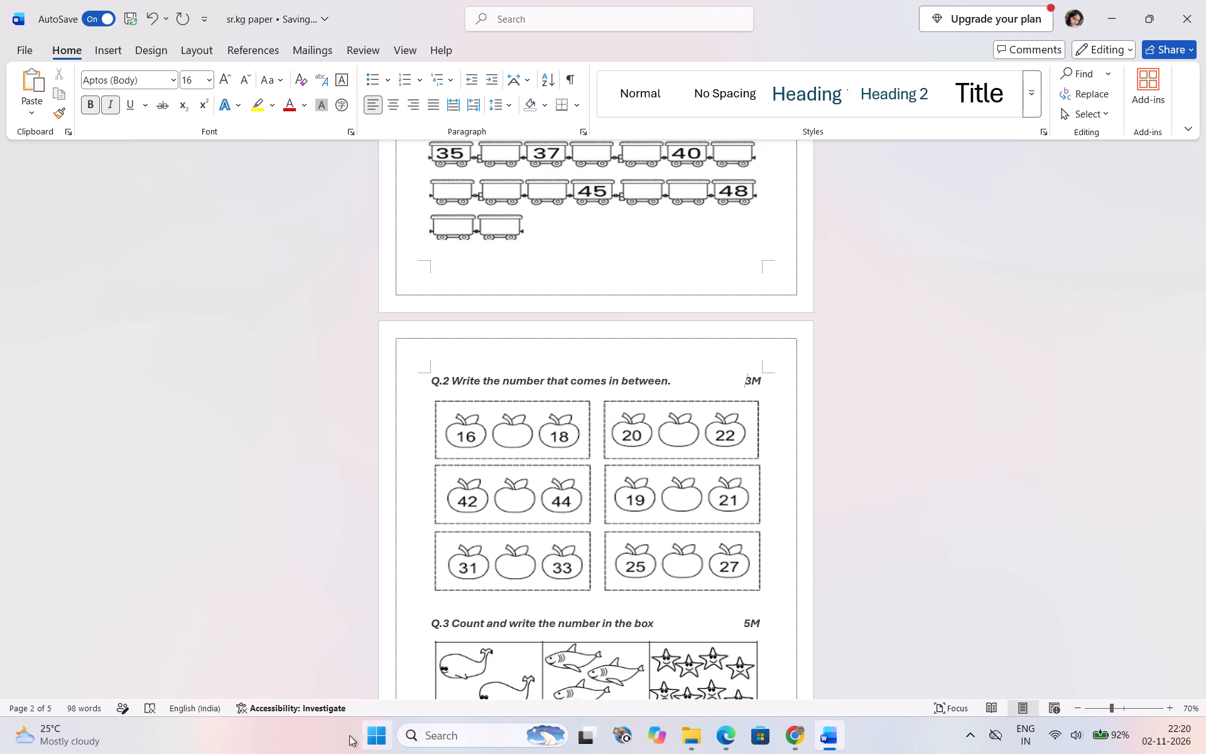
Remove one space before Q.3's 5M label and add a full stop after "Count and write the number in the box".
left_click(746, 620)
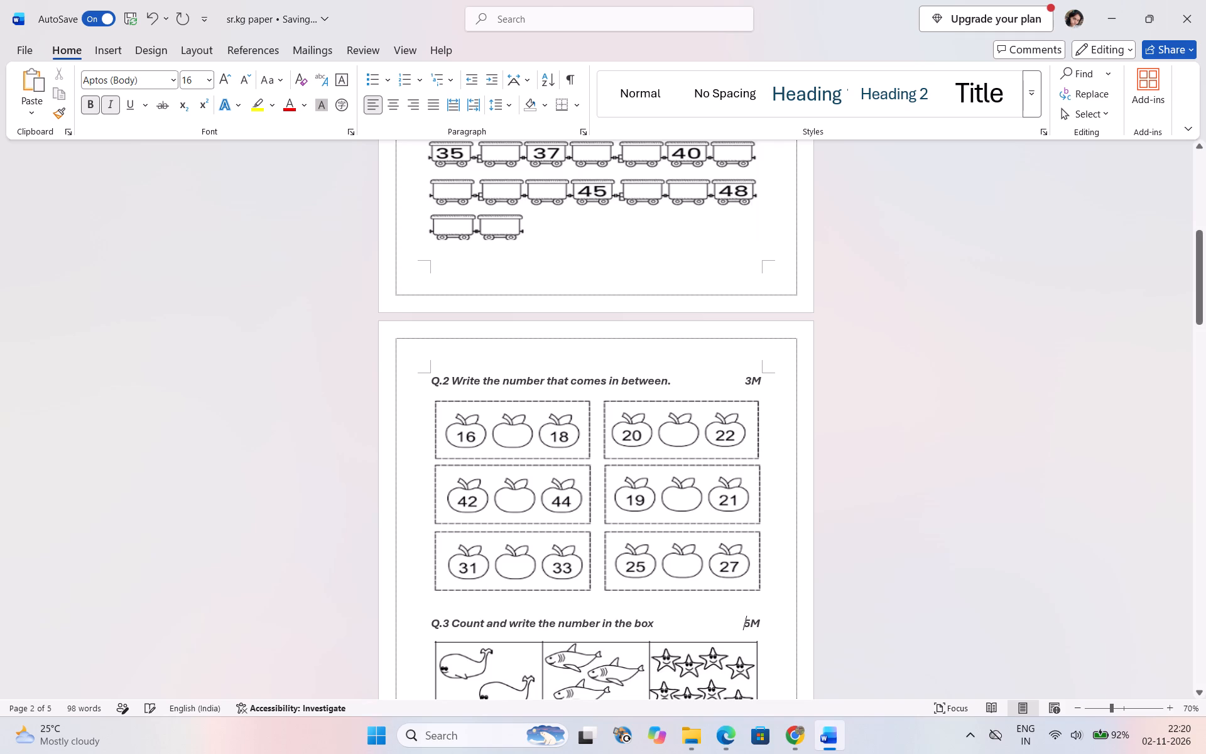
key("BackSpace")
left_click(655, 627)
key("period")
Remove one space before Q.4's 2M label and add a full stop after "Read and draw the shapes".
scroll(655, 627, "down", 2)
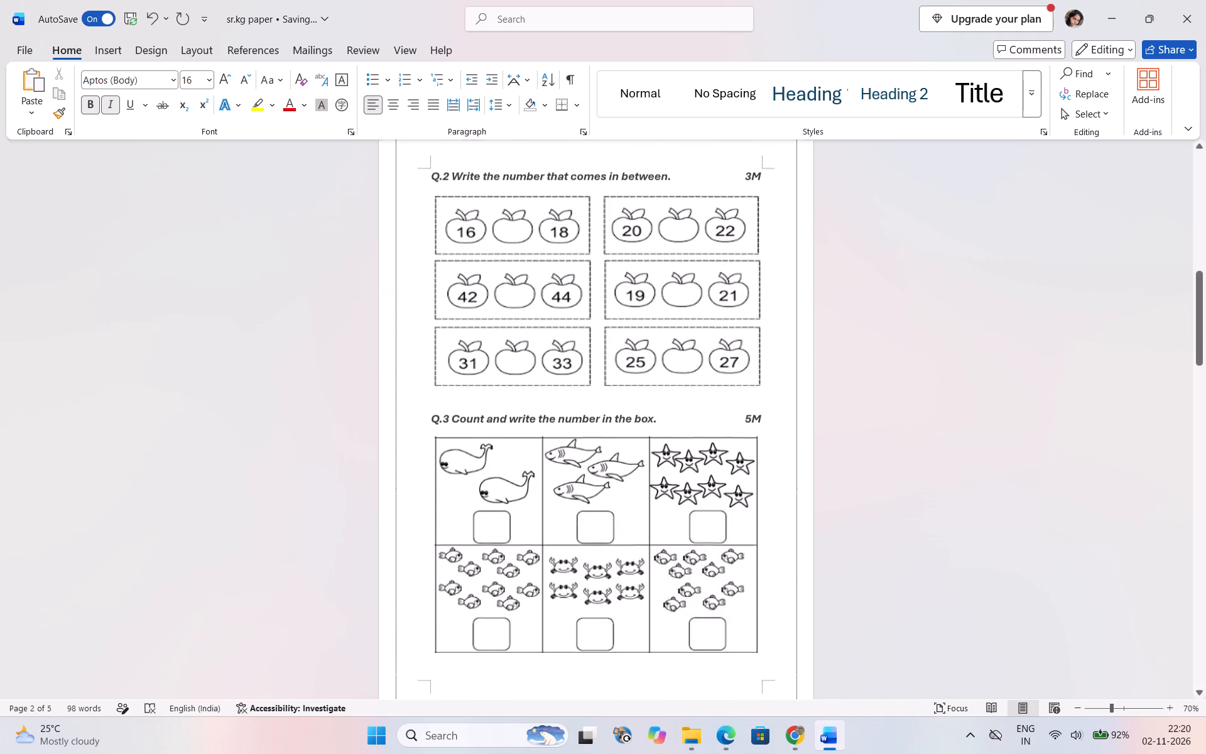
scroll(655, 627, "down", 3)
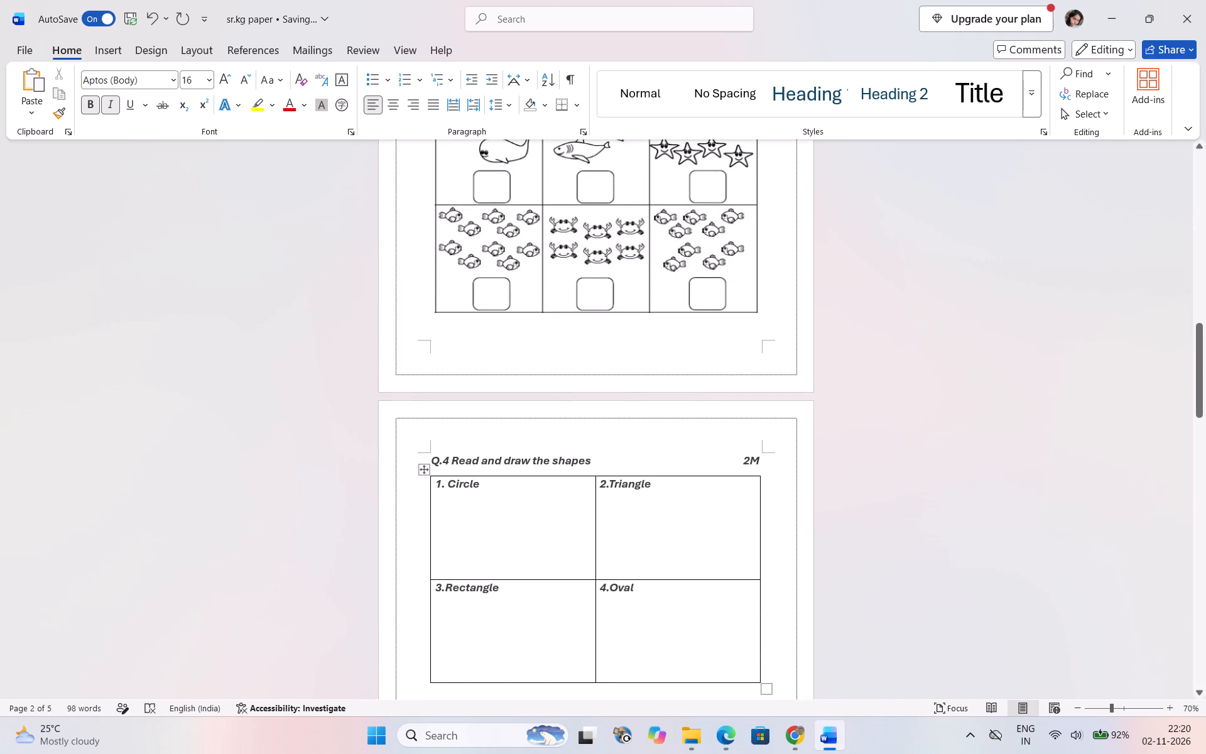
left_click(747, 464)
key("BackSpace")
left_click(591, 457)
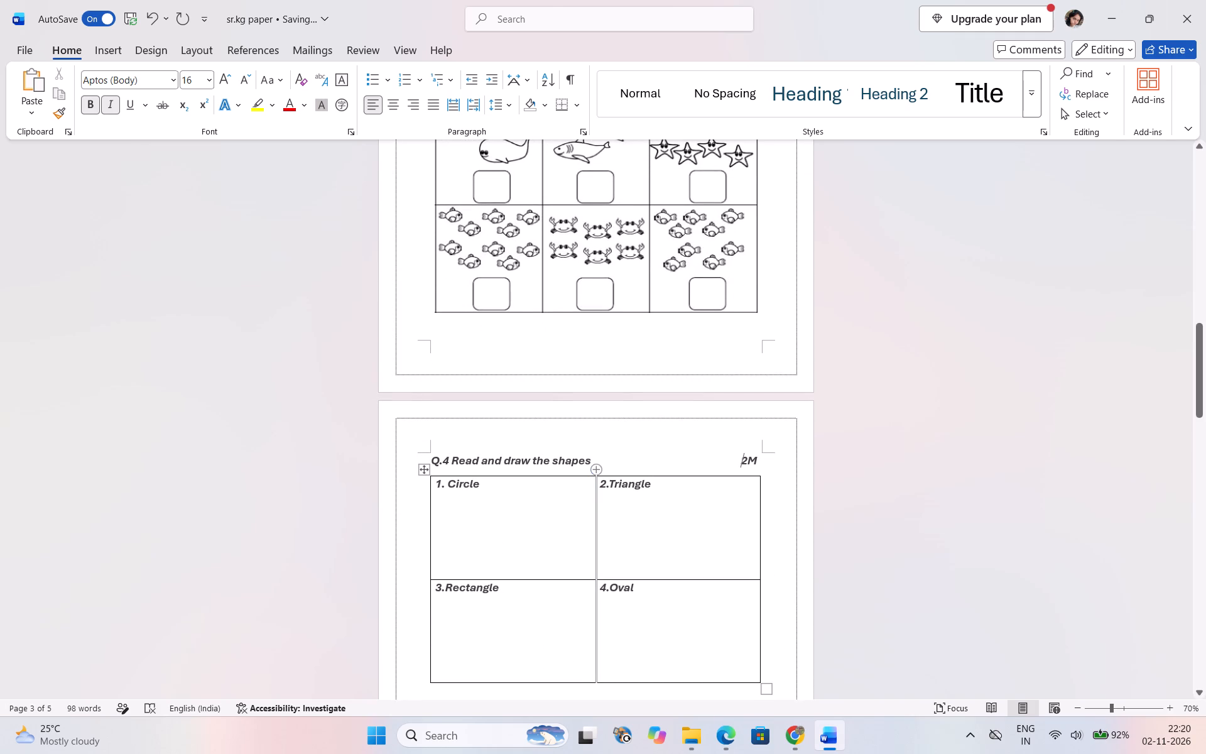
key("period")
Remove one space before Q.5's 5M label and add a full stop after "Read and circle the correct number".
scroll(591, 457, "down", 3)
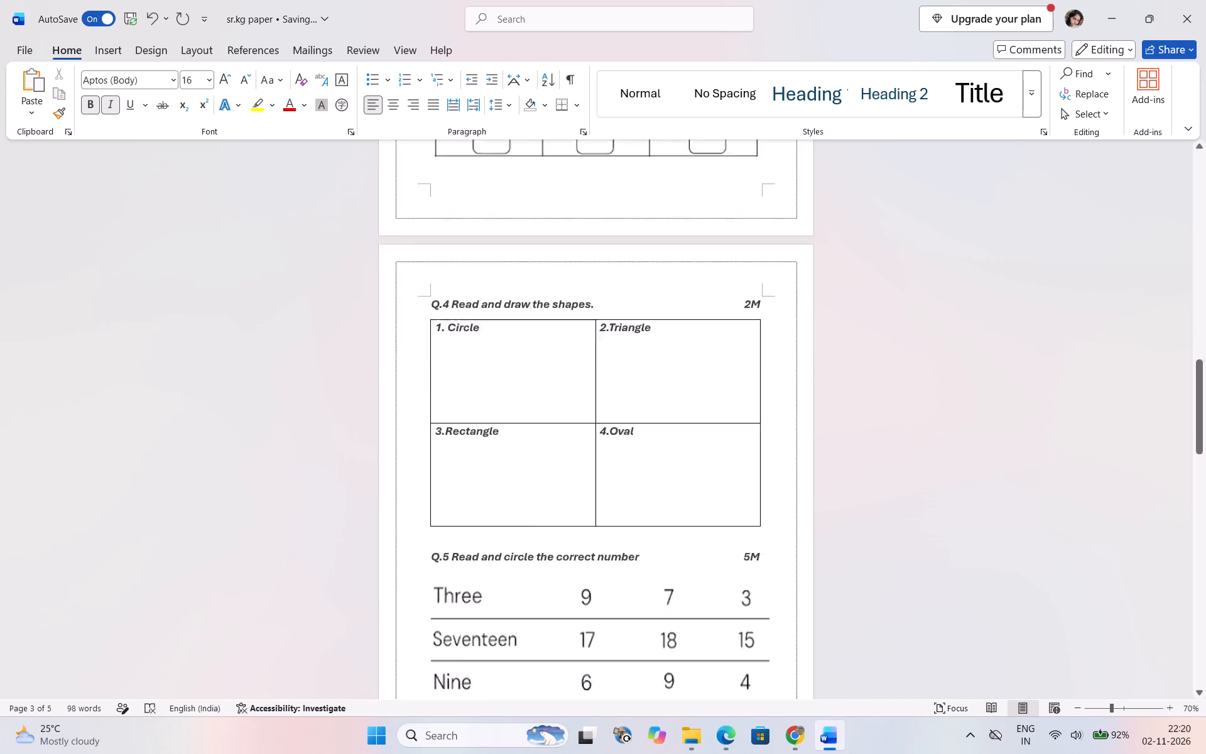
scroll(591, 457, "down", 3)
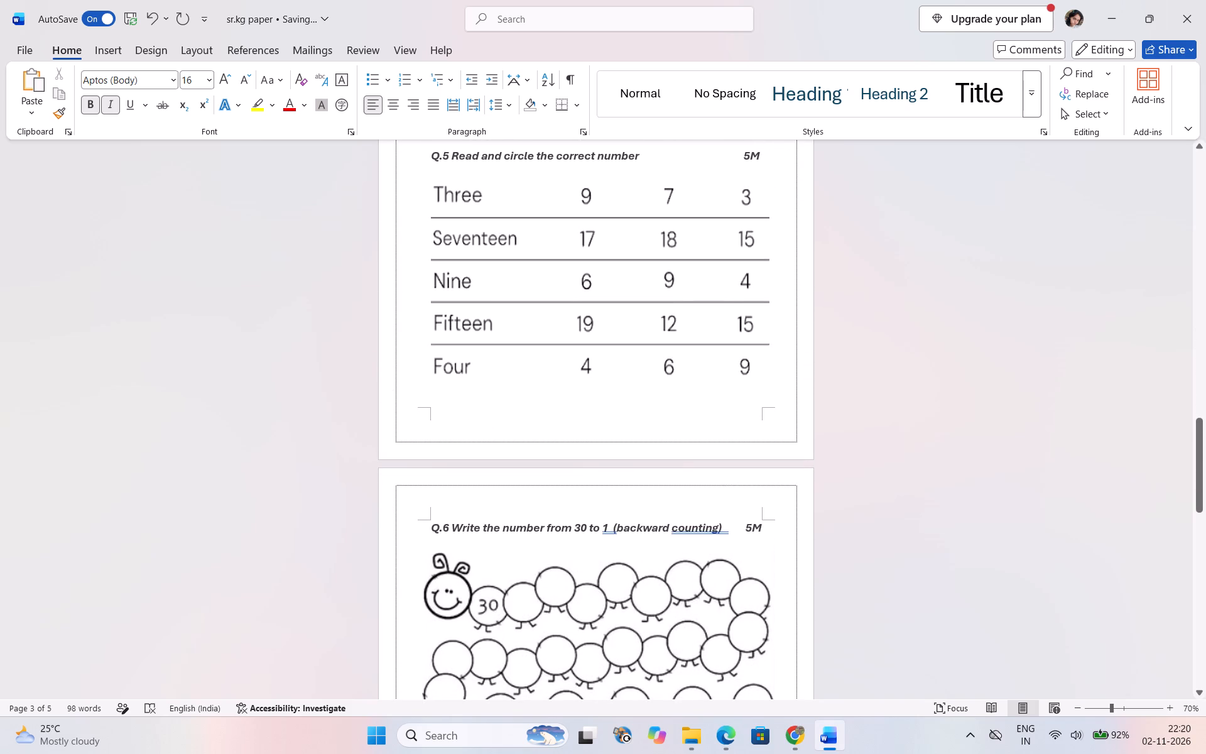
left_click(746, 153)
key("BackSpace")
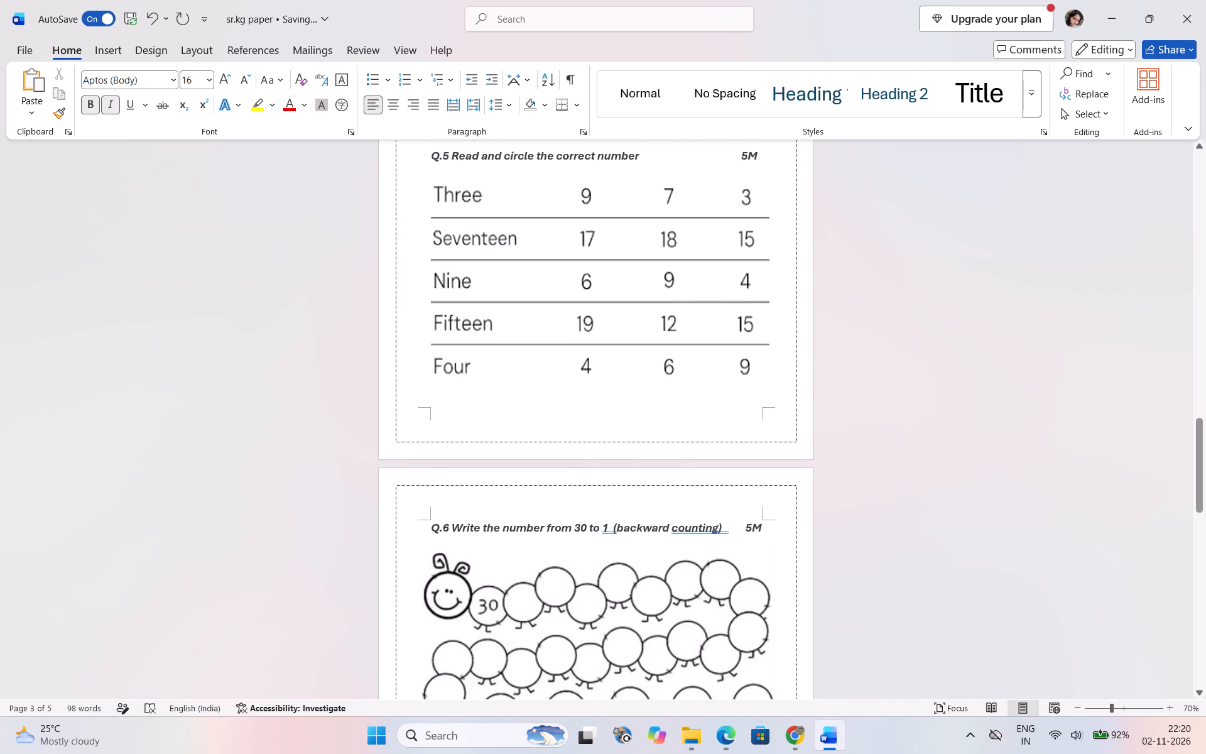
left_click(641, 160)
key("period")
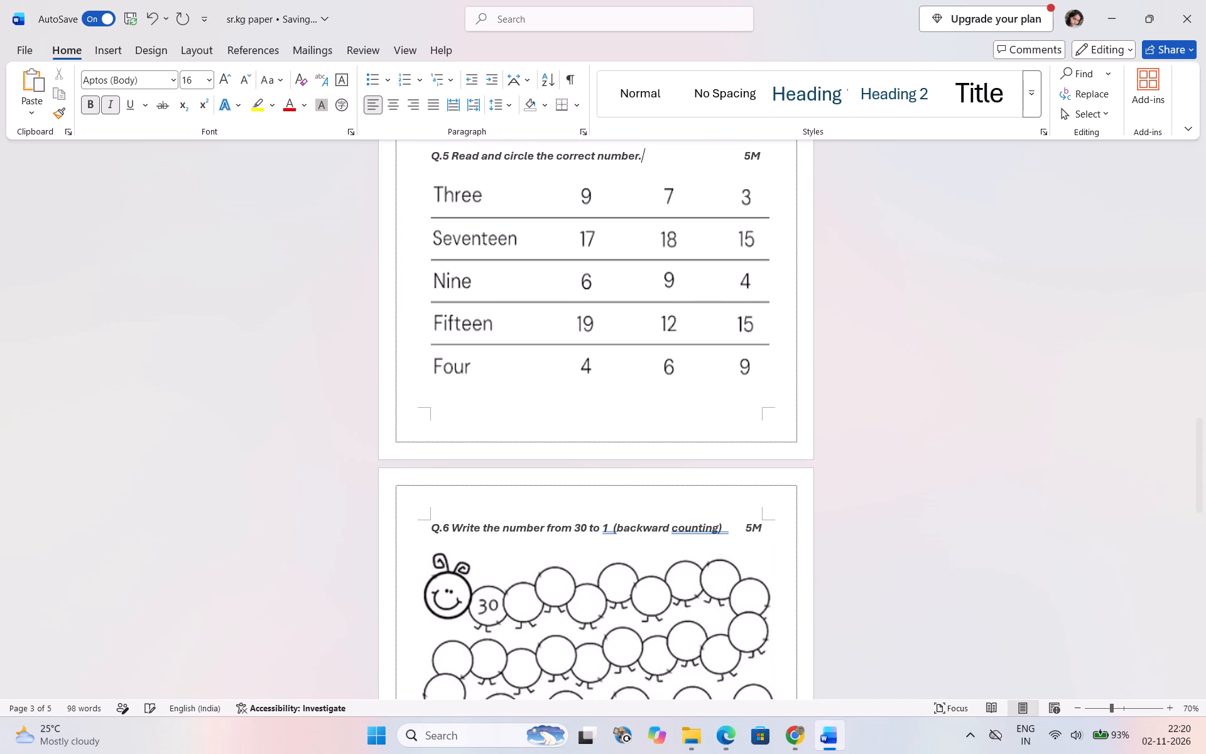
Add a full stop after Q.6's "(backward counting)" and tighten the spacing so its 5M label sits on the heading line.
scroll(641, 160, "down", 2)
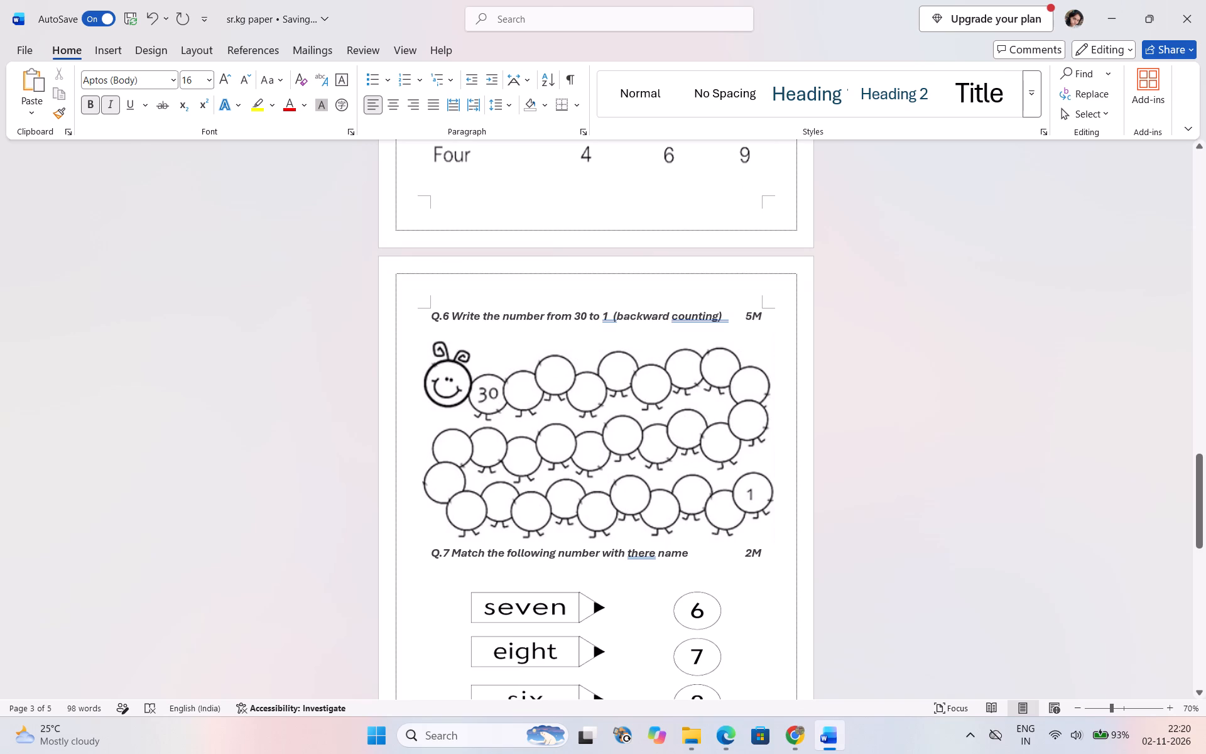
left_click(741, 319)
left_click(747, 319)
key("BackSpace")
left_click(722, 307)
key("Right")
key("period")
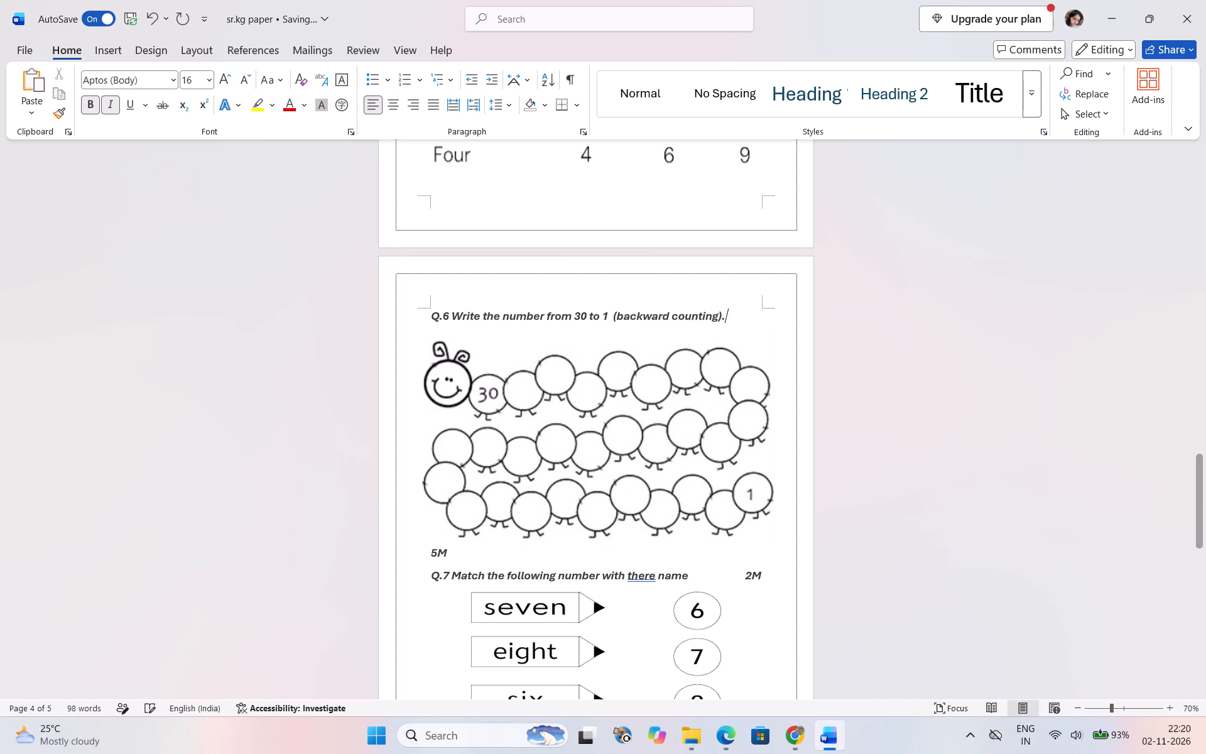
left_click(432, 554)
key("BackSpace")
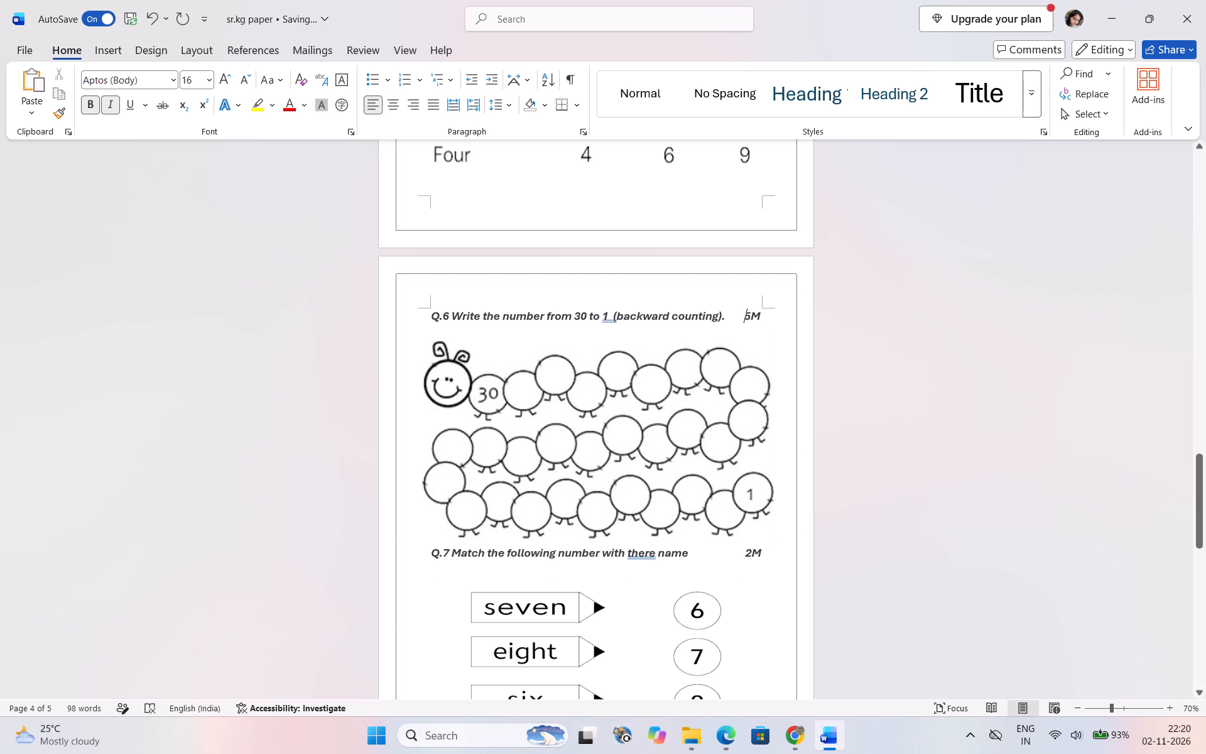
Trim the spaces before Q.7's 2M label and add a full stop after "Match the following number with there name".
left_click(747, 554)
key("BackSpace")
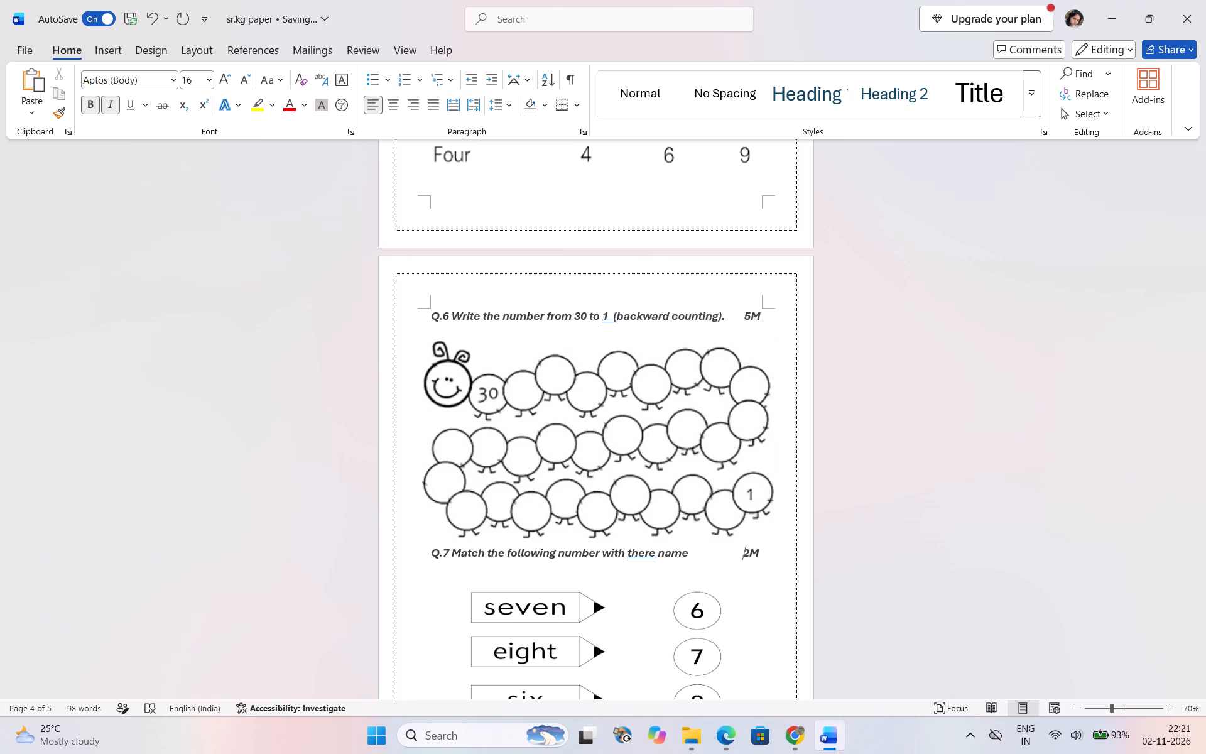
left_click(691, 554)
key("BackSpace")
key("period")
Add a full stop after Q.8's "Write the following in ascending order" and adjust the spacing before its 3M label.
scroll(765, 640, "down", 4)
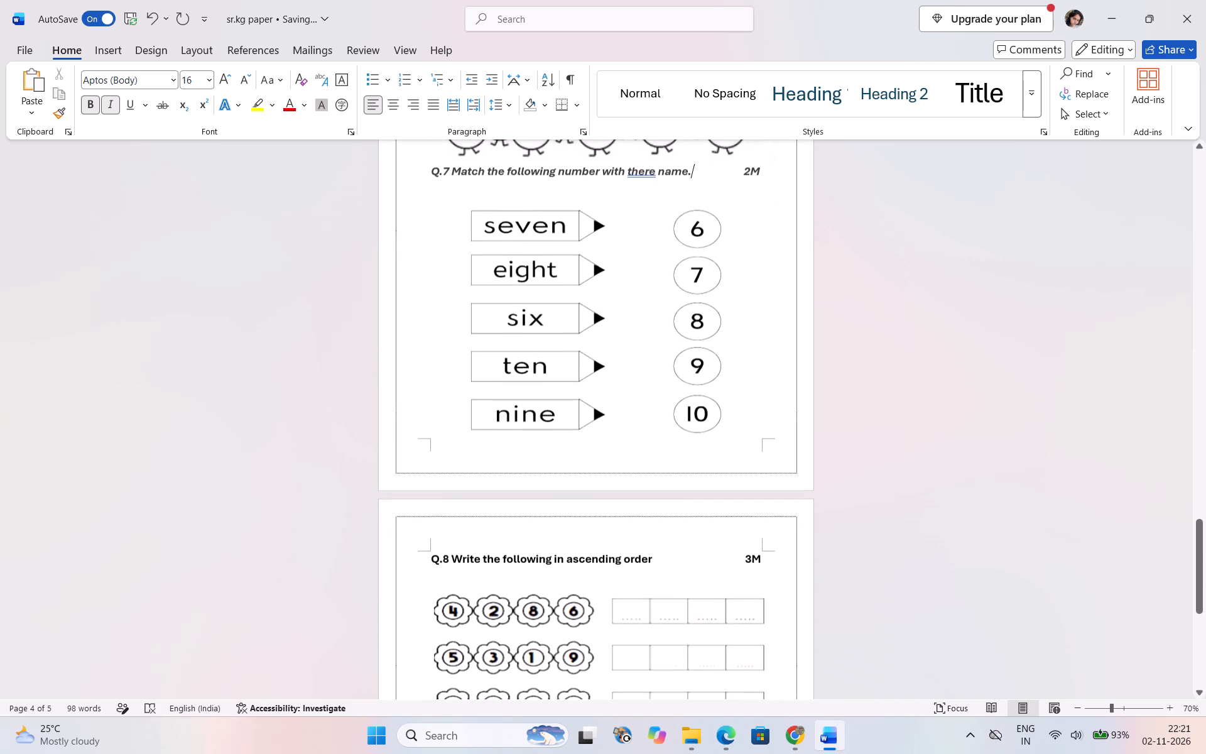
left_click(656, 561)
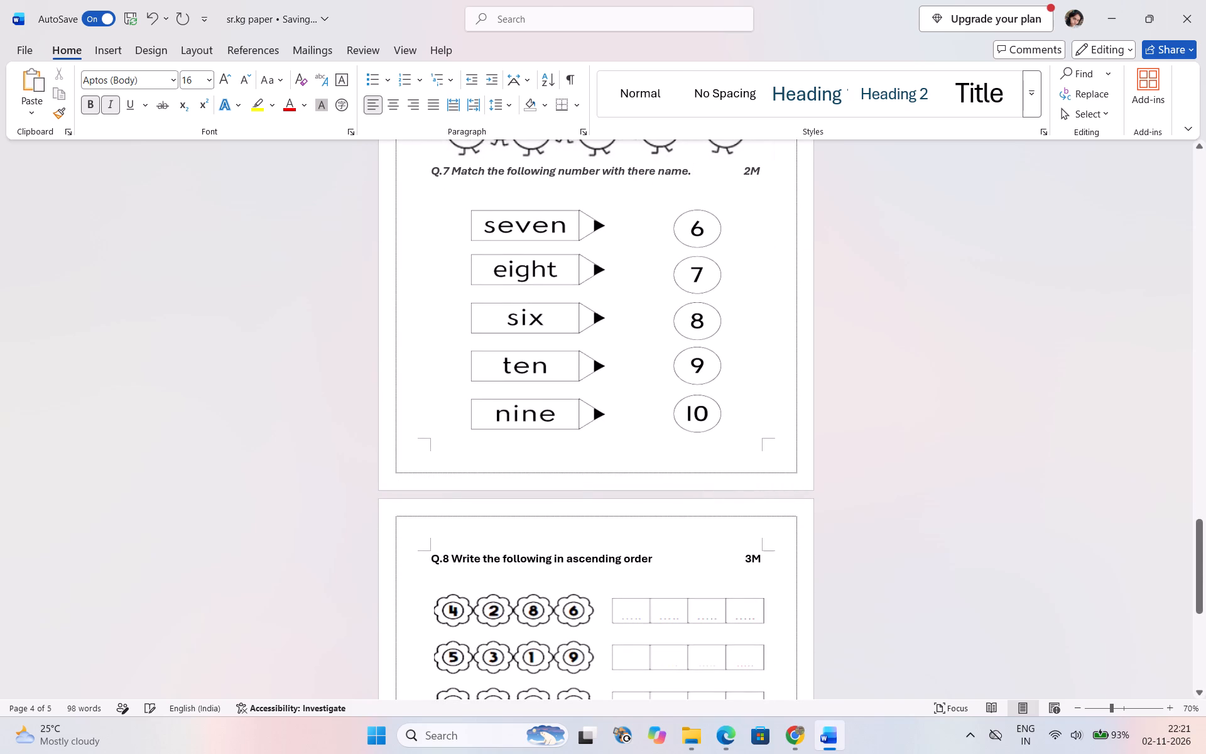
left_click(656, 561)
key("BackSpace")
key("BackSpace")
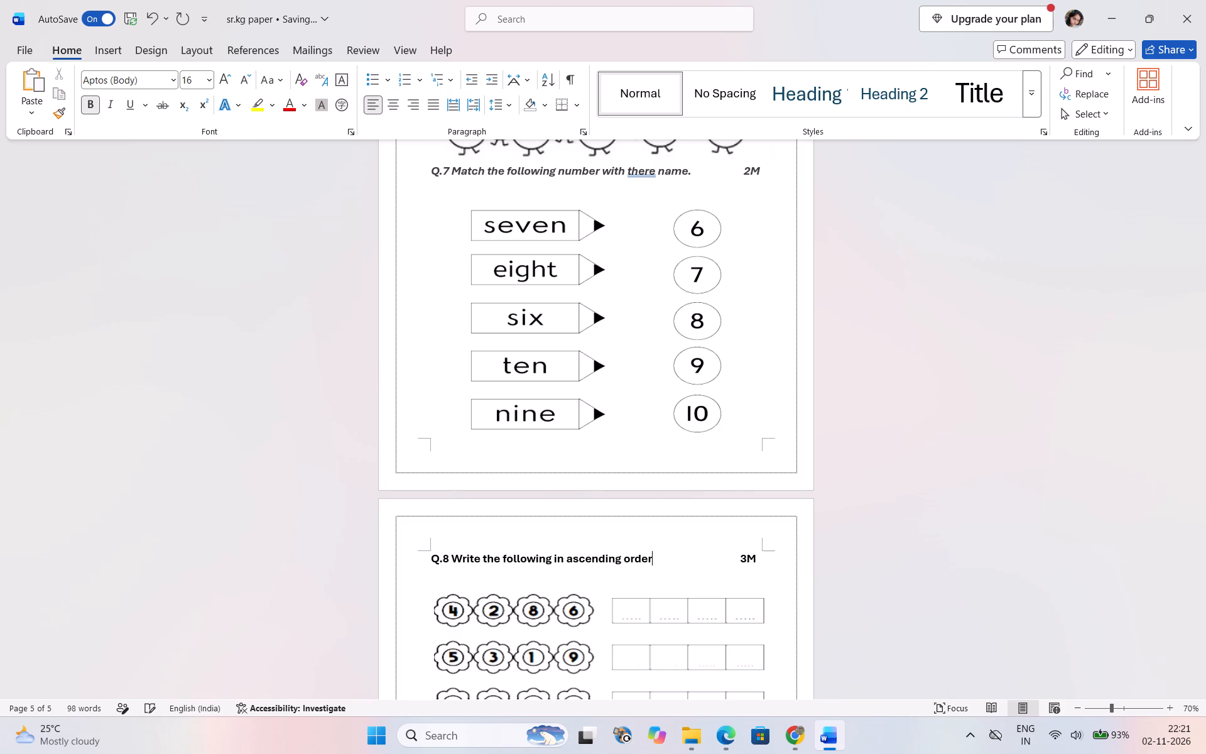
key("period")
key("space")
Export the exam paper as a PDF named "sr.kg paper 1" in the Desktop folder.
scroll(656, 561, "down", 3)
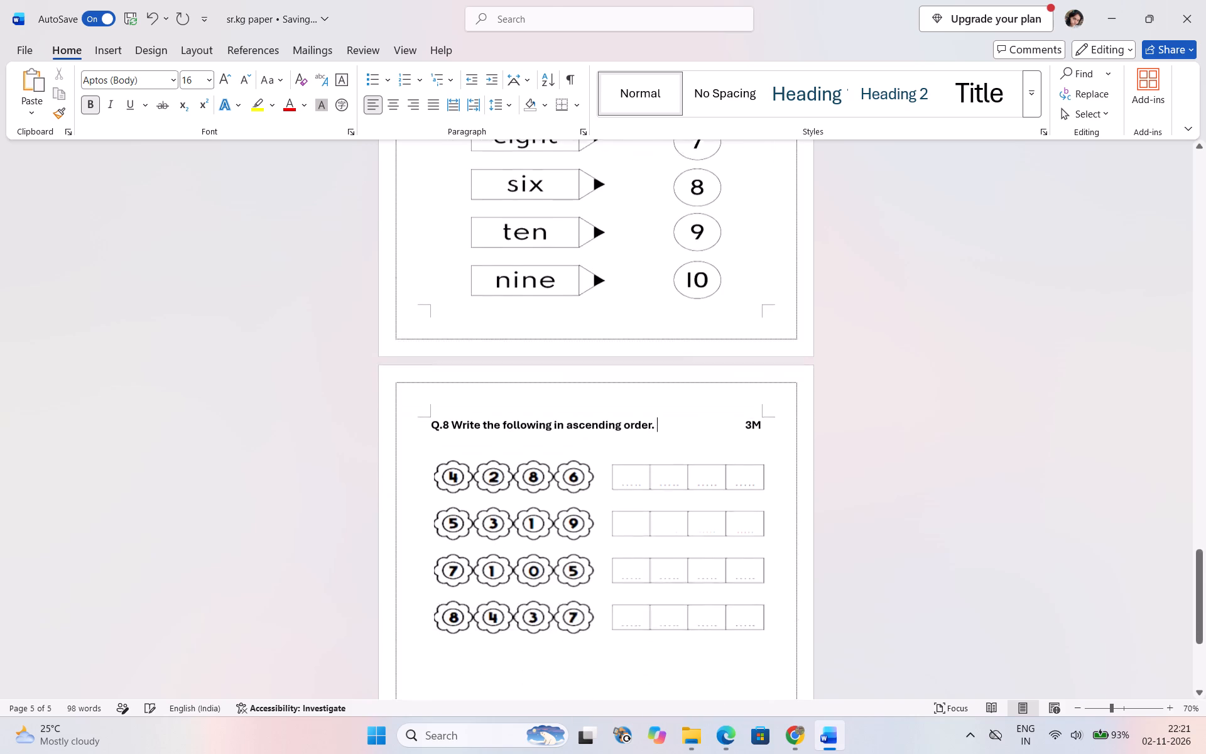
scroll(656, 561, "down", 2)
scroll(656, 561, "up", 8)
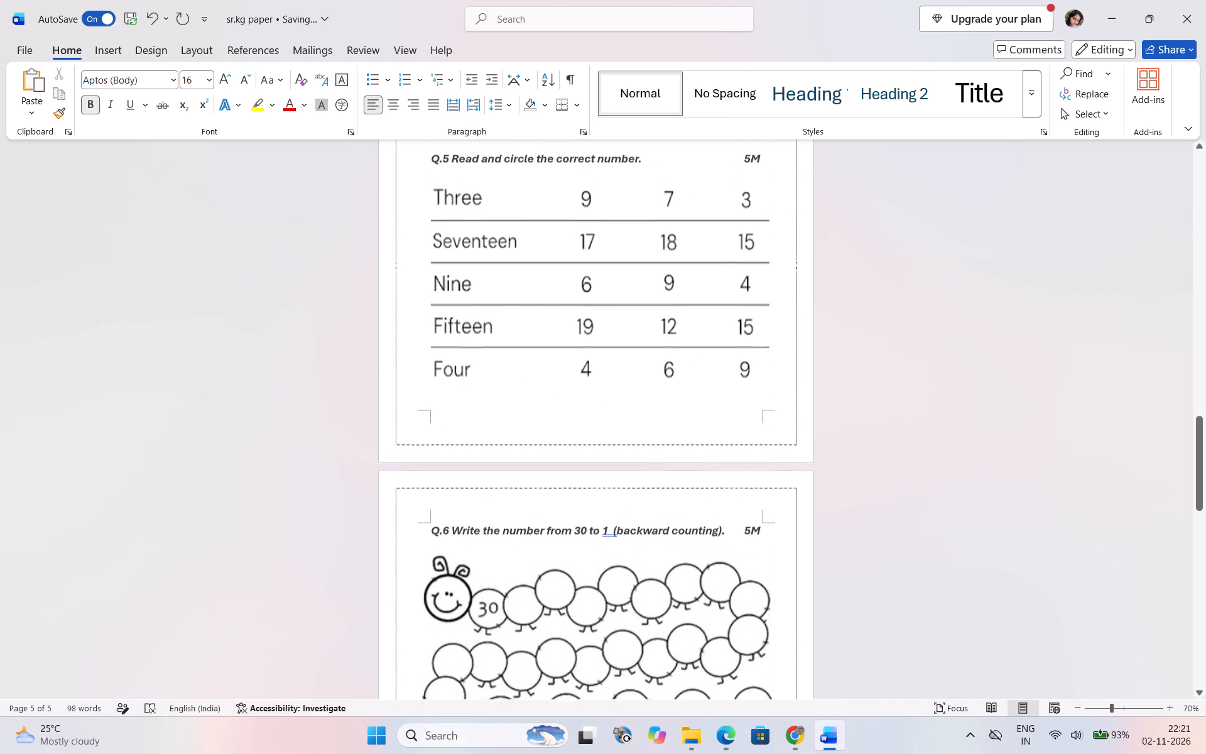
scroll(656, 561, "up", 6)
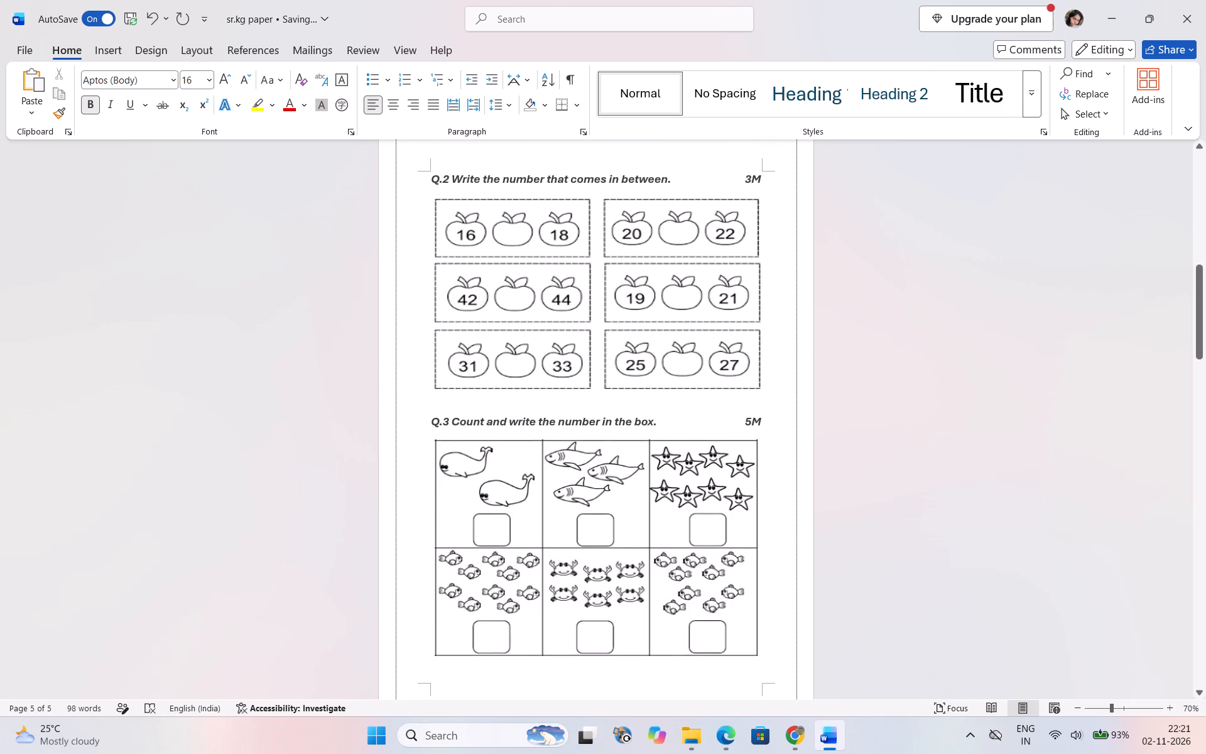
left_click(40, 45)
left_click(60, 319)
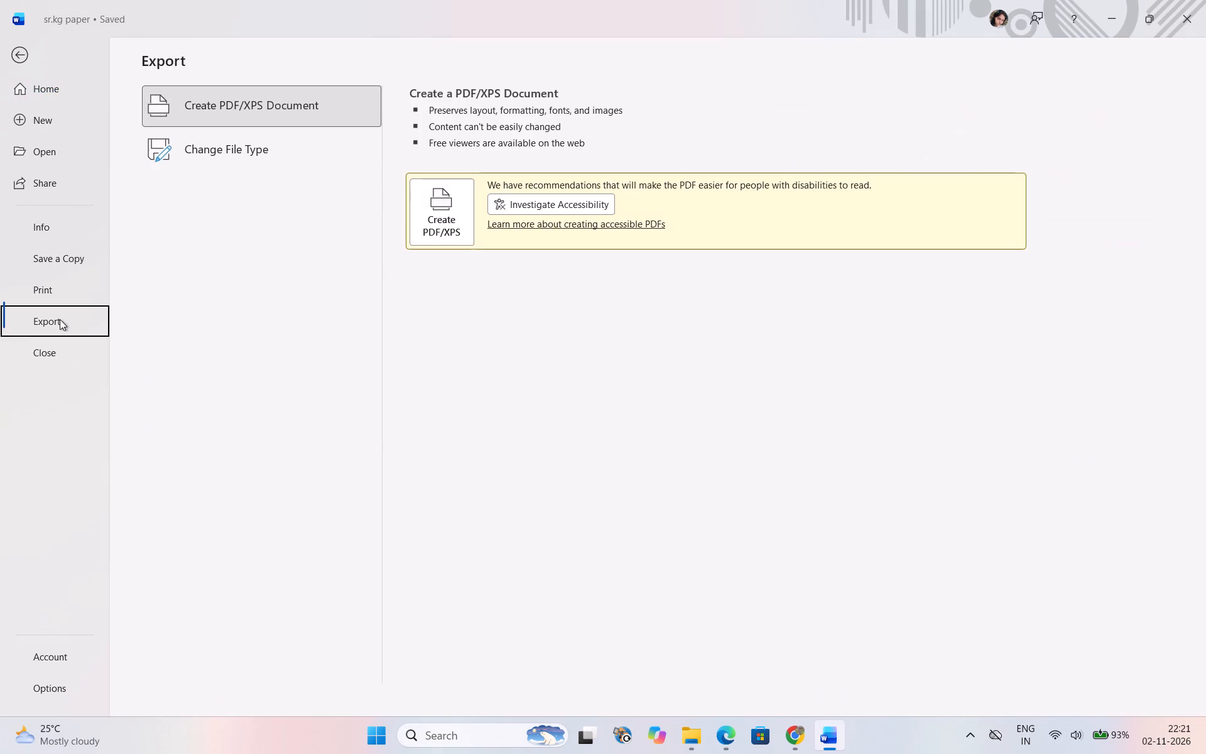
left_click(431, 219)
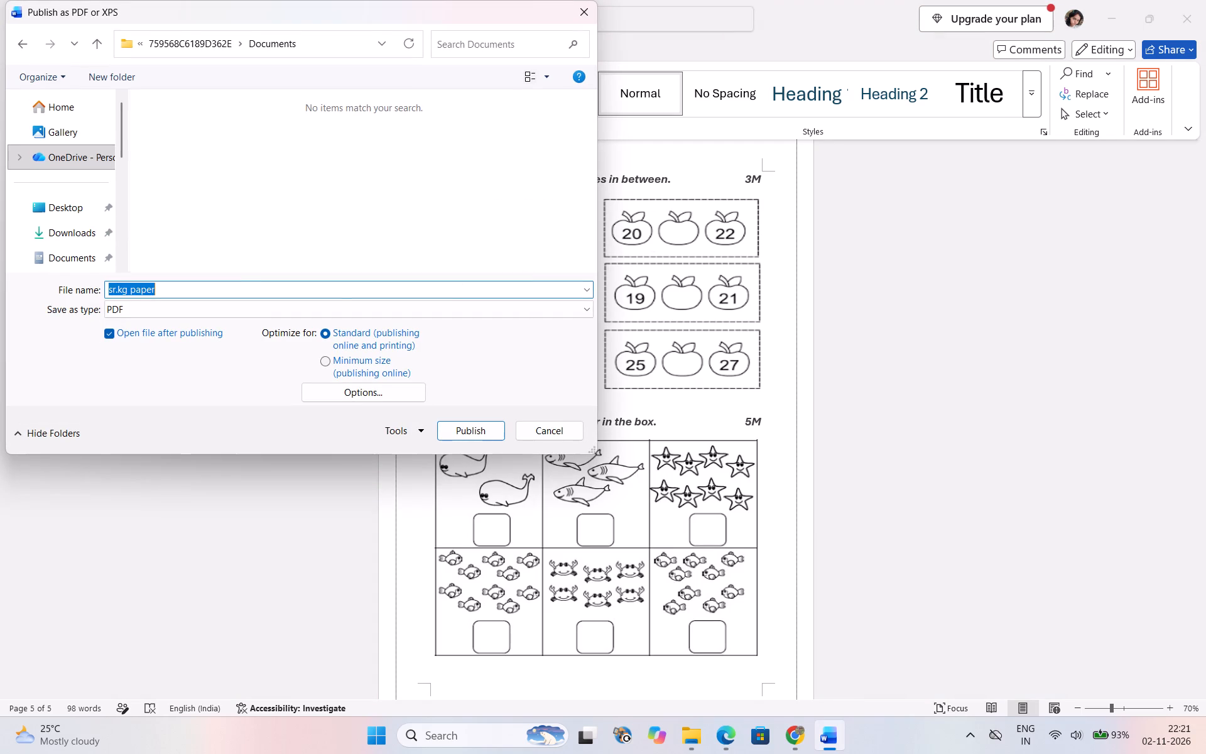
left_click(75, 212)
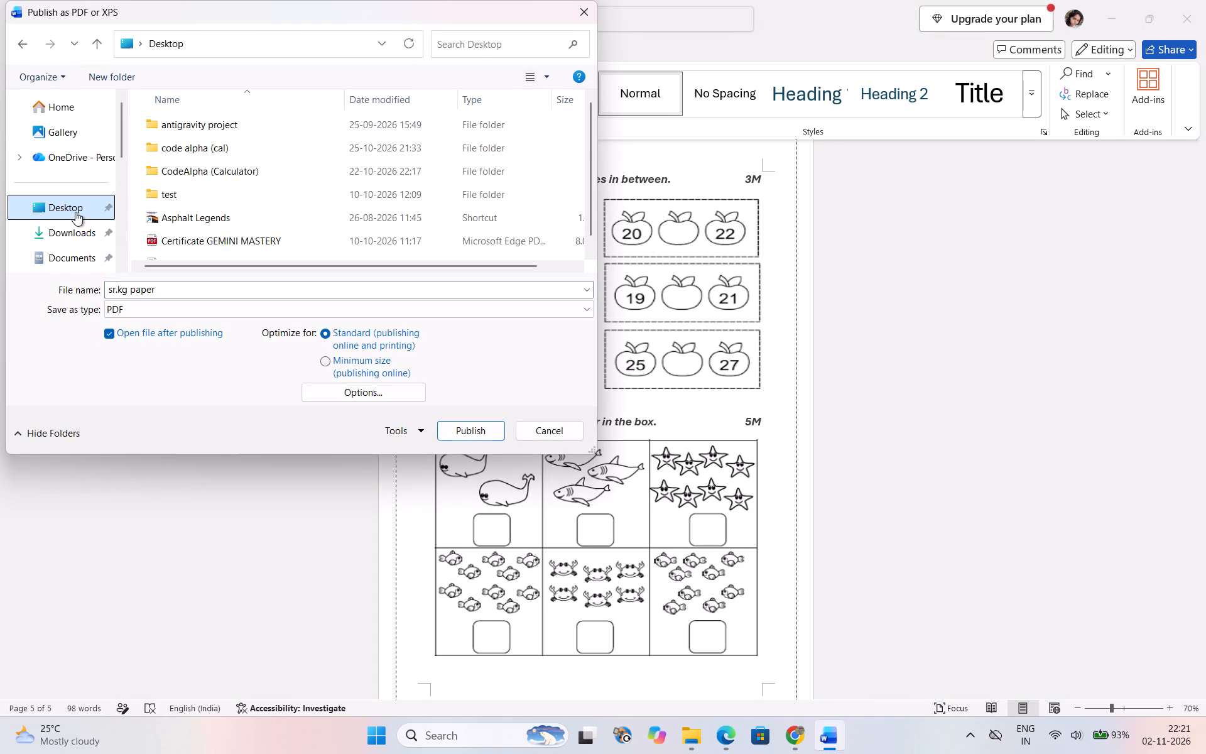
left_click(170, 289)
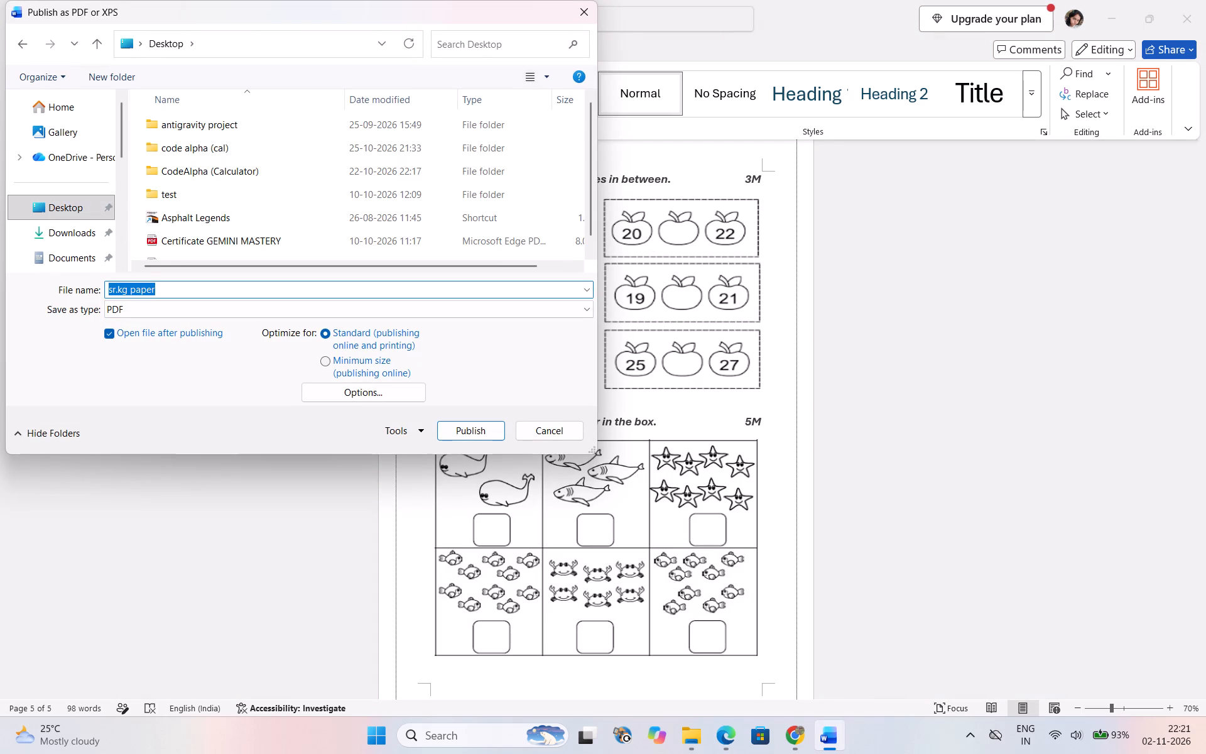
left_click(149, 280)
left_click(143, 285)
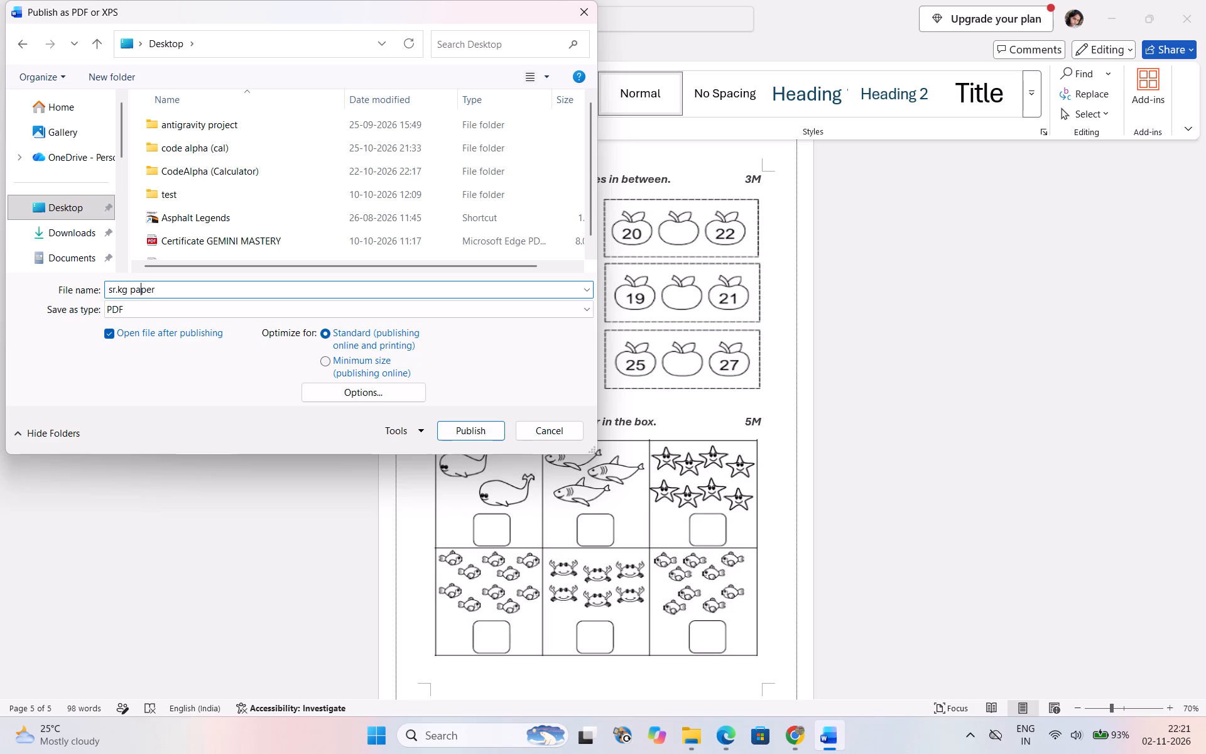
left_click(164, 288)
key("space")
type("1")
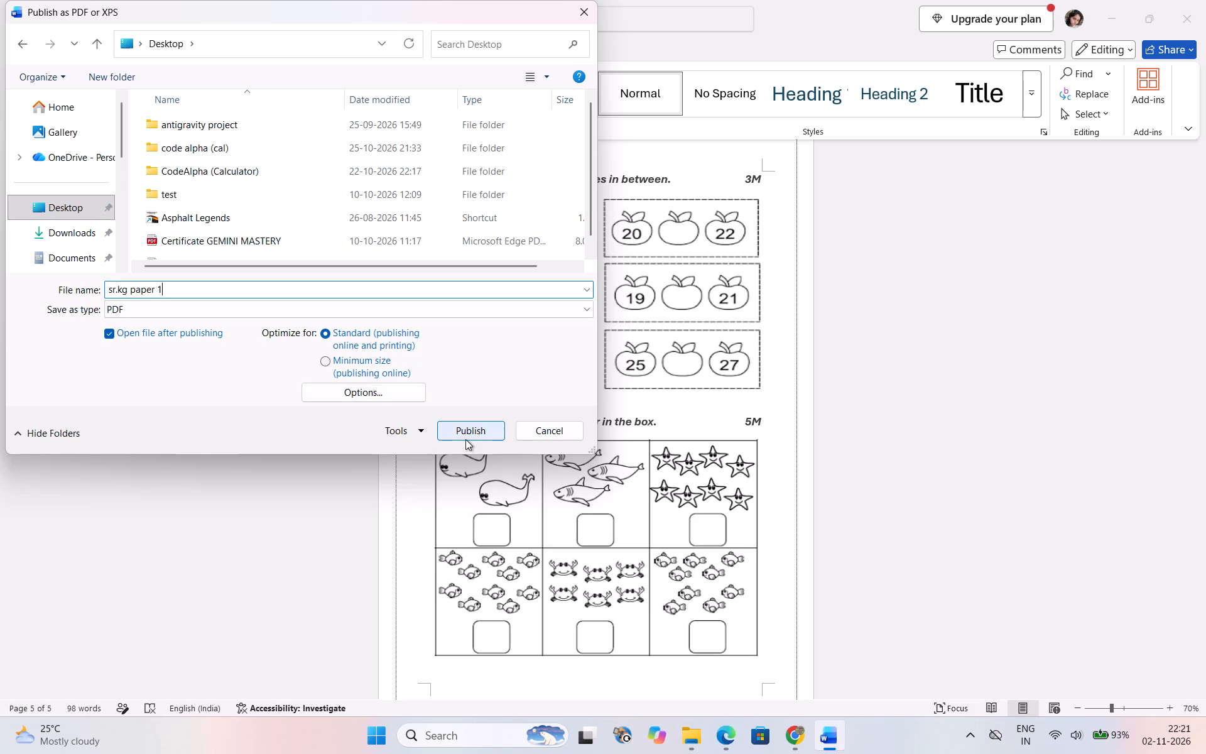
left_click(467, 430)
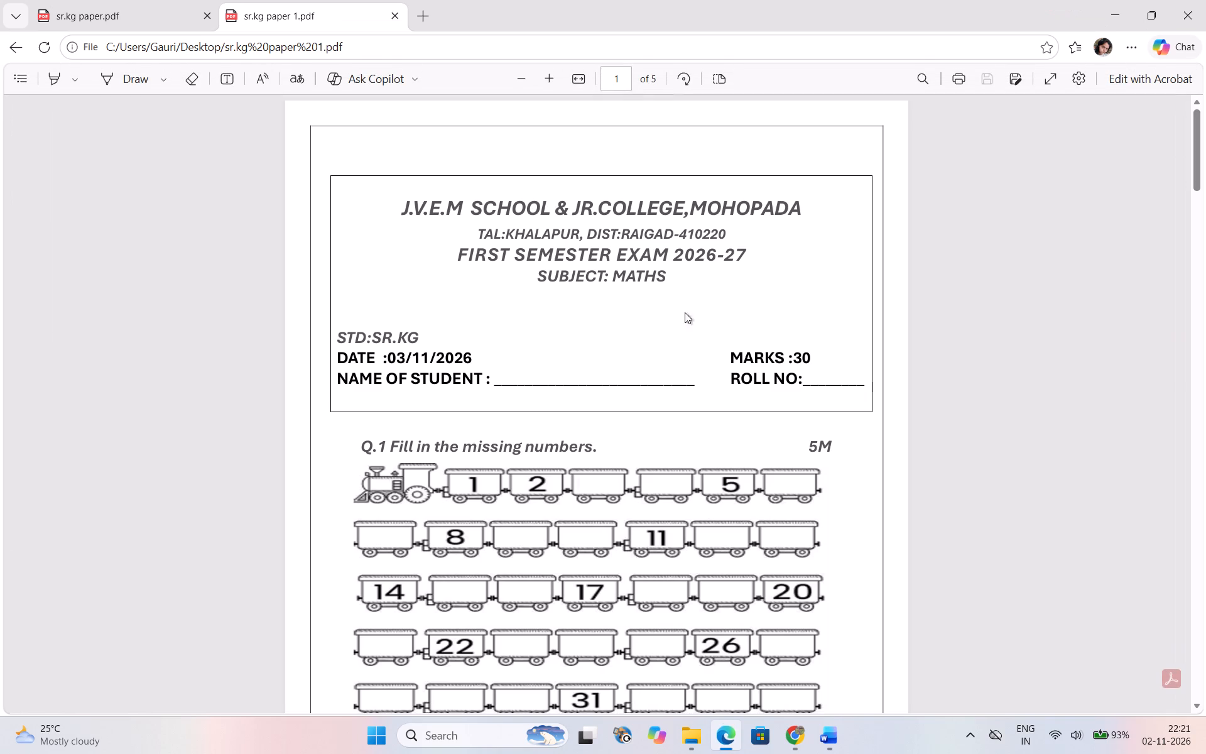
Close the PDF preview in Edge and the finished paper in Word.
left_click(1205, 0)
left_click(1205, 0)
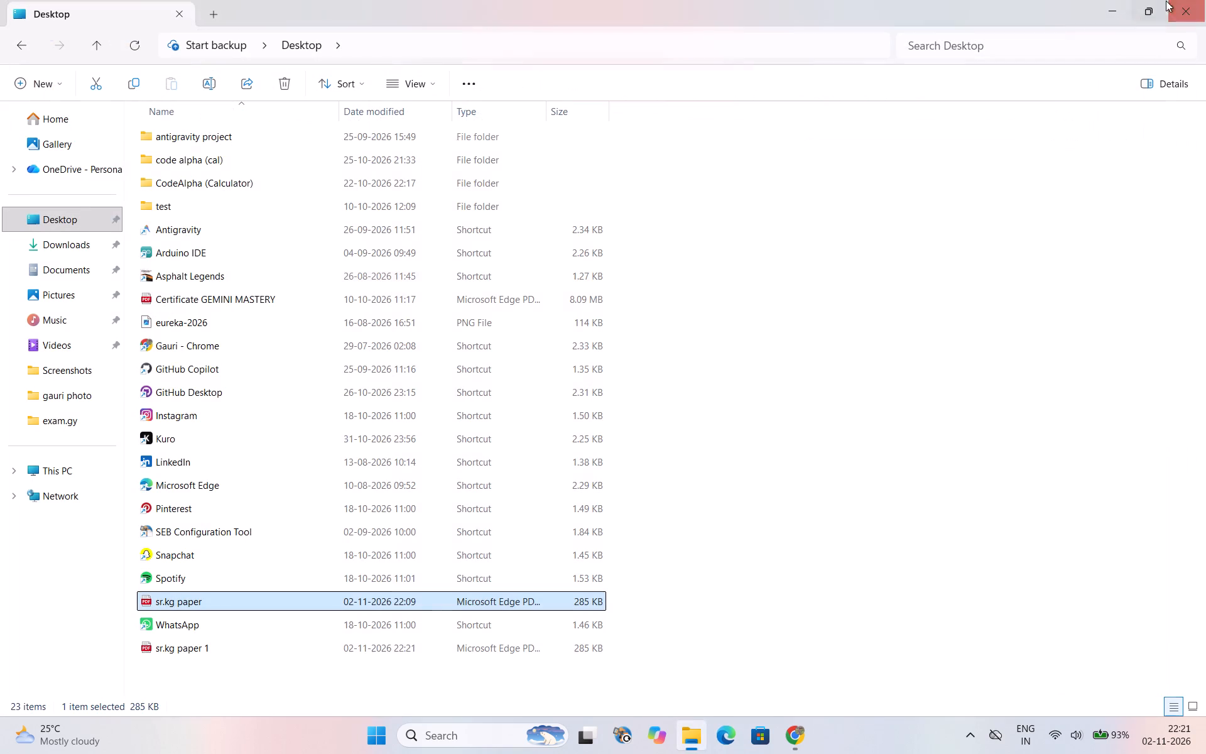
In File Explorer, open the sharing options for the "sr.kg paper 1" PDF on the Desktop.
left_click(324, 650)
left_click(324, 650)
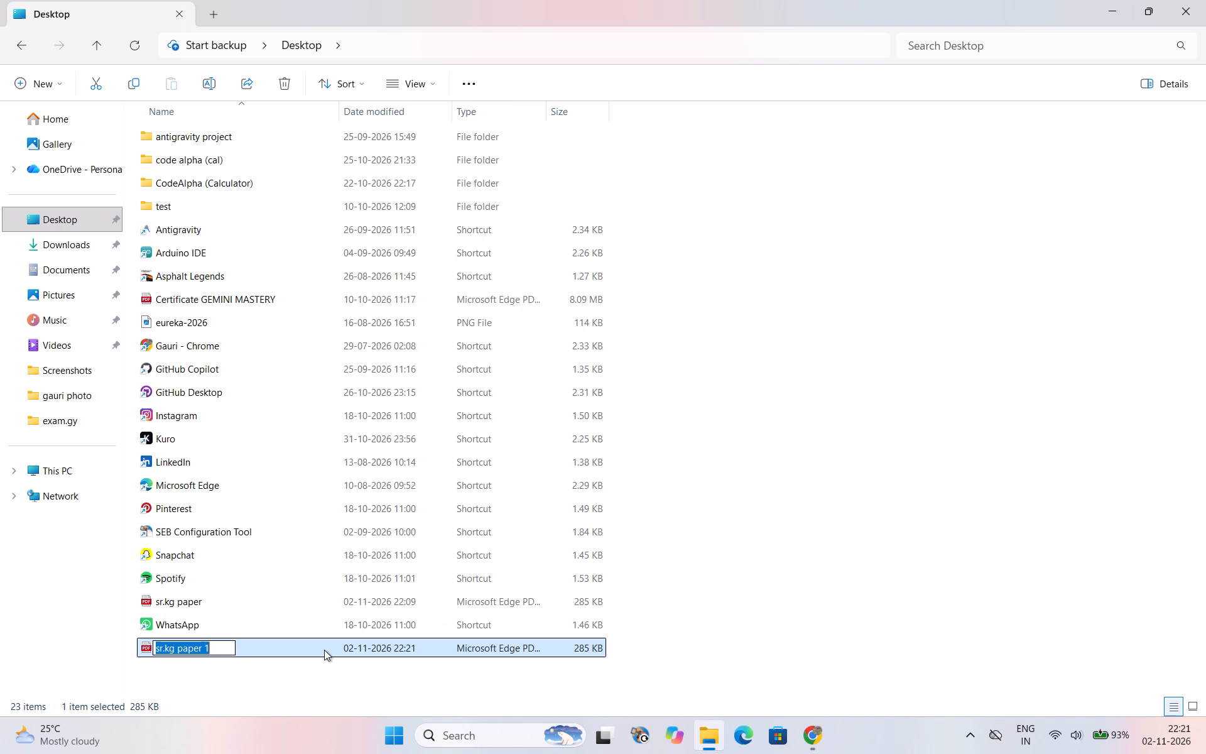
left_click(324, 650)
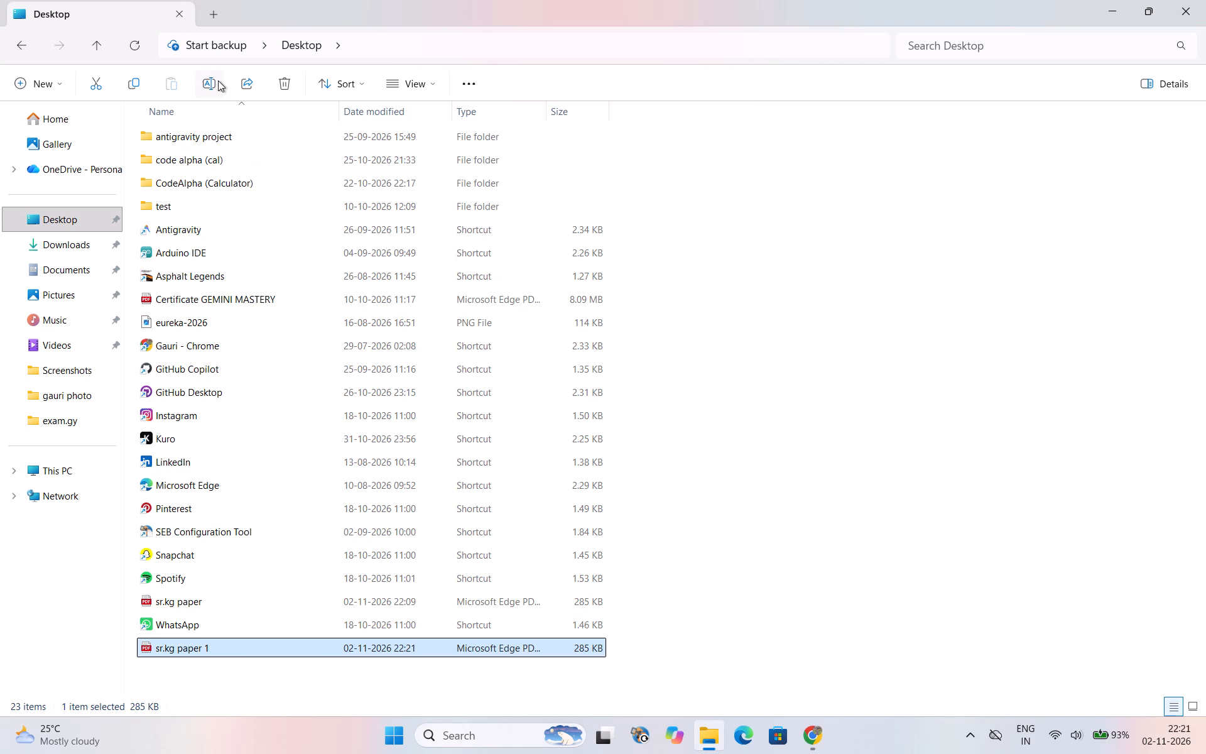
left_click(234, 83)
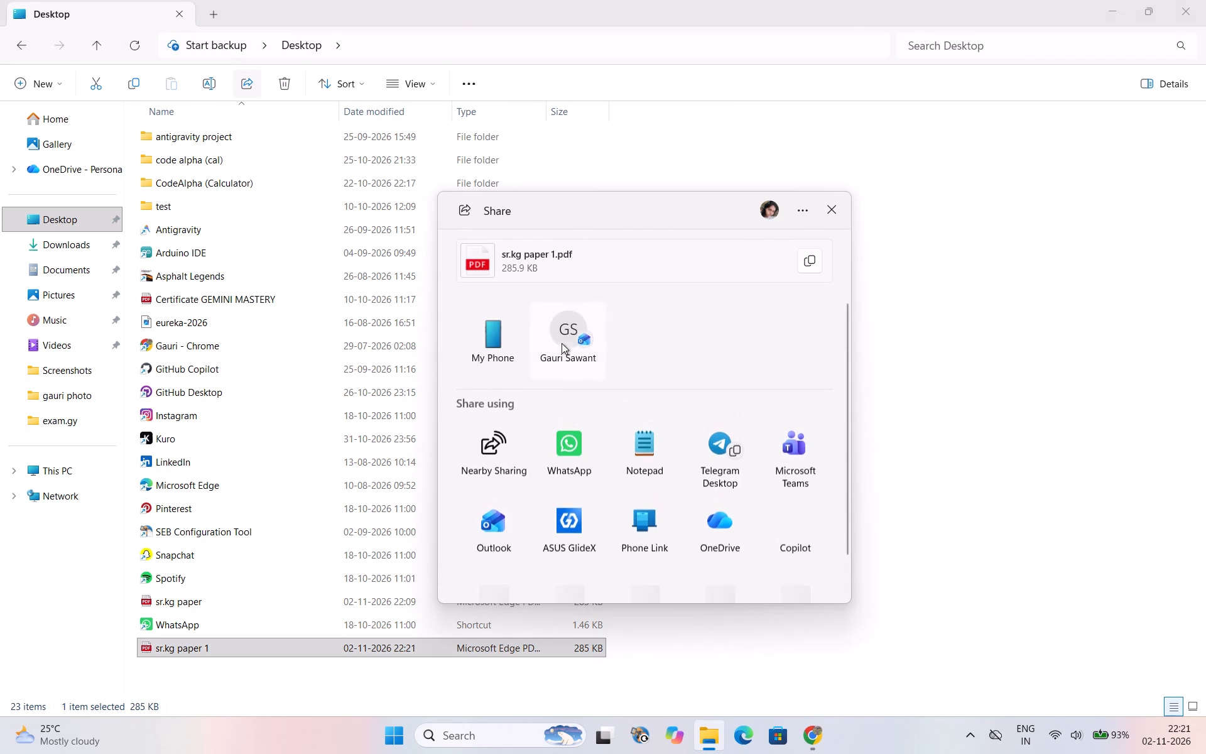
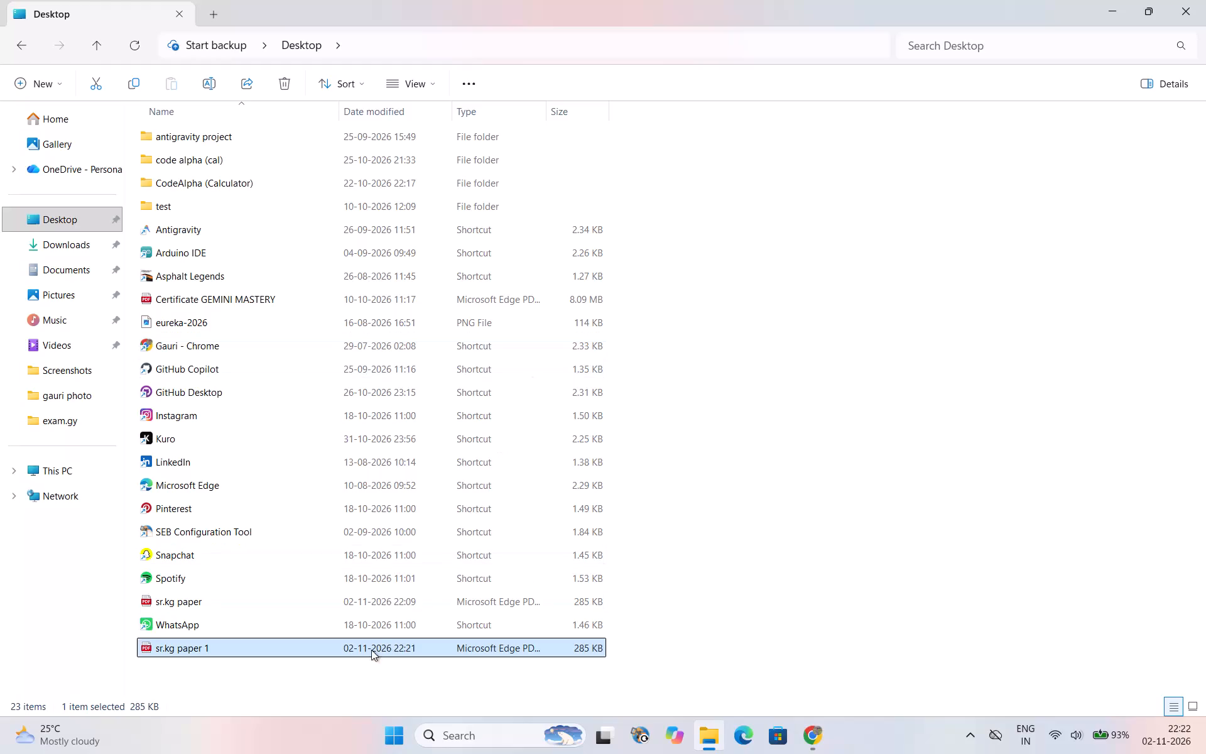
Delete the WhatsApp shortcut from the Desktop folder and minimise the File Explorer window.
right_click(380, 618)
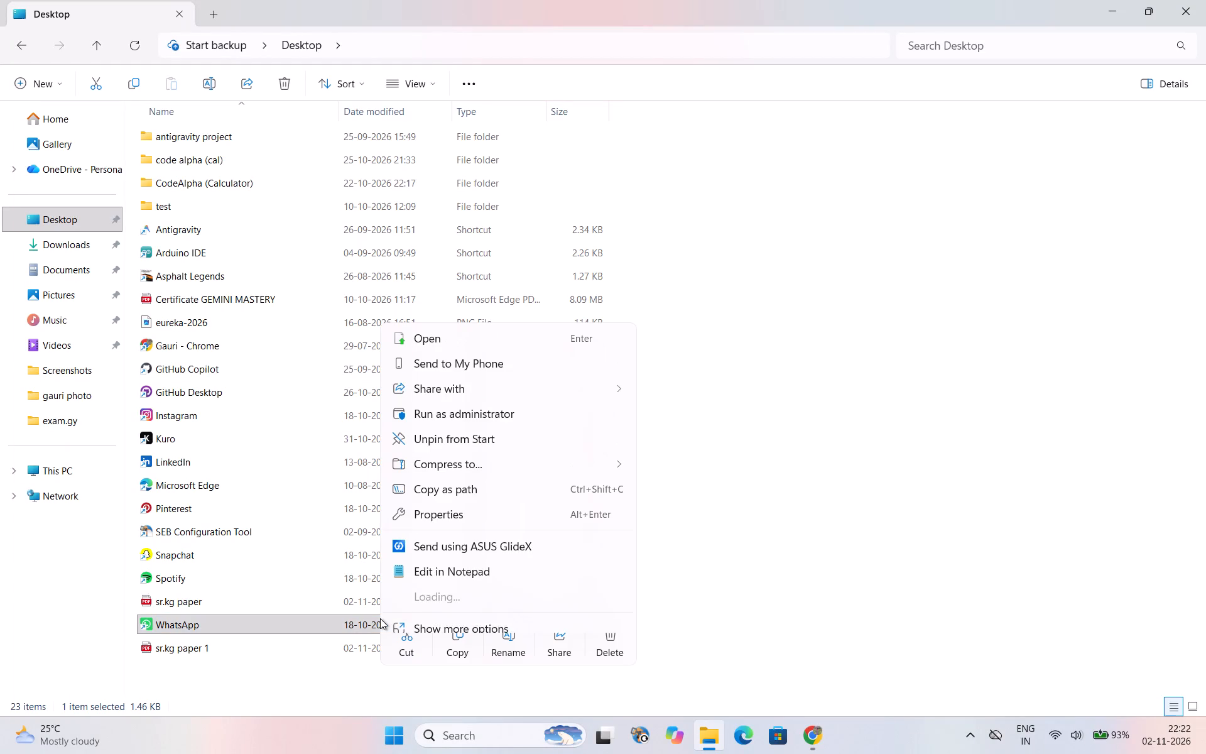
left_click(615, 655)
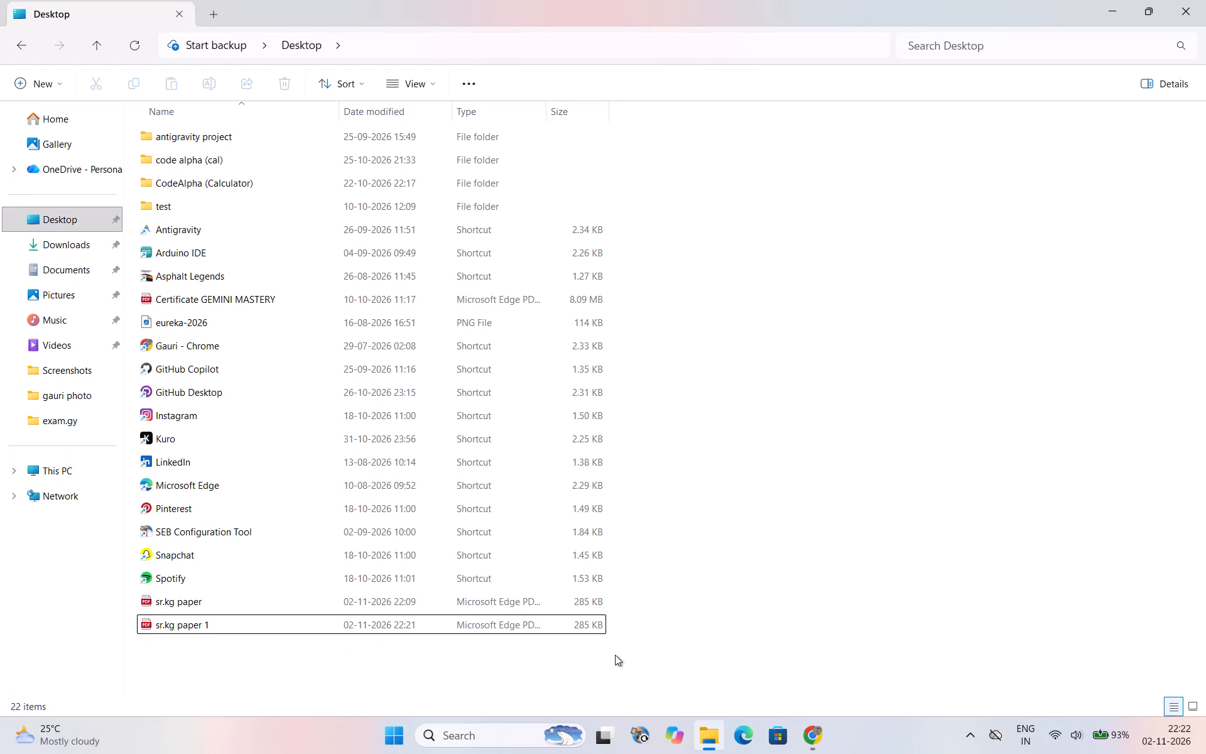
left_click(1116, 14)
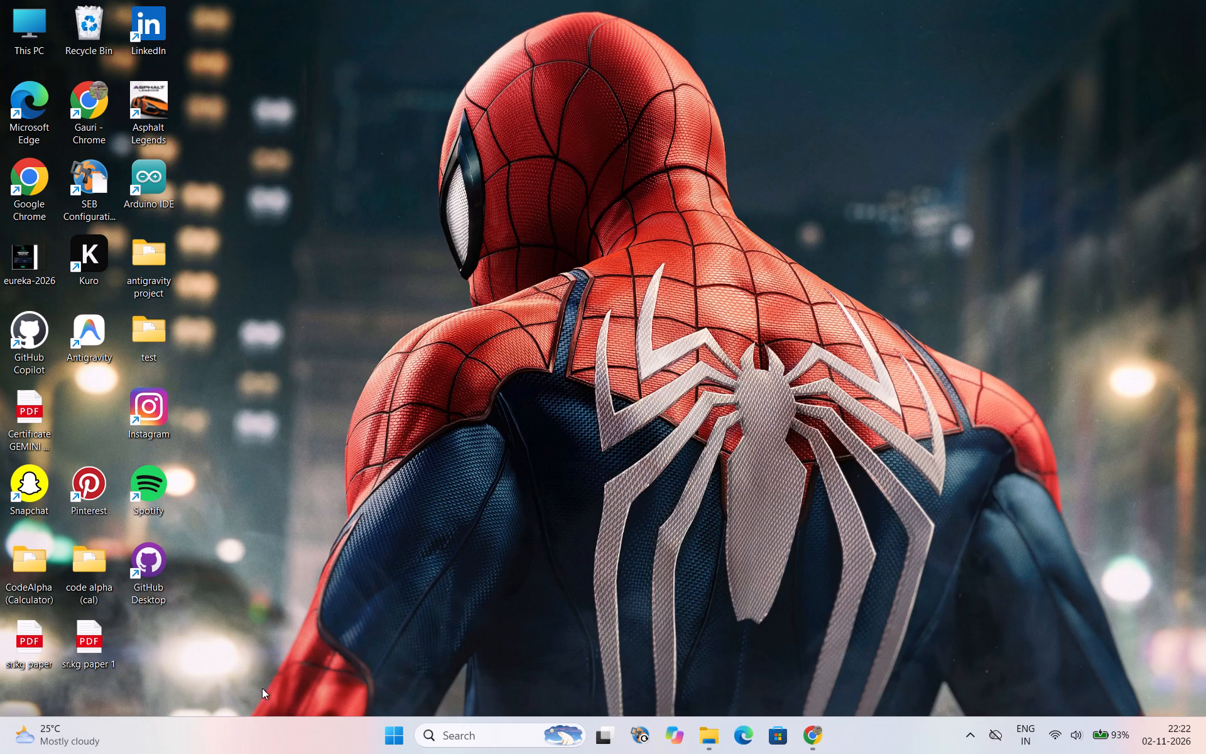
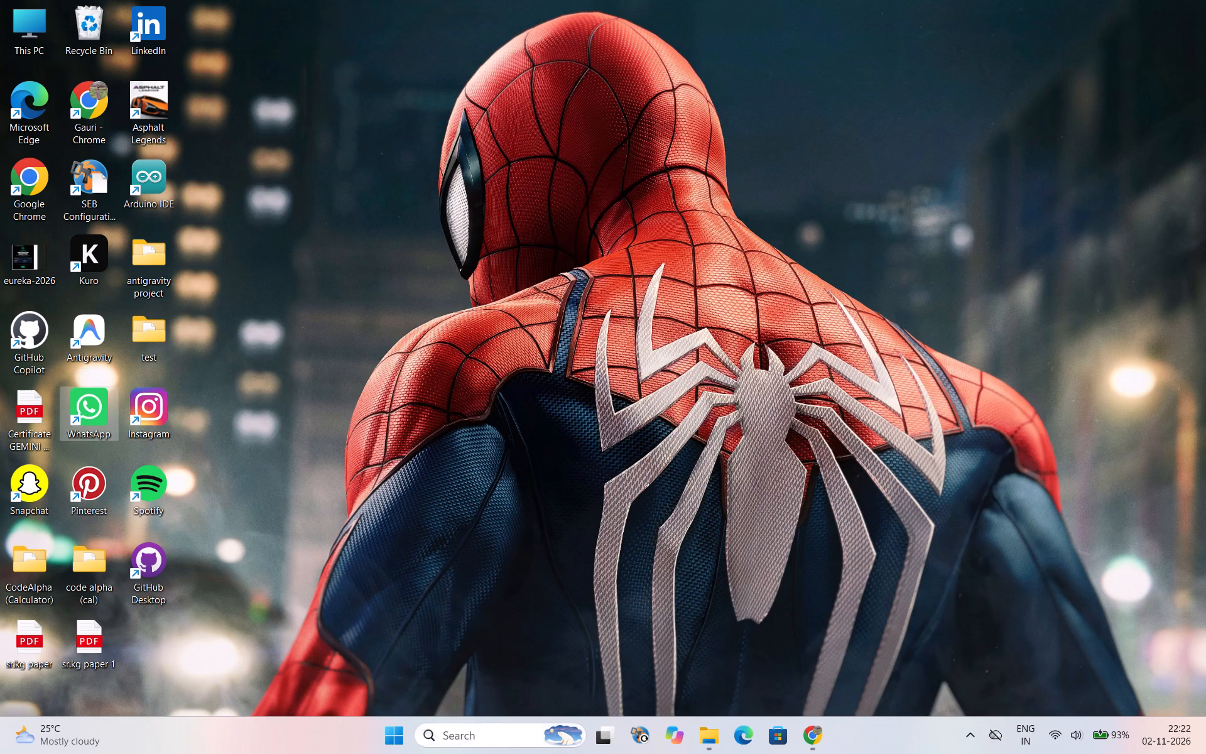
Delete the "sr.kg paper 1" and "sr.kg paper" PDF files from the Desktop.
right_click(89, 652)
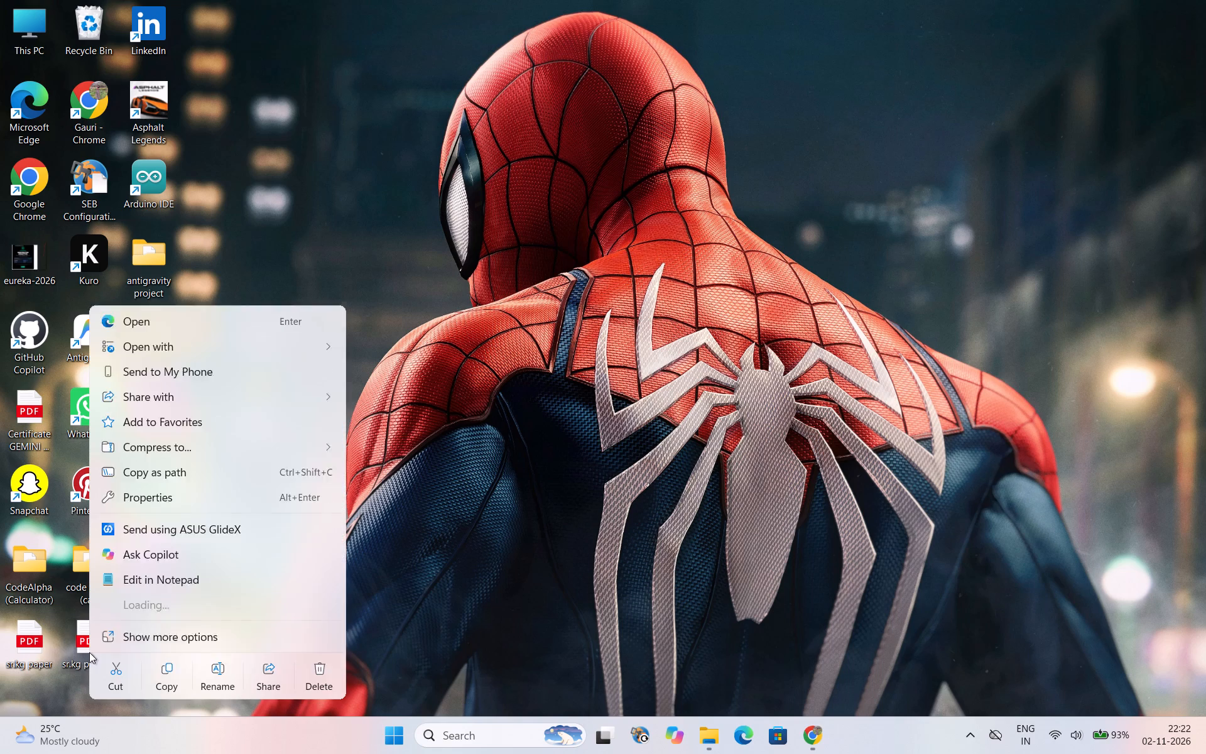
left_click(317, 675)
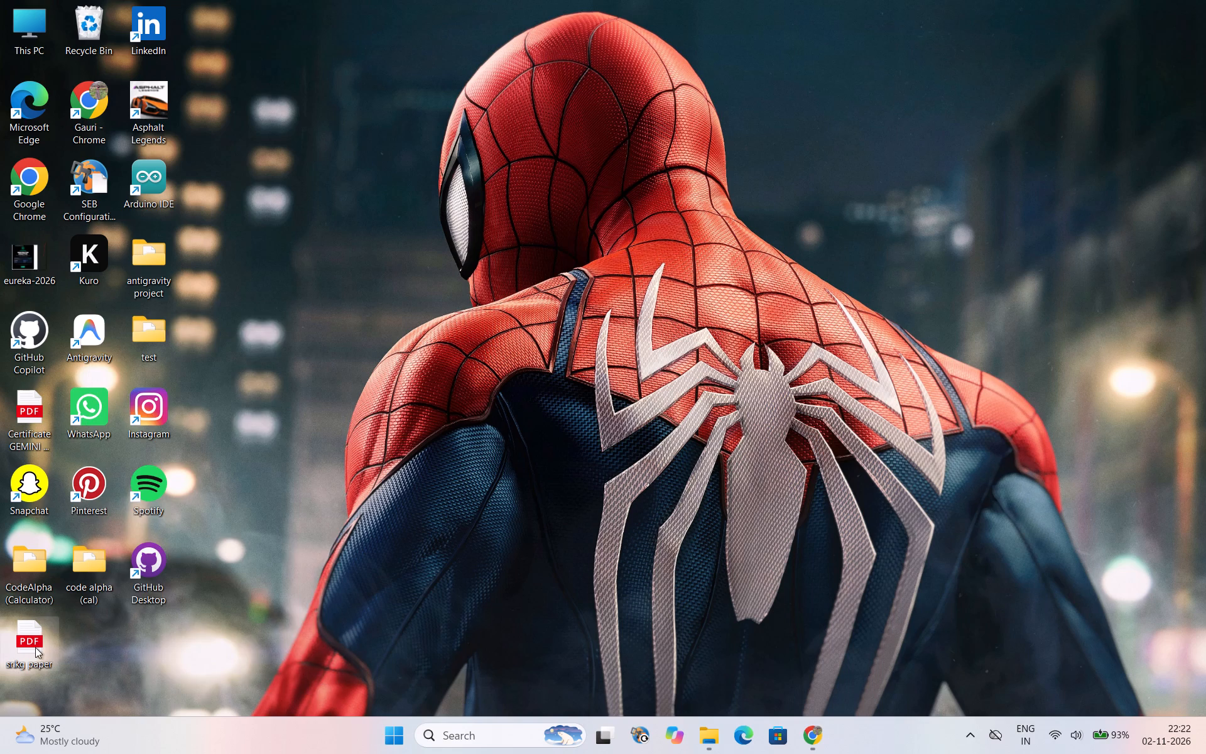
right_click(35, 647)
left_click(267, 667)
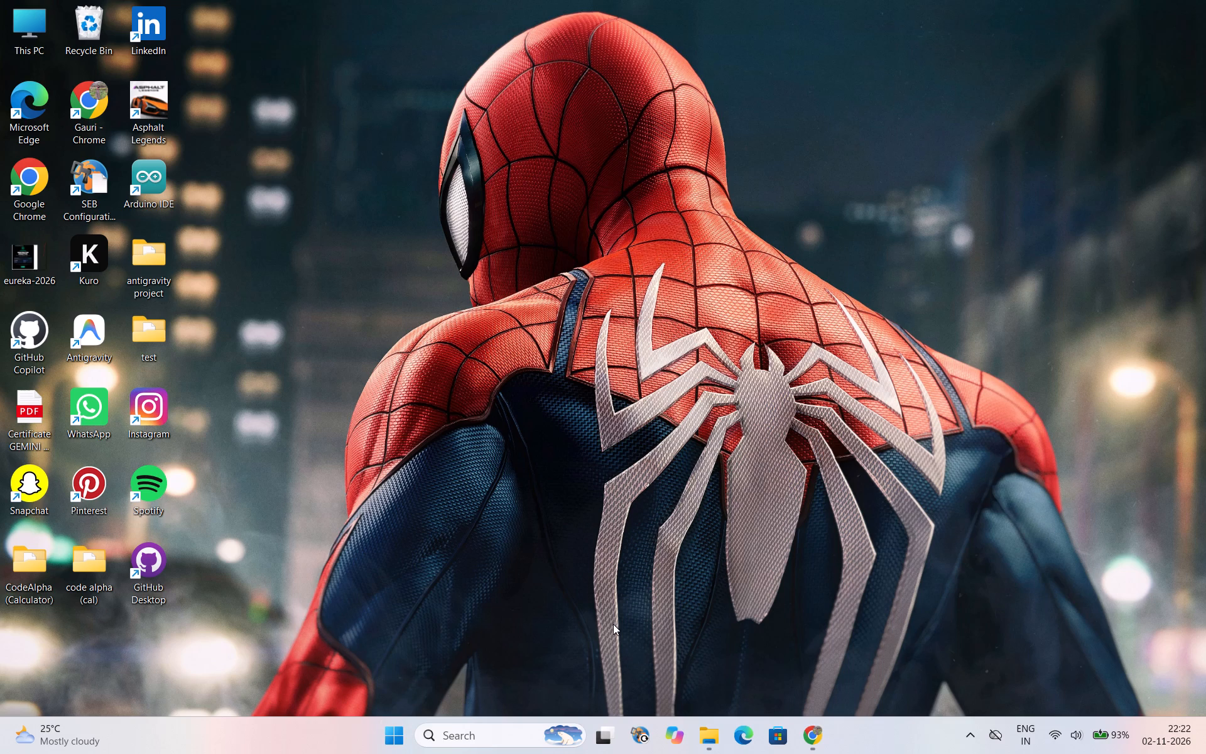
Search Windows for an app using the text "XE".
left_click(457, 724)
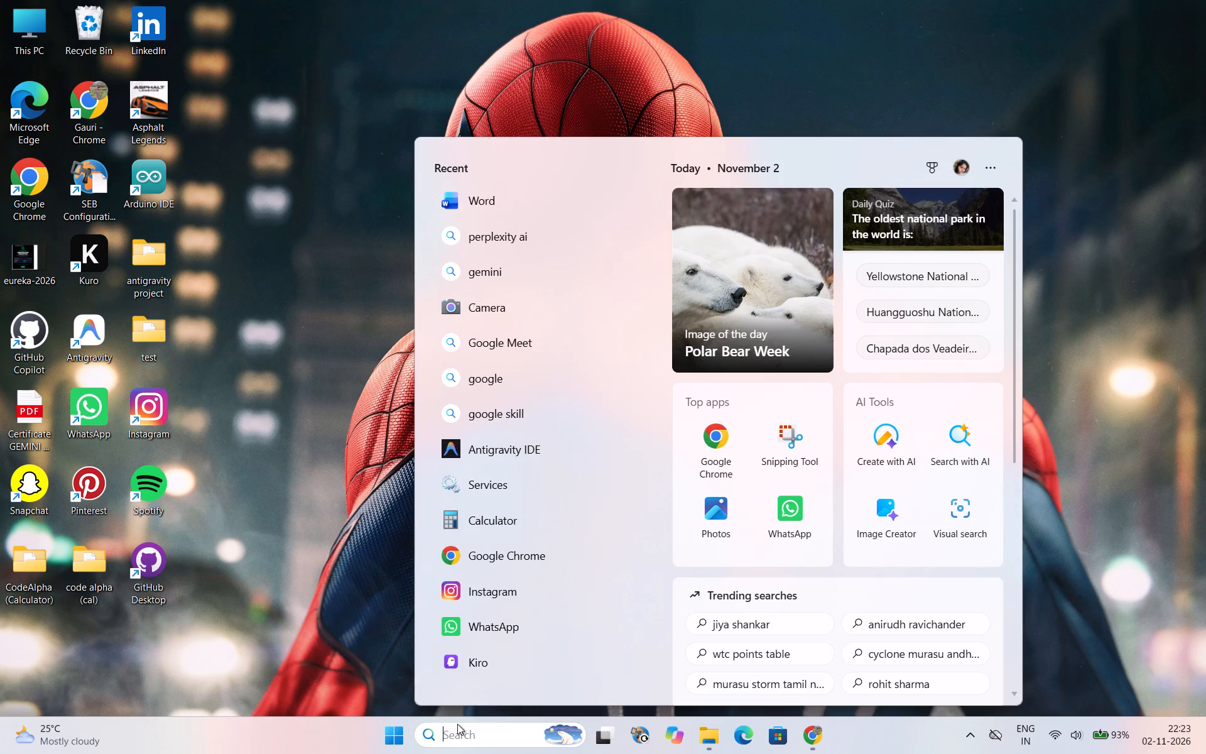
type("XE")
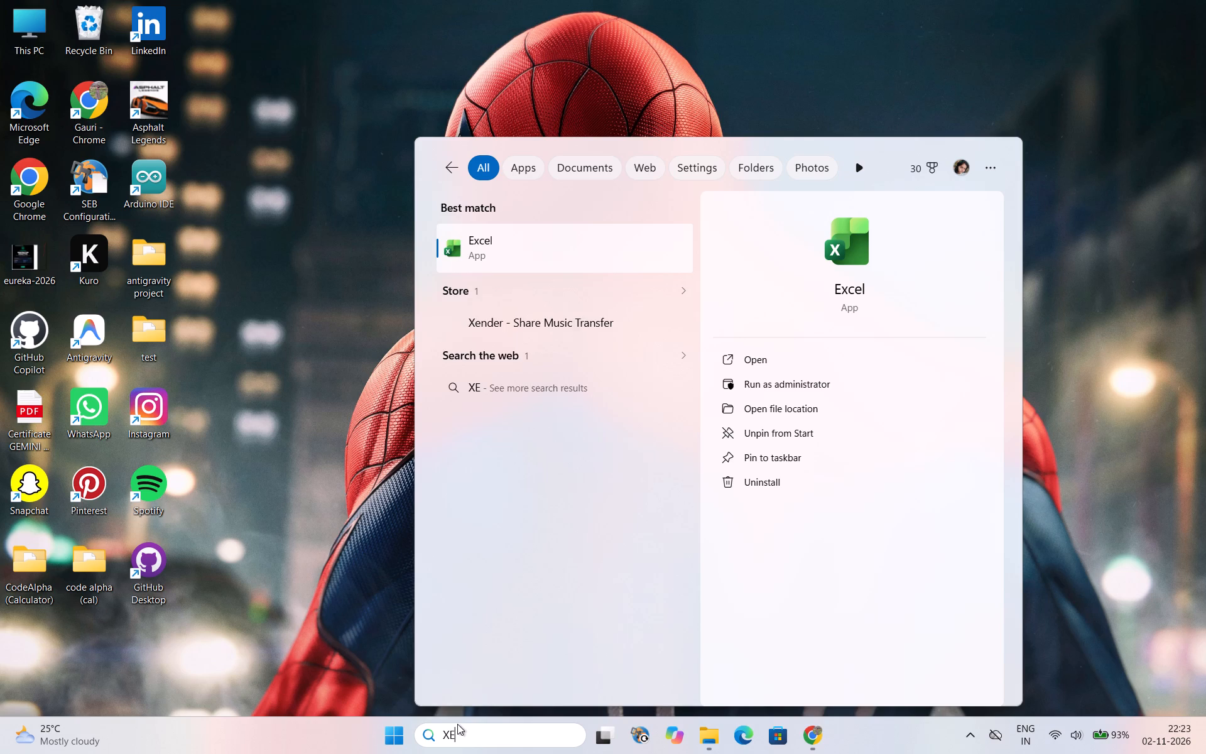